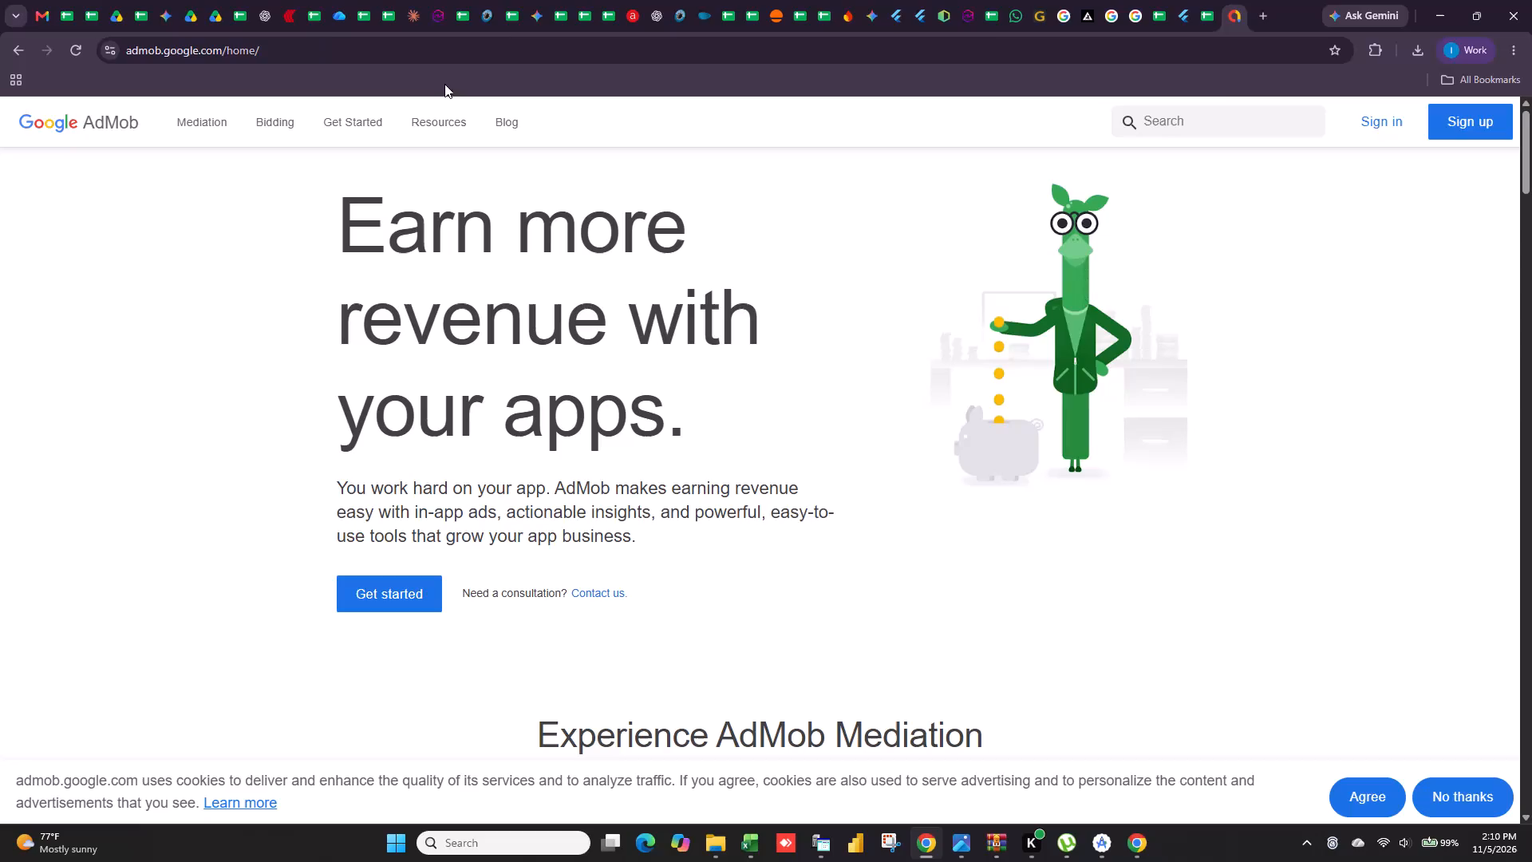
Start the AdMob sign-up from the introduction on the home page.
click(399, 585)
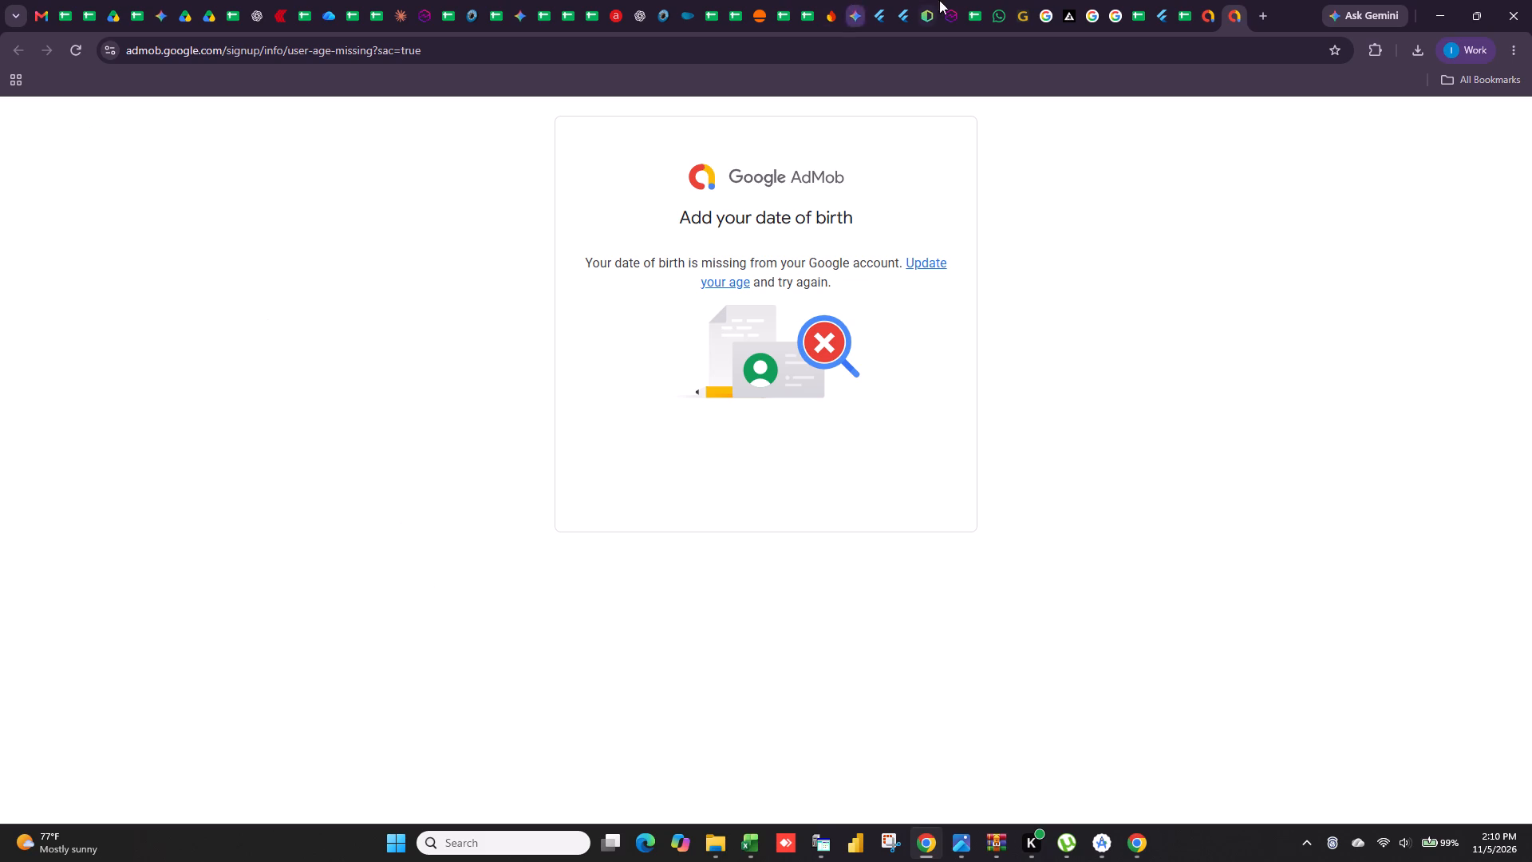
Open the bookmarked Oscar store dashboard in a new tab and show its Offers options.
click(1264, 10)
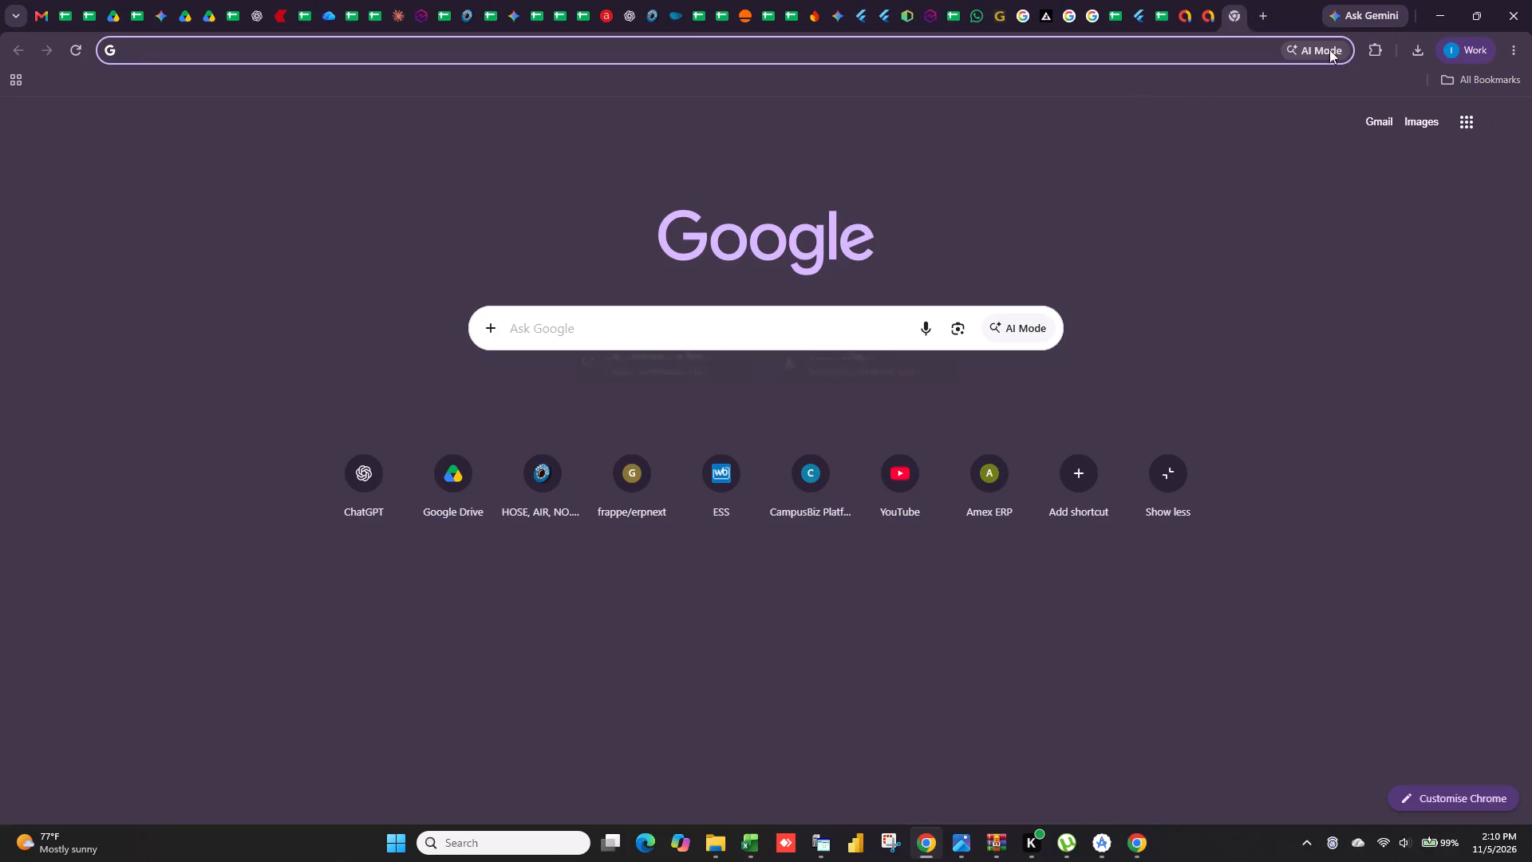
click(1479, 77)
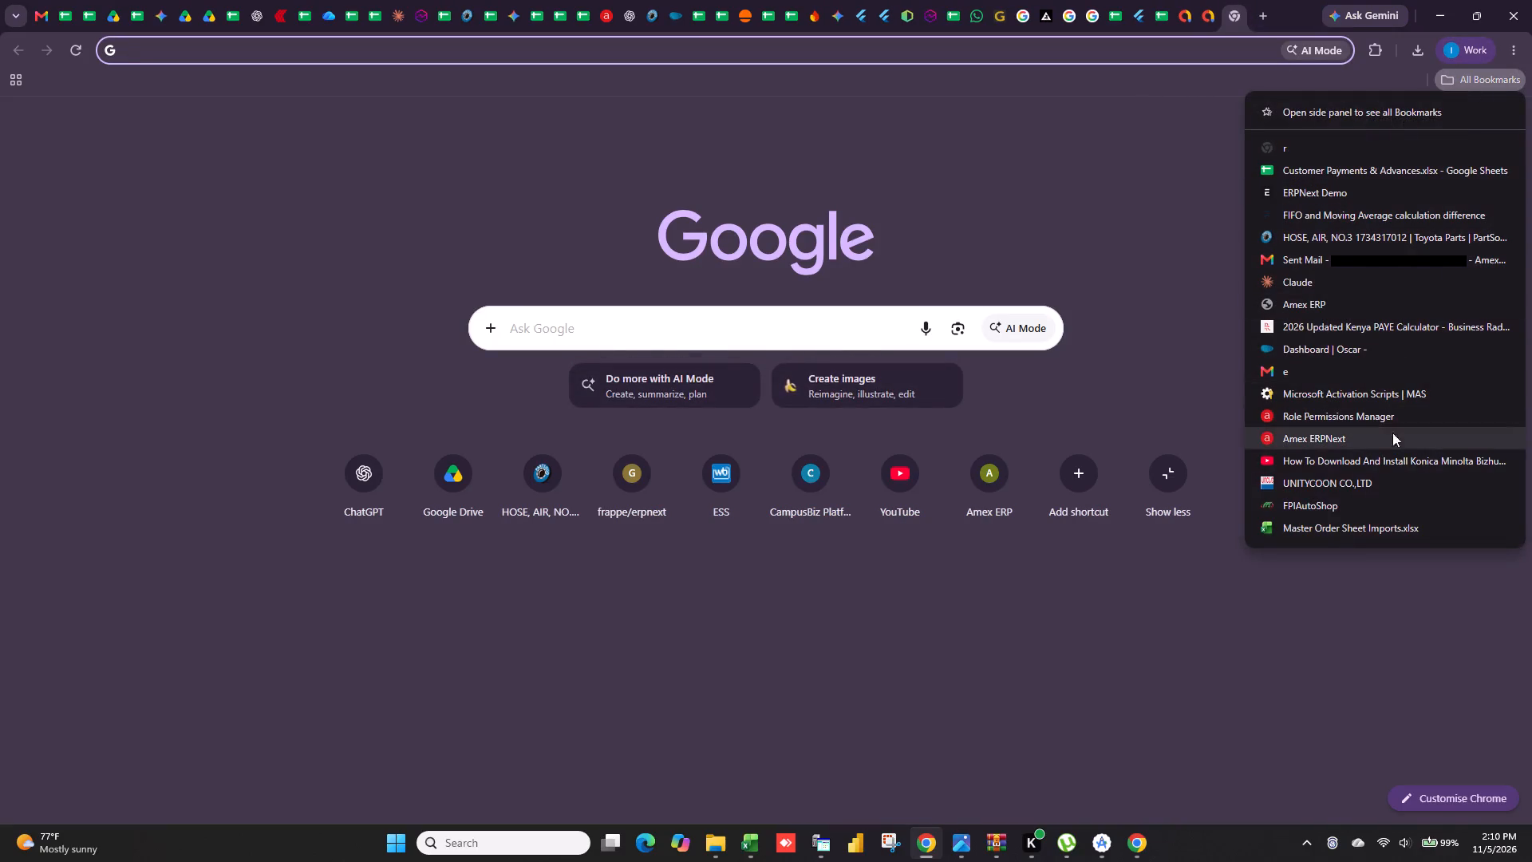
click(1325, 348)
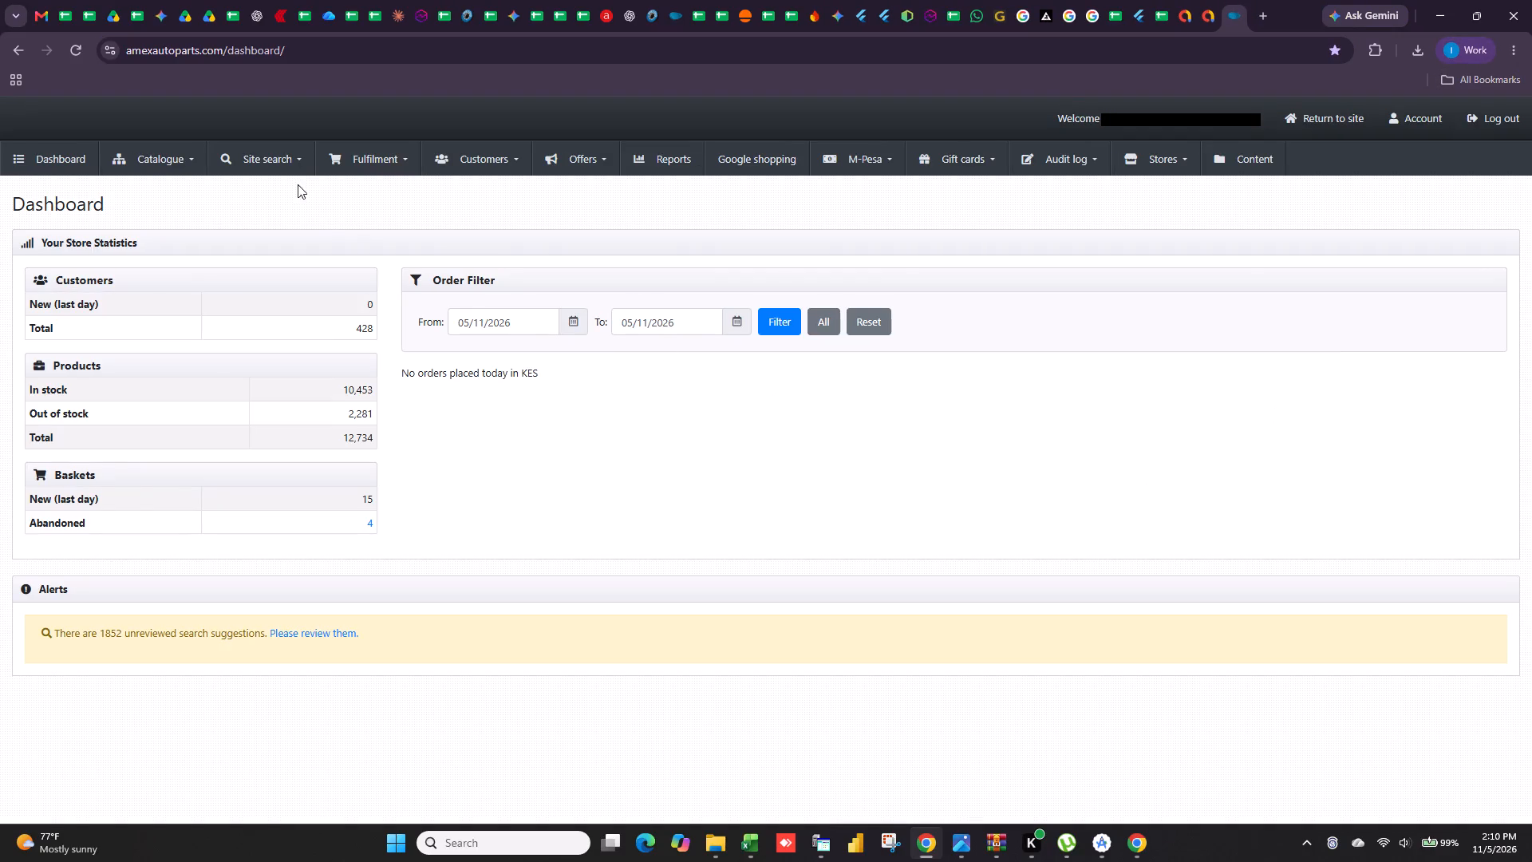
click(589, 155)
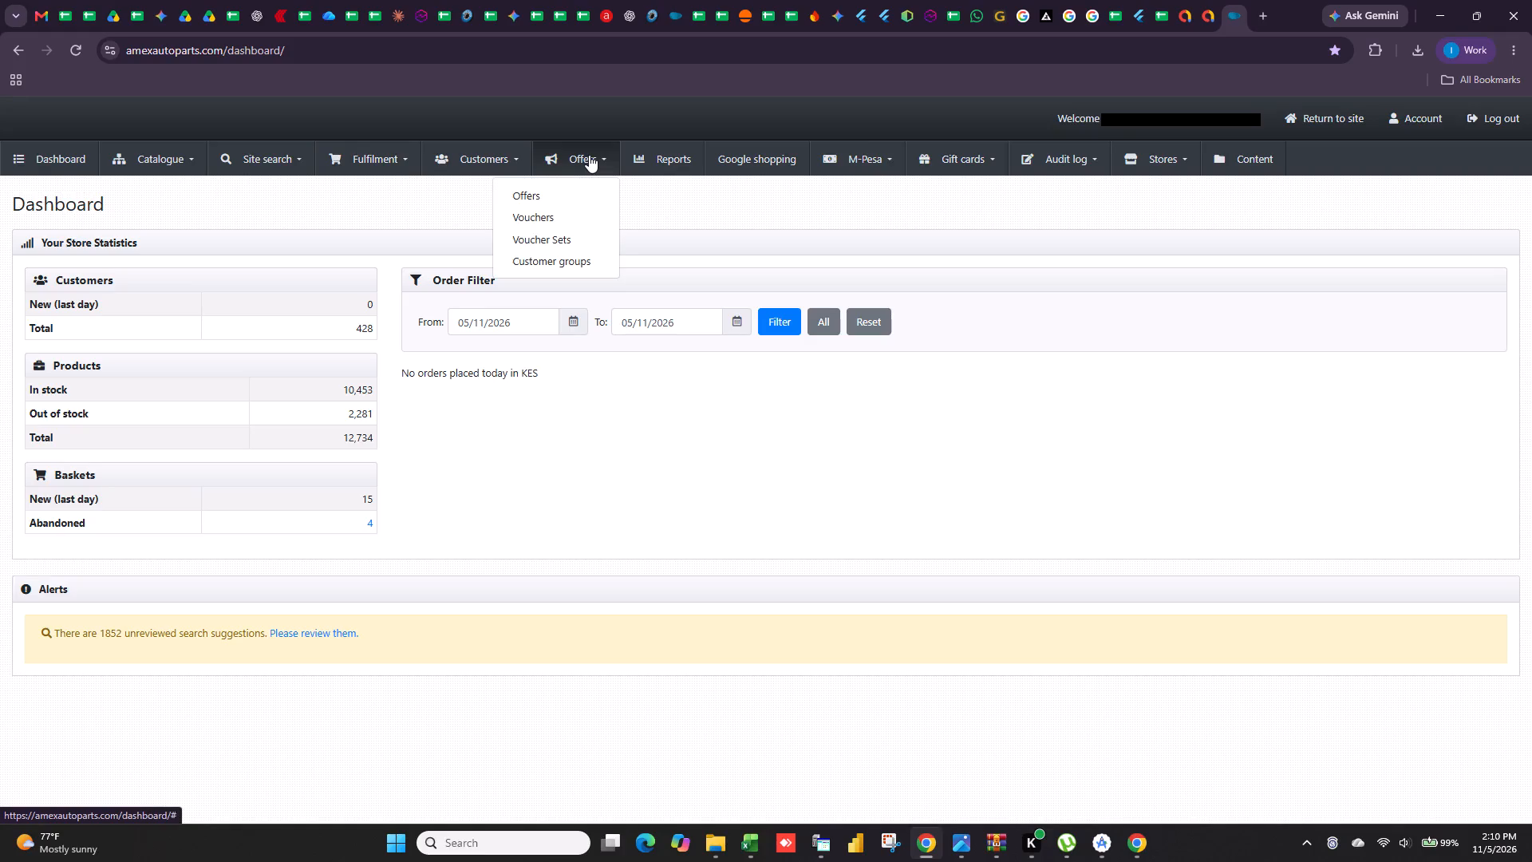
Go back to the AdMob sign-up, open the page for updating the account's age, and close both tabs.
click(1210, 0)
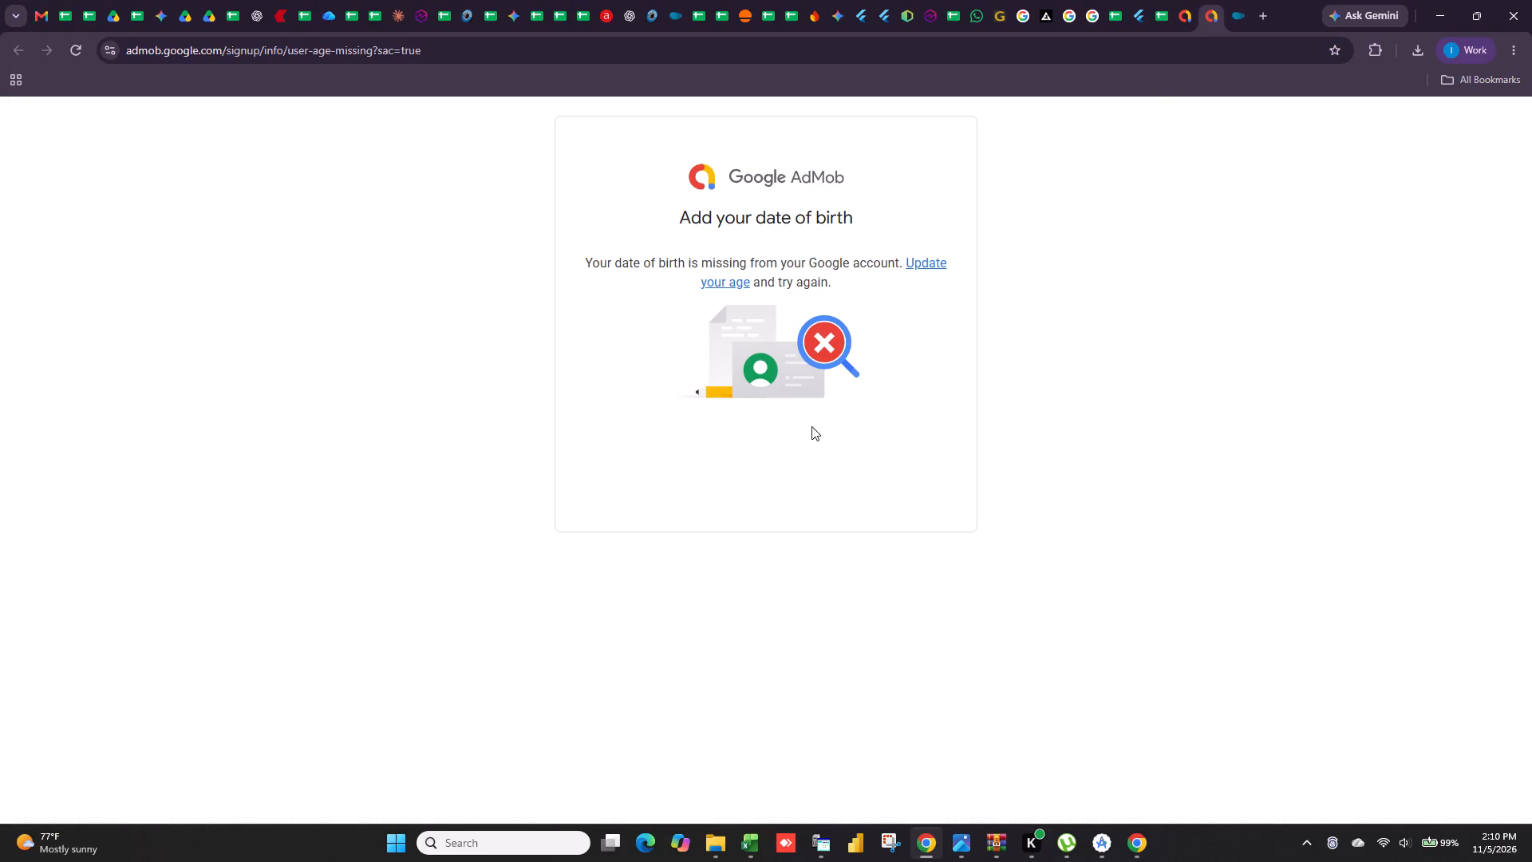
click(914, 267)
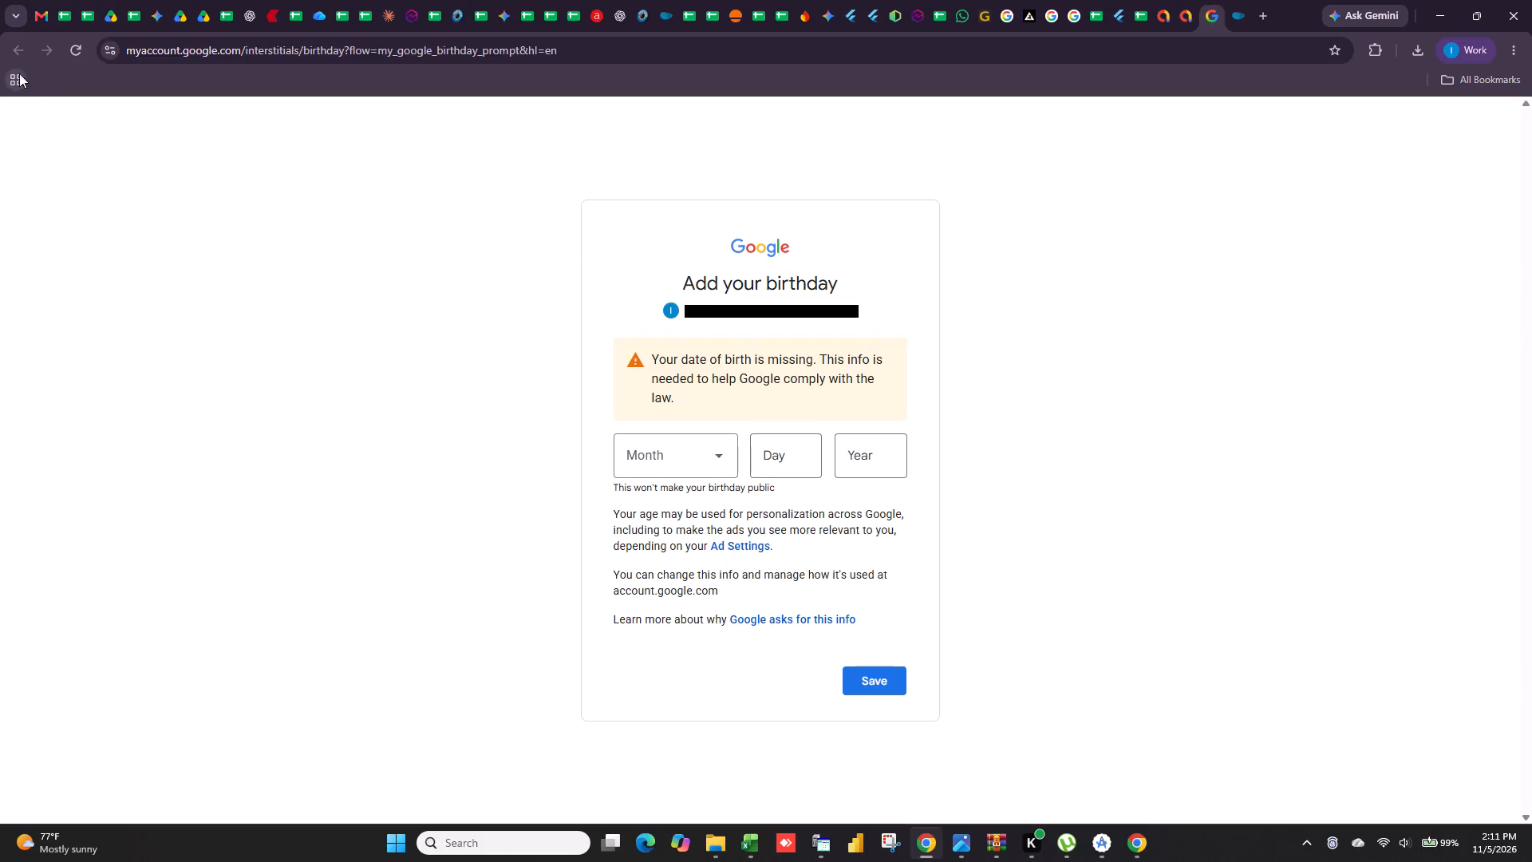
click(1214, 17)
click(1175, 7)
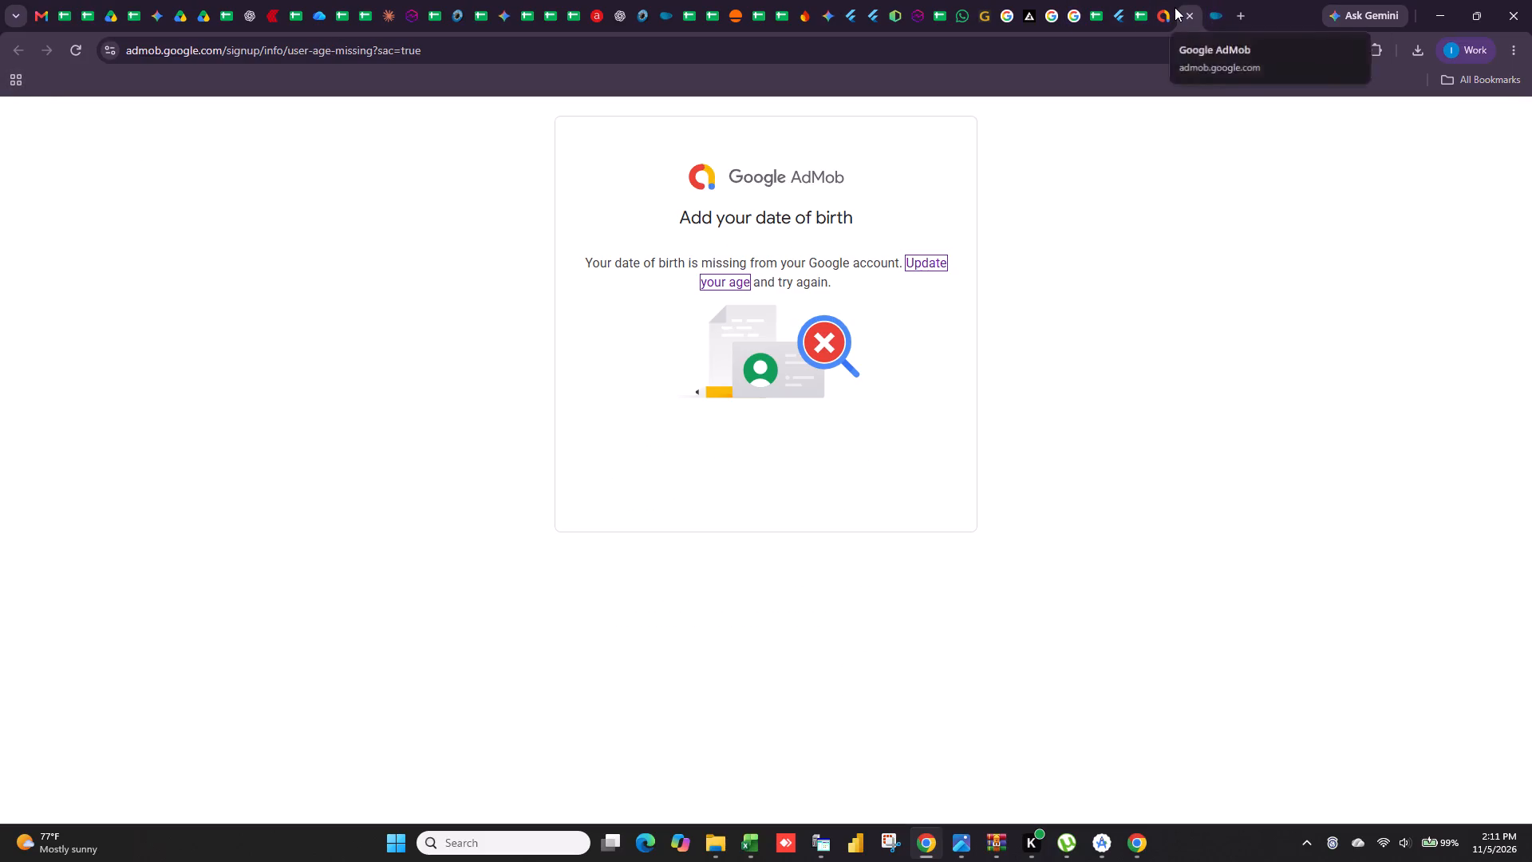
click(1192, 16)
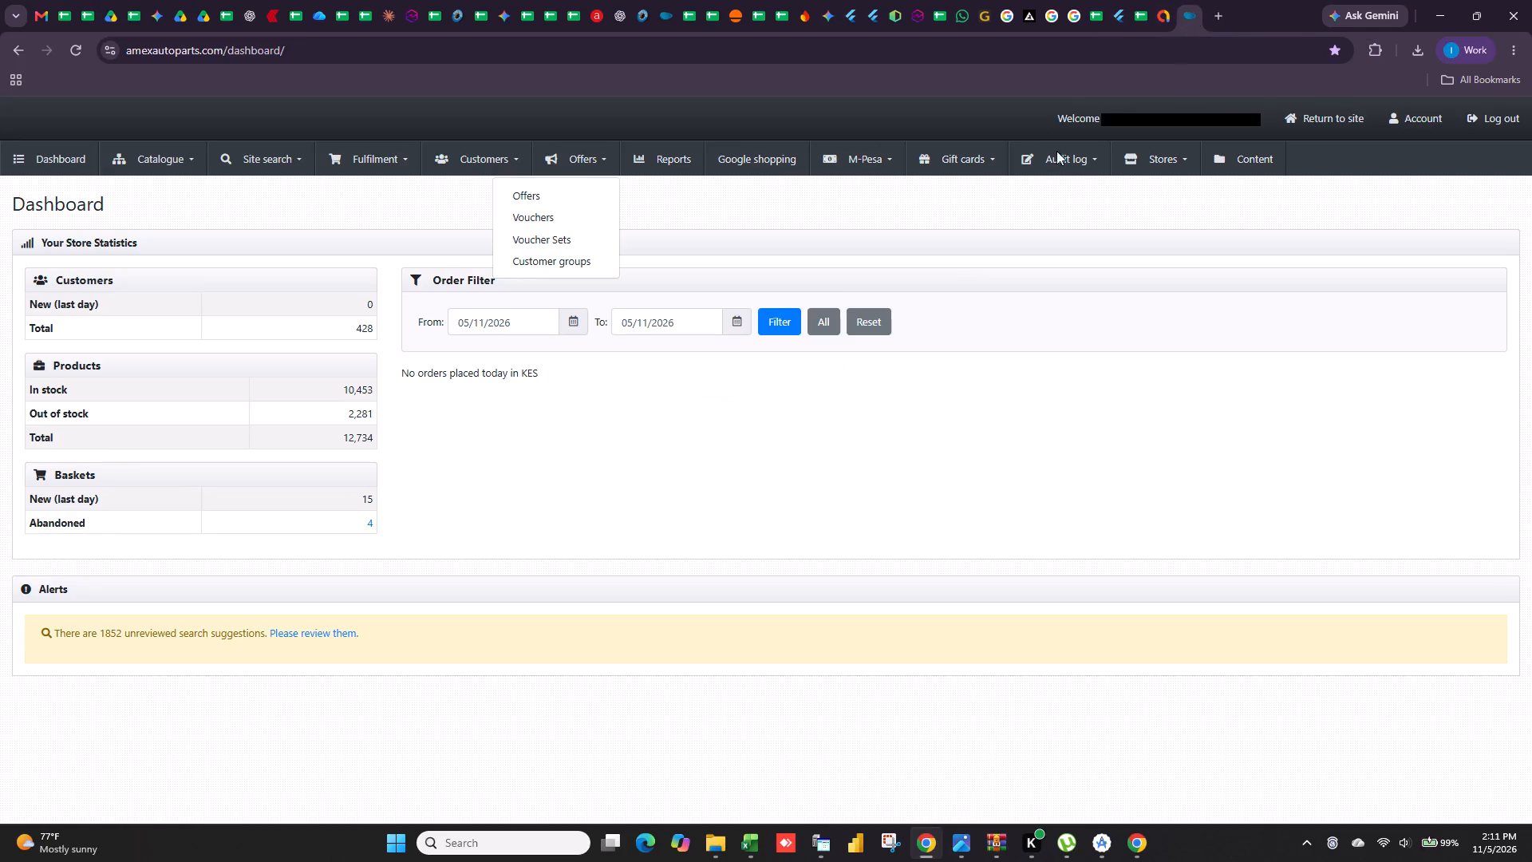
Return to the AdMob home page and start the sign-up again.
click(1207, 0)
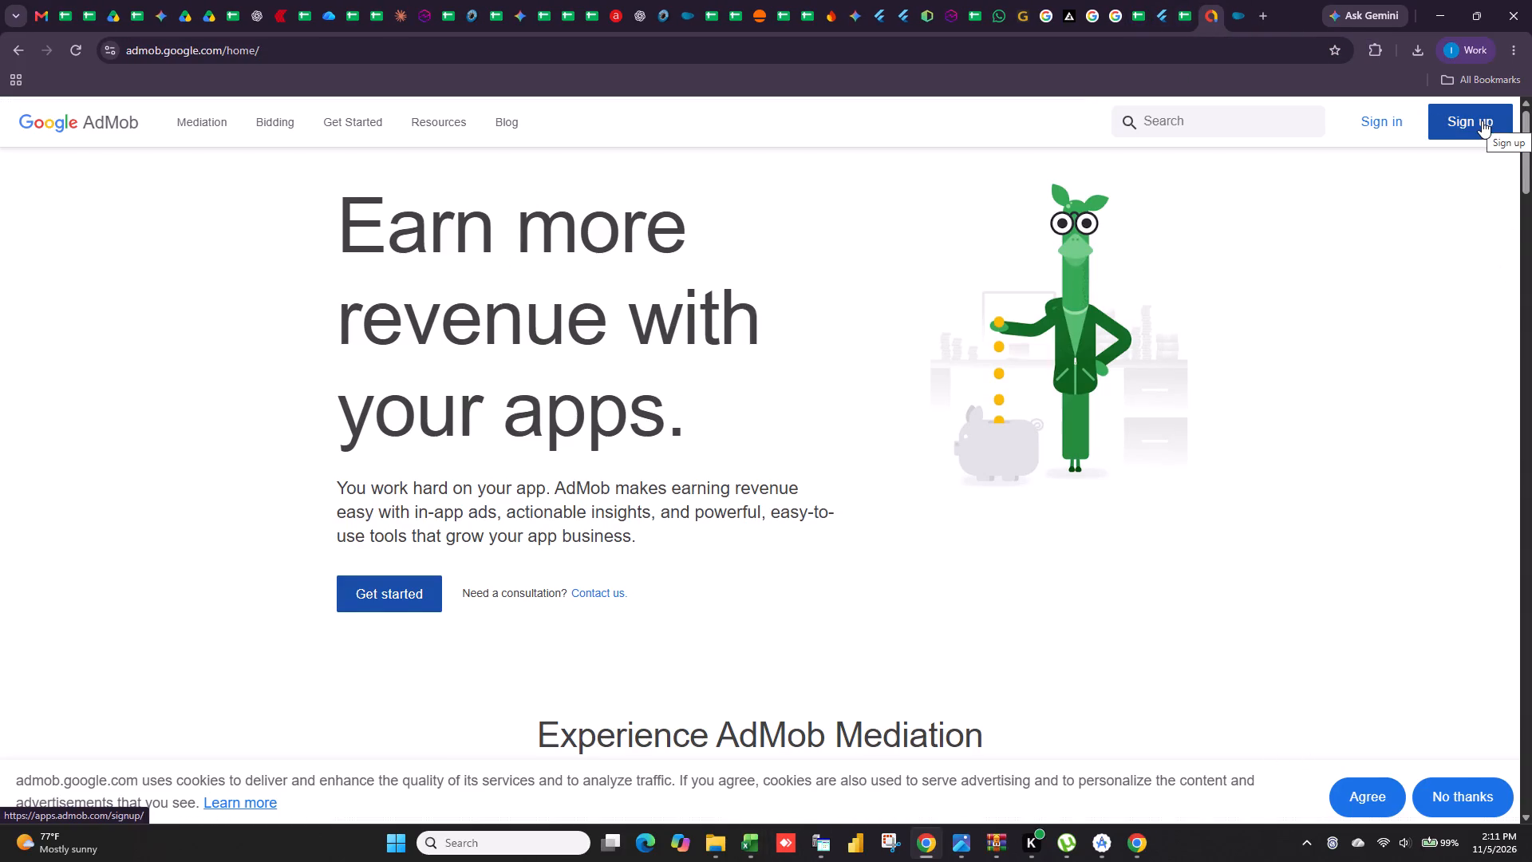
click(365, 595)
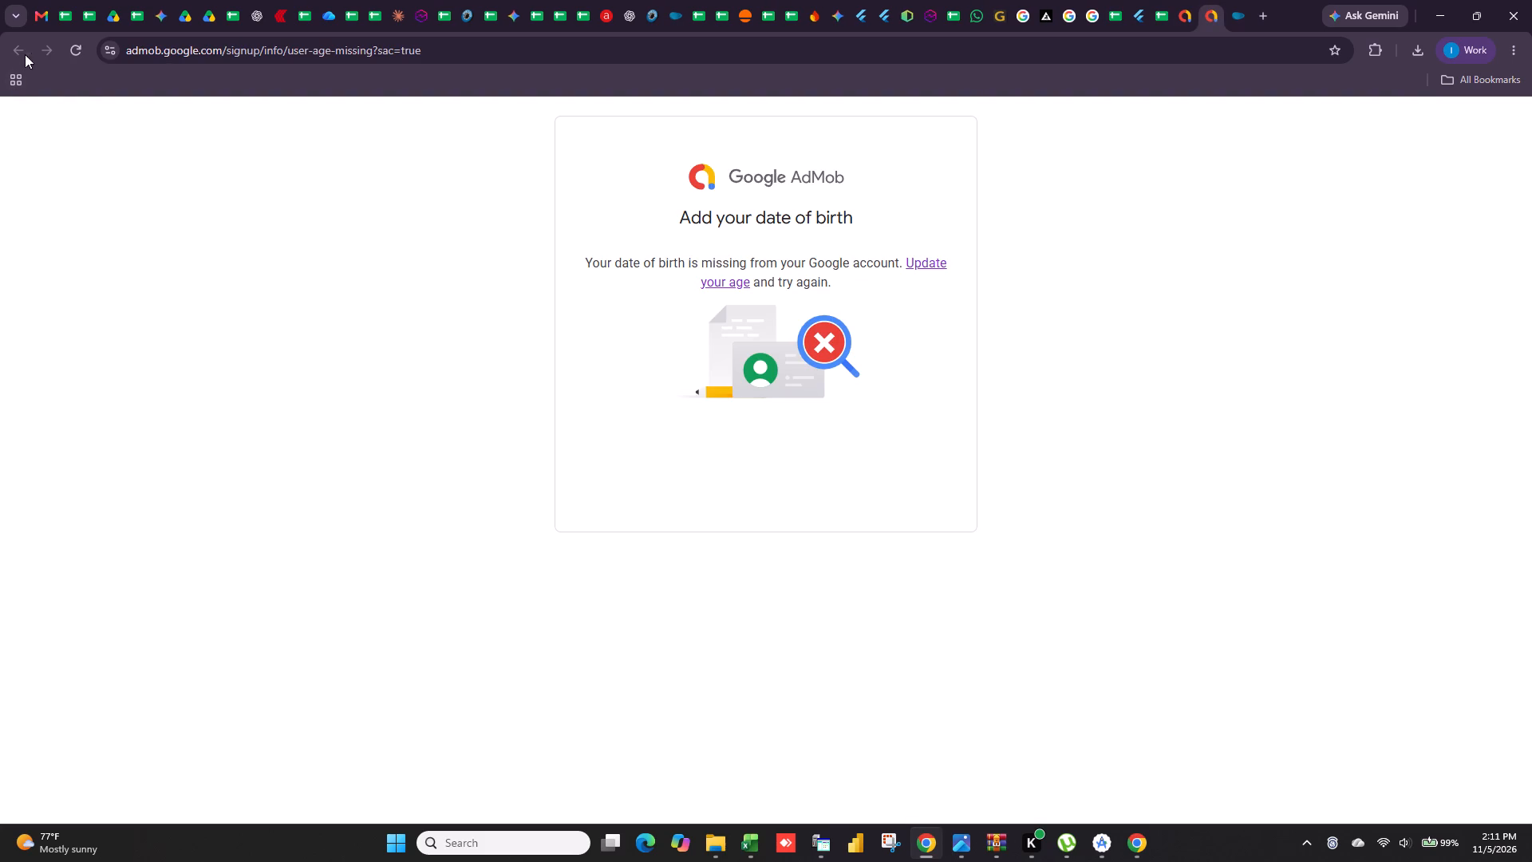
Examine the AdMob home page, from the mediation benefits down to the footer links and the Getting Started section.
click(1183, 0)
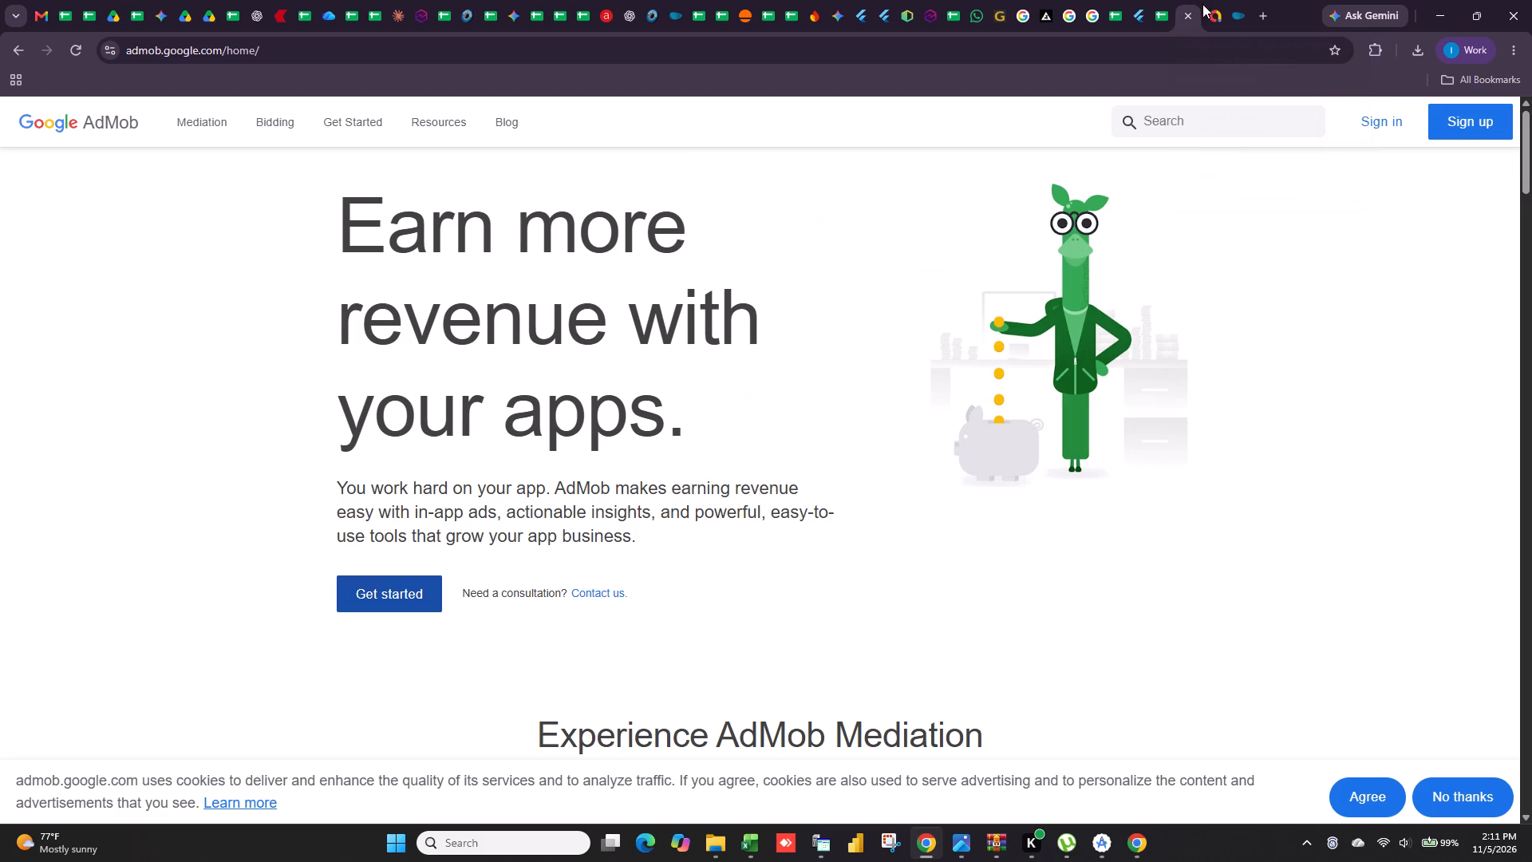
click(1190, 0)
scroll(1451, 626, down, 5)
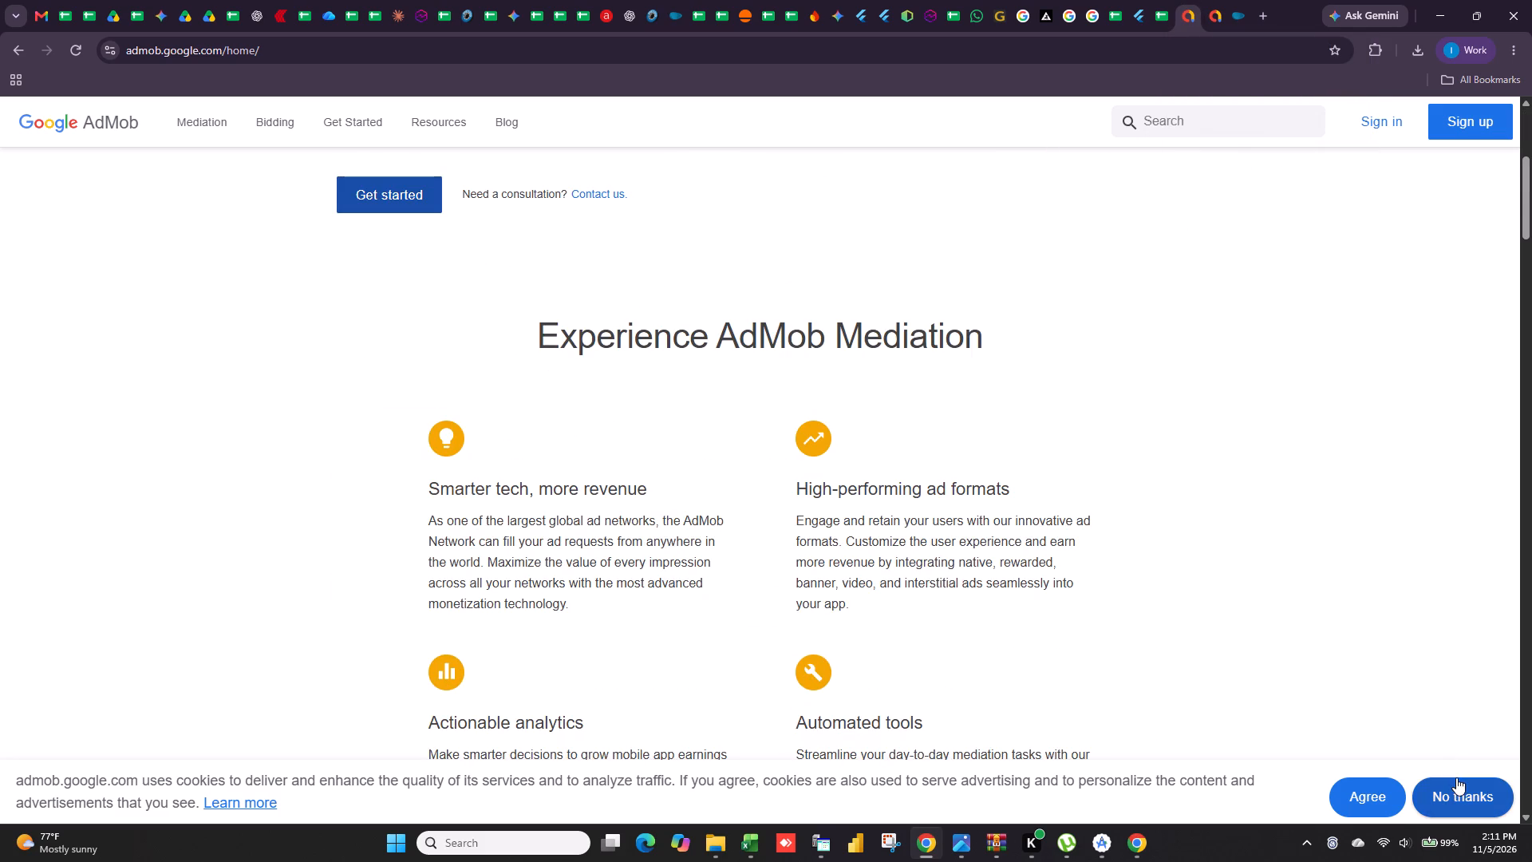
scroll(1072, 502, down, 20)
scroll(1072, 502, down, 2)
scroll(980, 585, up, 1)
scroll(980, 585, down, 7)
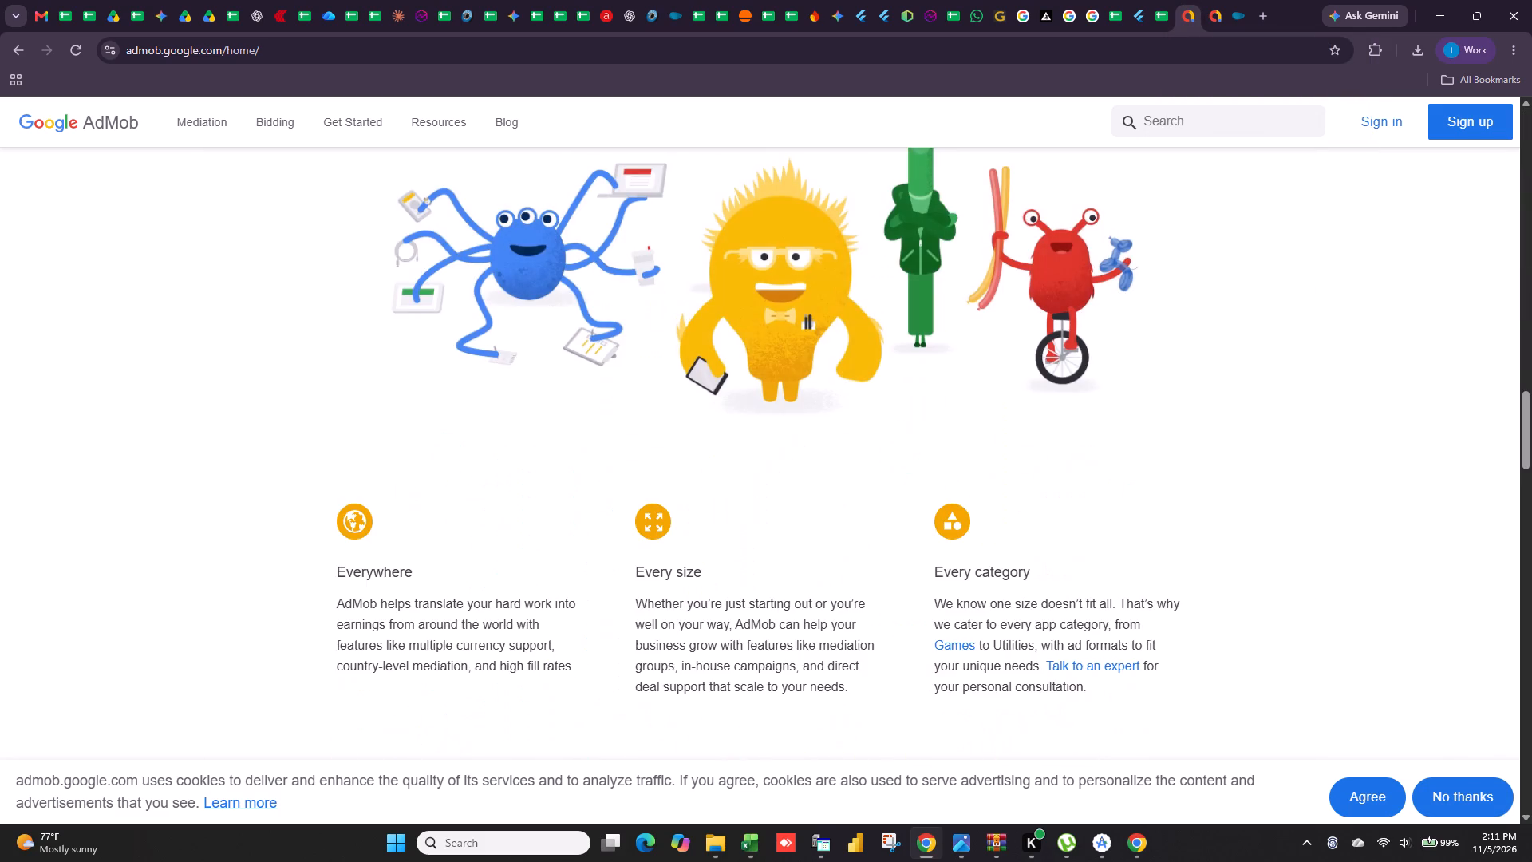
scroll(1025, 563, down, 1)
scroll(1025, 563, up, 5)
scroll(1025, 563, down, 16)
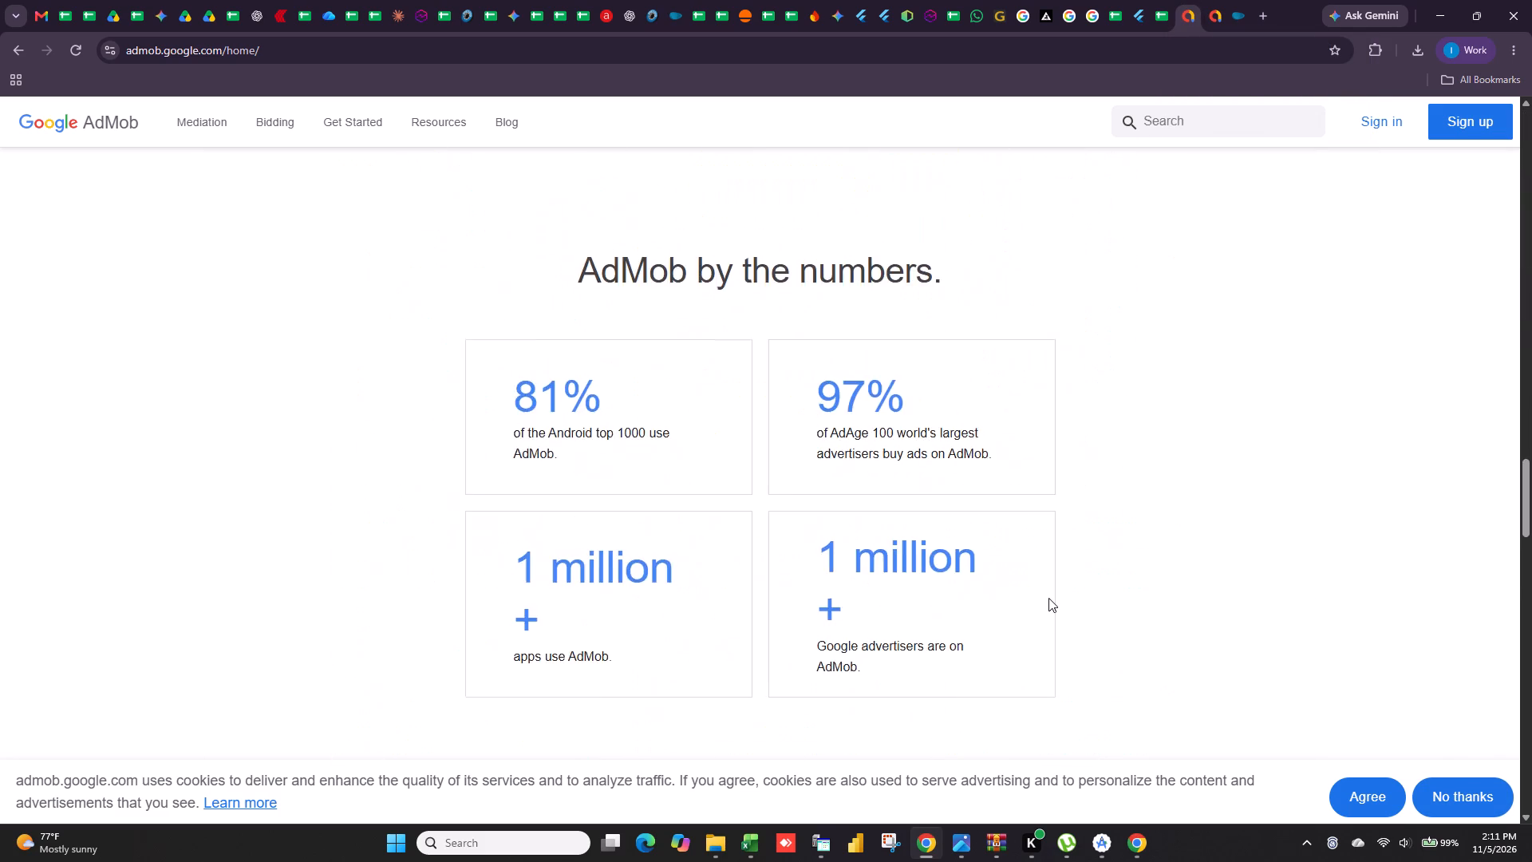
scroll(1048, 598, down, 9)
scroll(1052, 601, up, 1)
scroll(1052, 601, down, 6)
scroll(1056, 603, down, 19)
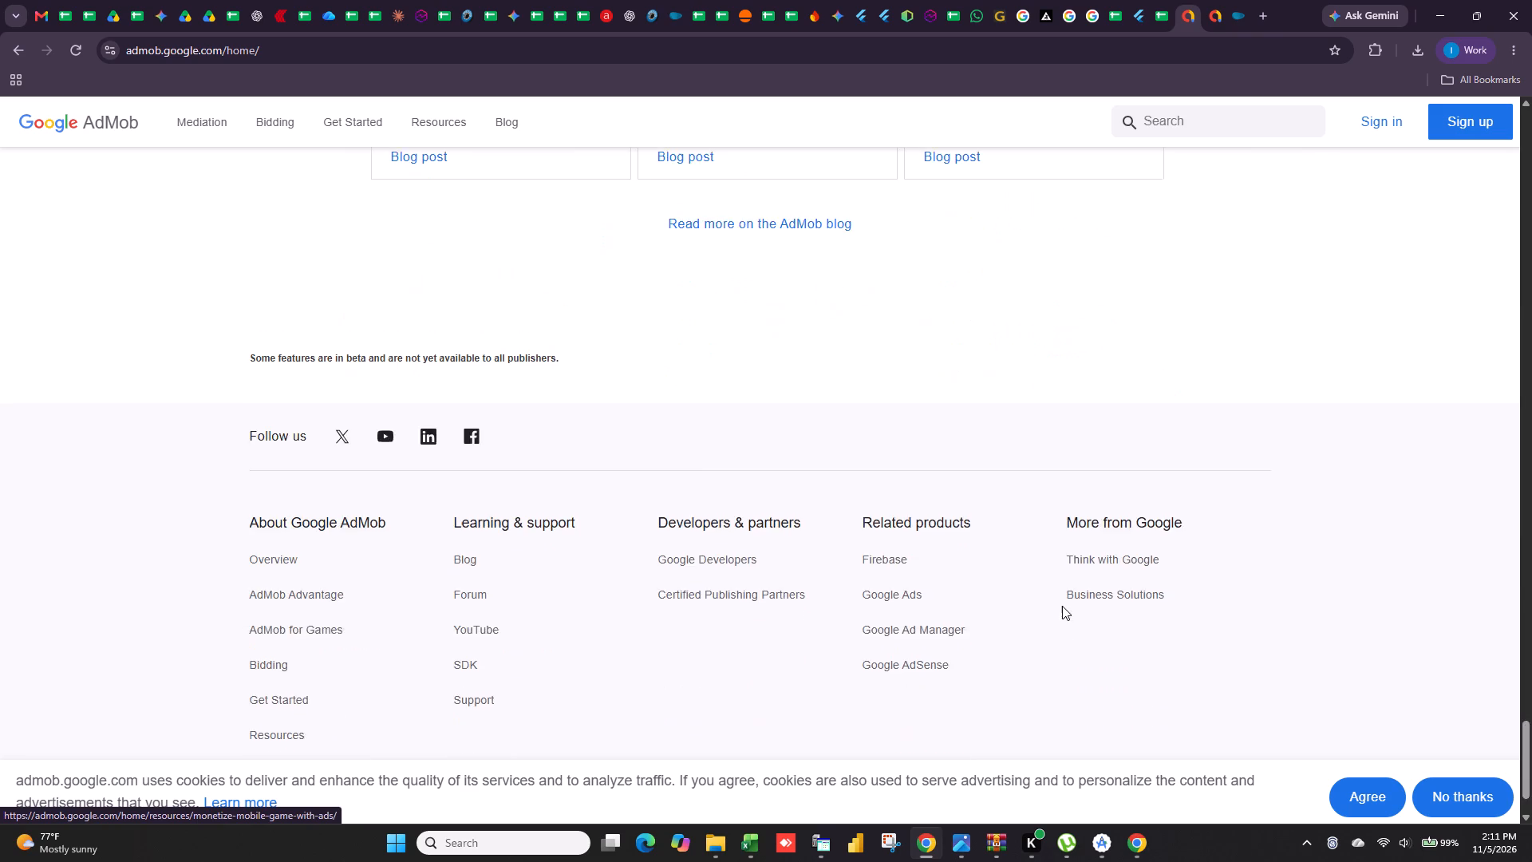
scroll(1062, 606, up, 17)
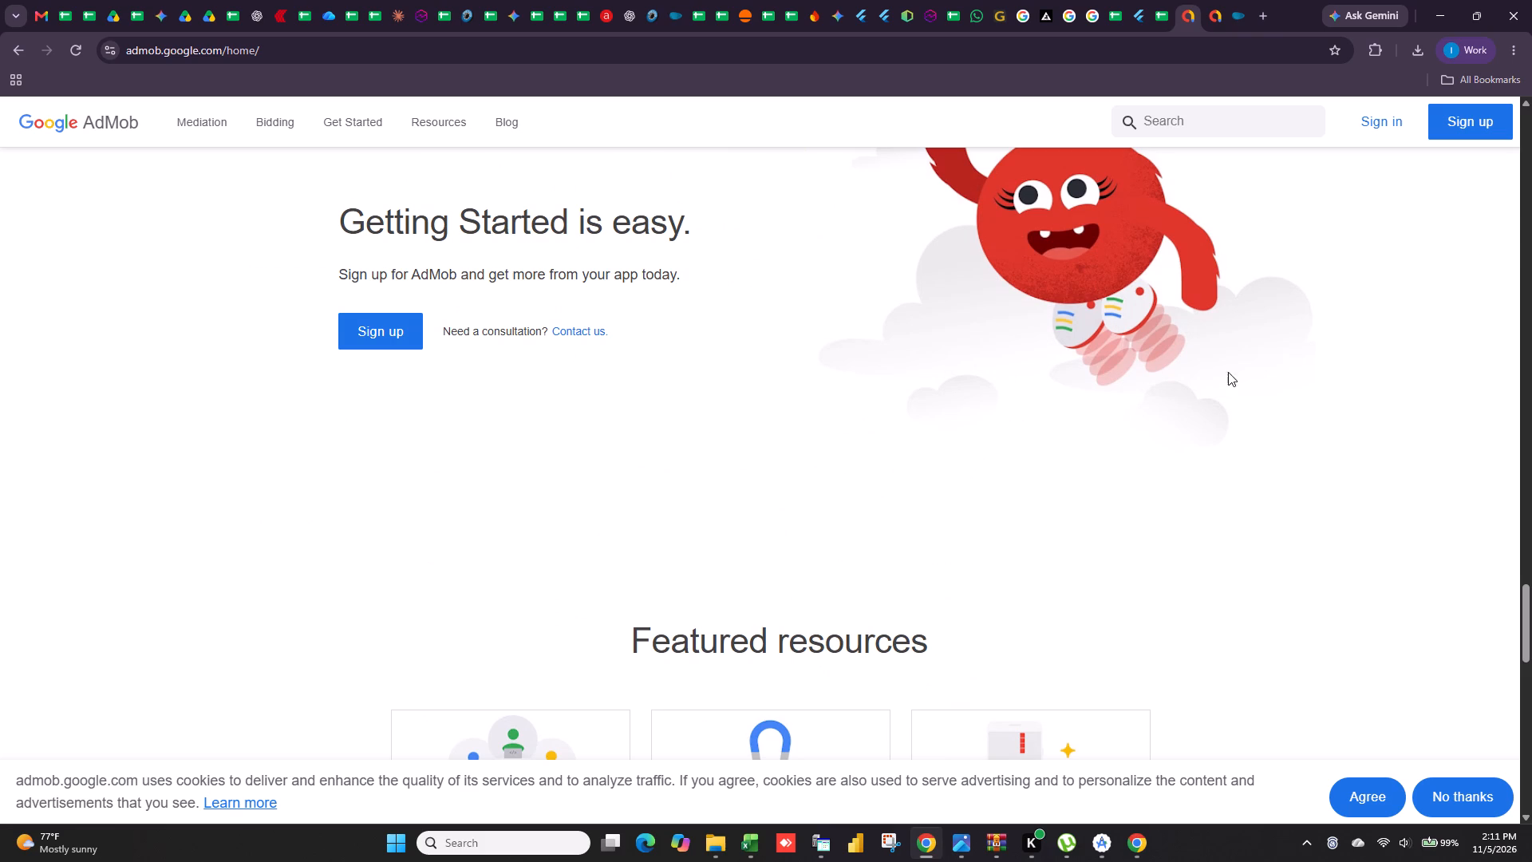
Start the sign-up from the Getting Started section and open the page for adding the account's birthday.
click(357, 342)
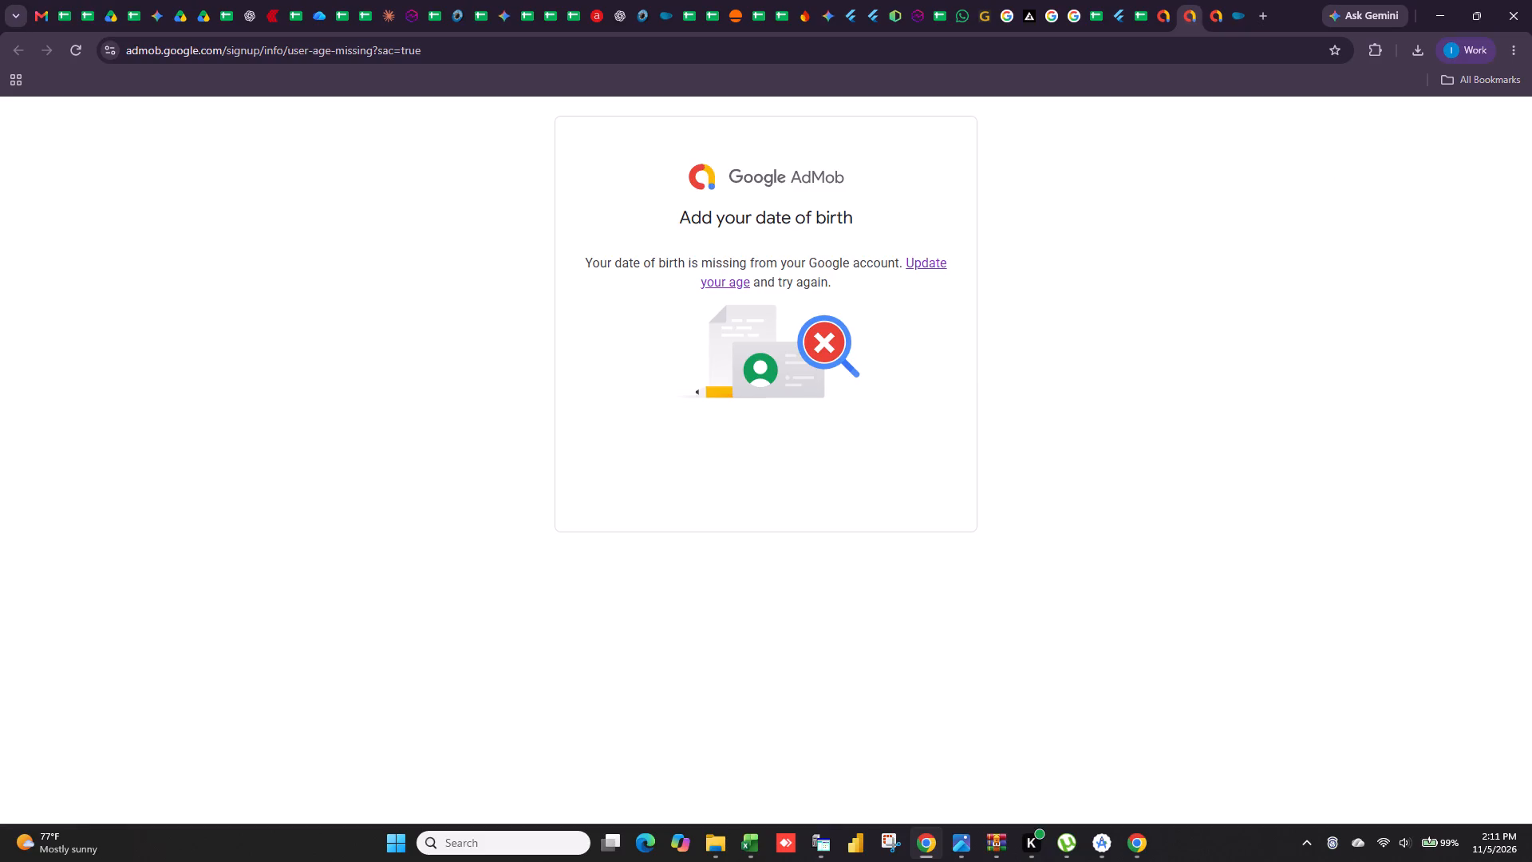
click(917, 263)
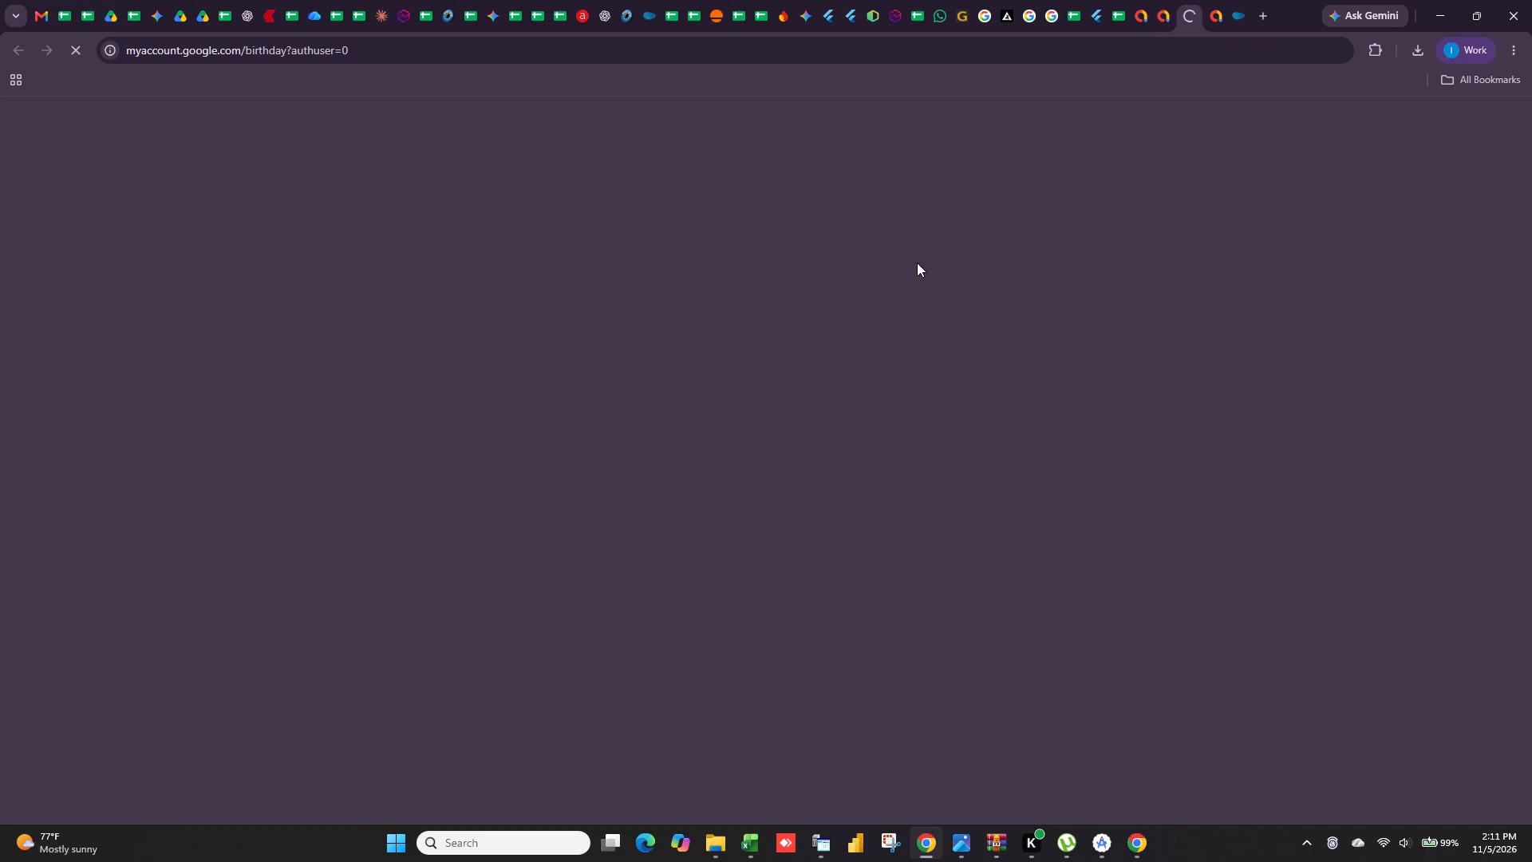
double_click(829, 308)
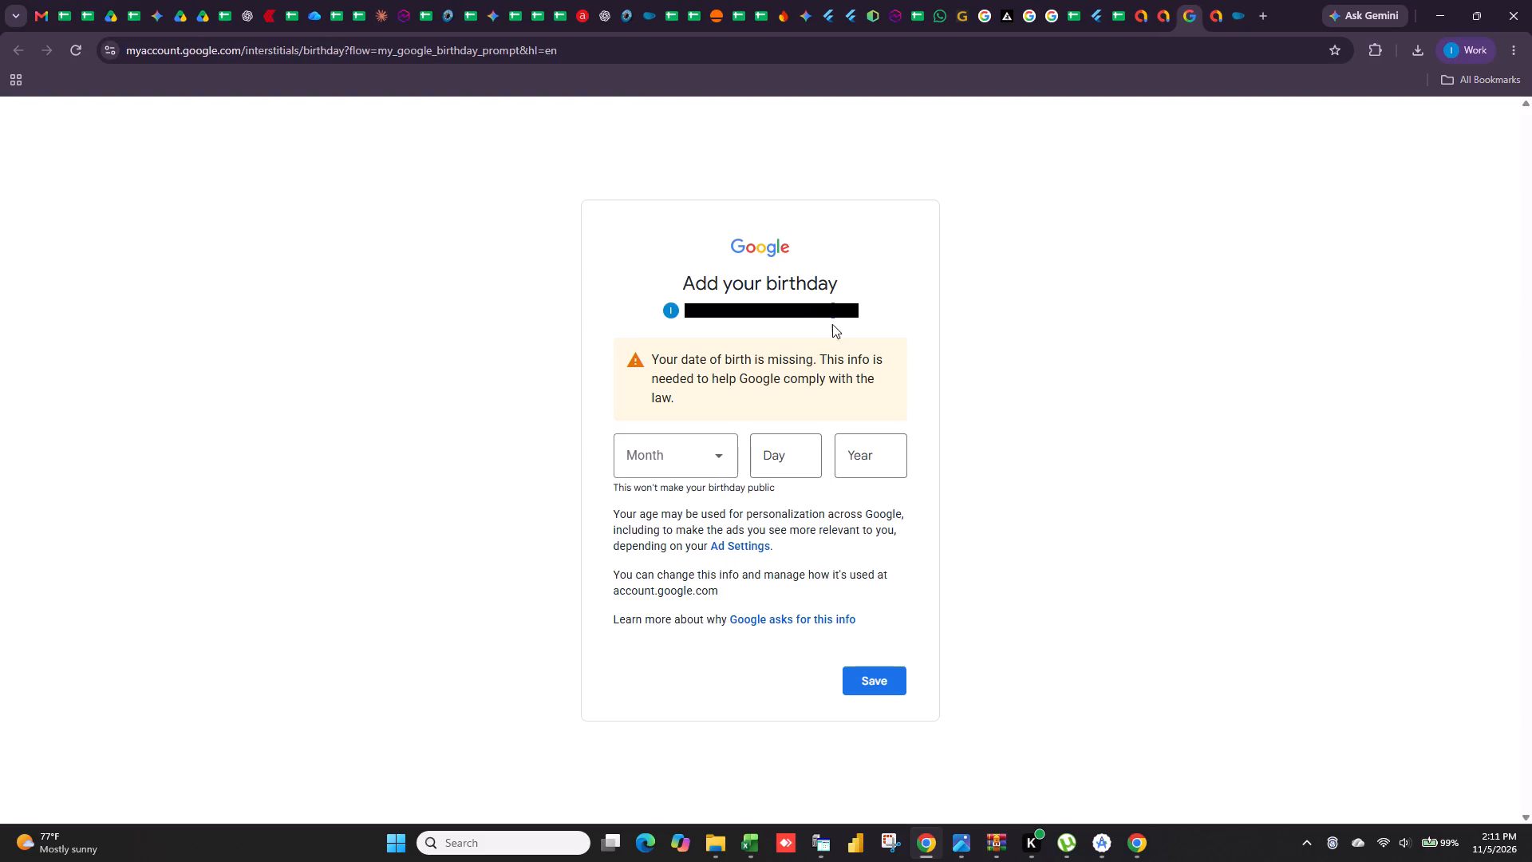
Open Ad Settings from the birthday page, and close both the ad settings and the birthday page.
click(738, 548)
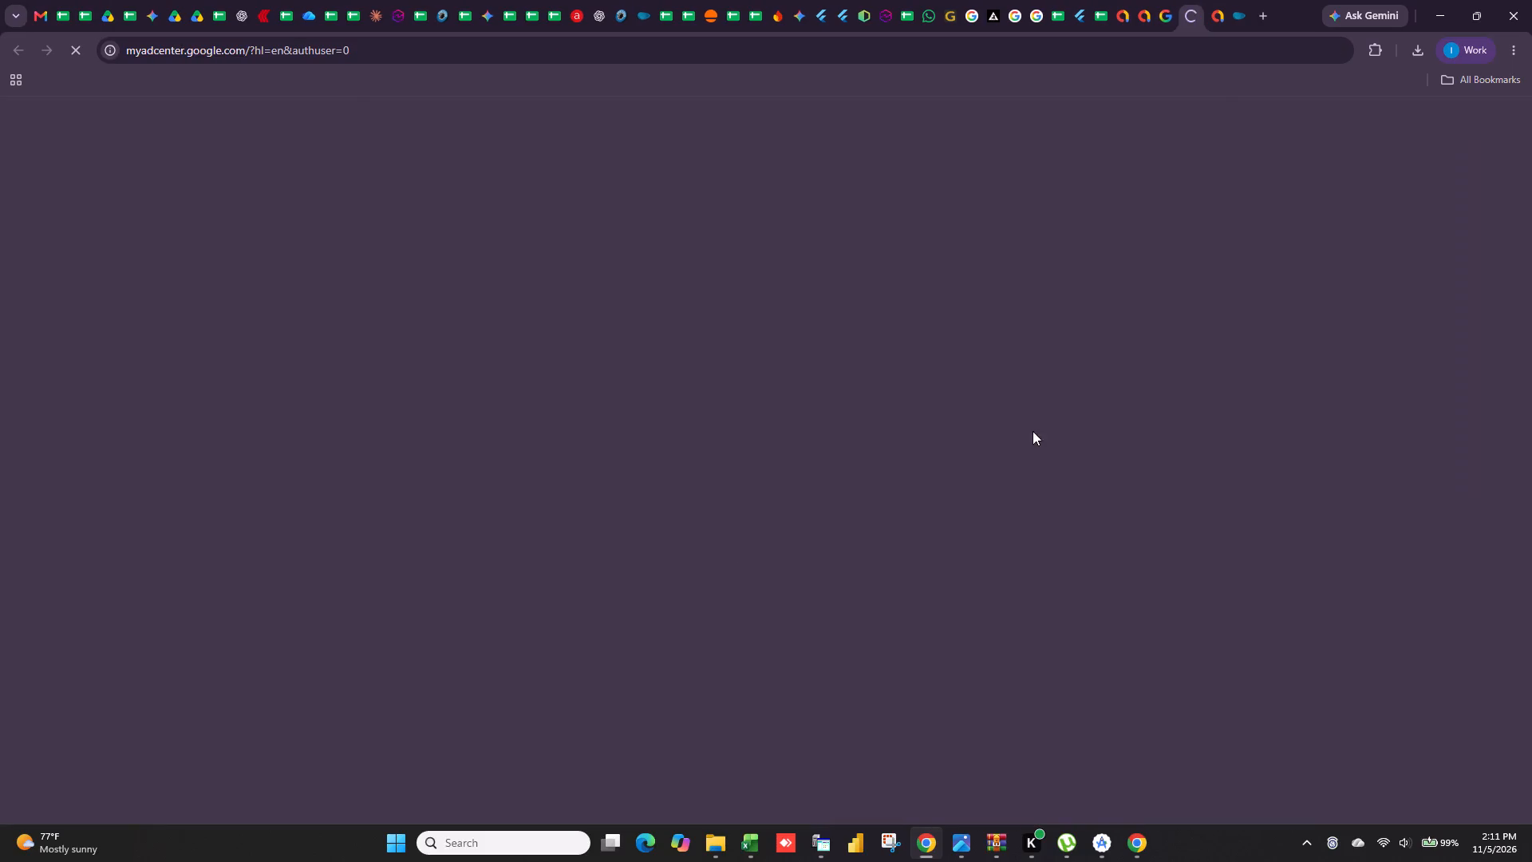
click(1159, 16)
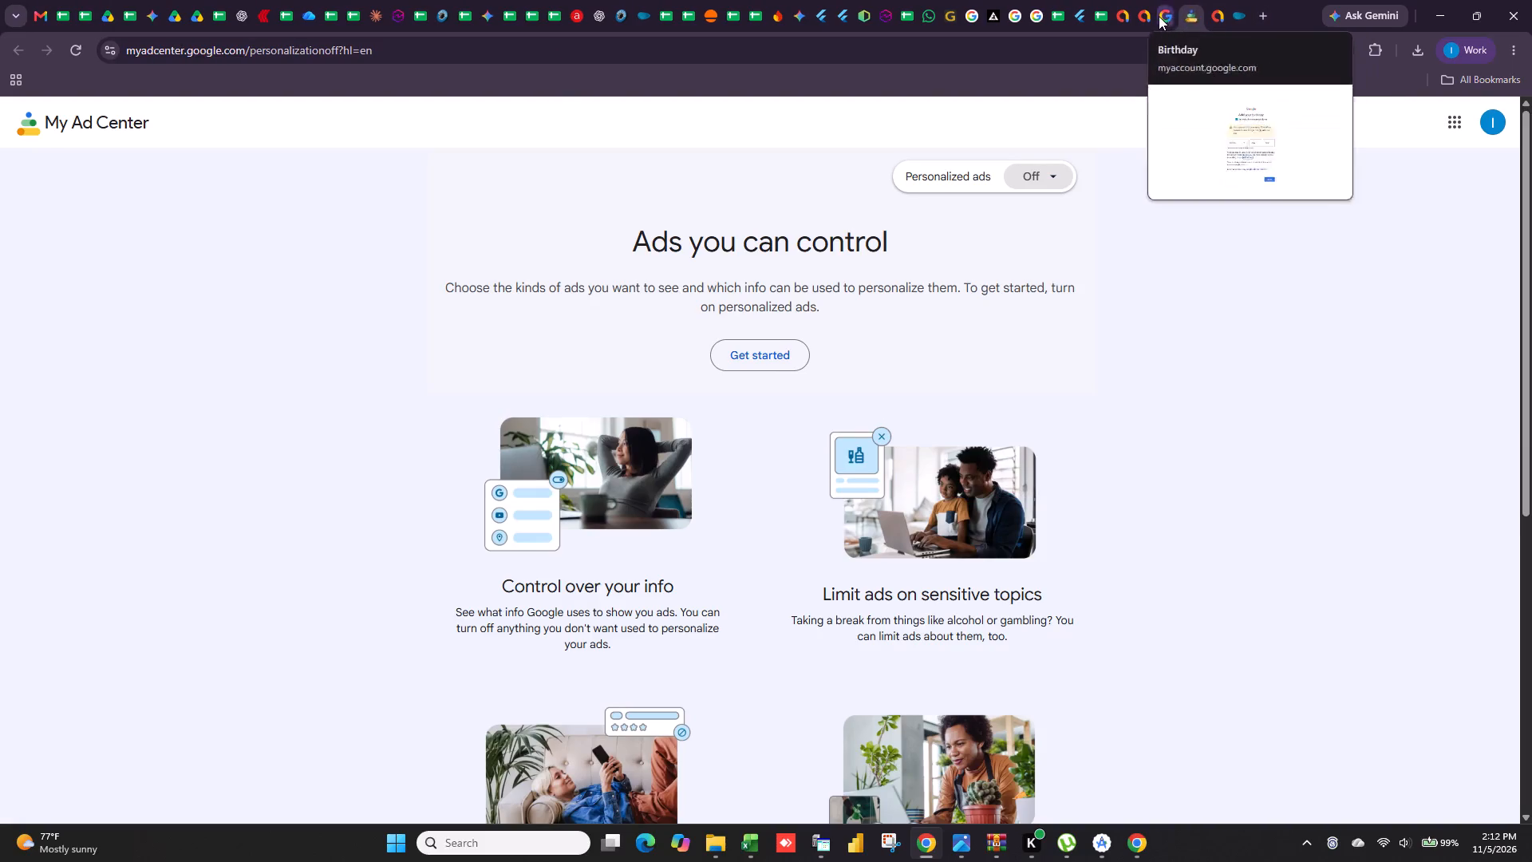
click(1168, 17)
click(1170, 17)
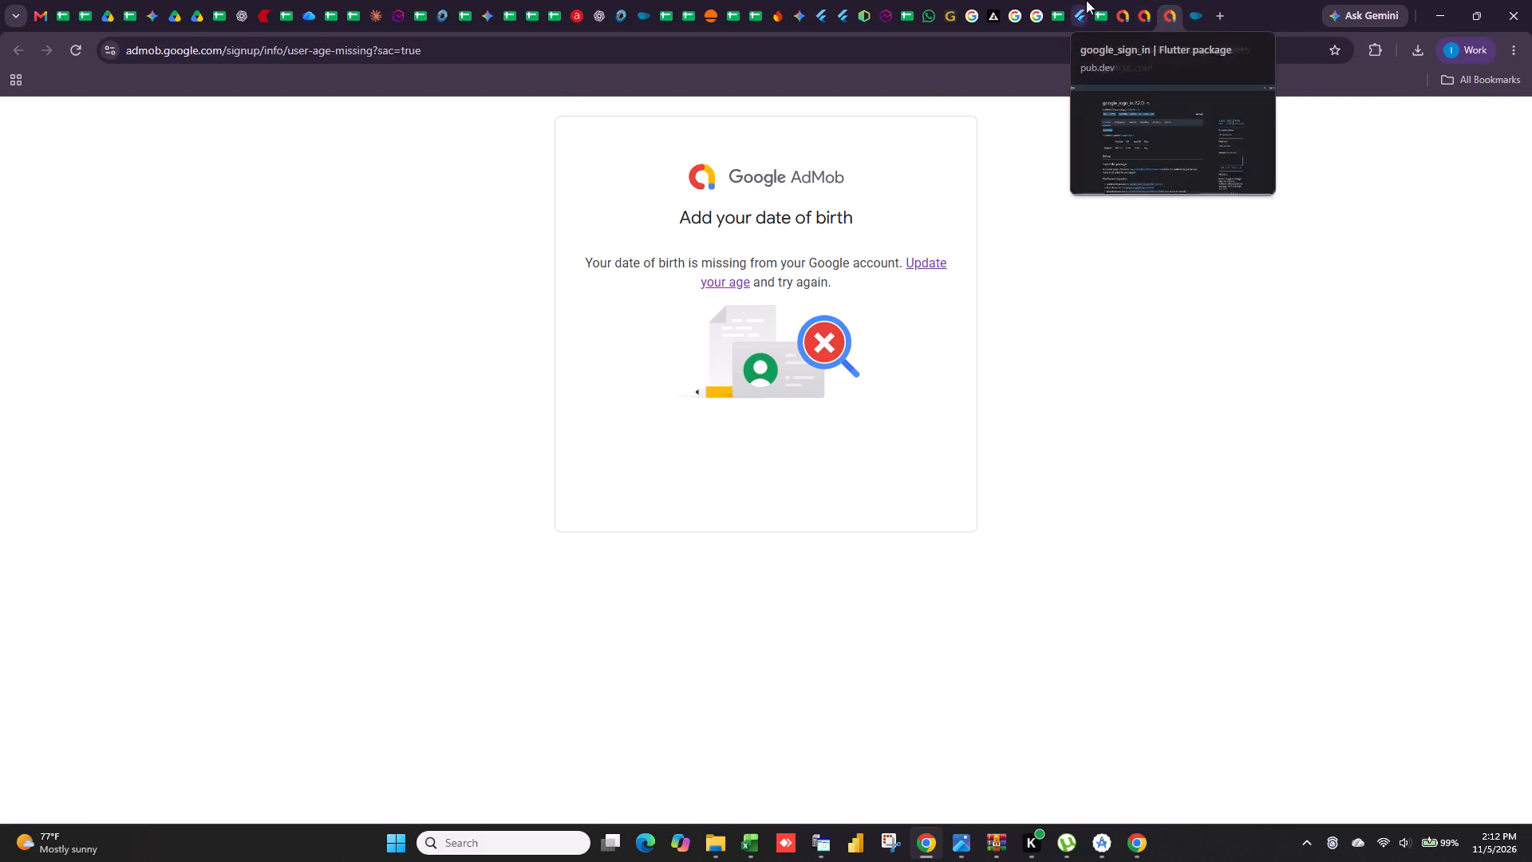
Calculate the potential AdMob earnings for Europe, Middle East and Africa, Android, and the Business category on the home page.
click(1118, 0)
scroll(486, 517, up, 6)
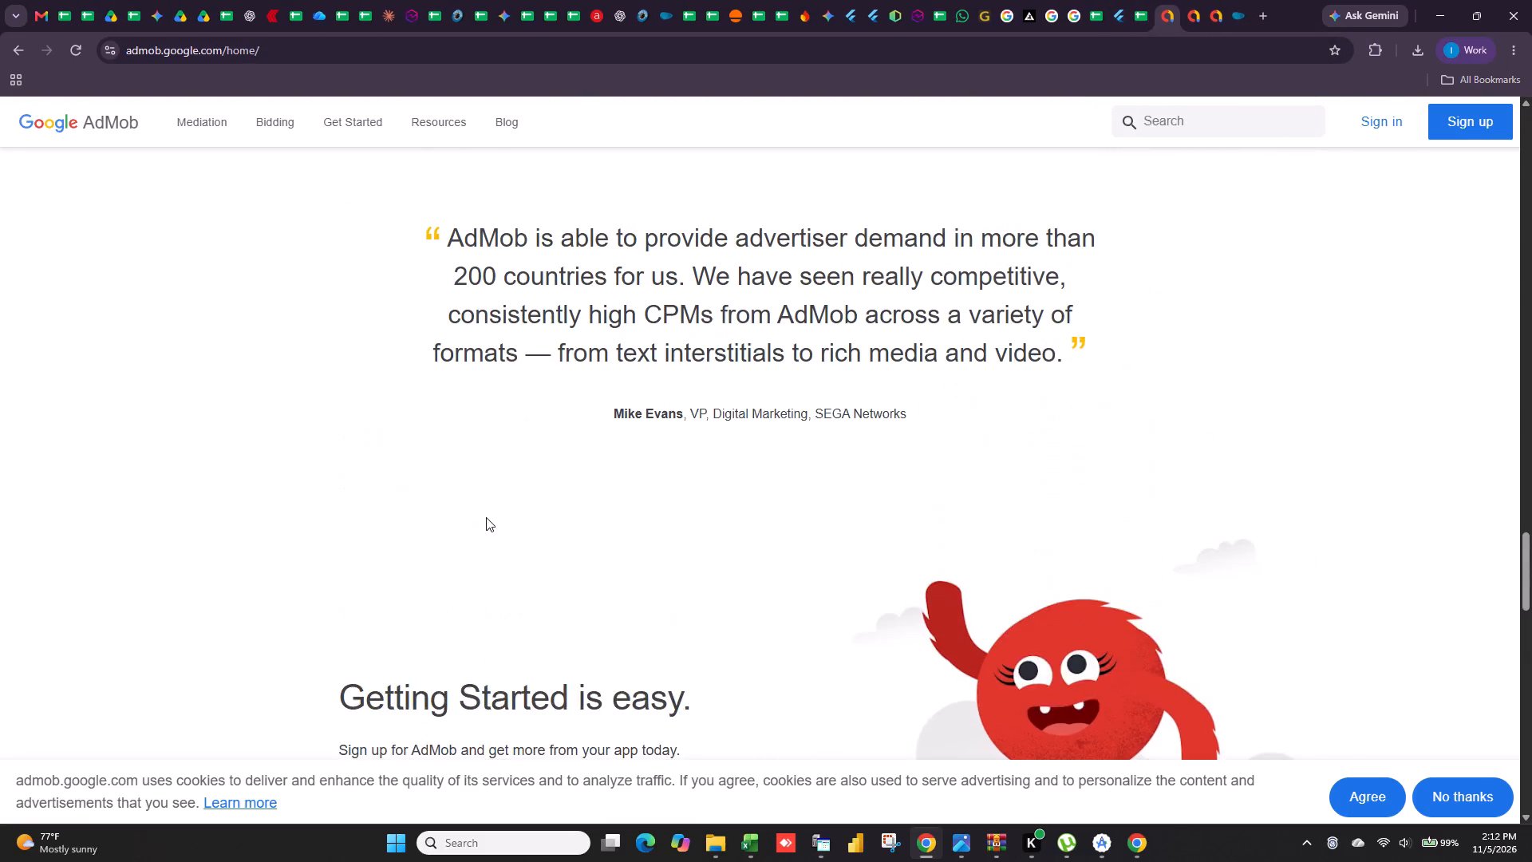
scroll(486, 517, up, 19)
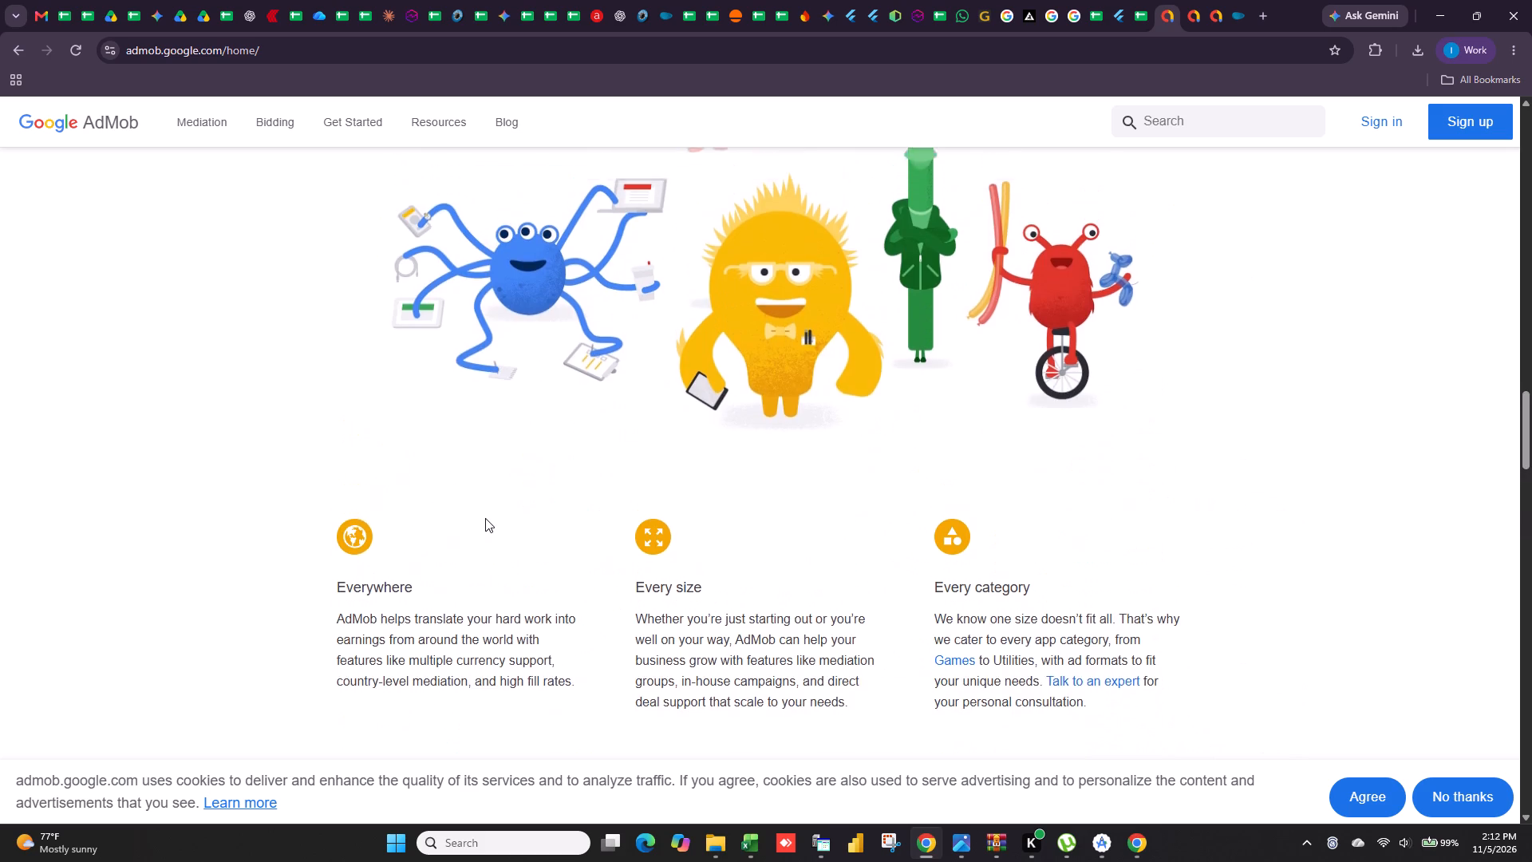
scroll(485, 518, up, 12)
scroll(485, 518, down, 6)
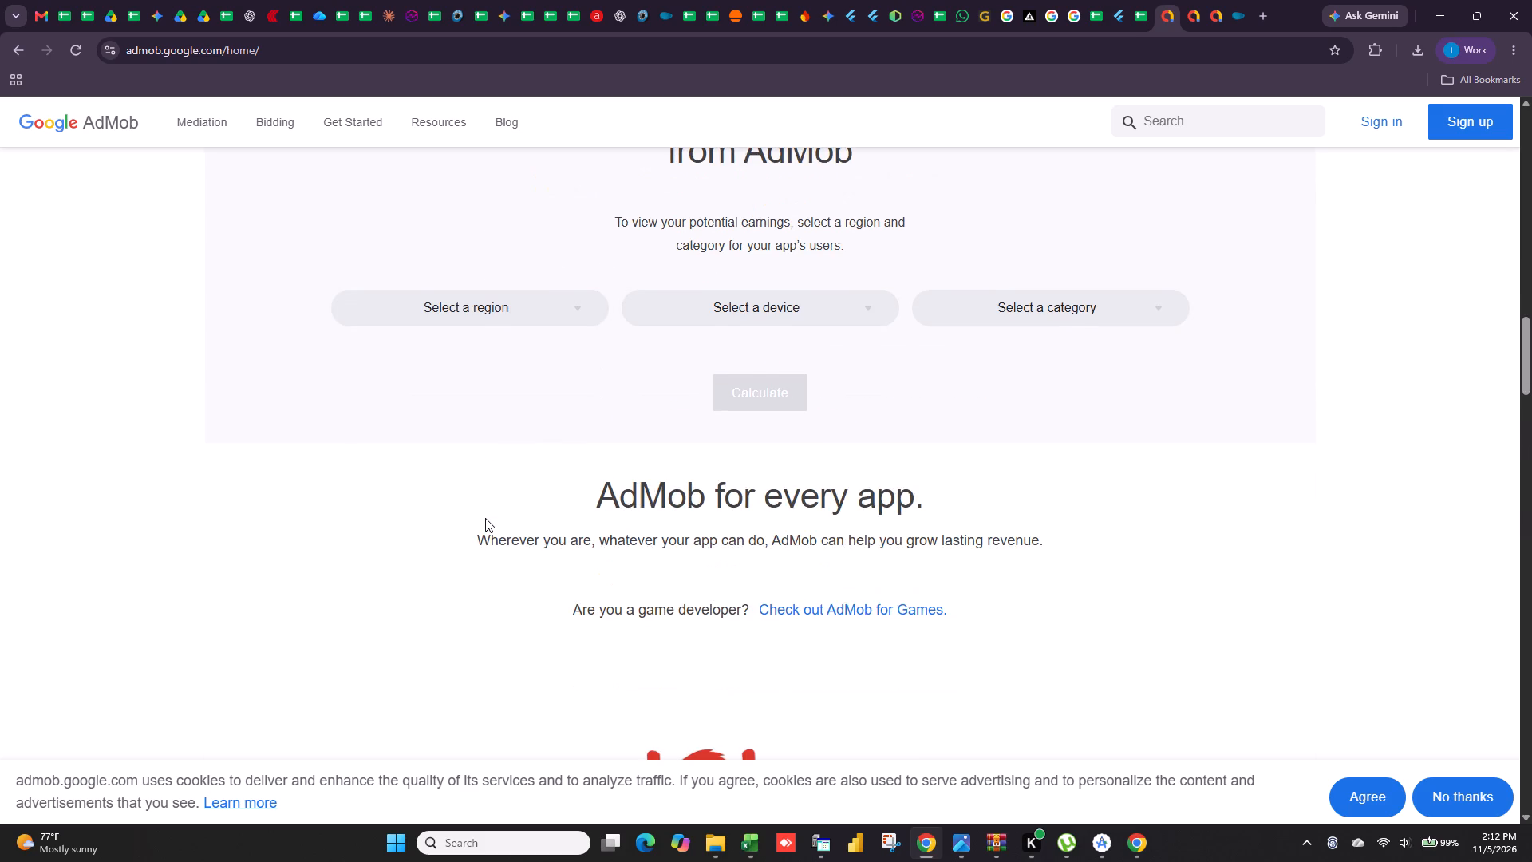
scroll(485, 518, up, 1)
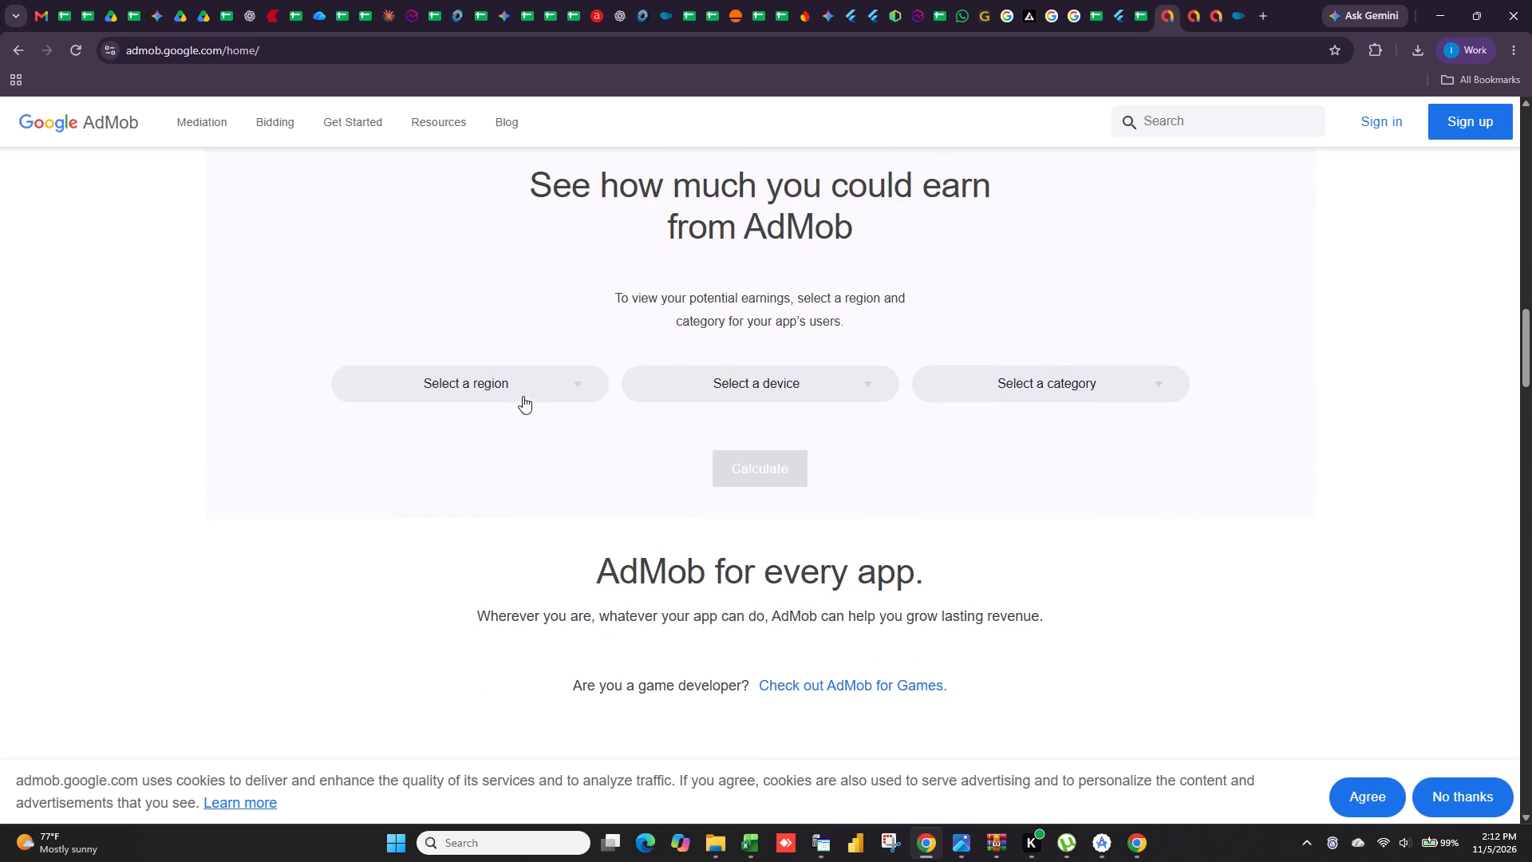
click(522, 393)
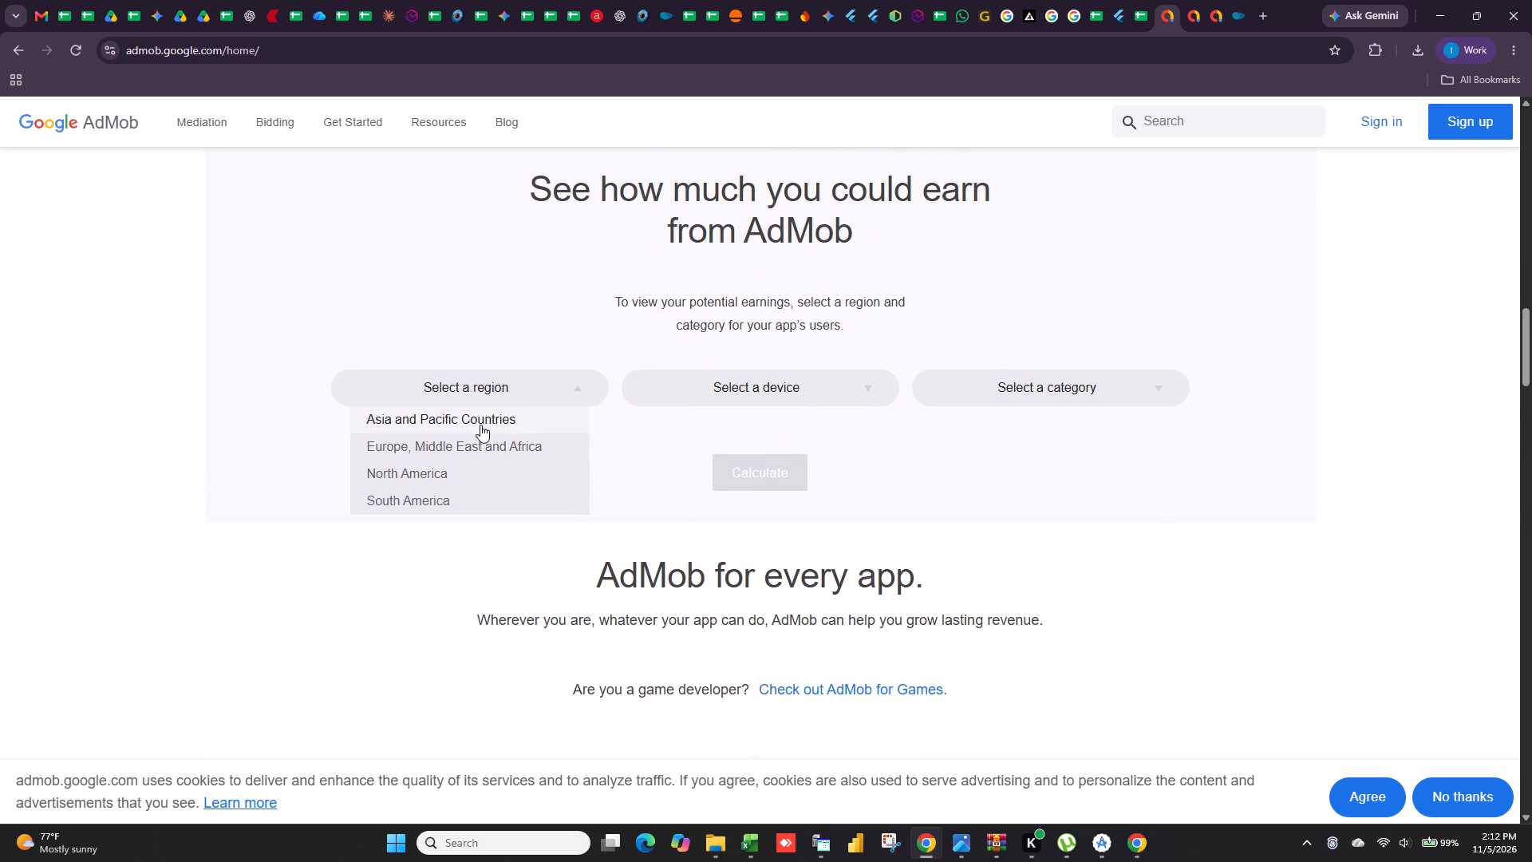
click(480, 444)
click(802, 383)
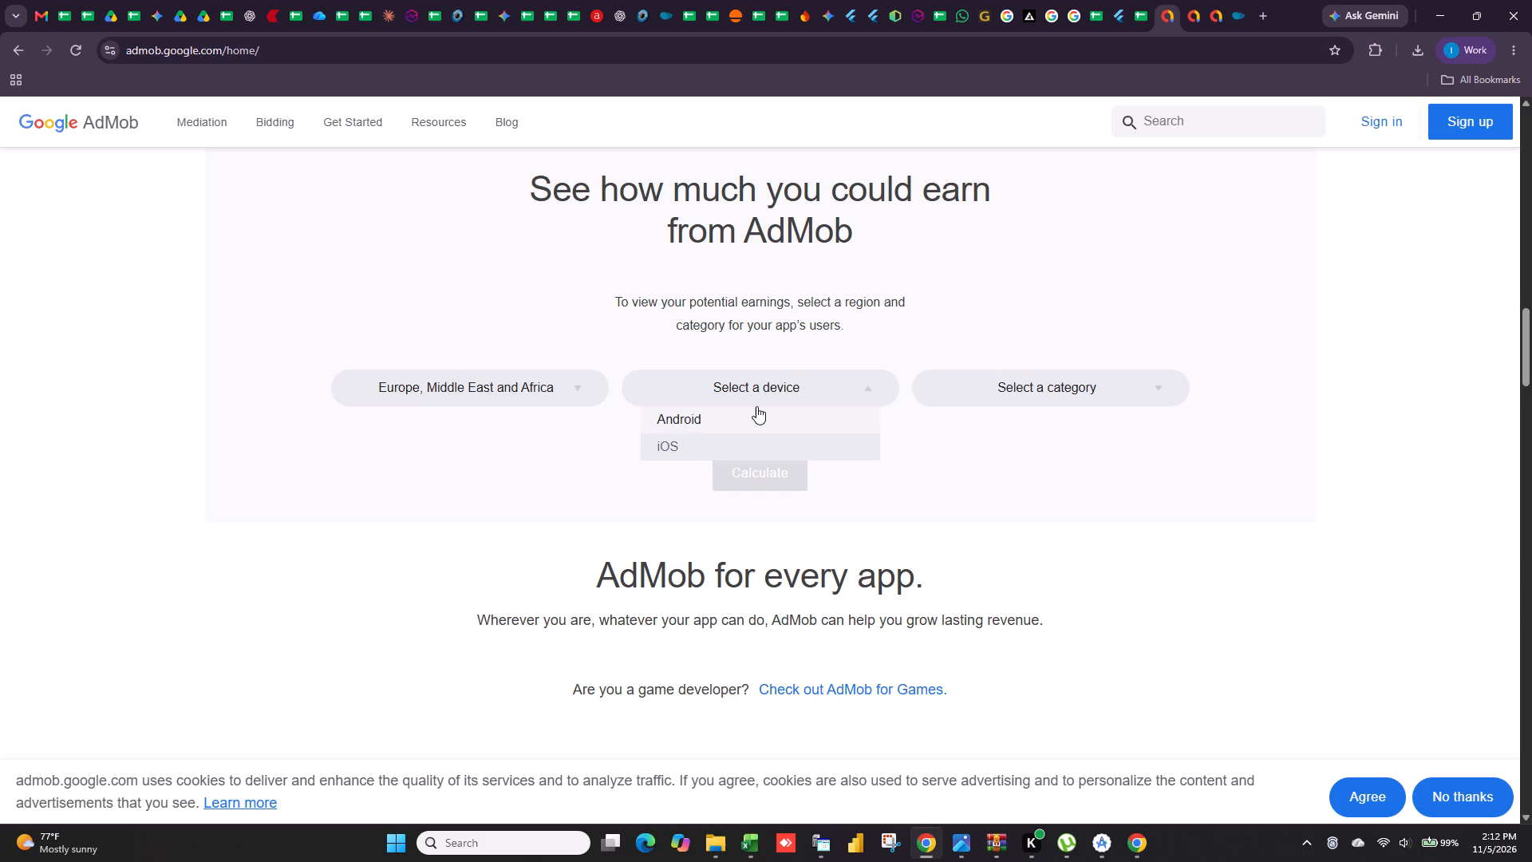
click(731, 414)
click(1122, 401)
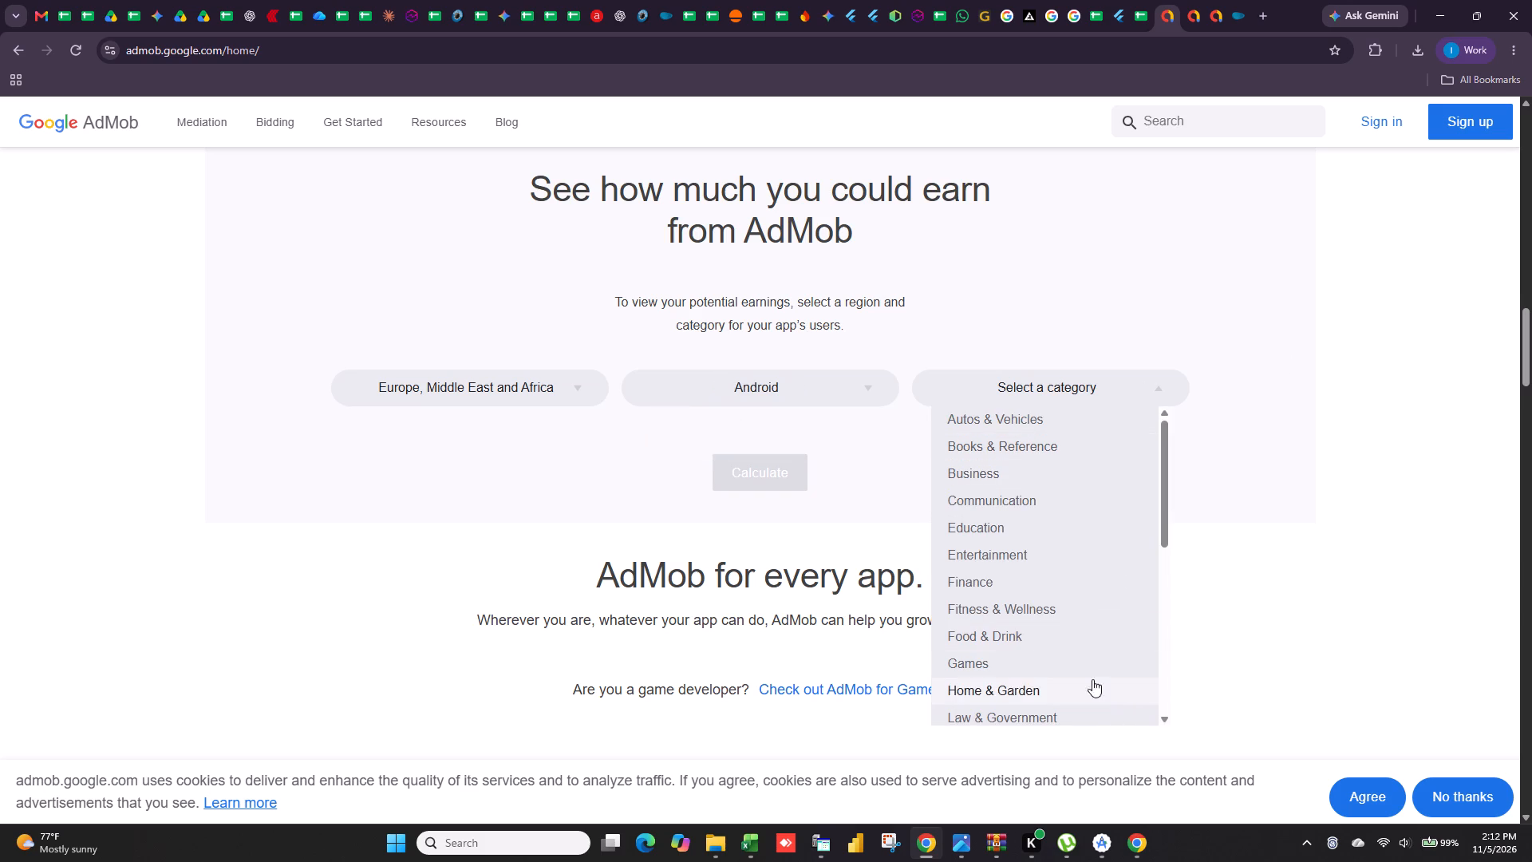
click(996, 480)
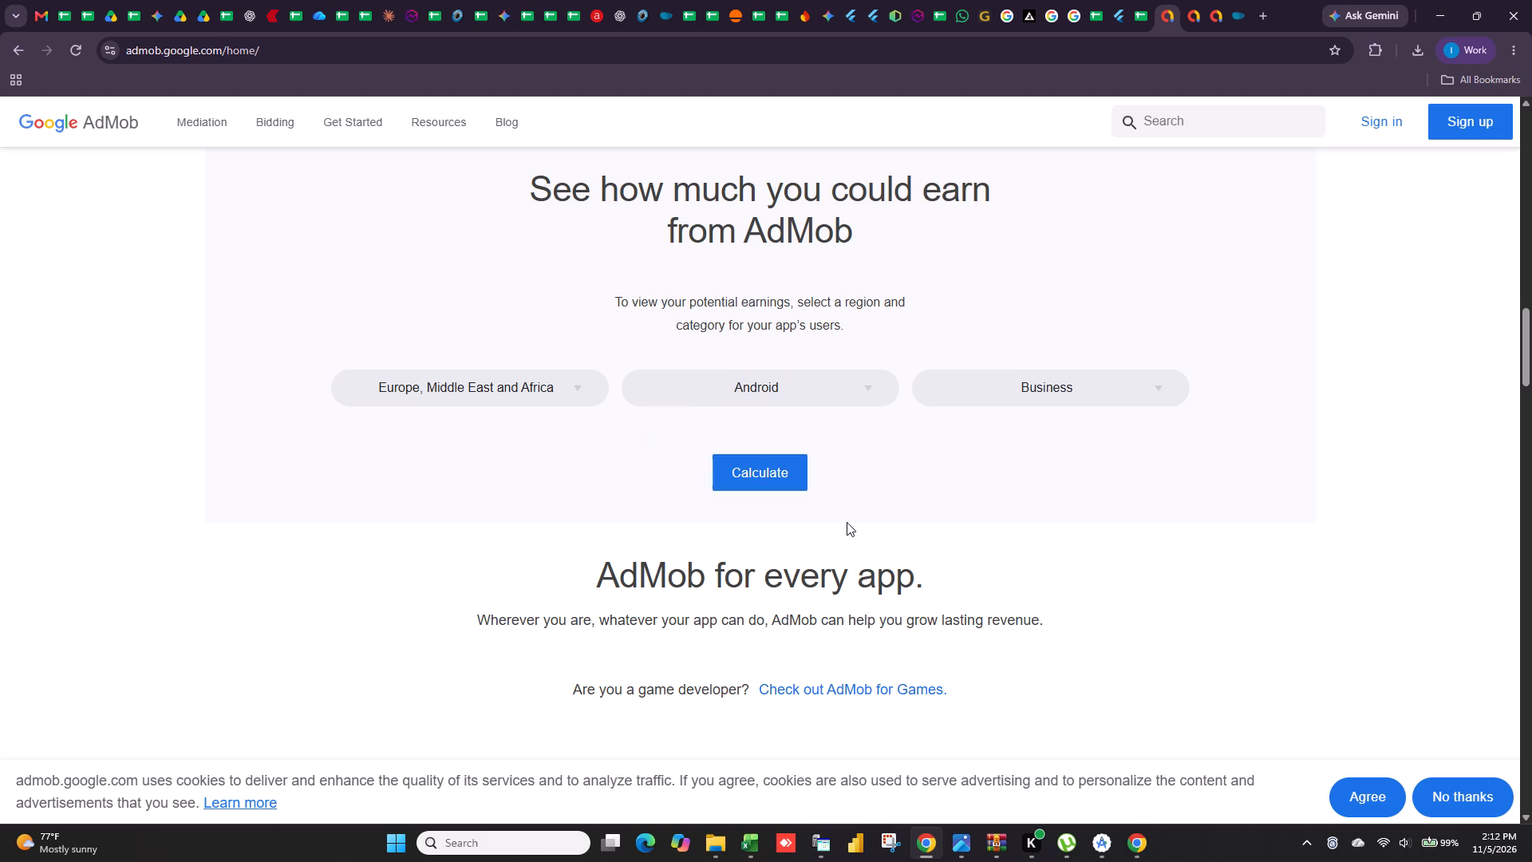
click(778, 477)
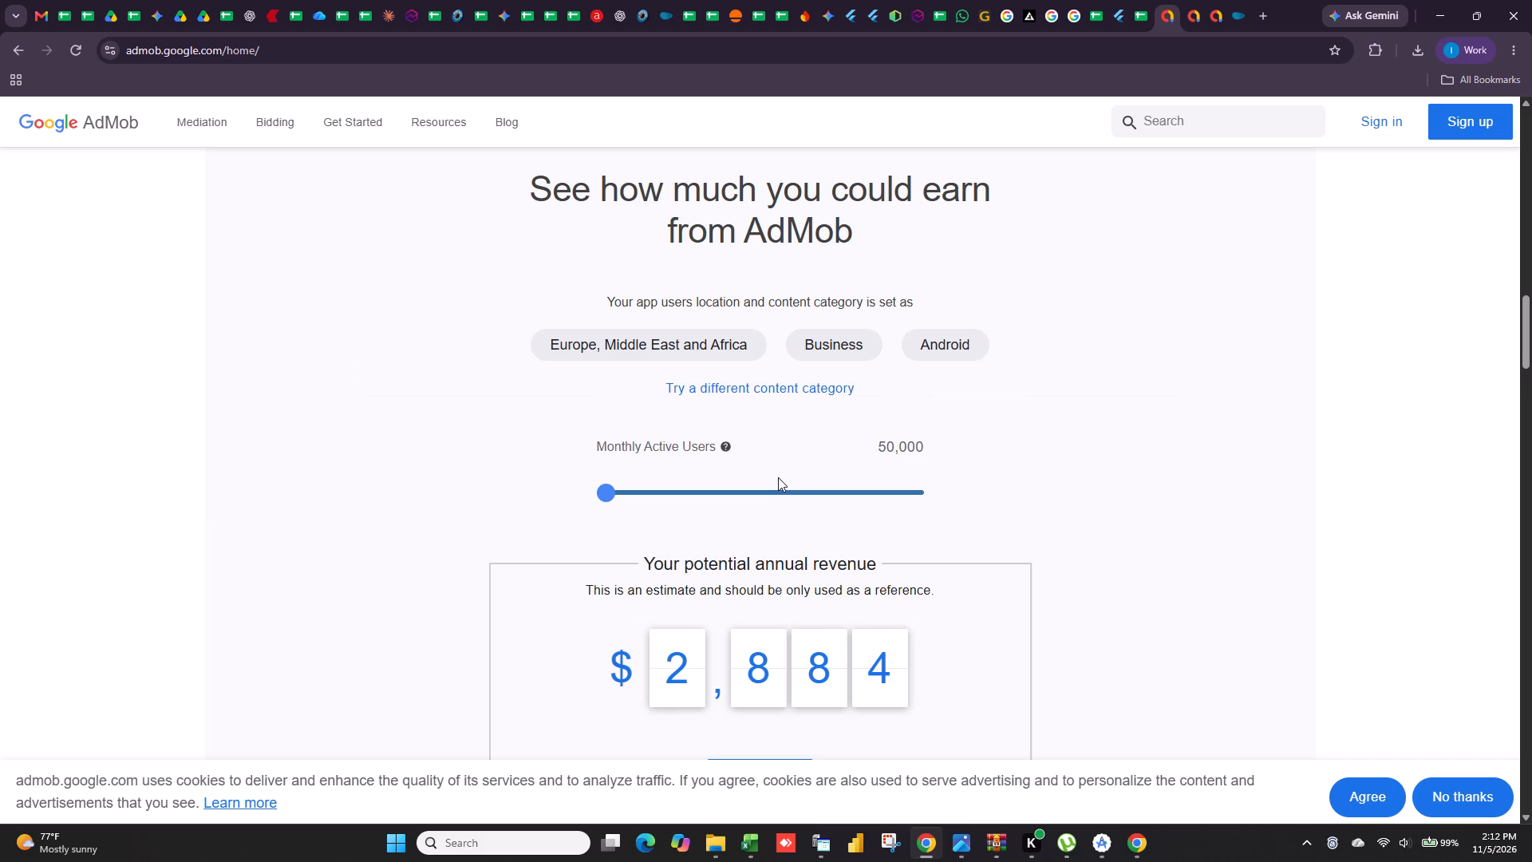
Examine the AdMob home page from the potential annual revenue estimate down to the Getting Started section.
scroll(791, 505, down, 1)
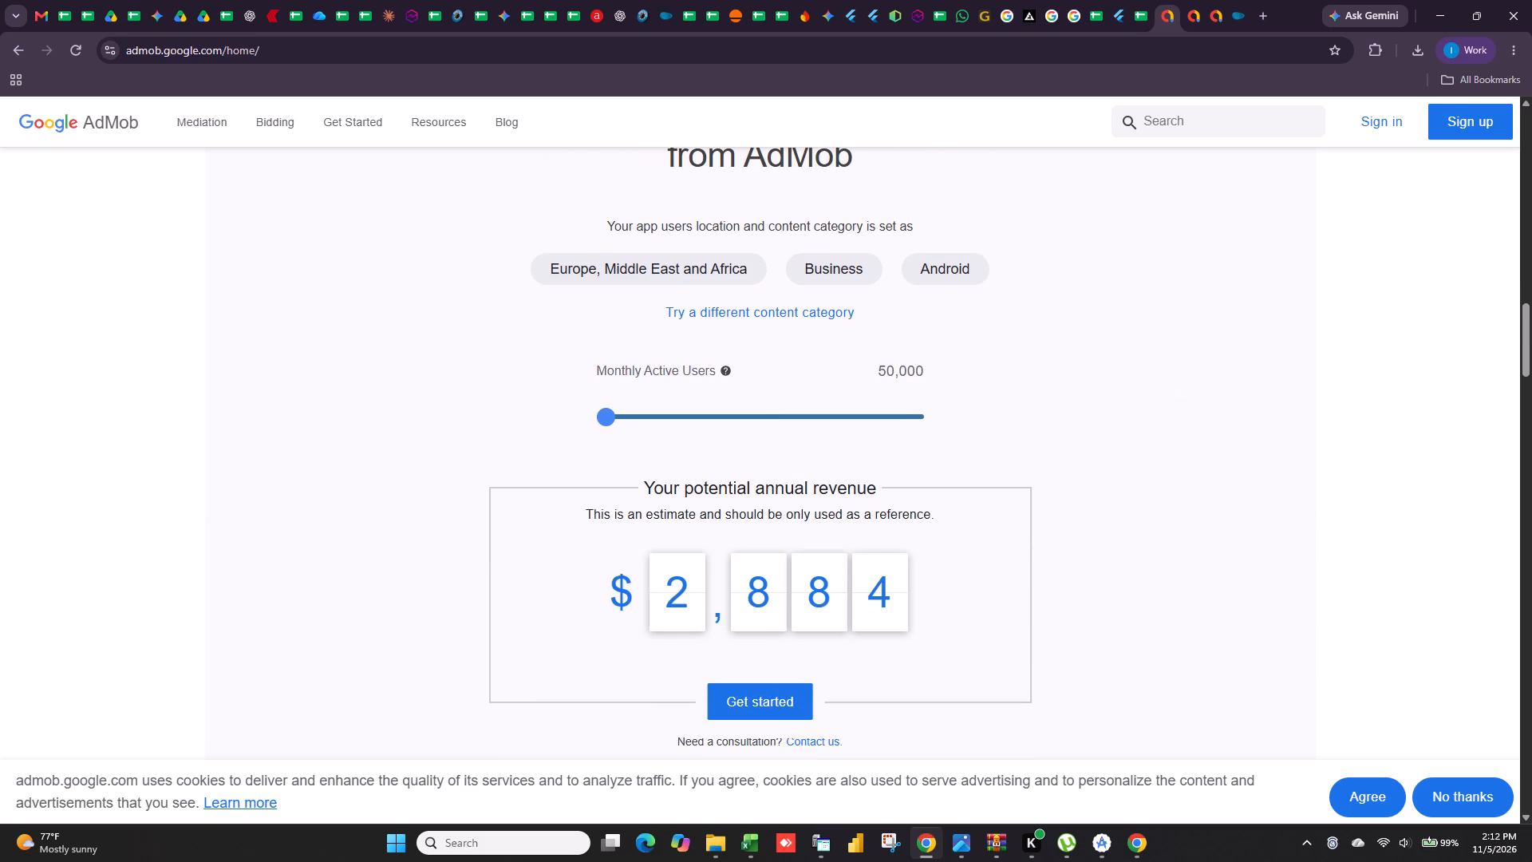
scroll(791, 505, down, 14)
scroll(791, 505, down, 7)
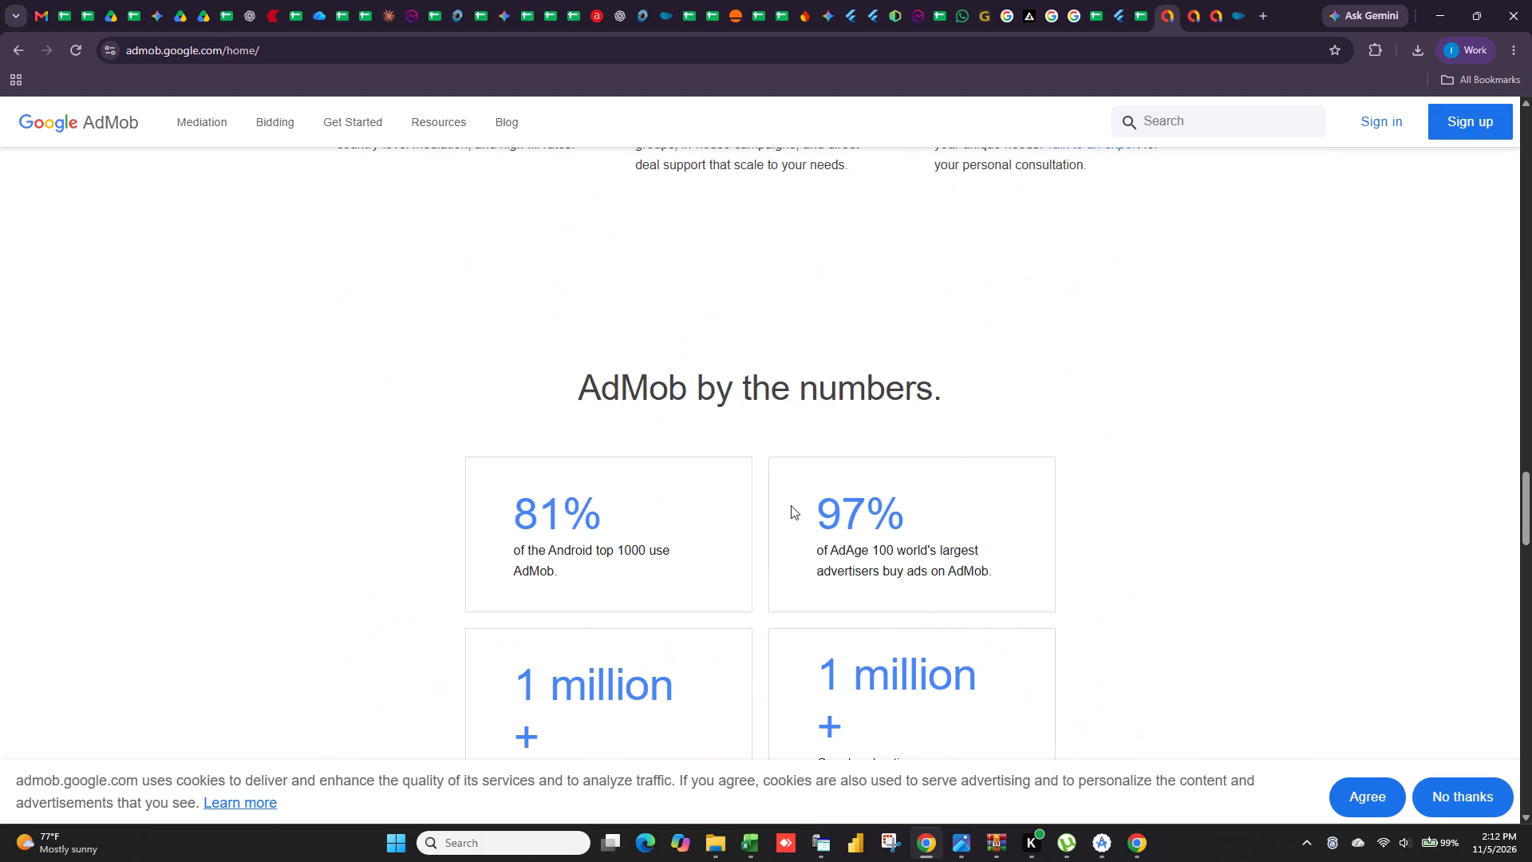
scroll(791, 505, down, 13)
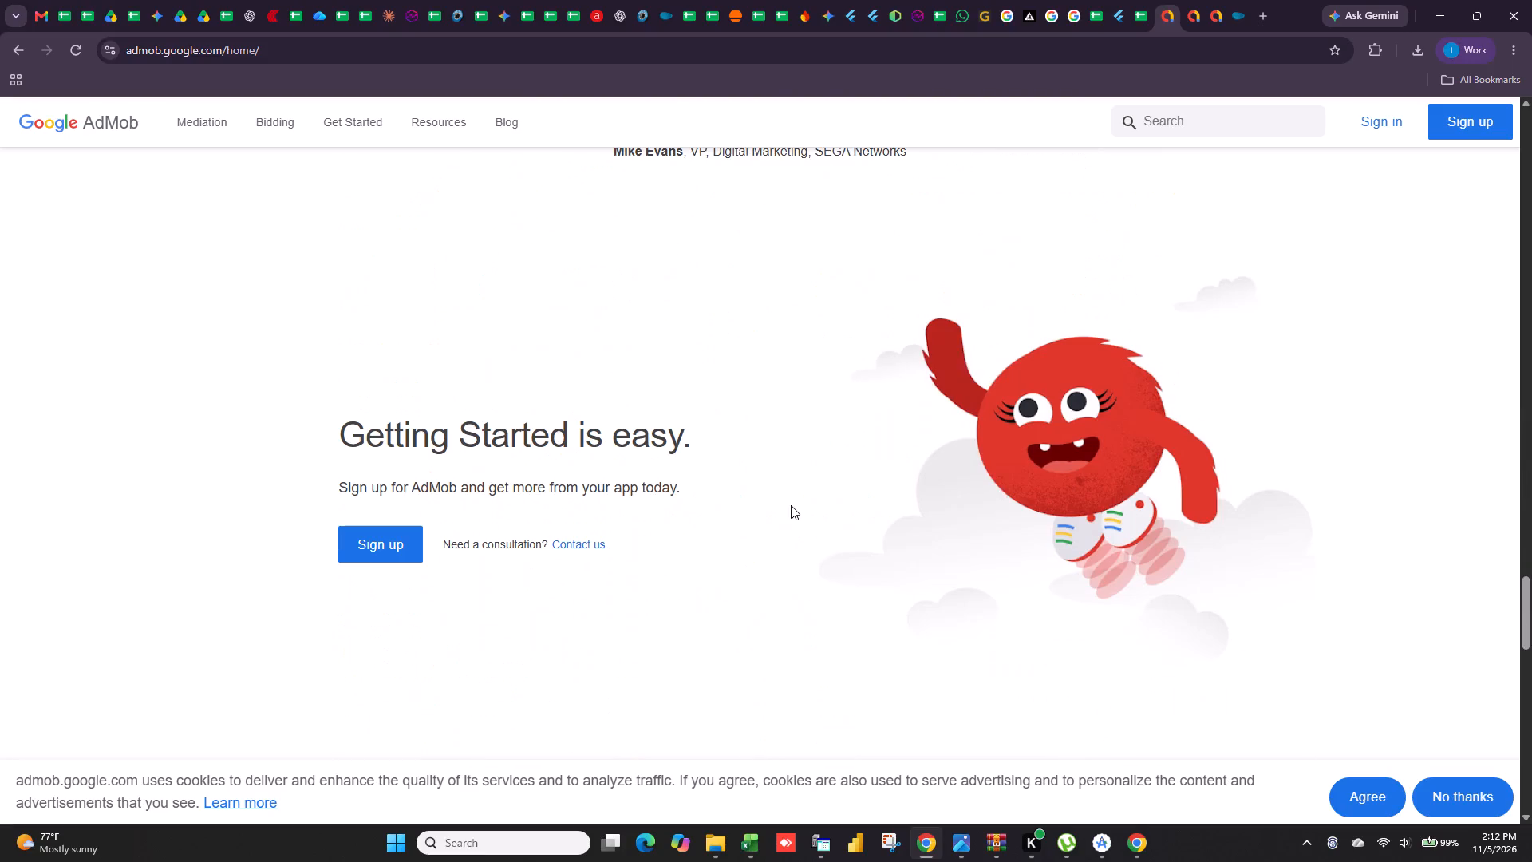
scroll(791, 505, down, 1)
scroll(791, 505, up, 1)
Close the three open AdMob pages, including the home page and the date-of-birth sign-up page.
click(1163, 16)
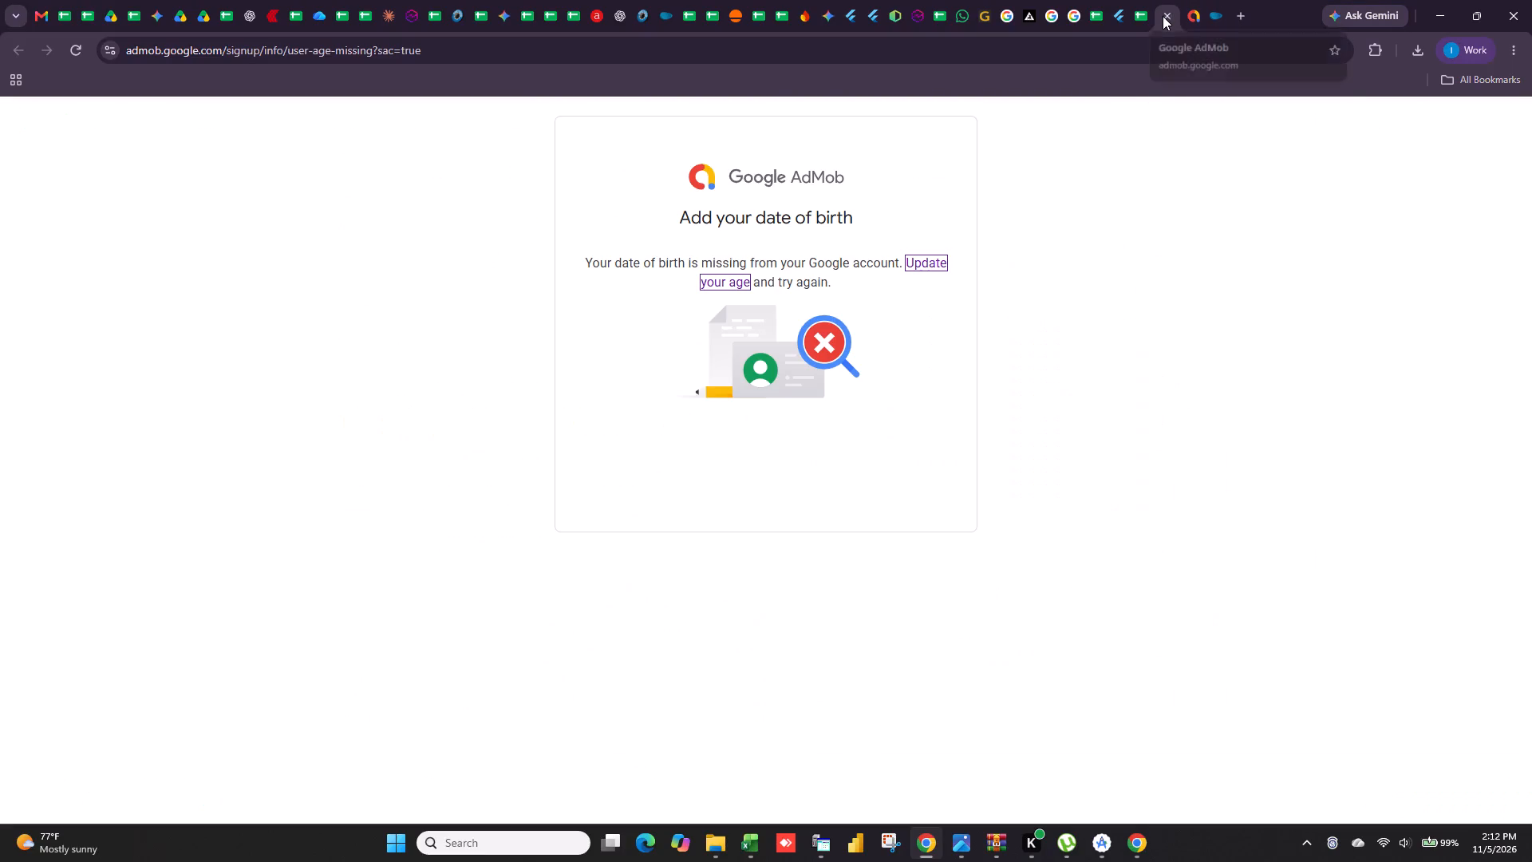
click(1163, 16)
click(1163, 16)
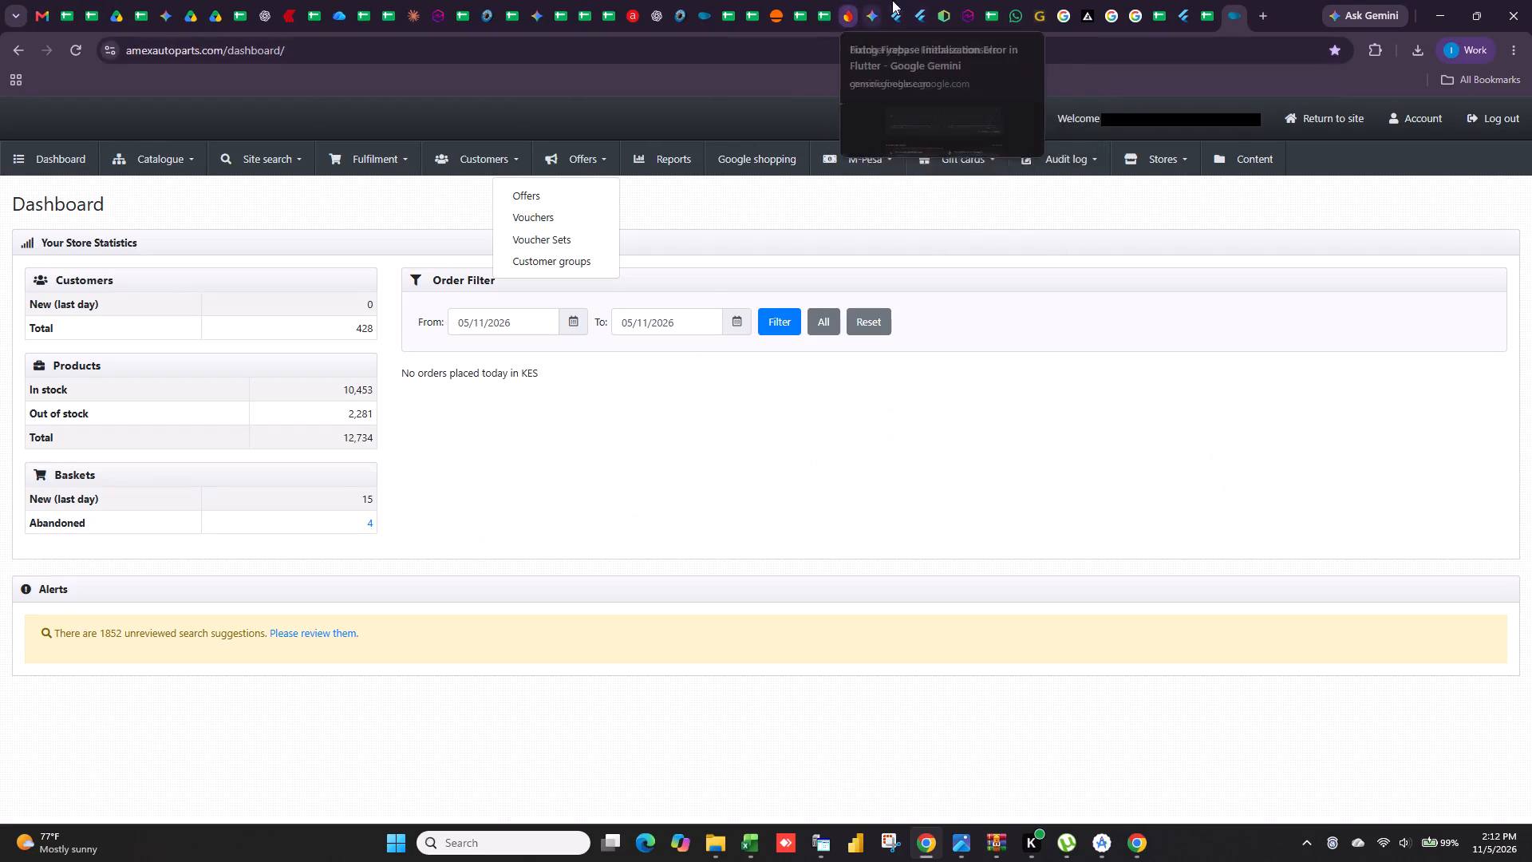
Switch to the butcheryapp project in the Firebase console and review its Usage and billing quotas.
click(852, 0)
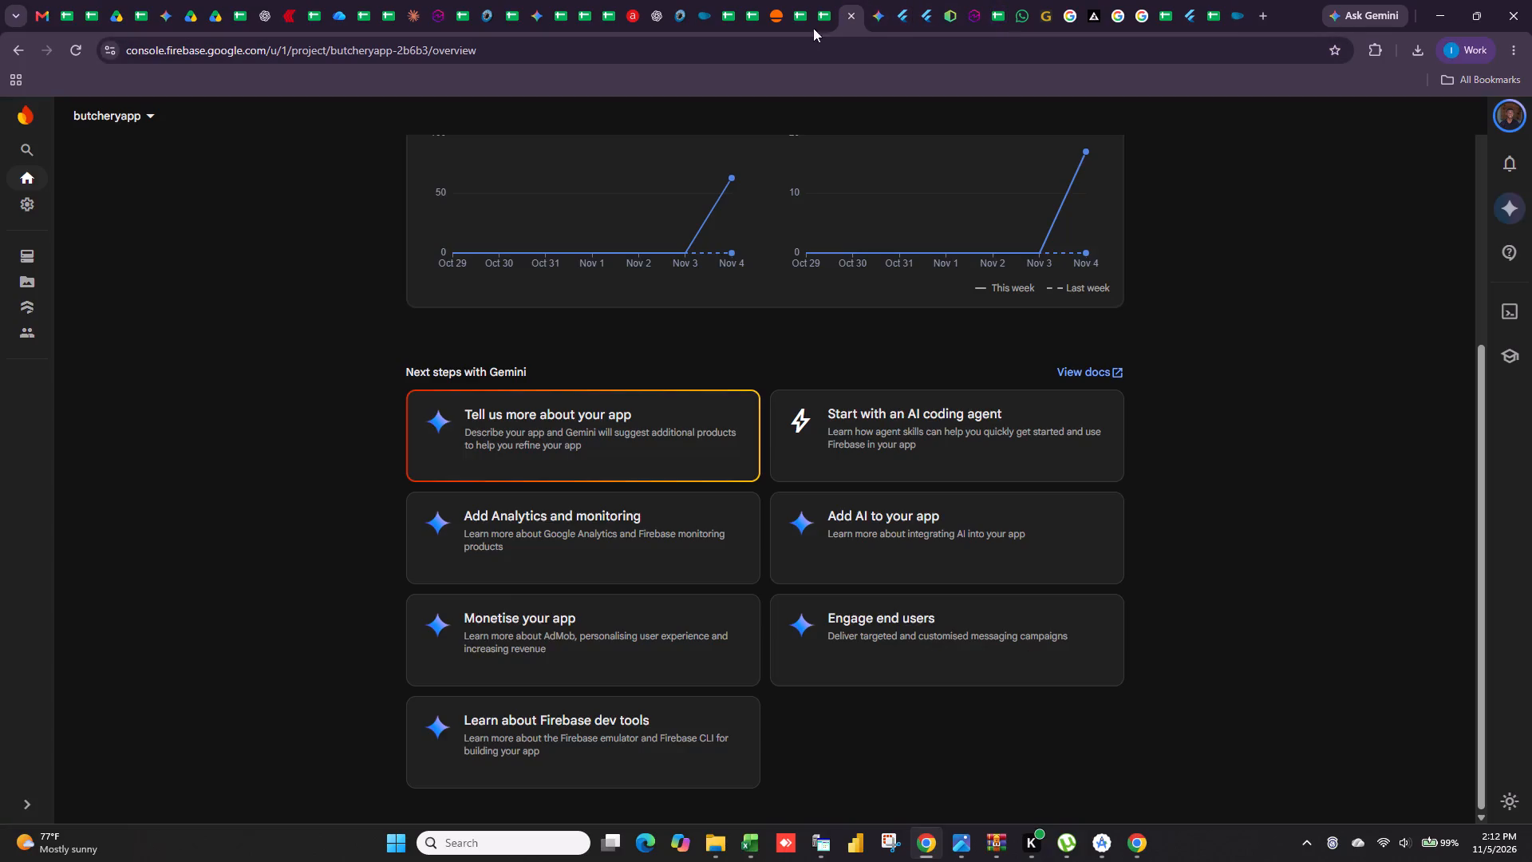
scroll(681, 375, up, 4)
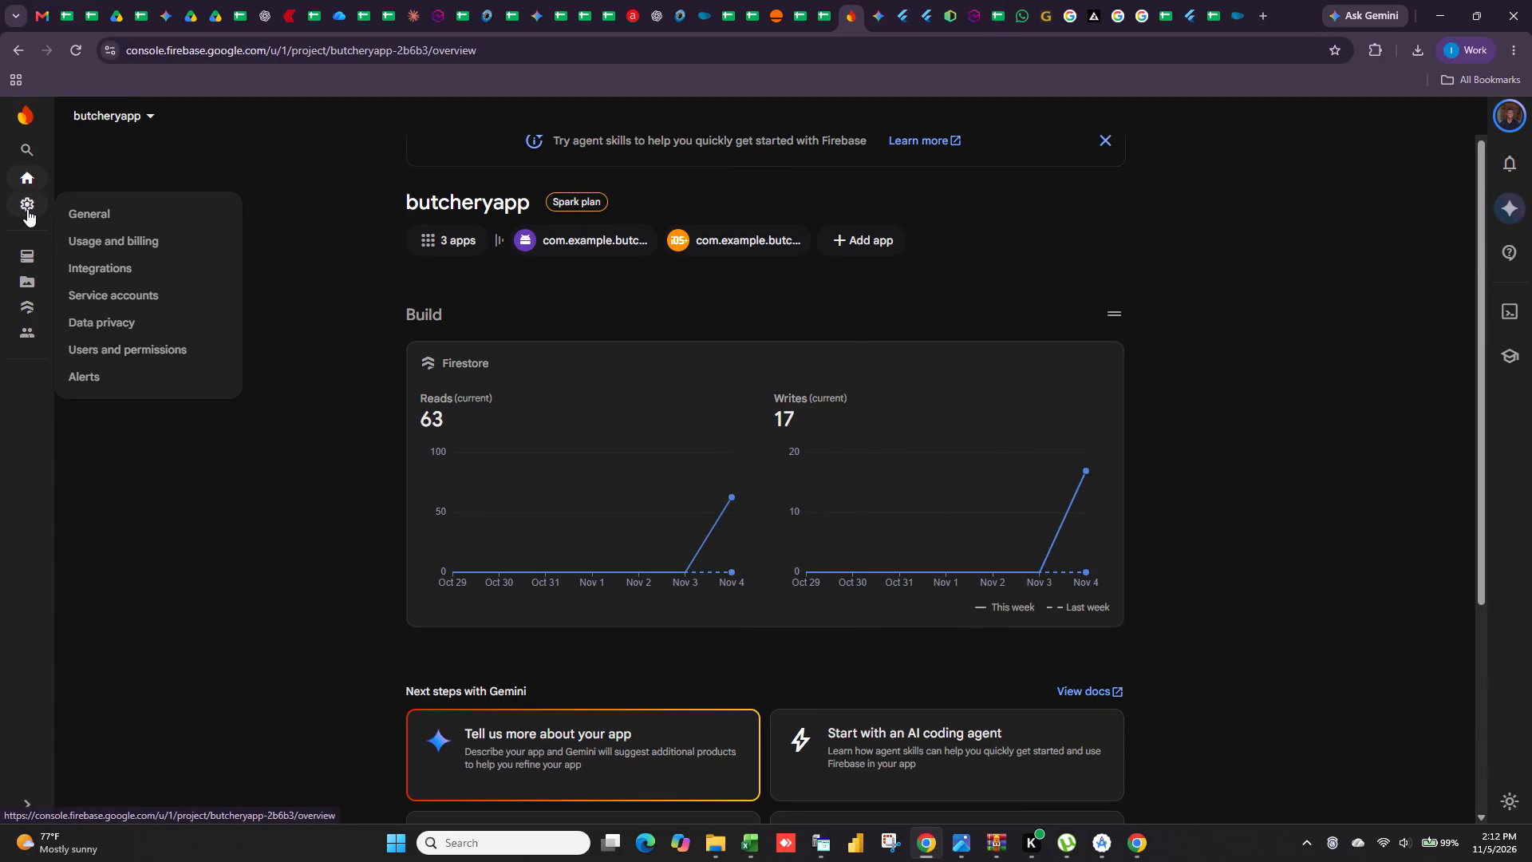
click(97, 239)
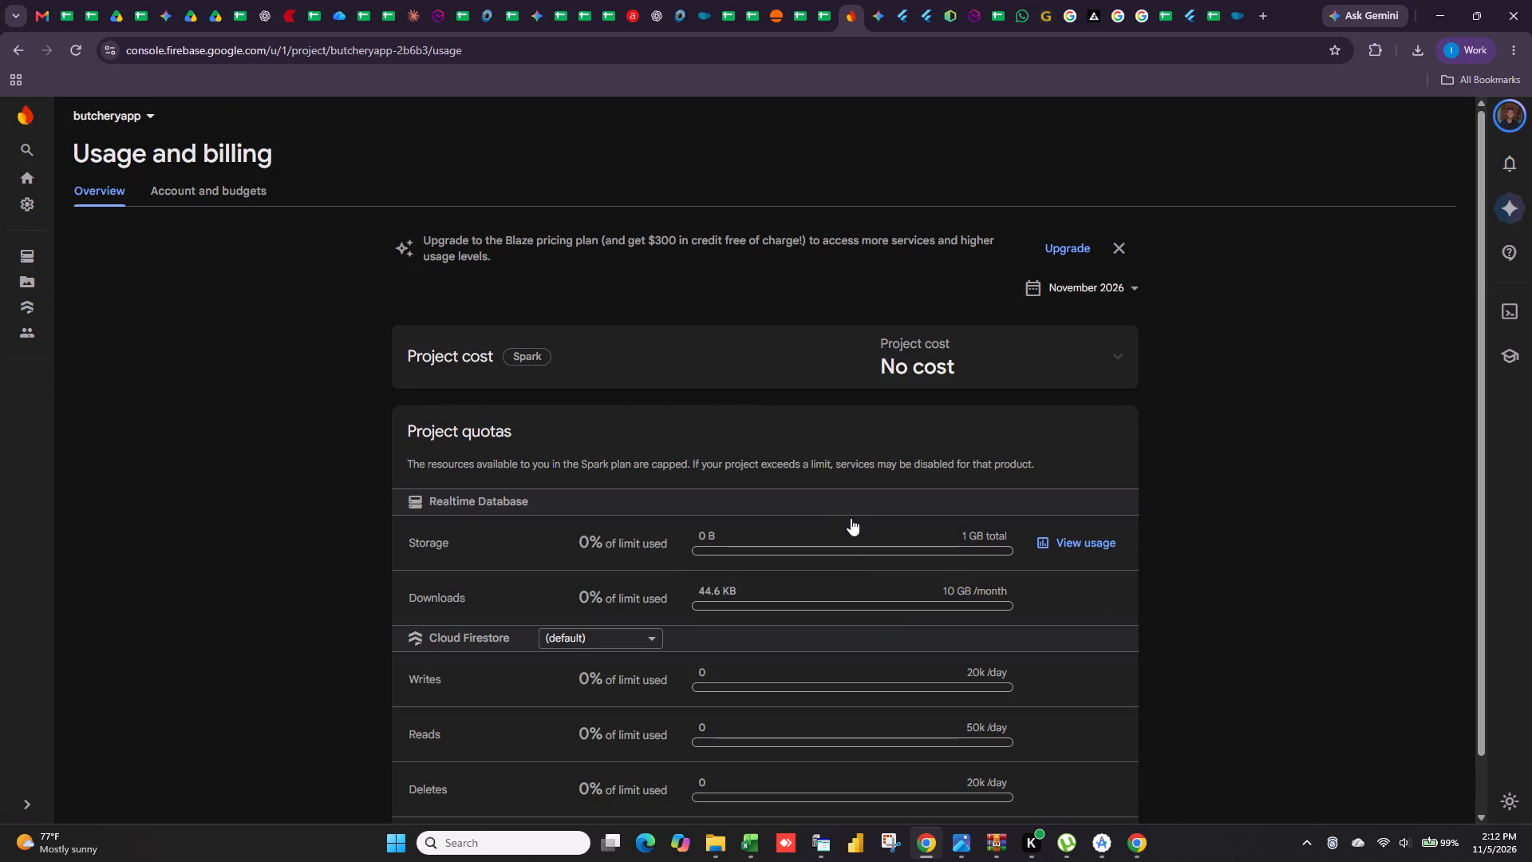
scroll(851, 518, down, 9)
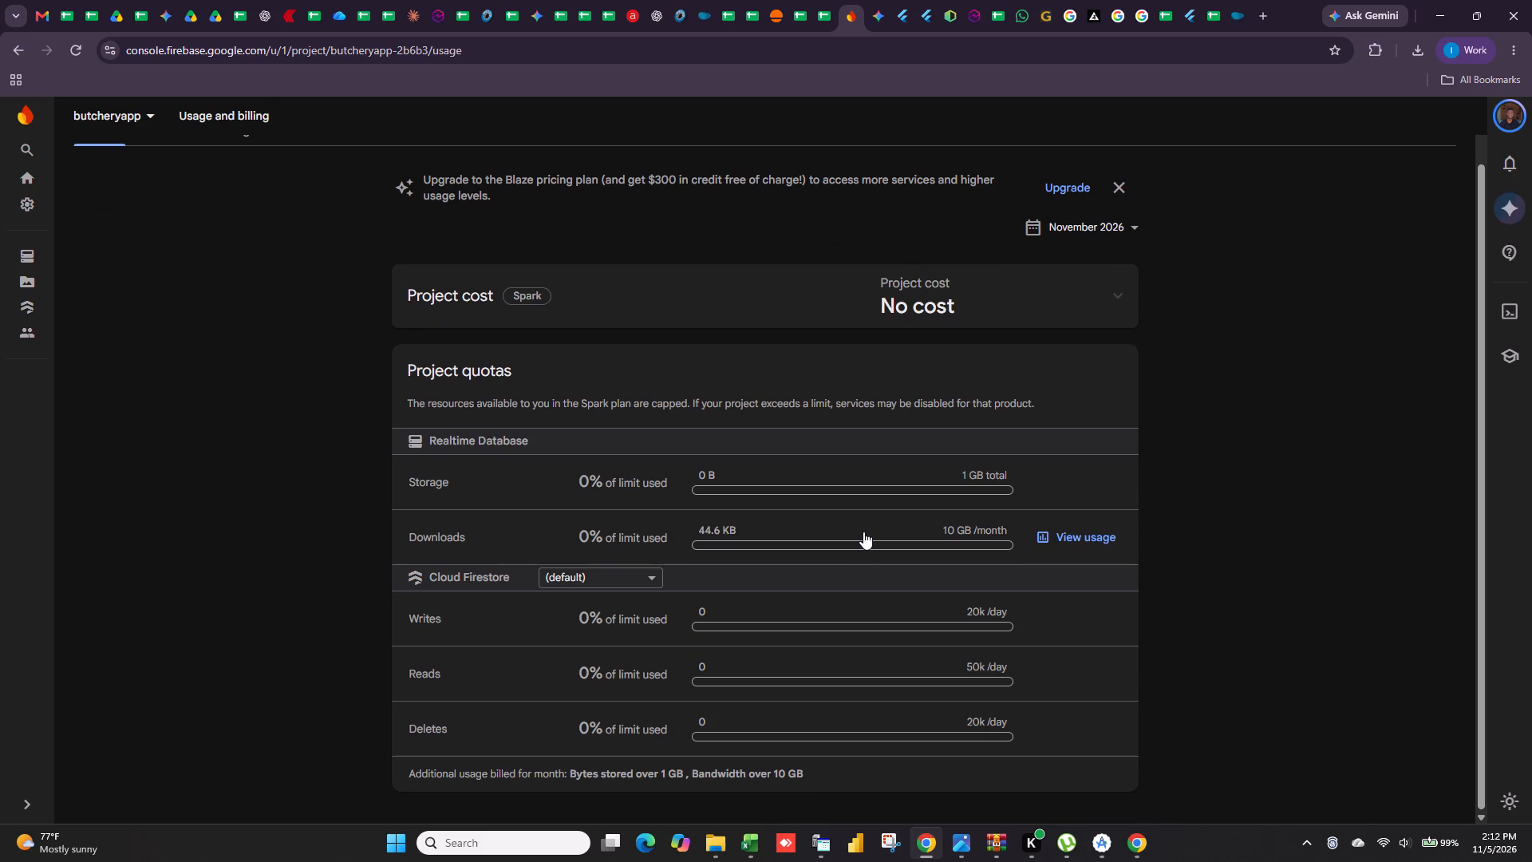
scroll(863, 532, up, 4)
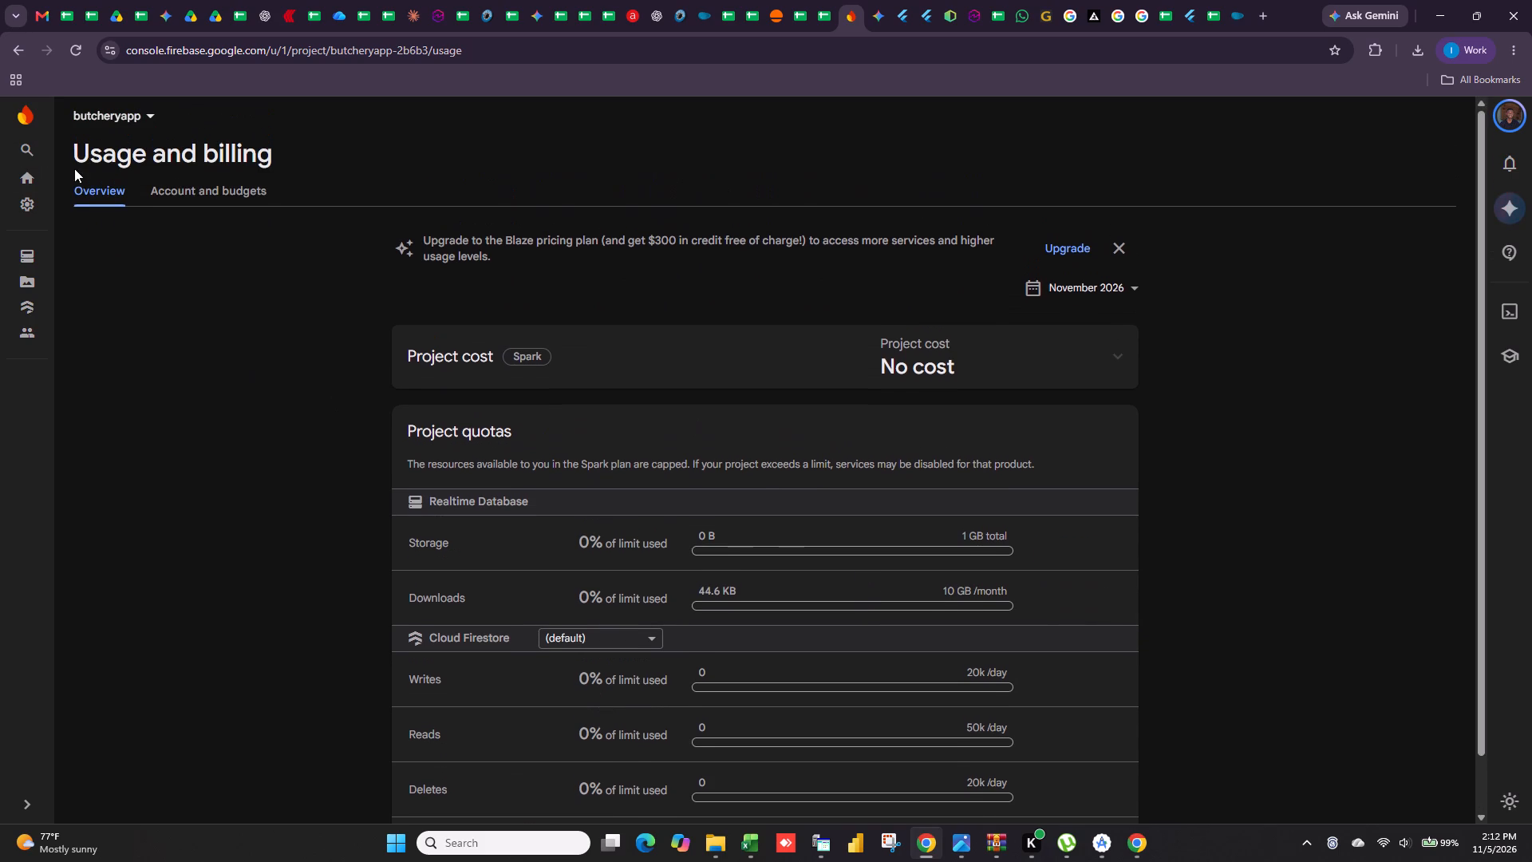
Review the project's Data privacy settings, opening the privacy representatives contact form and closing it without entering anything.
click(38, 176)
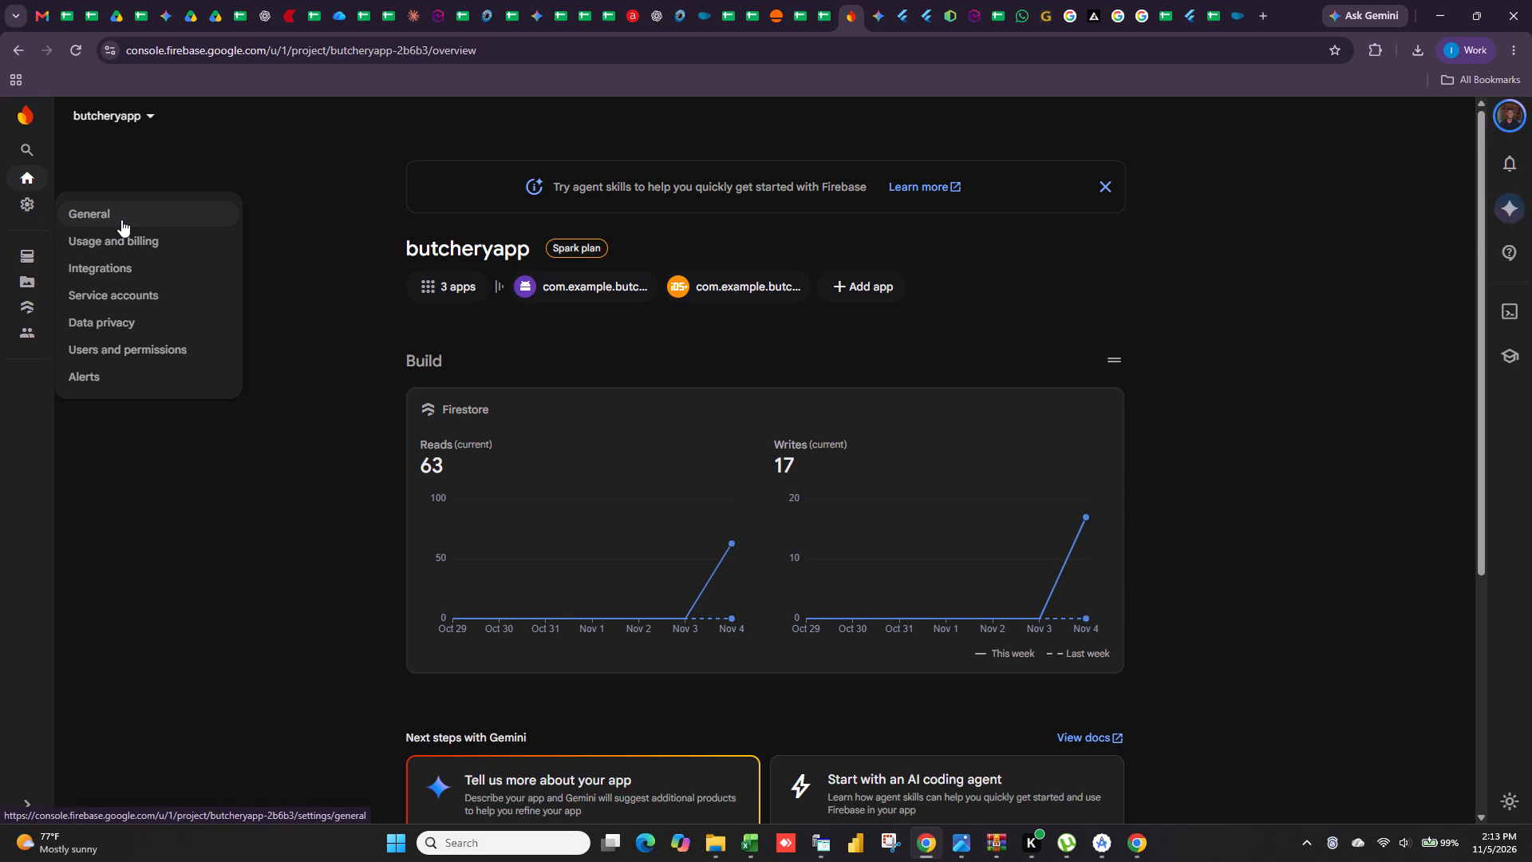
click(114, 326)
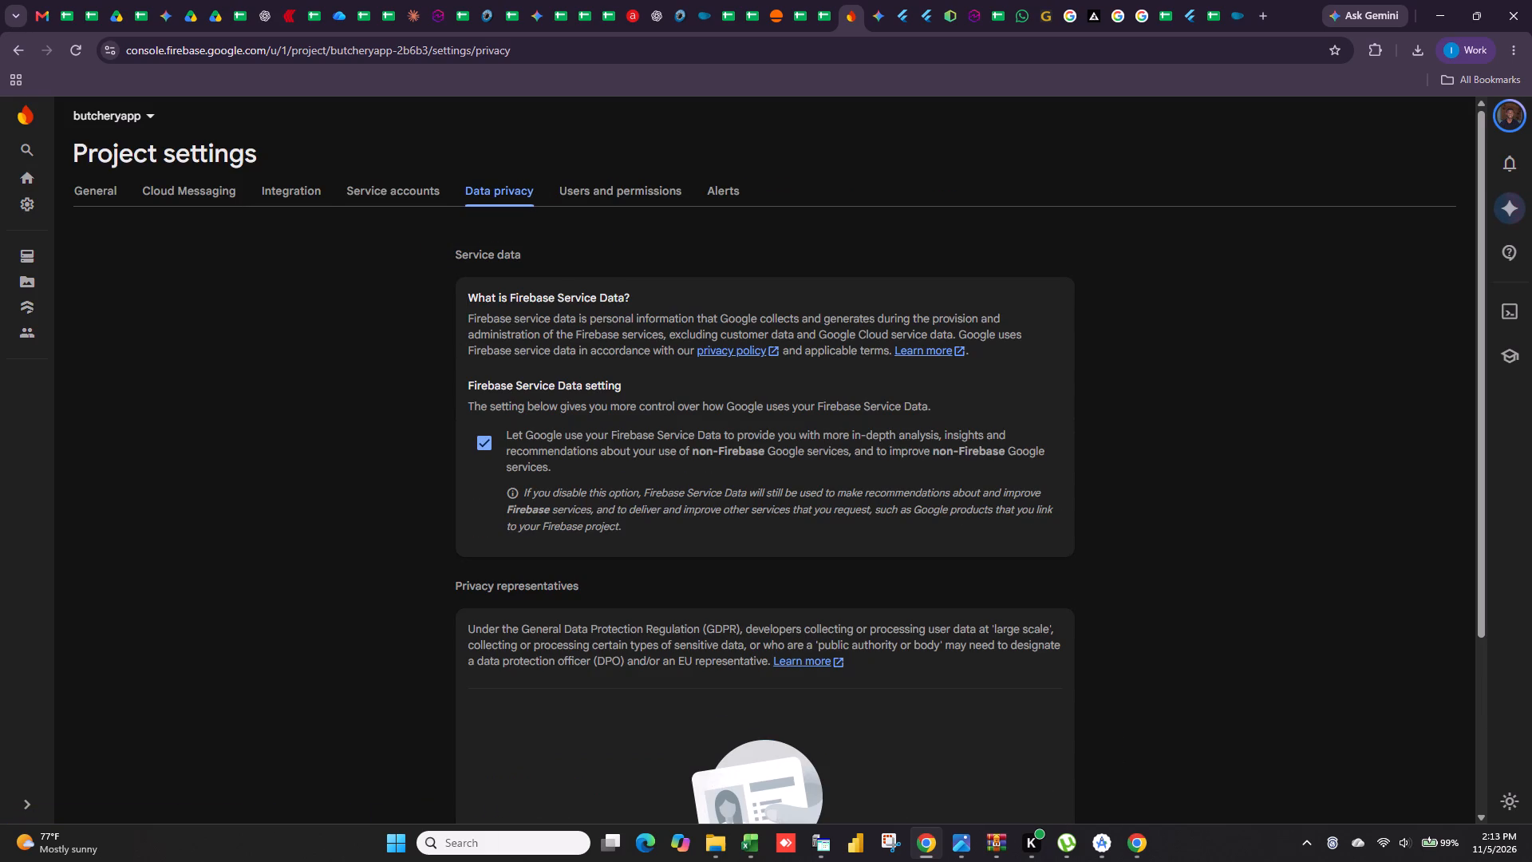
scroll(879, 404, down, 15)
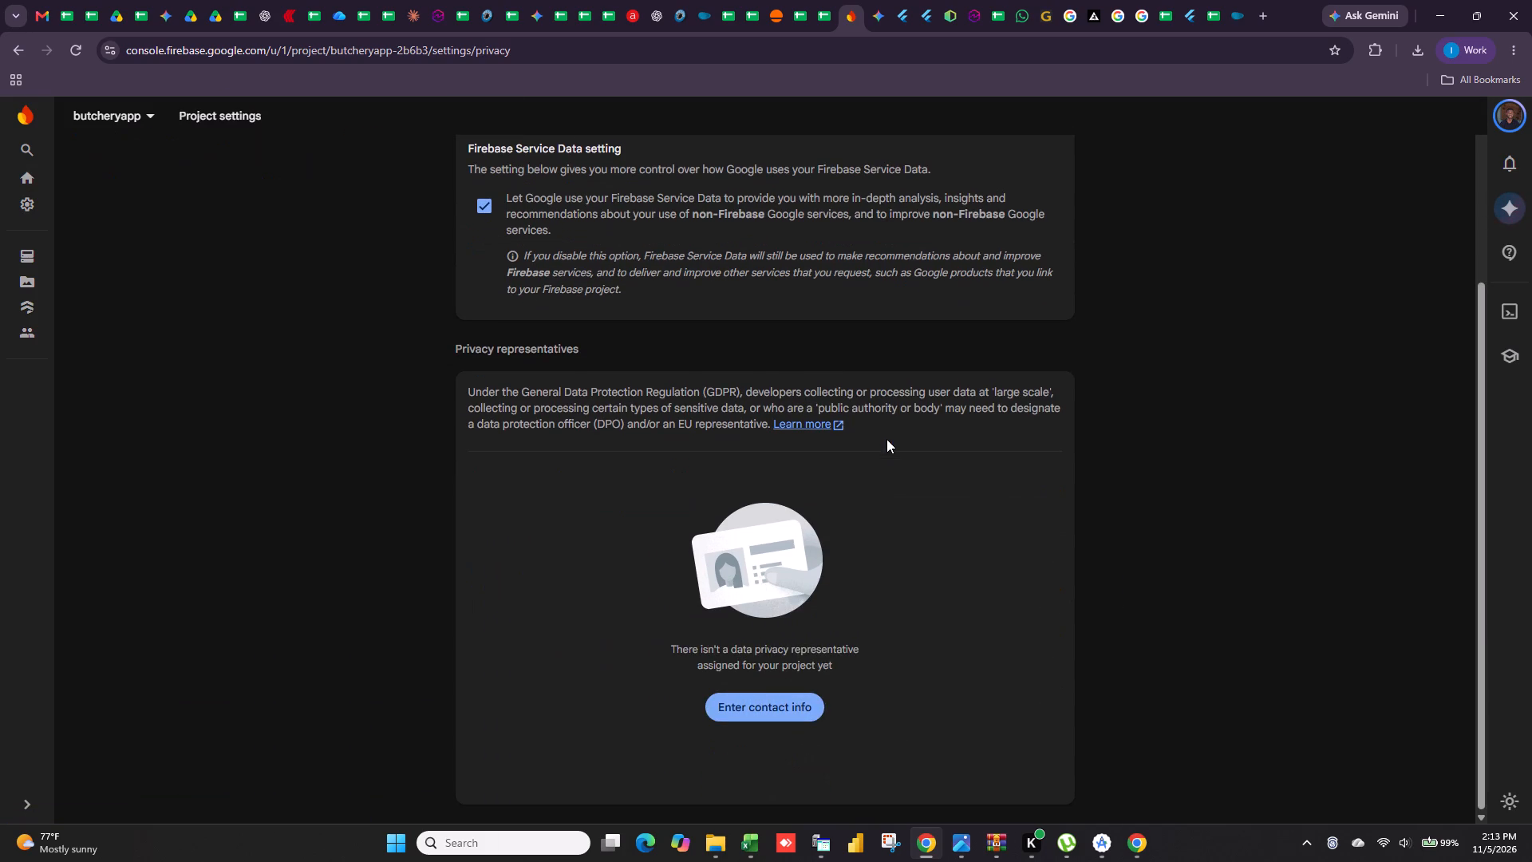
click(779, 708)
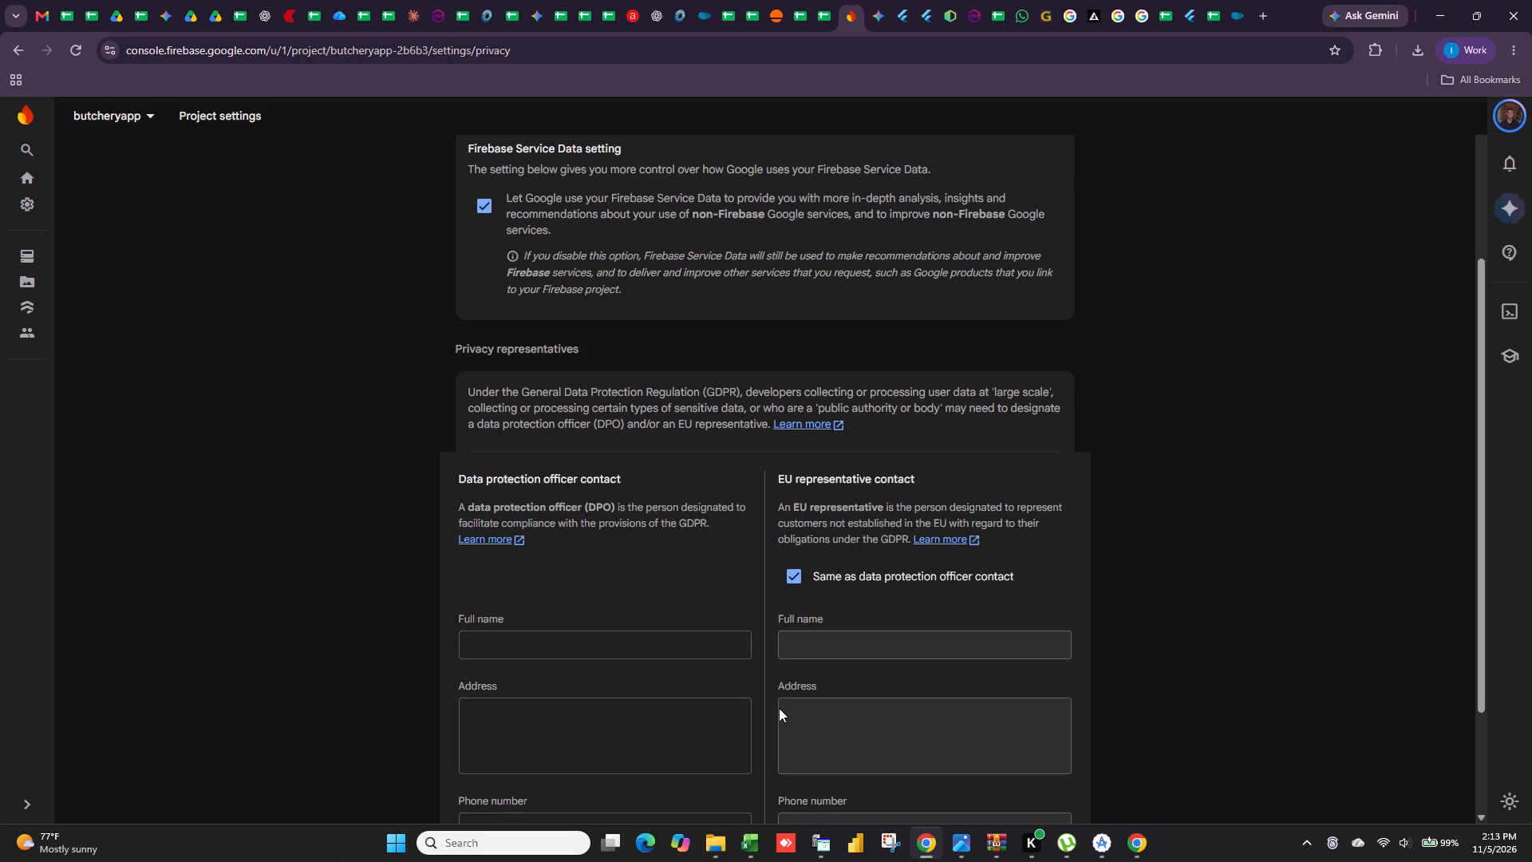
scroll(732, 545, down, 14)
click(964, 785)
scroll(247, 357, up, 6)
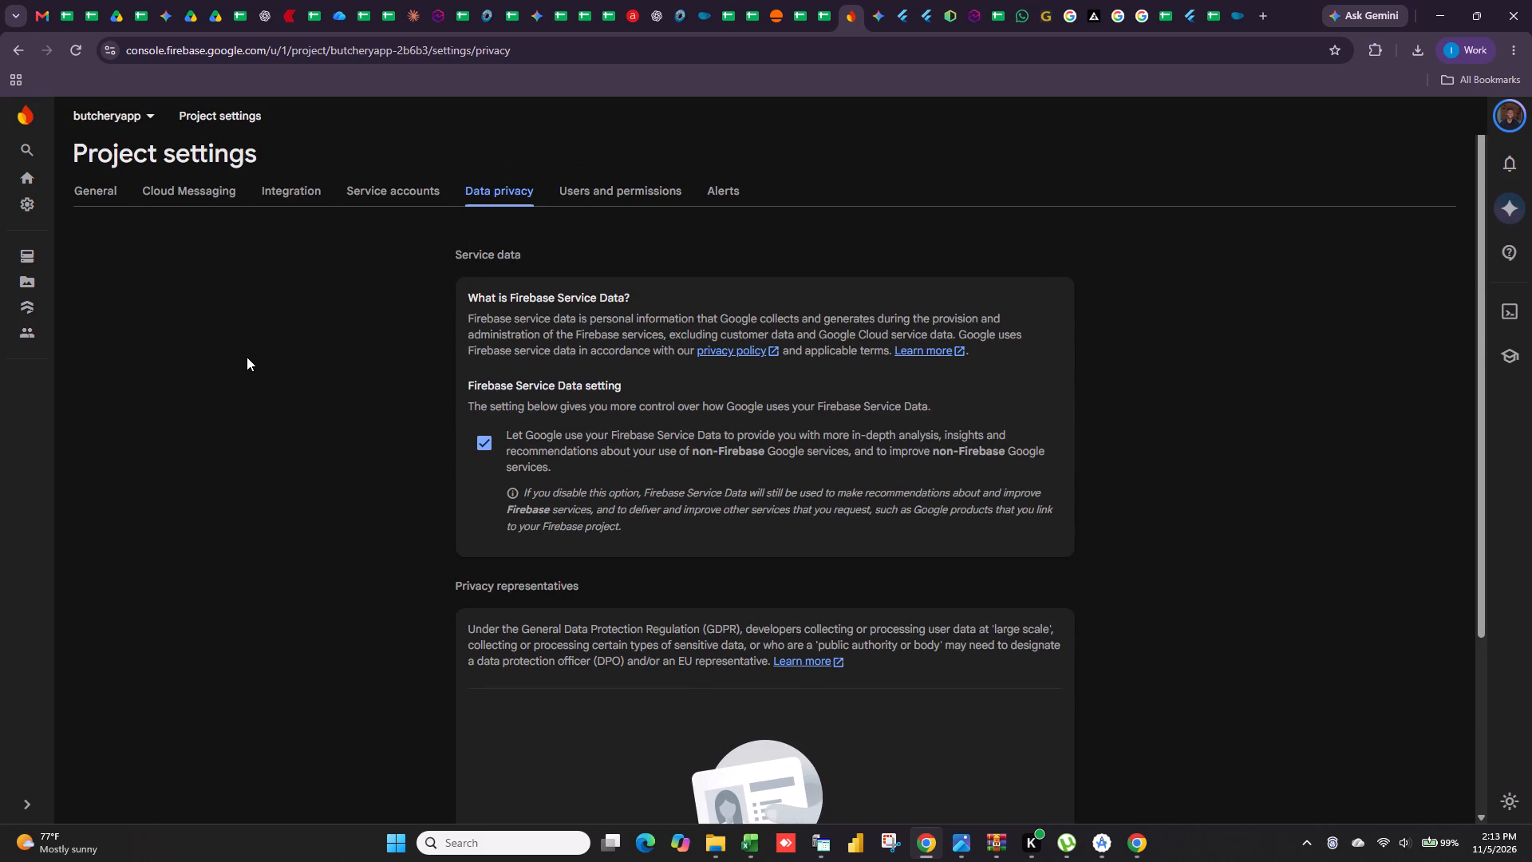
Check the Cloud Messaging settings, and review the General project settings down to the registered apps.
click(102, 185)
click(200, 184)
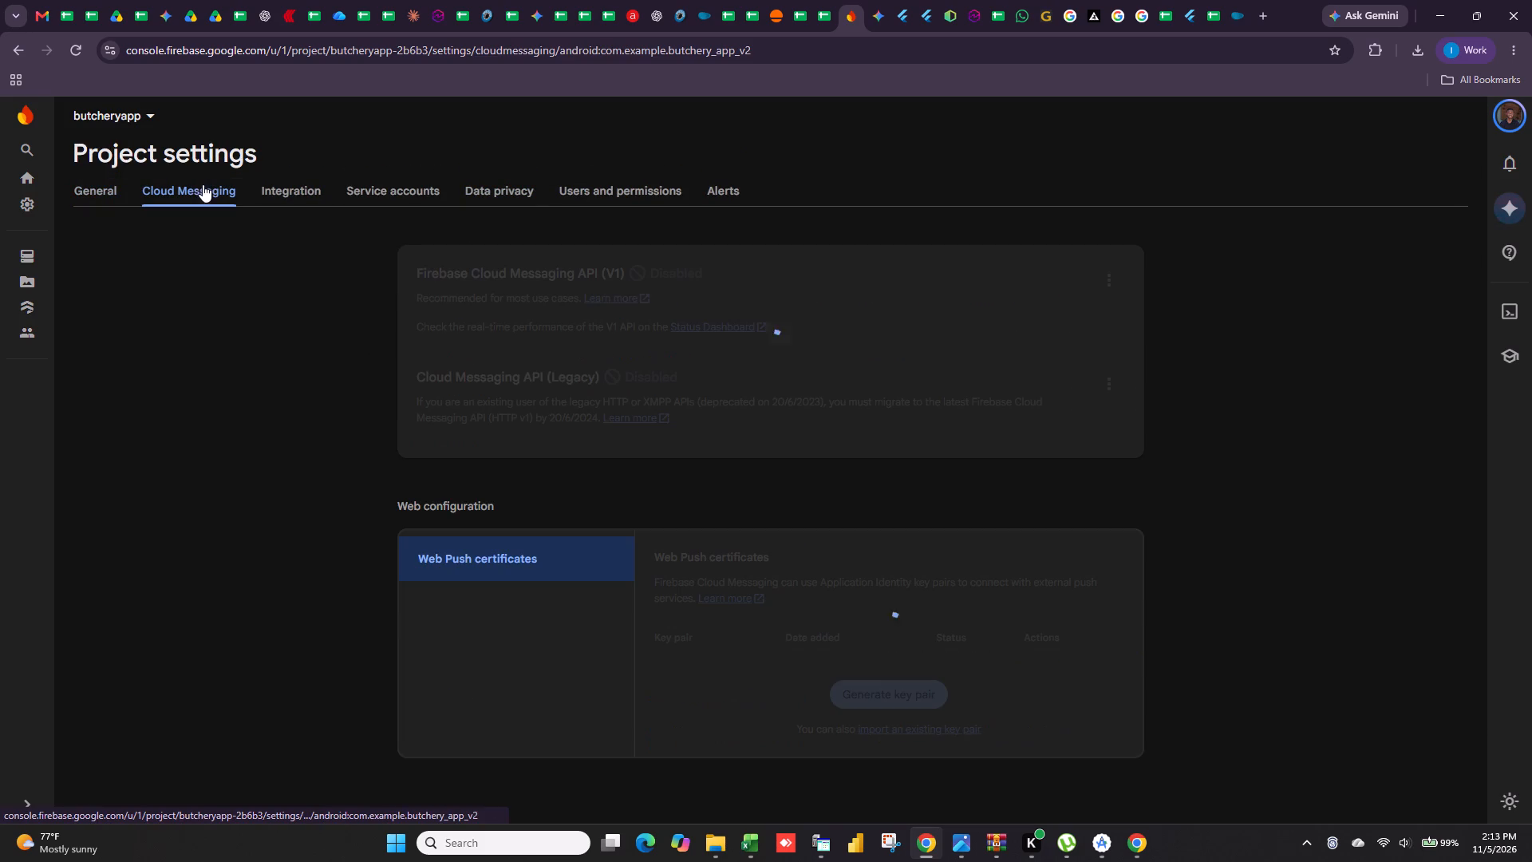
click(83, 184)
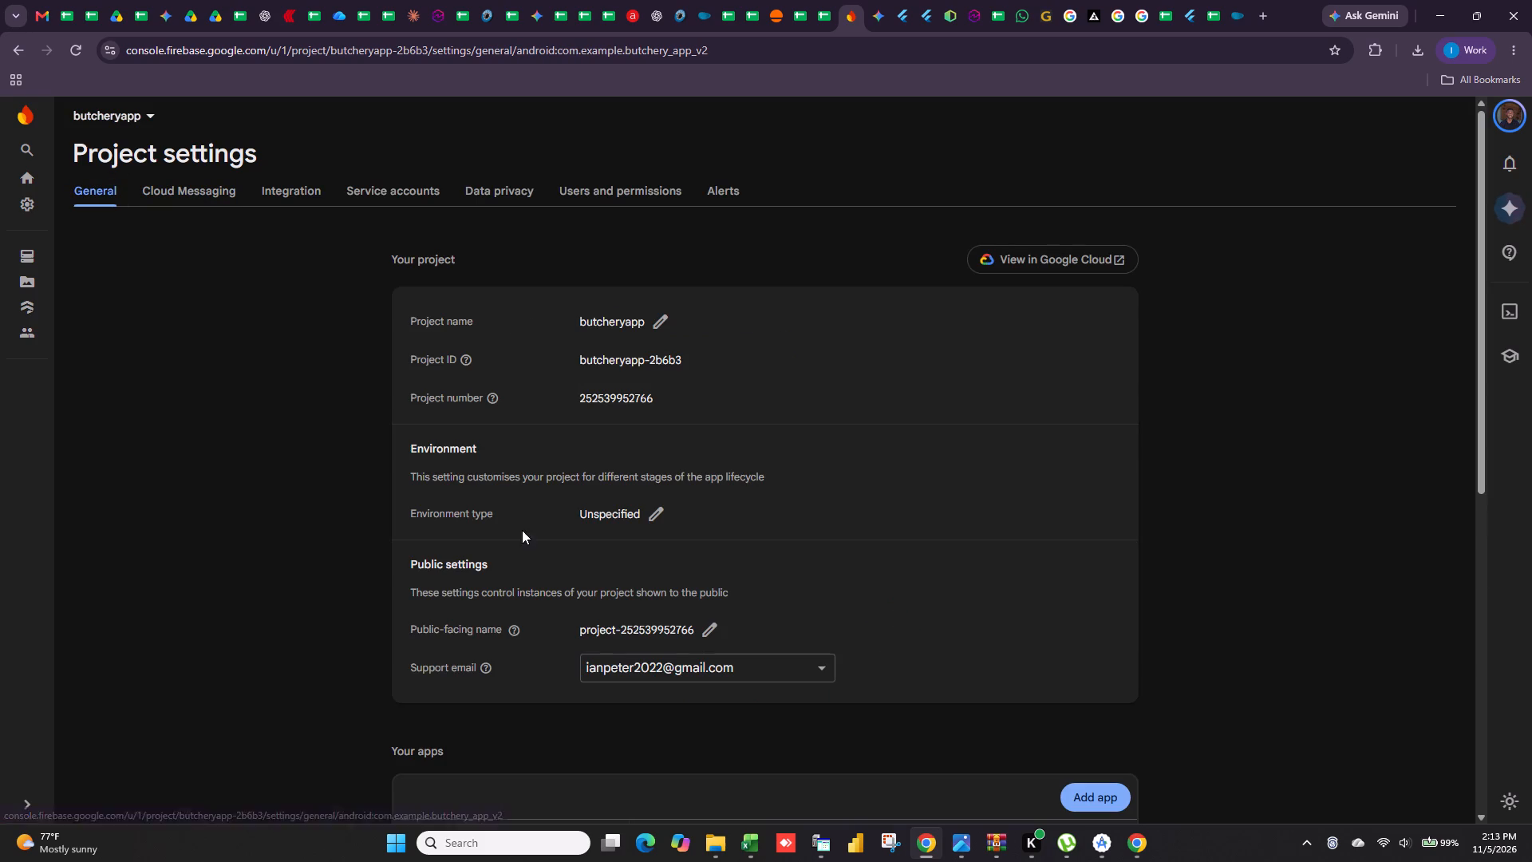
scroll(500, 528, down, 8)
scroll(496, 533, up, 1)
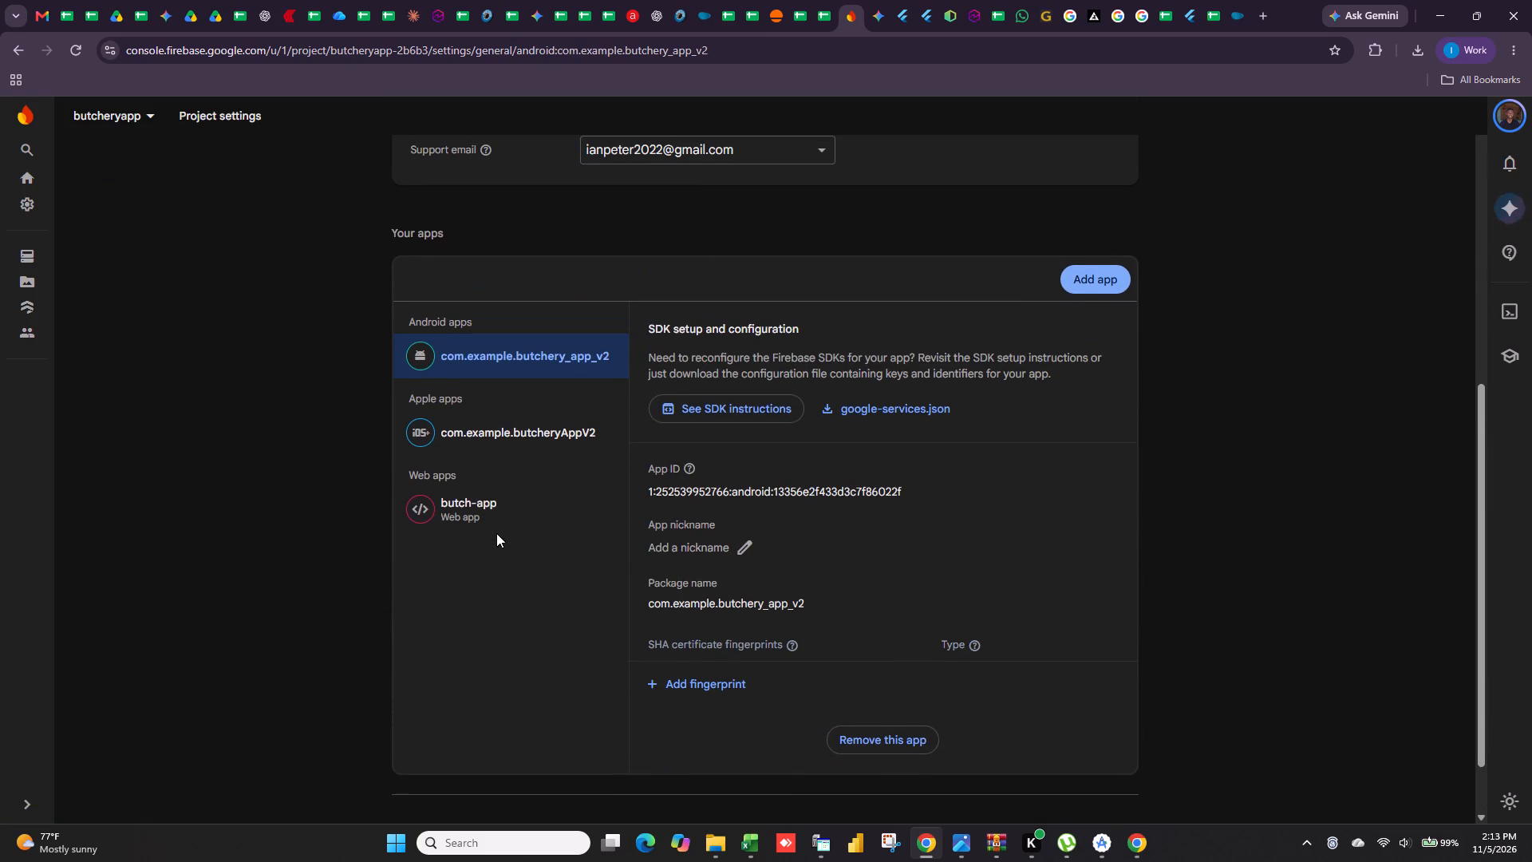
scroll(496, 533, up, 9)
Return to the butcheryapp overview and look through it down to the Next steps with Gemini suggestions.
click(23, 185)
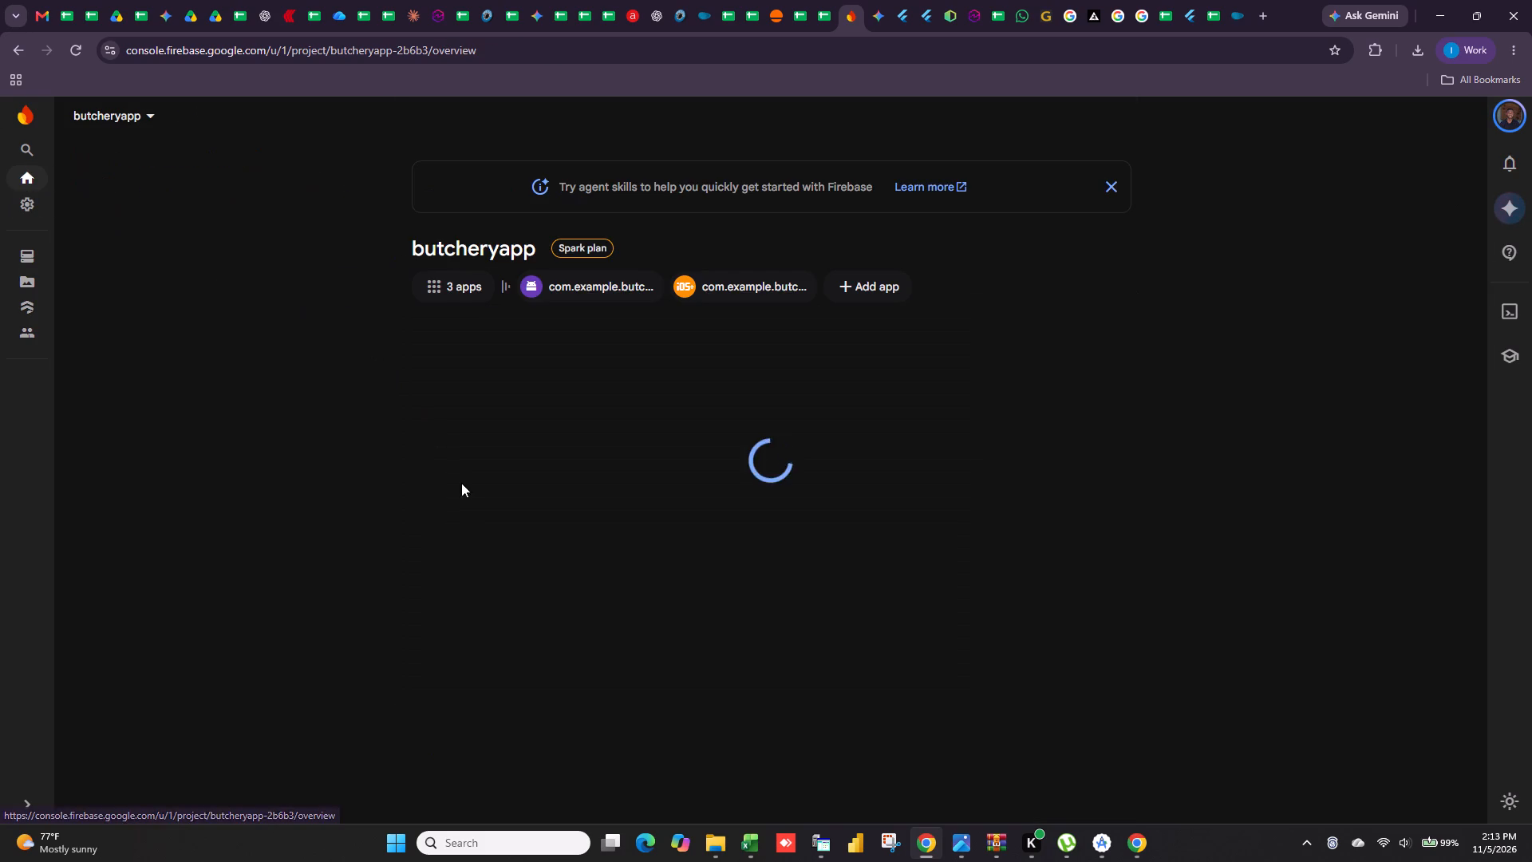
click(452, 284)
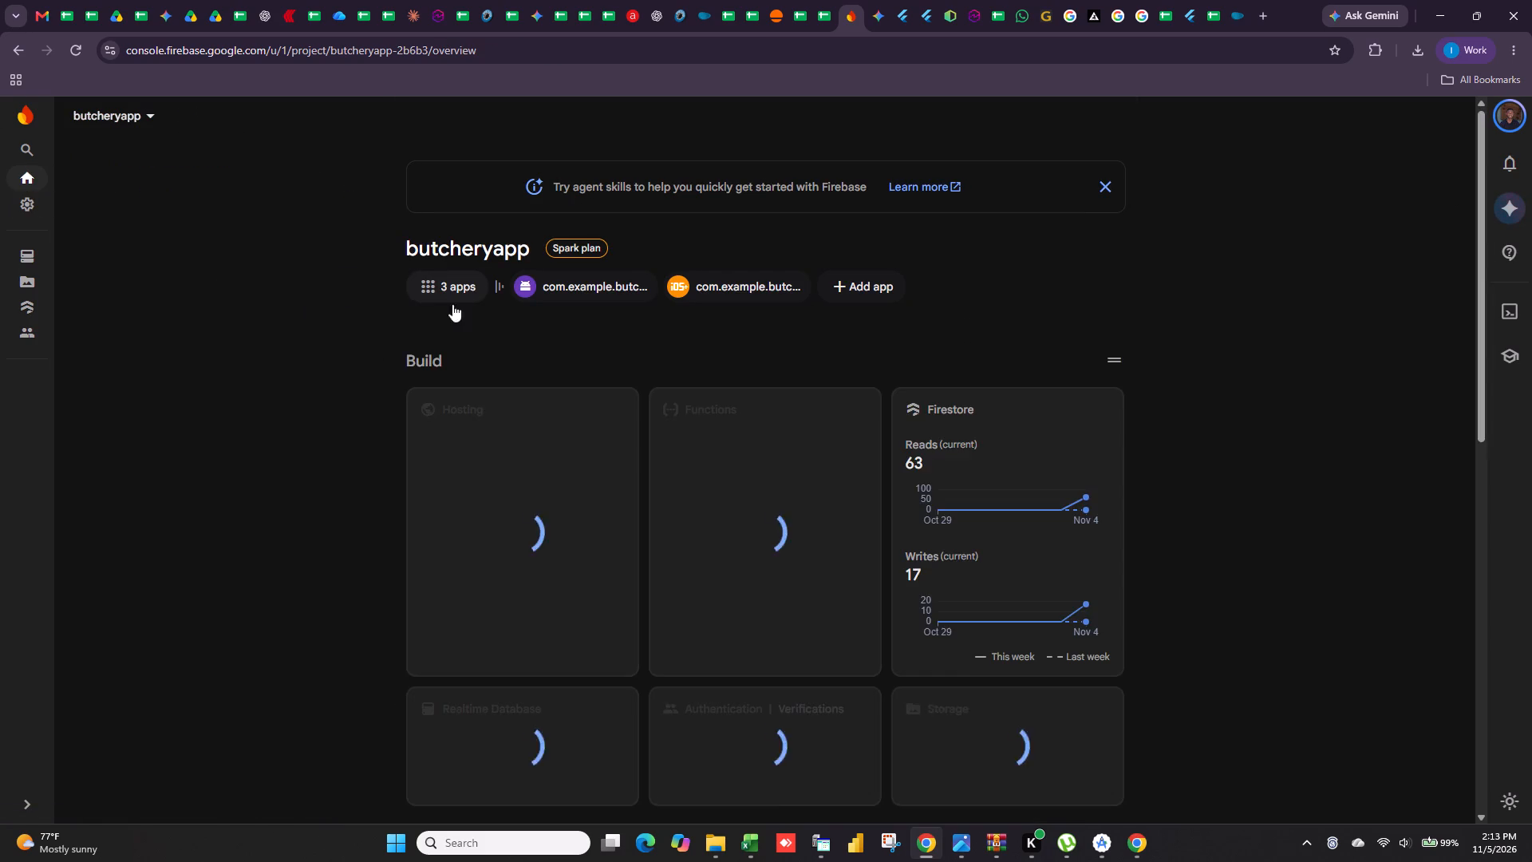
scroll(744, 521, down, 5)
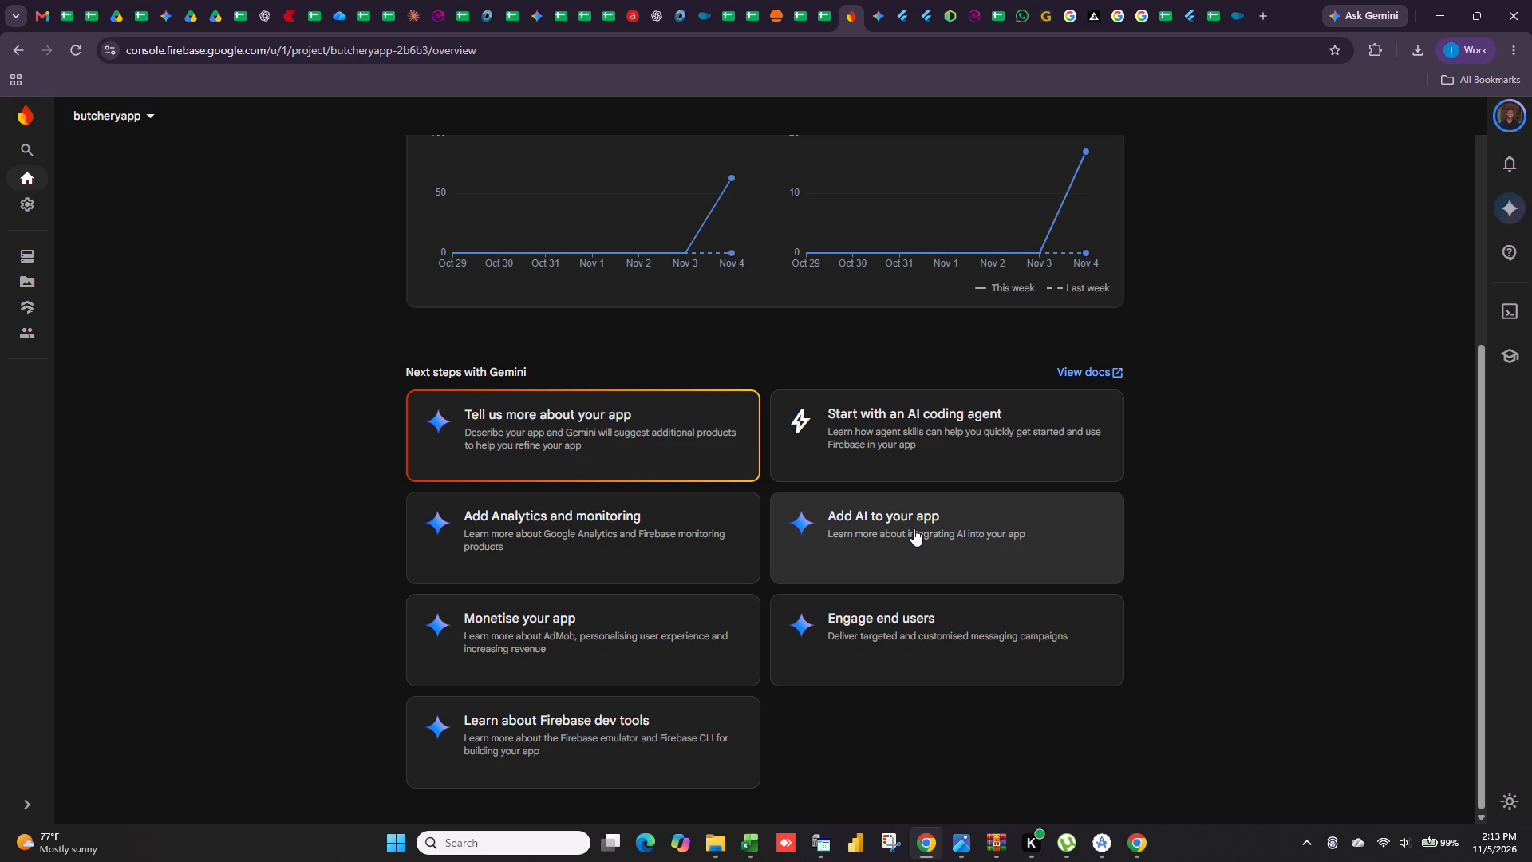
scroll(745, 596, down, 6)
Bring up the running Butchery Manager app window briefly and return to the Firebase console.
click(1123, 851)
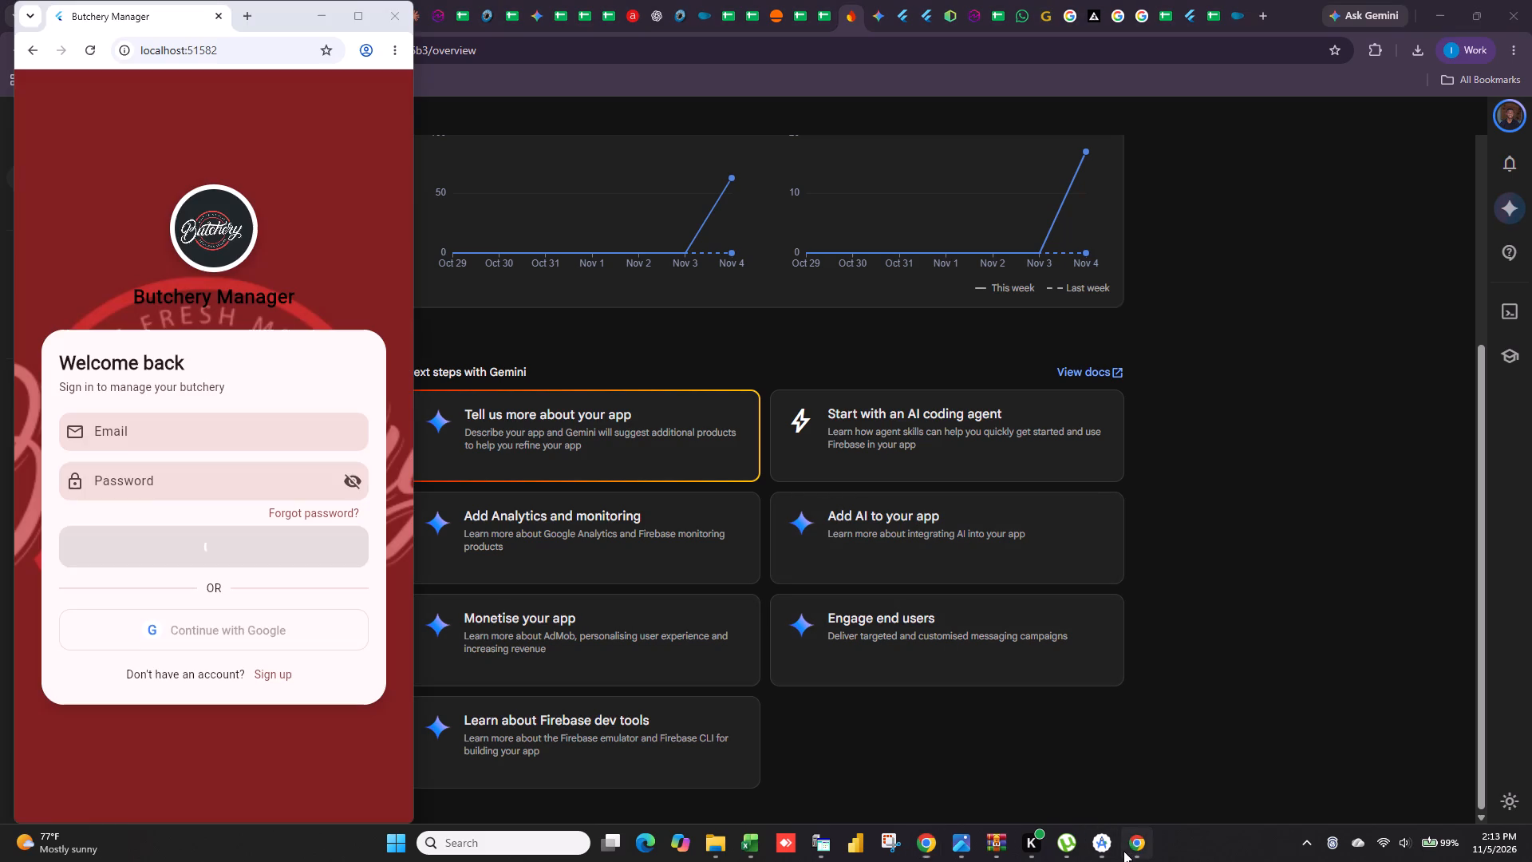
click(775, 310)
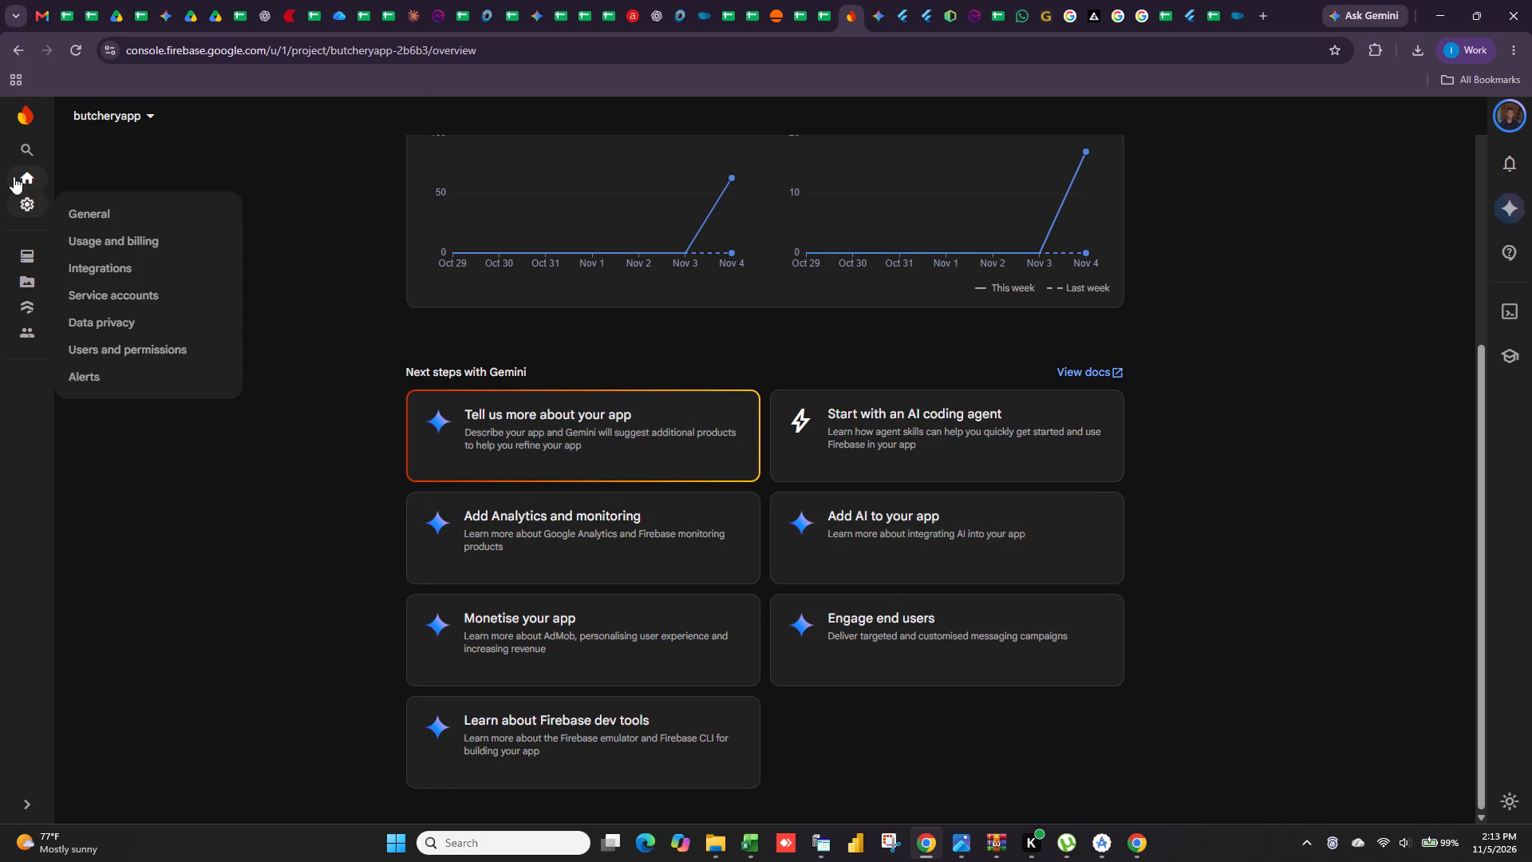
Open the project's database section, and go back to the next-step suggestions on the project overview.
click(23, 251)
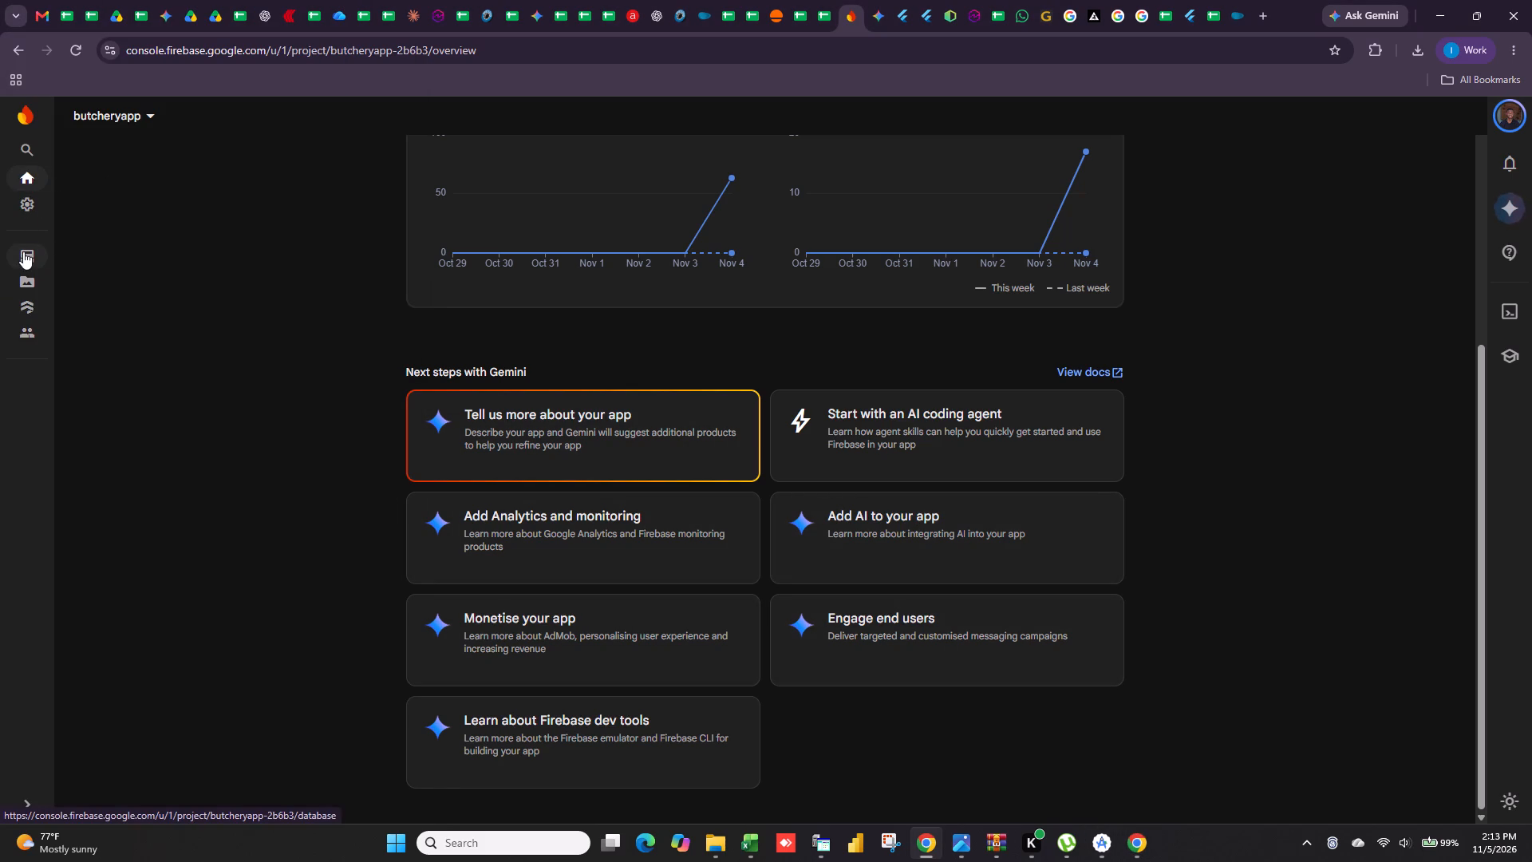
click(23, 251)
click(24, 176)
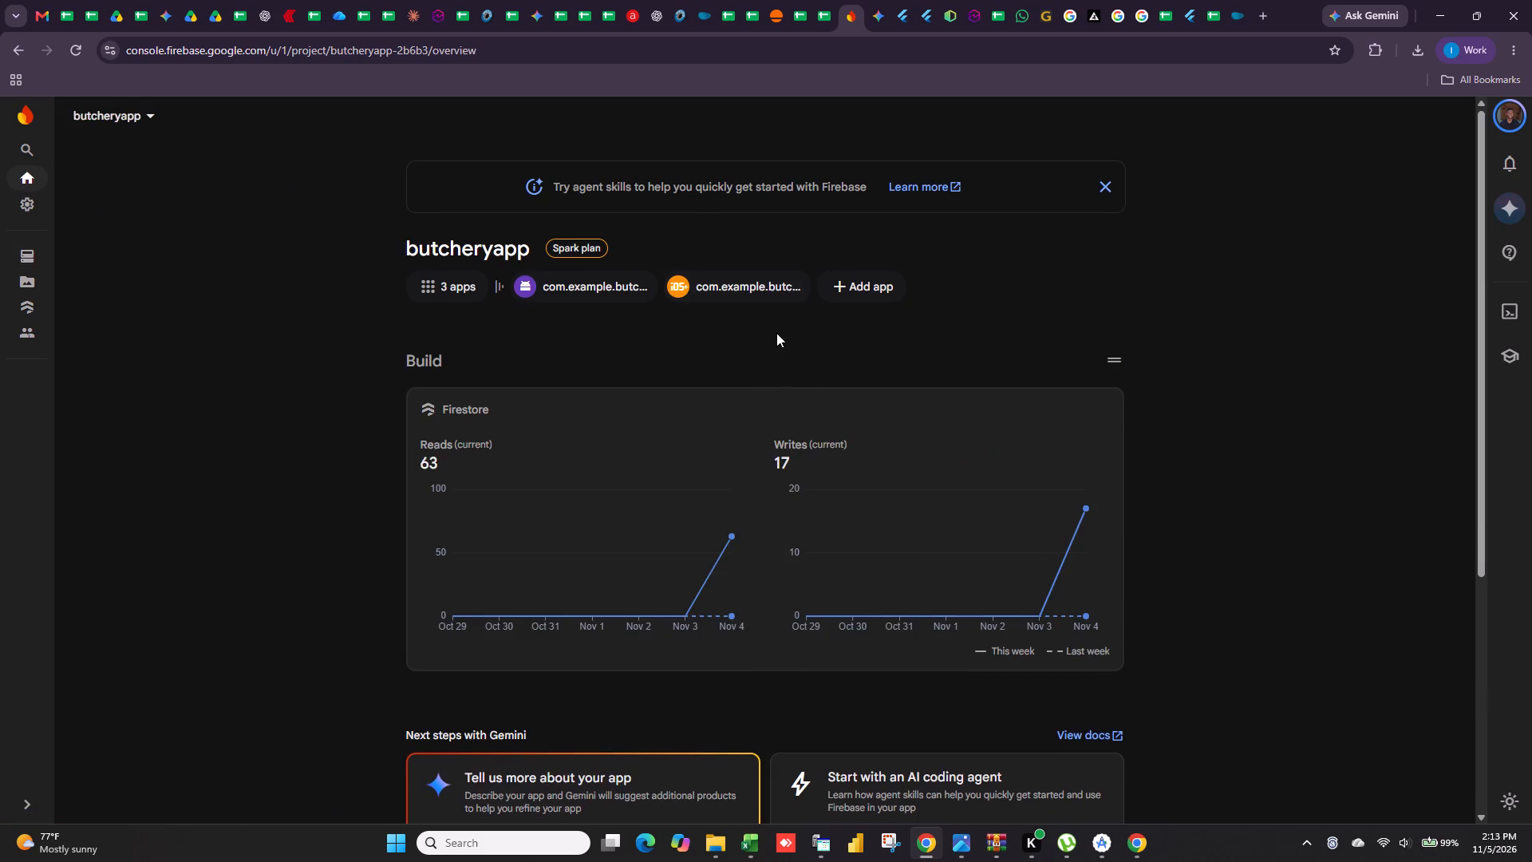
scroll(693, 547, down, 7)
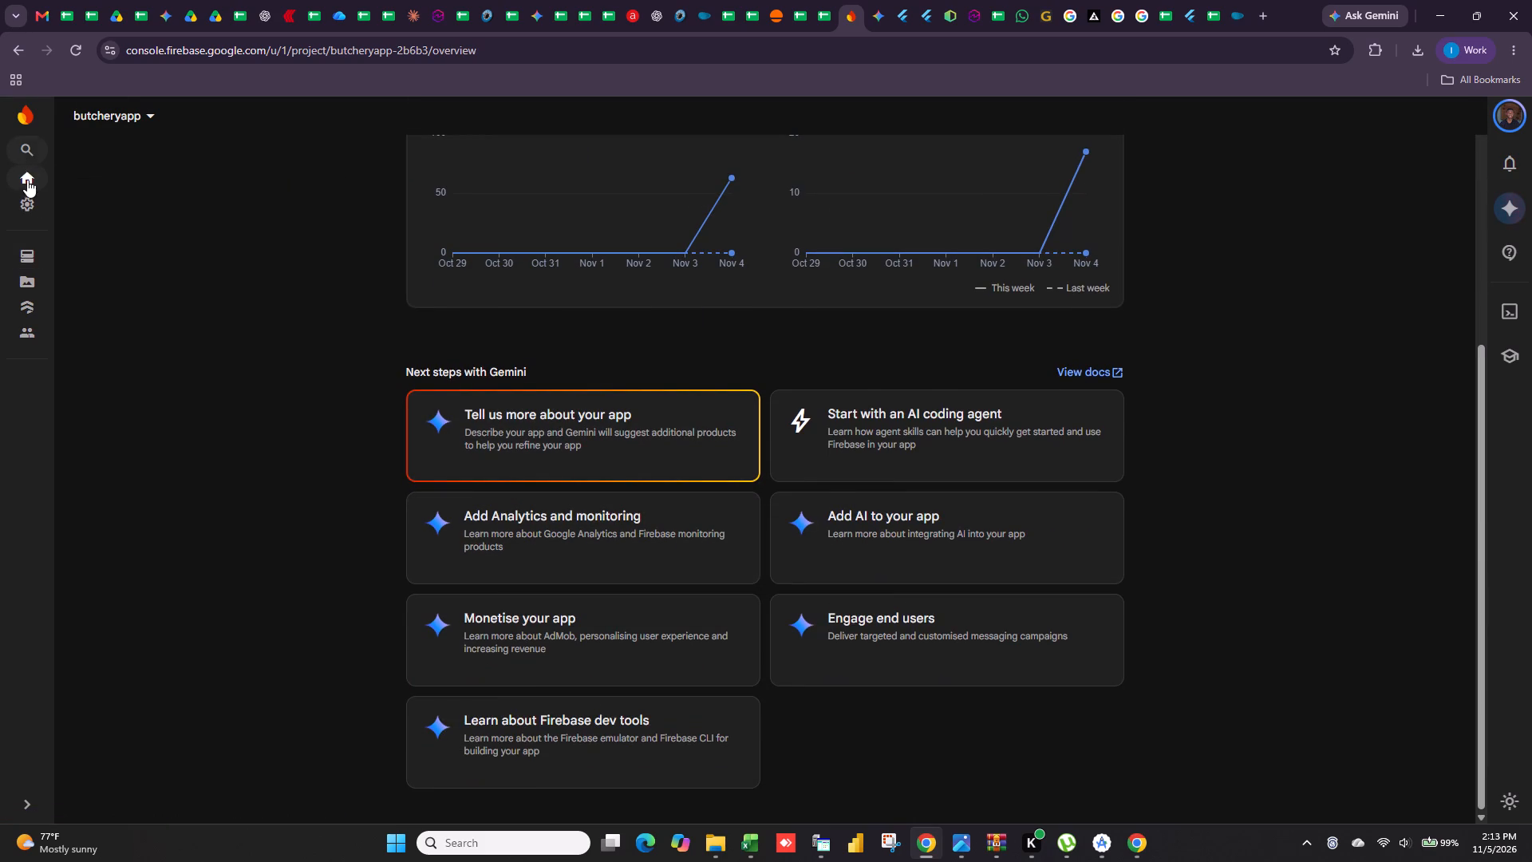
Switch to the amexautoparts.com dashboard and open the customers' stock alert requests.
click(1240, 0)
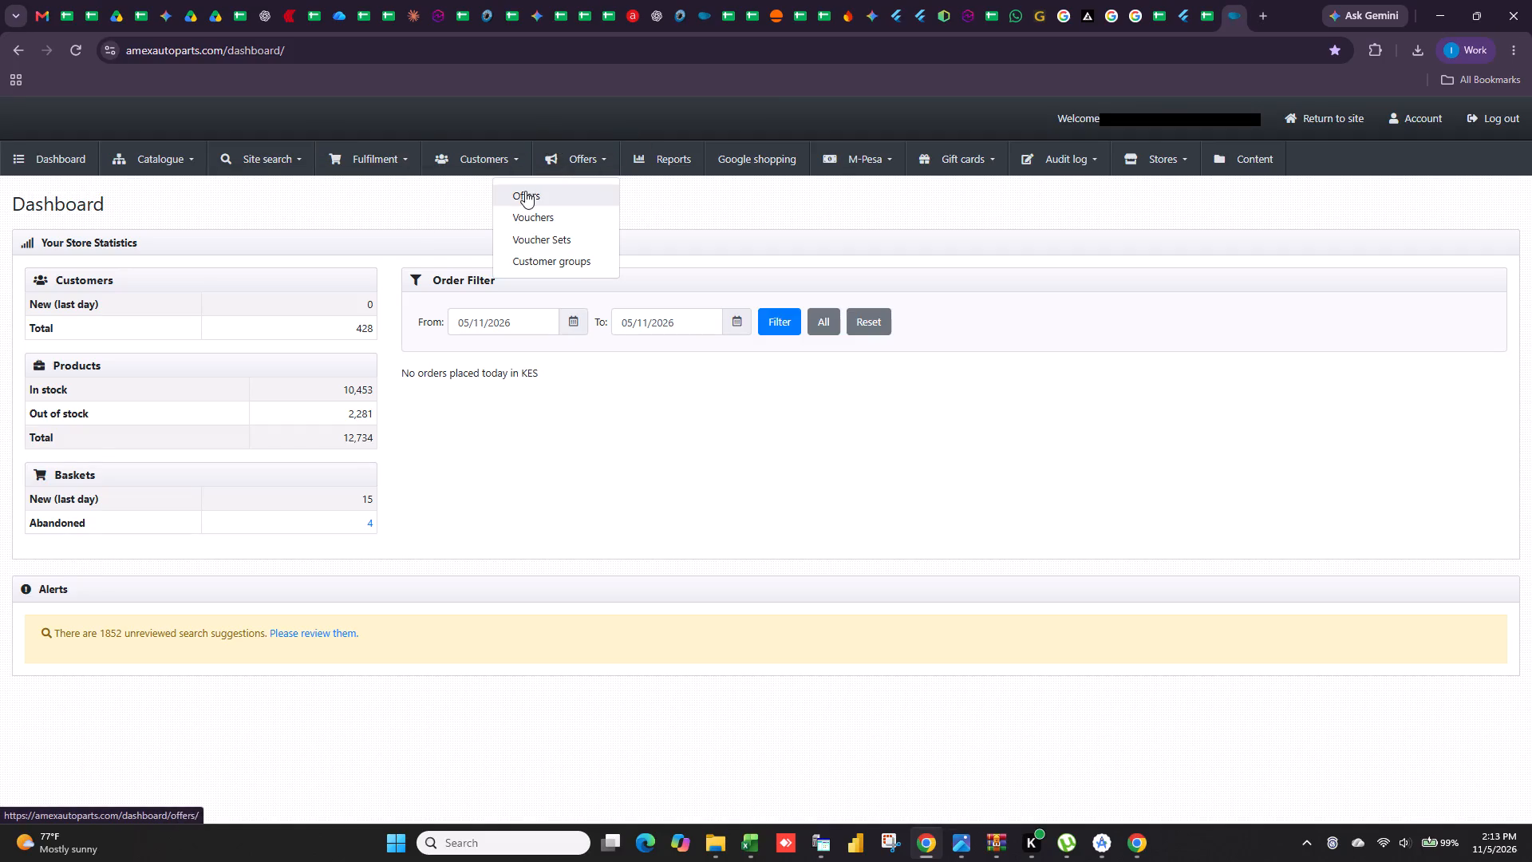
click(465, 151)
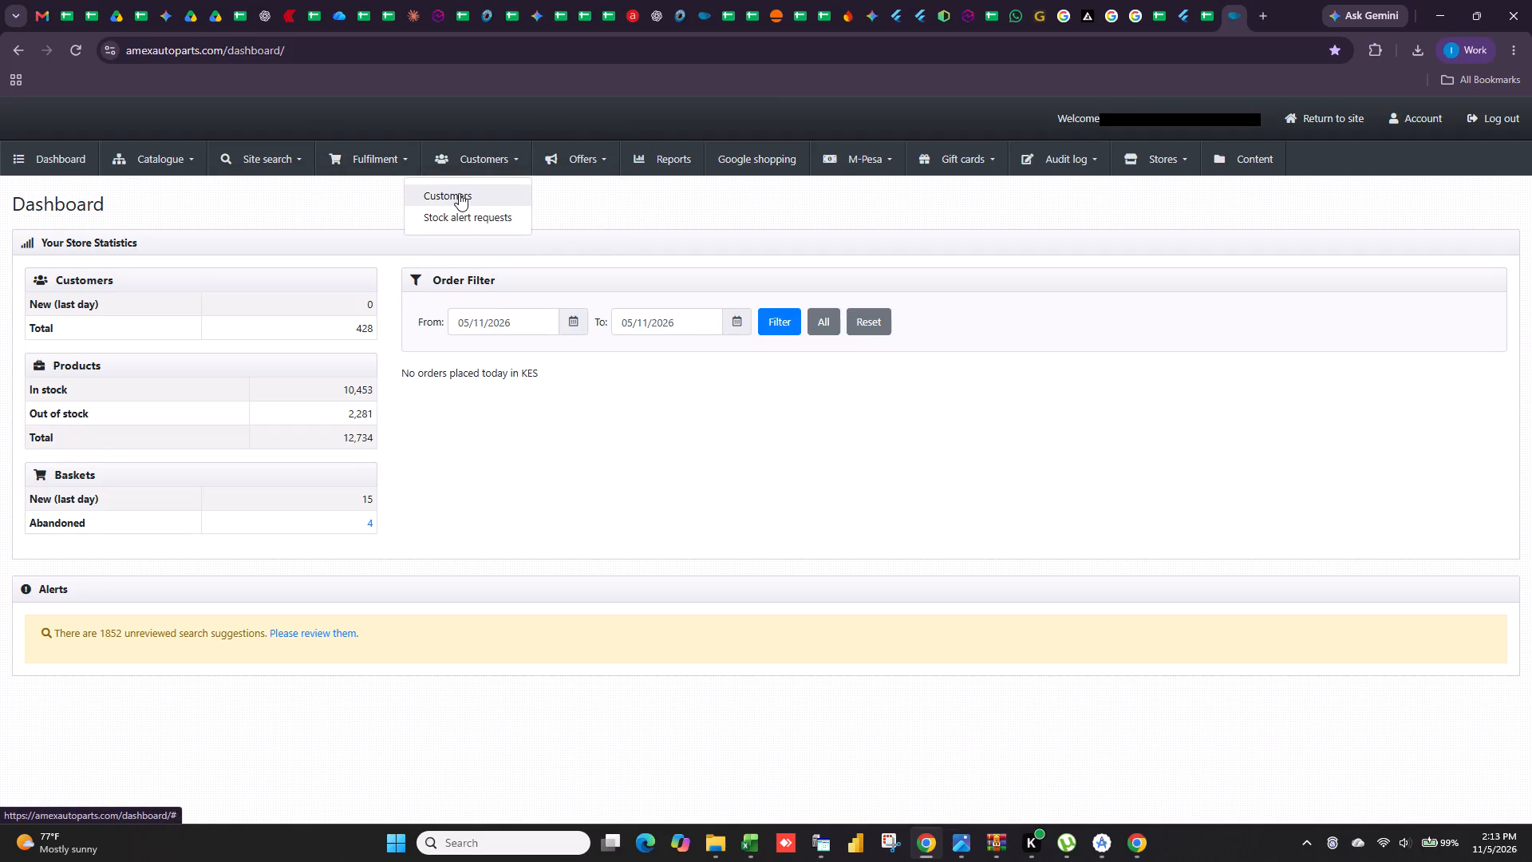
click(466, 227)
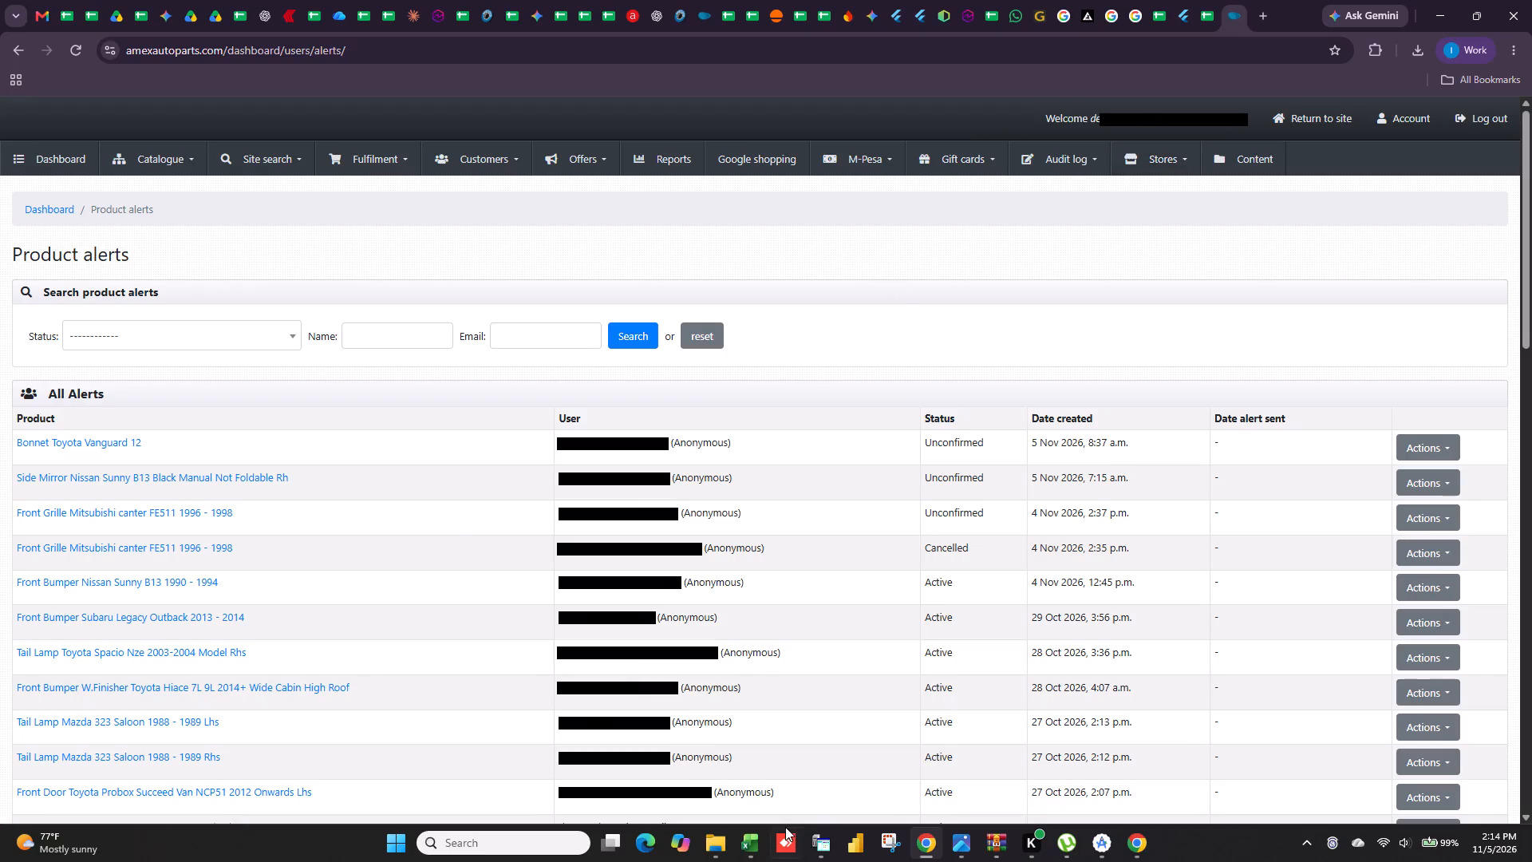
Switch to the Book1 workbook in Excel and maximize its window.
click(823, 860)
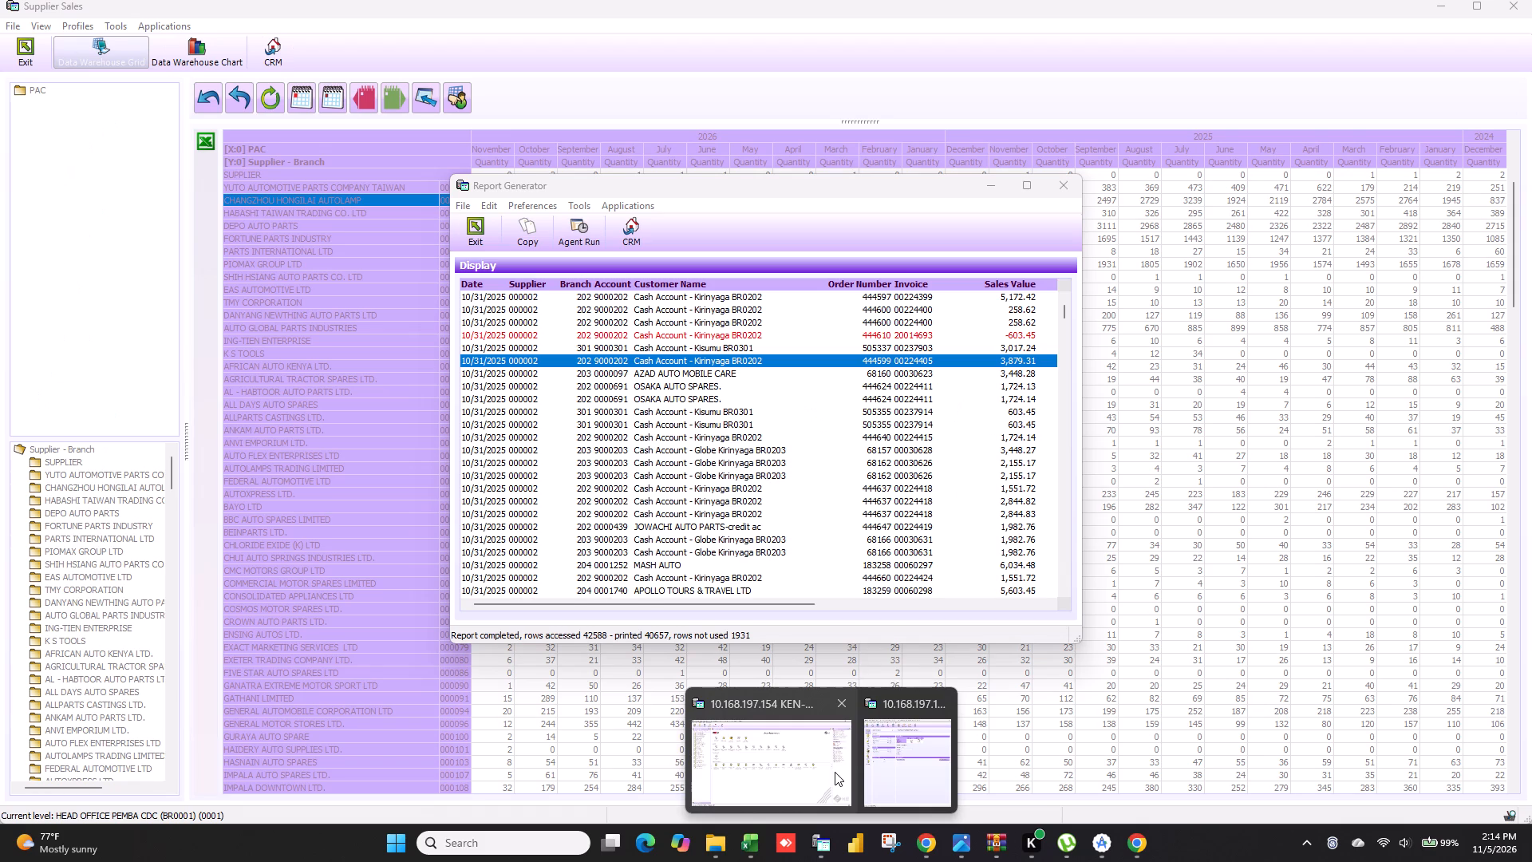
click(758, 846)
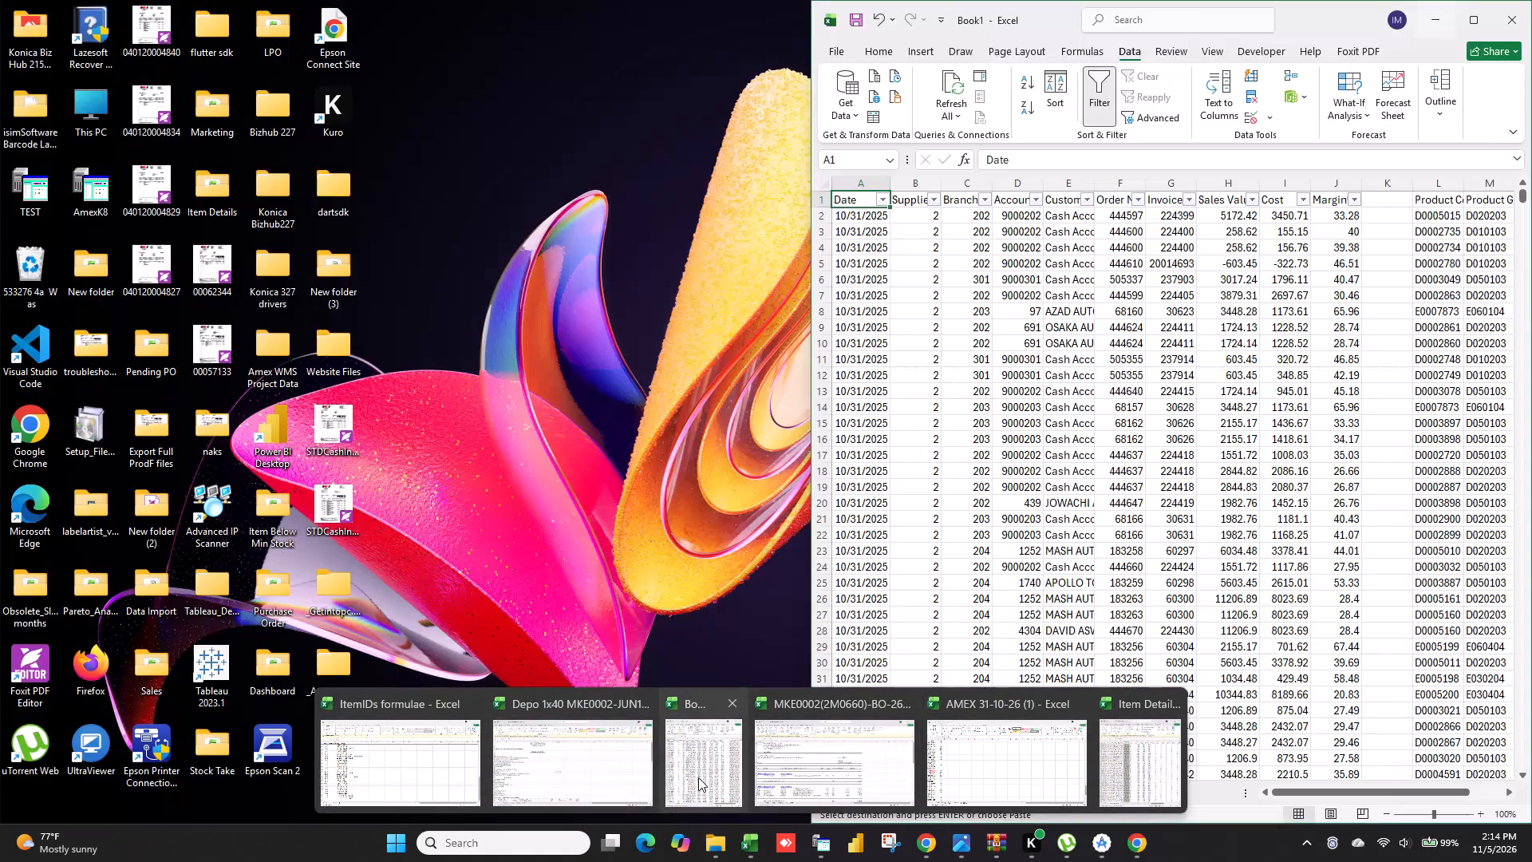
click(698, 777)
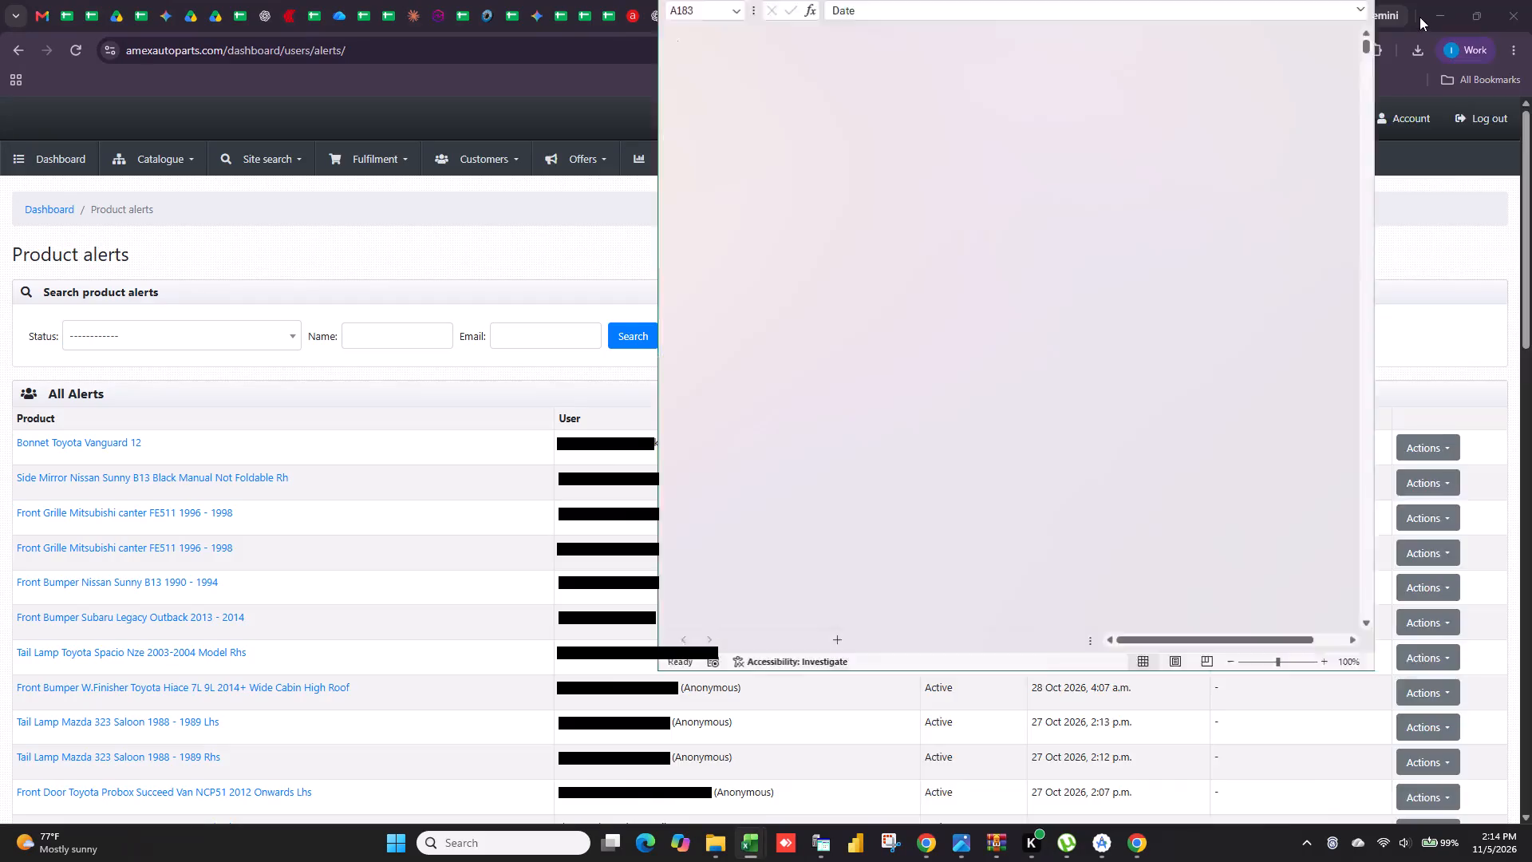
click(1478, 23)
Auto-fit the widths of the Sales Value and Invoice columns in Sheet1.
scroll(551, 561, down, 8)
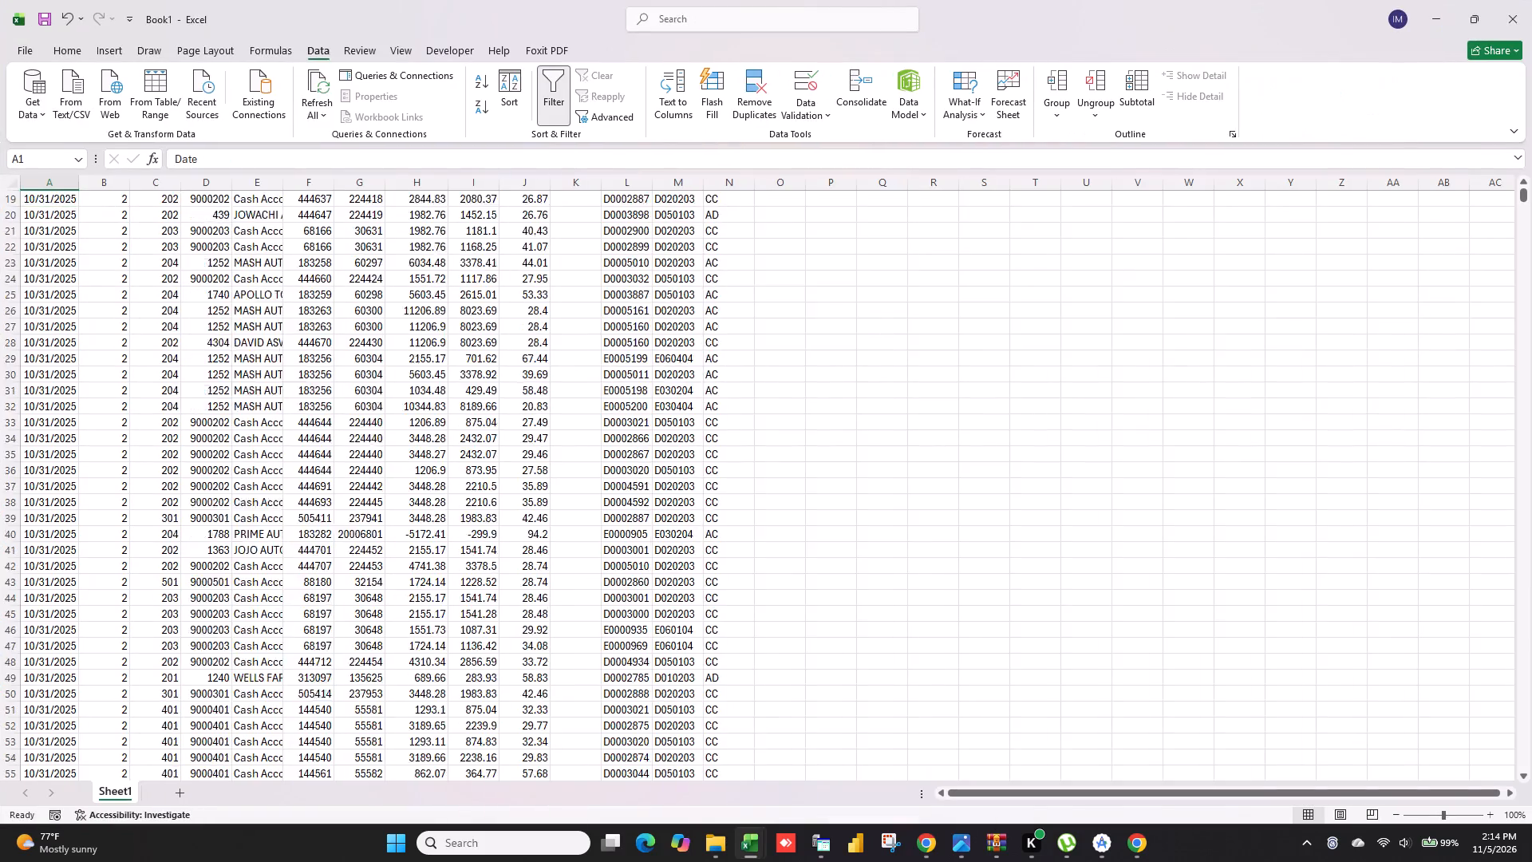
scroll(552, 565, up, 17)
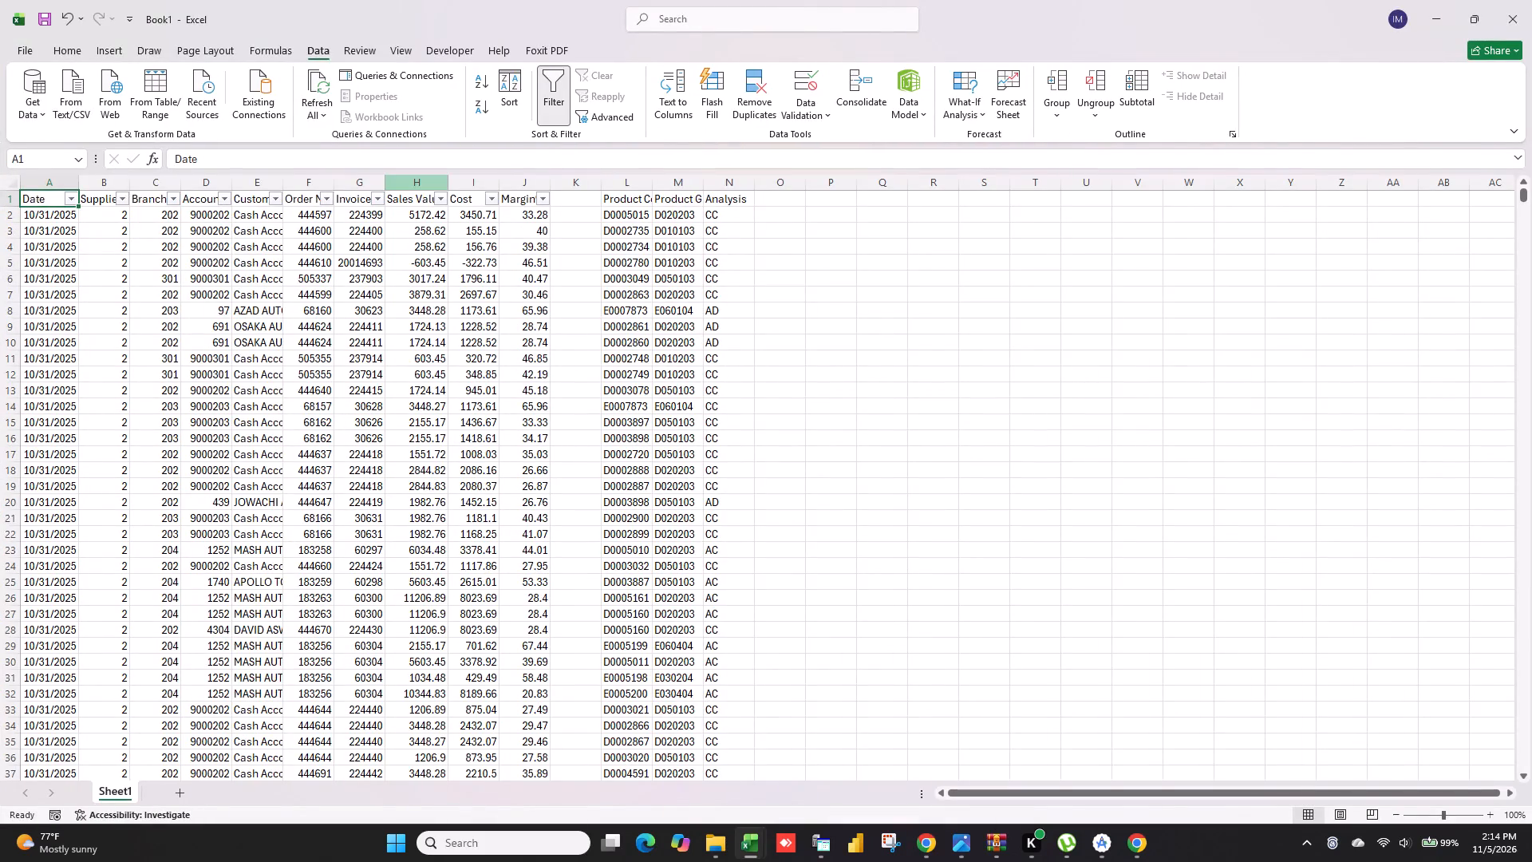
double_click(444, 182)
double_click(381, 186)
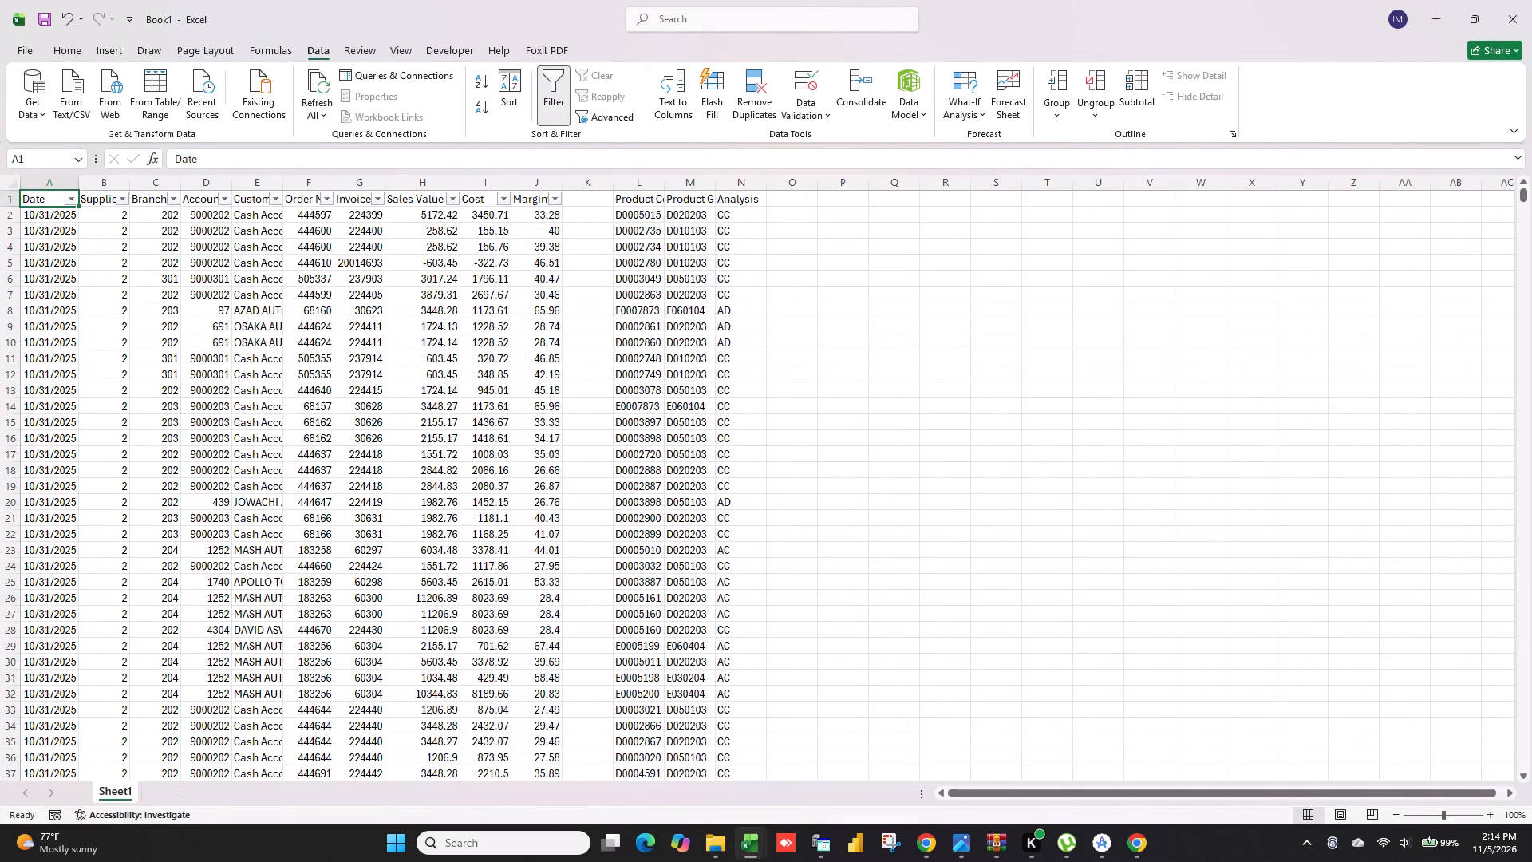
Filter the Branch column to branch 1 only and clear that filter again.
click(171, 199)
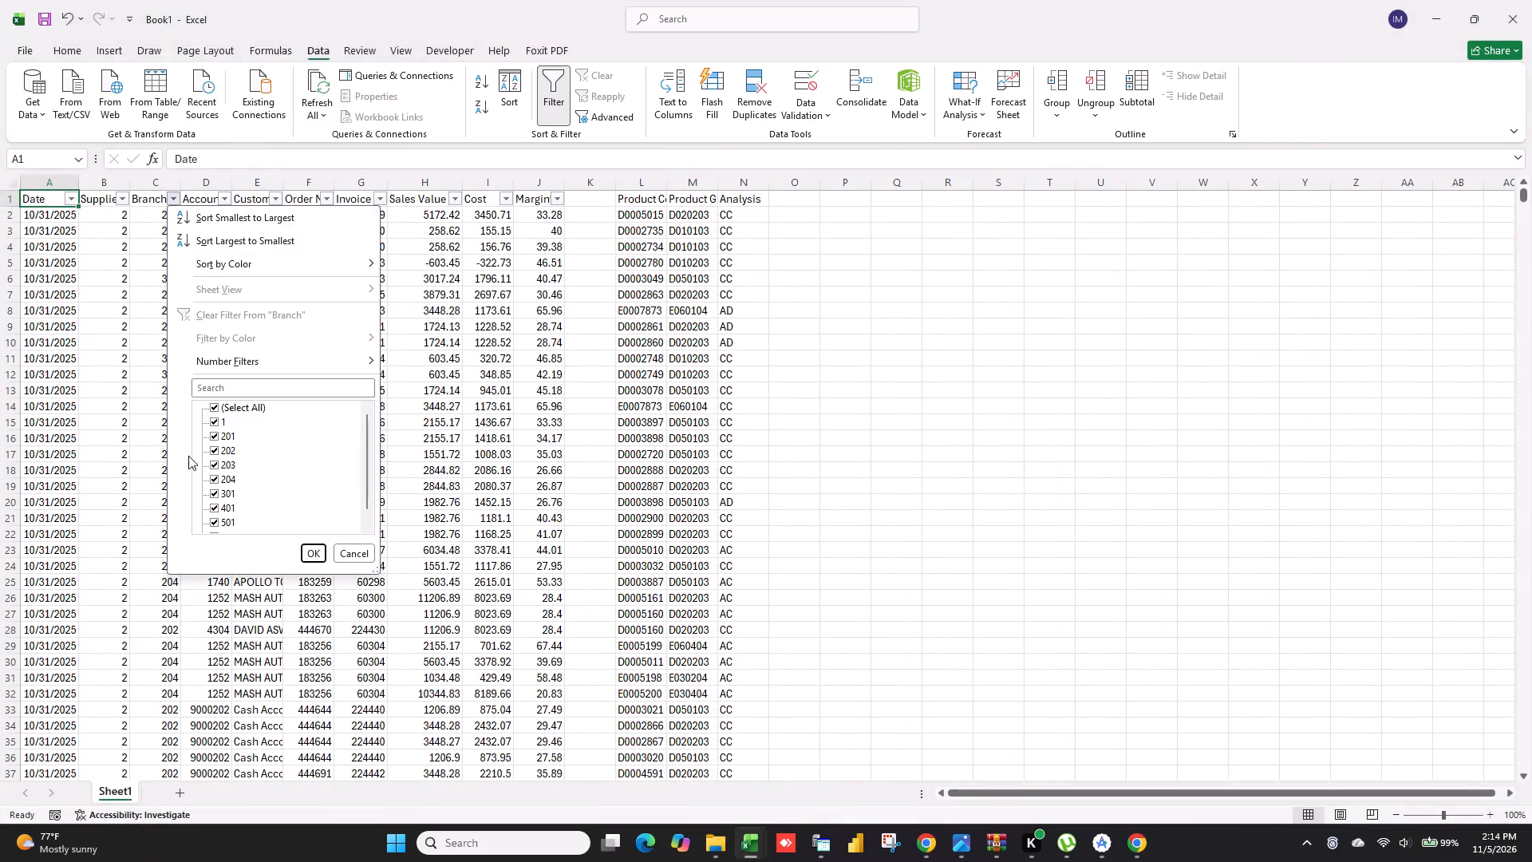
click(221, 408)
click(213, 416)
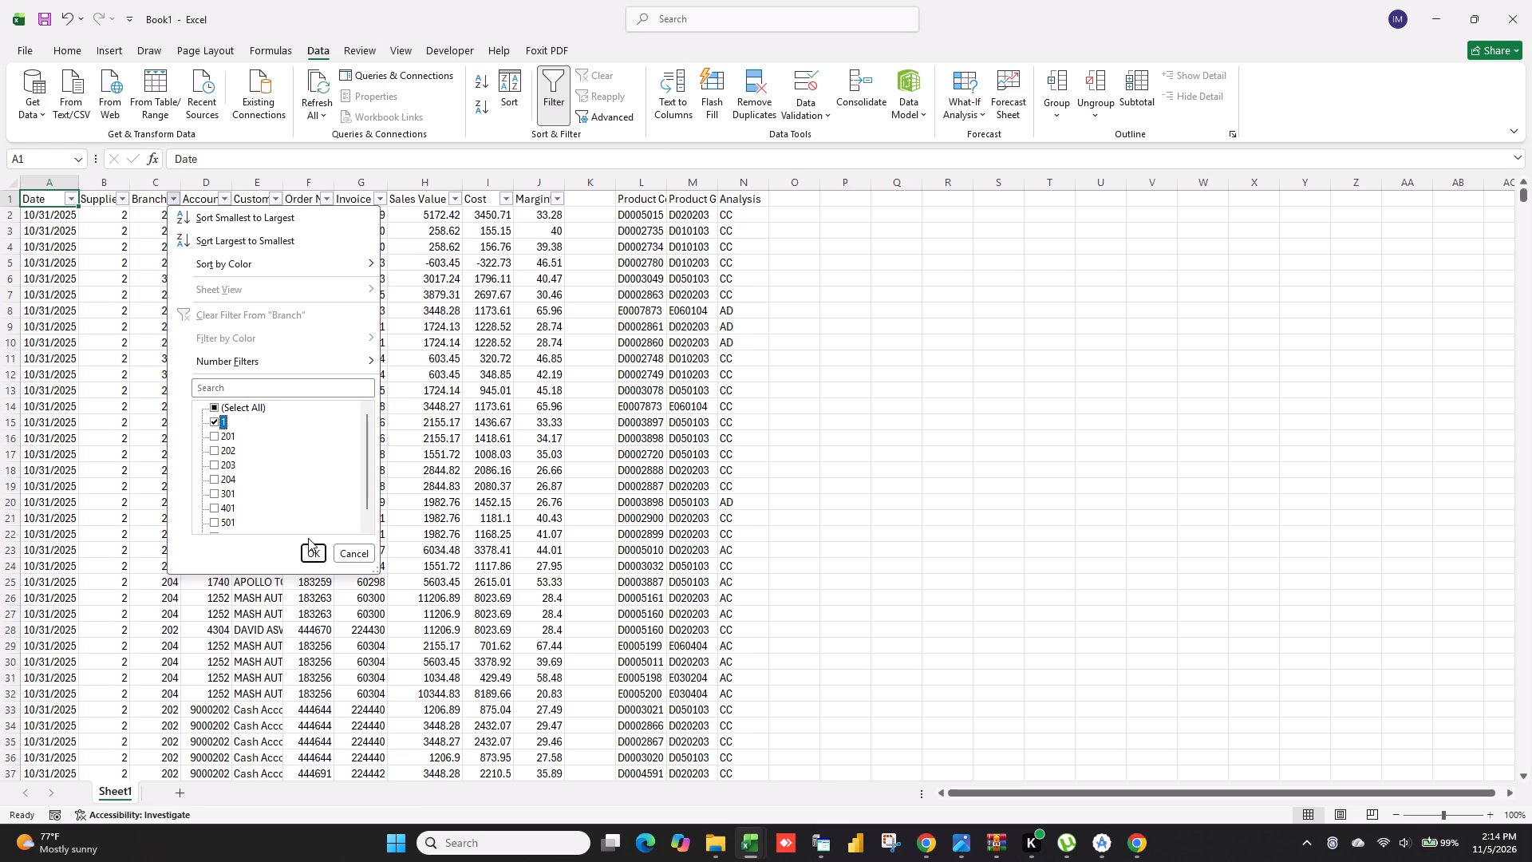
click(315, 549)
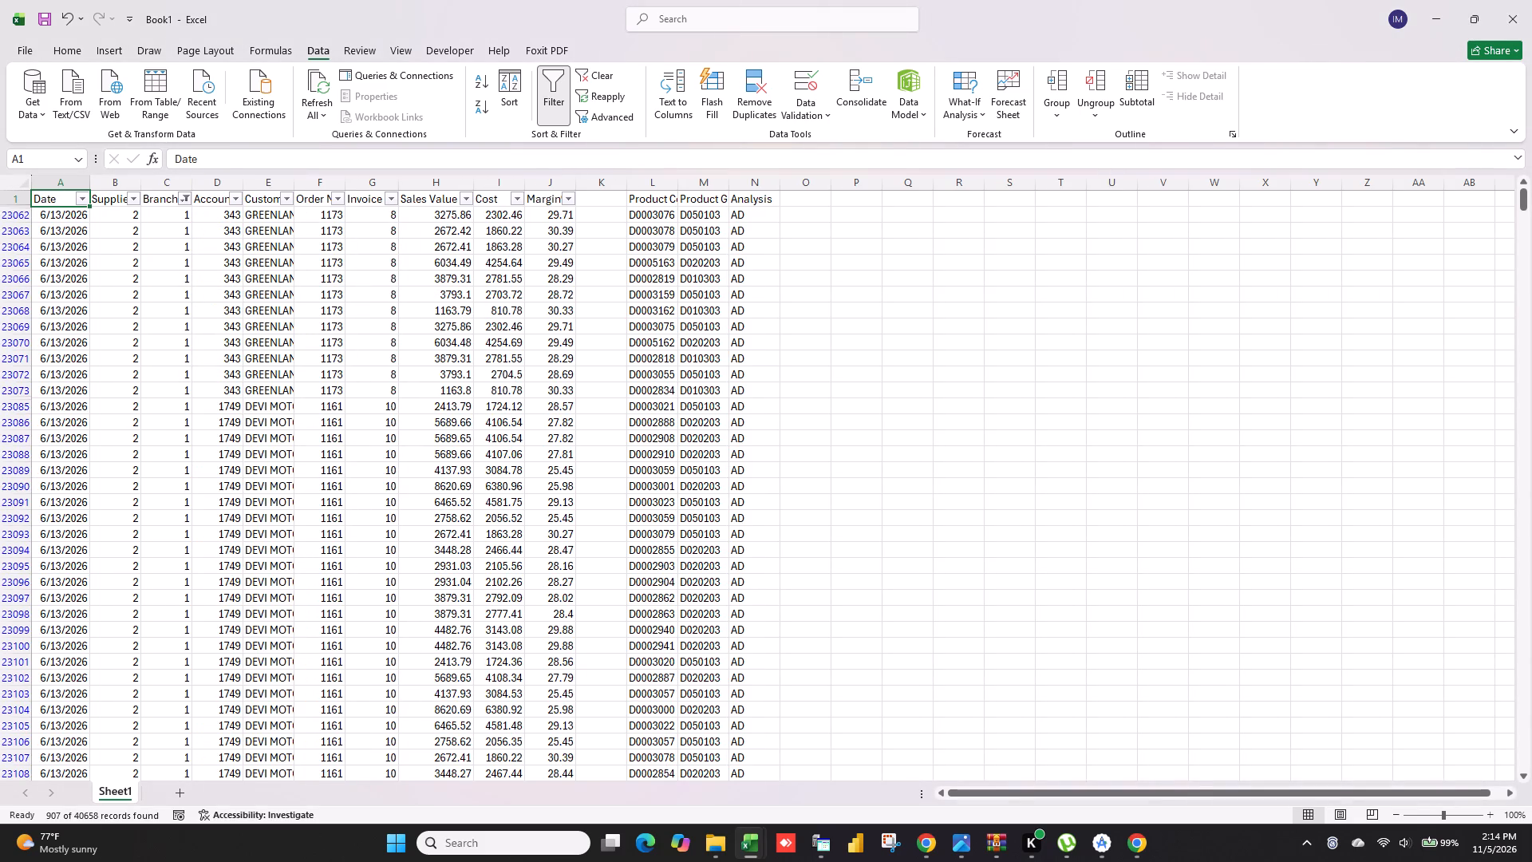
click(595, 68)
Insert a blank column between the Branch and Account columns.
click(195, 182)
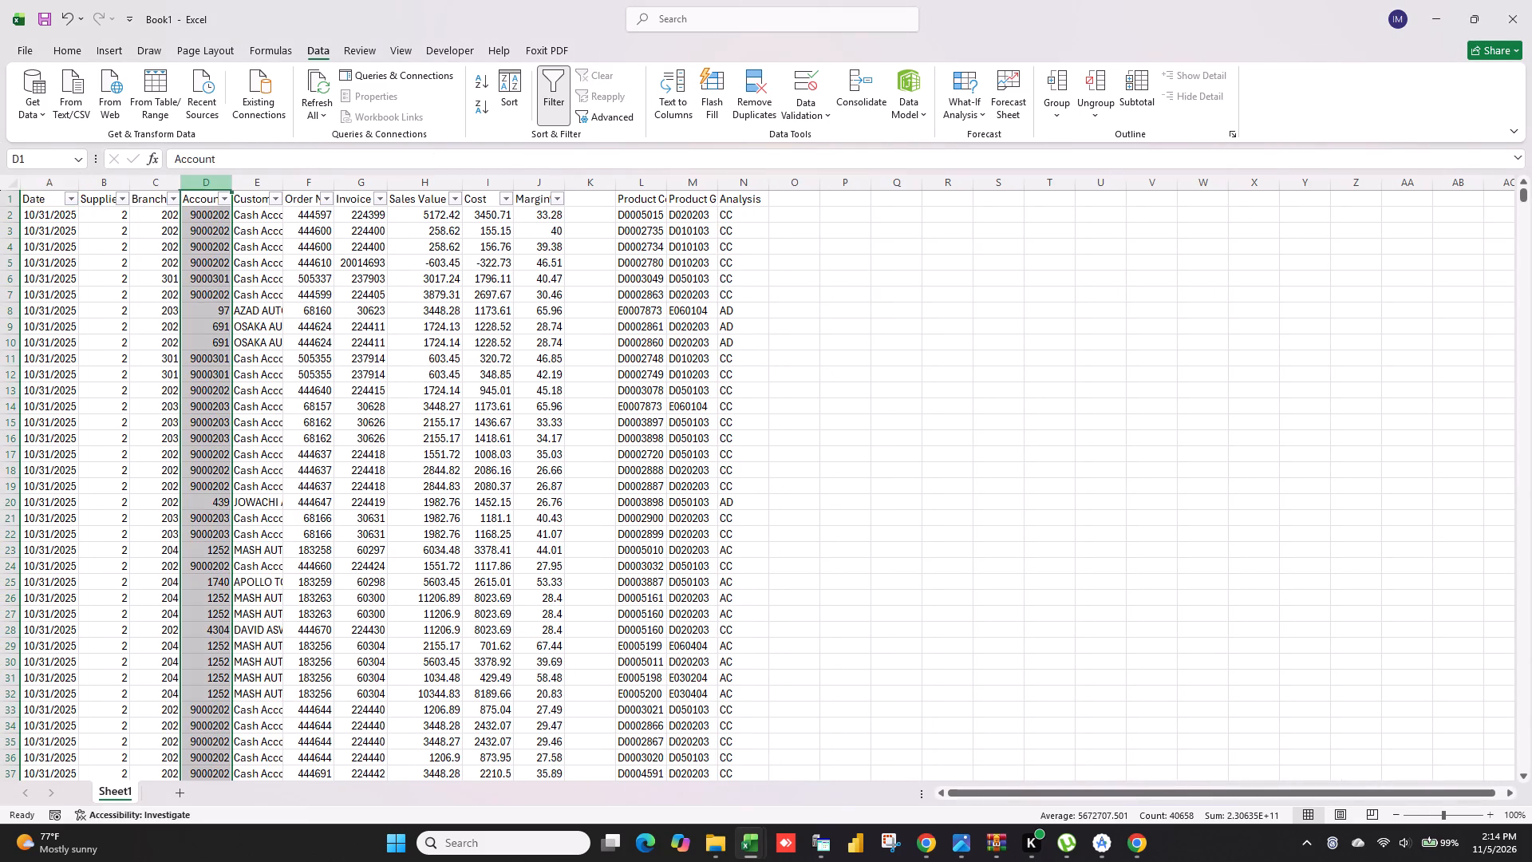
key(ctrl+plus)
click(196, 200)
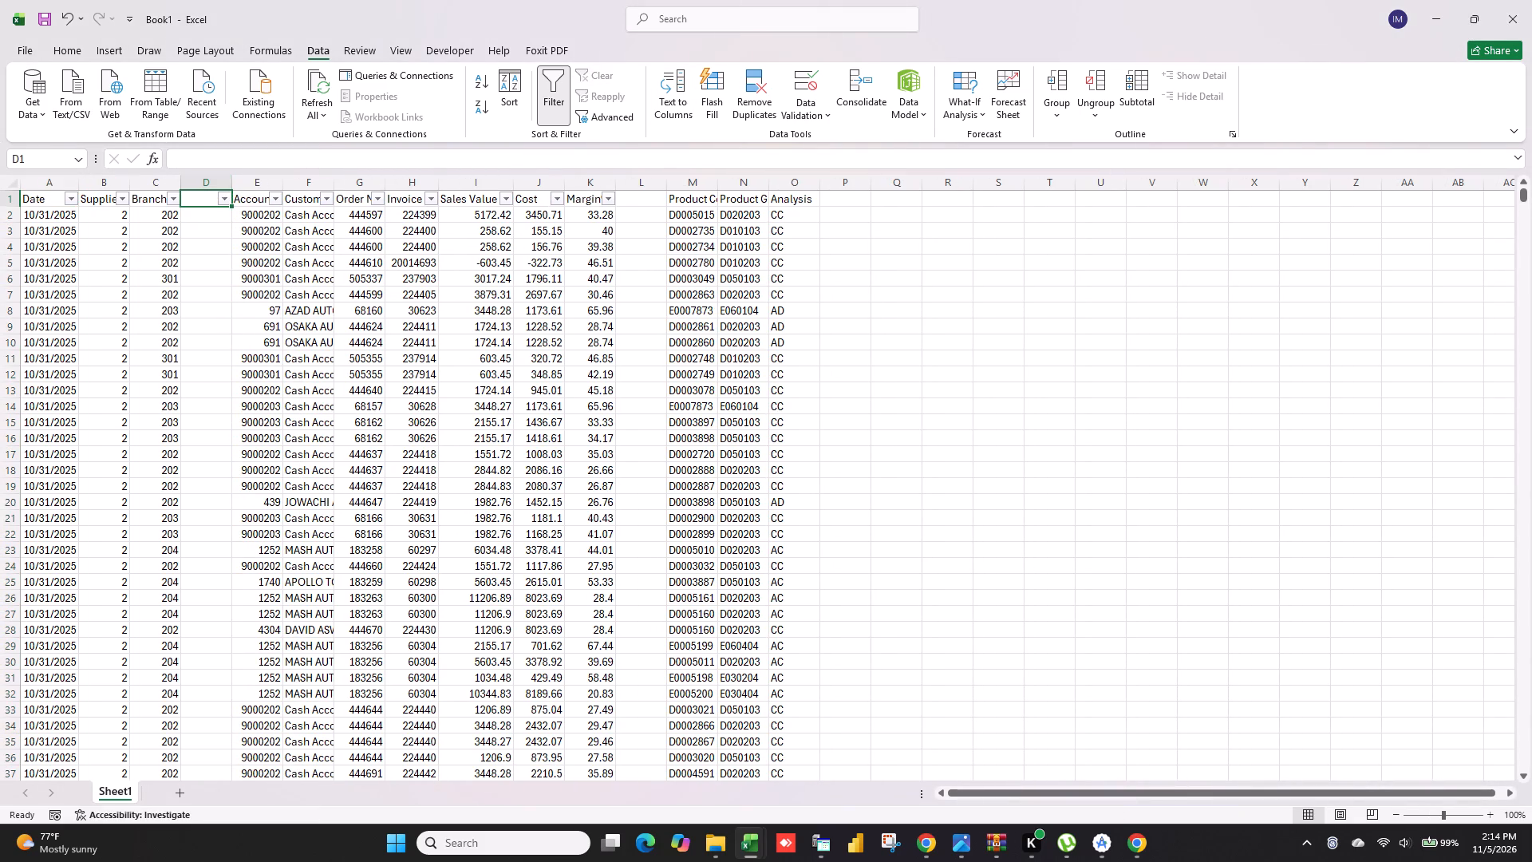
click(203, 213)
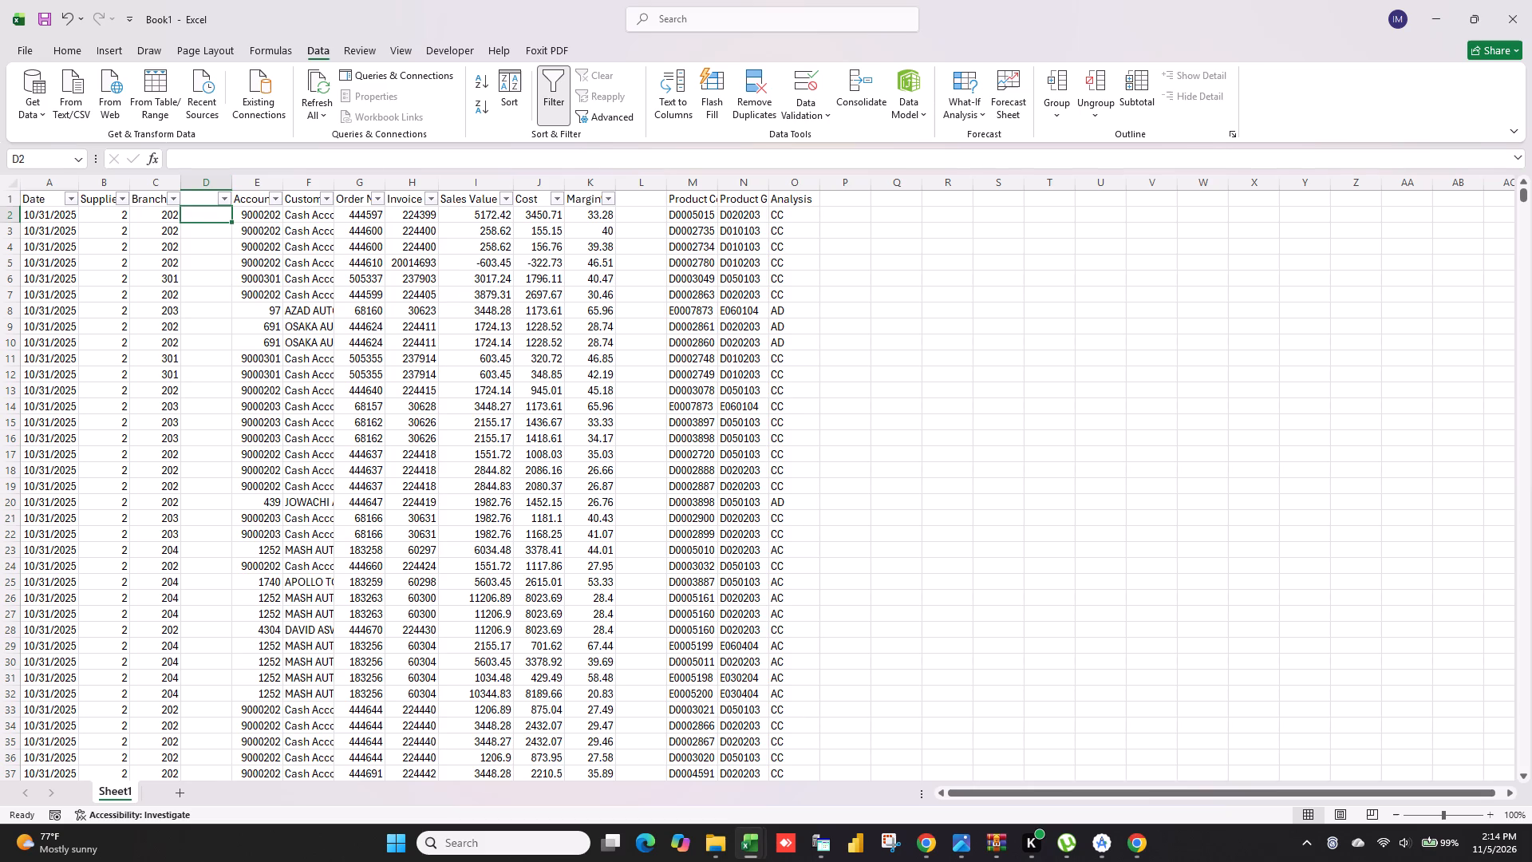
Enter the heading Branch in cell D1 of the new column.
click(203, 200)
text(Brnch)
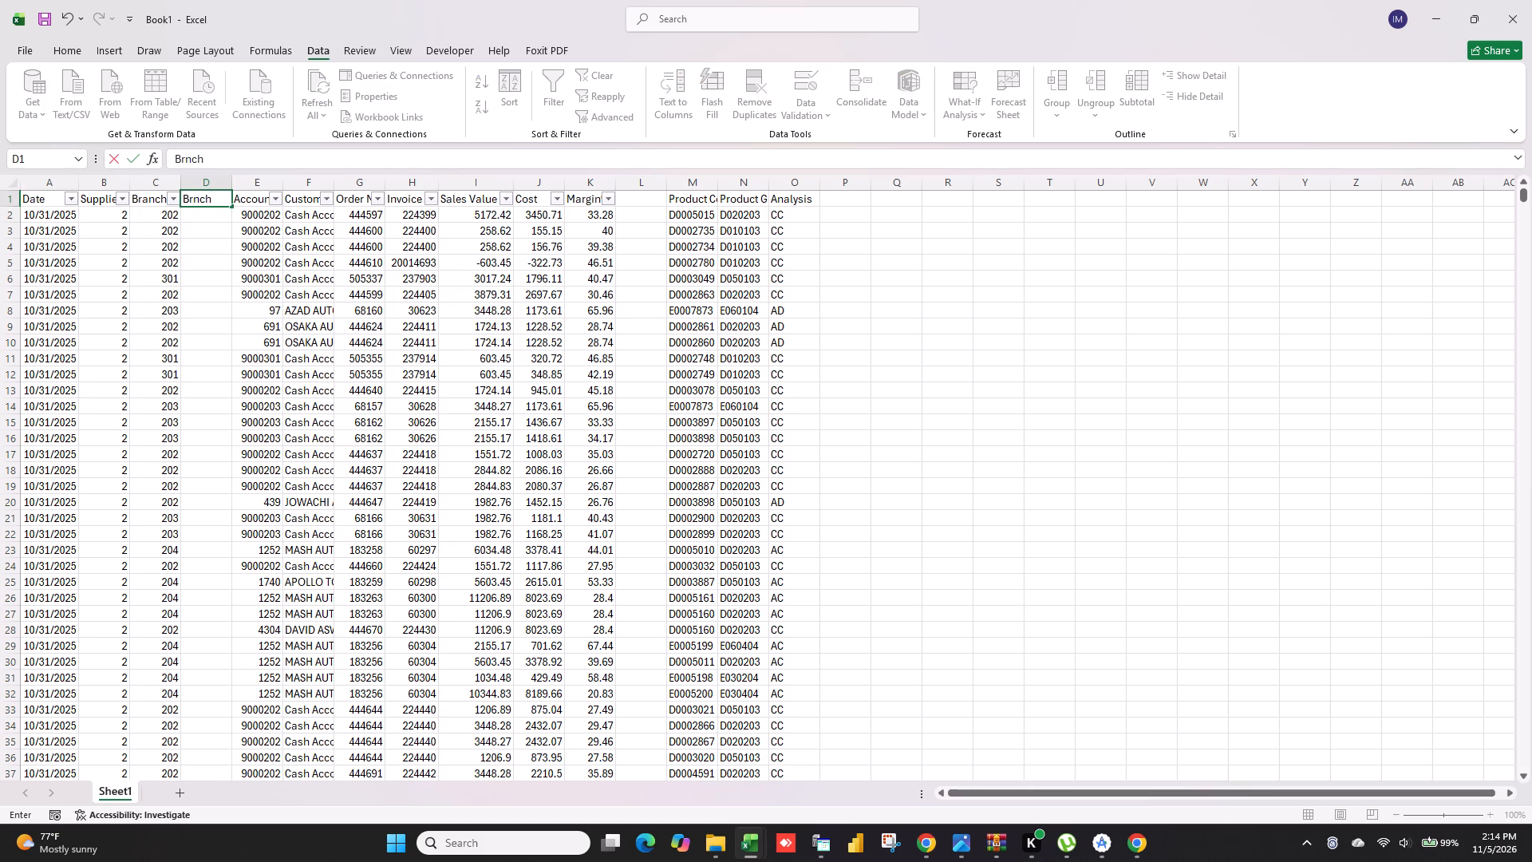
key(Left)
key(Left)
key(Left)
key(Right)
key(Right)
key(Right)
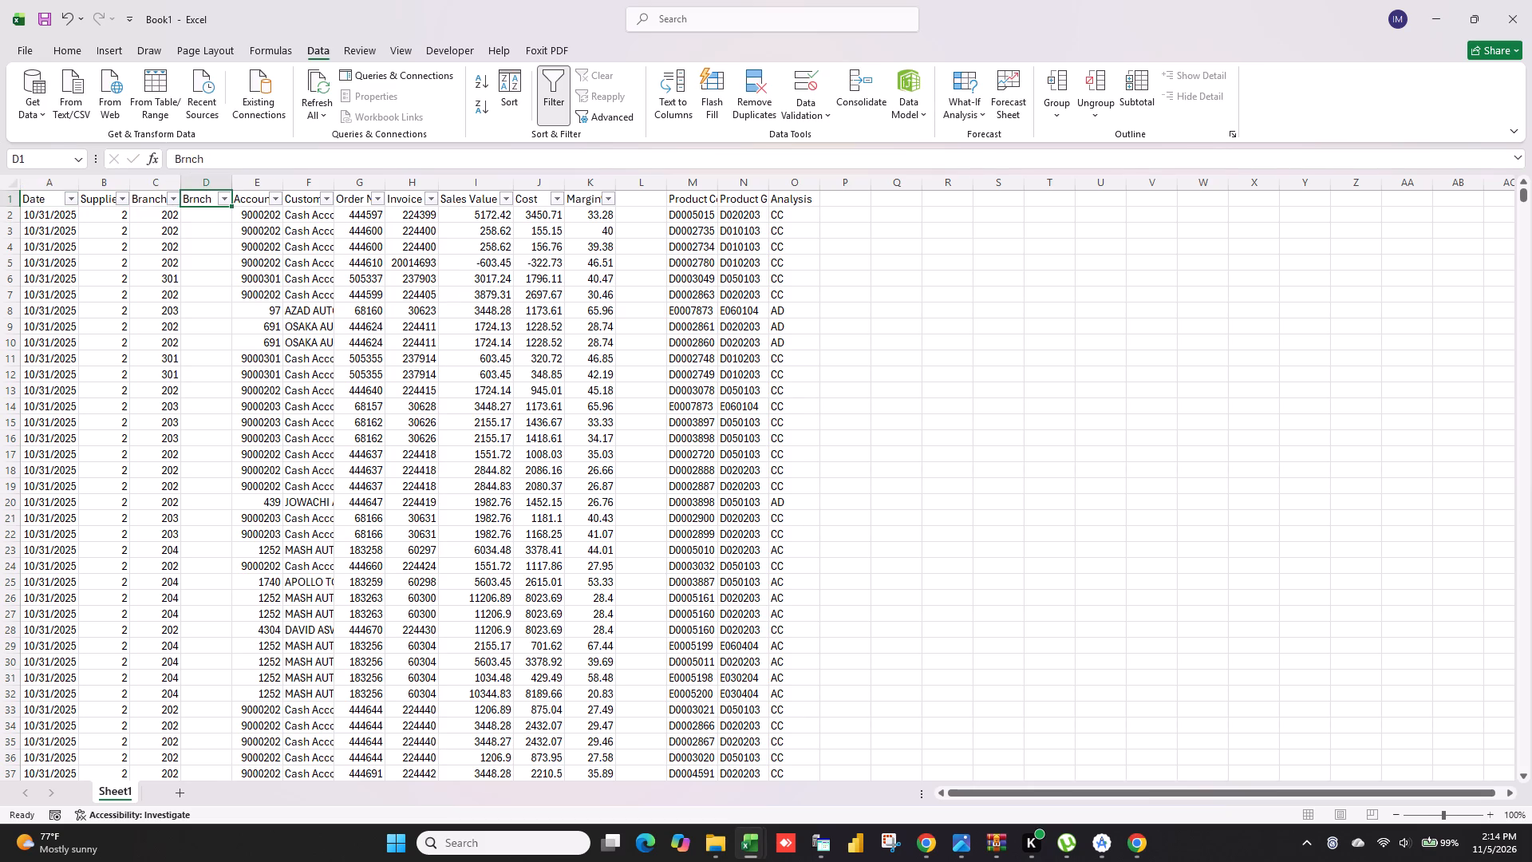
key(Delete)
text(Bran)
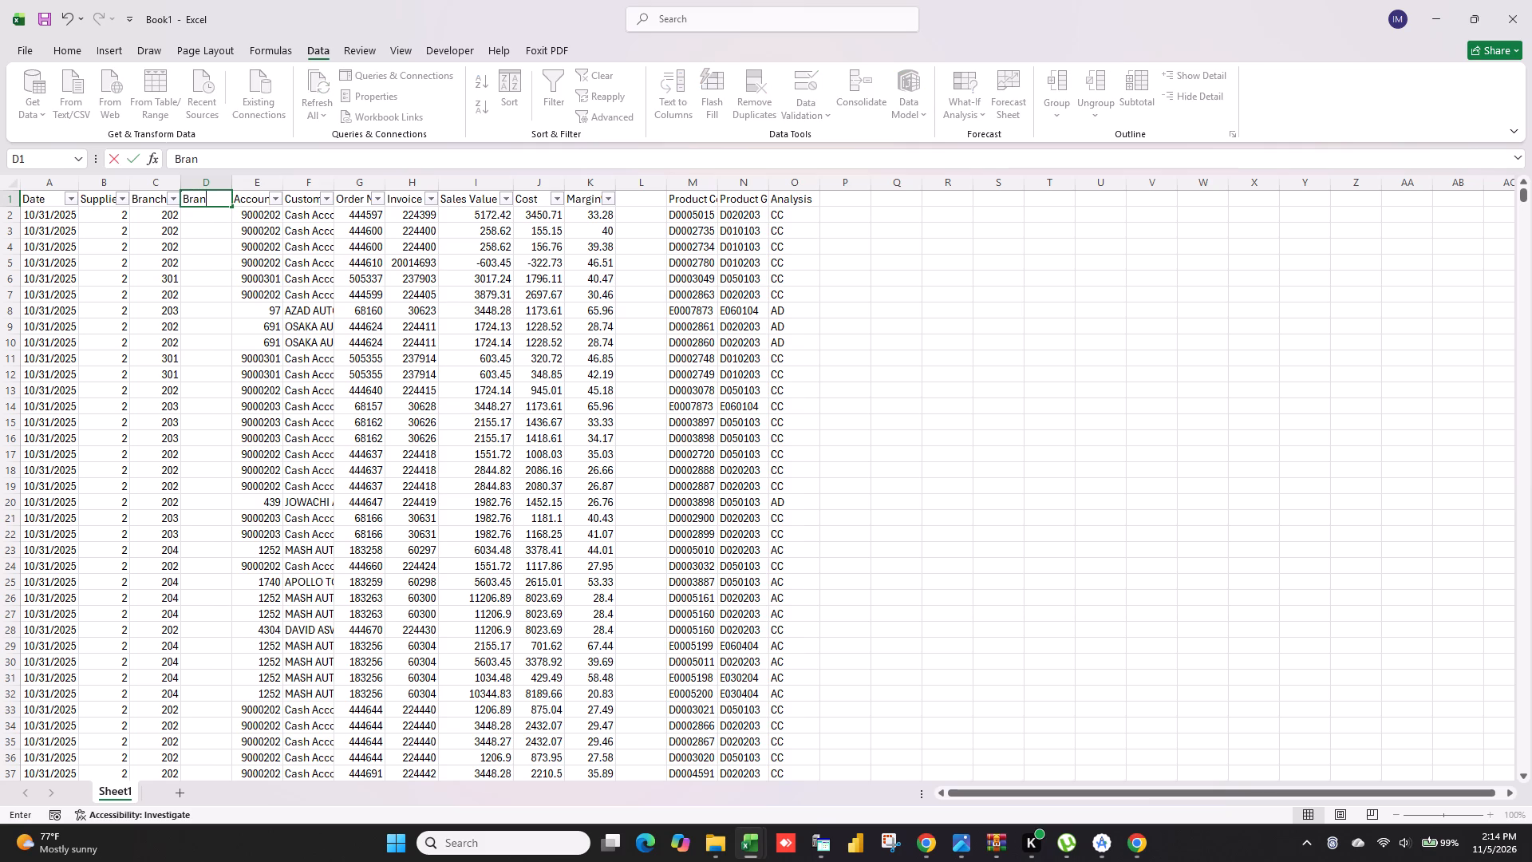
text(ch)
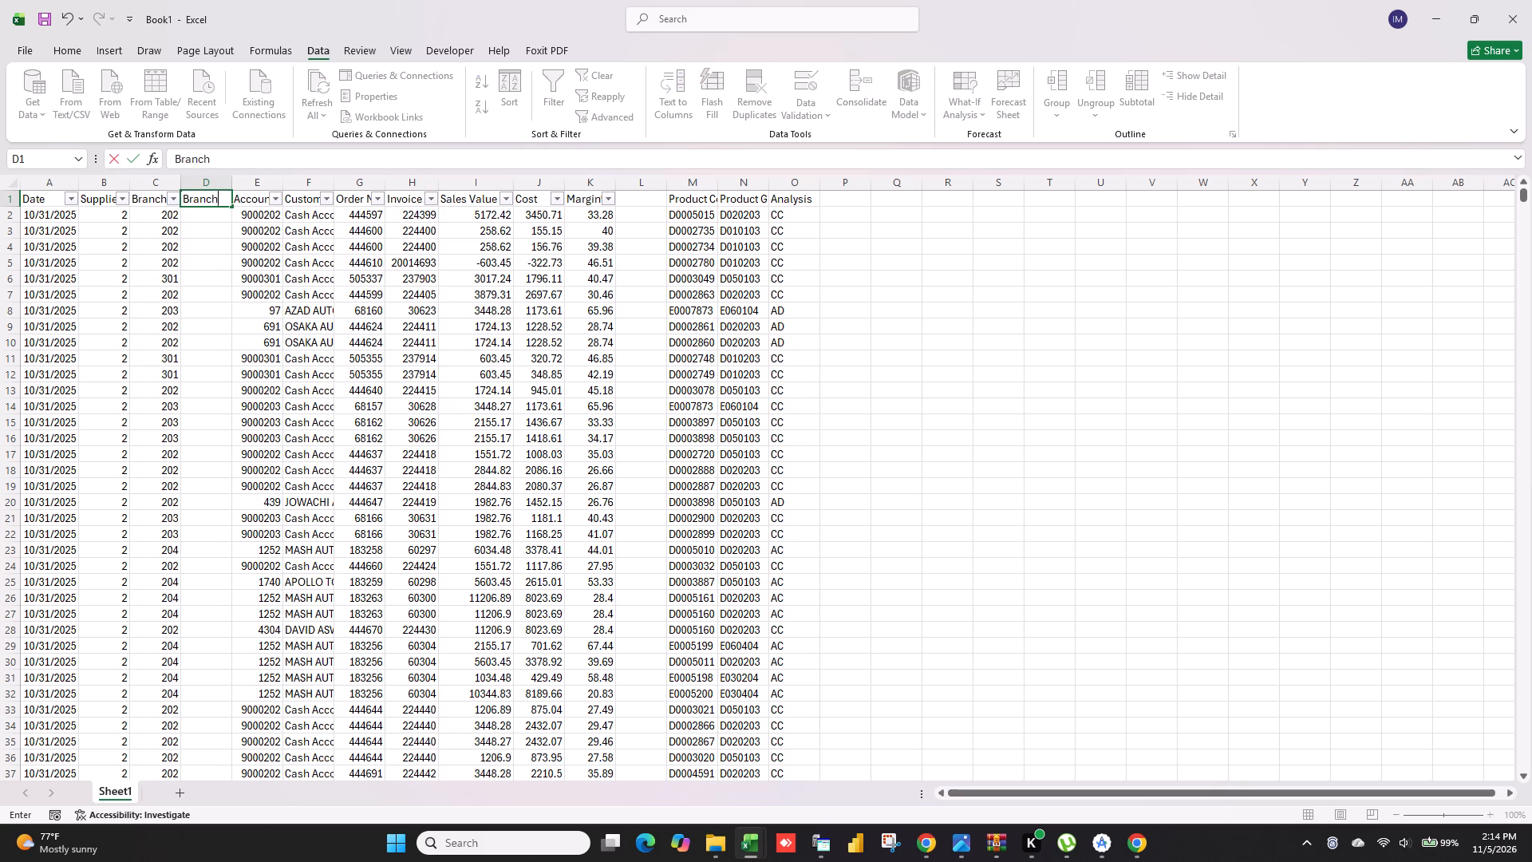
click(215, 271)
Filter the branch codes to 1 and fill the new Branch column with CDC for those rows.
click(177, 198)
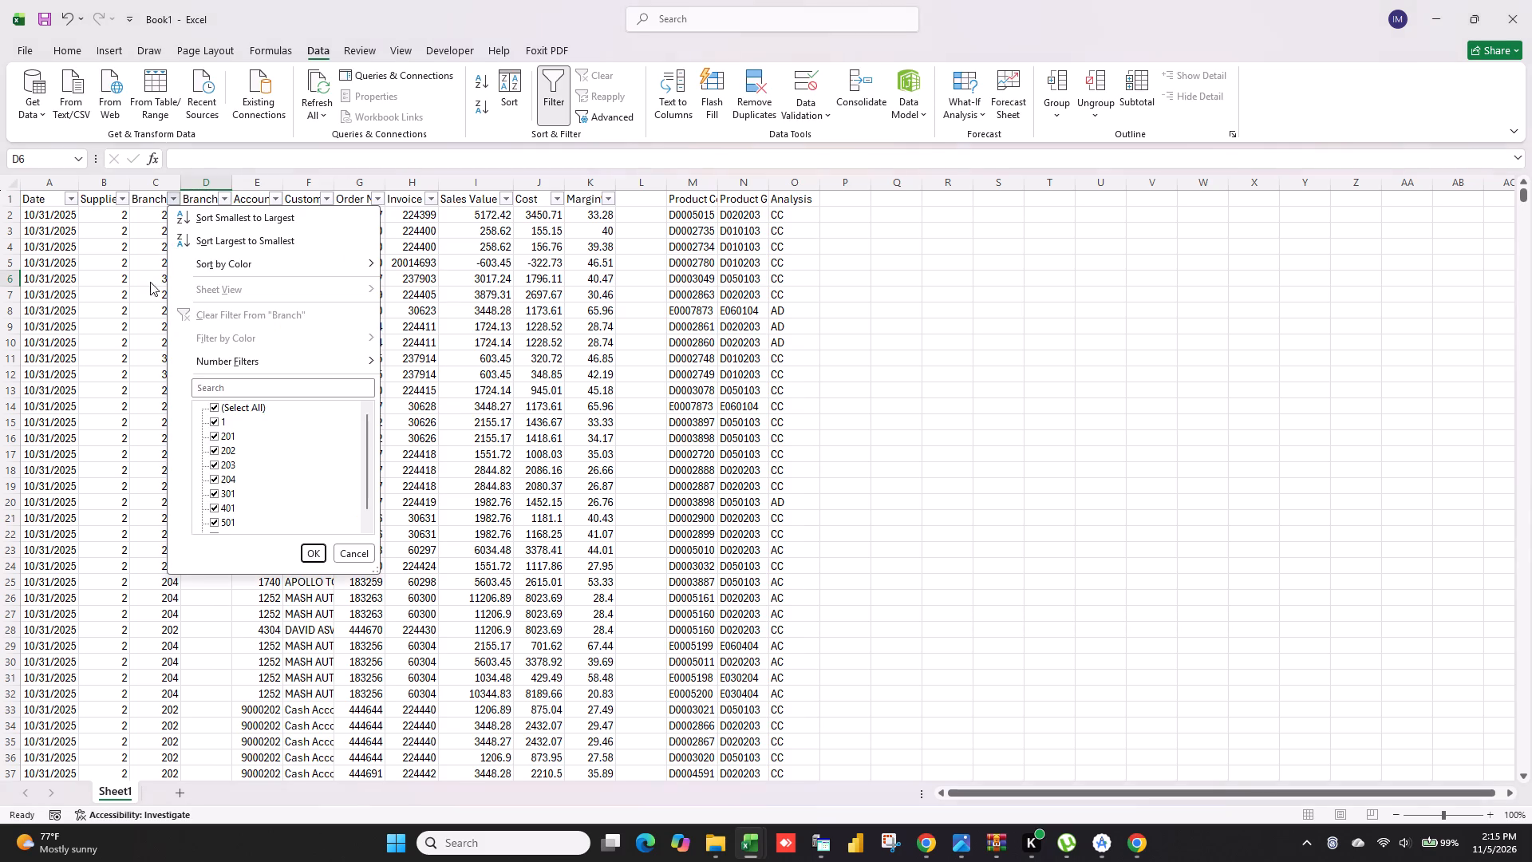
click(235, 411)
click(210, 421)
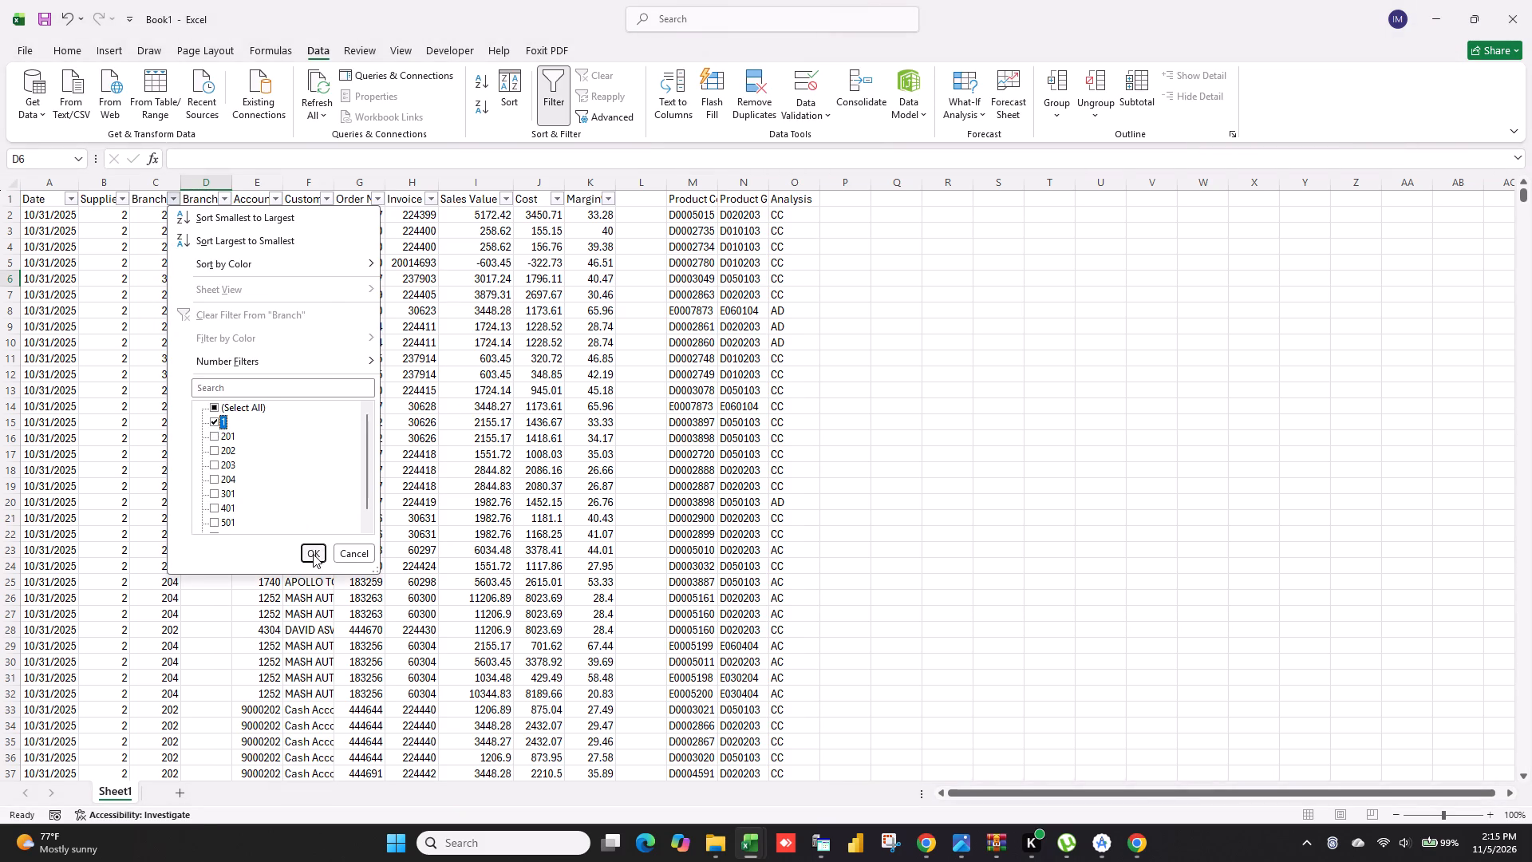
click(313, 554)
click(224, 209)
text(CDC)
click(216, 283)
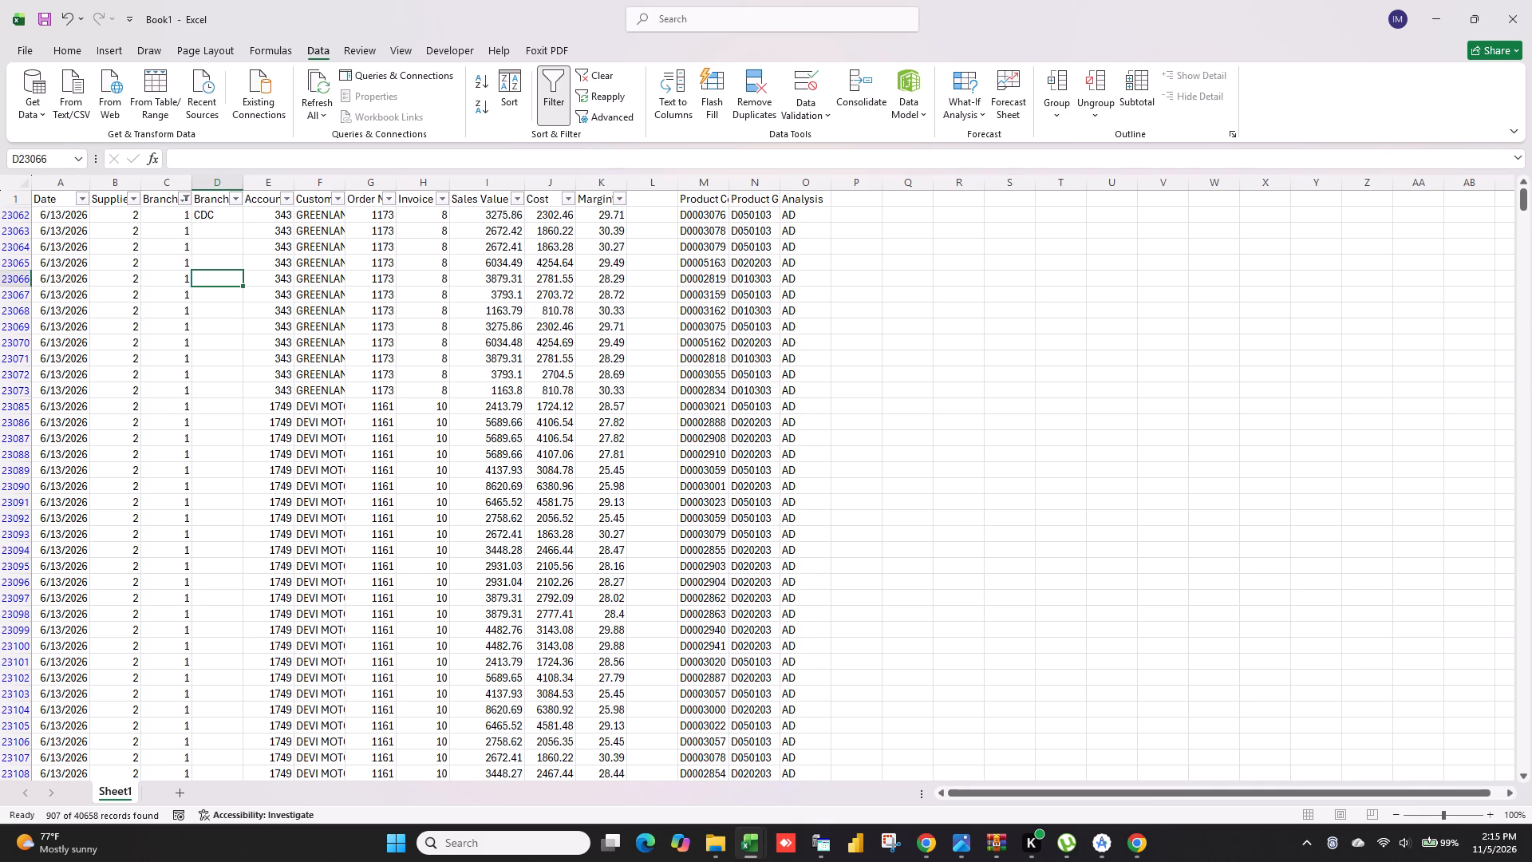
click(223, 209)
double_click(241, 222)
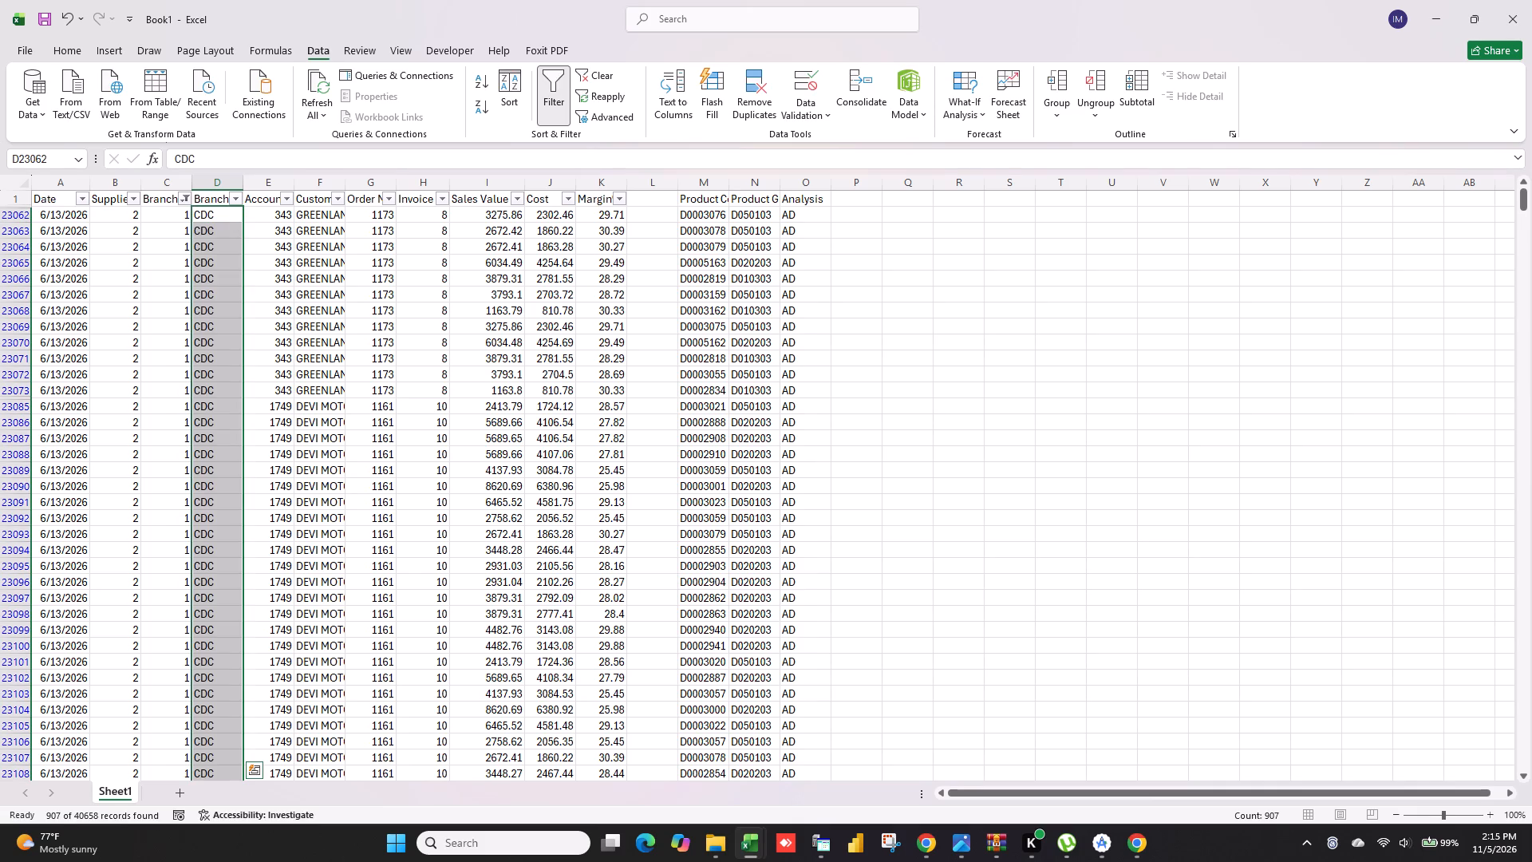
click(237, 200)
click(422, 559)
Filter the branch codes to 201 and fill the new Branch column with Butere down the filtered rows.
click(186, 198)
click(225, 421)
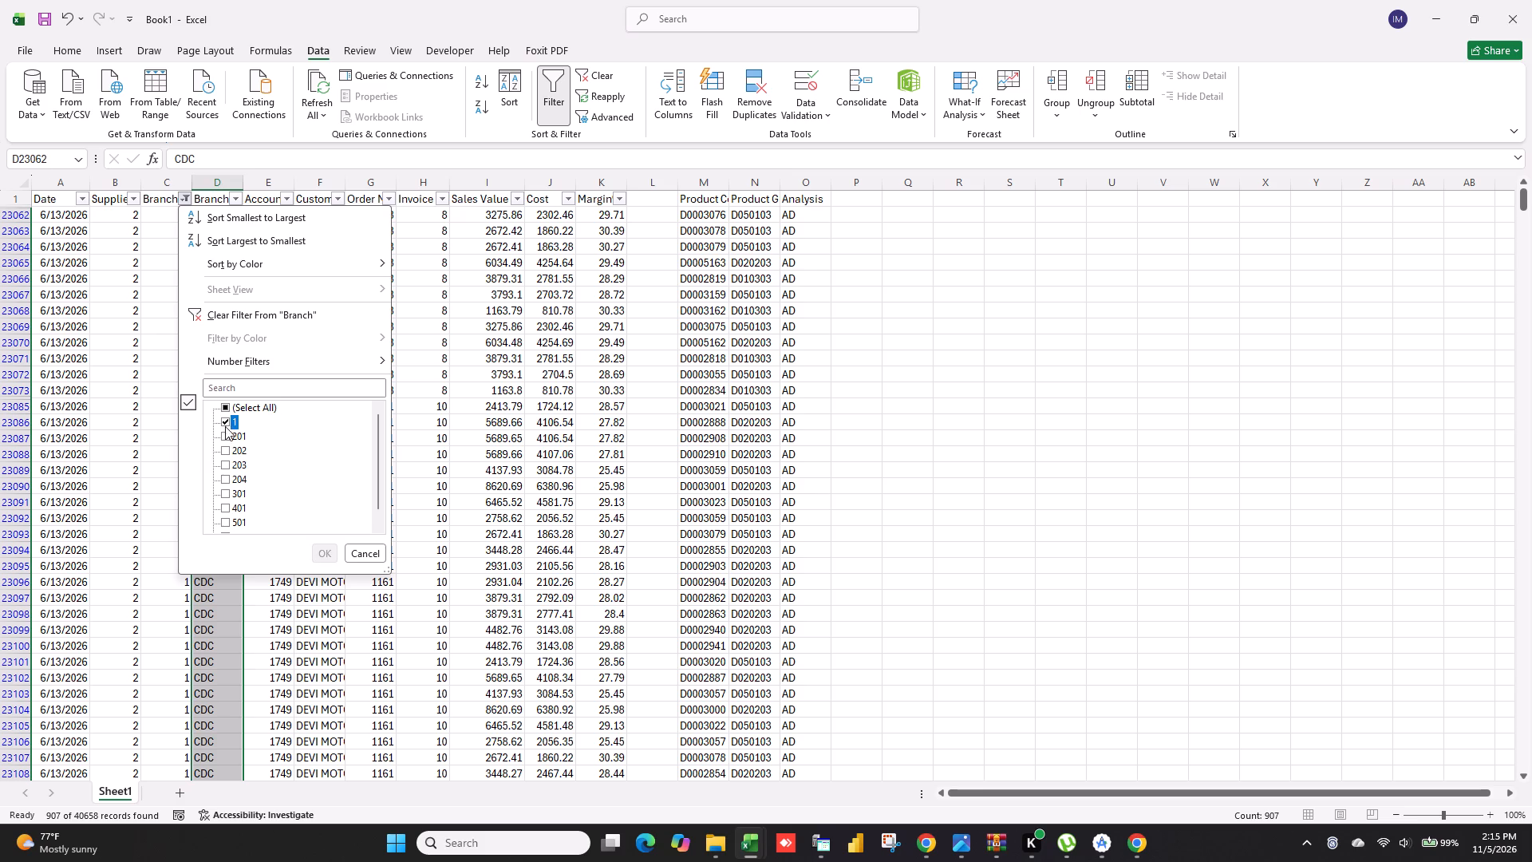
click(225, 429)
click(326, 550)
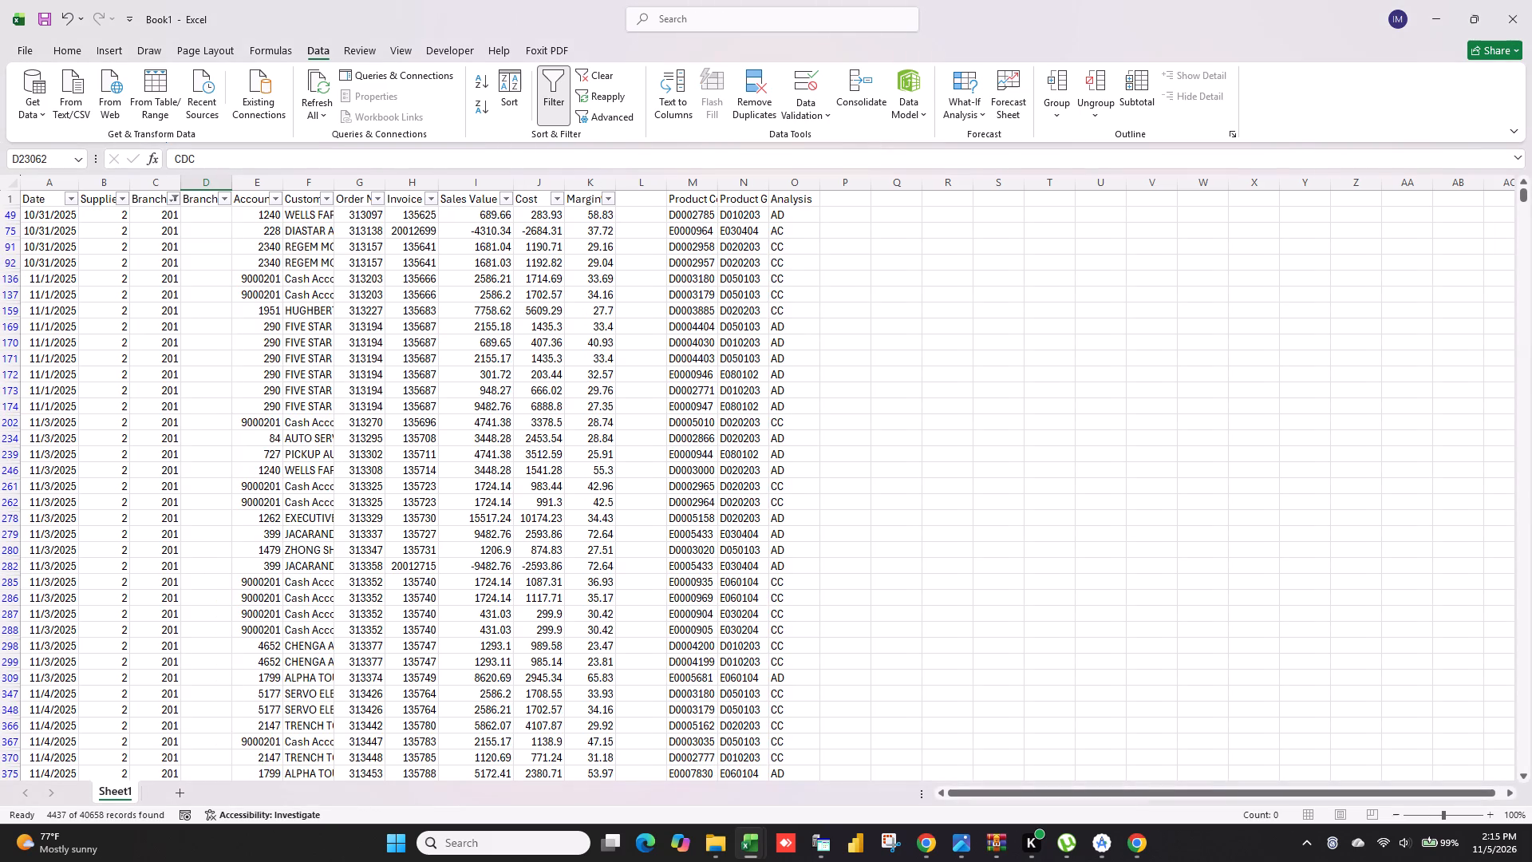
click(196, 219)
text(Butere)
click(196, 291)
click(227, 209)
double_click(233, 221)
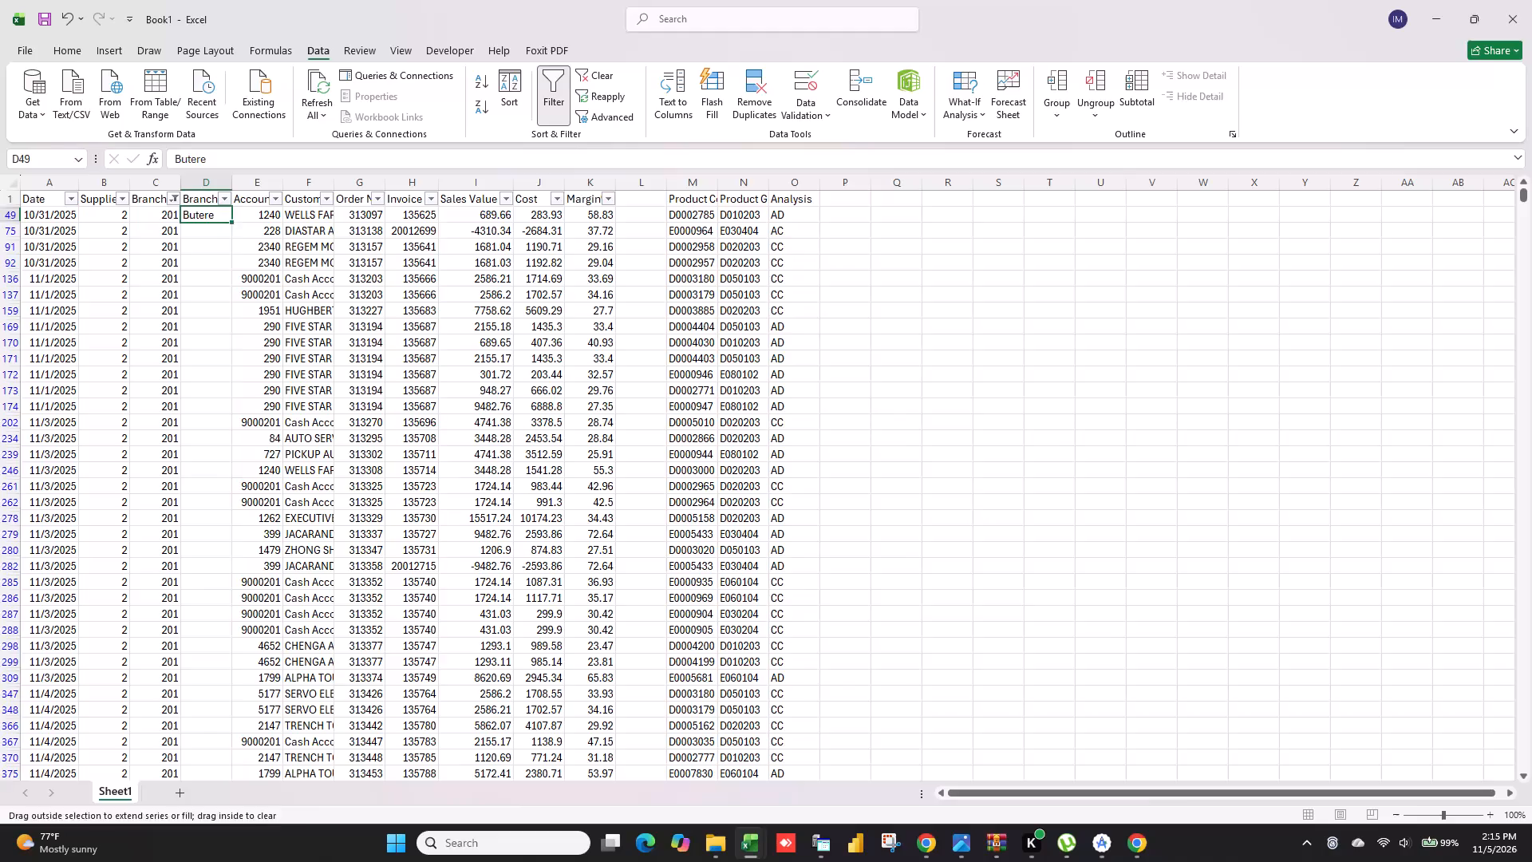
Filter the branch codes to 202, enter Kirinyaga in D2 and fill it down through row 48.
click(174, 195)
double_click(214, 439)
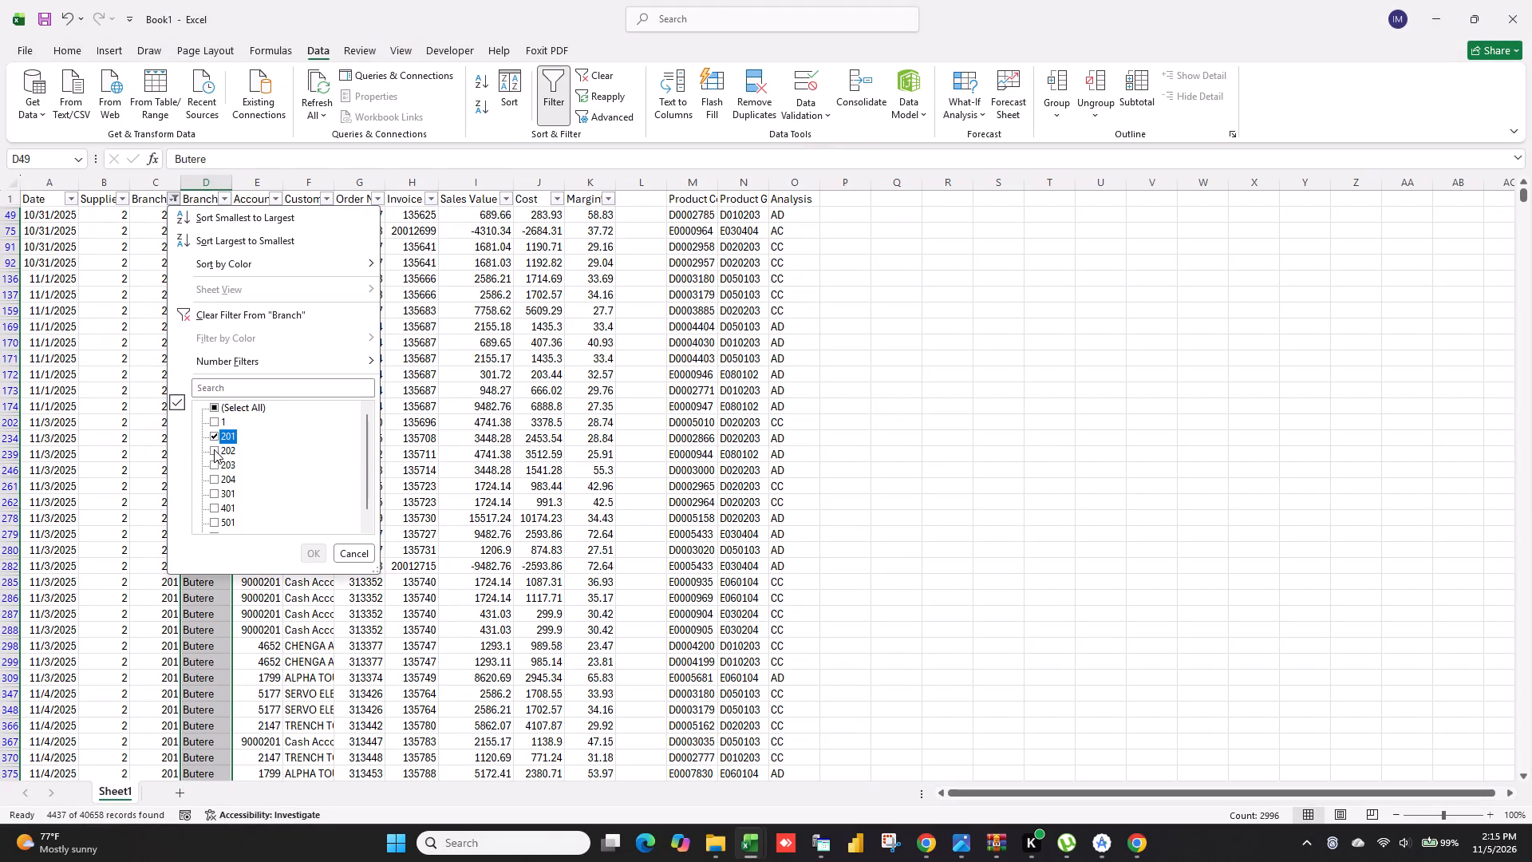
click(214, 449)
click(311, 549)
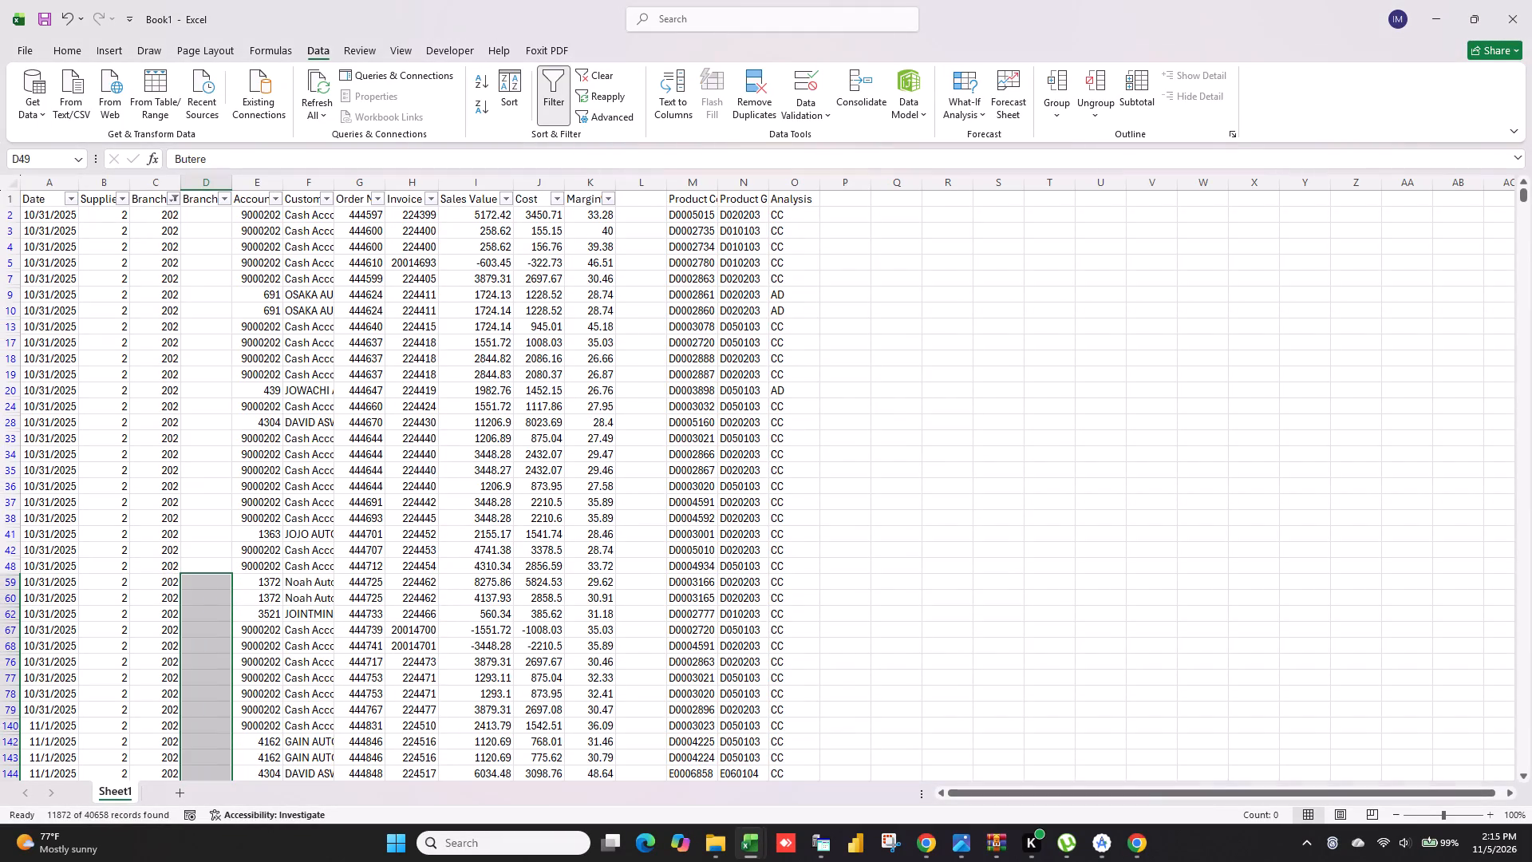
click(202, 212)
text(Kiri)
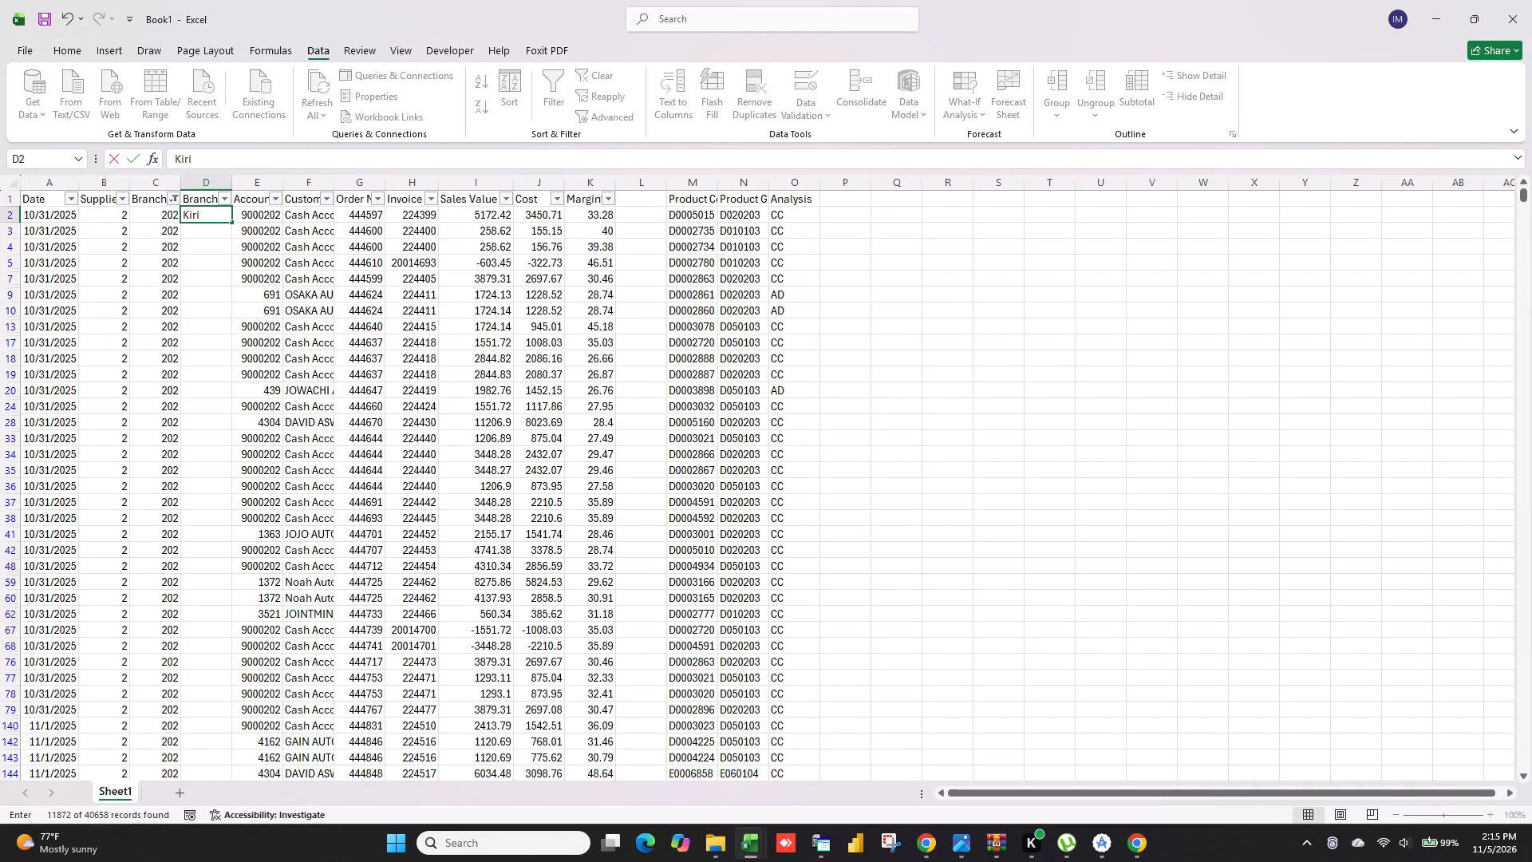
text(nyaga)
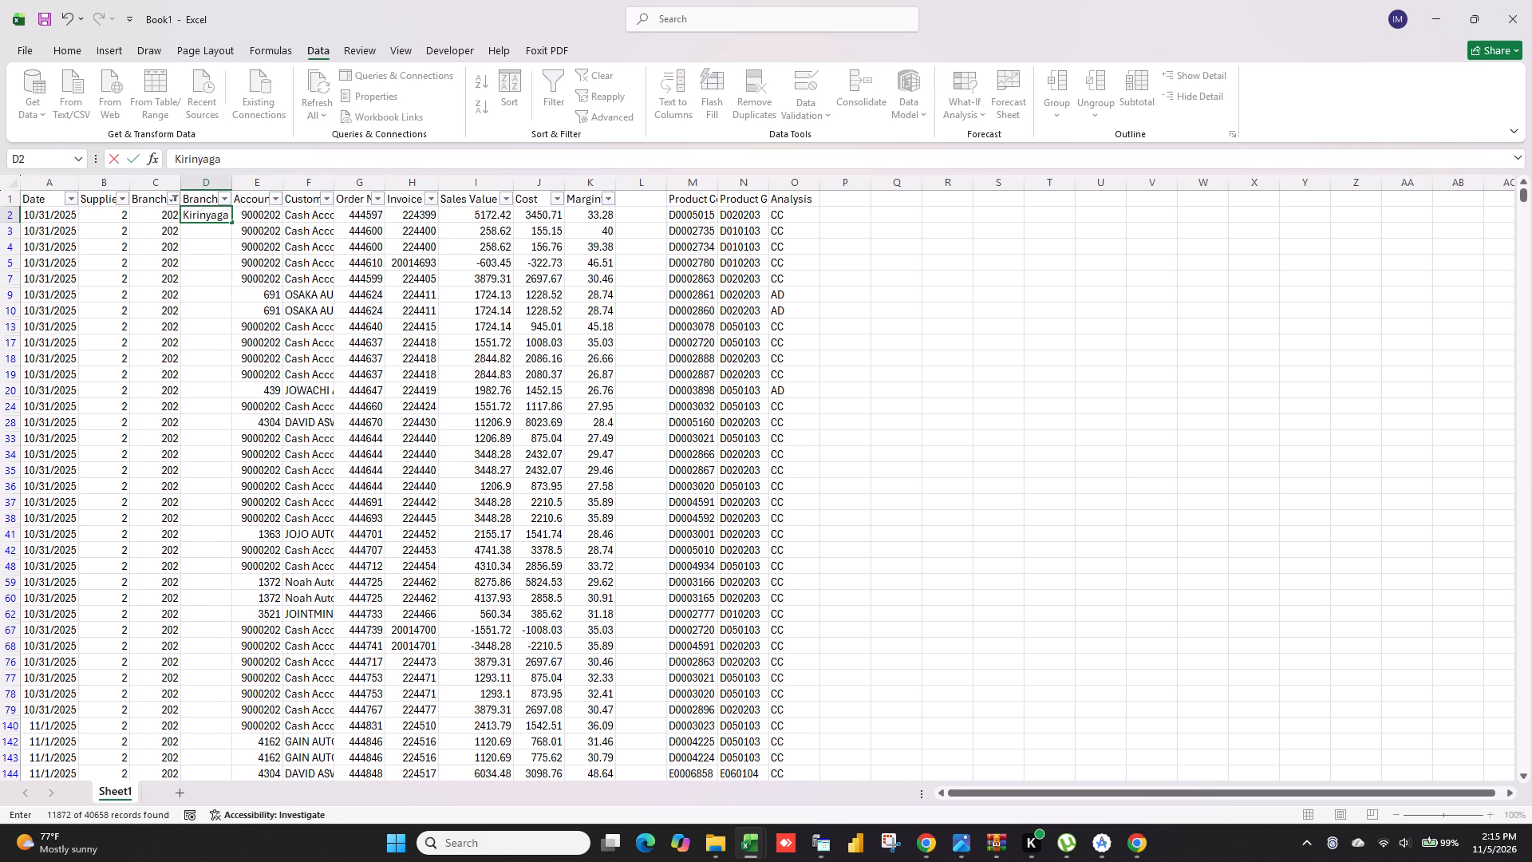
click(199, 261)
click(213, 210)
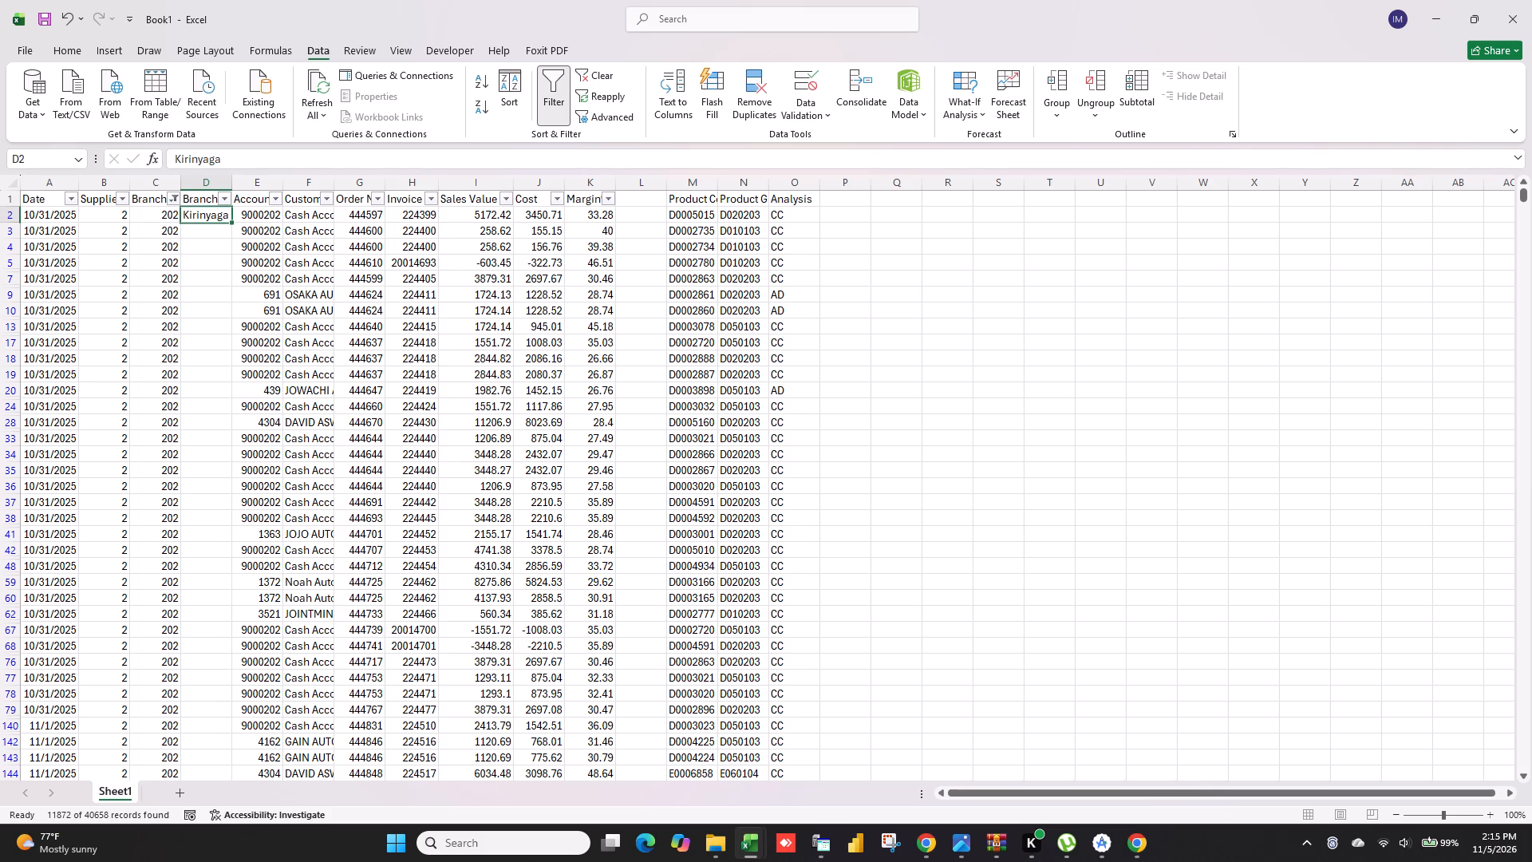
double_click(230, 223)
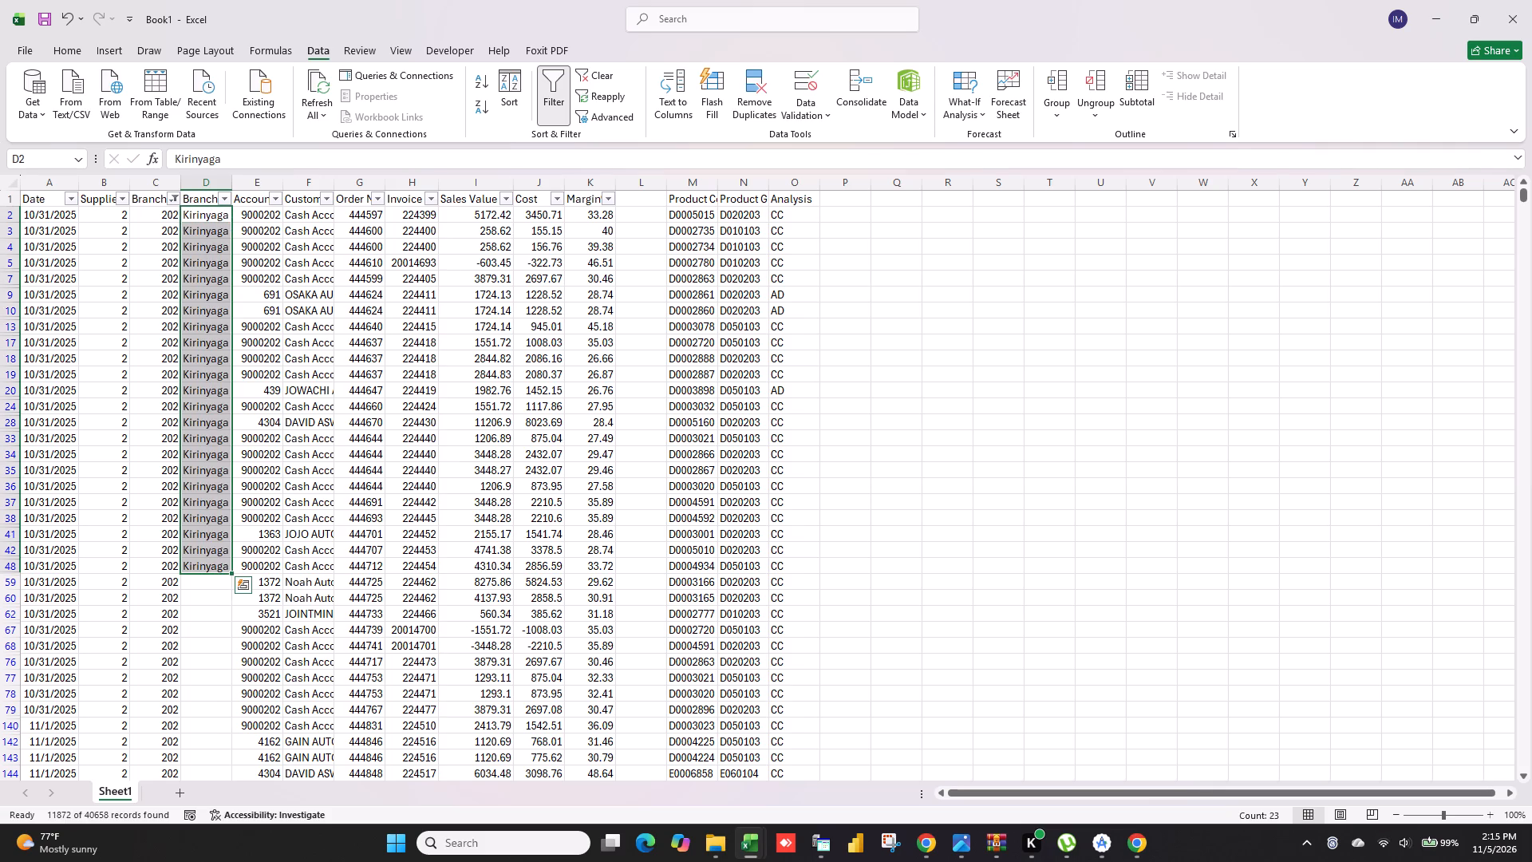
Copy Kirinyaga from D48 into the remaining filtered 202 rows of the new Branch column, through row 40645.
click(207, 586)
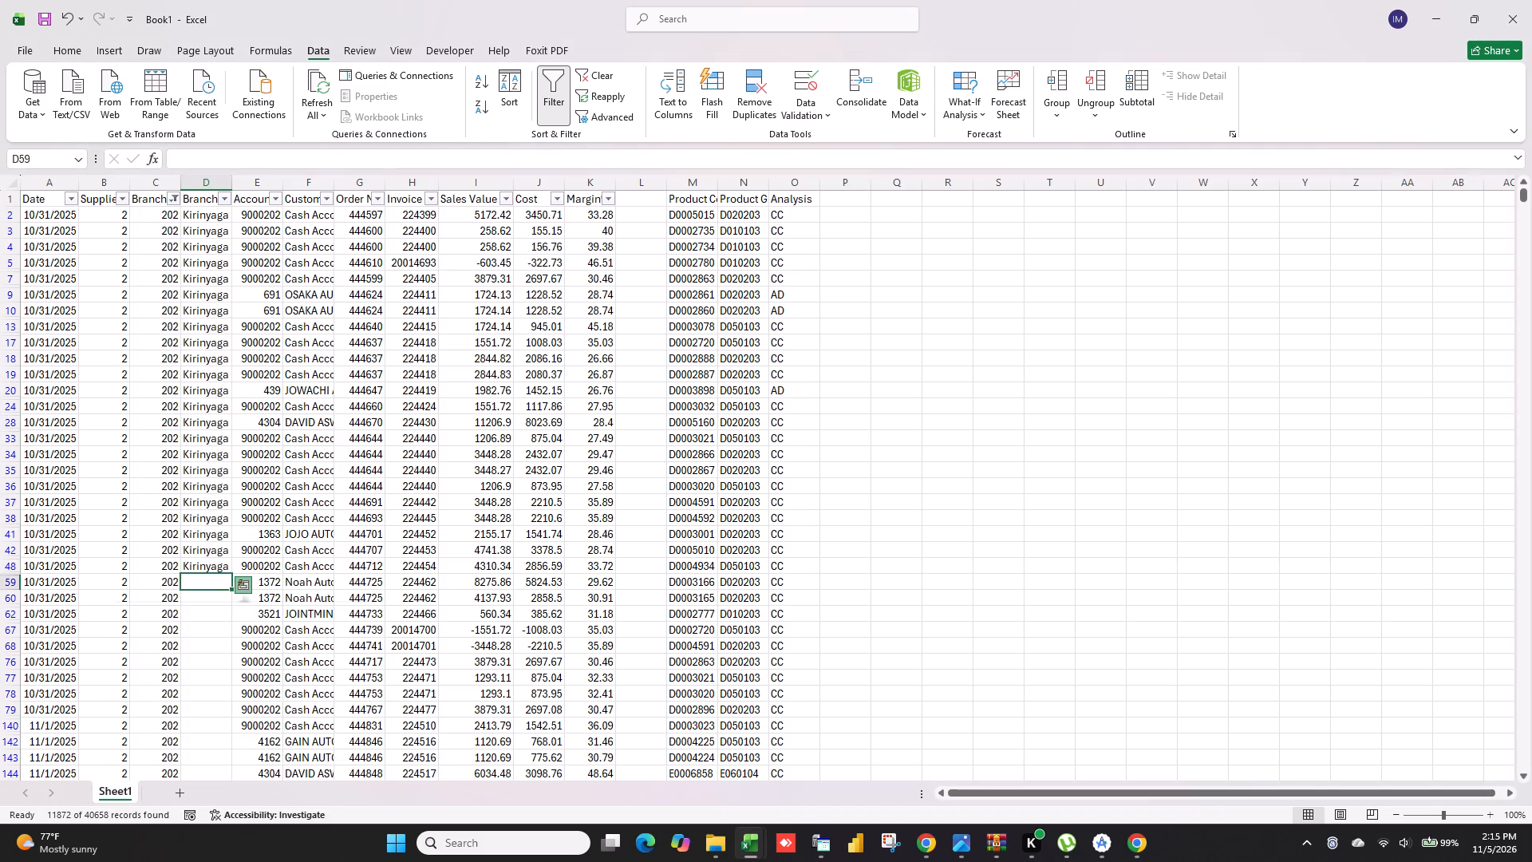
click(212, 567)
key(ctrl+c)
click(211, 590)
click(207, 581)
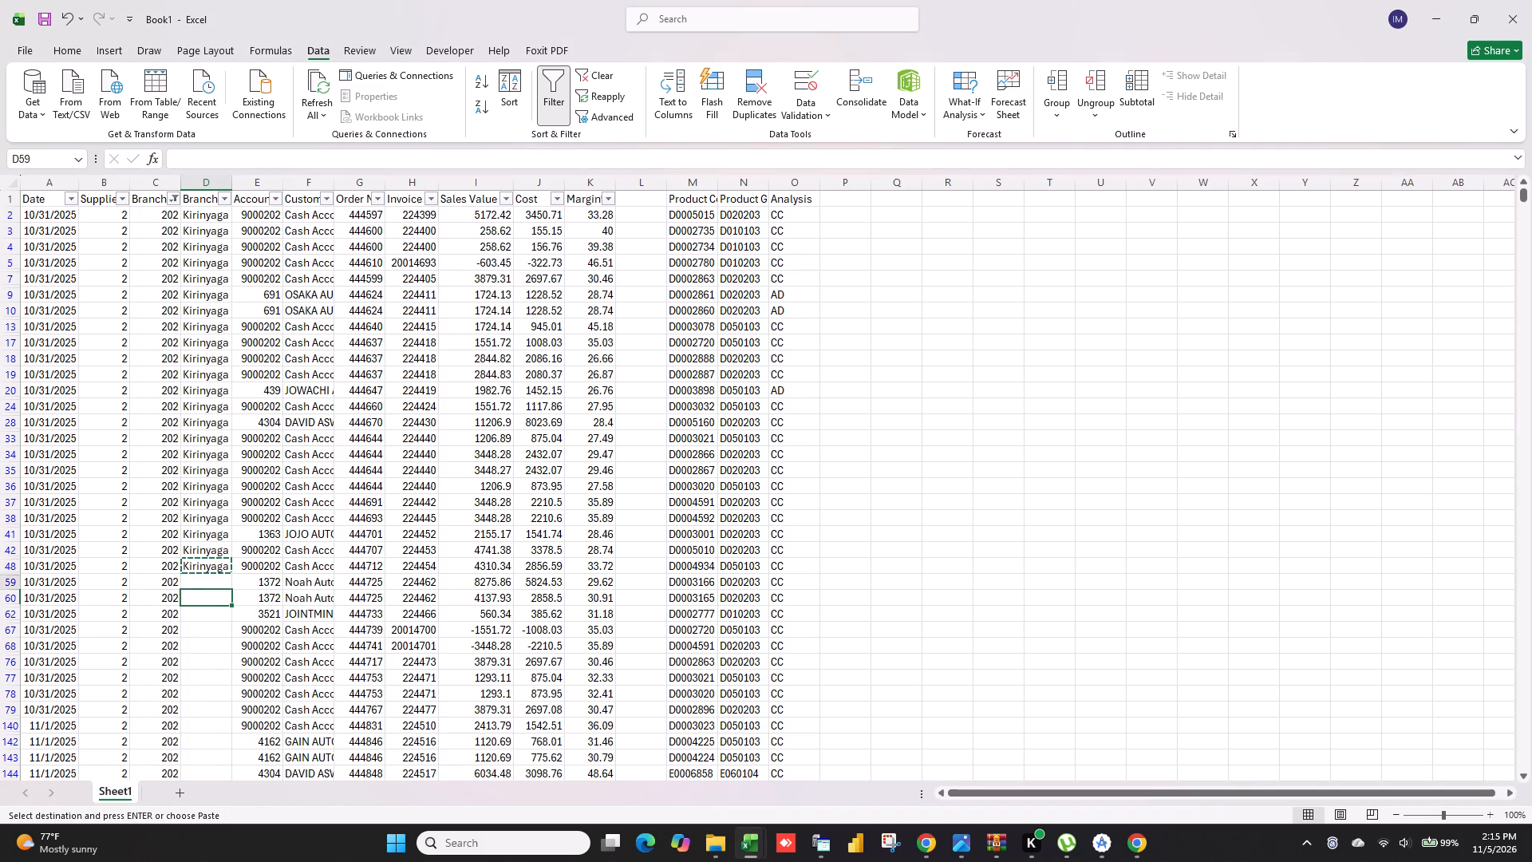
key(ctrl+shift+Down)
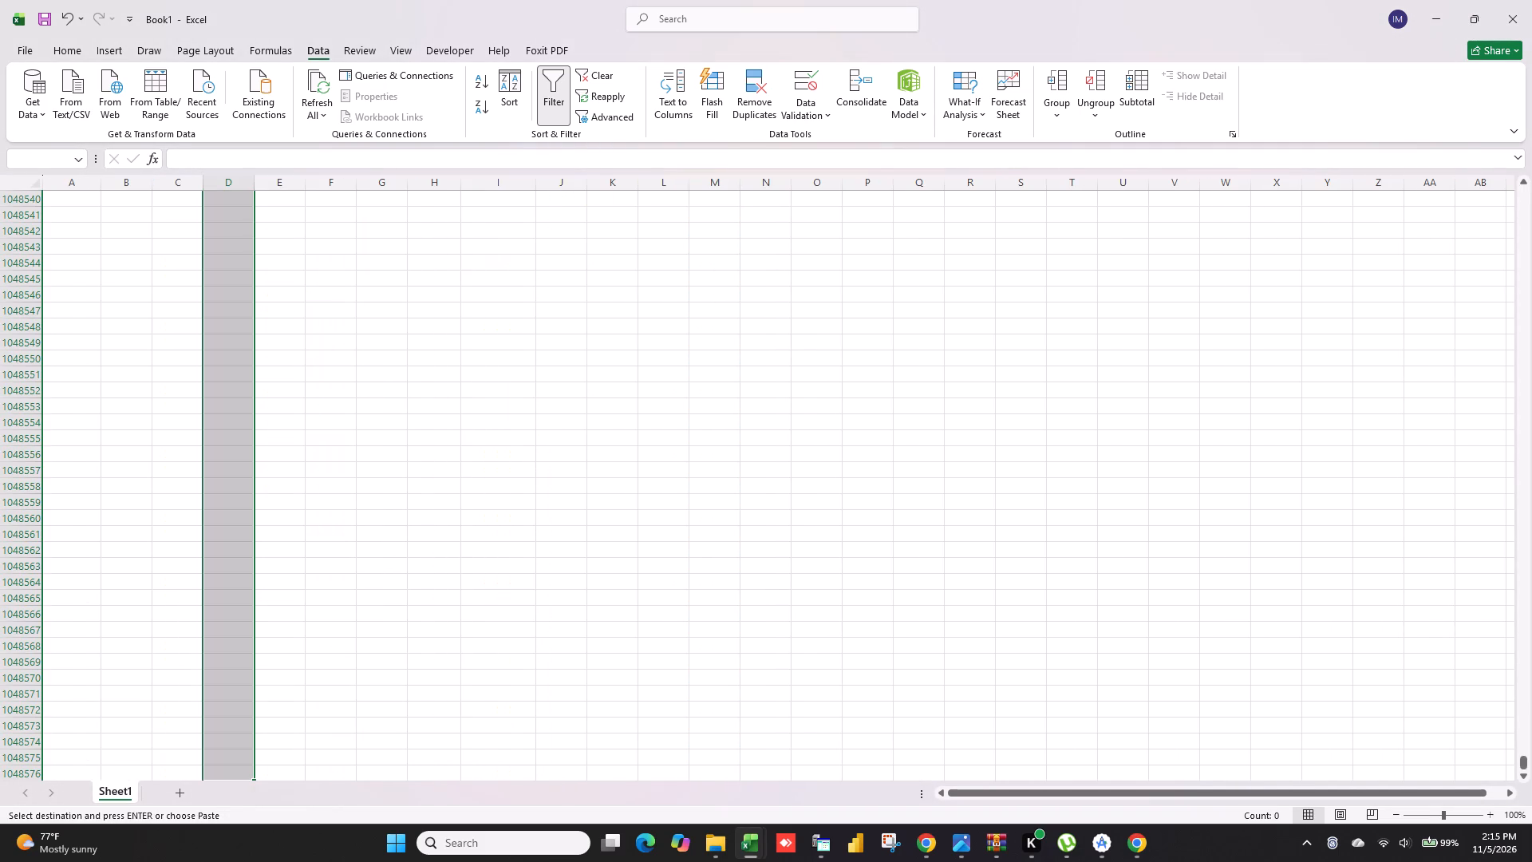
scroll(207, 581, up, 10)
click(215, 548)
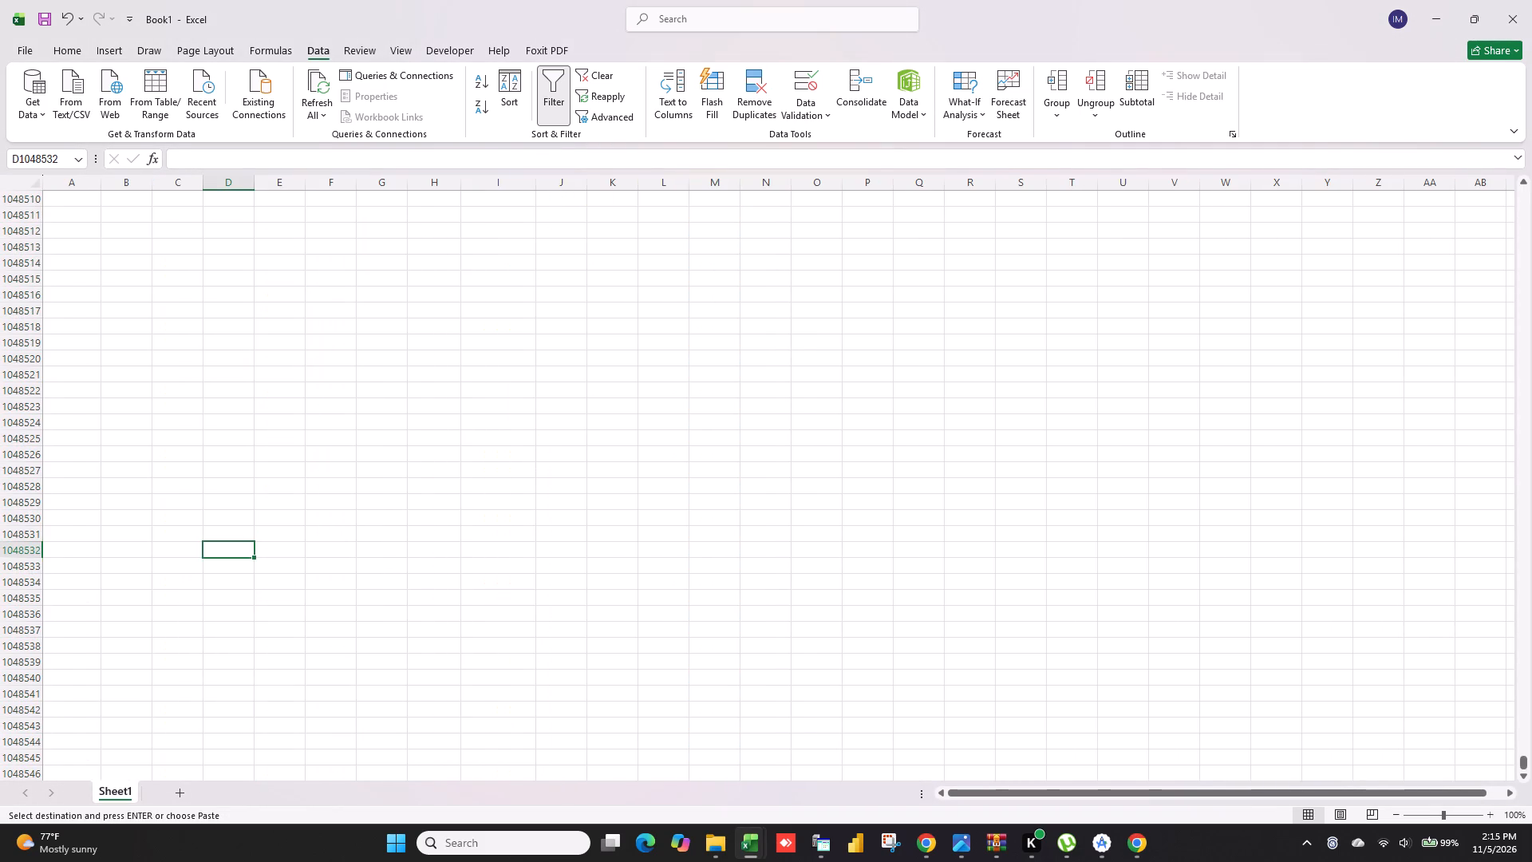
key(shift+Up)
key(ctrl+shift+Up)
scroll(285, 441, down, 2)
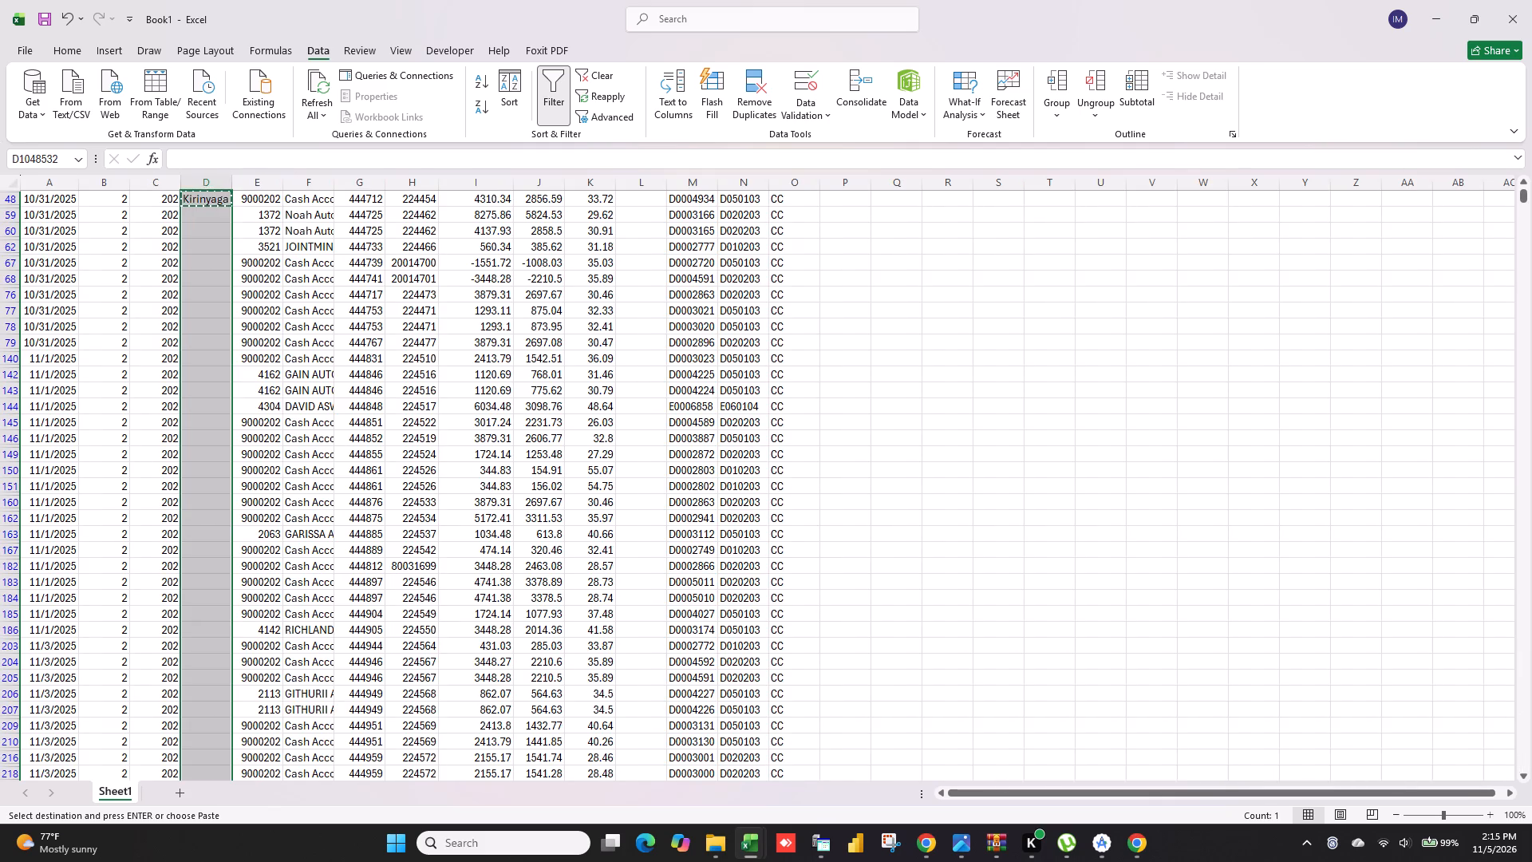
scroll(261, 437, down, 15)
click(215, 671)
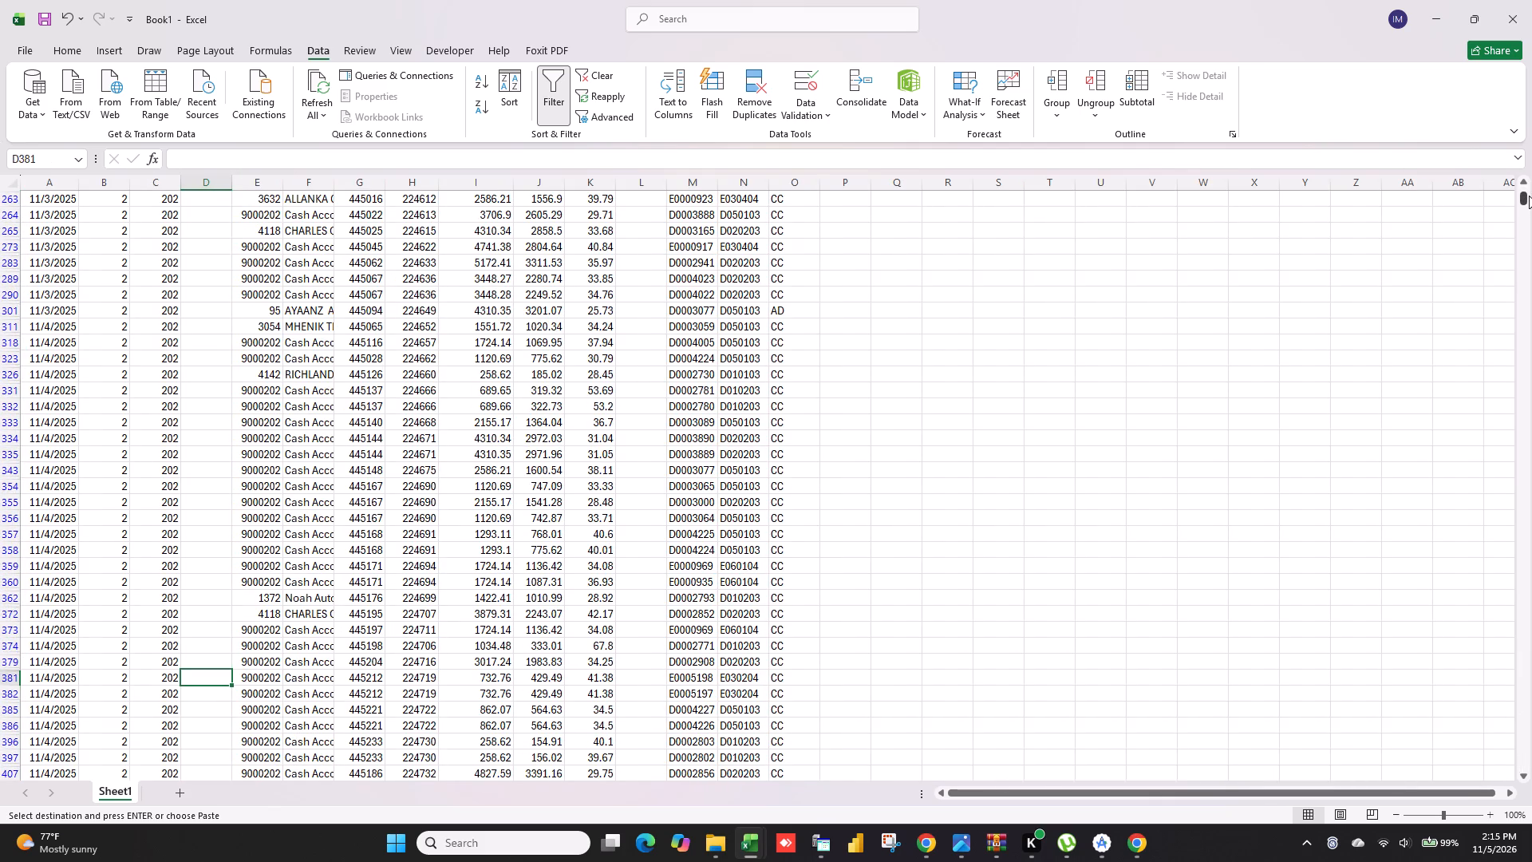
drag(1526, 197, 1531, 851)
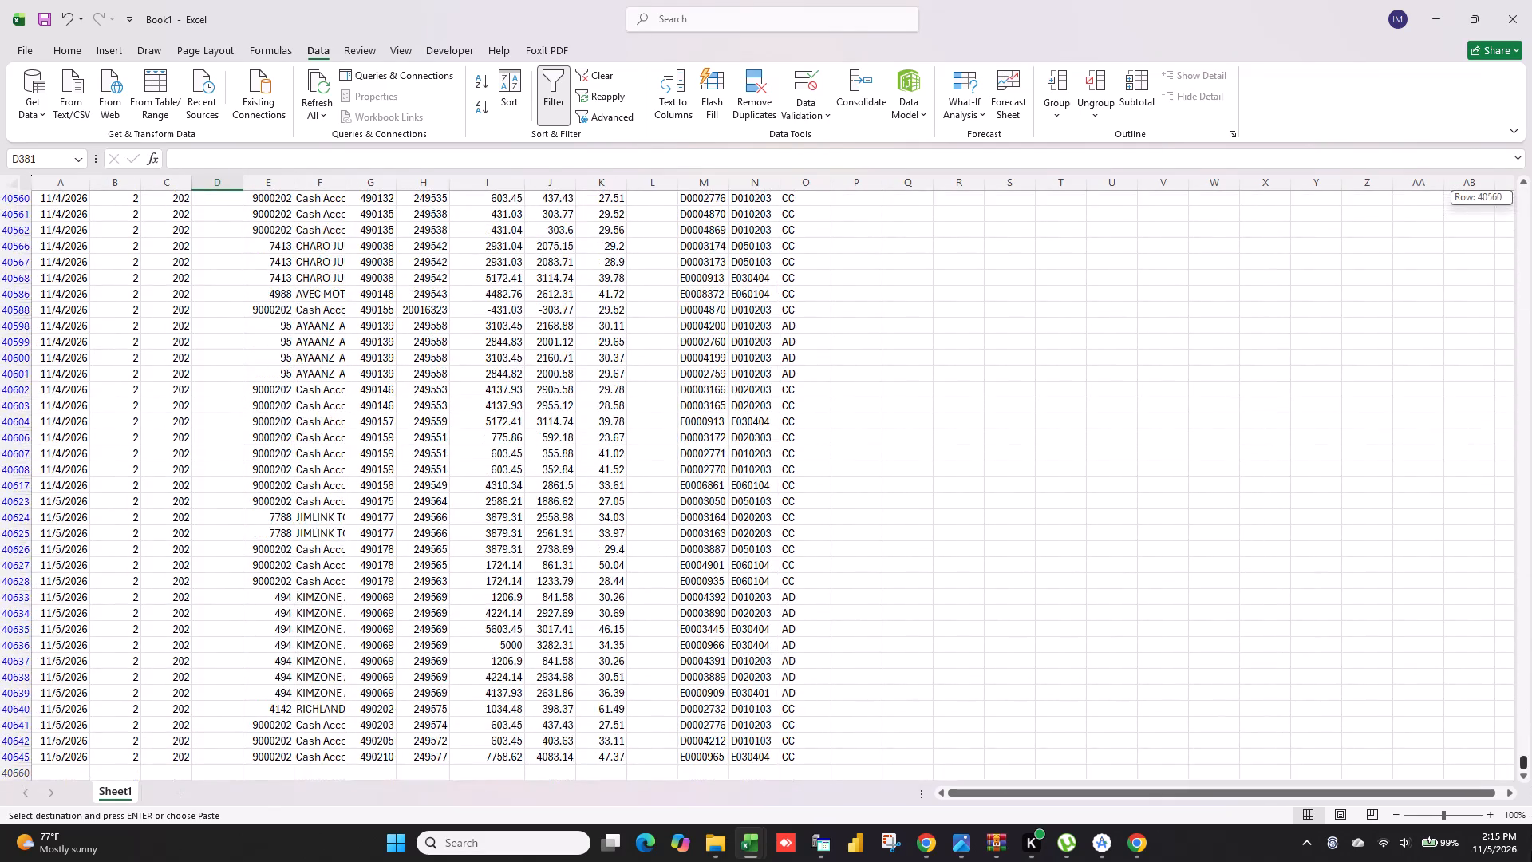
drag(1531, 851, 1531, 856)
click(215, 757)
key(ctrl+shift+Up)
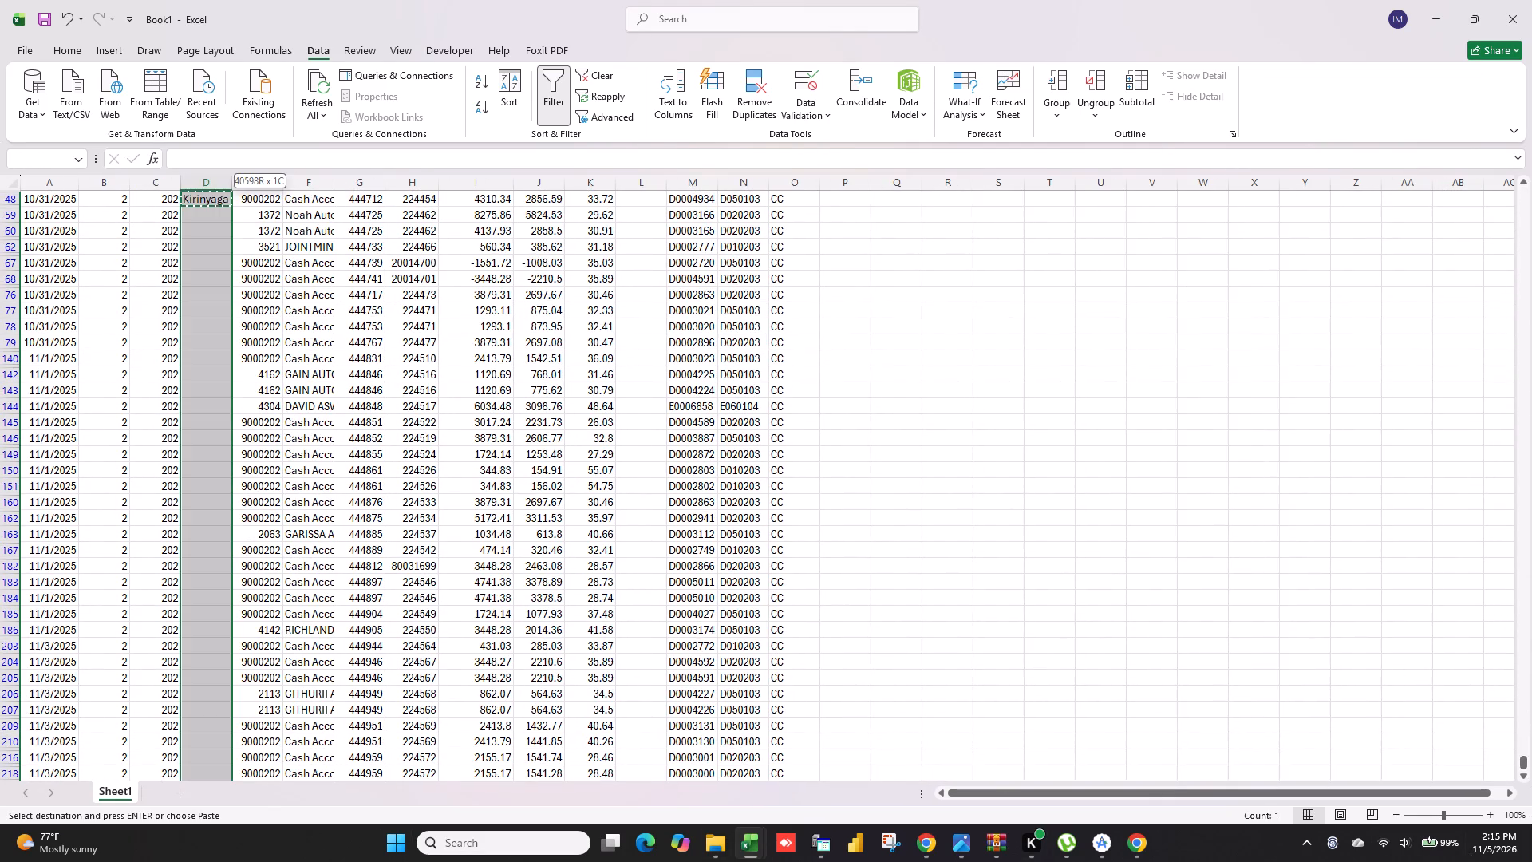
key(ctrl+v)
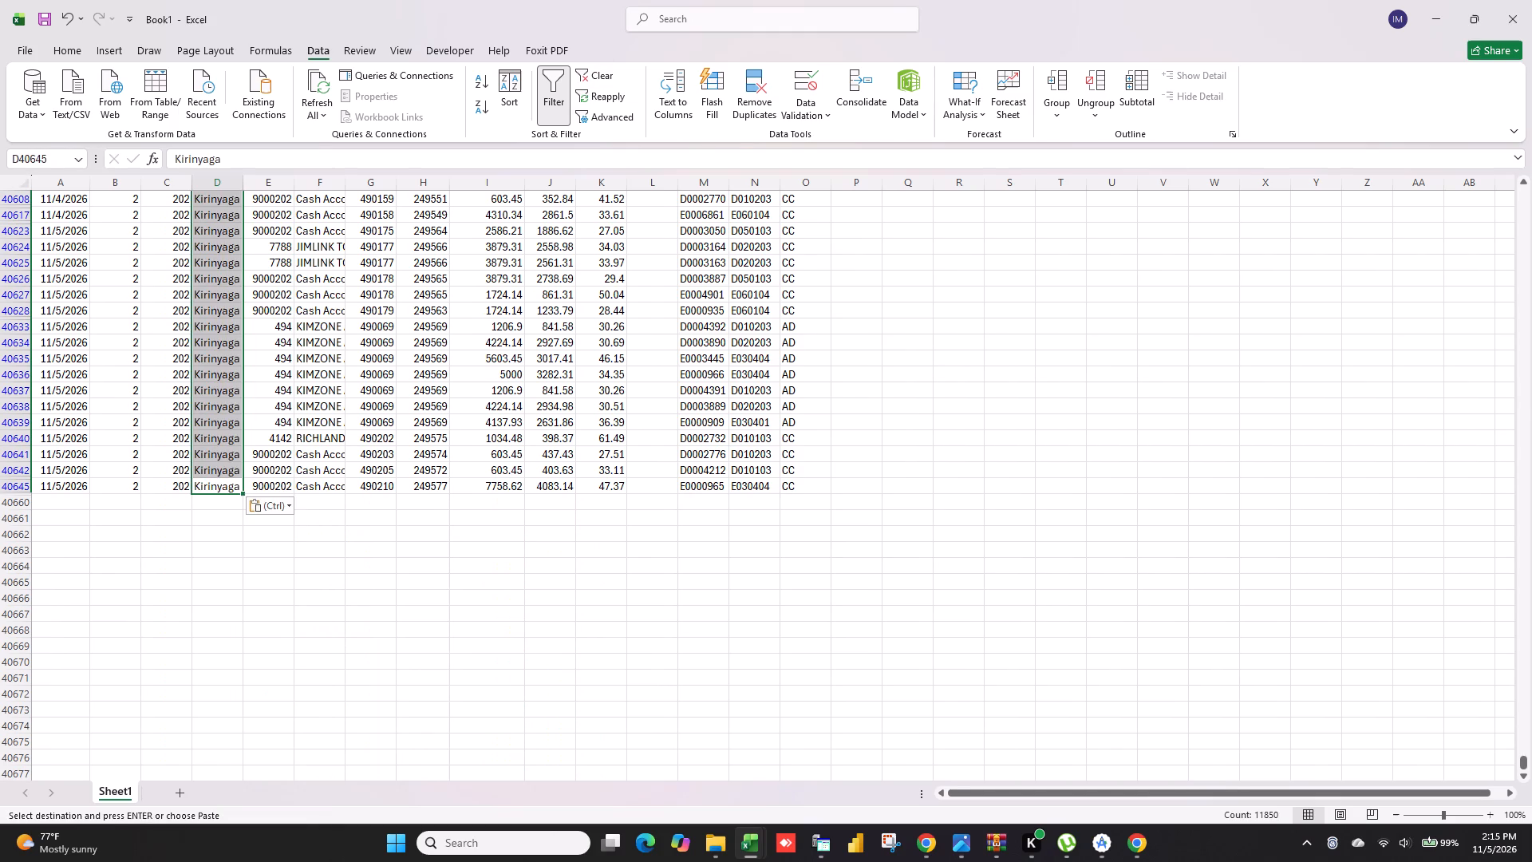
Change the branch code filter to show only code 203.
drag(1525, 768, 1531, 2)
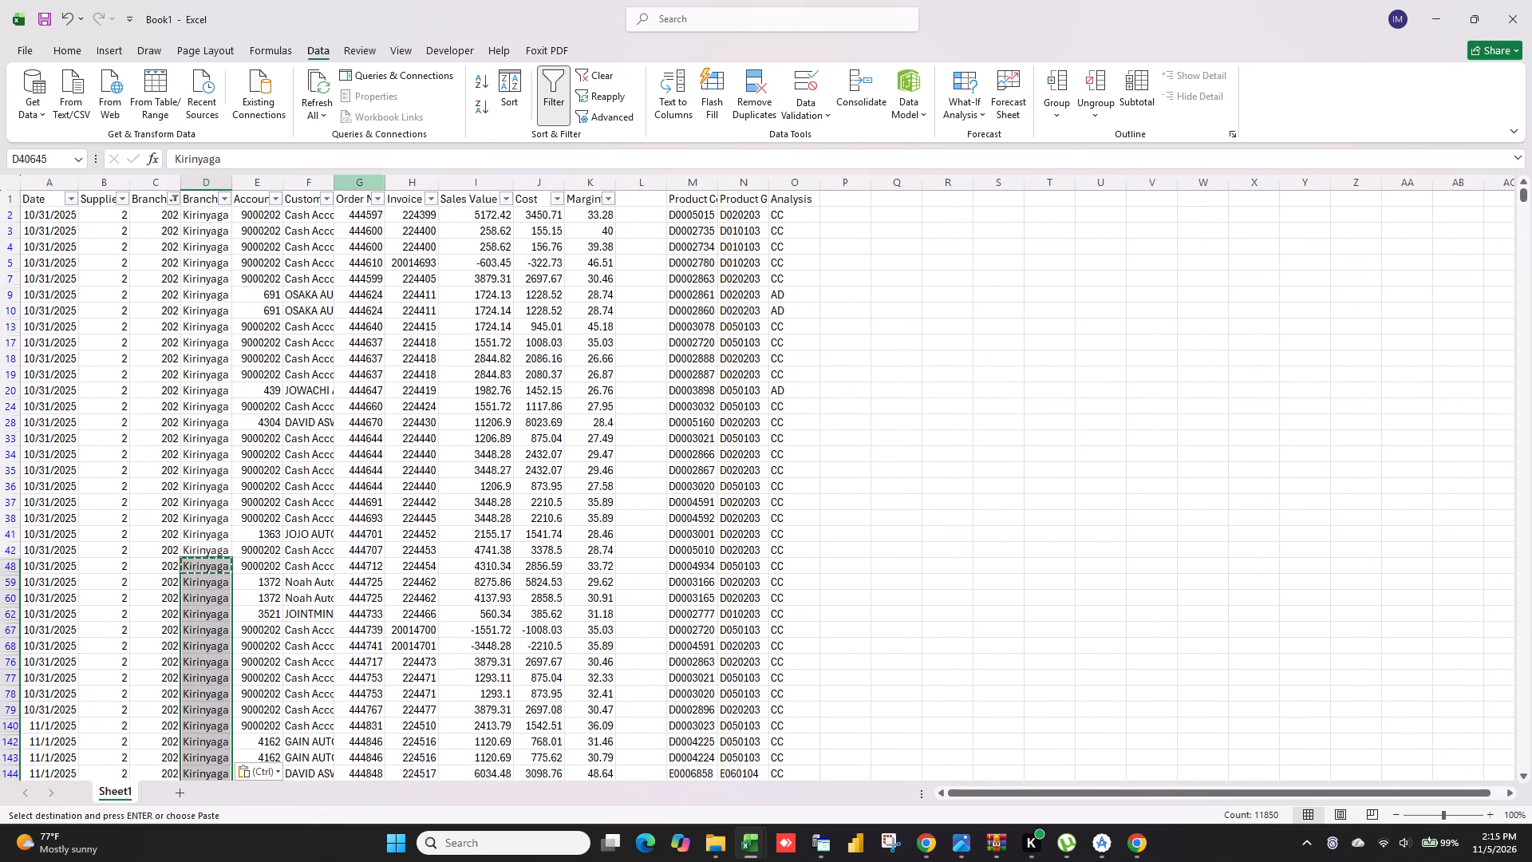
click(172, 199)
click(216, 445)
click(216, 462)
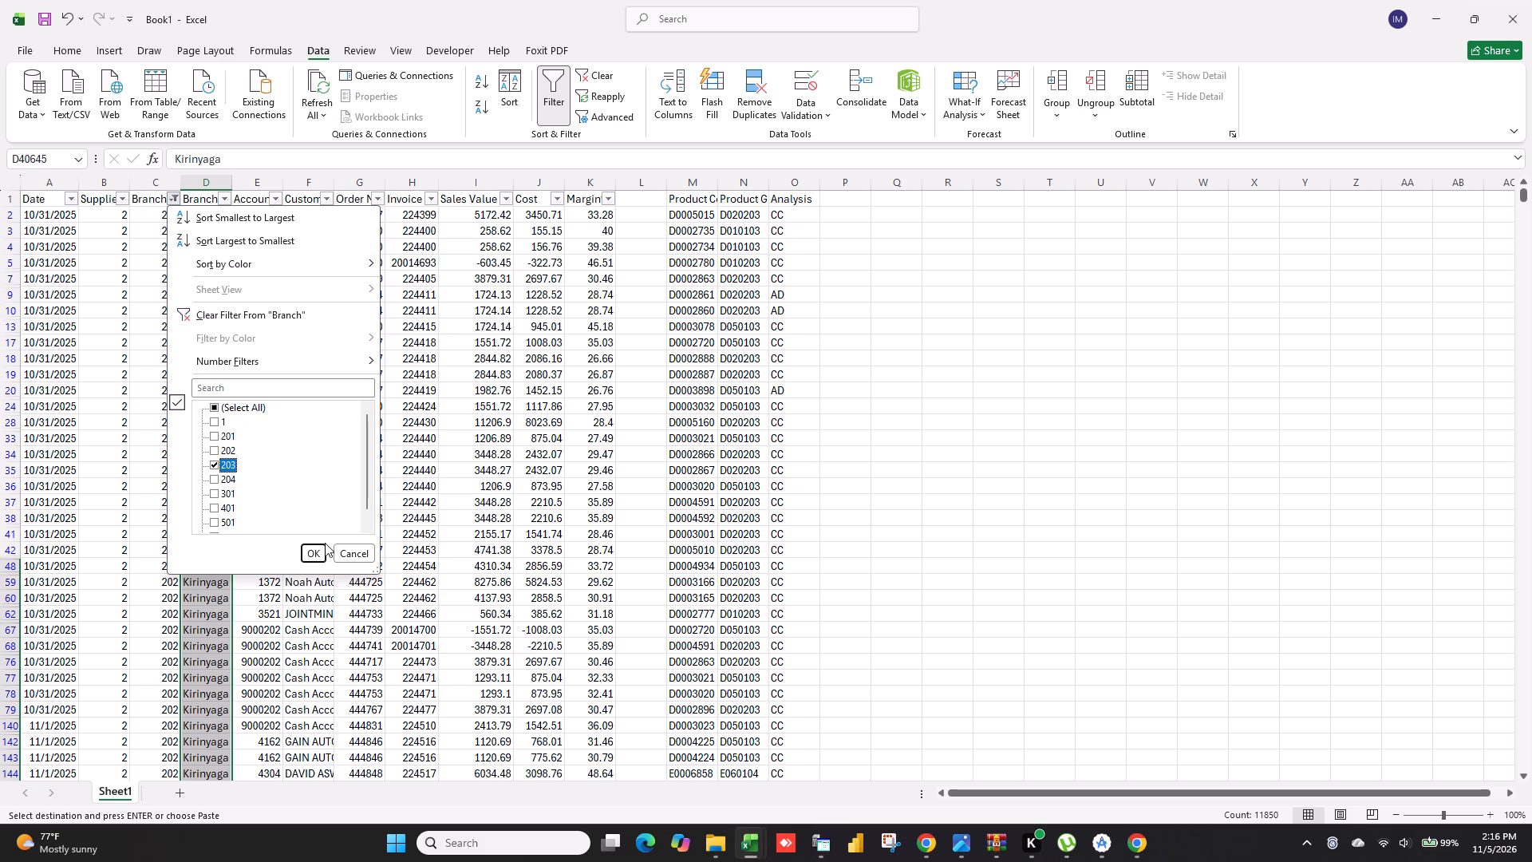
click(318, 556)
Enter Globe in D8 and fill it down the filtered Branch column through row 2011.
click(200, 215)
key(Escape)
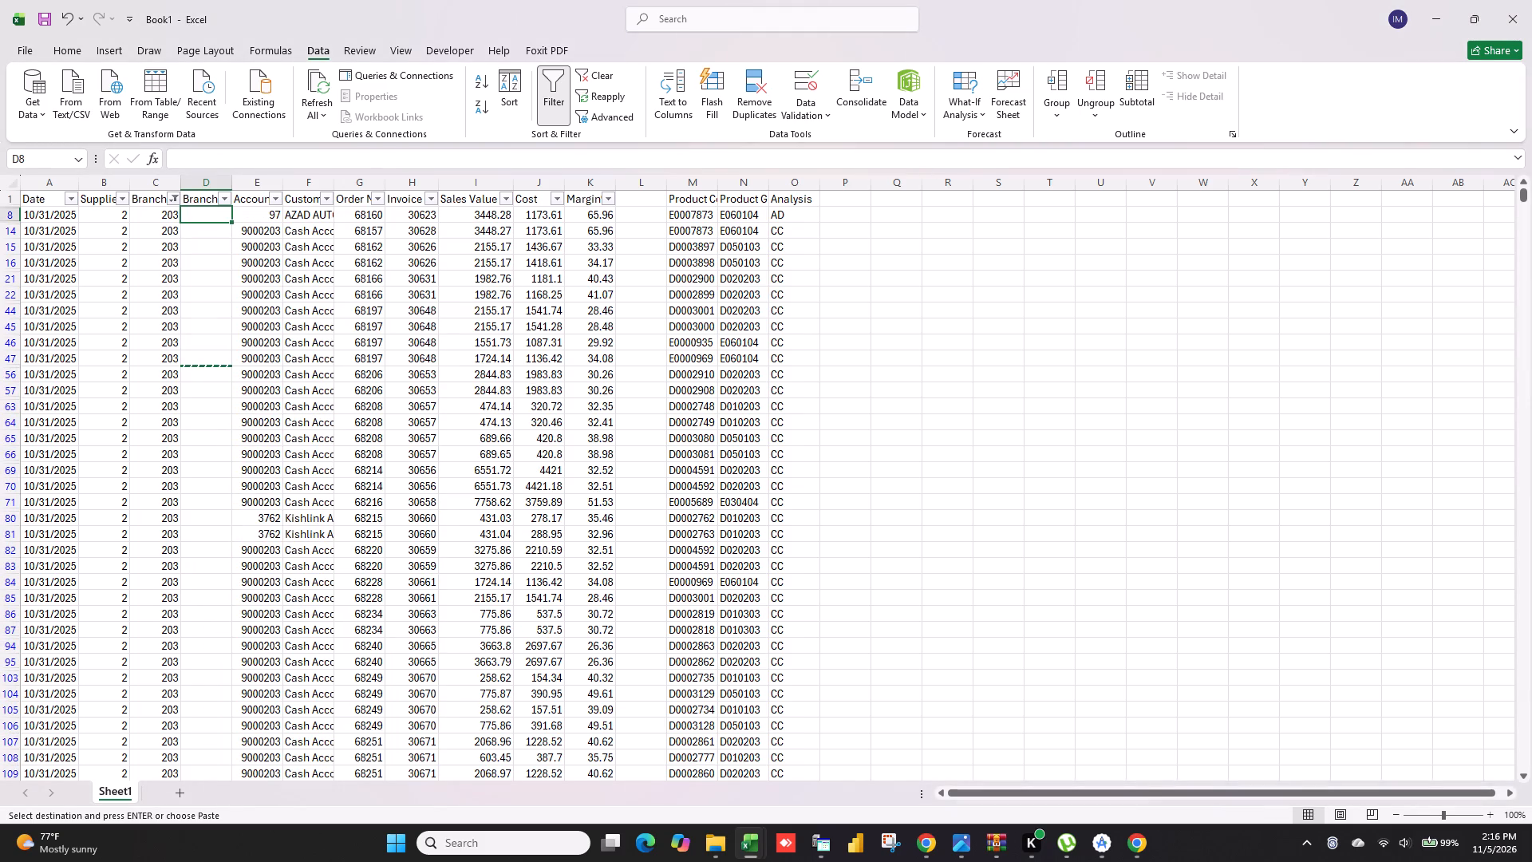
text(Globe)
click(203, 234)
click(211, 217)
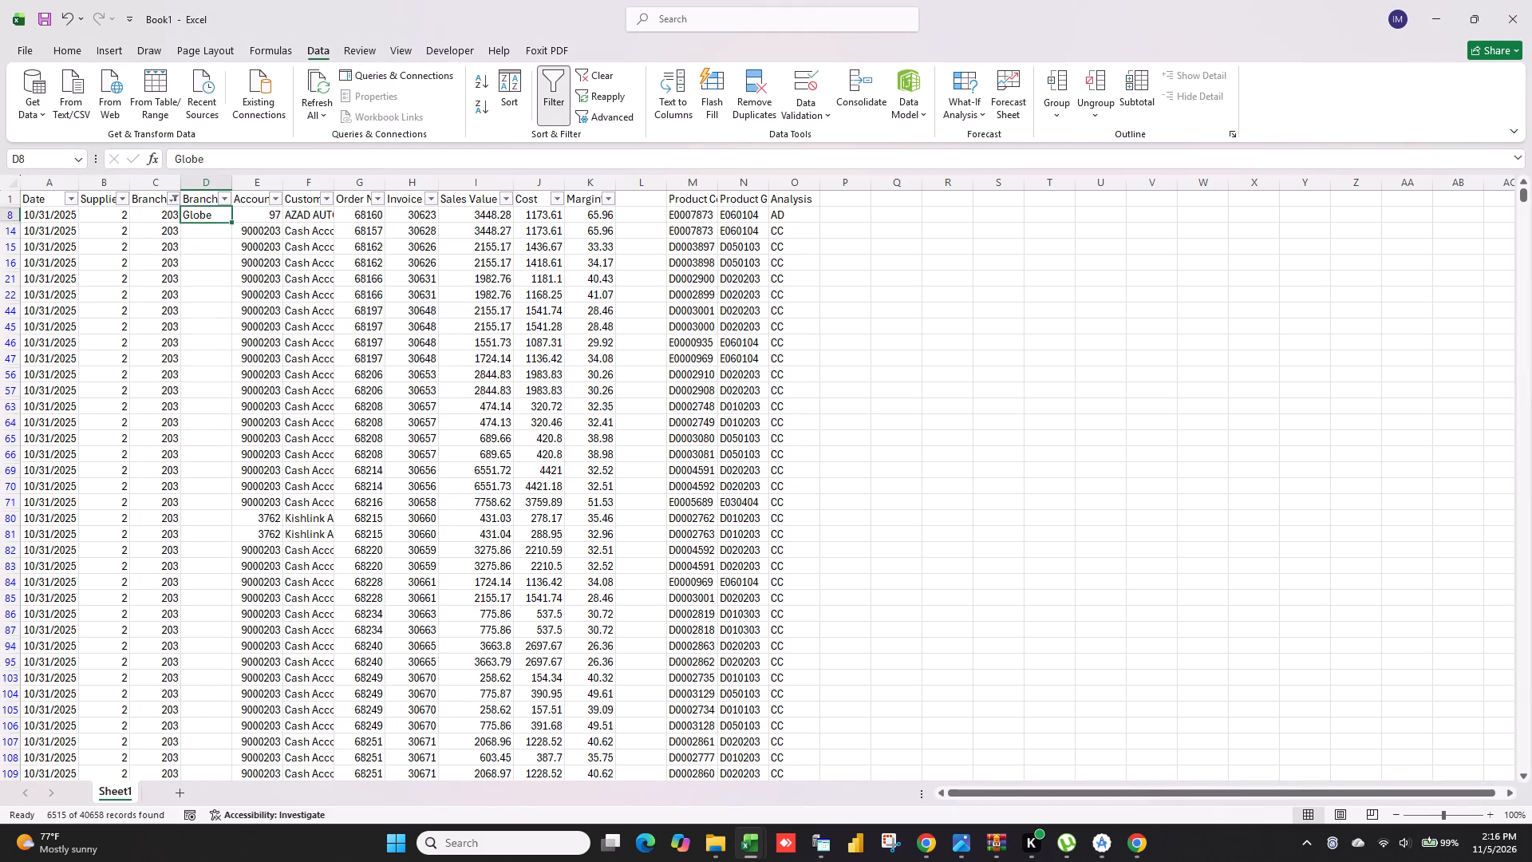
drag(230, 223, 172, 861)
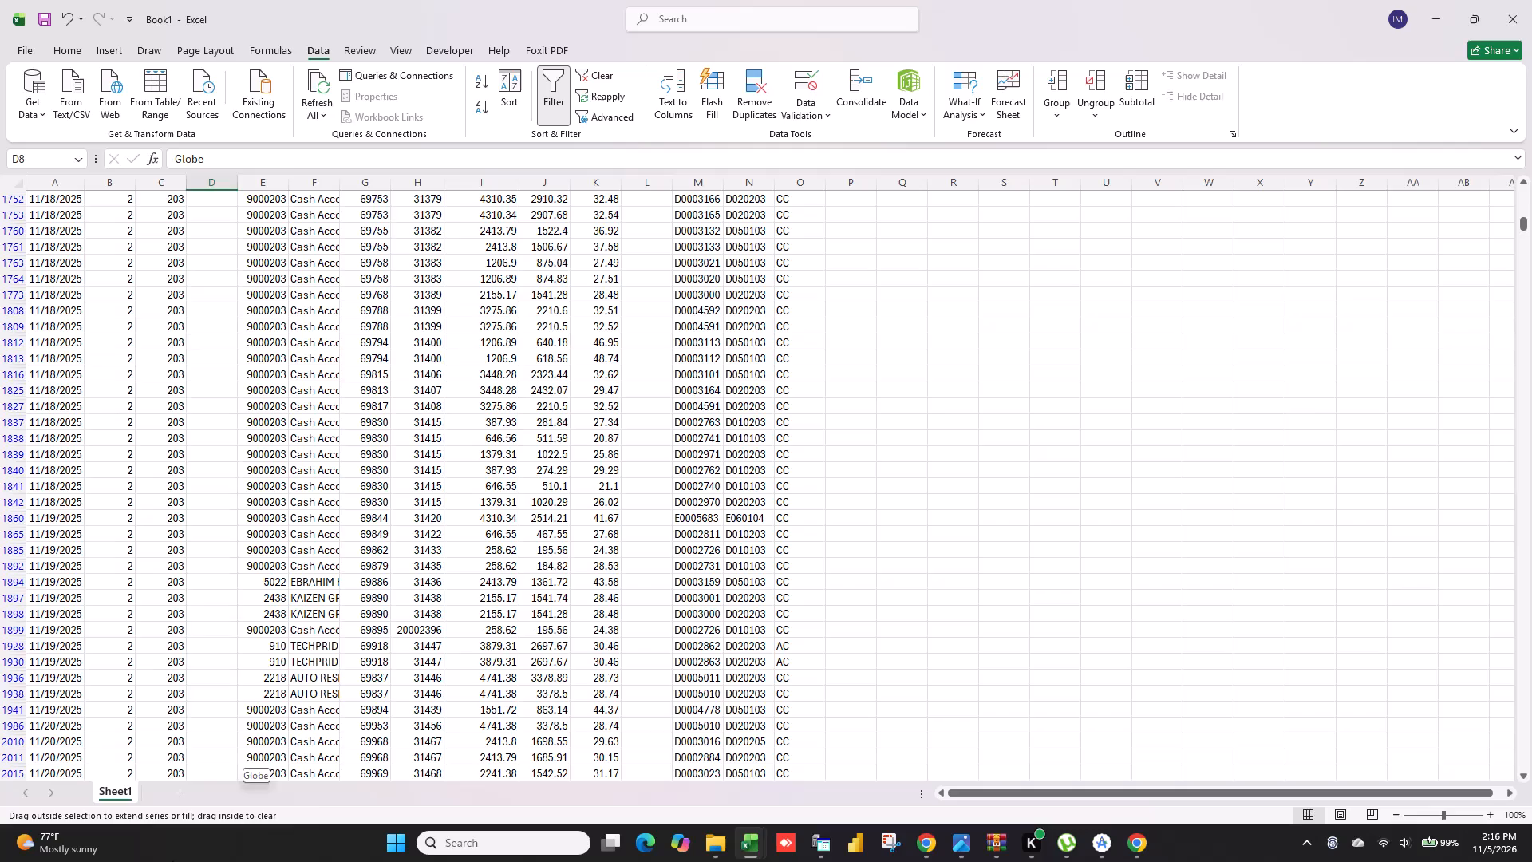
Copy Globe from D2011 into the remaining filtered 203 rows of the Branch column, through row 40657.
scroll(163, 674, down, 6)
click(211, 472)
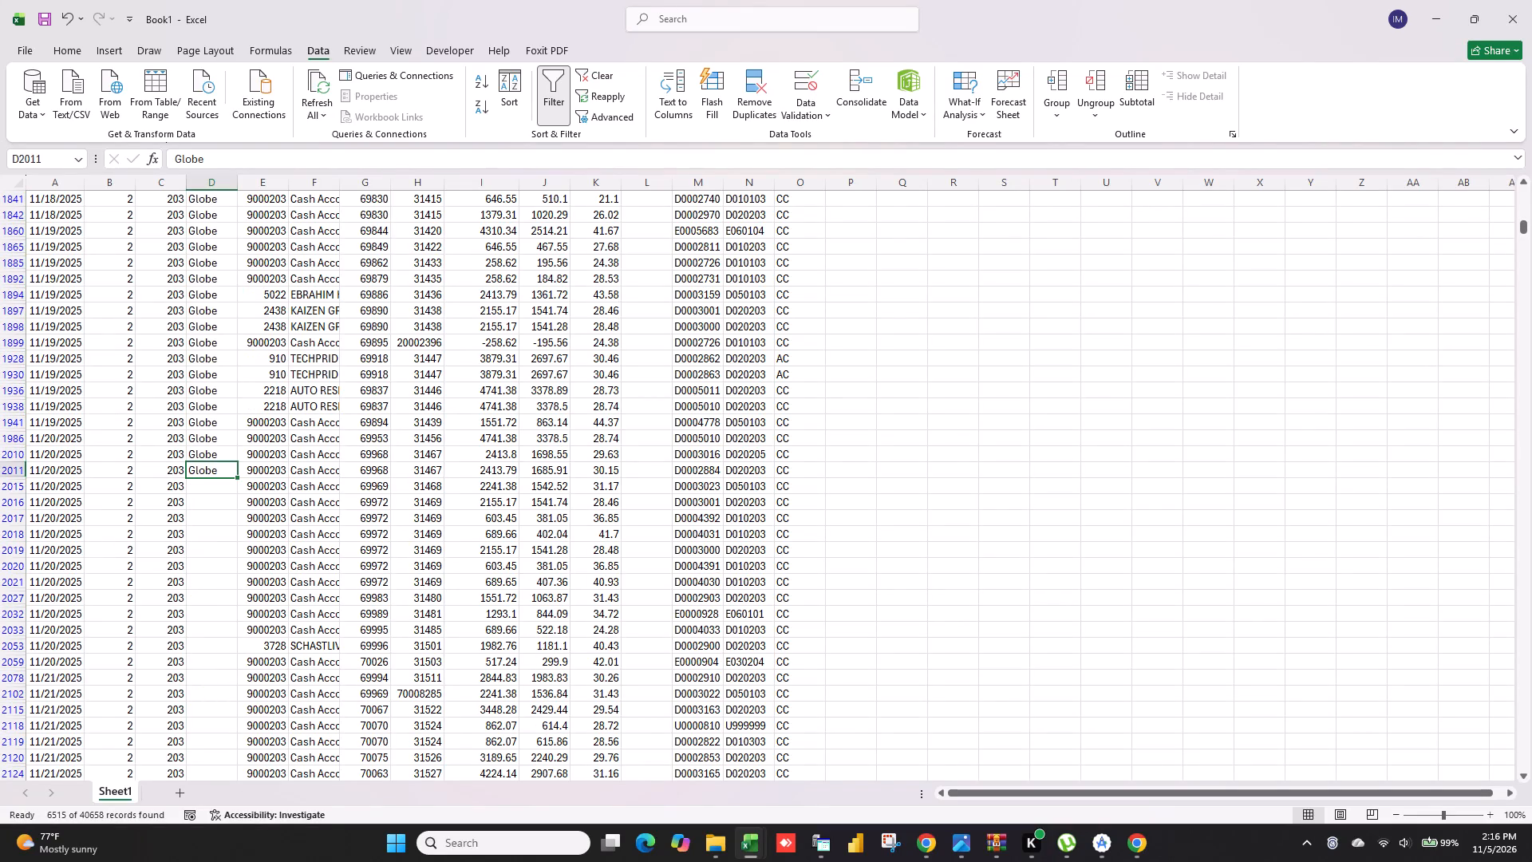
key(ctrl+c)
drag(1528, 225, 1531, 340)
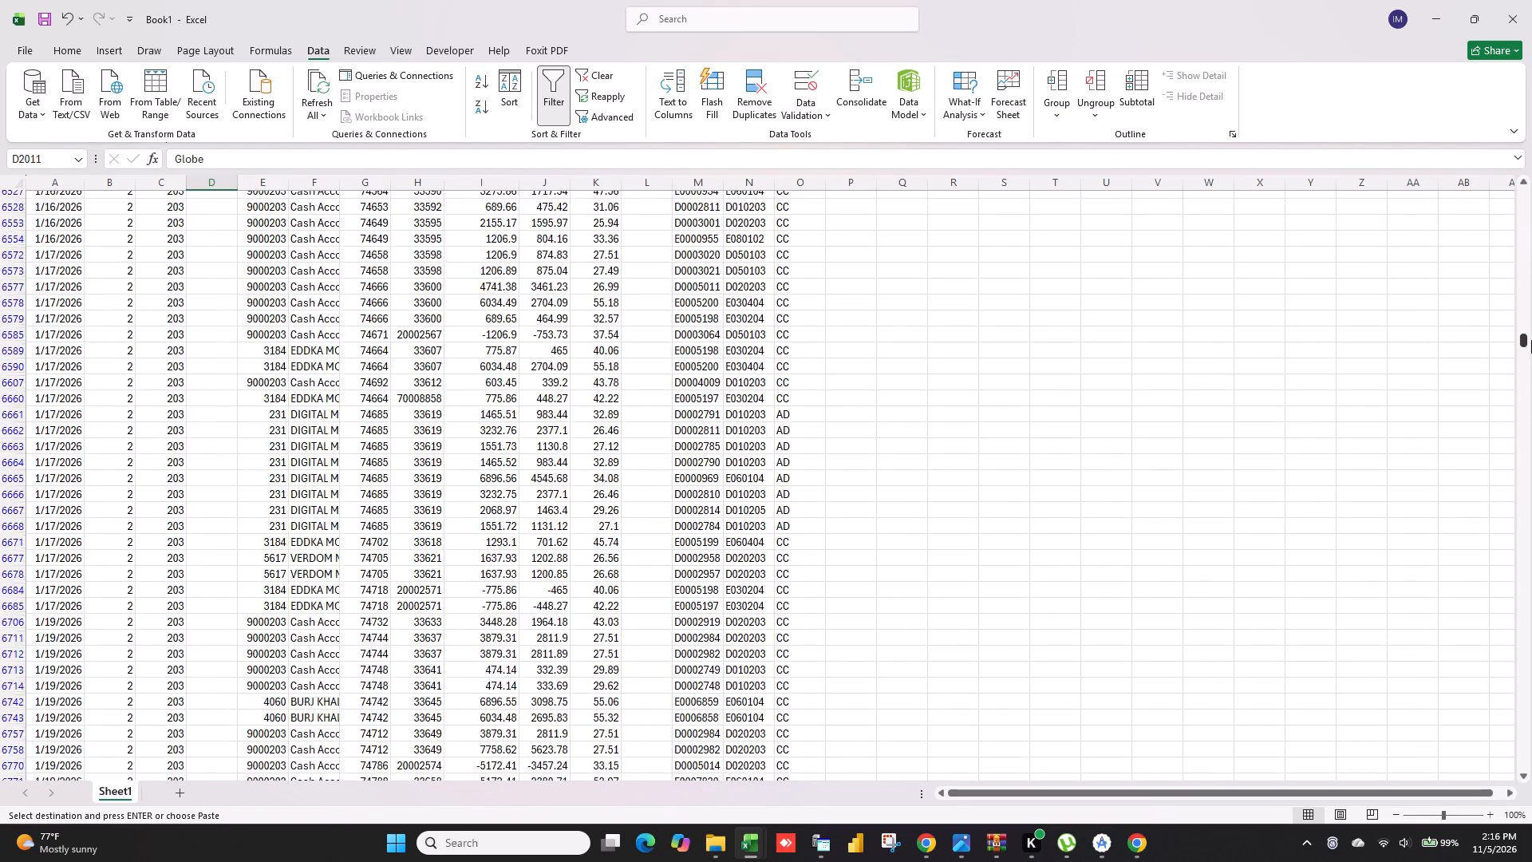
drag(1531, 340, 1531, 776)
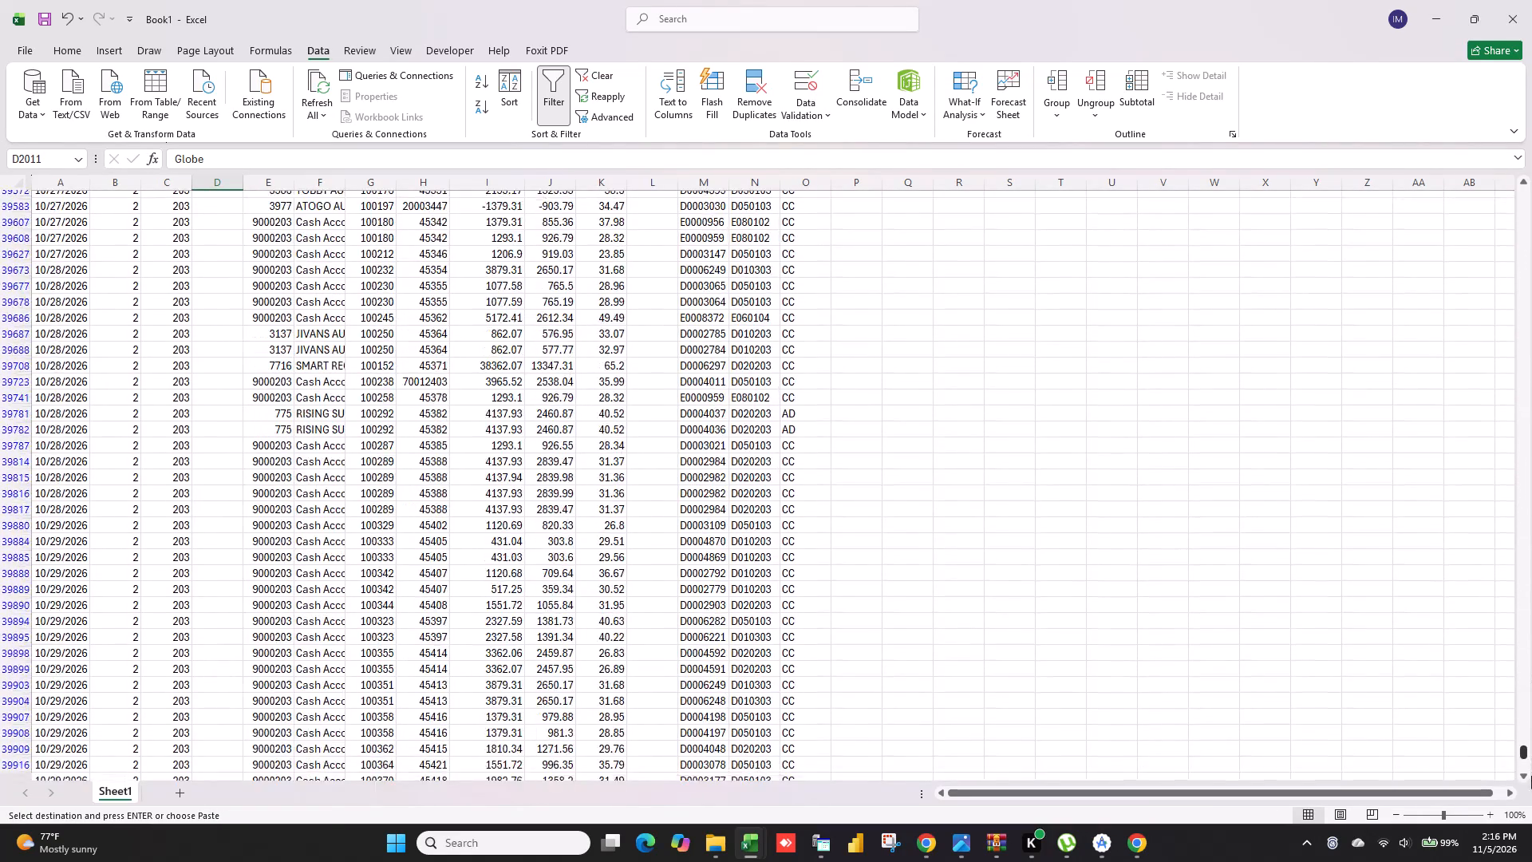
drag(1531, 776, 1531, 814)
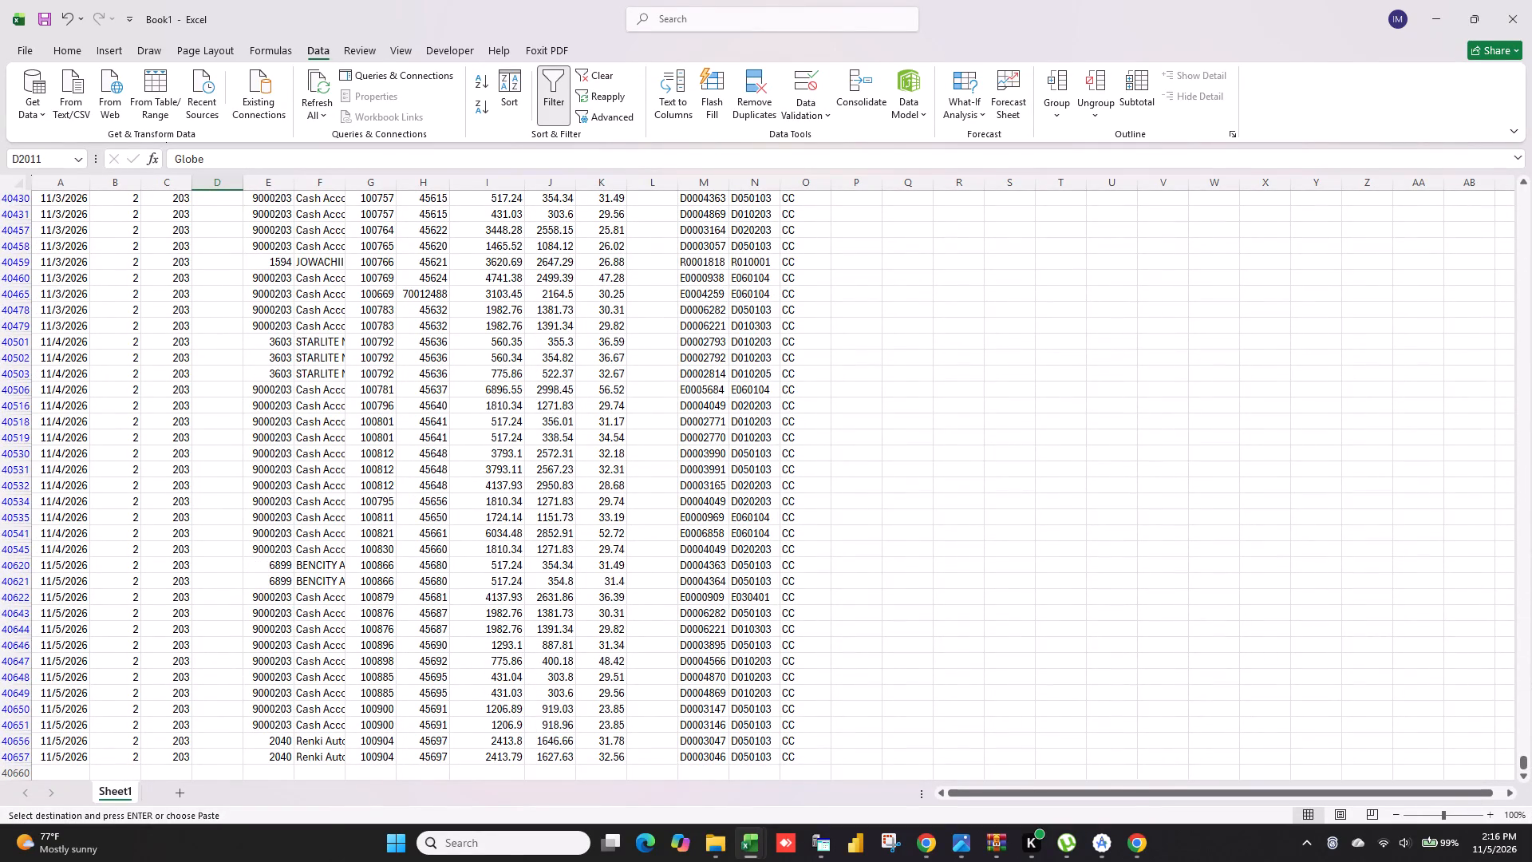
click(214, 757)
key(ctrl+shift+Up)
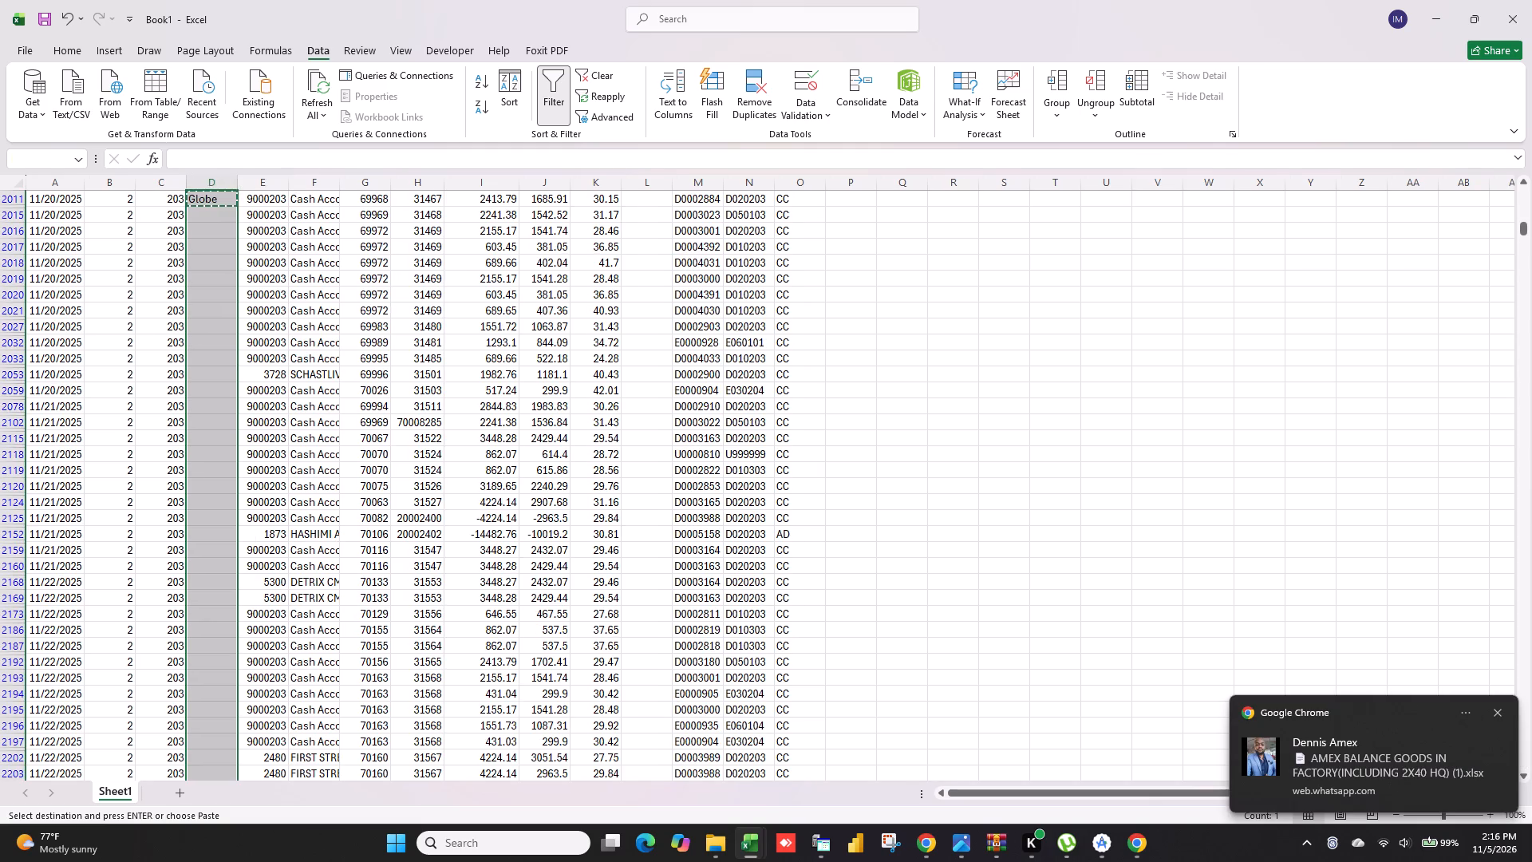
key(ctrl+v)
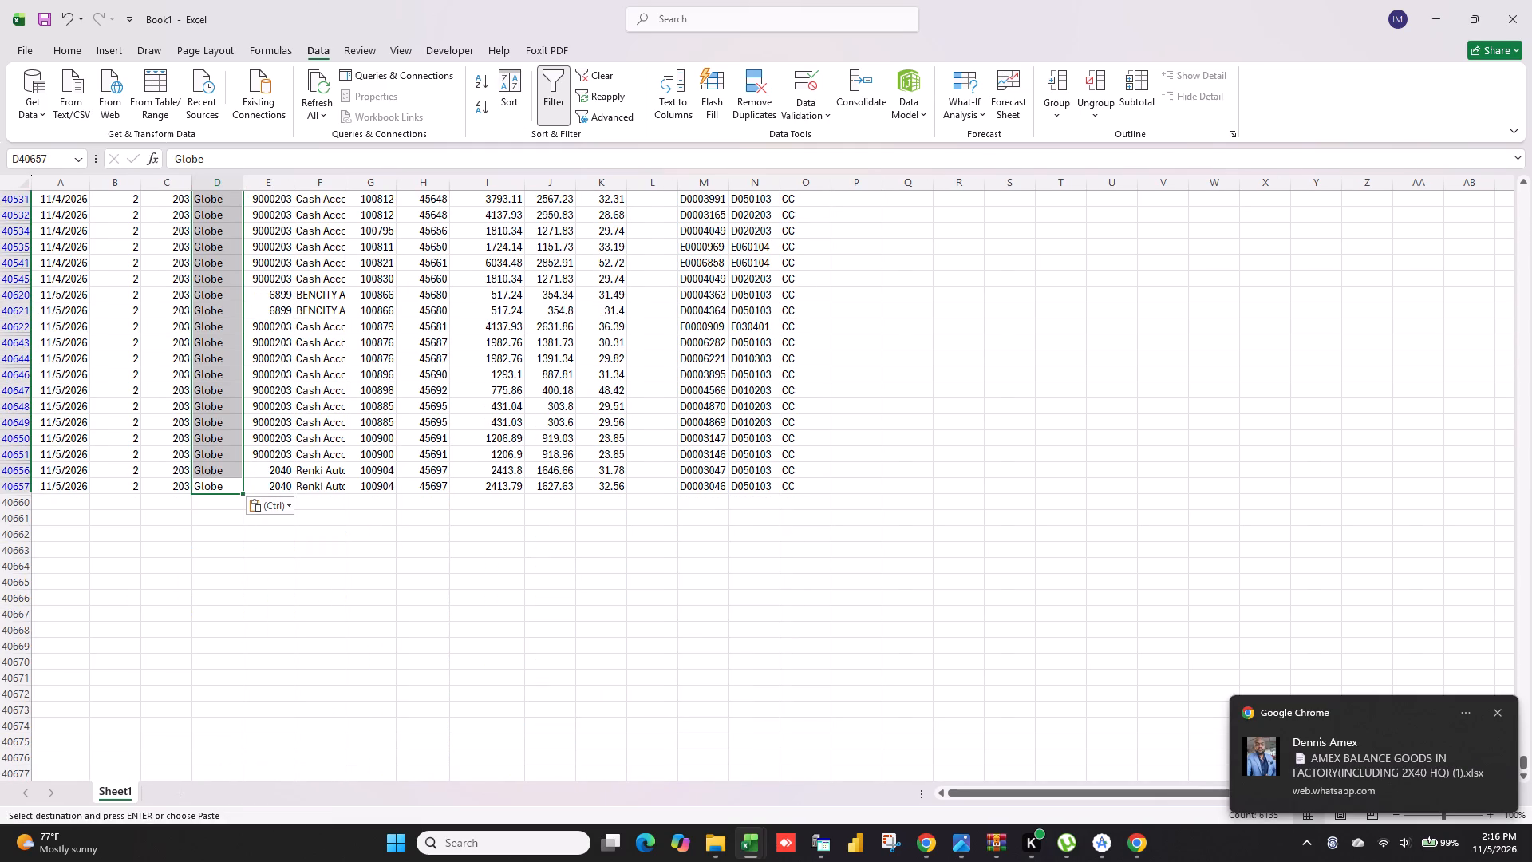
Dismiss the Chrome notification covering part of the worksheet and its scroll bar.
scroll(500, 450, up, 8)
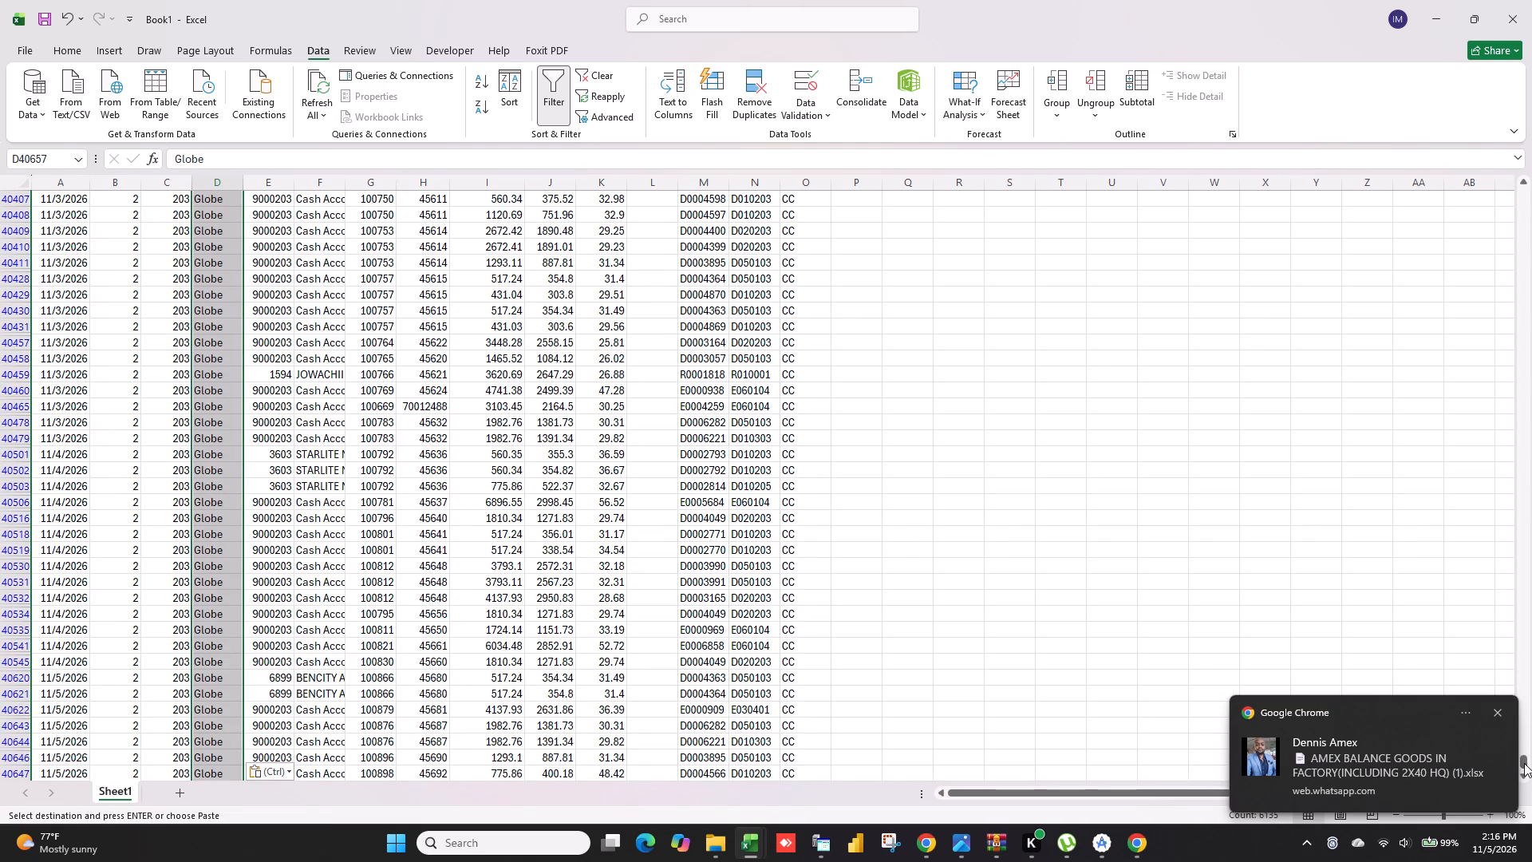
drag(1524, 763, 1531, 243)
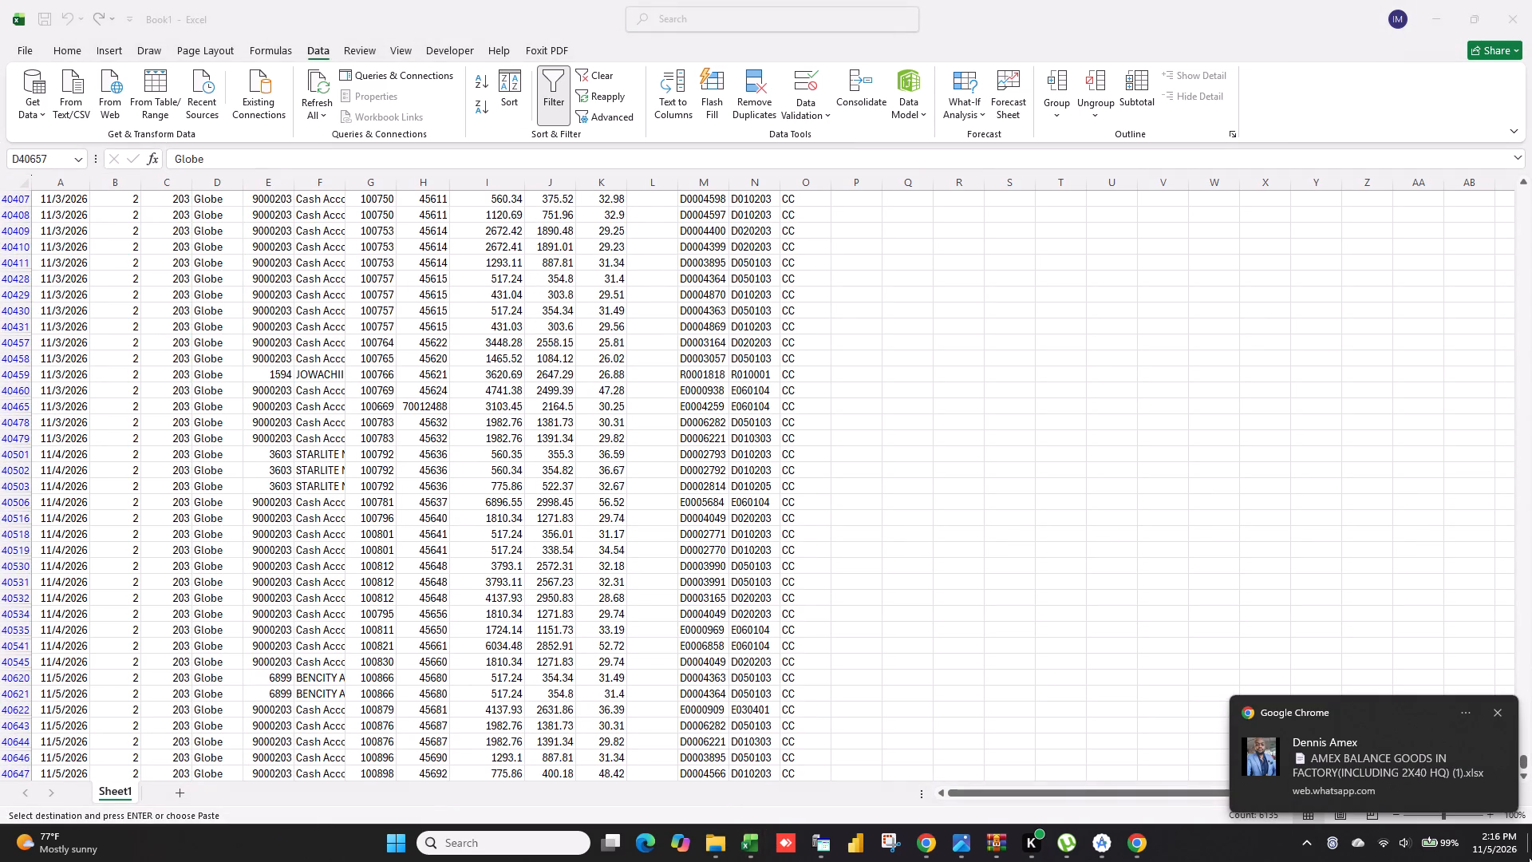
drag(1523, 764, 1529, 518)
click(1518, 512)
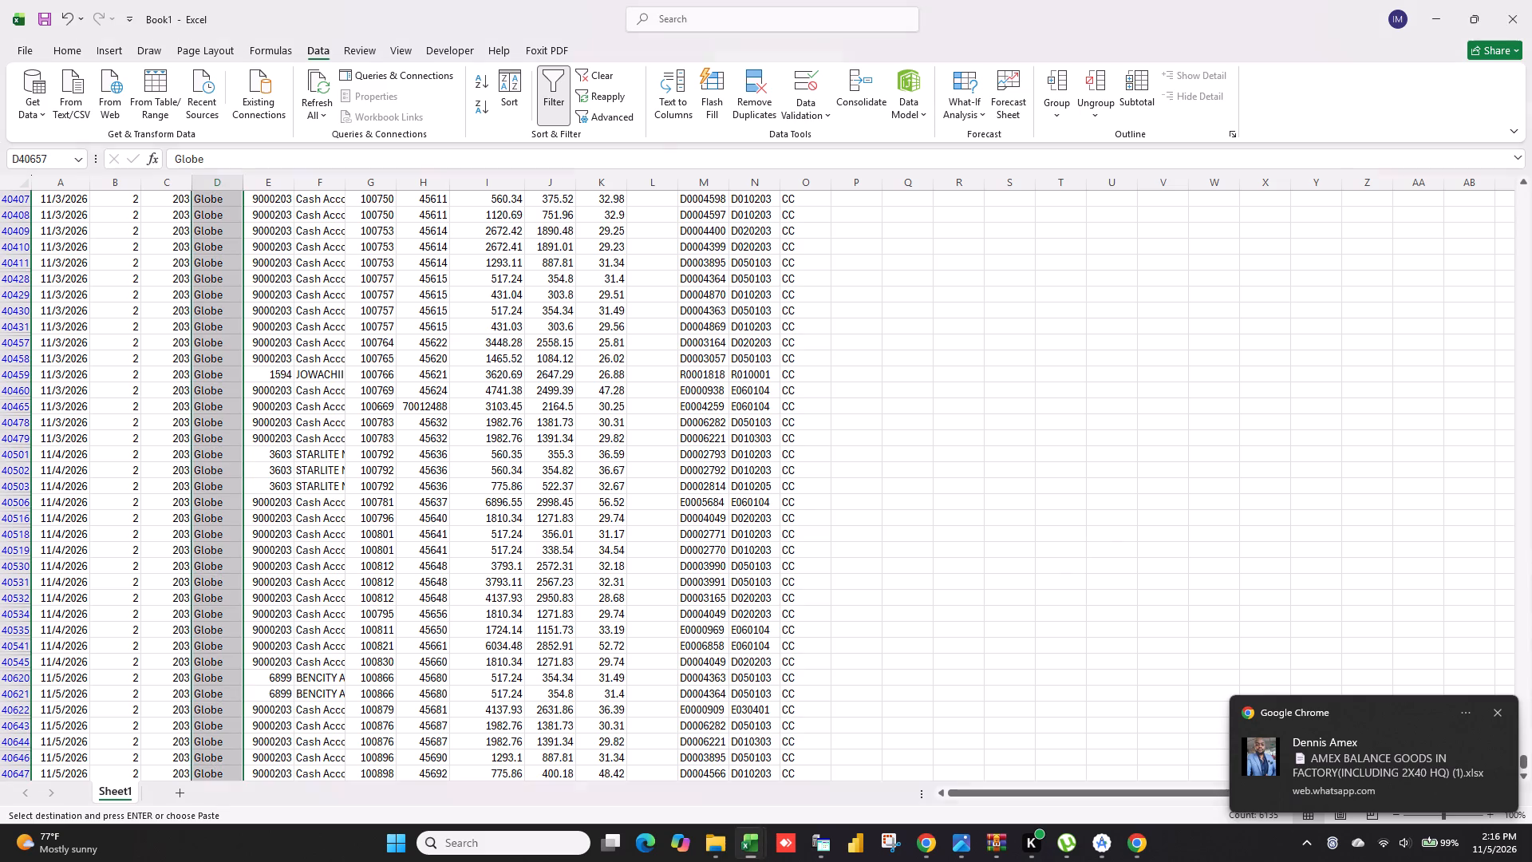
scroll(791, 603, down, 7)
scroll(791, 603, up, 8)
drag(1526, 759, 1531, 523)
scroll(35, 595, up, 6)
scroll(259, 517, down, 1)
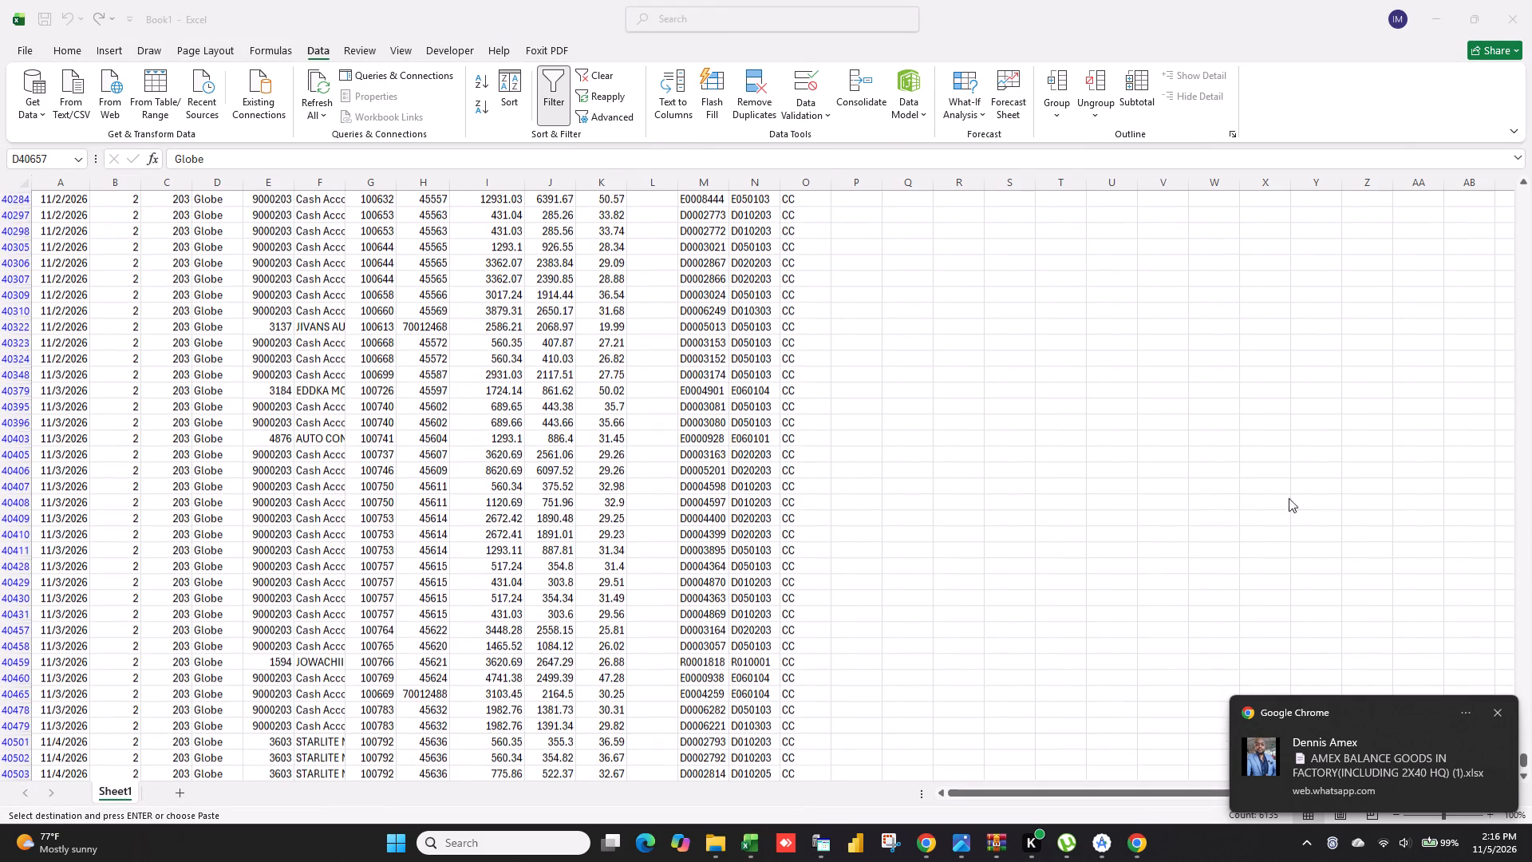
drag(1525, 755, 1524, 615)
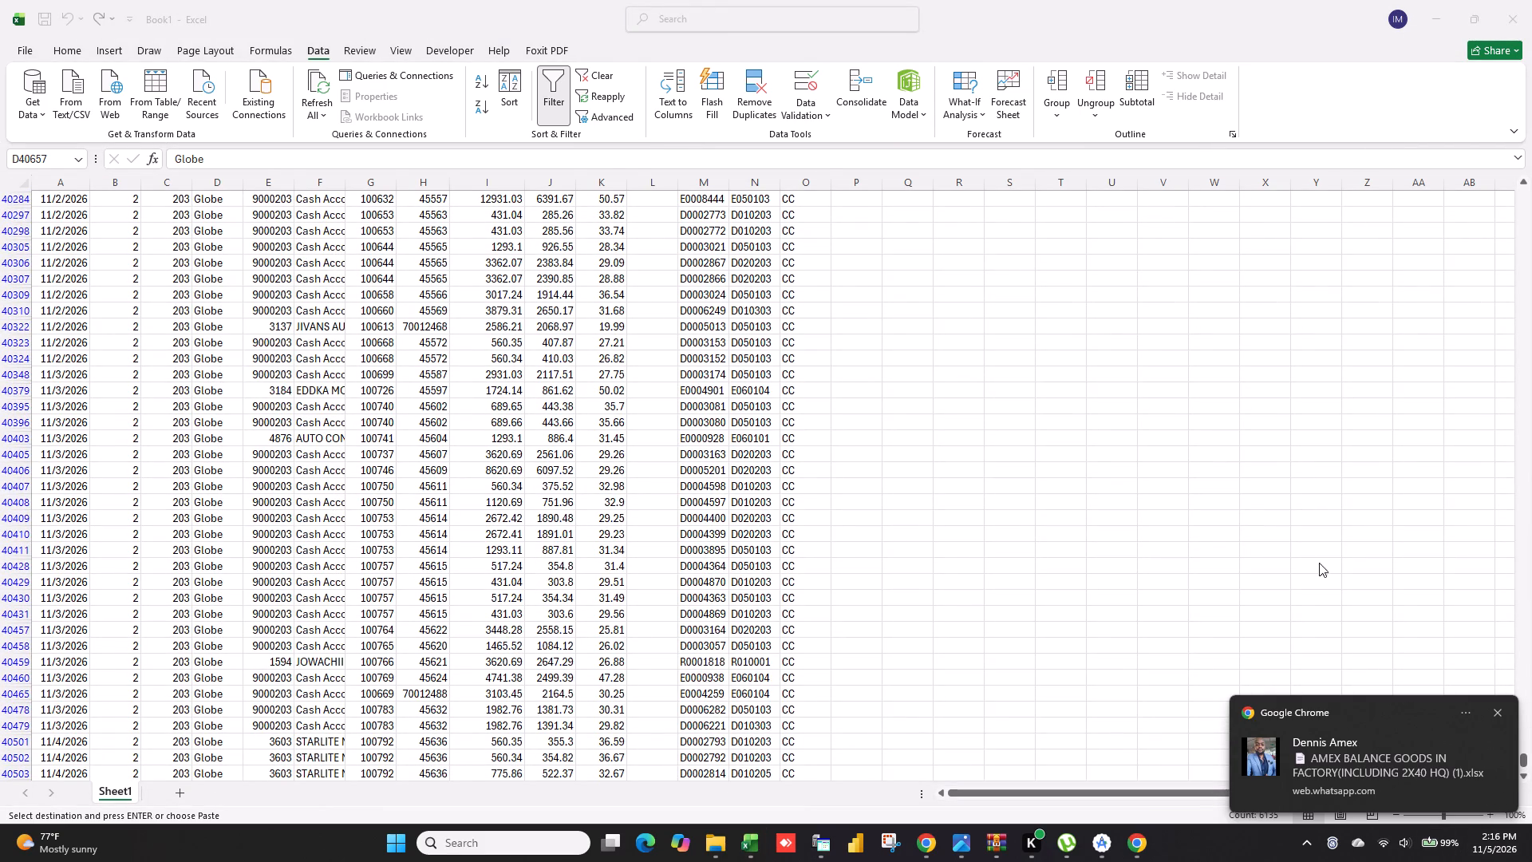
click(1499, 714)
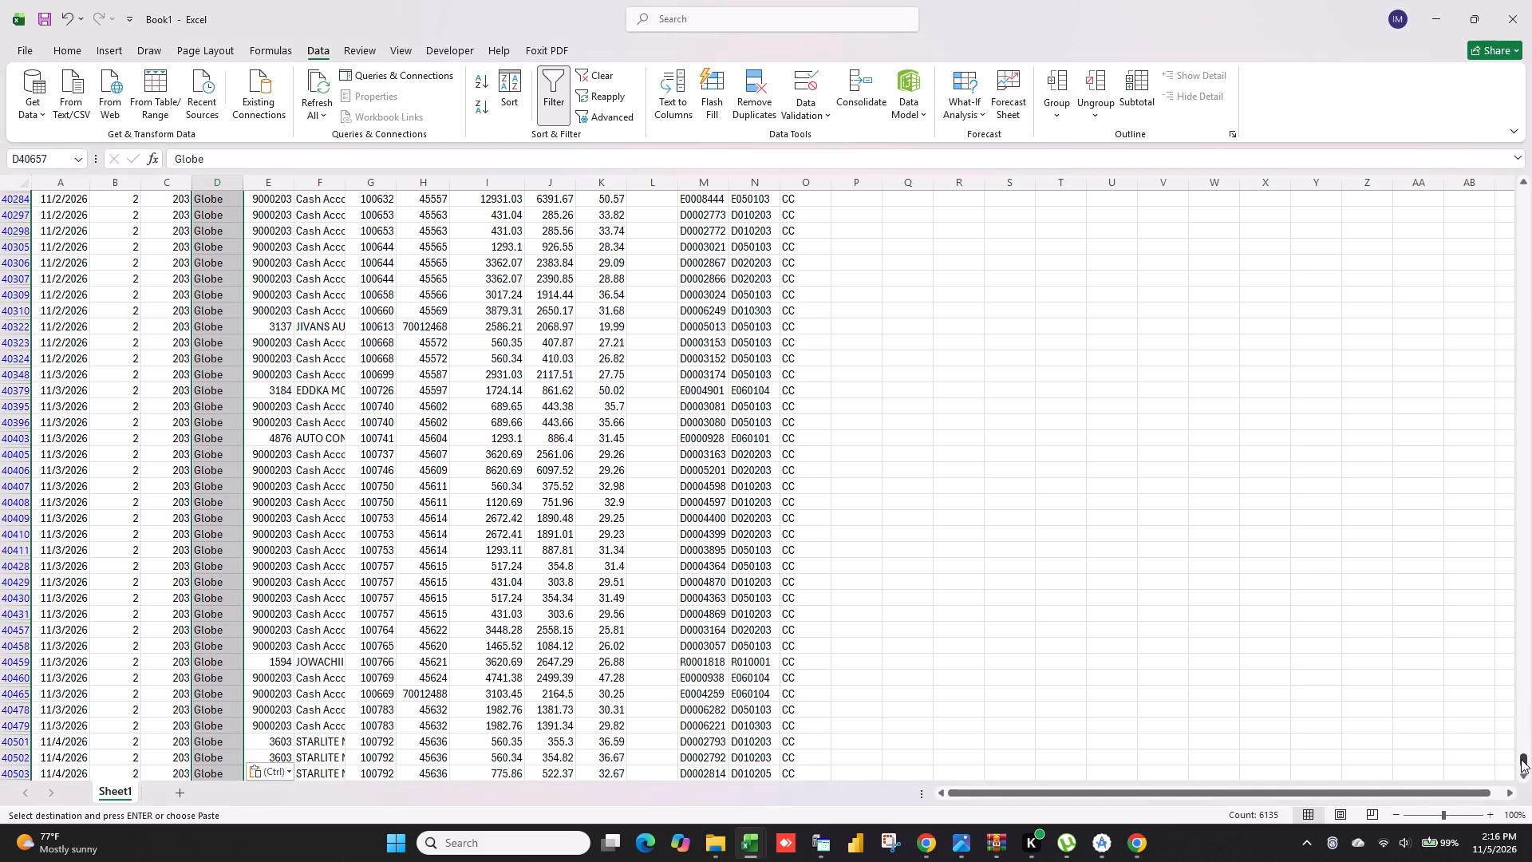
Change the branch code filter to show only code 204.
drag(1525, 759, 1519, 61)
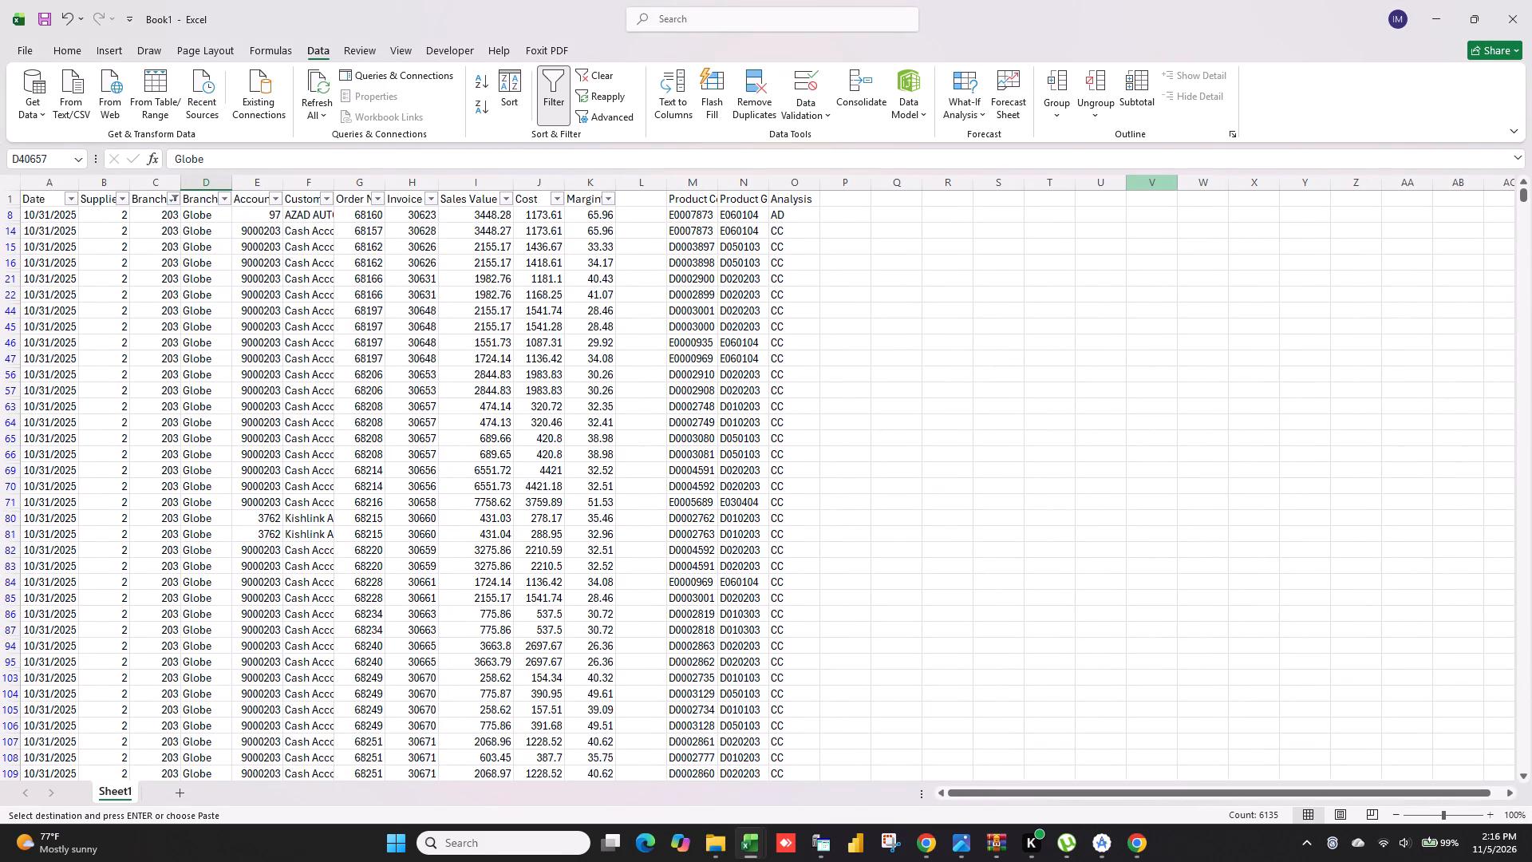
click(175, 198)
click(217, 466)
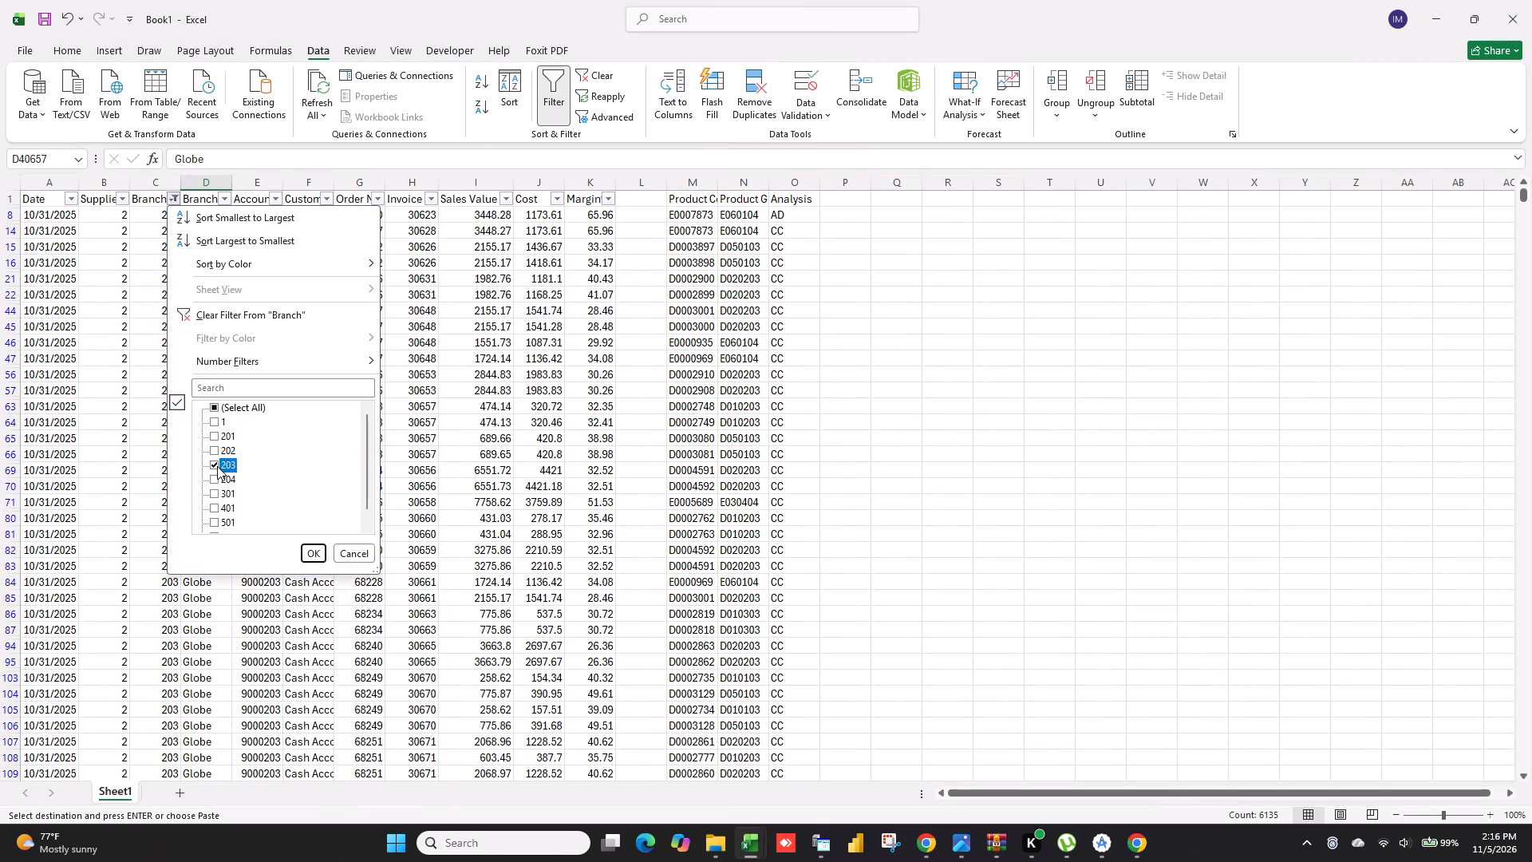
click(217, 479)
click(317, 561)
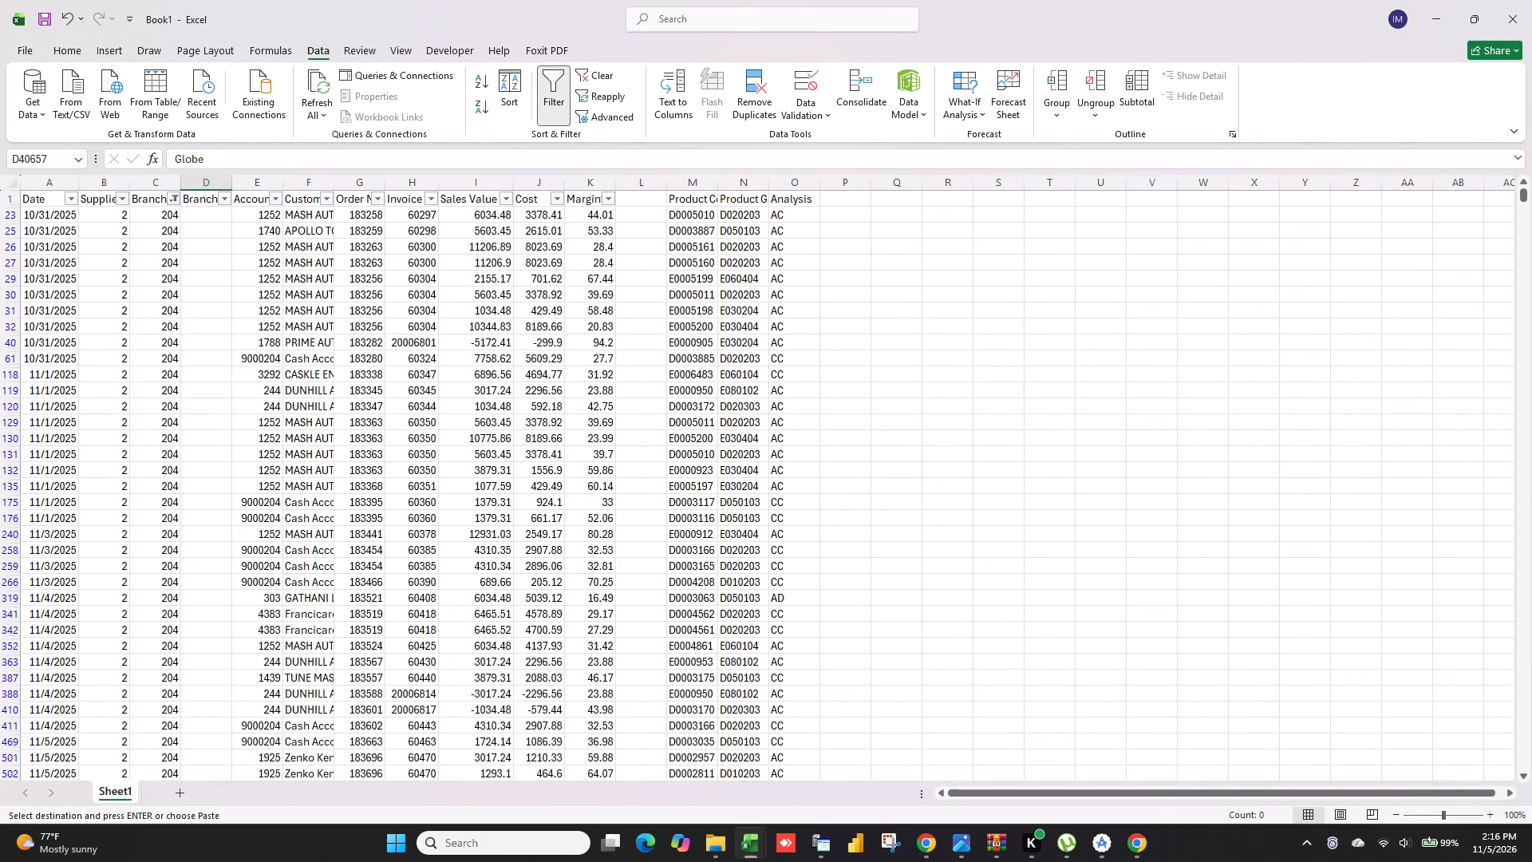
Enter Dunga in D23 and copy it down the filtered Branch column through row 40609.
click(201, 211)
text(Dunga)
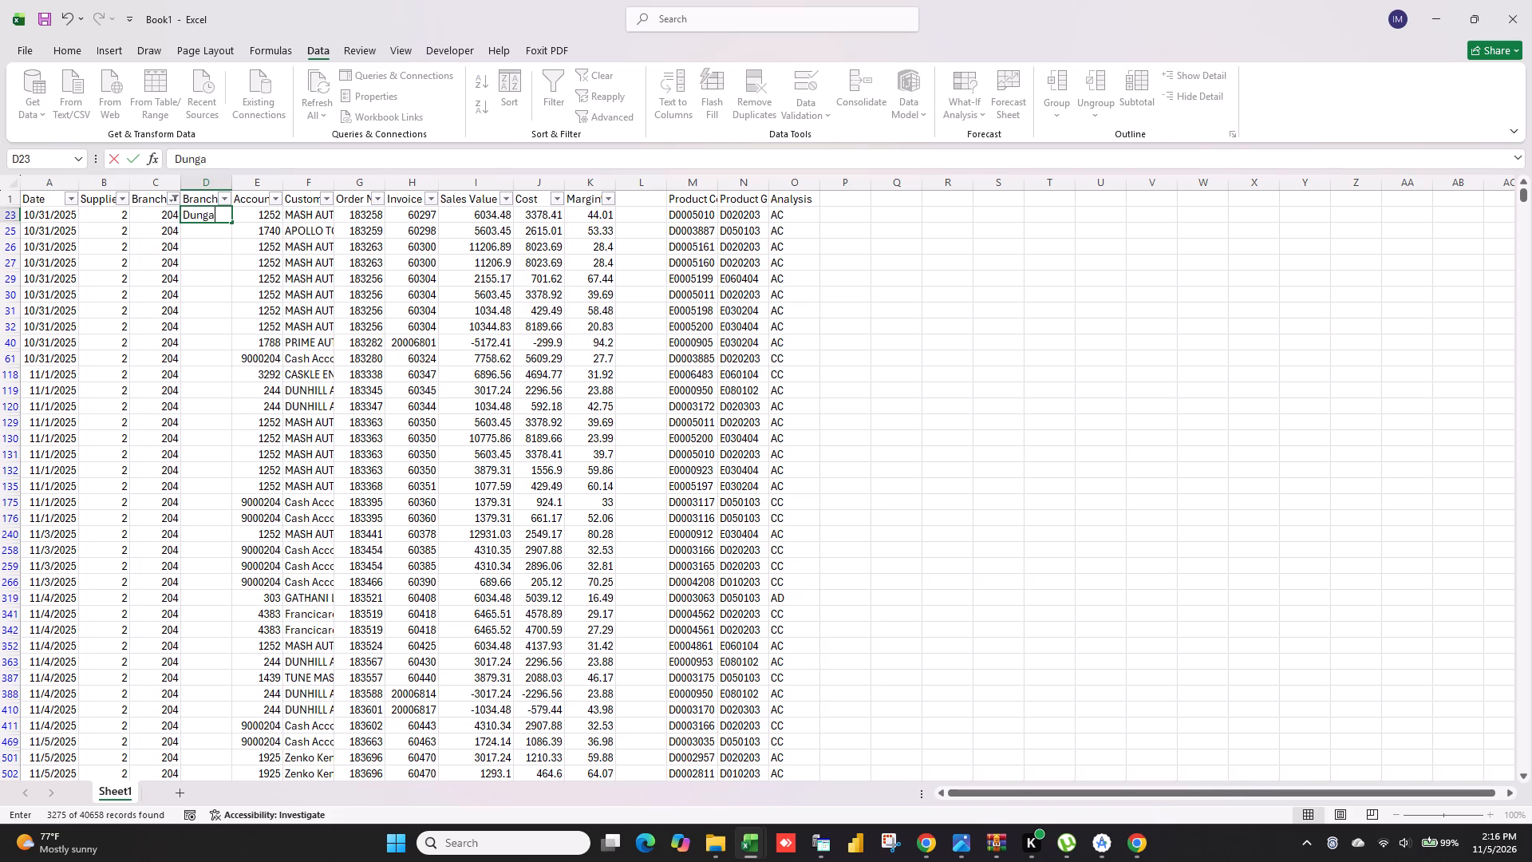
click(210, 328)
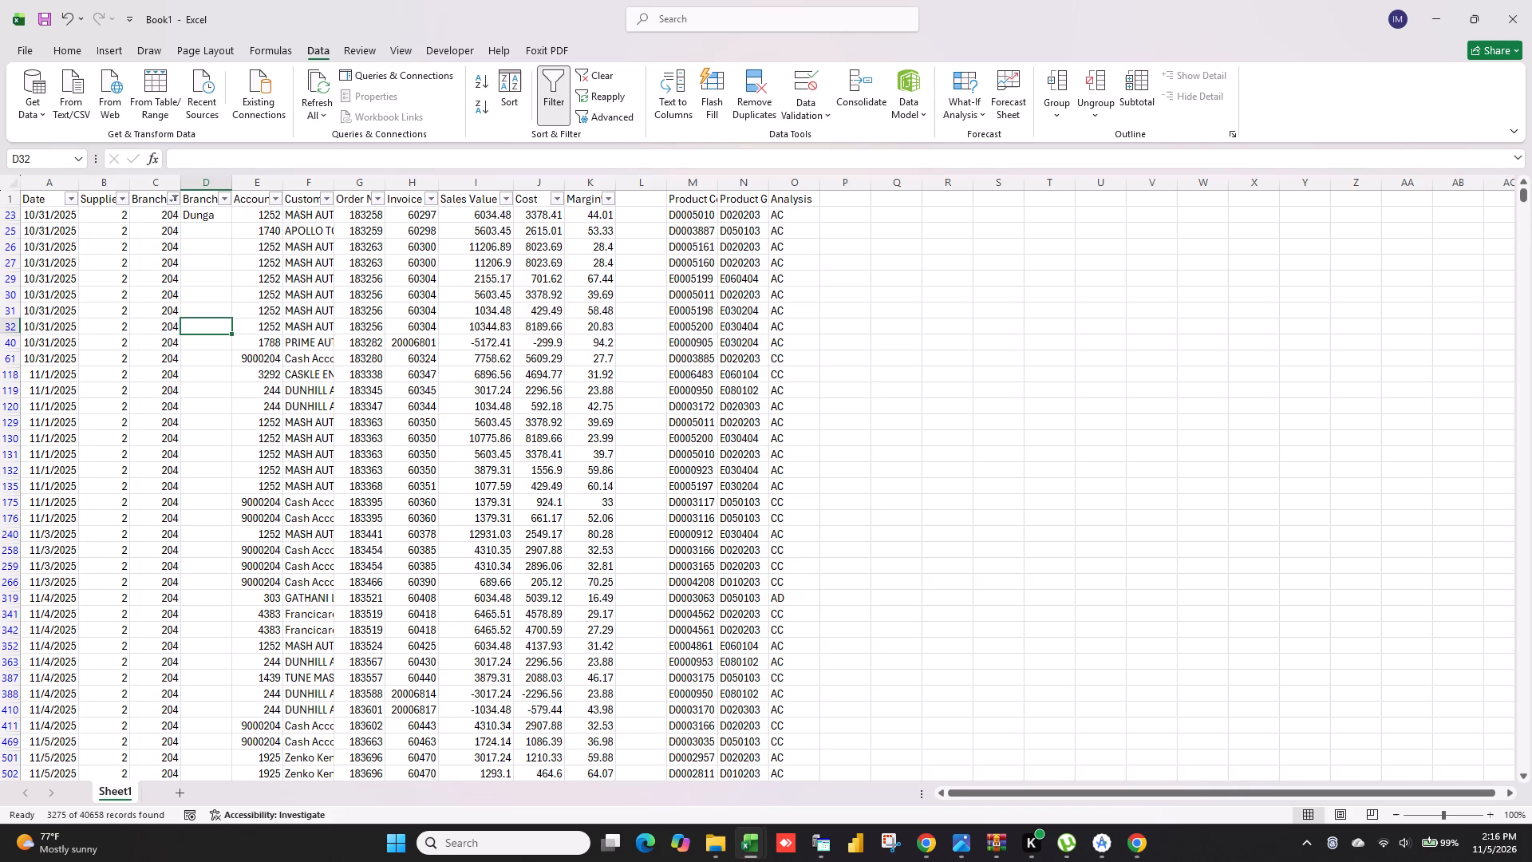
click(215, 216)
key(ctrl+c)
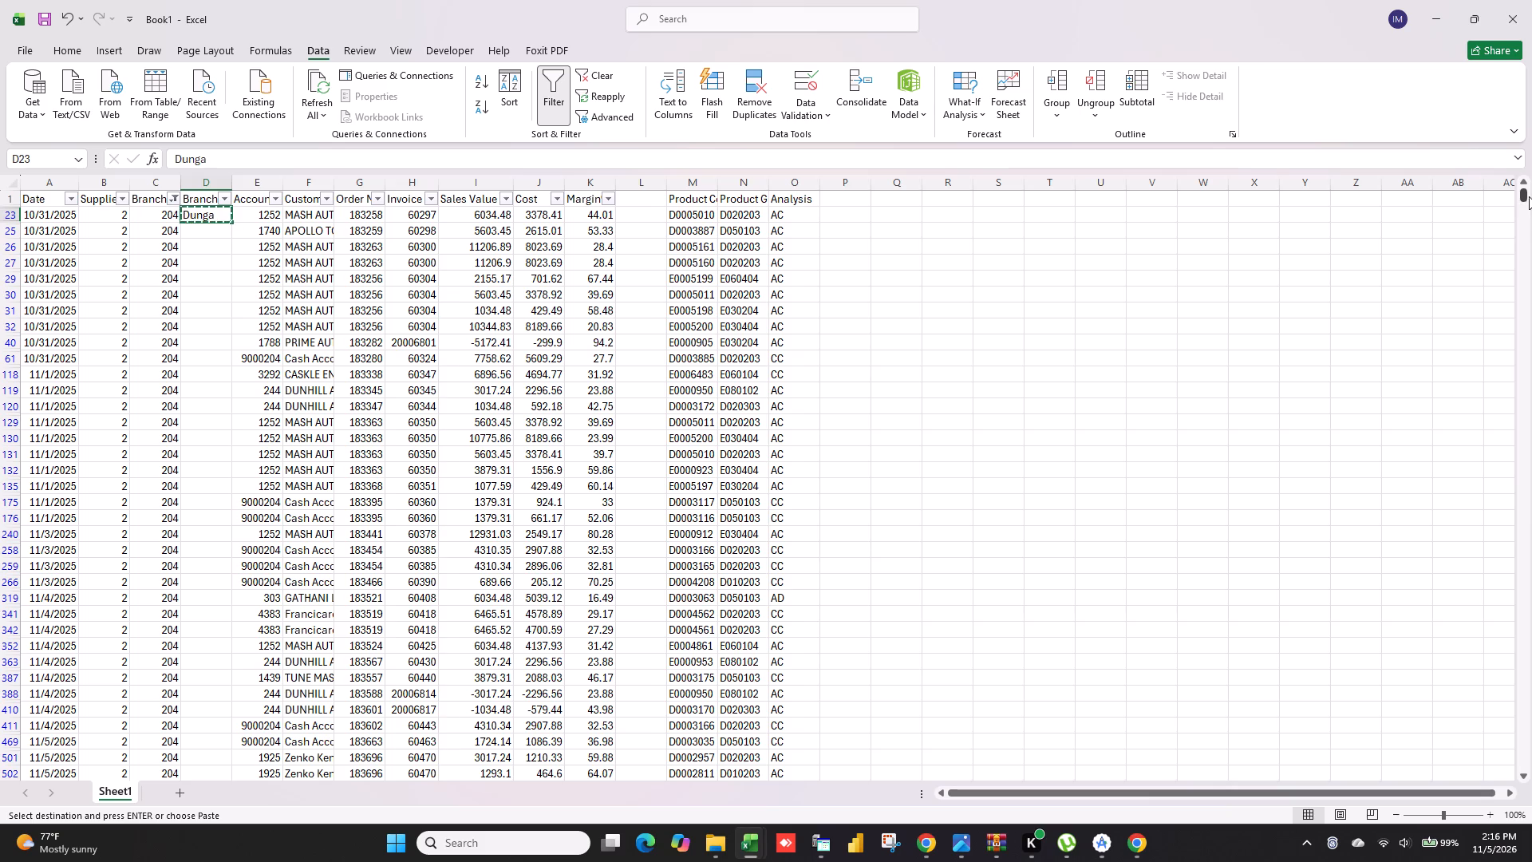
drag(1527, 196, 1531, 835)
click(246, 760)
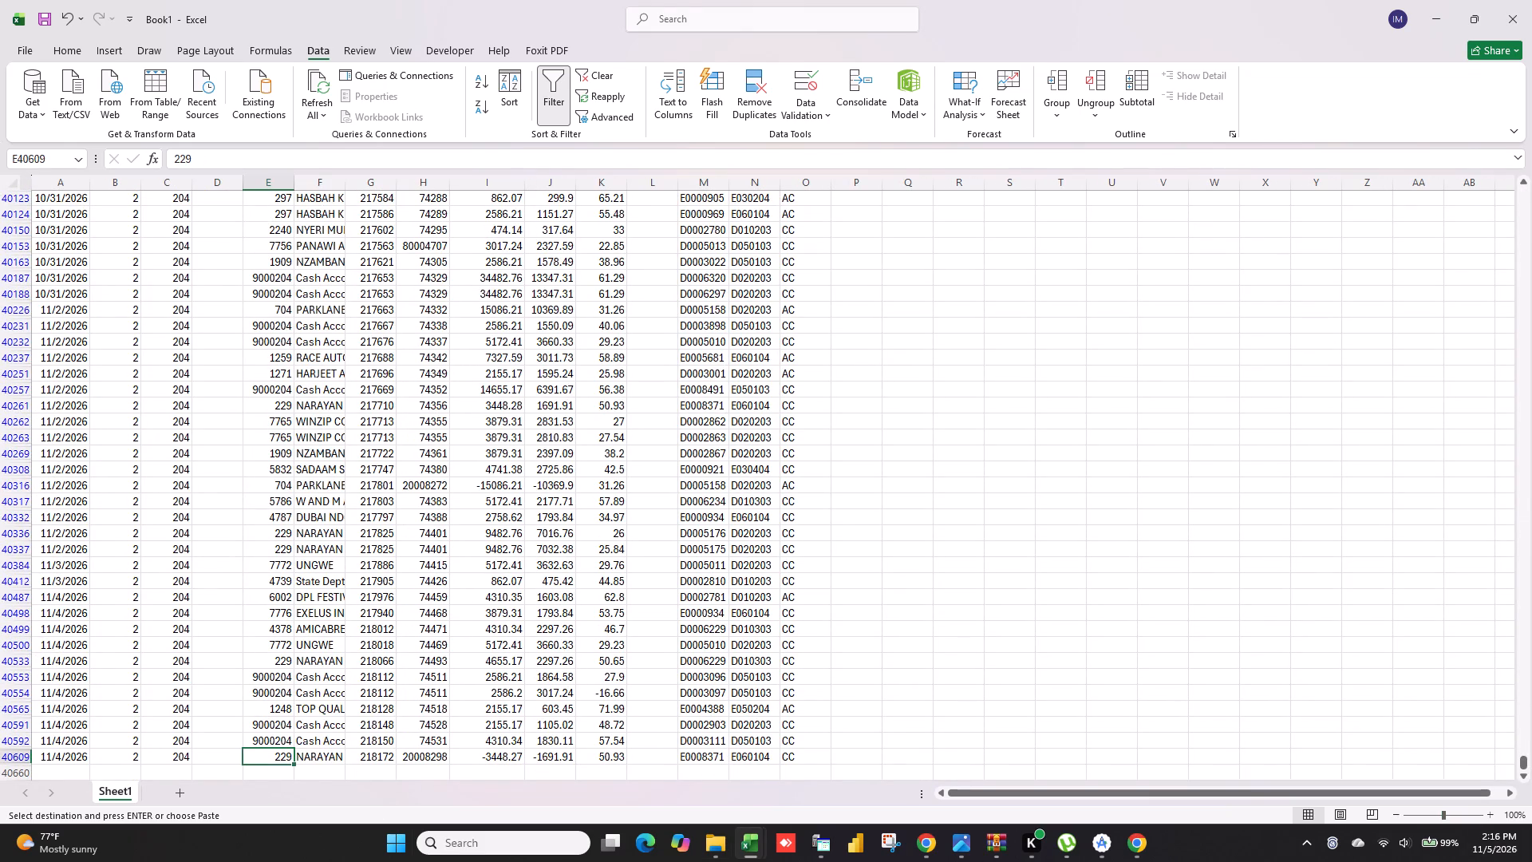
click(221, 762)
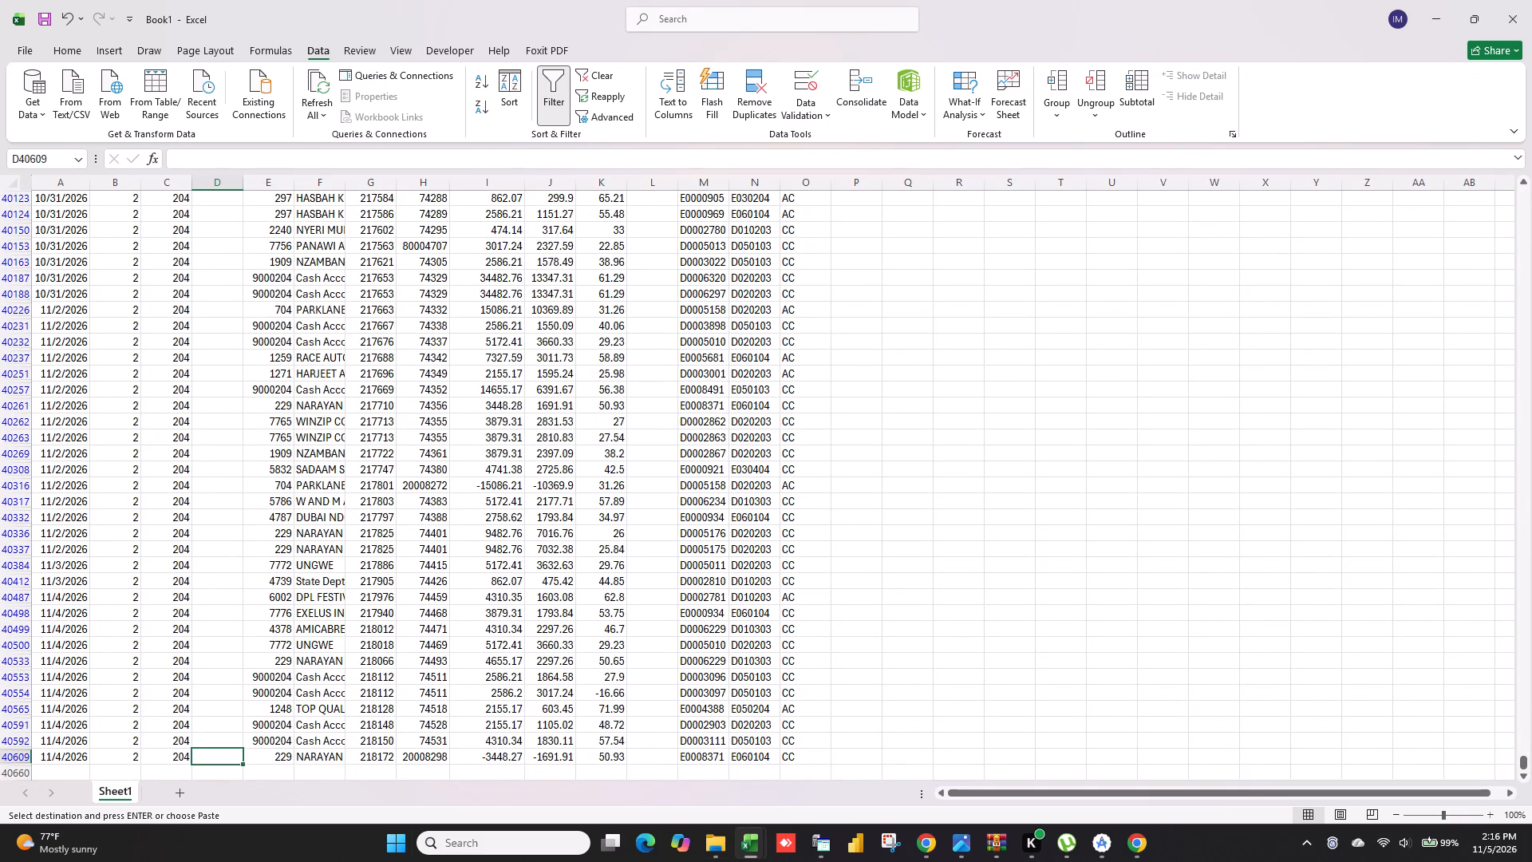
key(ctrl+shift+Up)
key(ctrl+v)
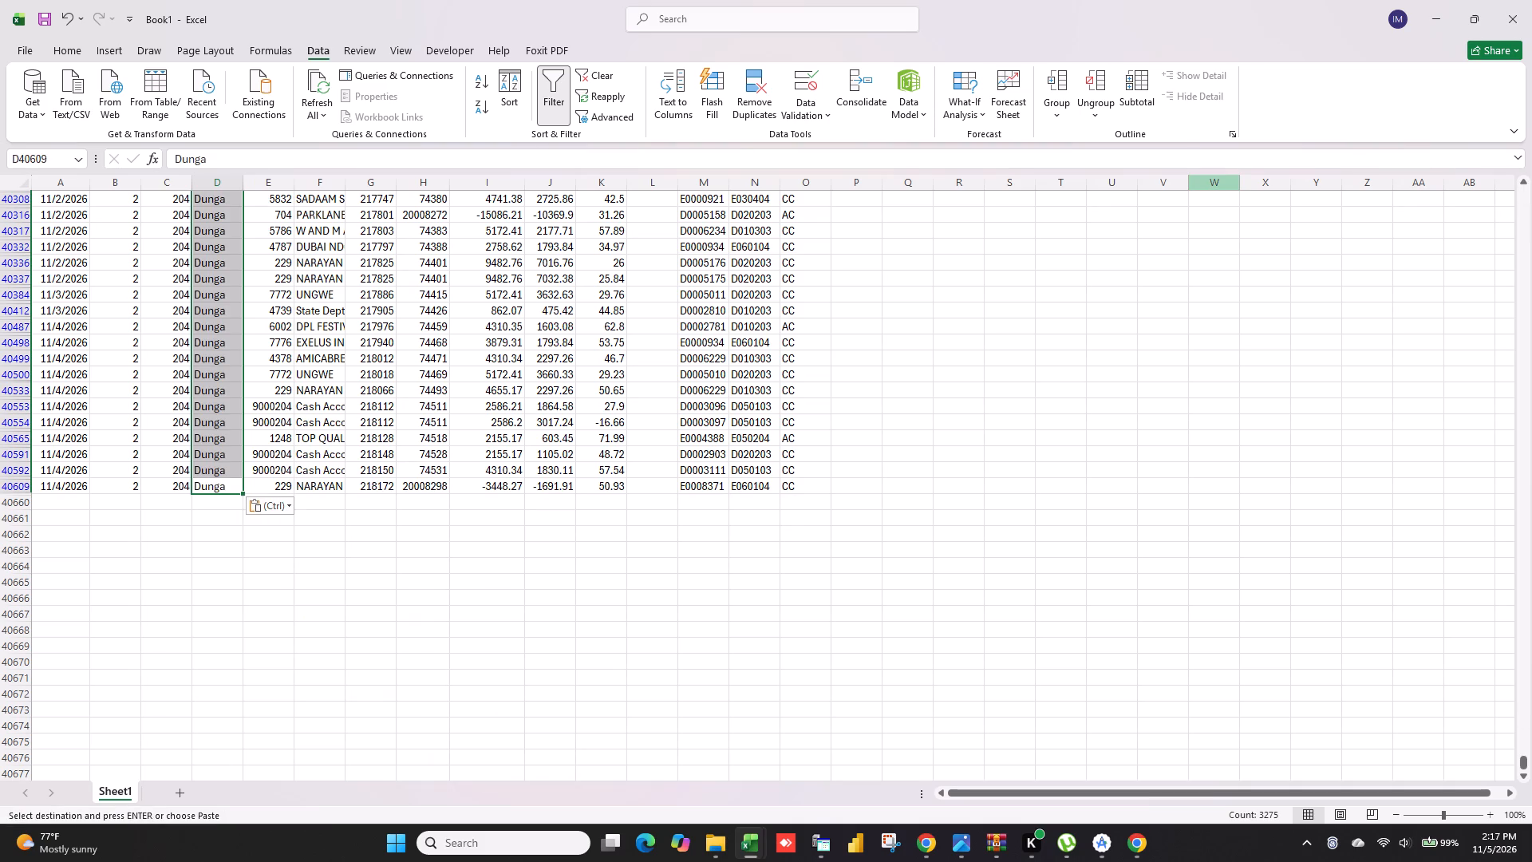
Change the branch code filter to show only code 301.
key(Page_Up)
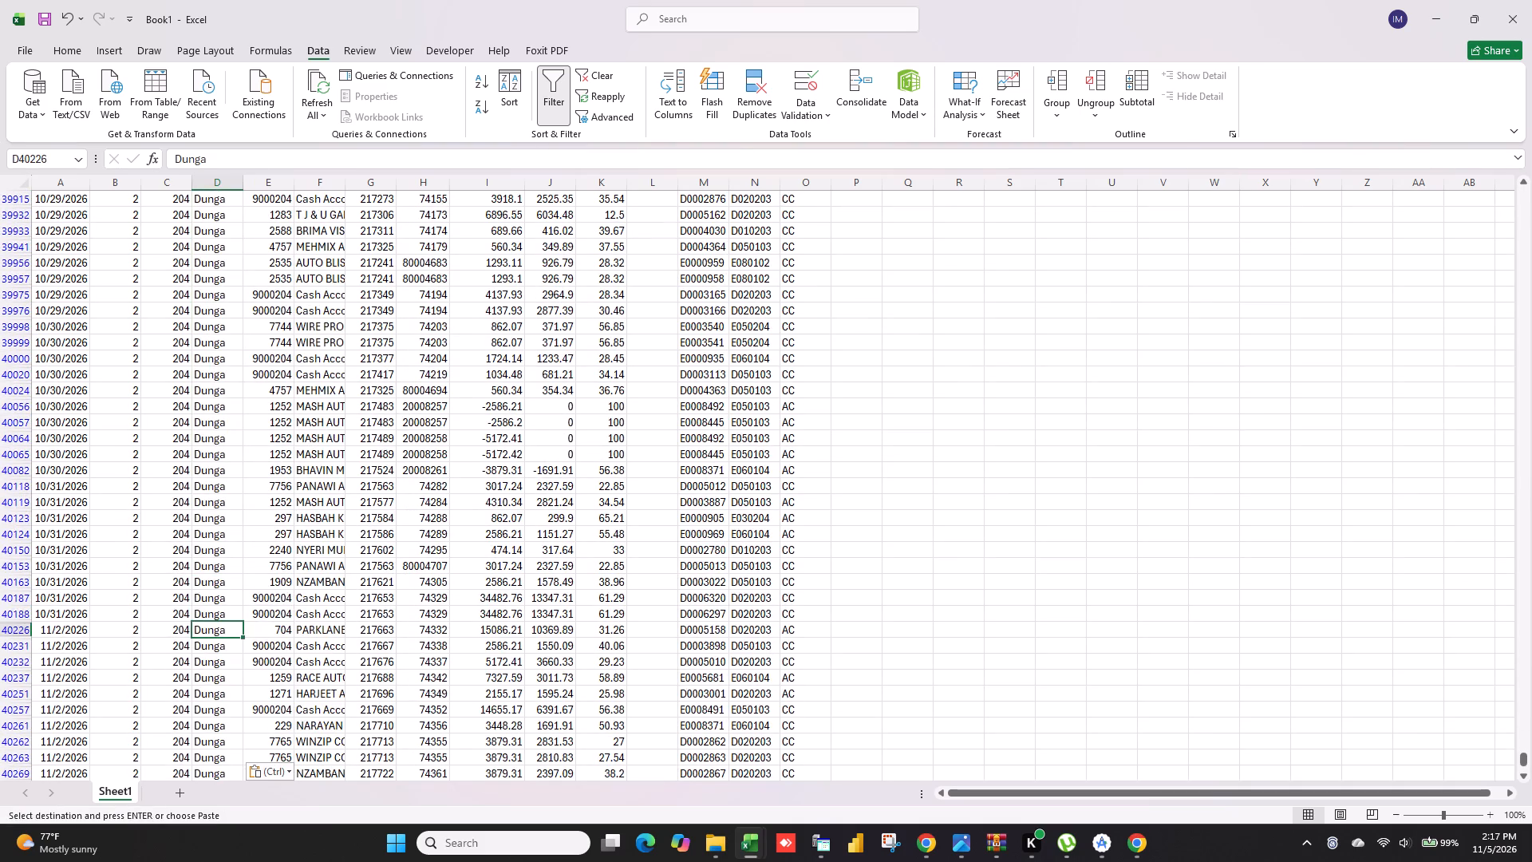
scroll(274, 389, up, 7)
key(Page_Up)
key(Page_Up)
key(Page_Up)
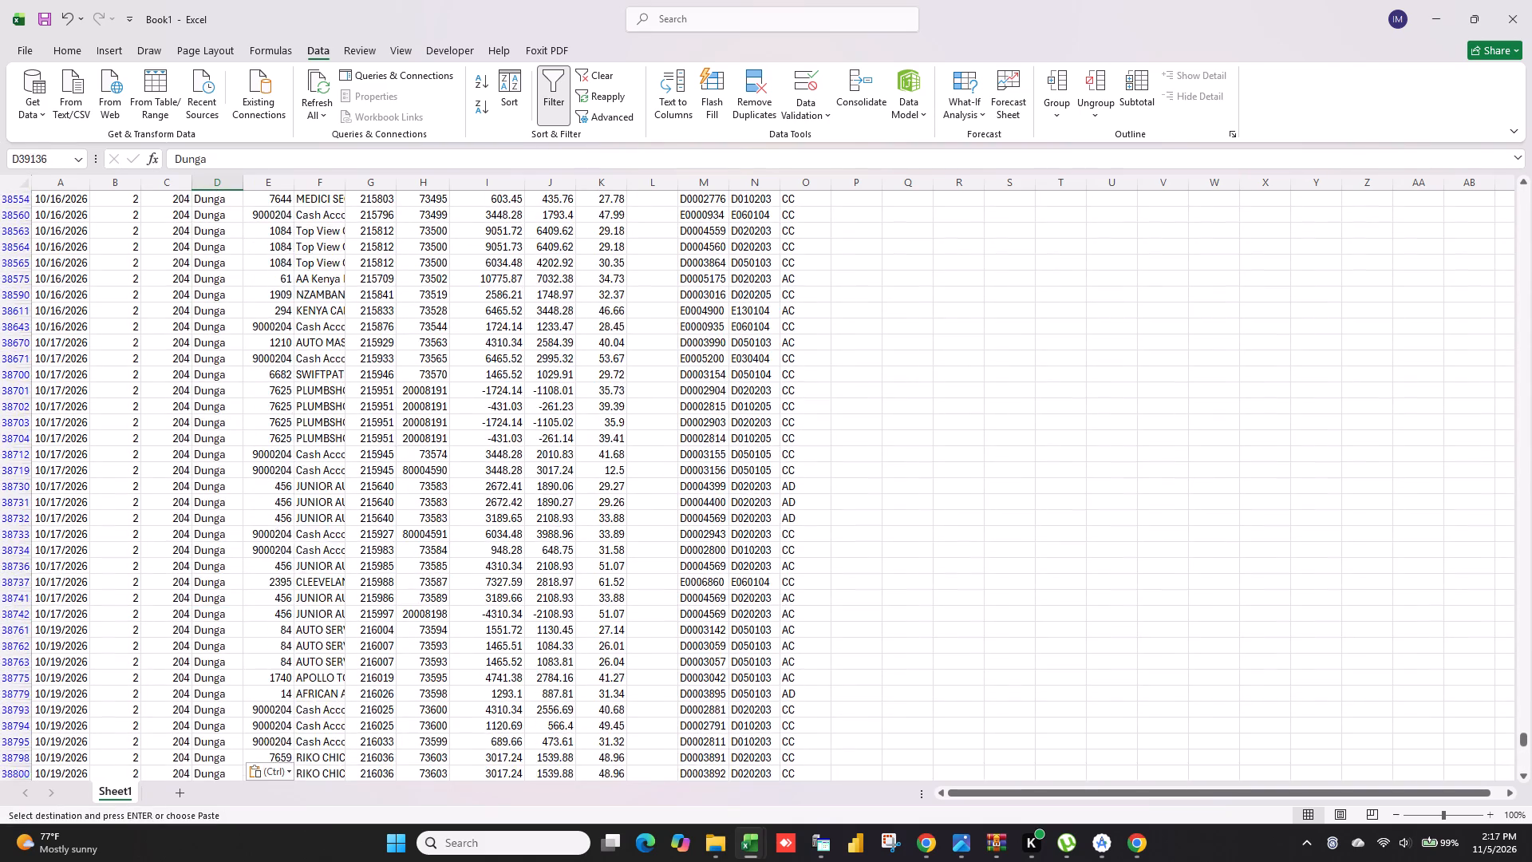
key(Page_Up)
key(Page_Up)
key(Page_Up)
key(Page_Up)
key(Page_Up)
key(Page_Up)
key(Page_Up)
key(Page_Up)
key(Page_Up)
key(Page_Up)
key(Page_Up)
key(Page_Up)
key(Page_Up)
key(Page_Up)
key(Page_Up)
key(Page_Up)
key(Page_Up)
key(Page_Up)
key(Page_Up)
key(Page_Up)
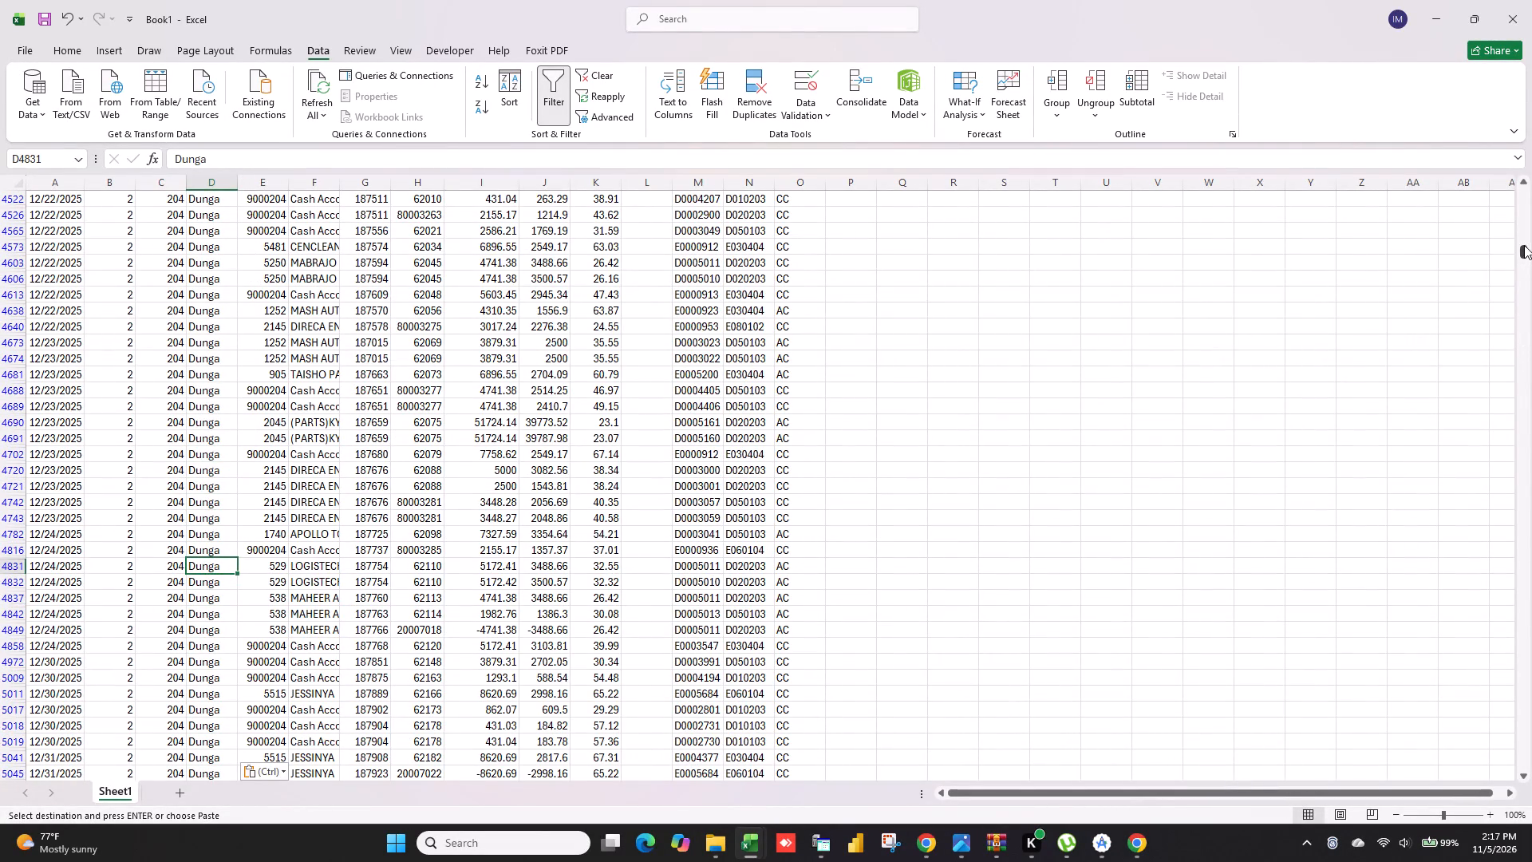
drag(1524, 245, 1510, 108)
click(168, 199)
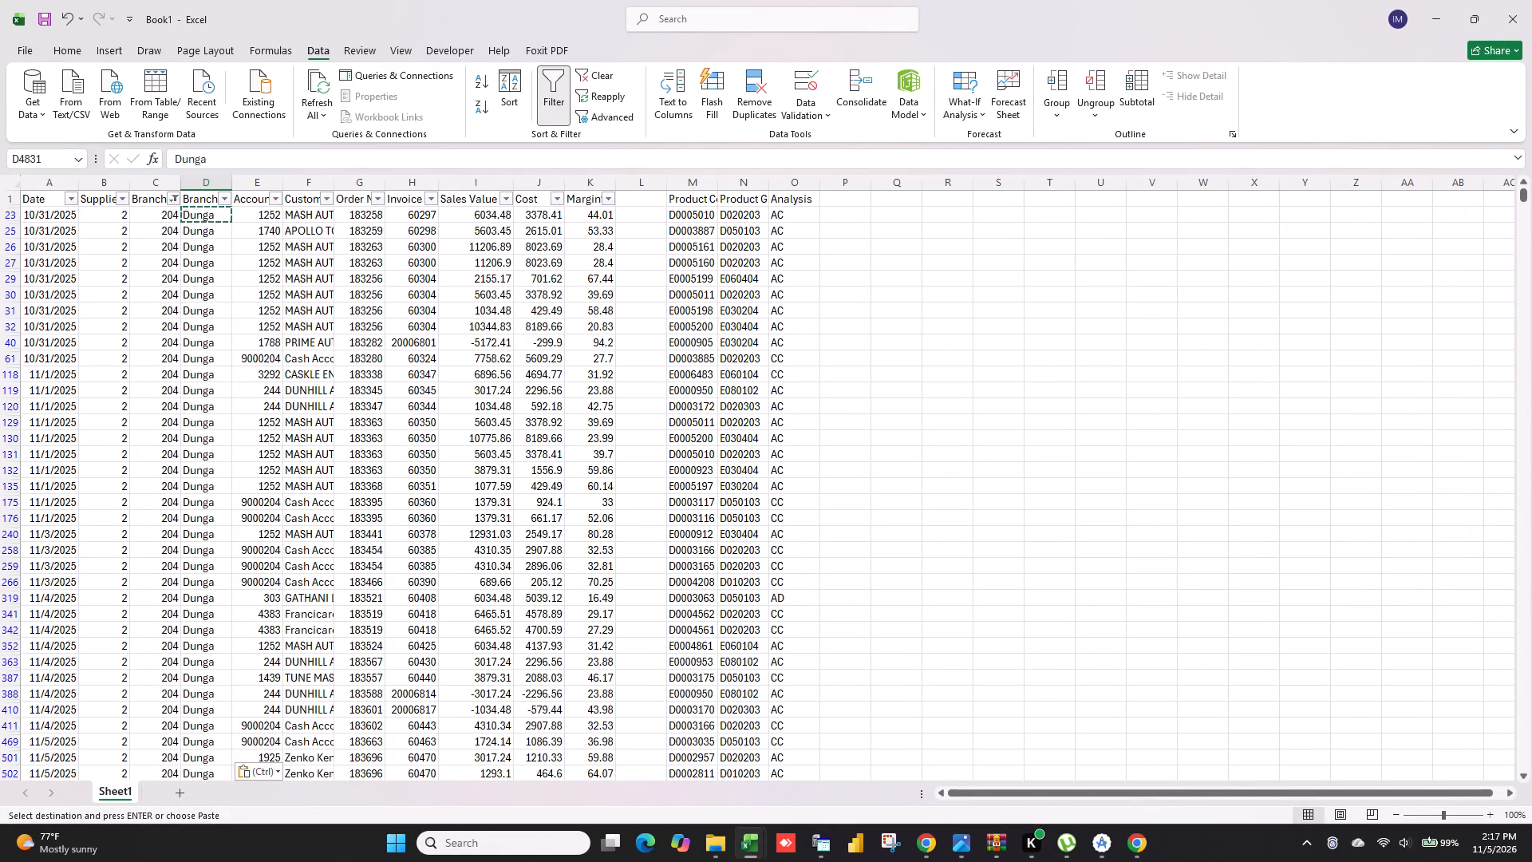
click(219, 477)
click(215, 491)
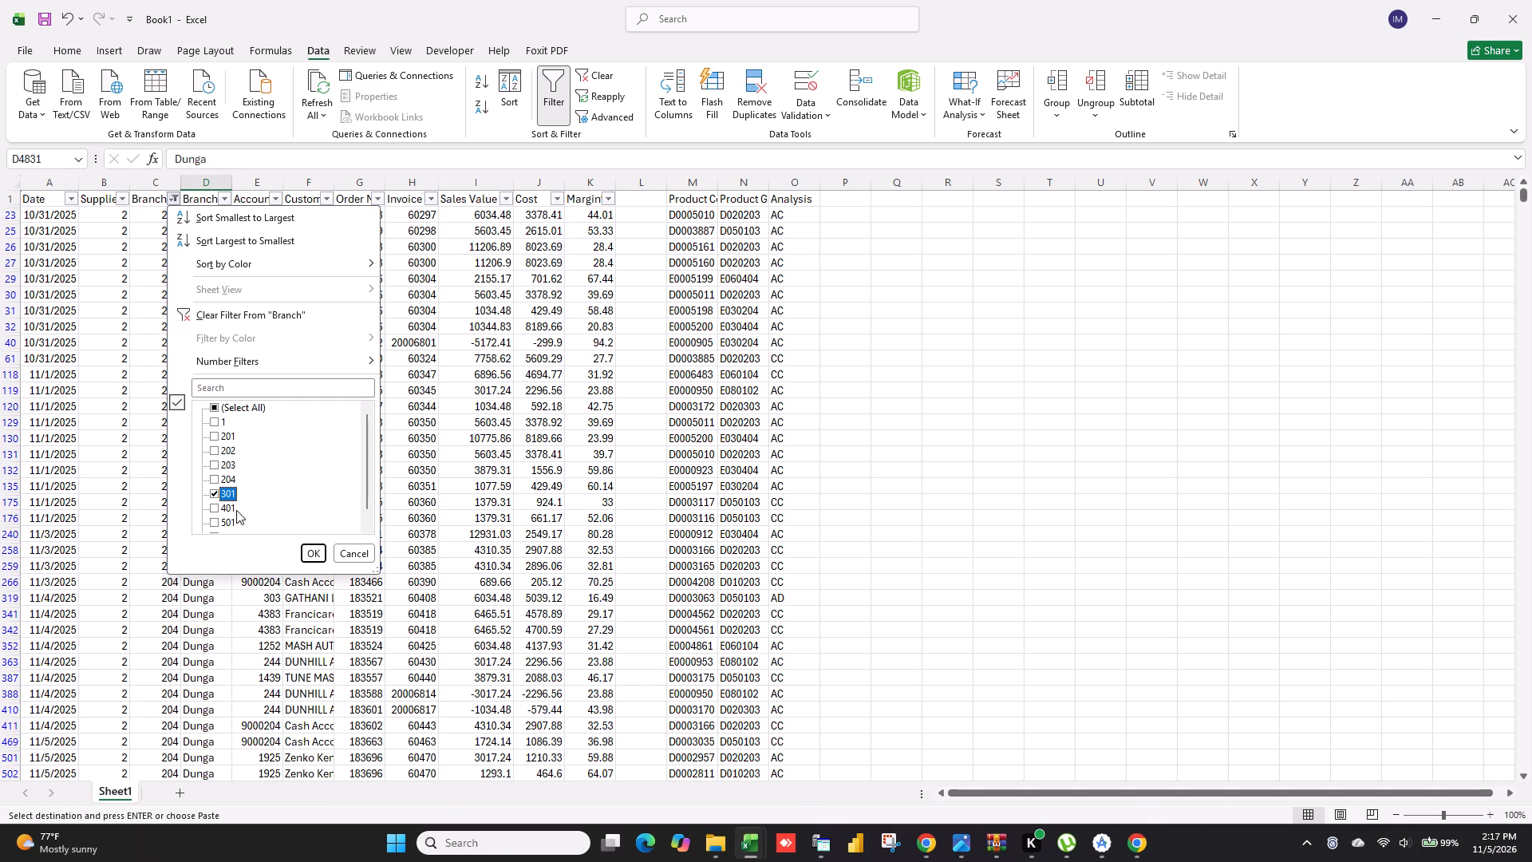
scroll(243, 512, down, 3)
click(310, 550)
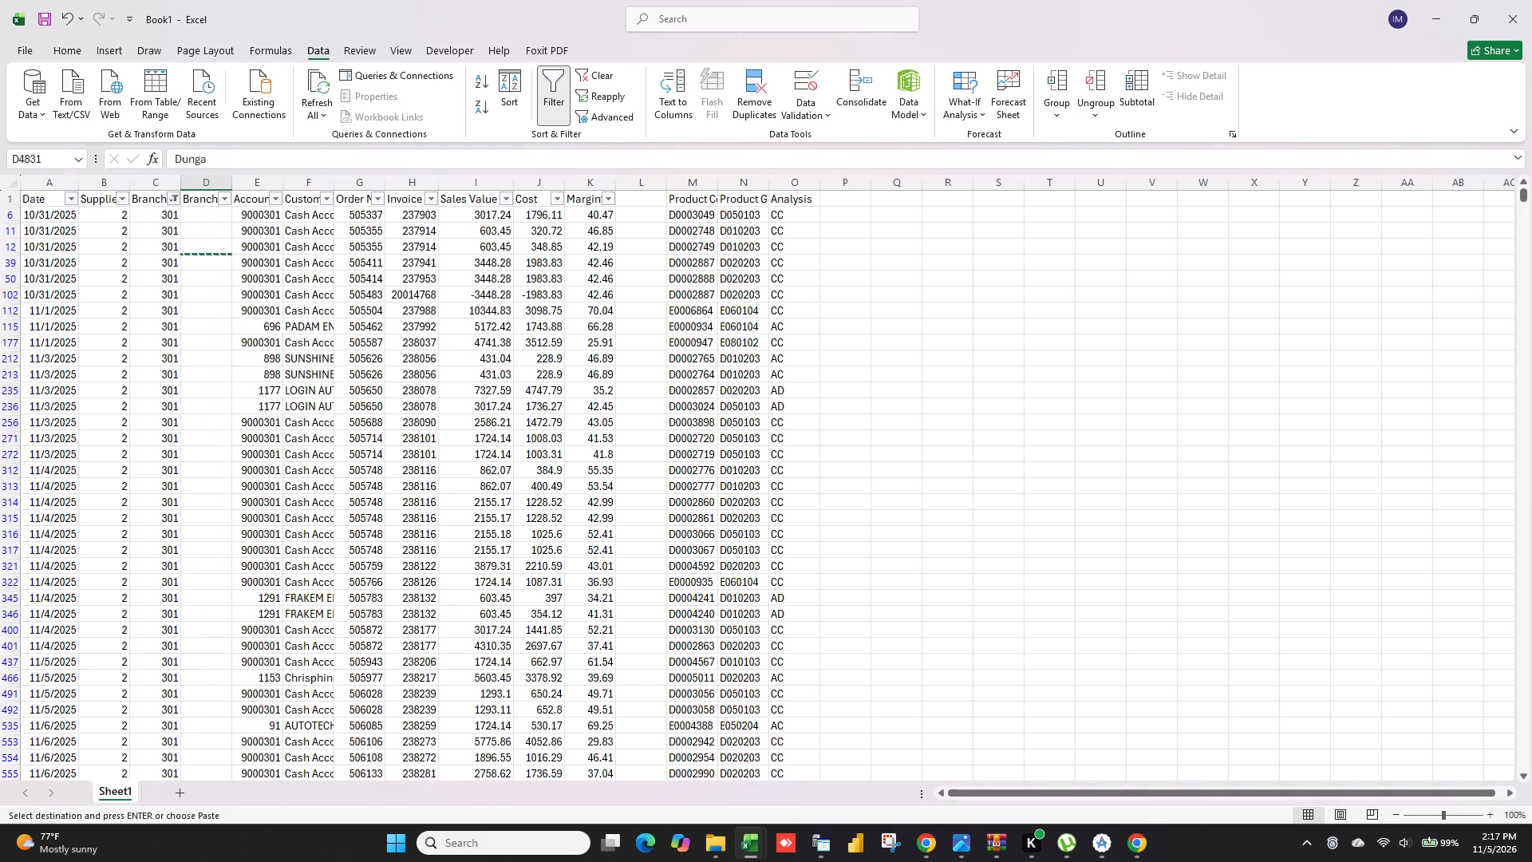
Enter Kisumu in D6 and copy it down the filtered Branch column through row 40653.
click(215, 245)
key(Escape)
click(206, 219)
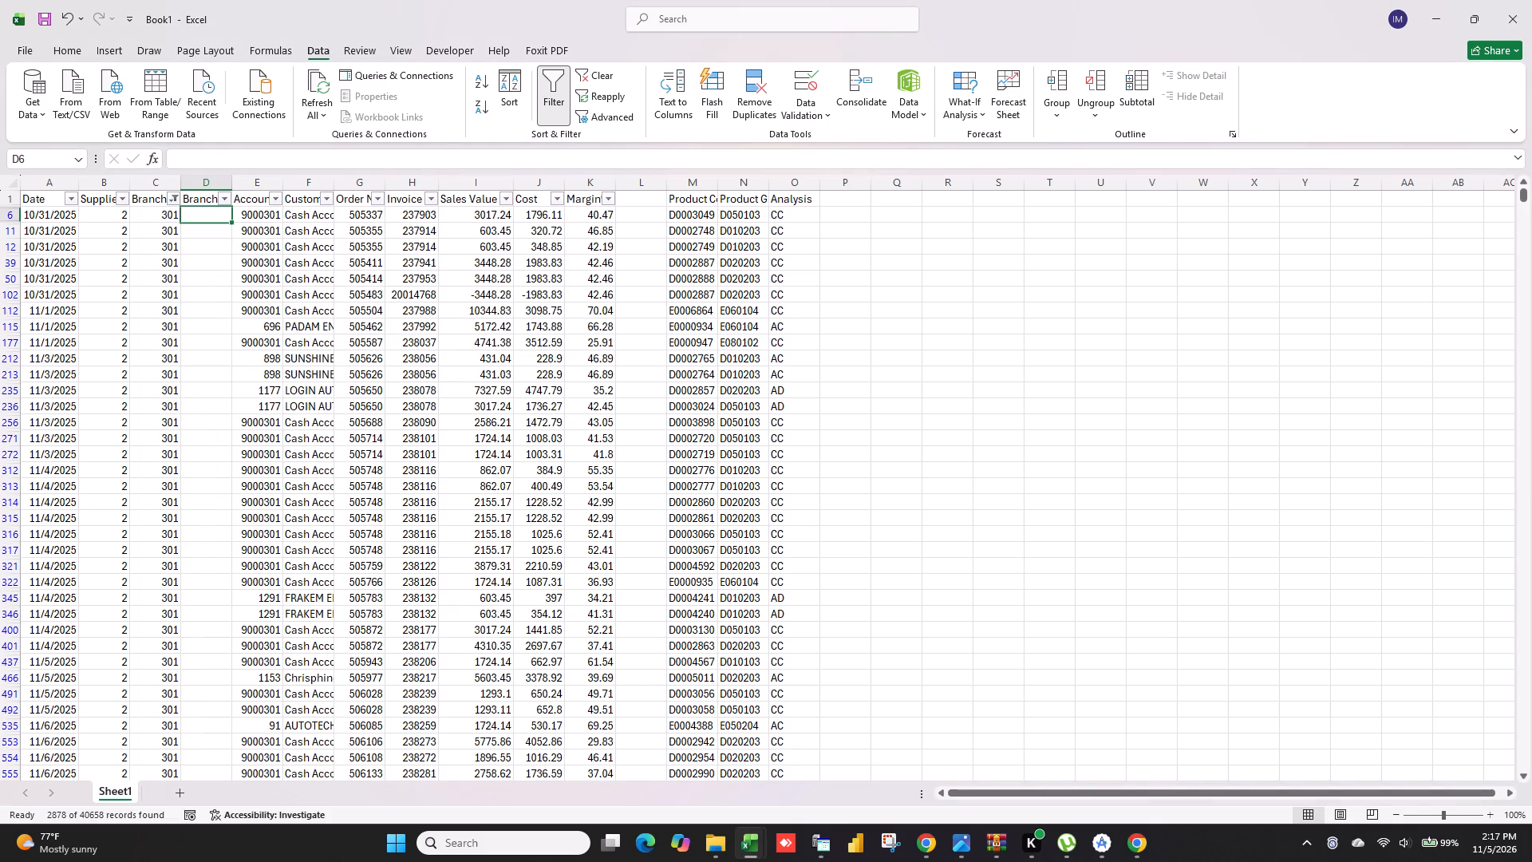
text(Kisumu)
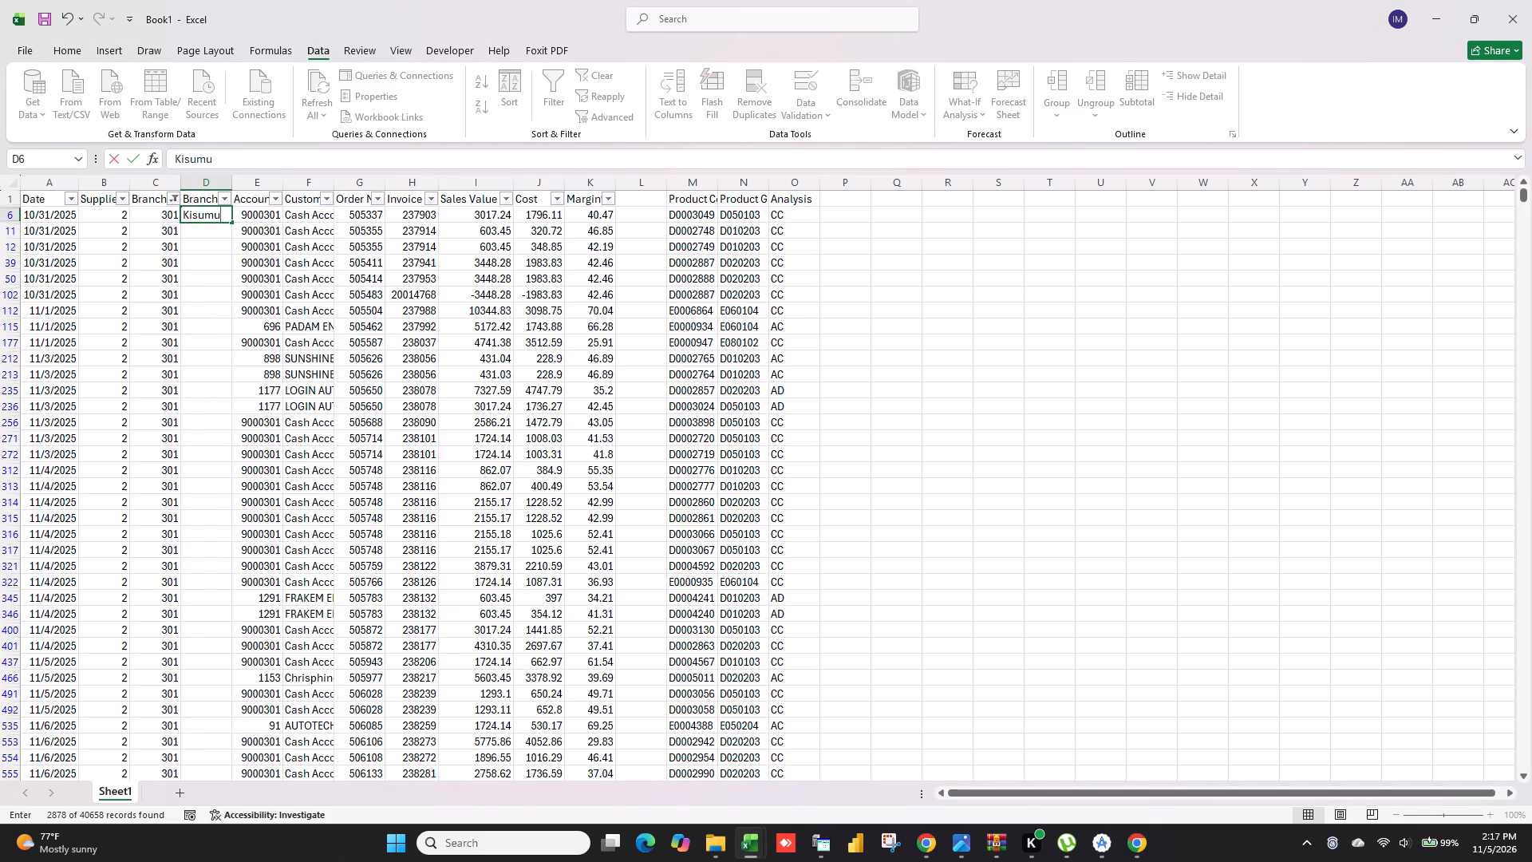
click(202, 259)
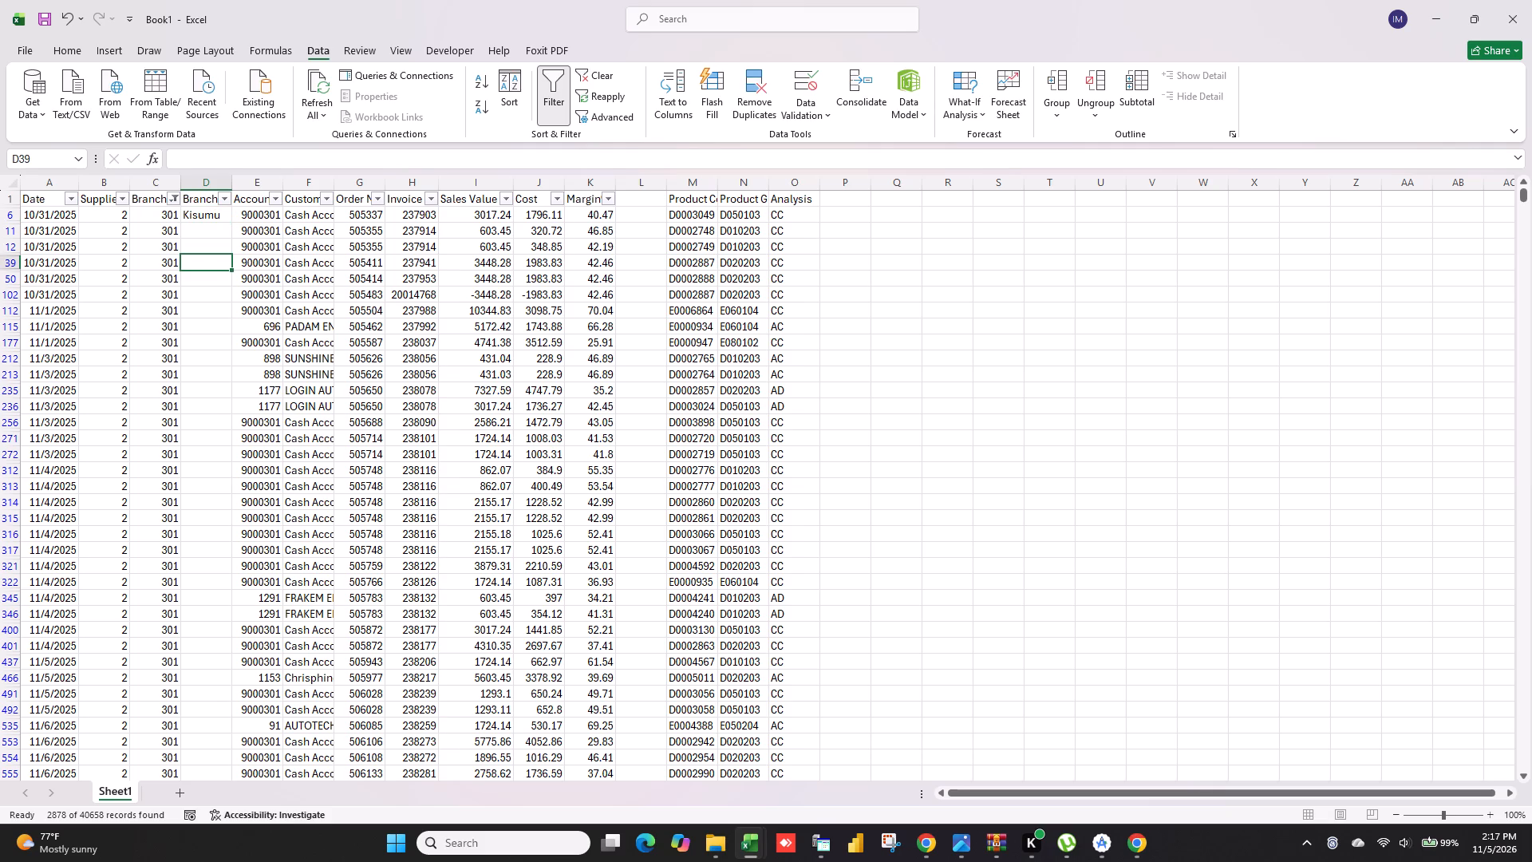
click(213, 216)
key(ctrl+c)
drag(1522, 188, 1522, 230)
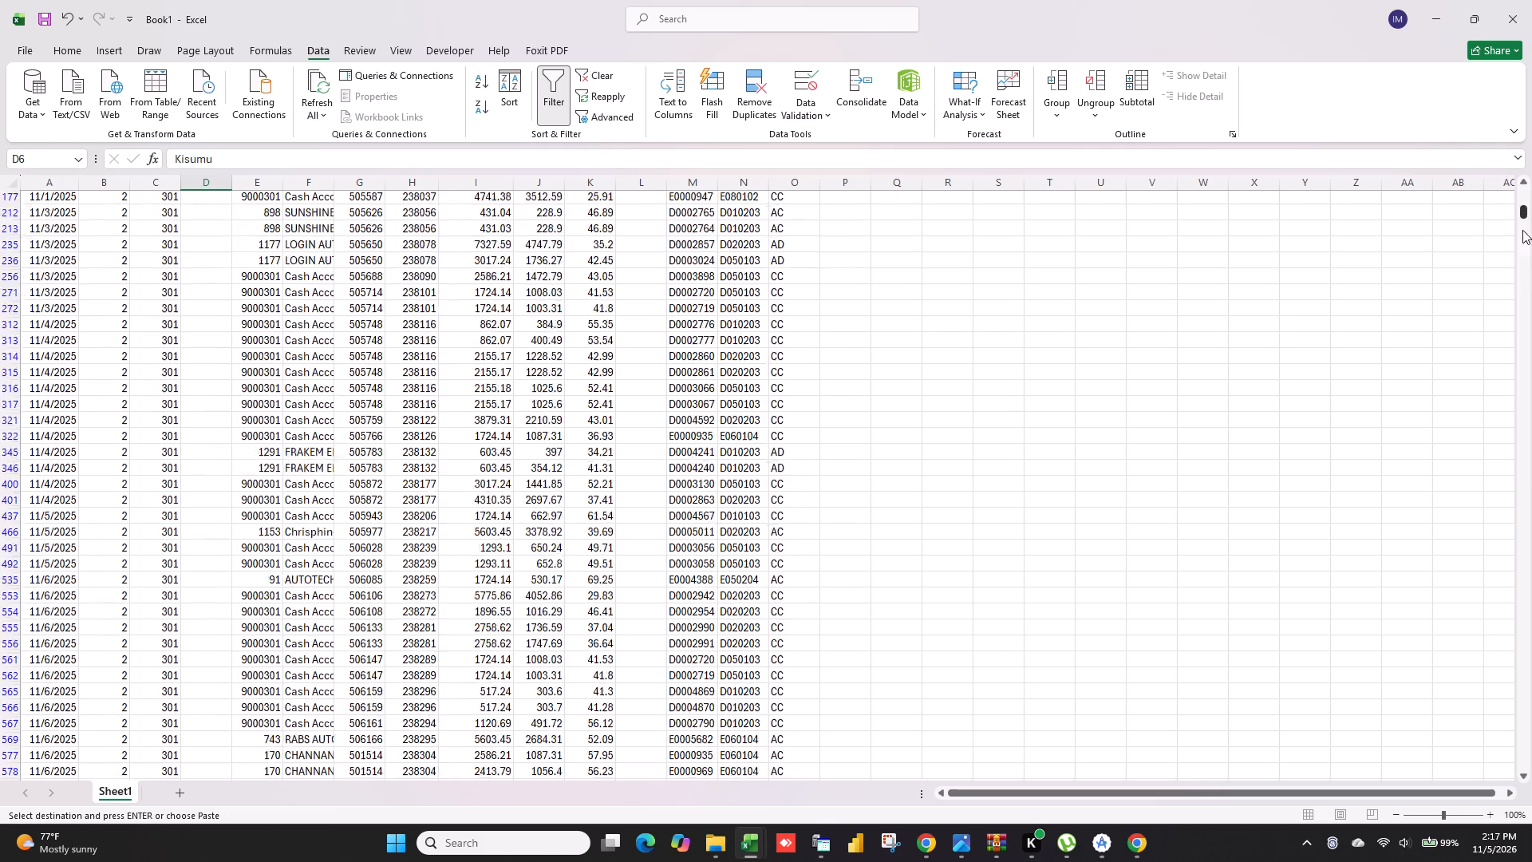
drag(1522, 230, 1531, 762)
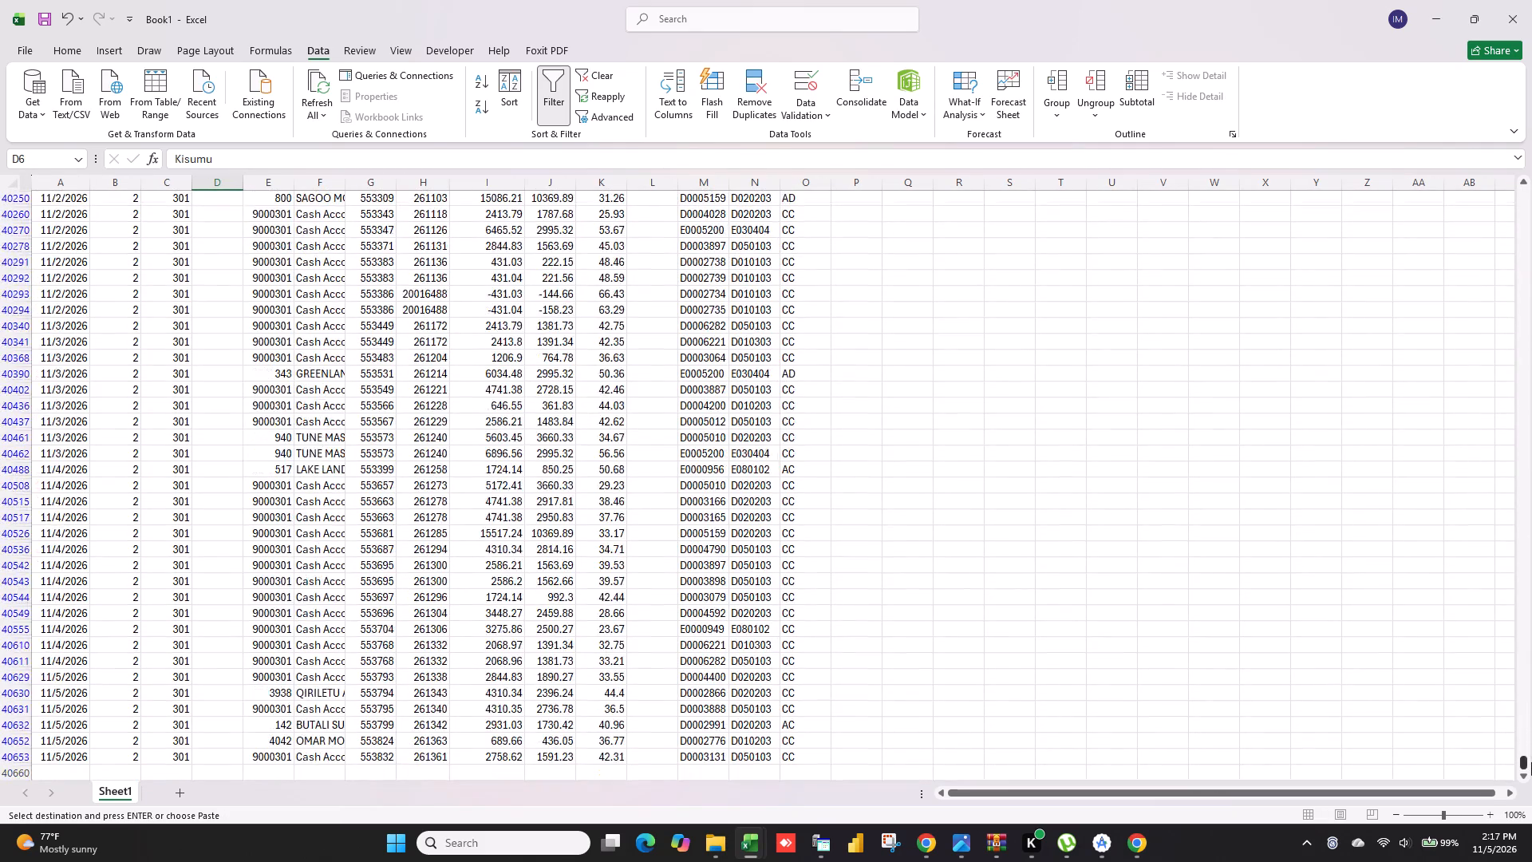
drag(1531, 762, 1530, 762)
click(216, 761)
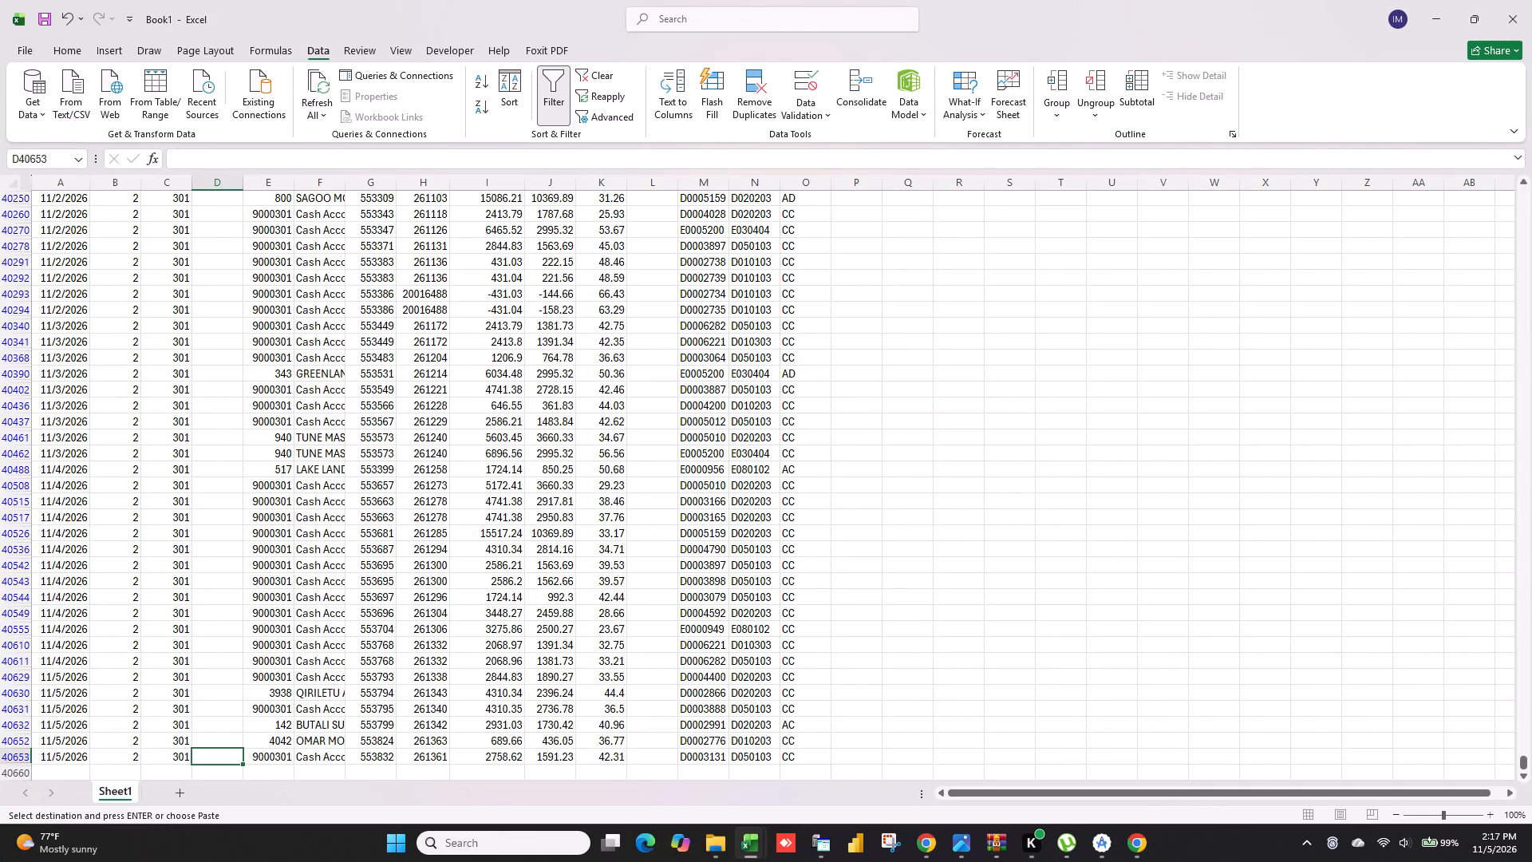
key(ctrl+v)
key(ctrl+shift+Up)
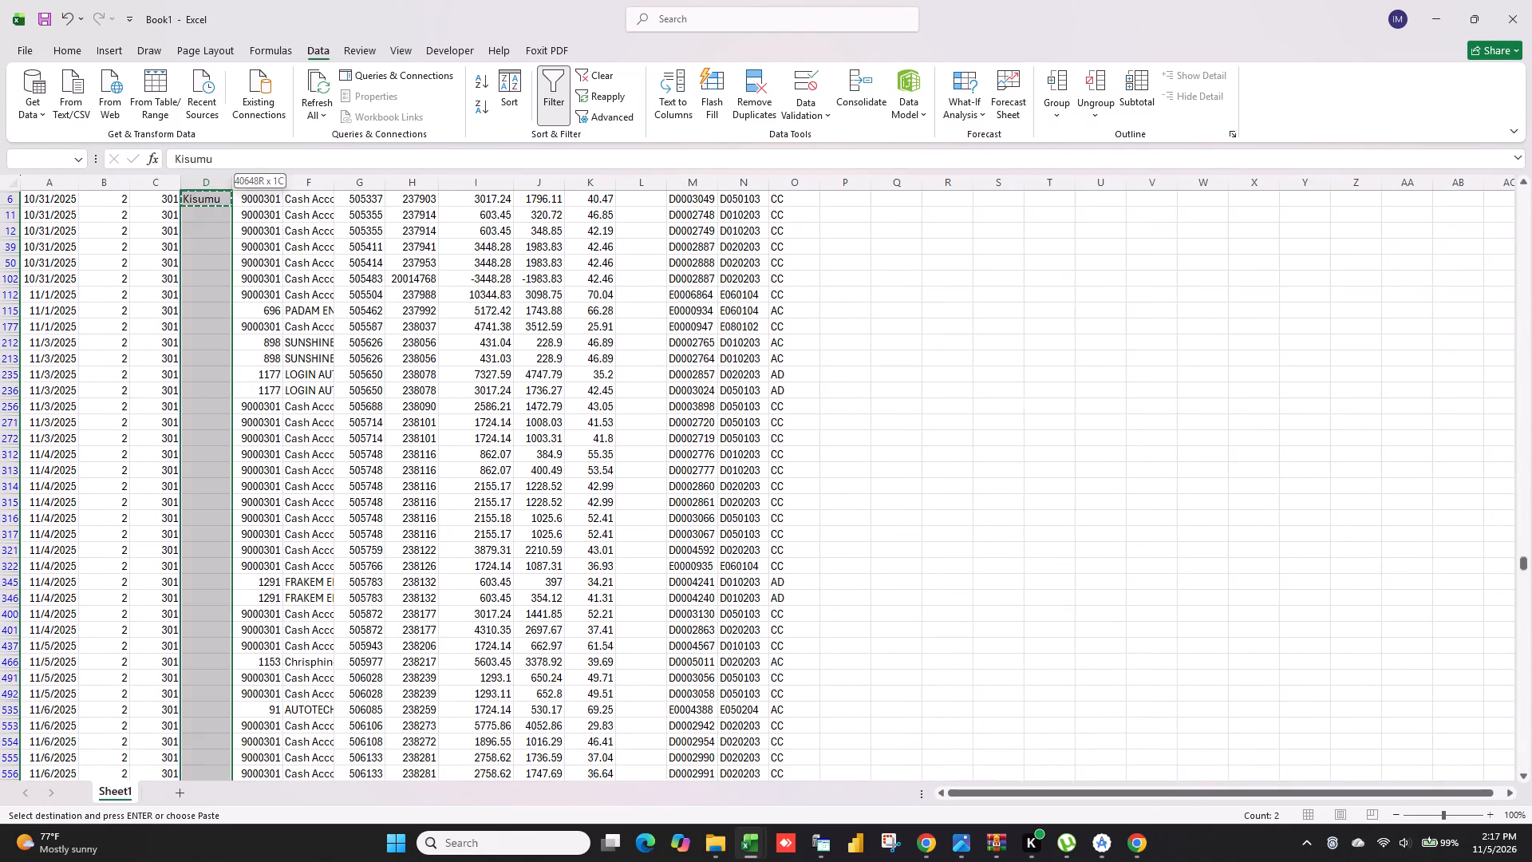
key(ctrl+v)
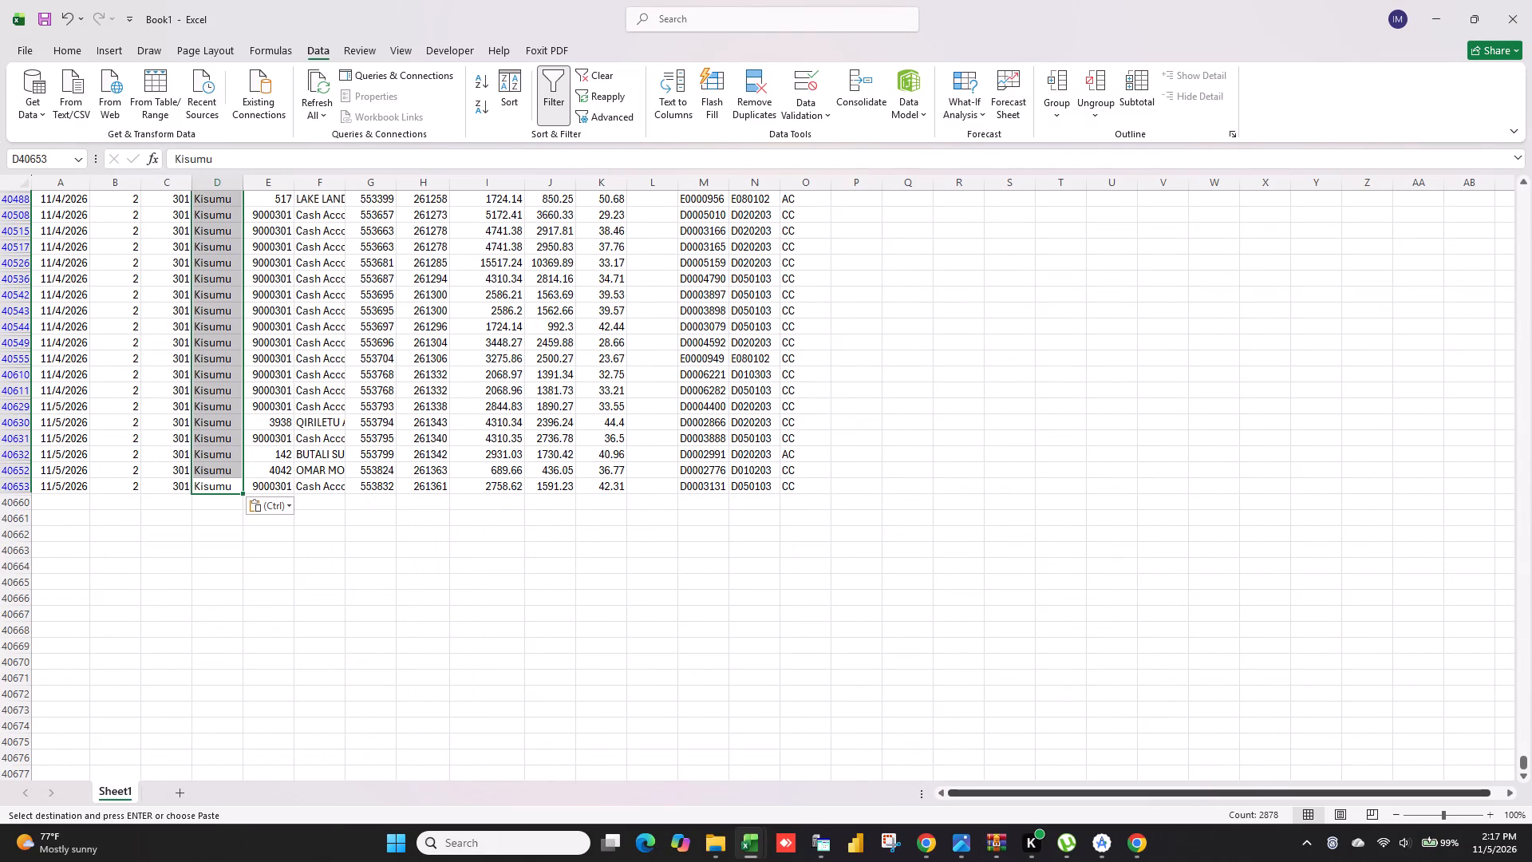
Freeze the worksheet's top header row and clear the pending copy selection.
drag(1521, 761, 1531, 0)
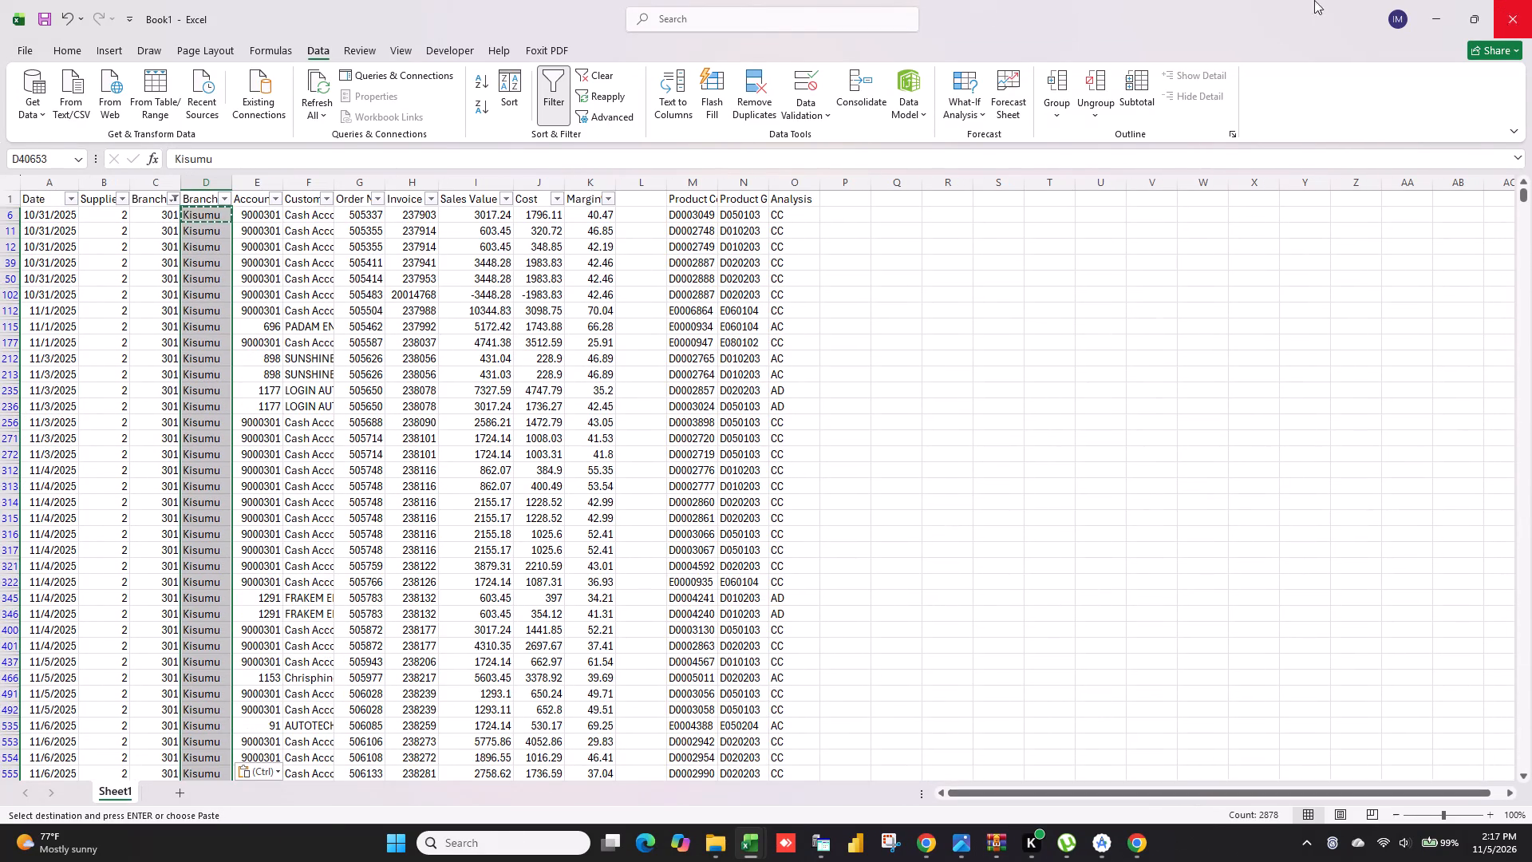
click(221, 253)
click(5, 204)
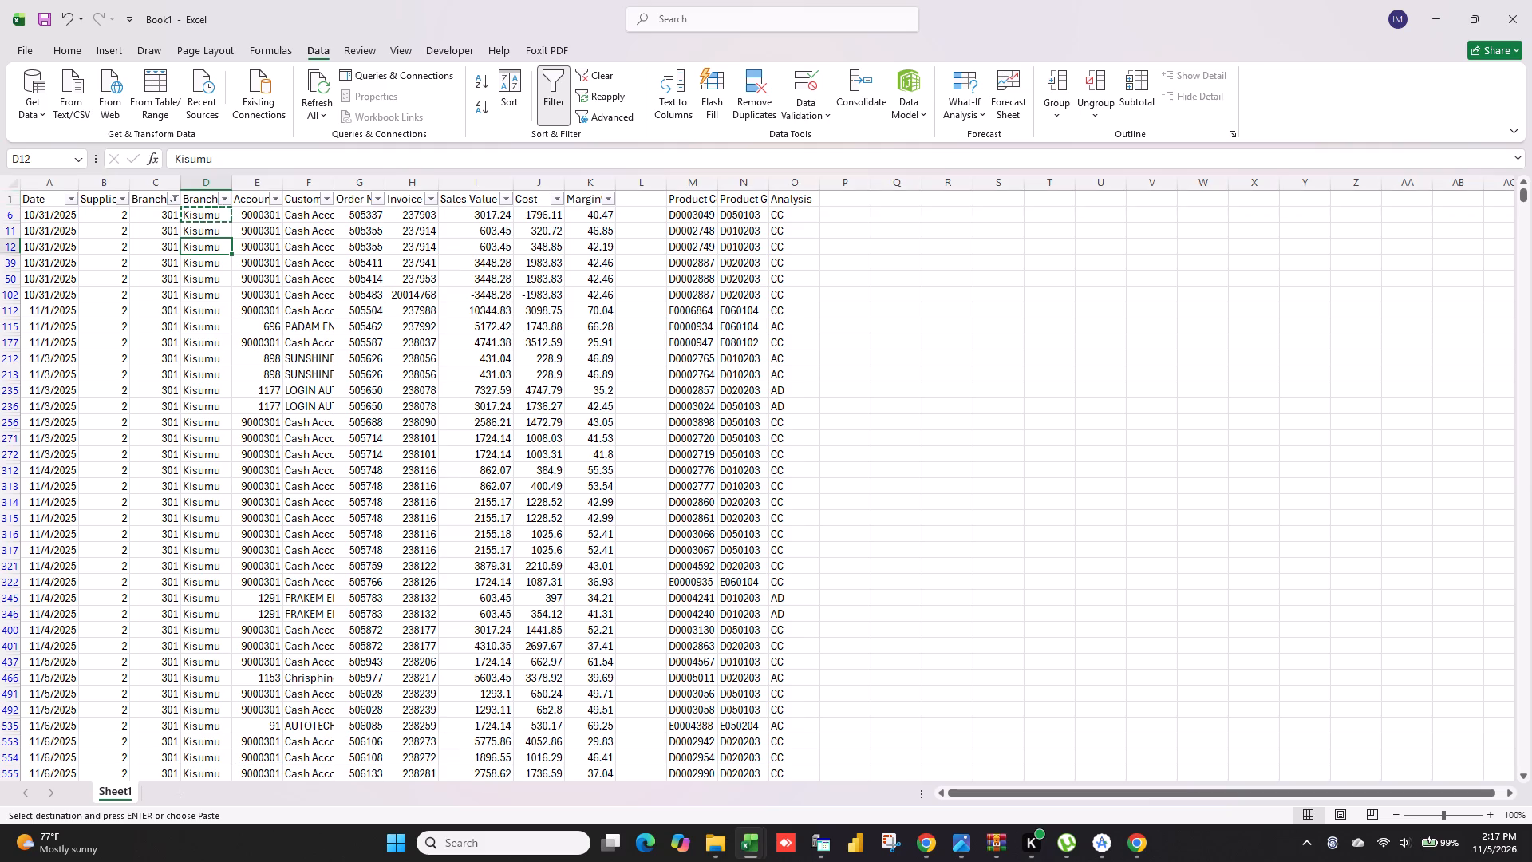
click(10, 200)
click(399, 53)
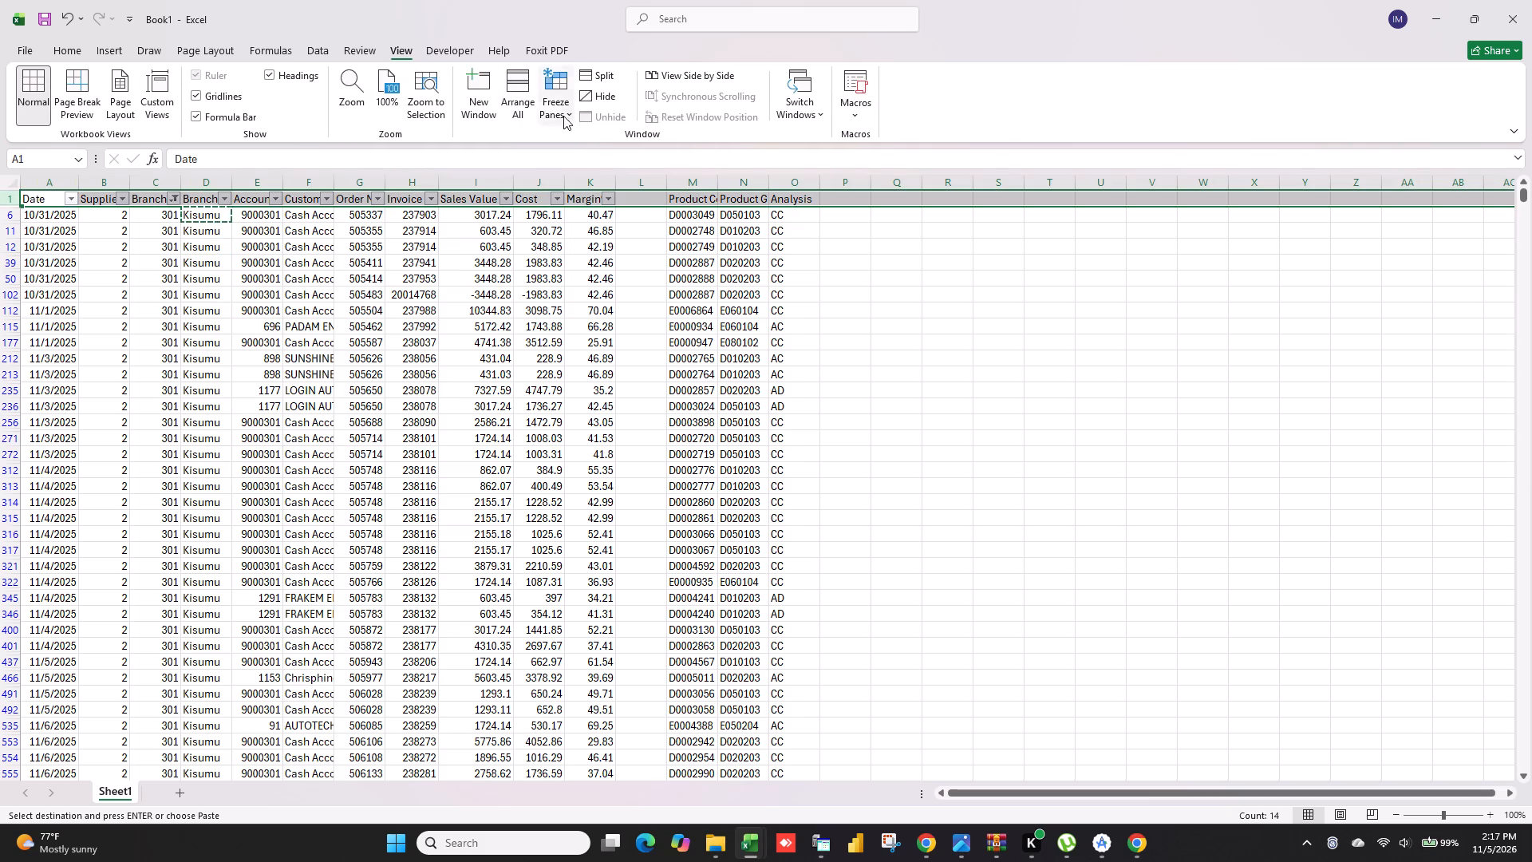
click(562, 116)
click(630, 185)
click(1052, 352)
key(Escape)
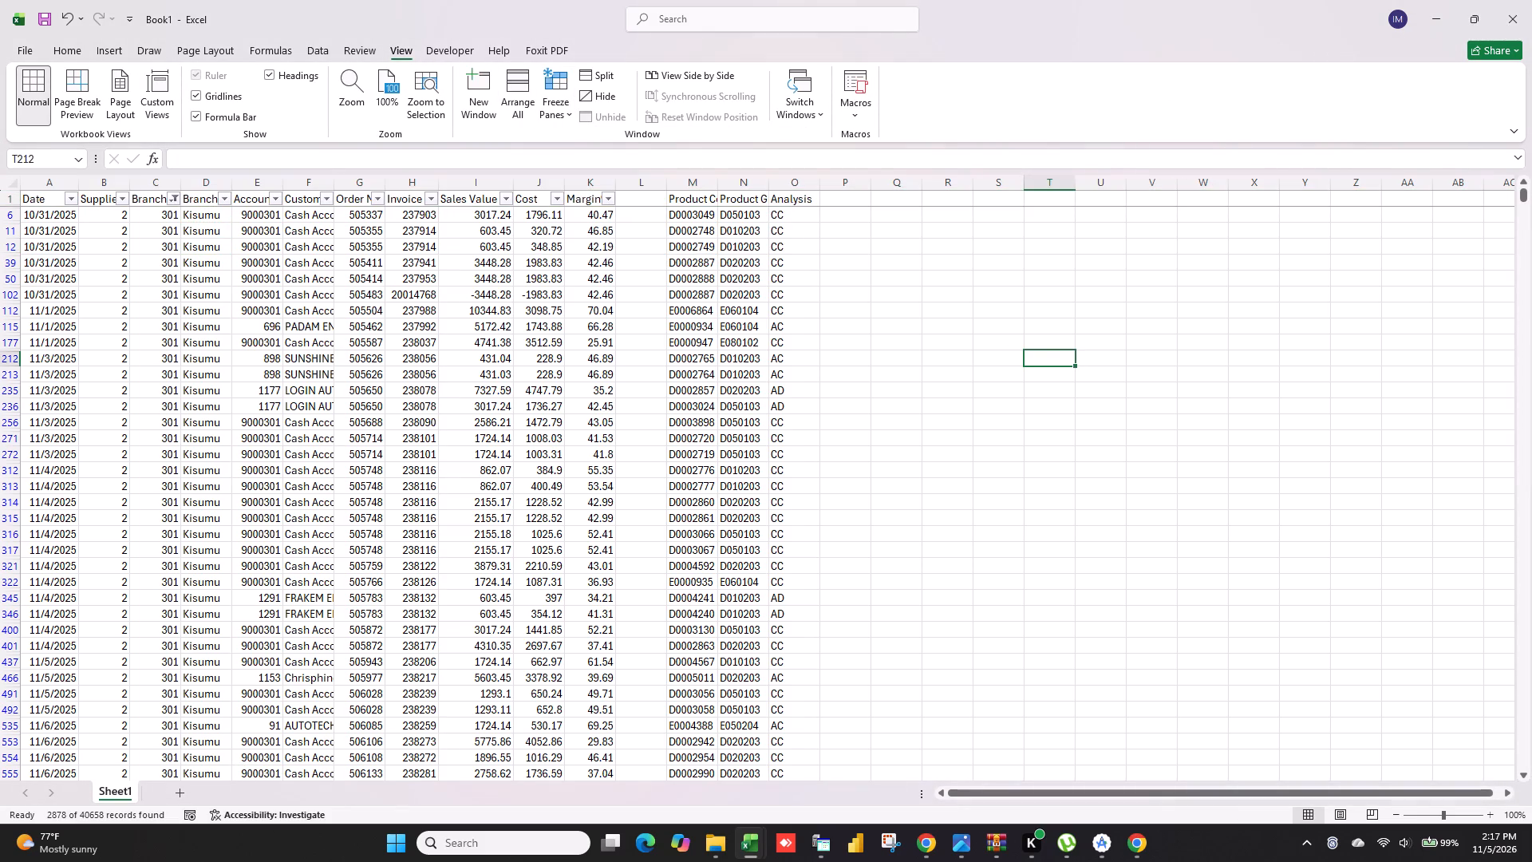
Change the branch code filter to show only code 401.
click(172, 200)
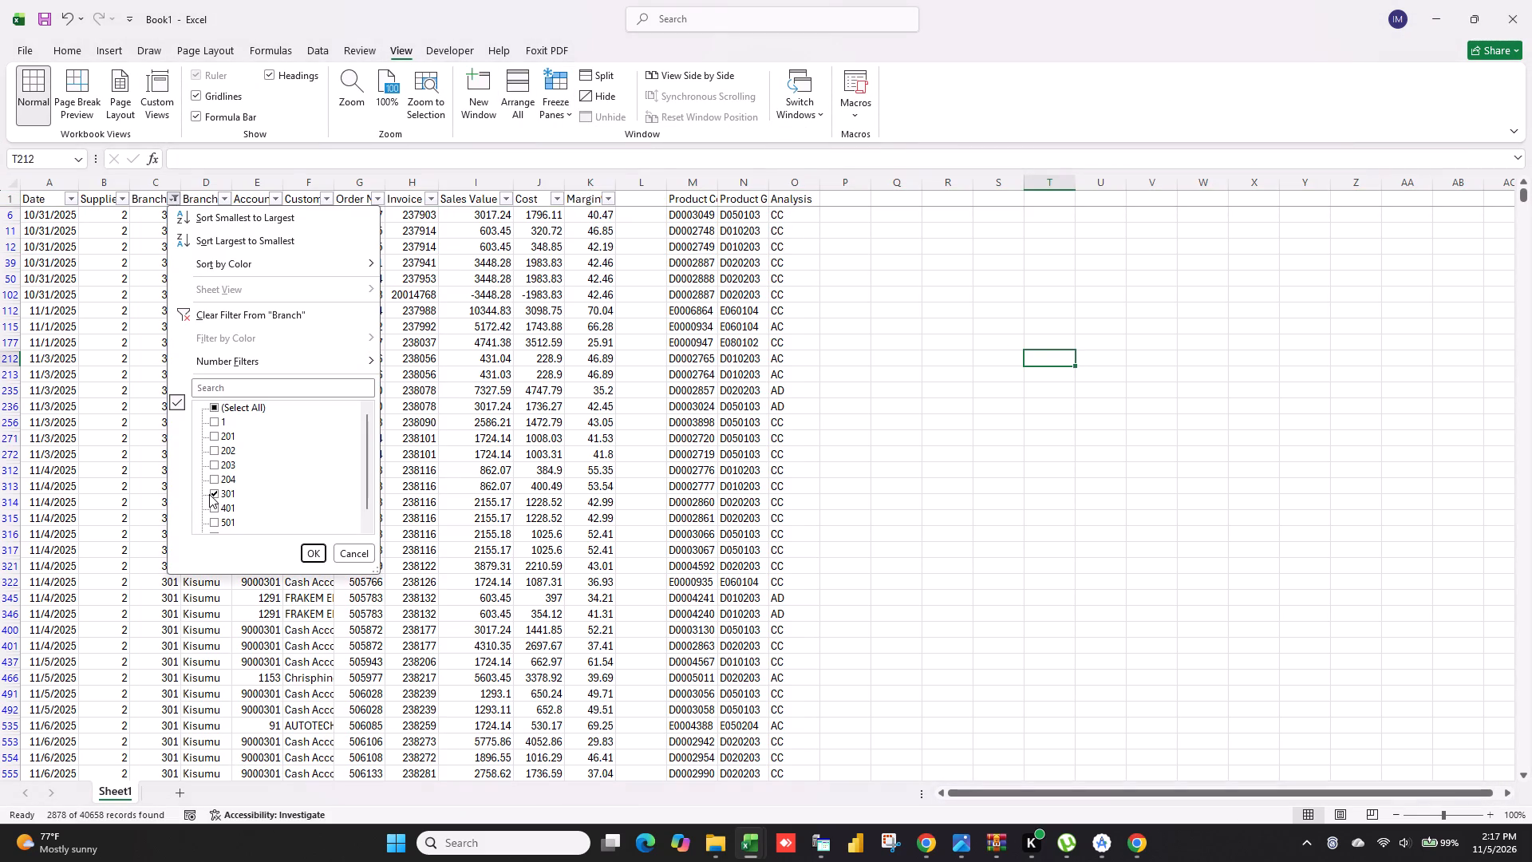
click(214, 492)
click(214, 504)
click(324, 551)
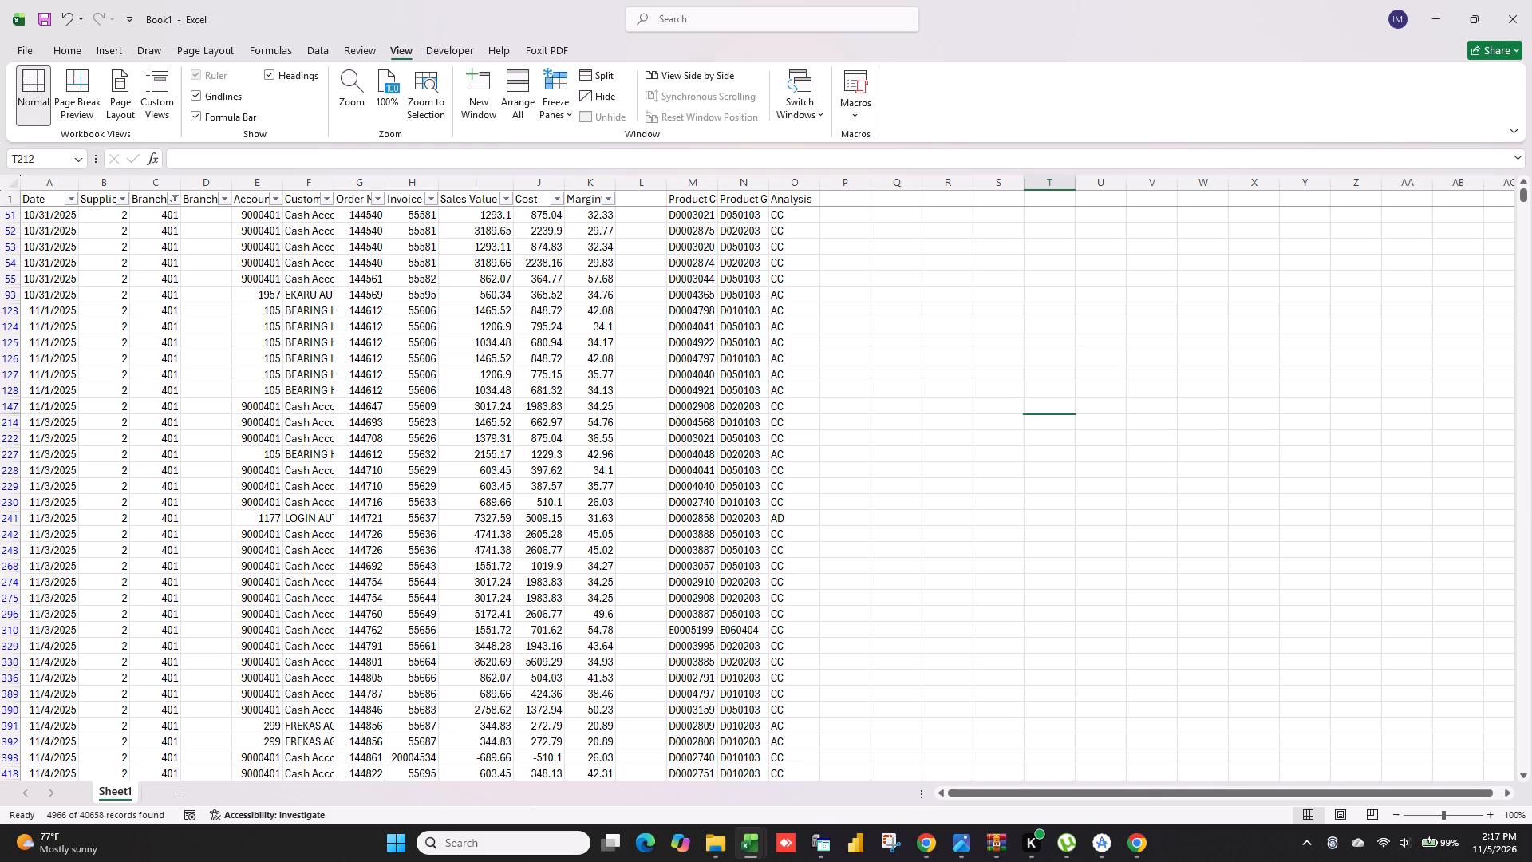
Enter Nakuru as the branch name in D51, the first filtered 401 row.
click(198, 214)
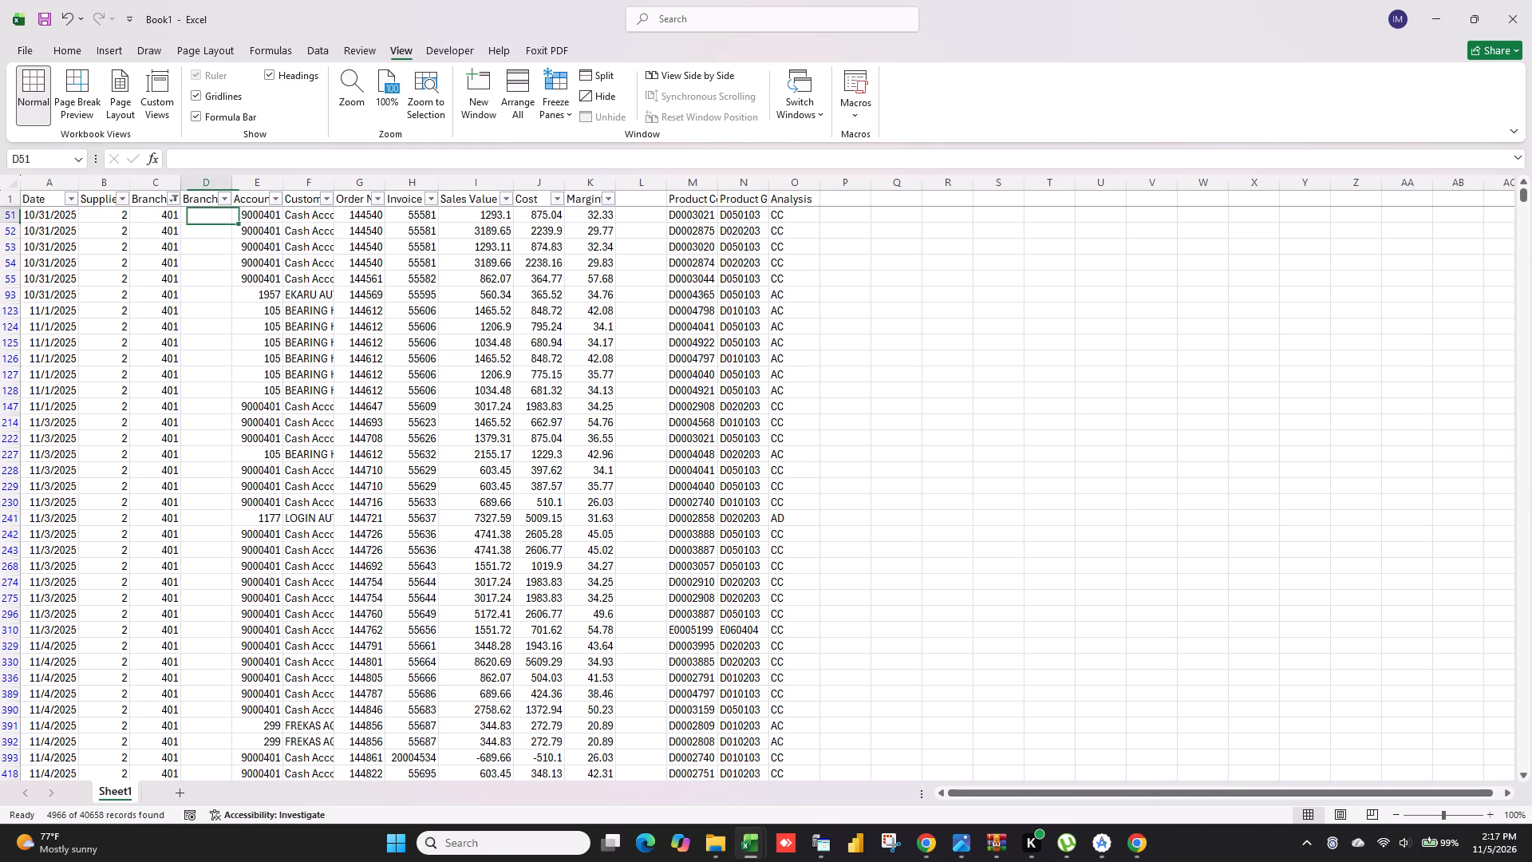
key(shift+k)
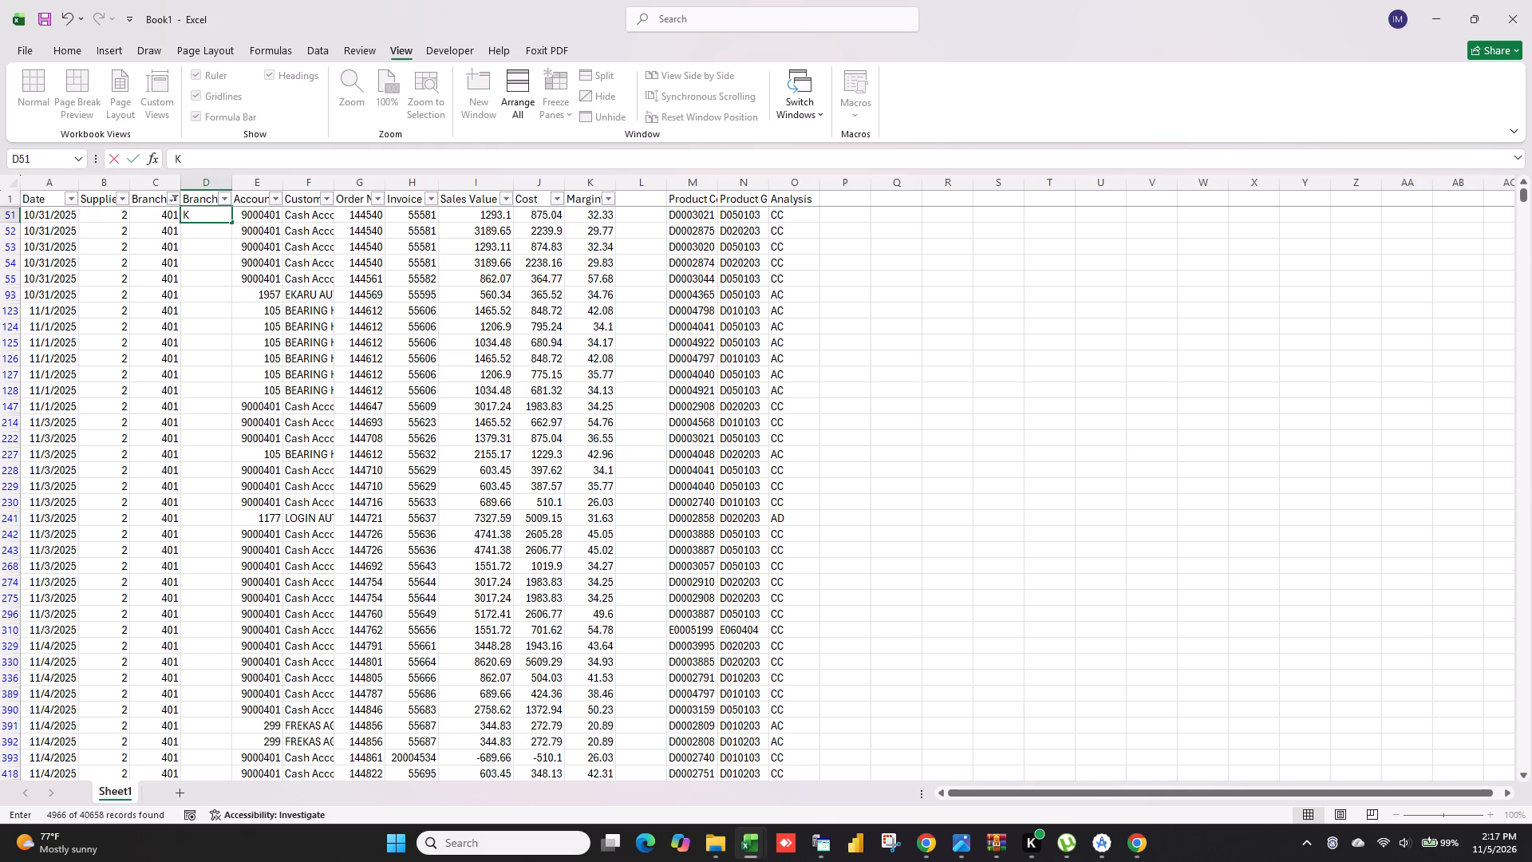
key(BackSpace)
text(Nakuru)
click(148, 273)
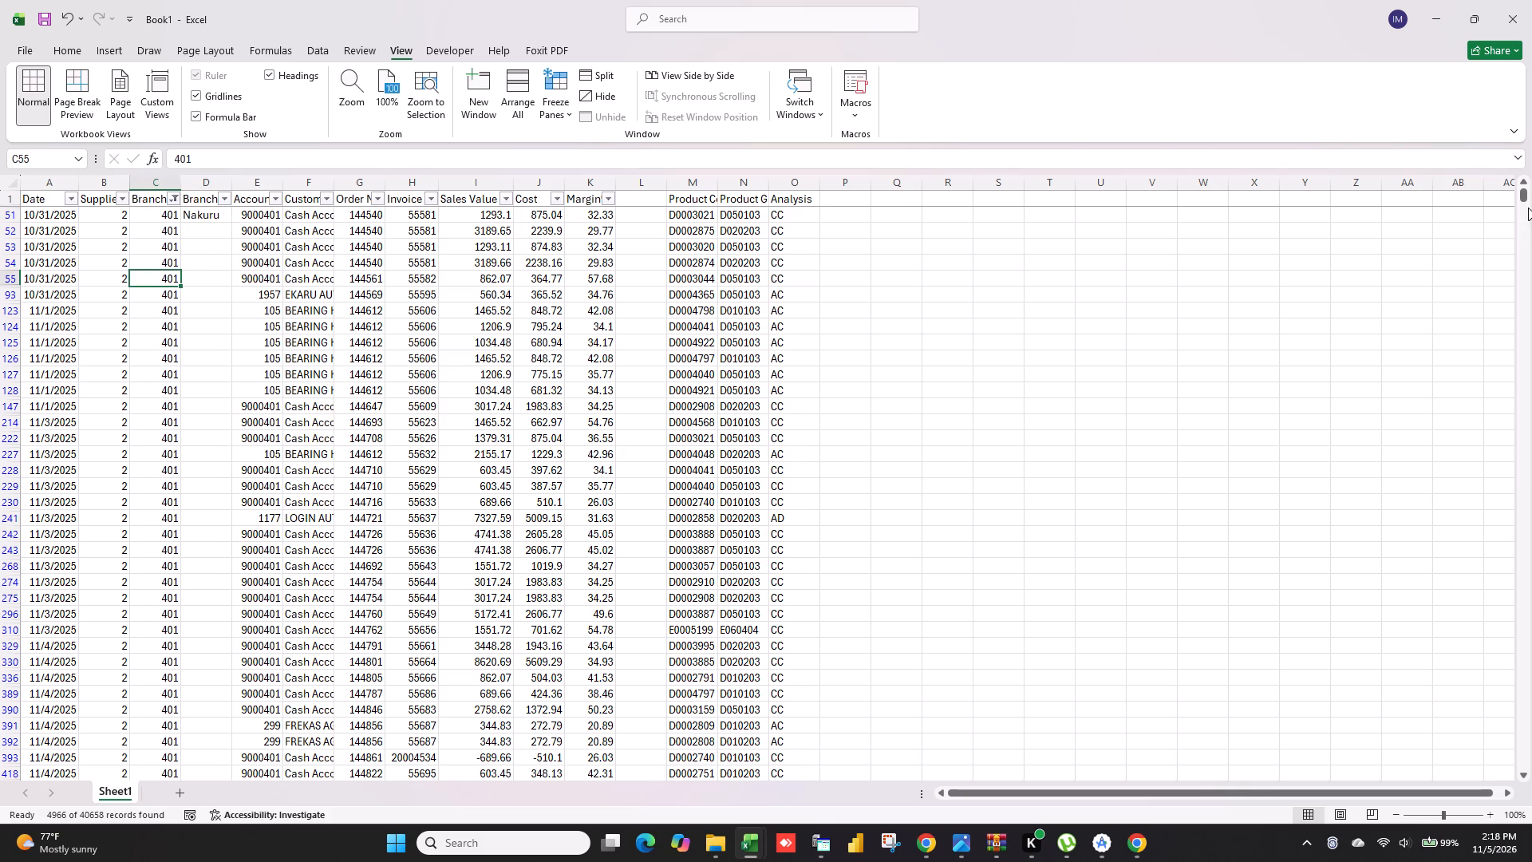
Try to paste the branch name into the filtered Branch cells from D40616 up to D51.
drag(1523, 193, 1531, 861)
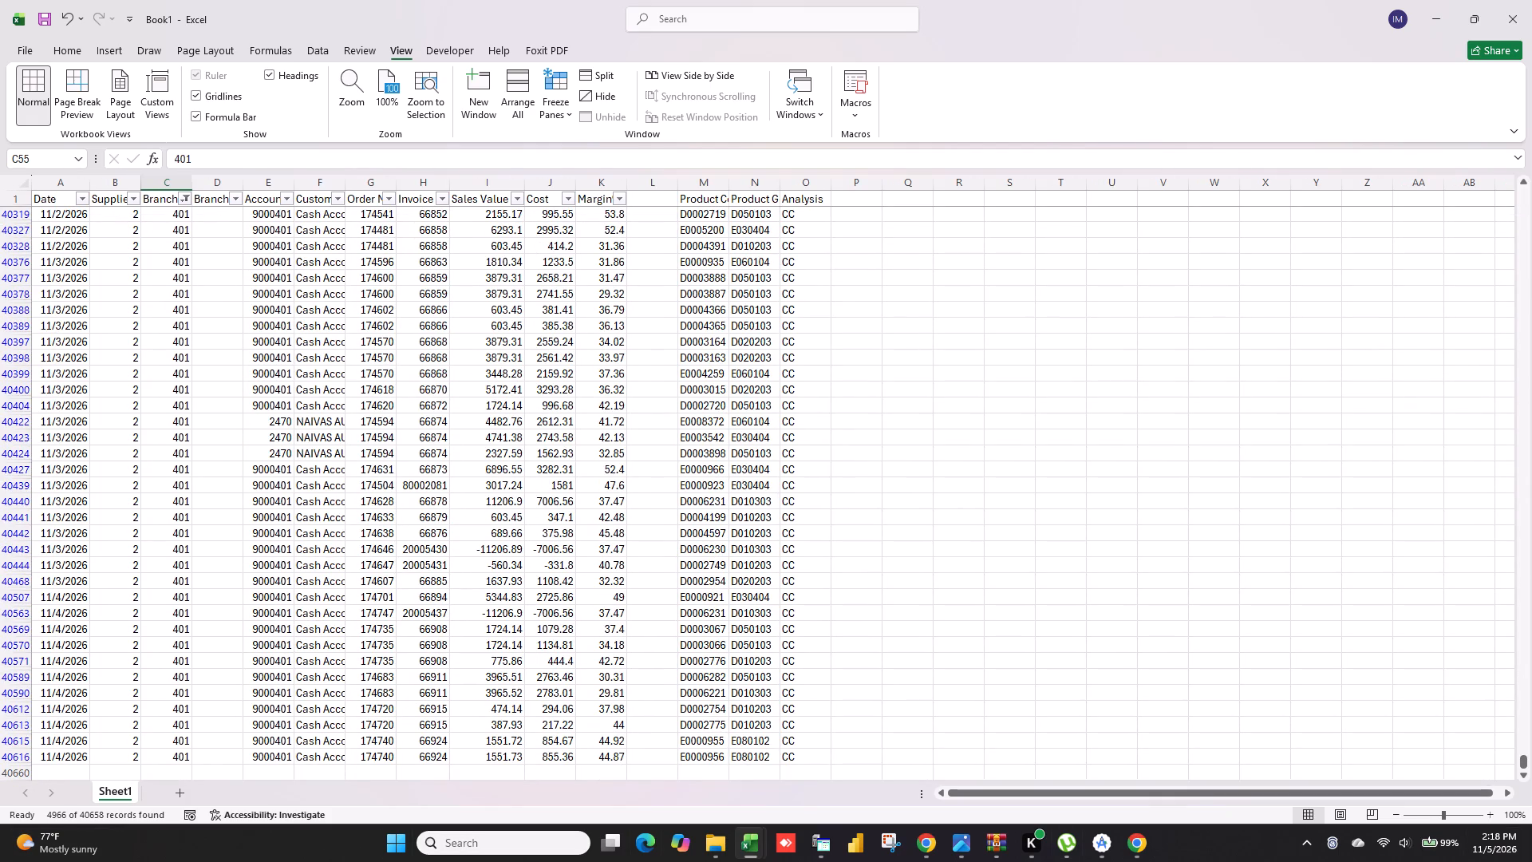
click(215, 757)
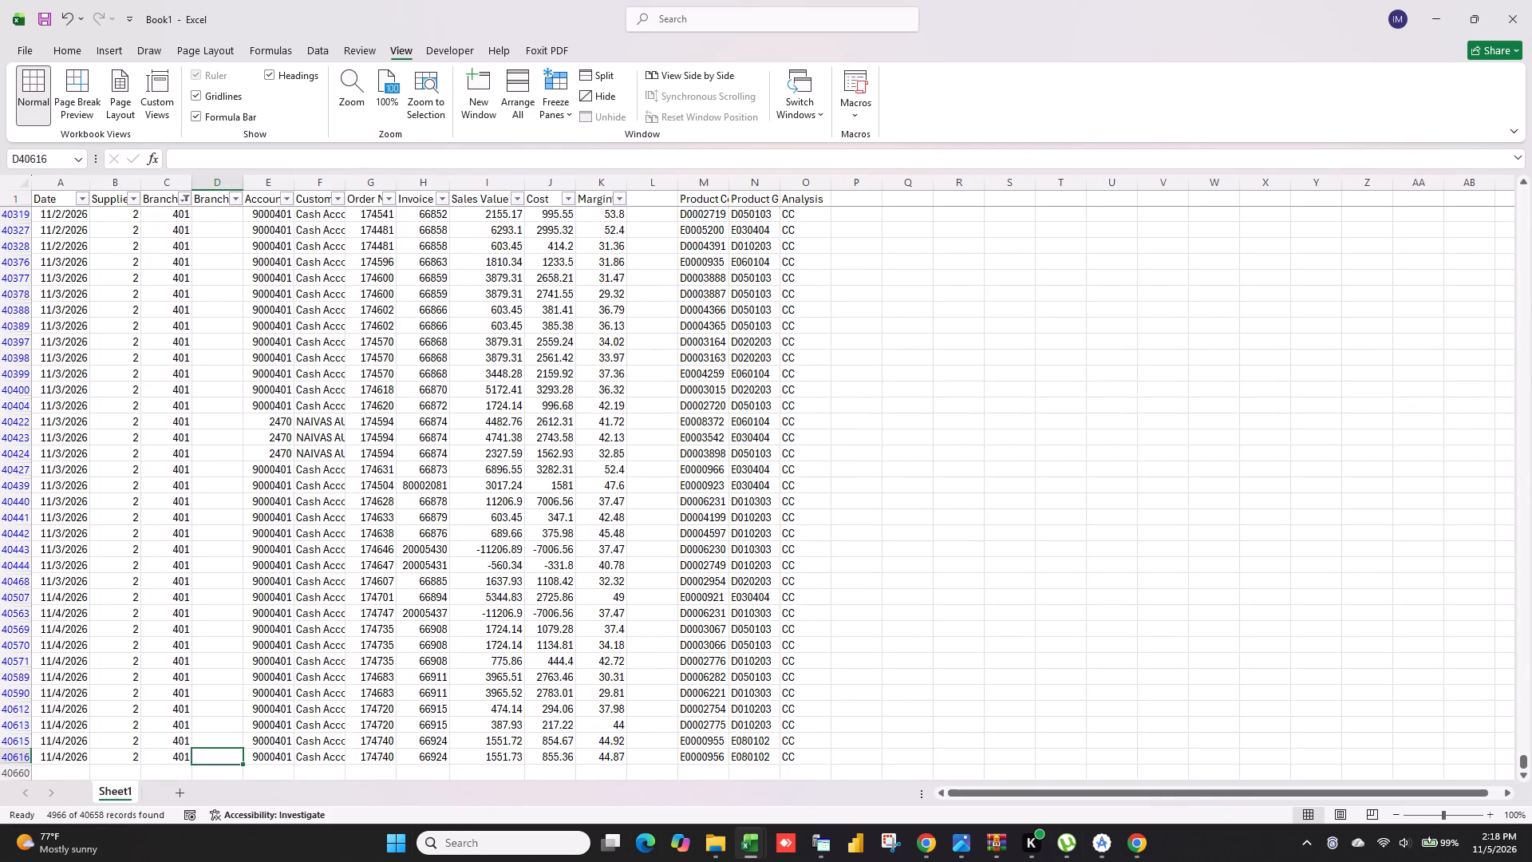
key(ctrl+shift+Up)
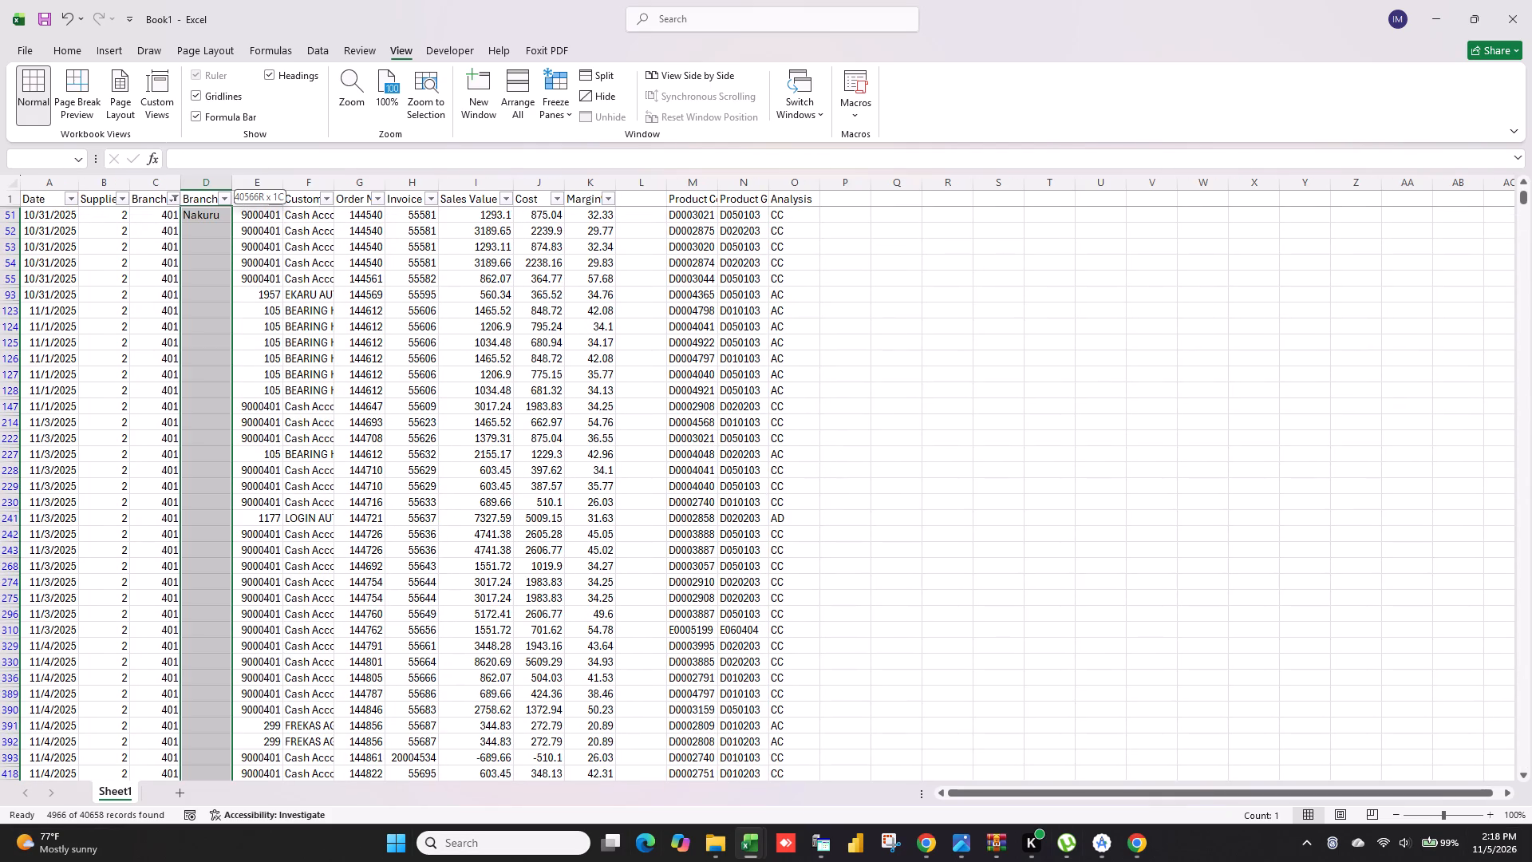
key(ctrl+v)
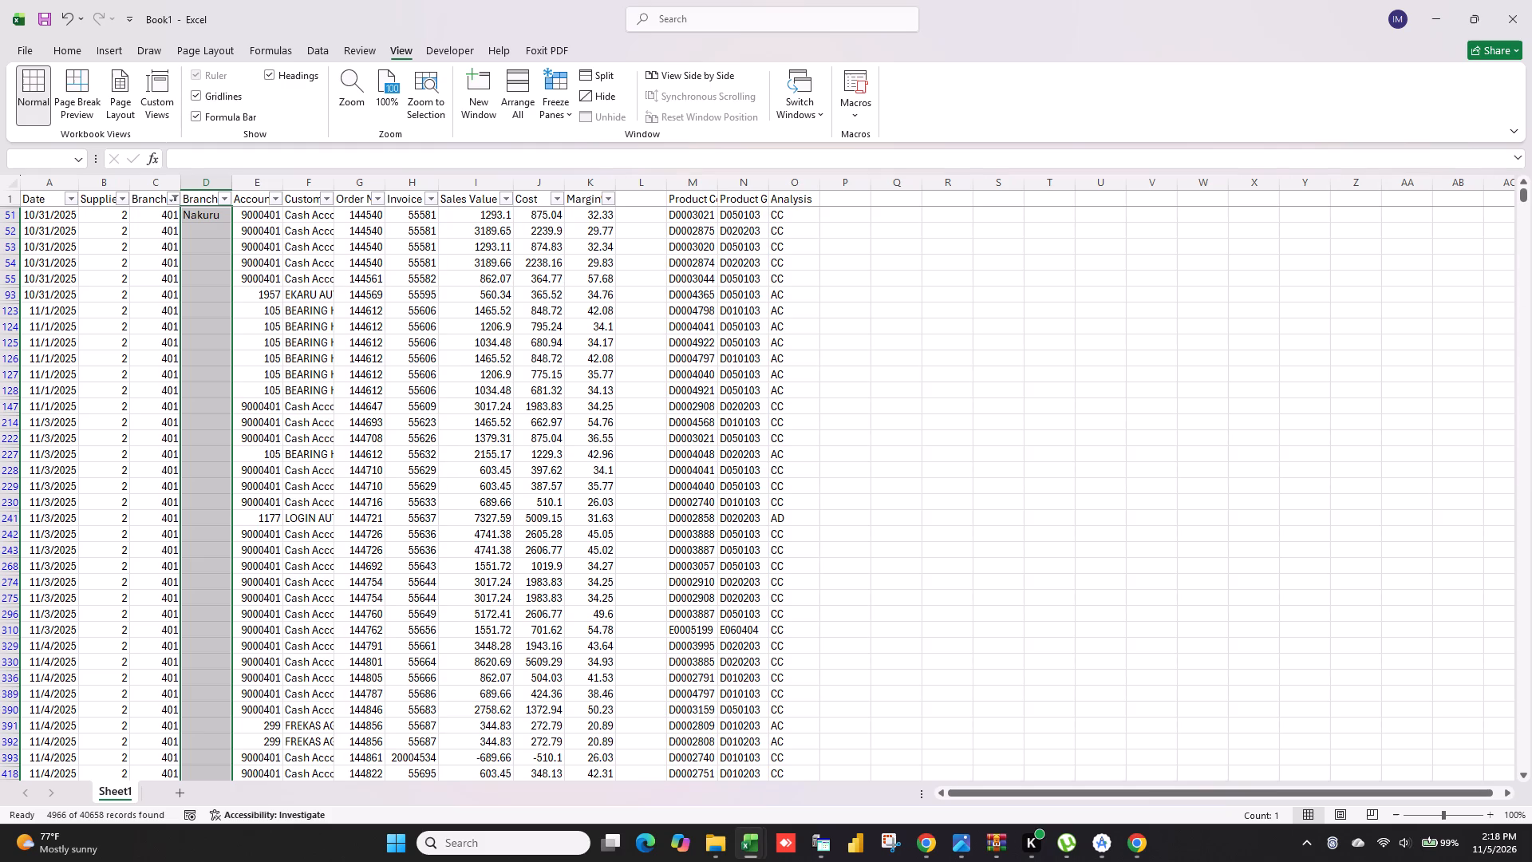
Copy Nakuru from D51 into the remaining filtered 401 rows of the Branch column, through row 40616.
click(208, 201)
click(208, 212)
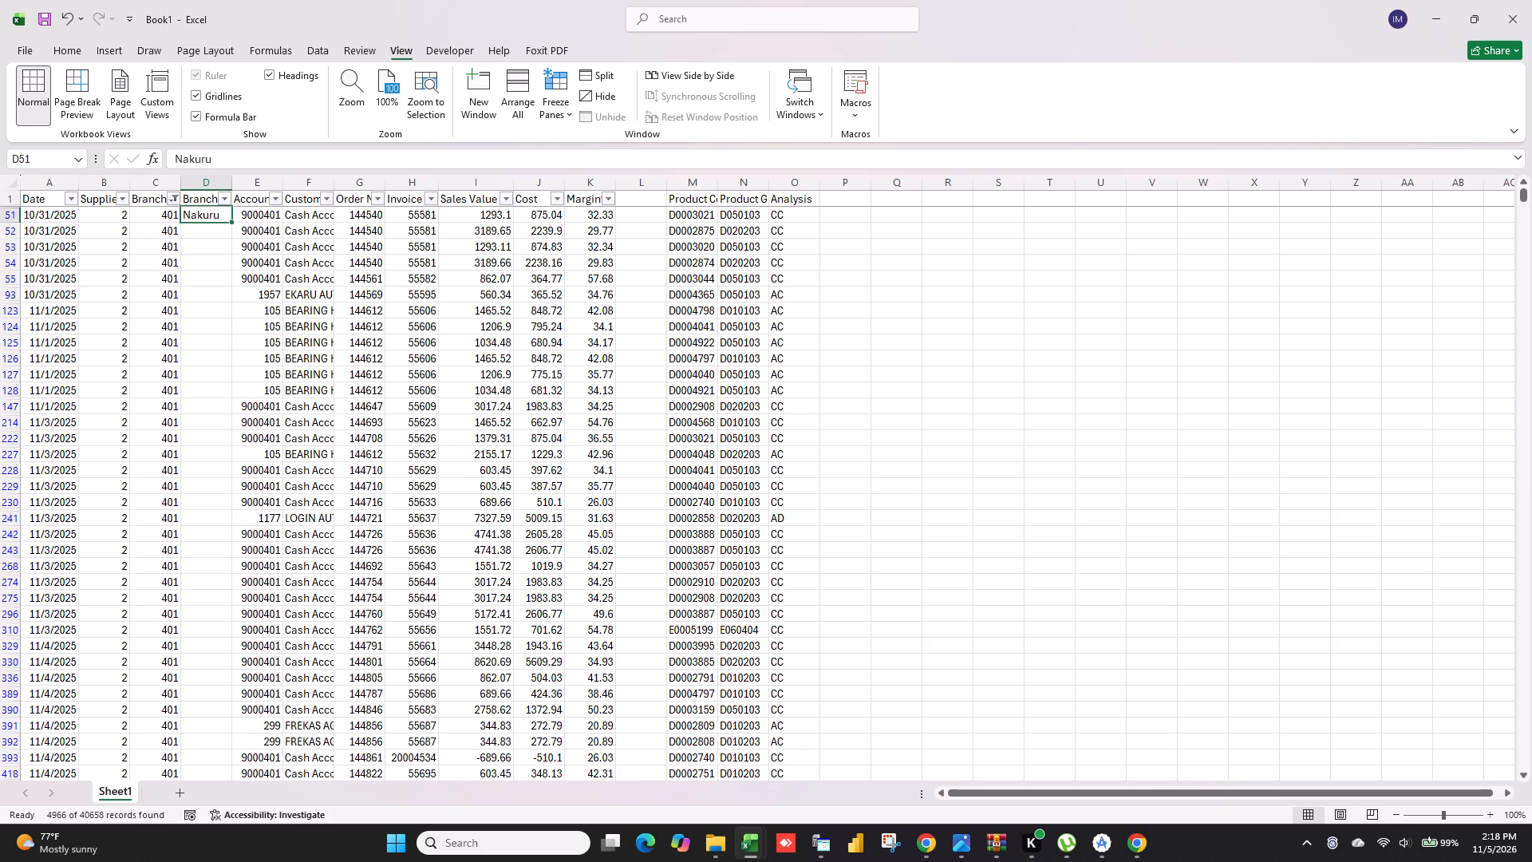
key(ctrl+c)
drag(1522, 189, 1522, 204)
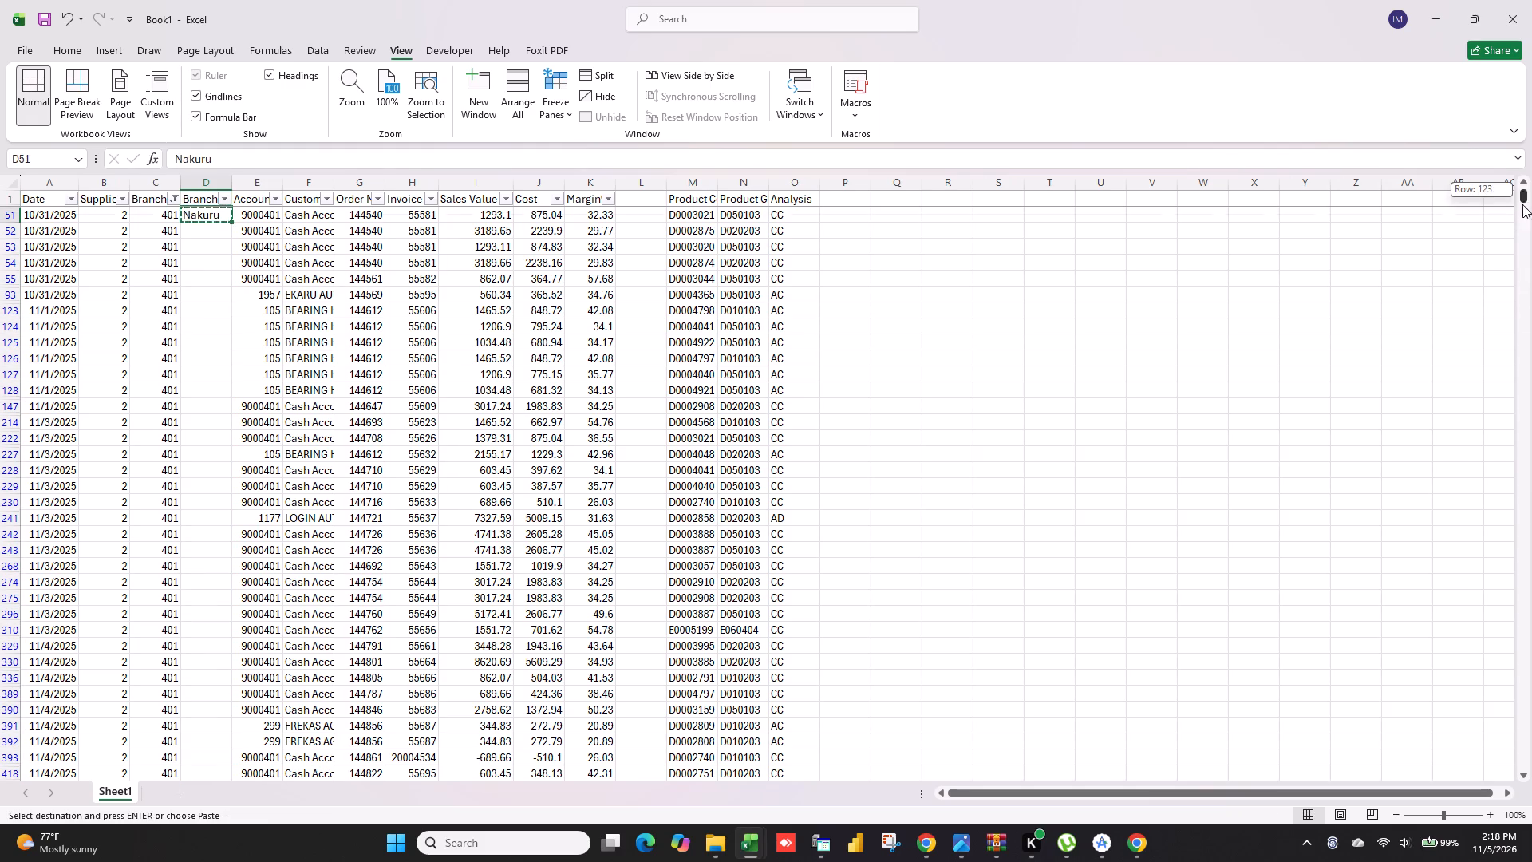
drag(1522, 204, 1526, 755)
scroll(1001, 799, down, 4)
scroll(976, 706, down, 11)
scroll(400, 282, up, 2)
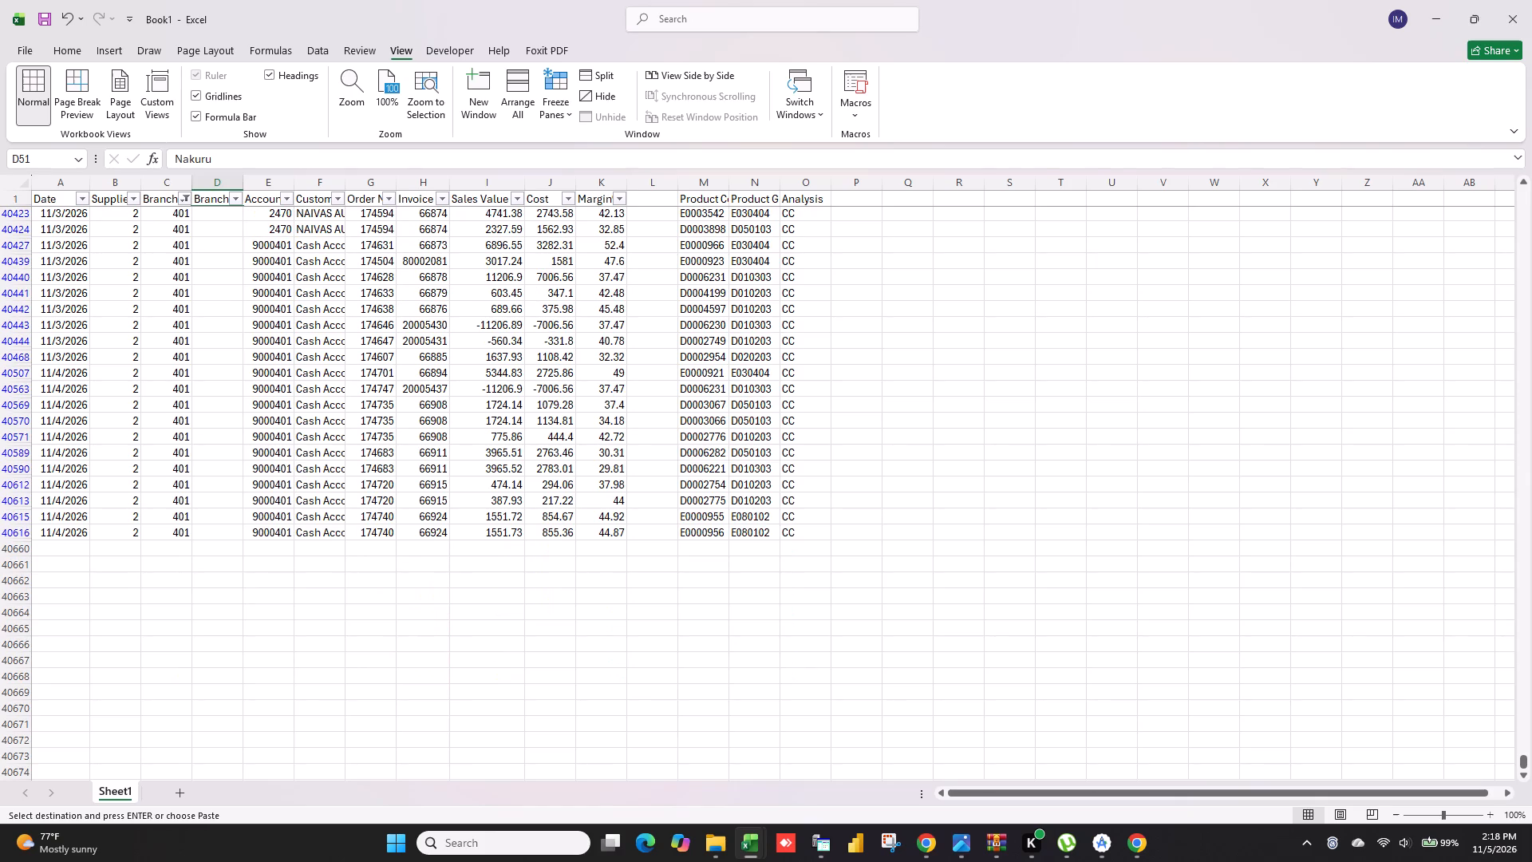
click(211, 523)
click(215, 533)
key(ctrl+shift+Up)
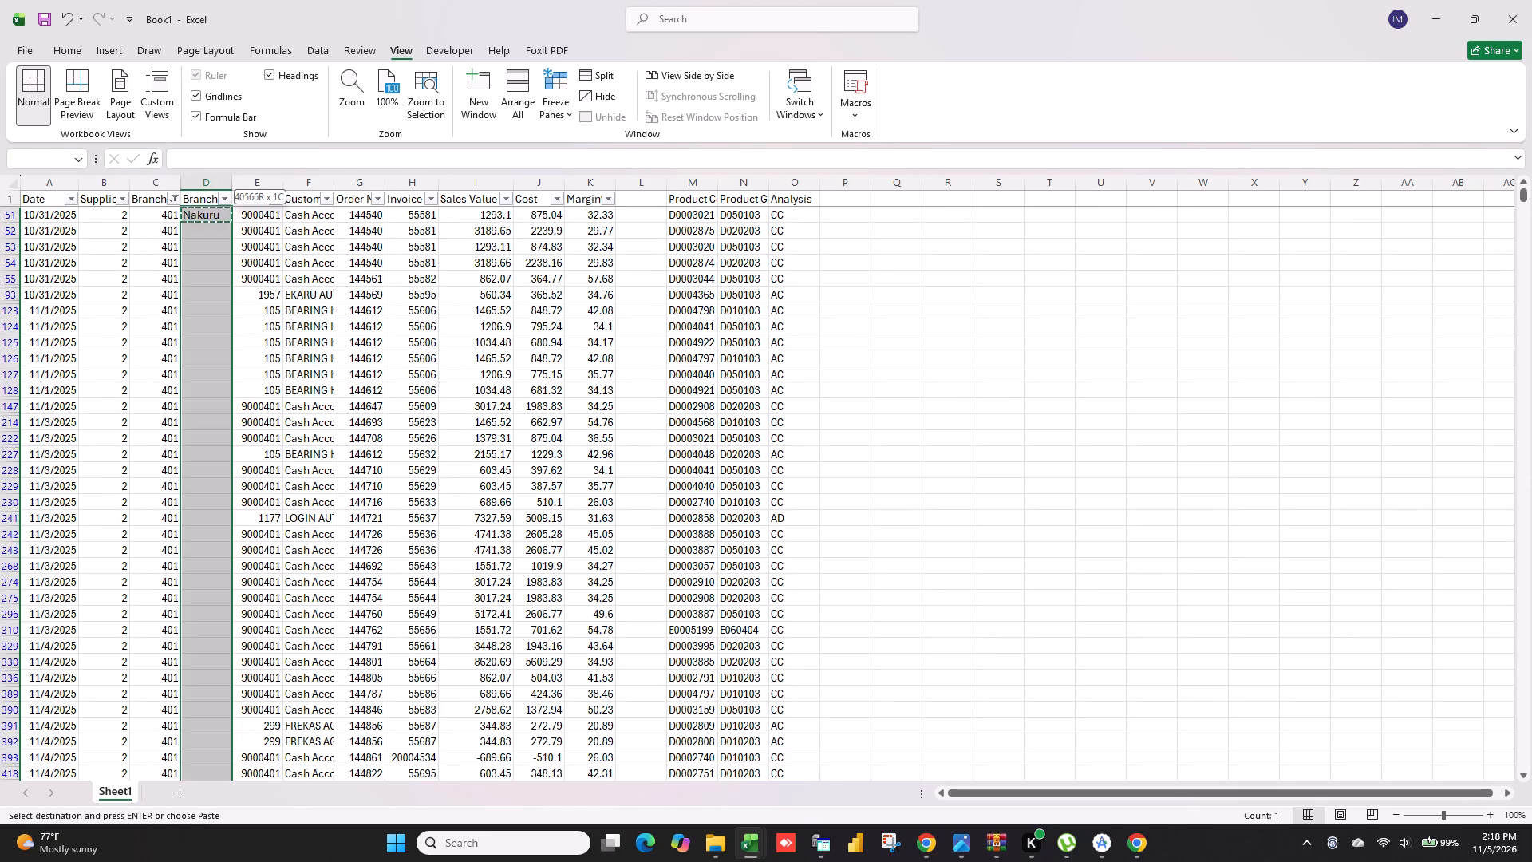
key(ctrl+v)
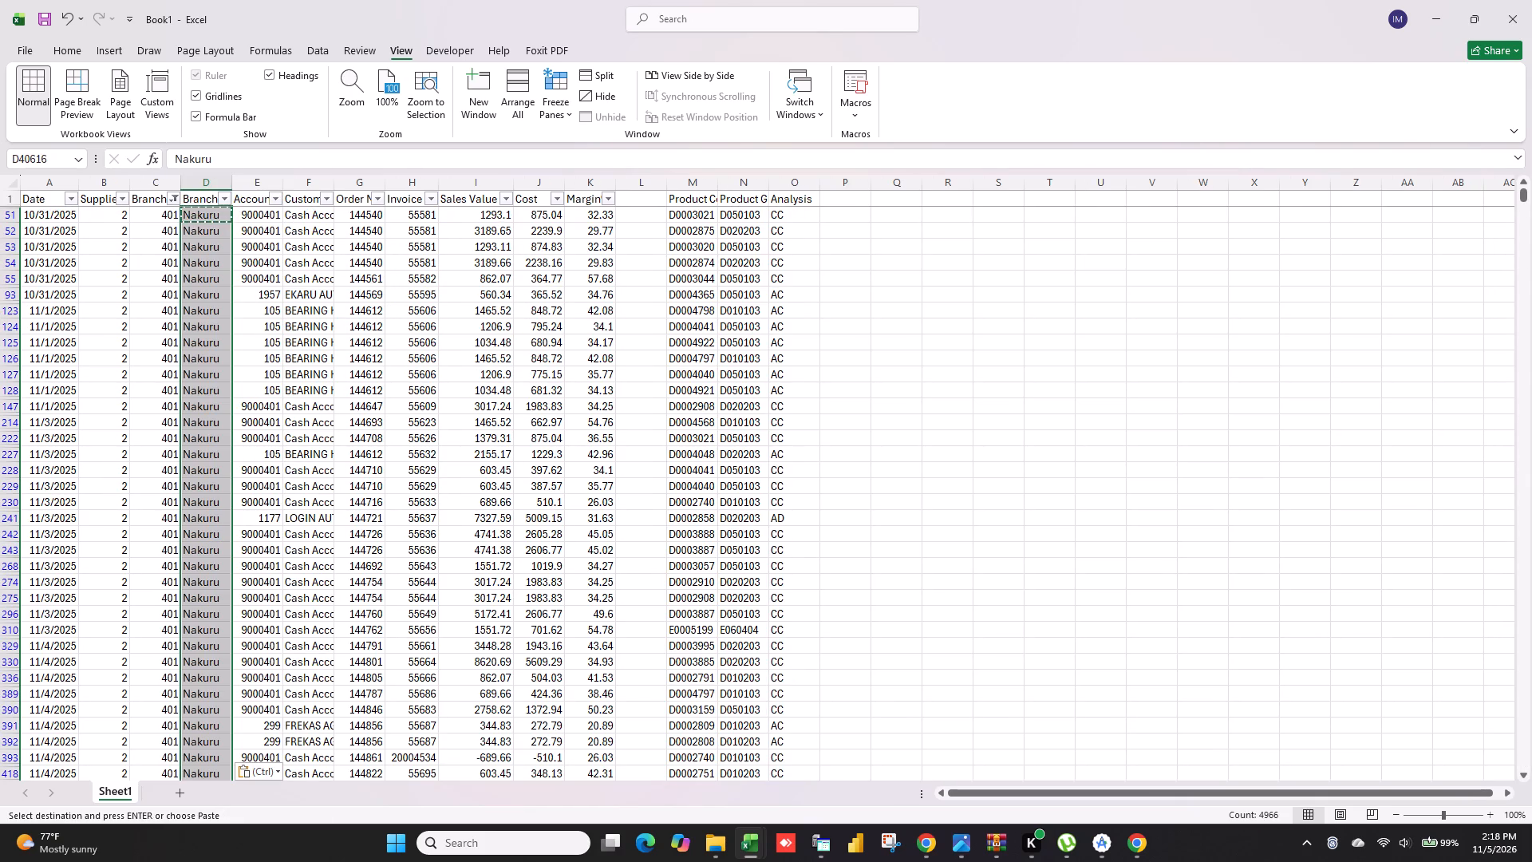
Change the branch code filter to show only code 501 and clear the pending copy selection.
click(176, 194)
click(215, 508)
click(214, 523)
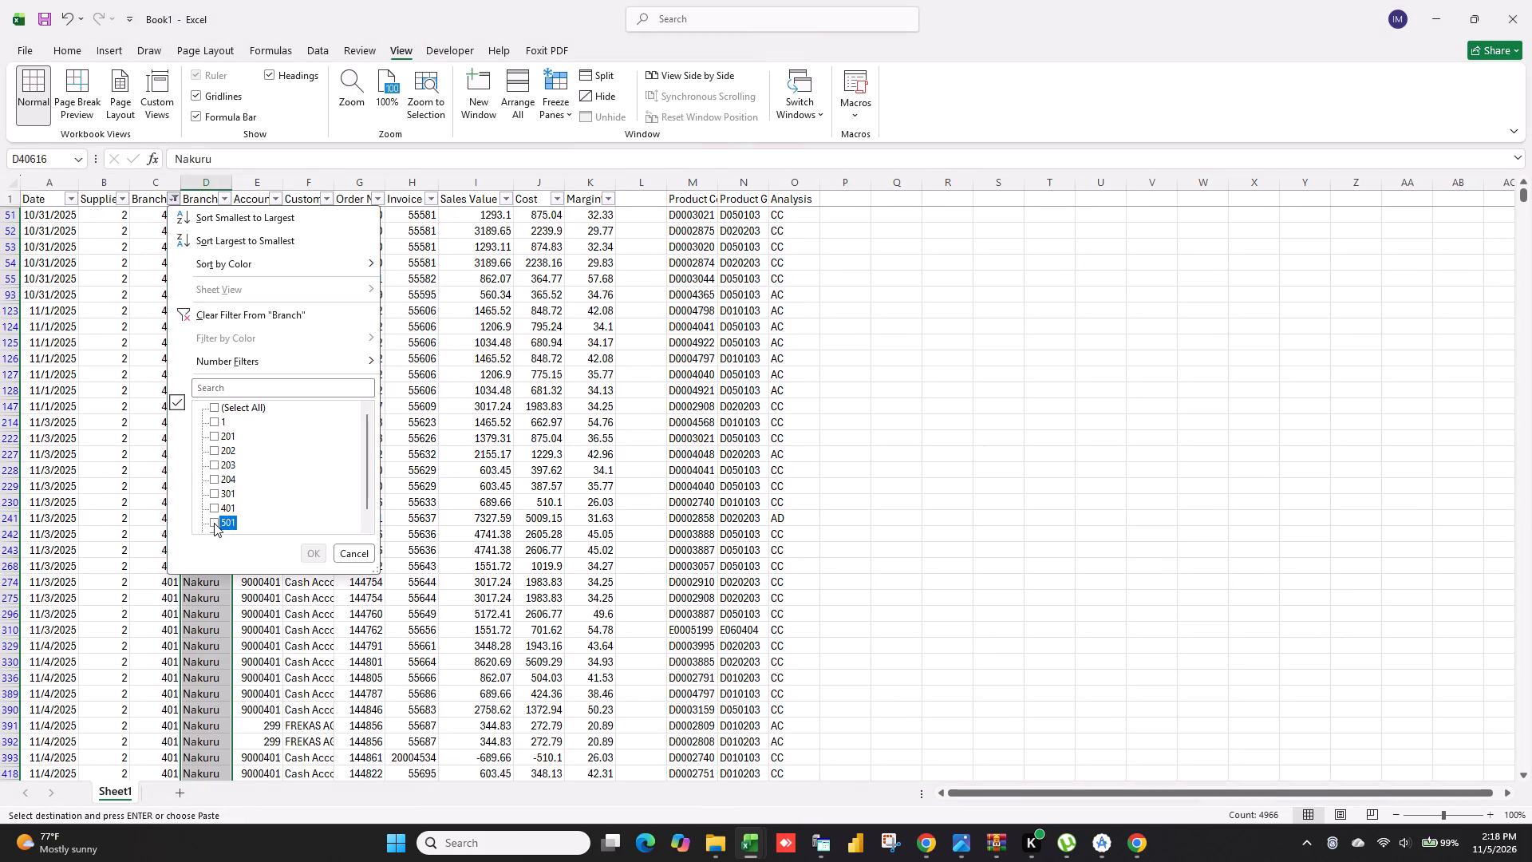
click(314, 552)
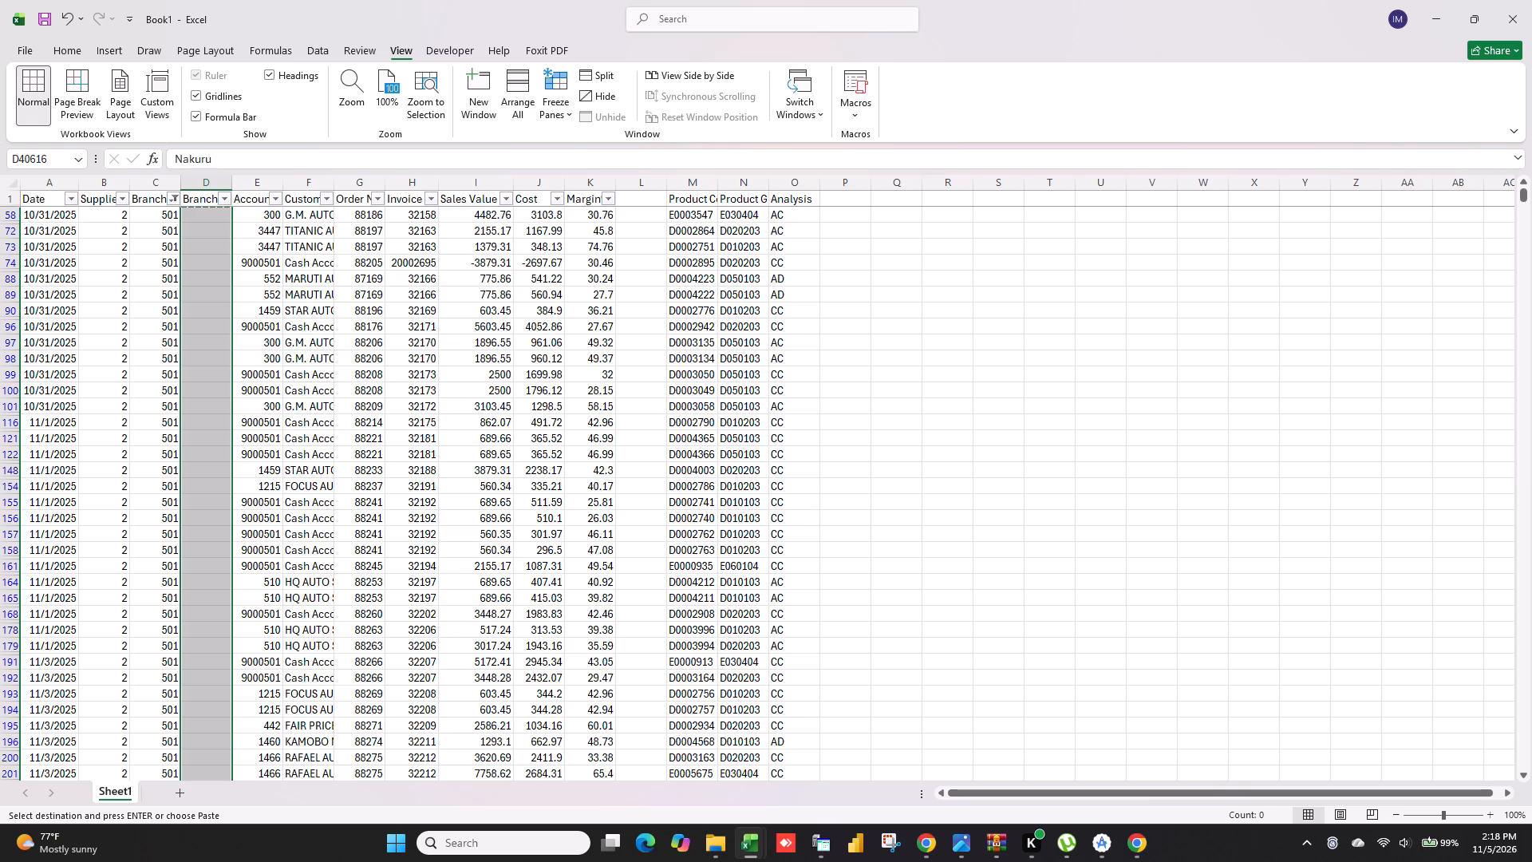
click(1217, 381)
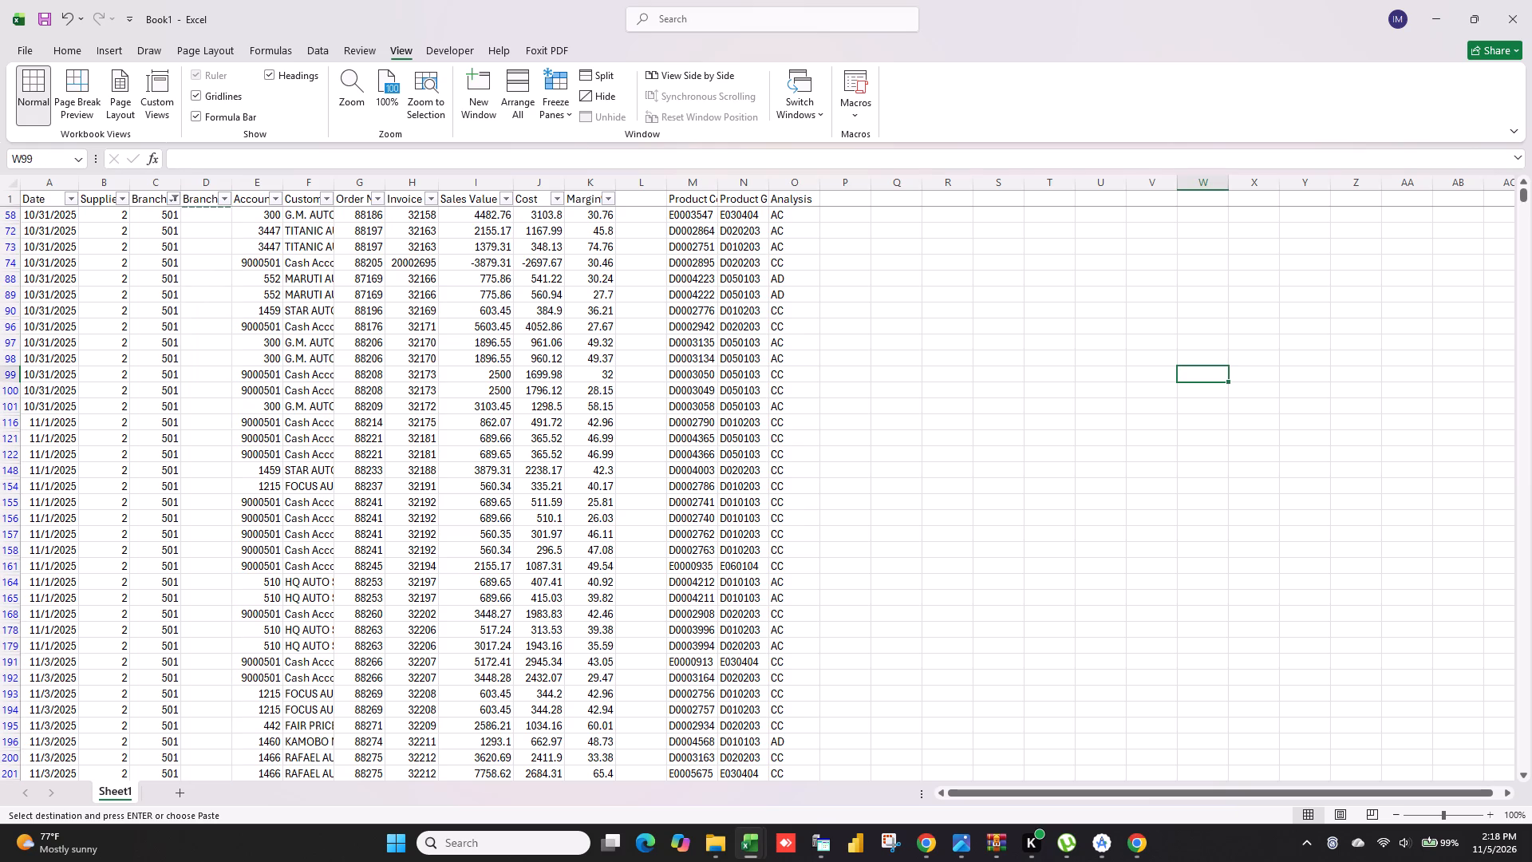
key(Escape)
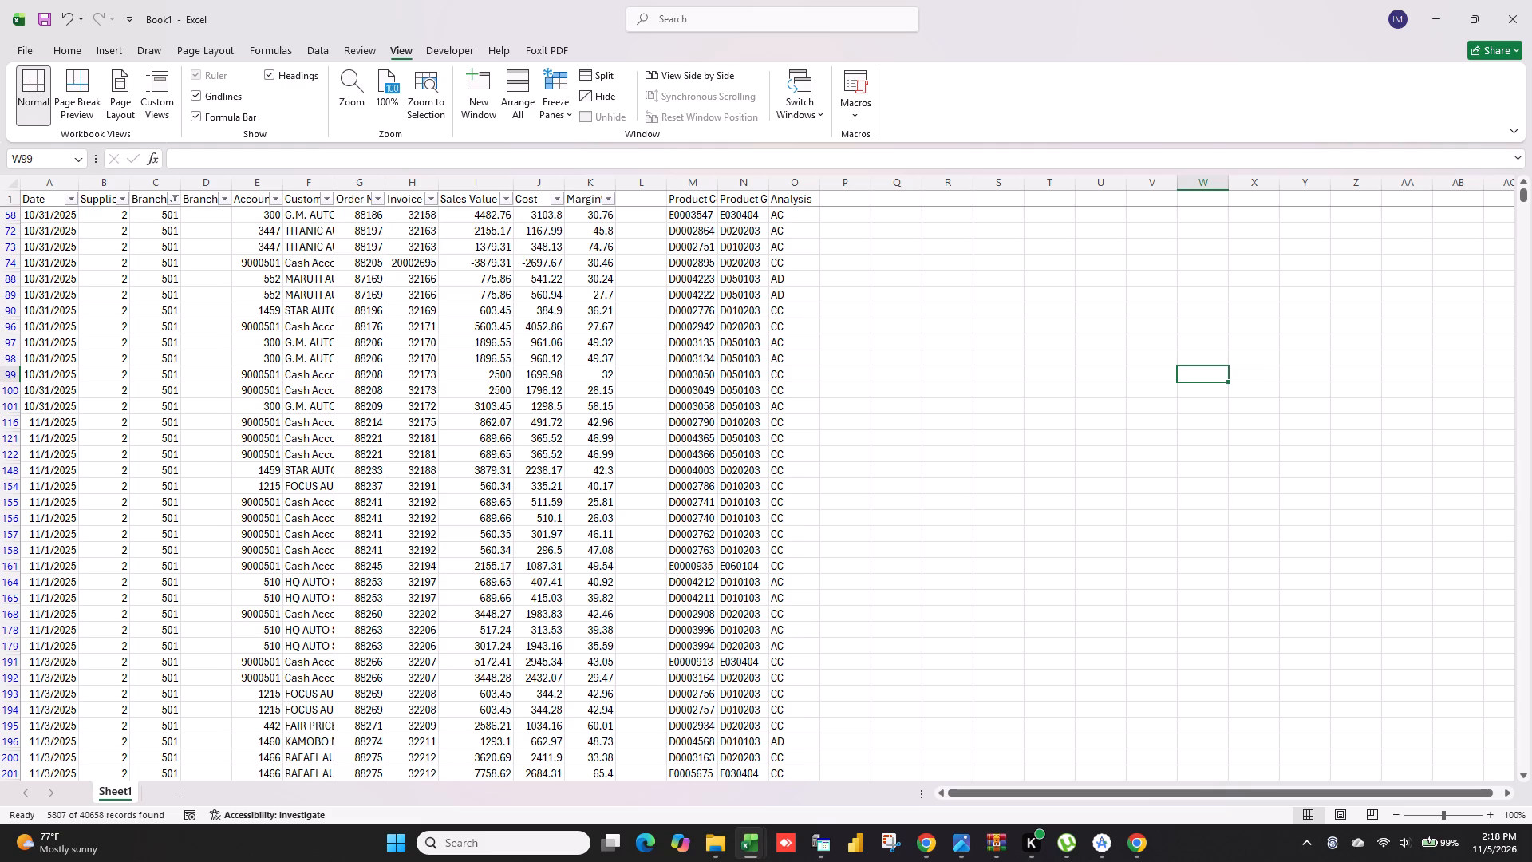
Enter Eldoret as the branch name in D43, the first filtered 501 row.
click(202, 218)
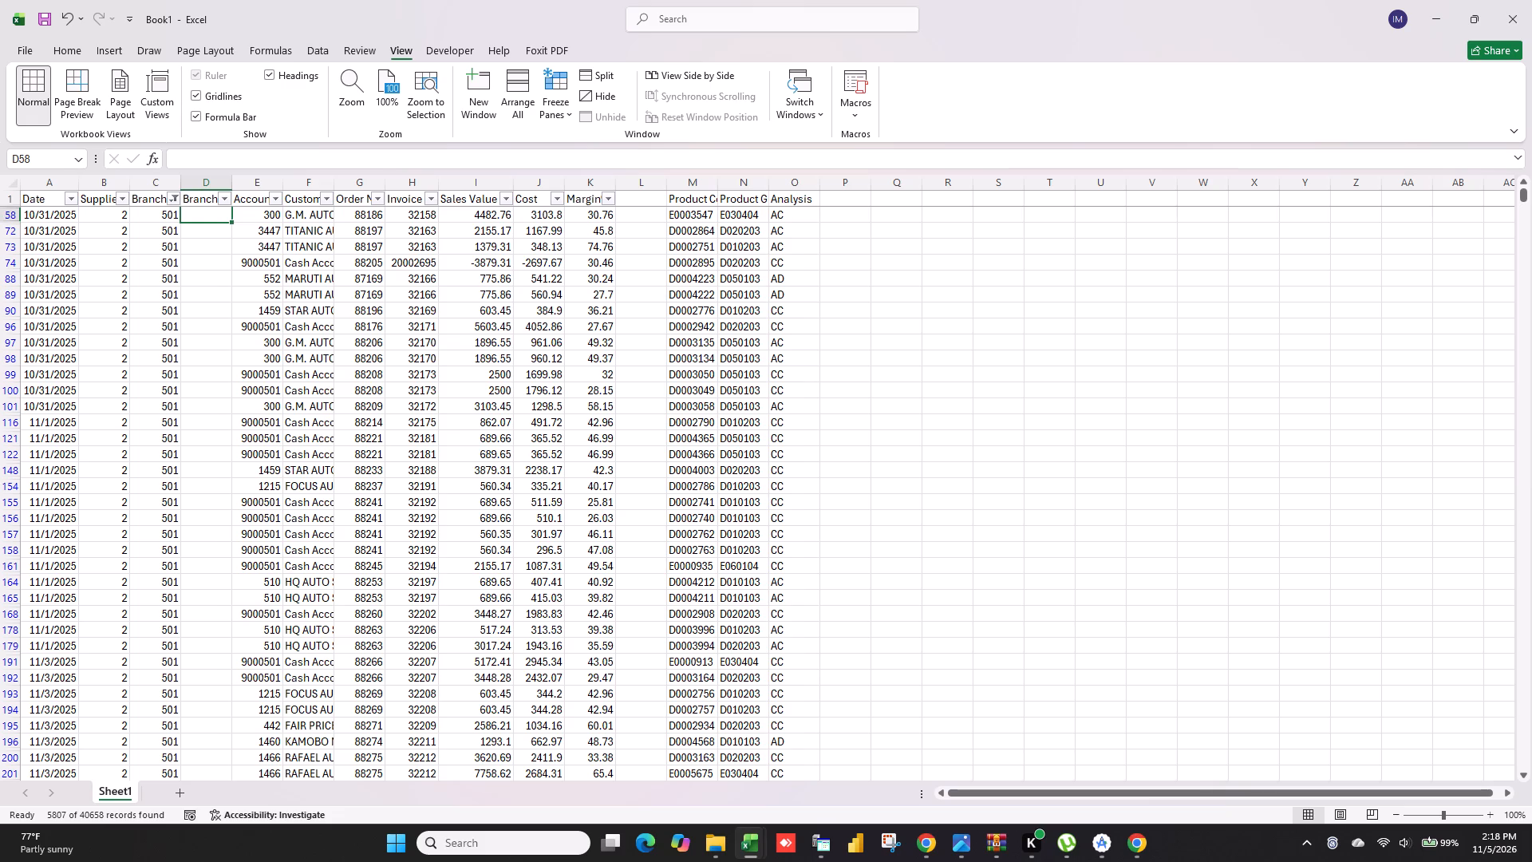
click(198, 338)
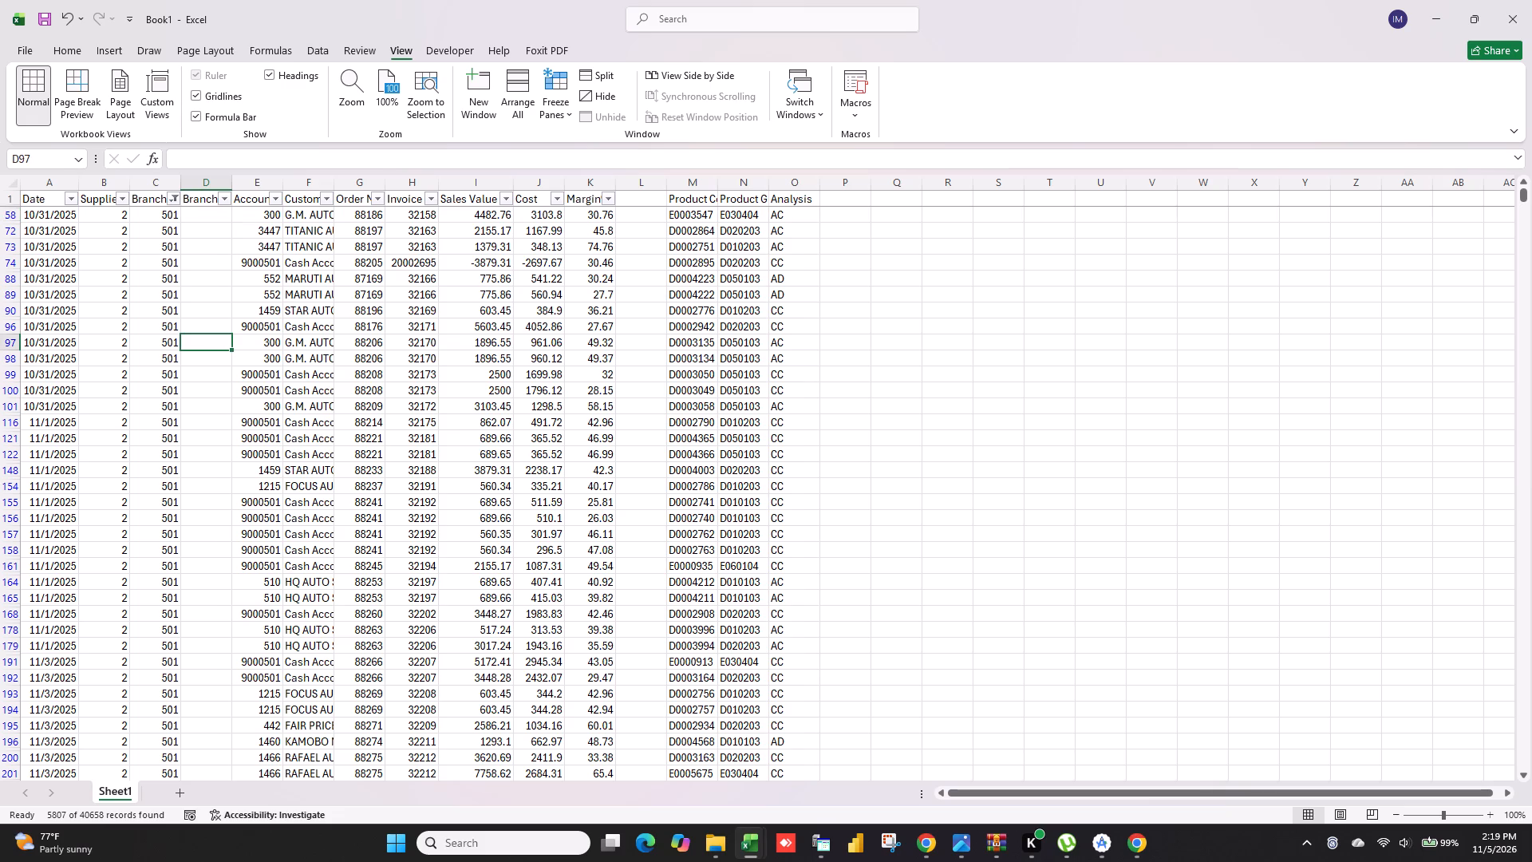
scroll(188, 319, down, 3)
scroll(189, 319, up, 9)
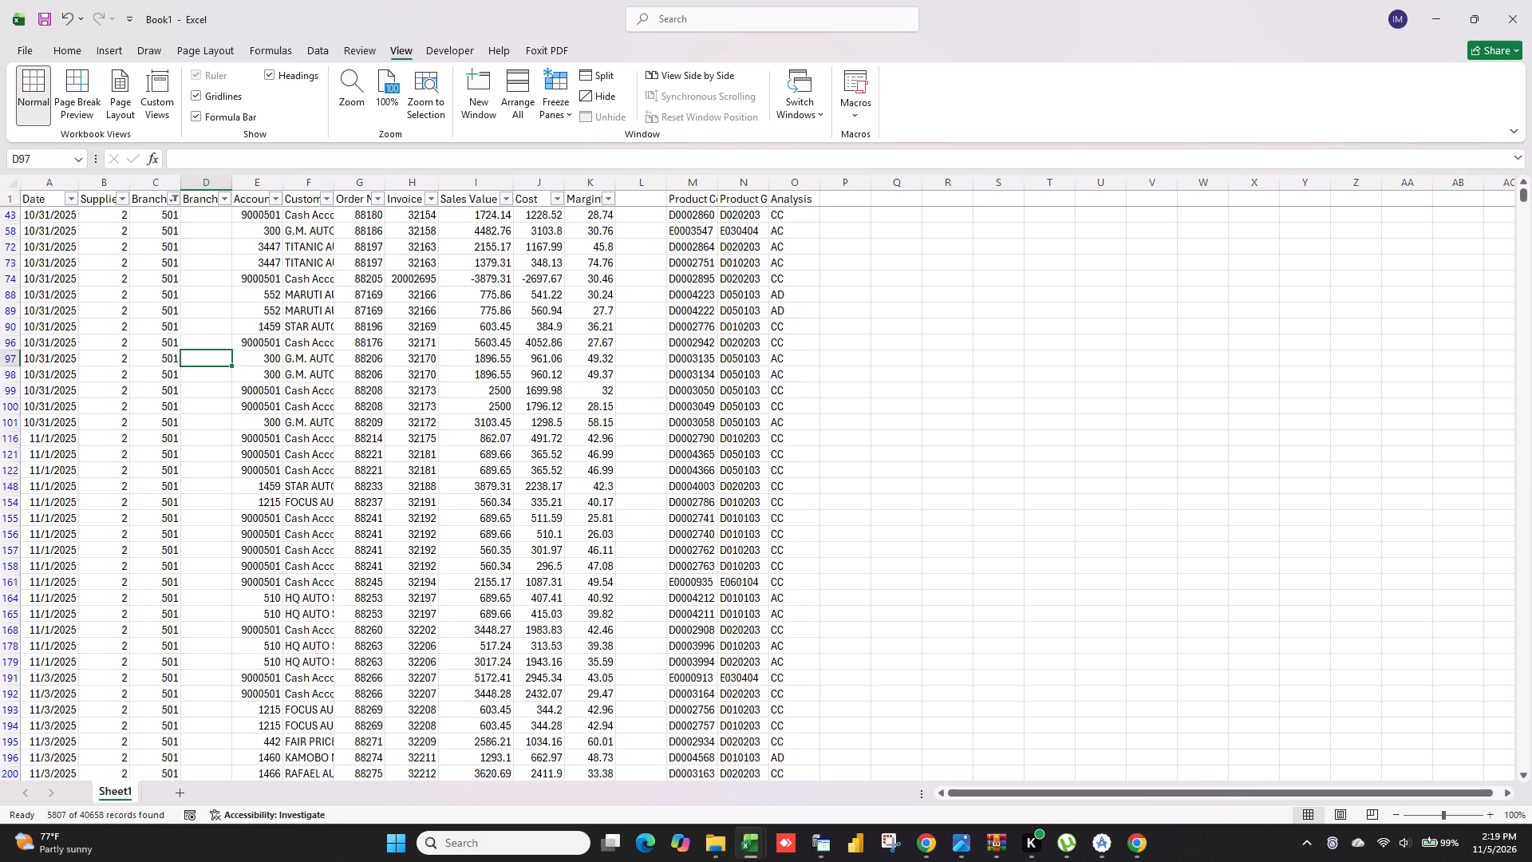
click(218, 221)
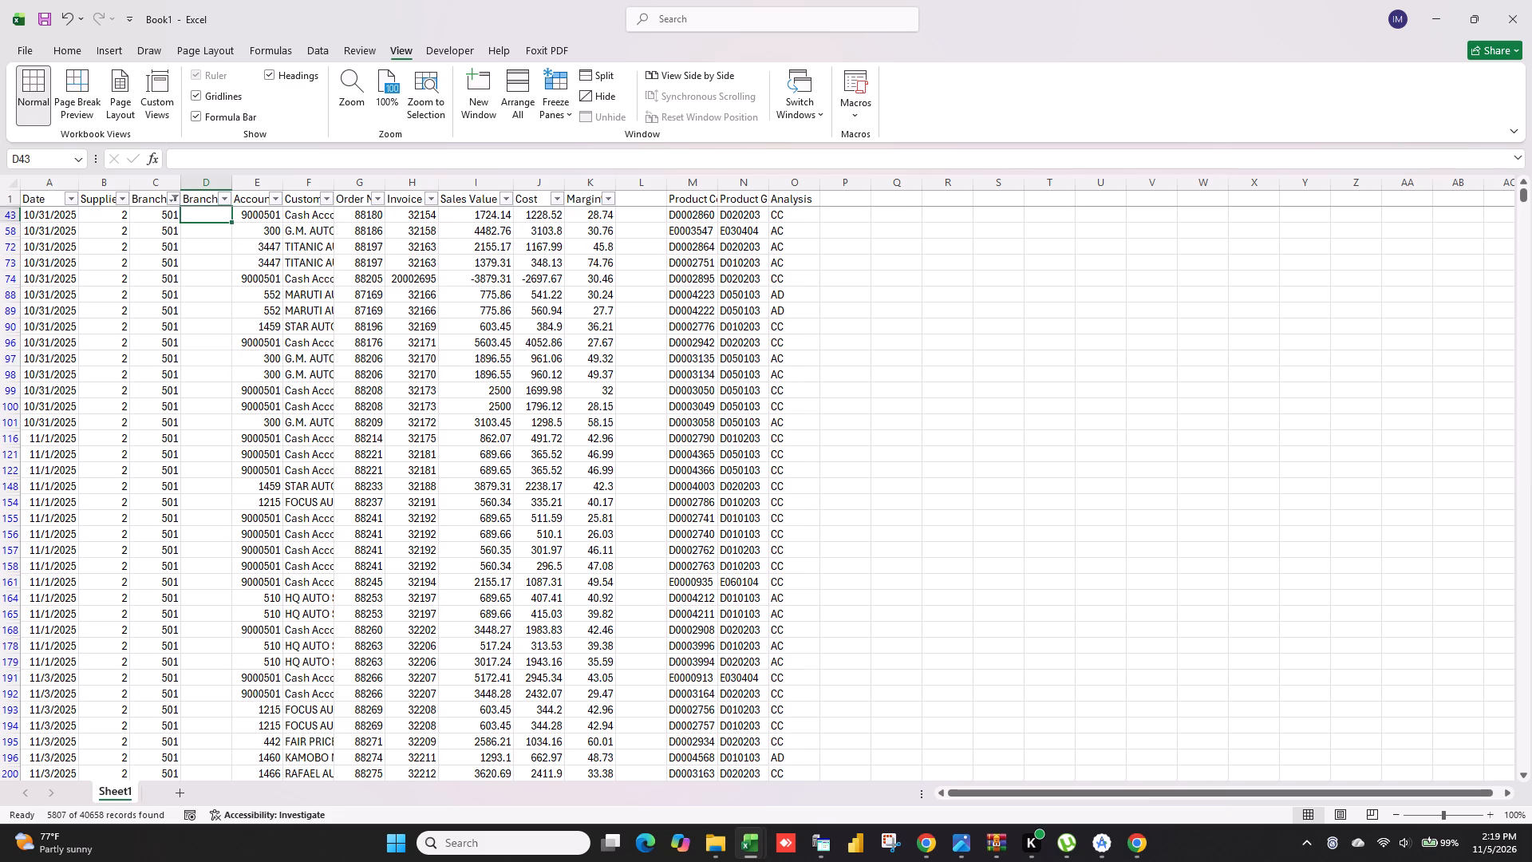
text(Eldoret)
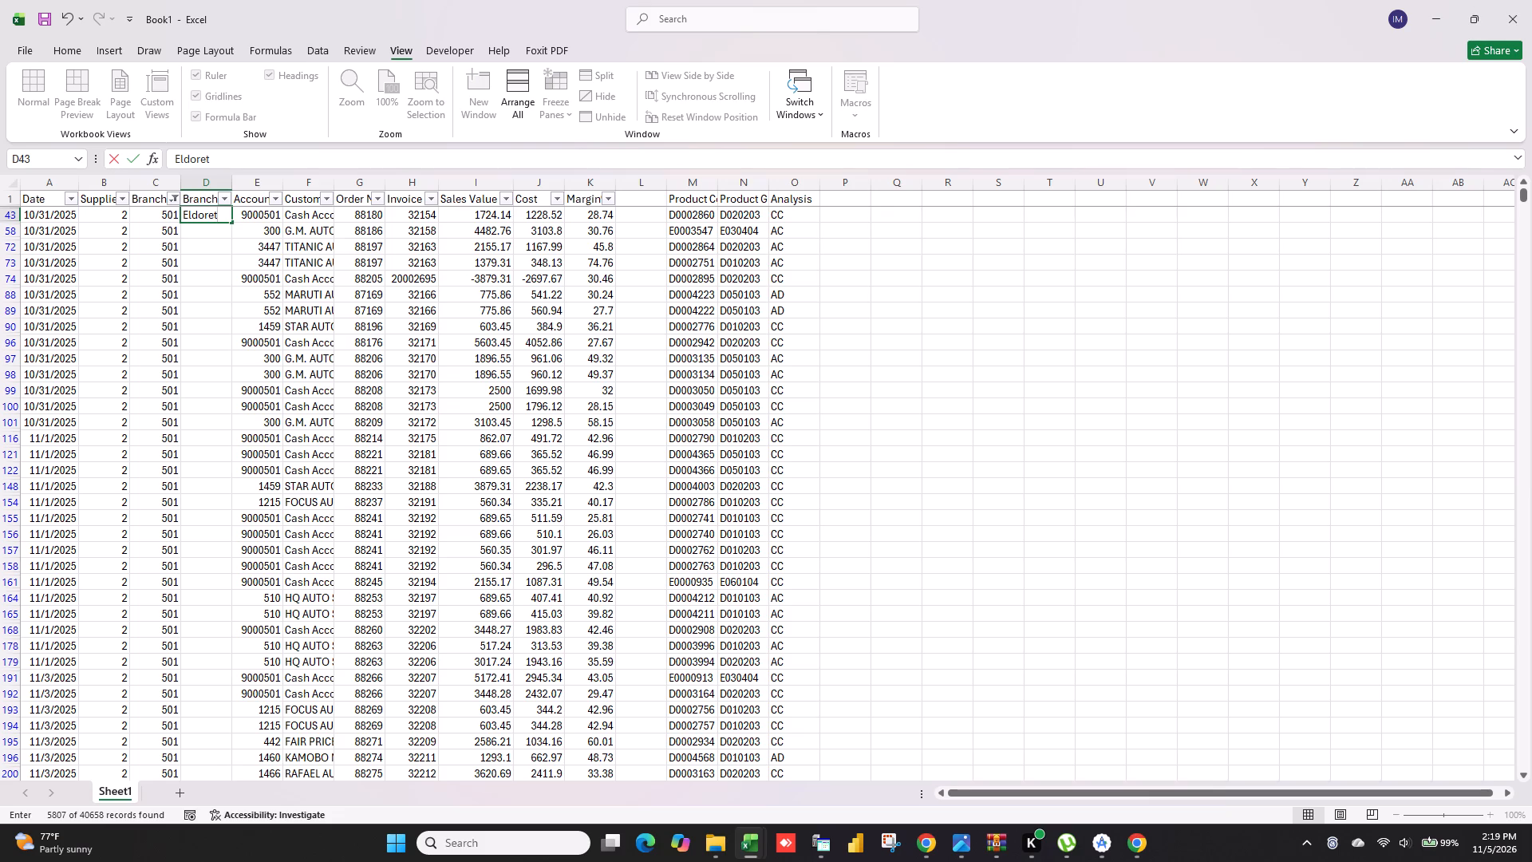
click(217, 227)
click(215, 222)
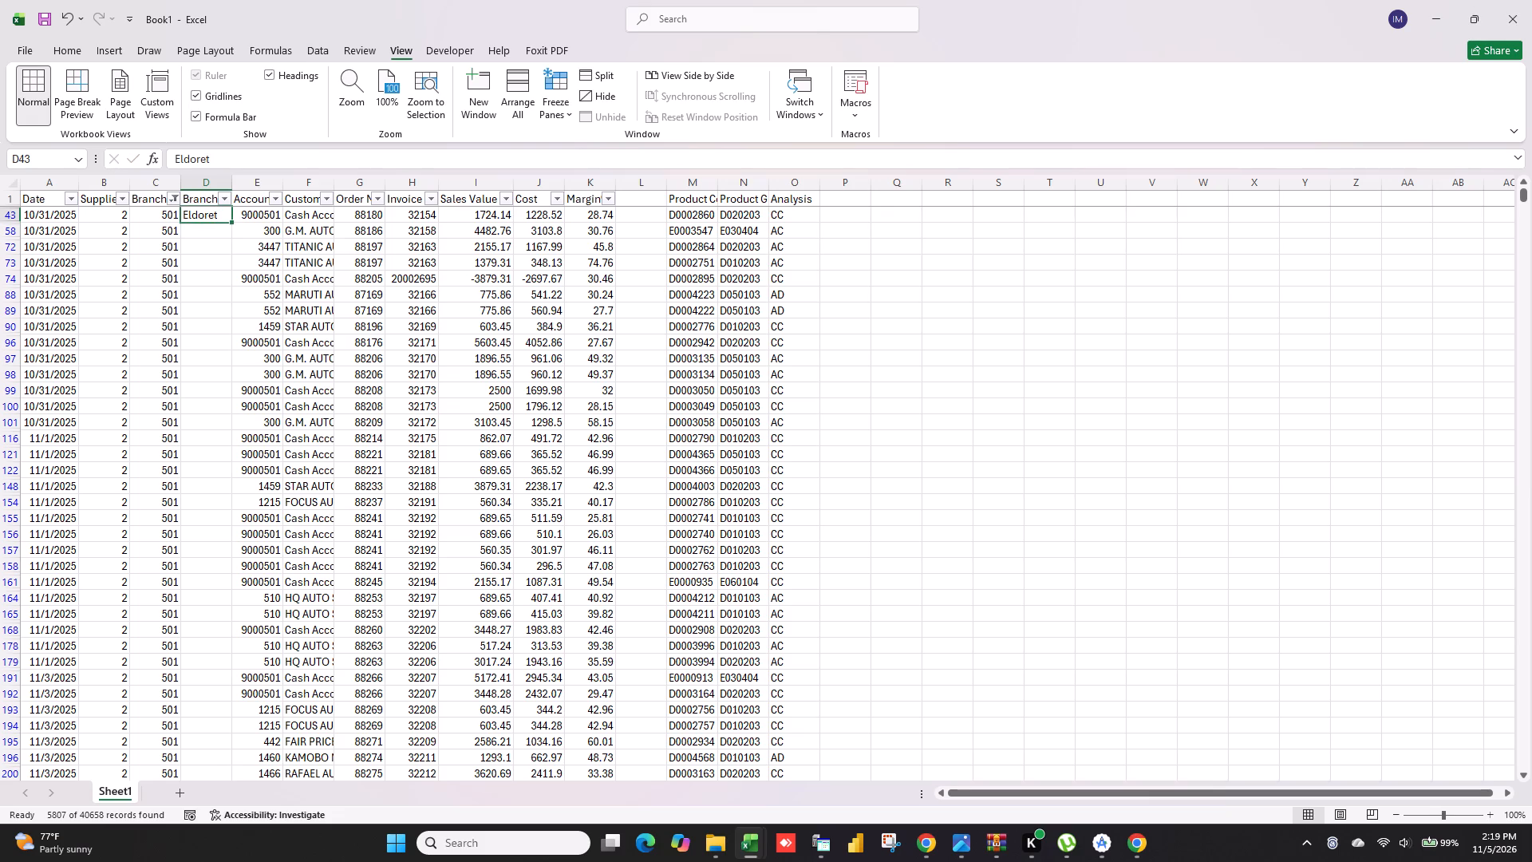
Copy Eldoret from D43 into the remaining filtered 501 rows of the Branch column, through row 40658.
key(ctrl+c)
drag(1524, 199, 1531, 861)
click(230, 757)
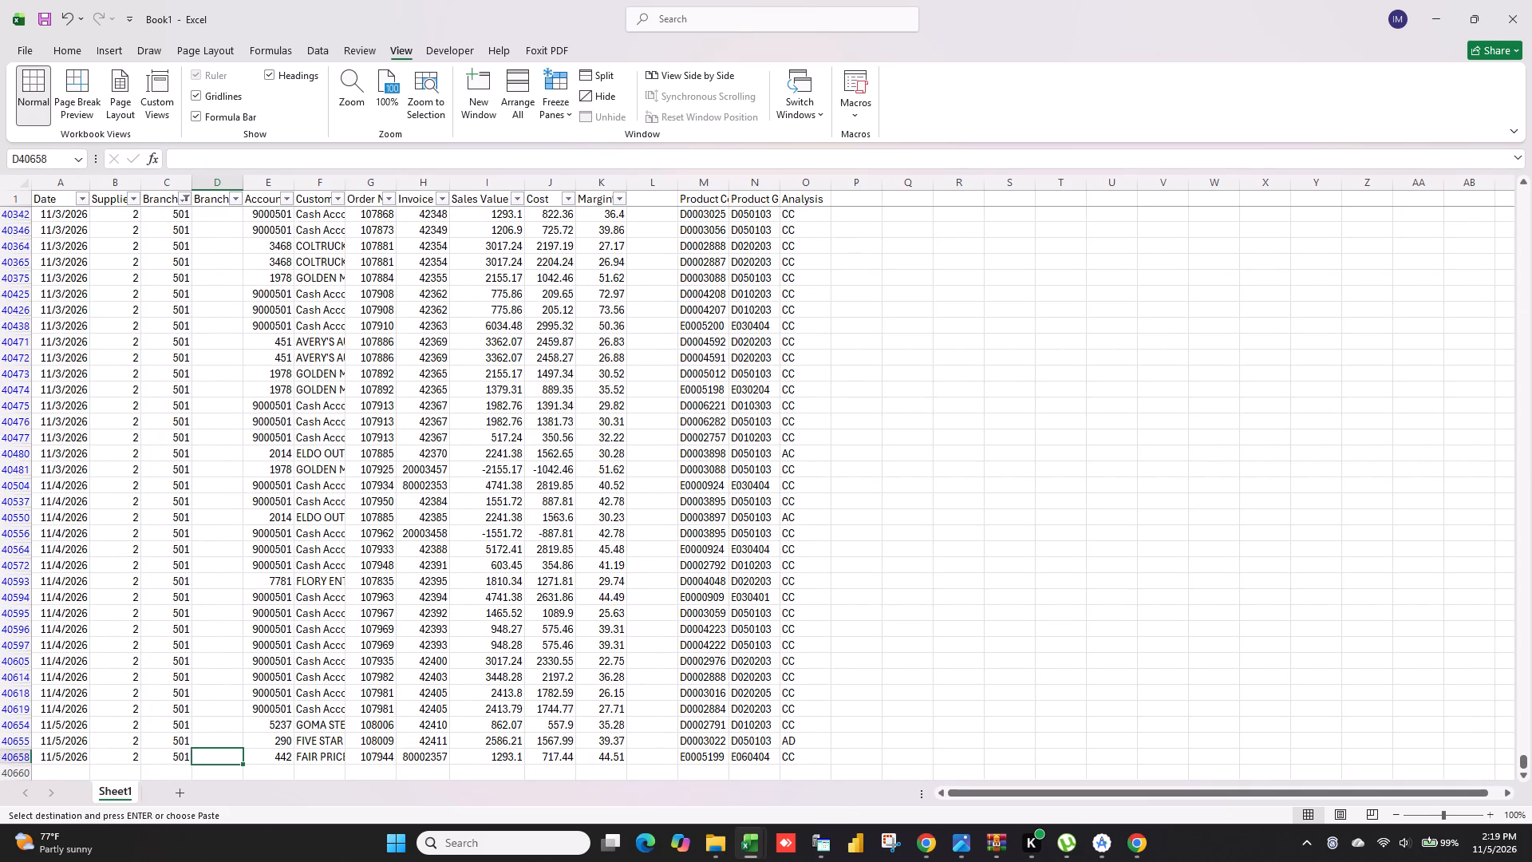
key(ctrl+shift+Up)
key(ctrl+v)
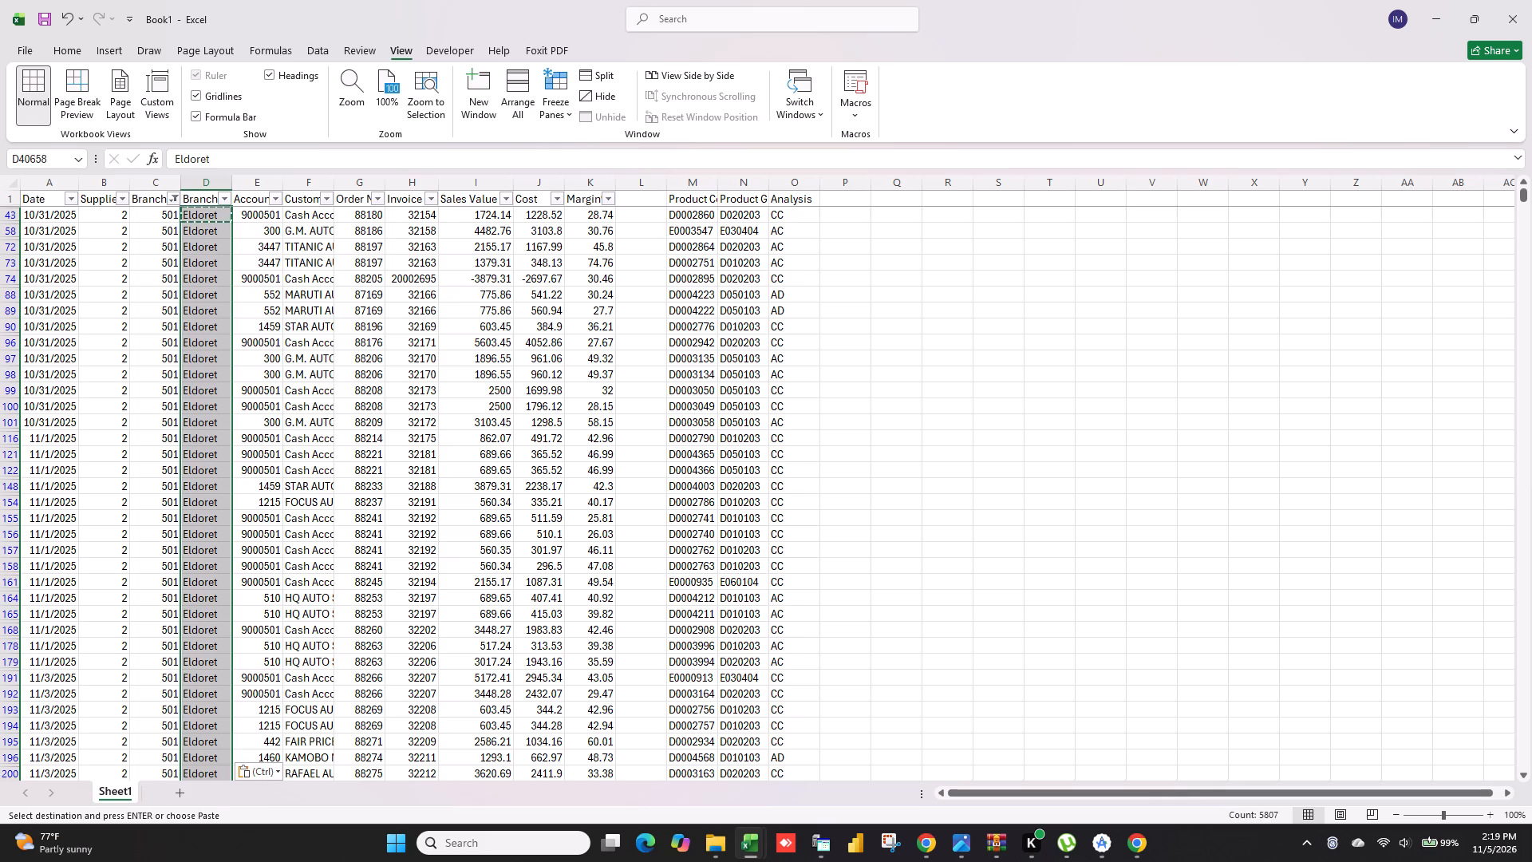
Clear the branch code filter and check the filled branch names from the first rows of the sheet.
click(1043, 498)
click(314, 57)
click(582, 78)
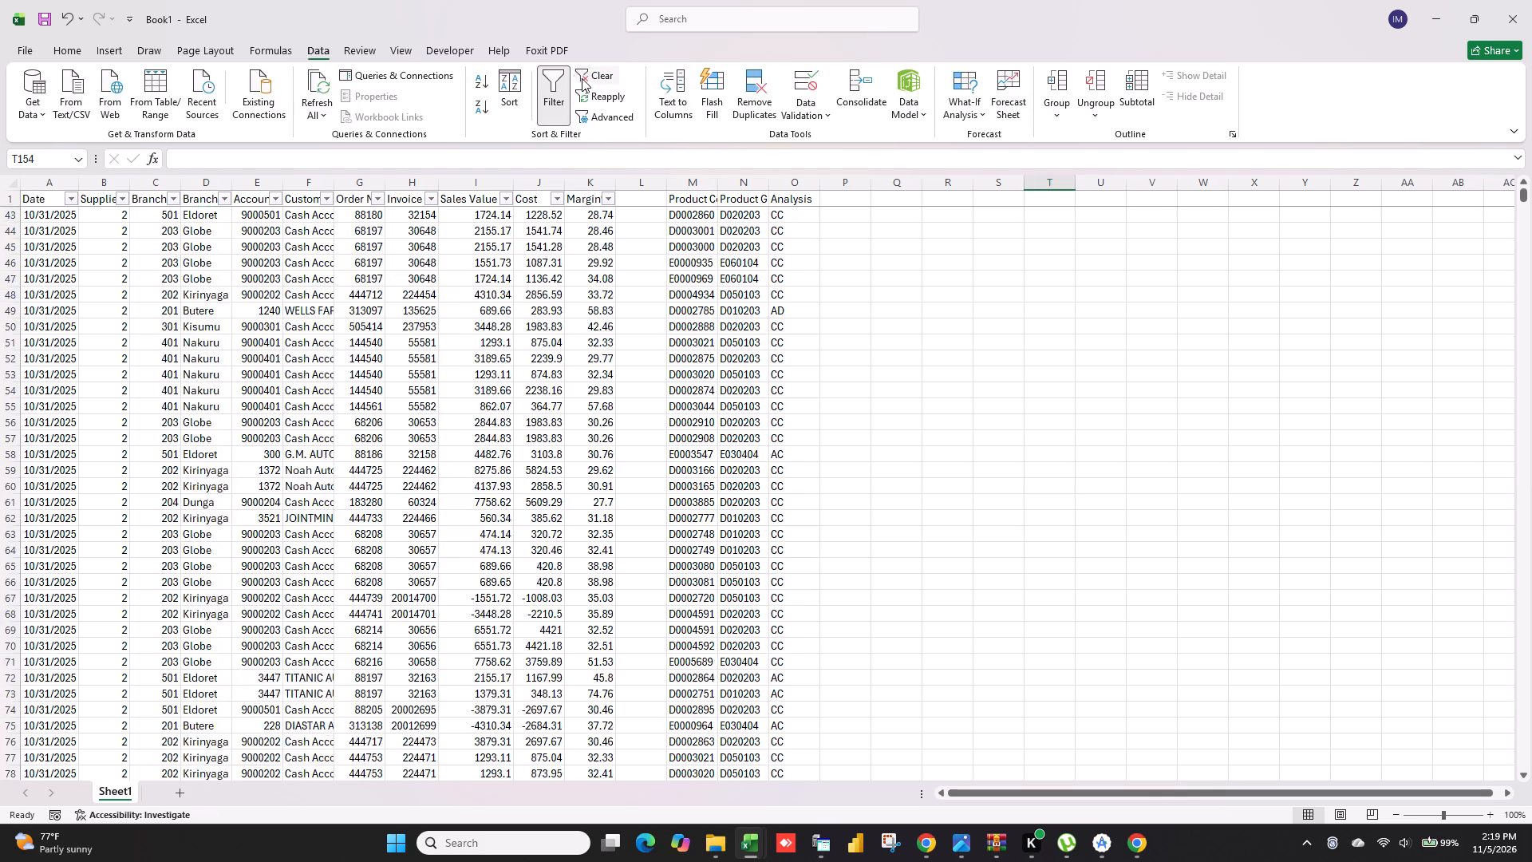
scroll(418, 477, up, 7)
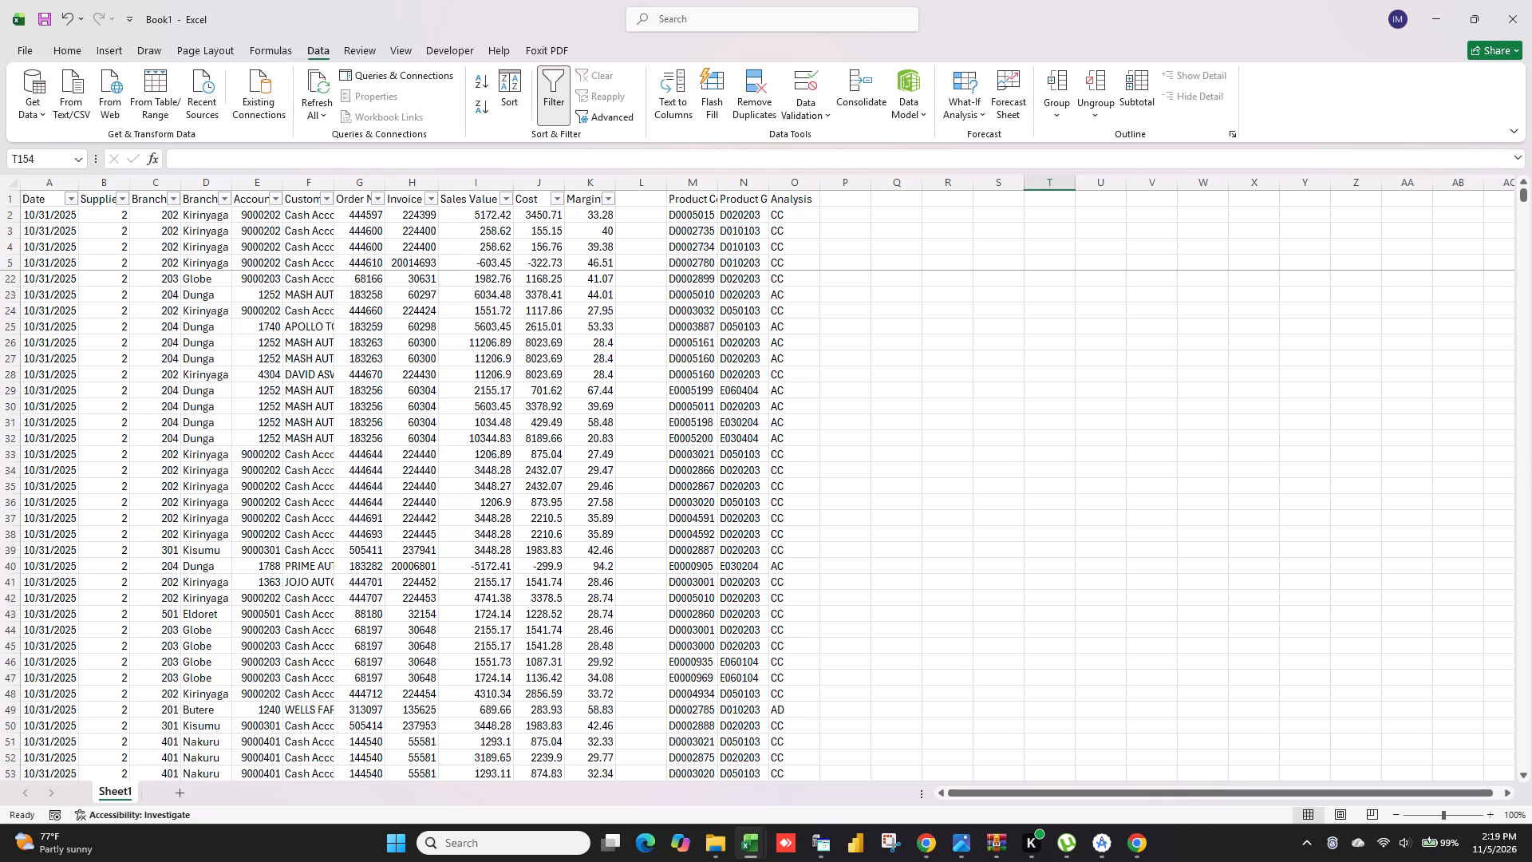
drag(1524, 197, 1524, 139)
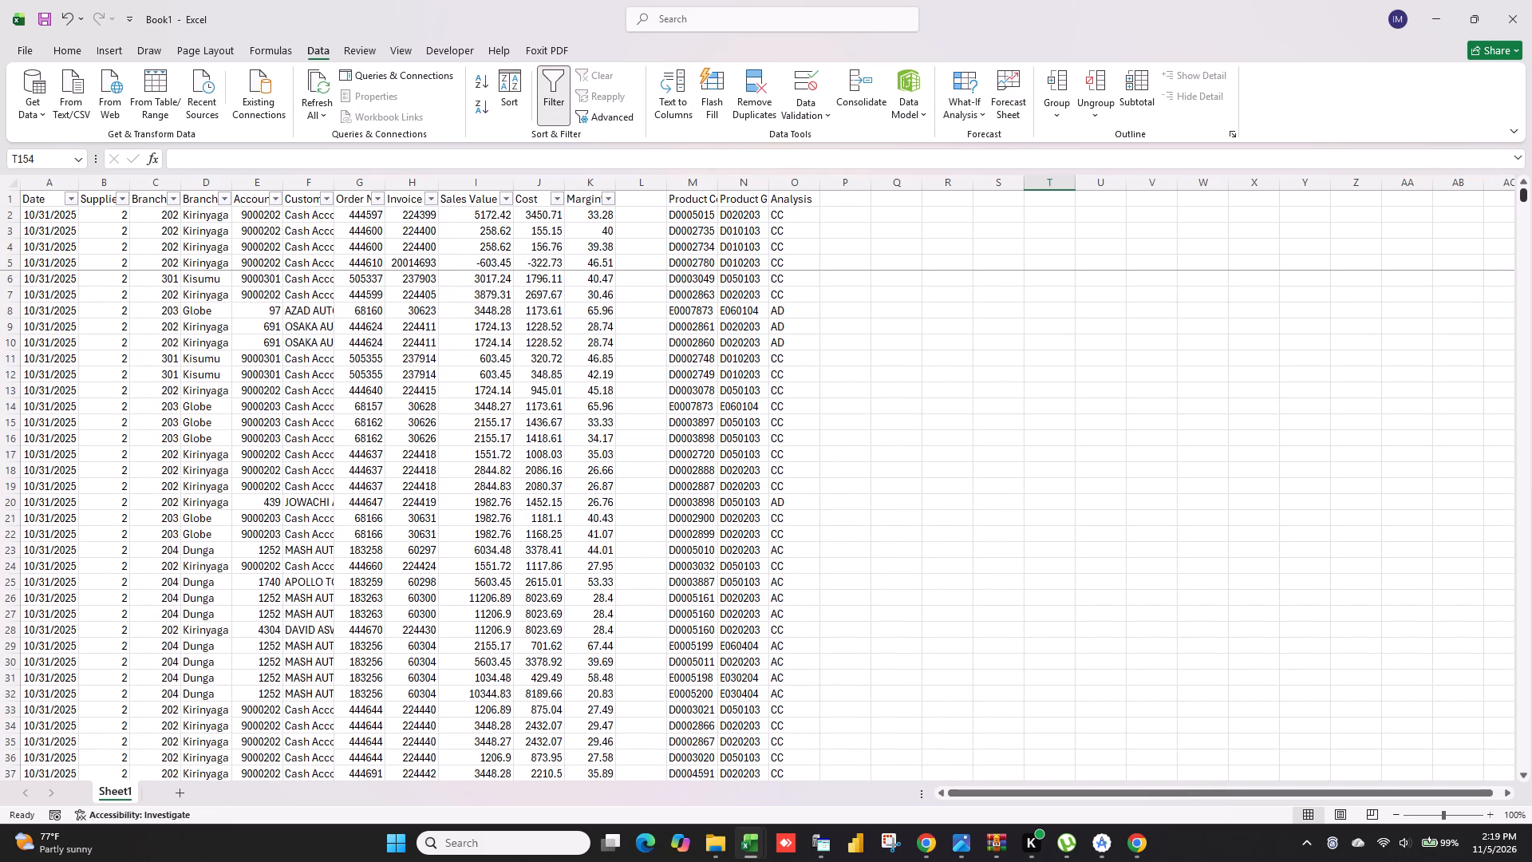
scroll(252, 554, down, 6)
scroll(252, 554, up, 8)
scroll(252, 554, up, 14)
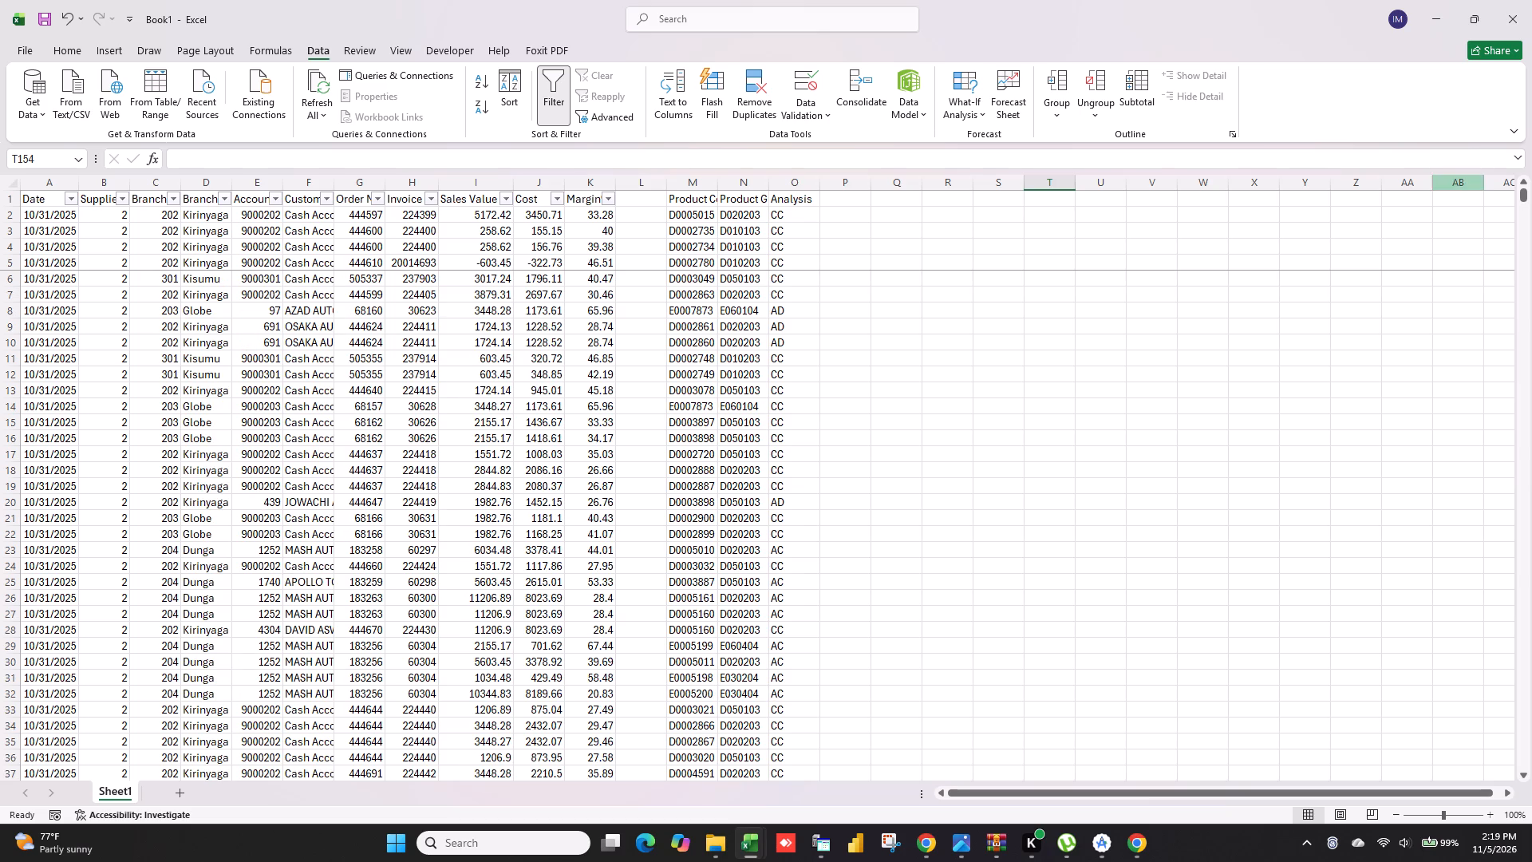
Delete the empty column L between the Margin and Product Code columns.
click(650, 188)
key(ctrl+minus)
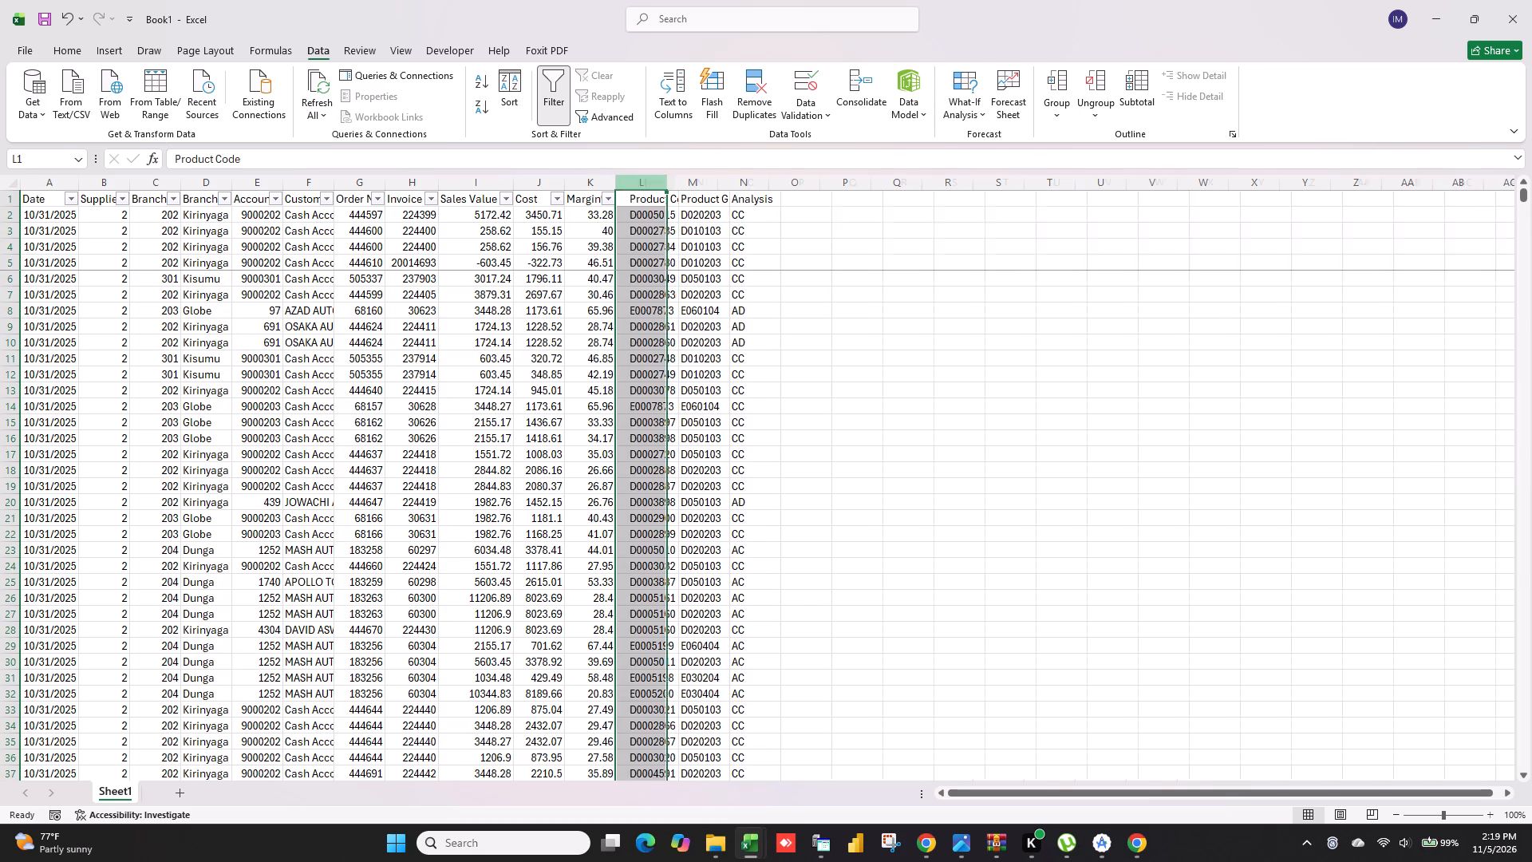
click(1016, 457)
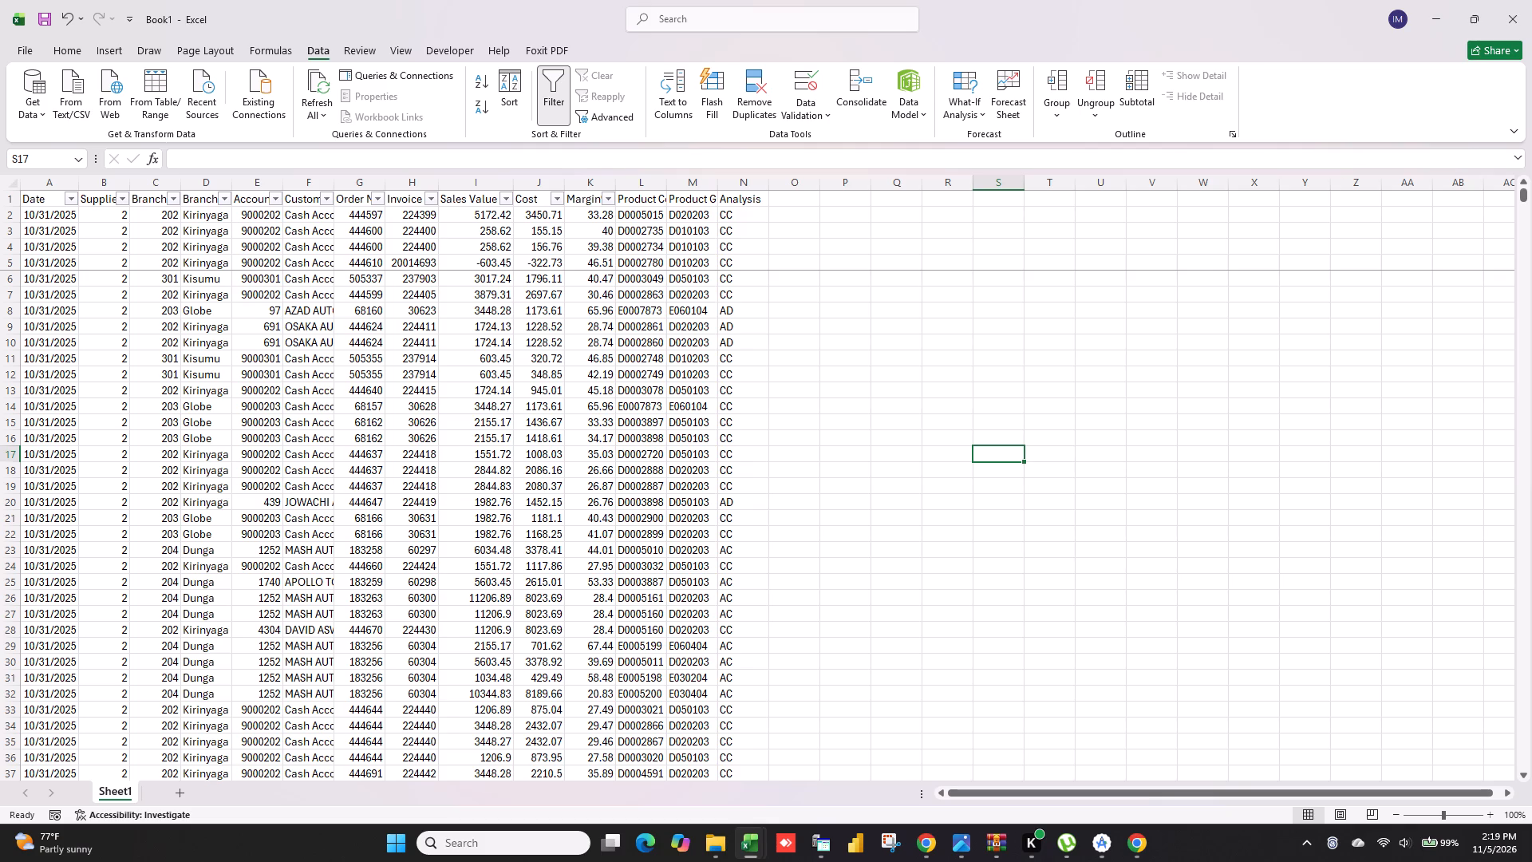
Switch to the Supplier Sales application, try to exit its Report Generator, and return to Book1.
key(alt+Tab)
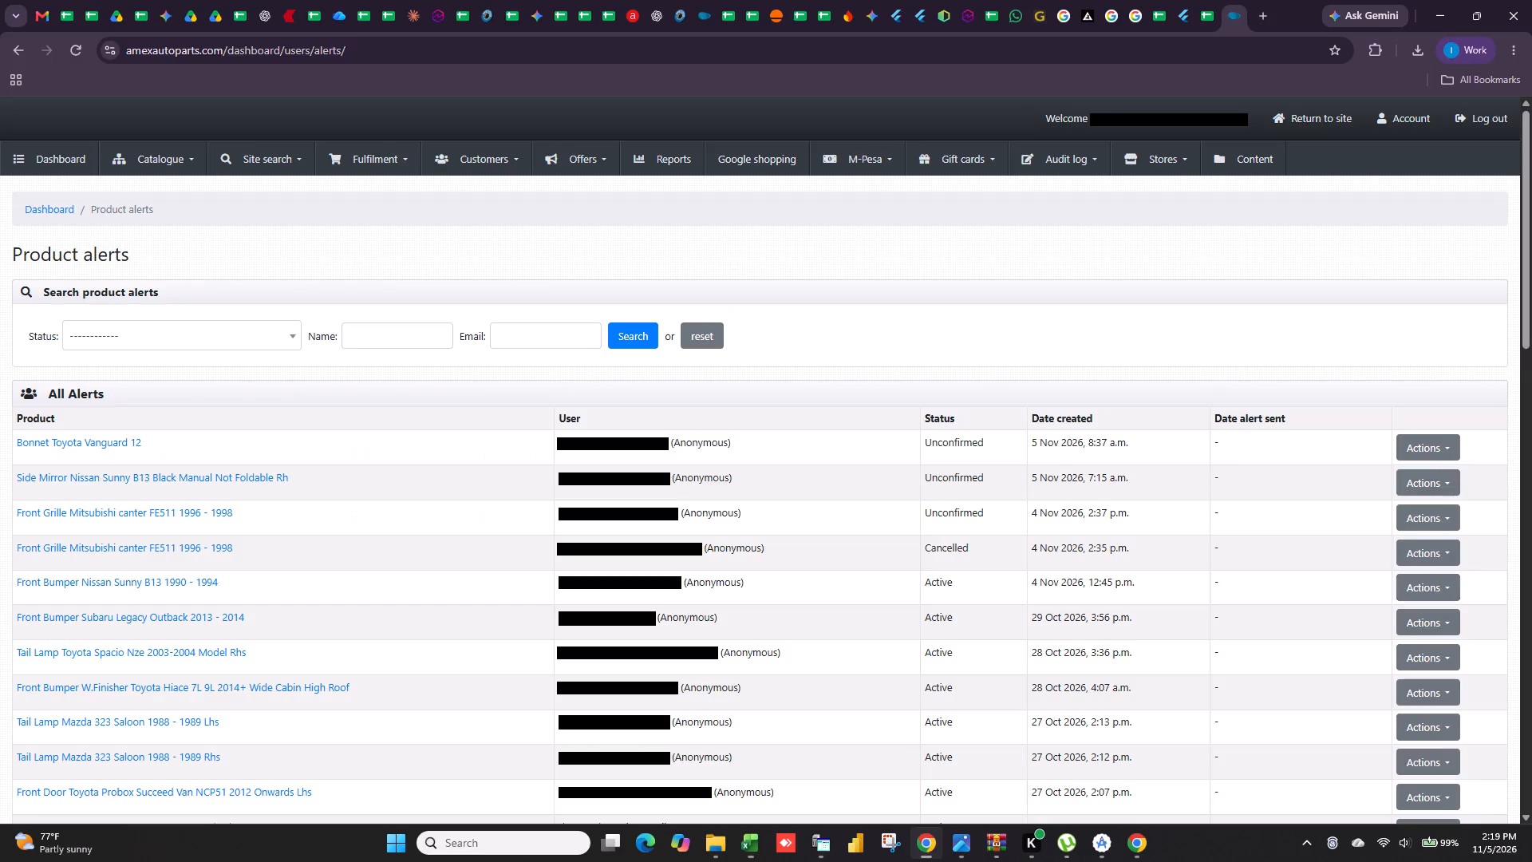
key(alt+Tab)
click(827, 846)
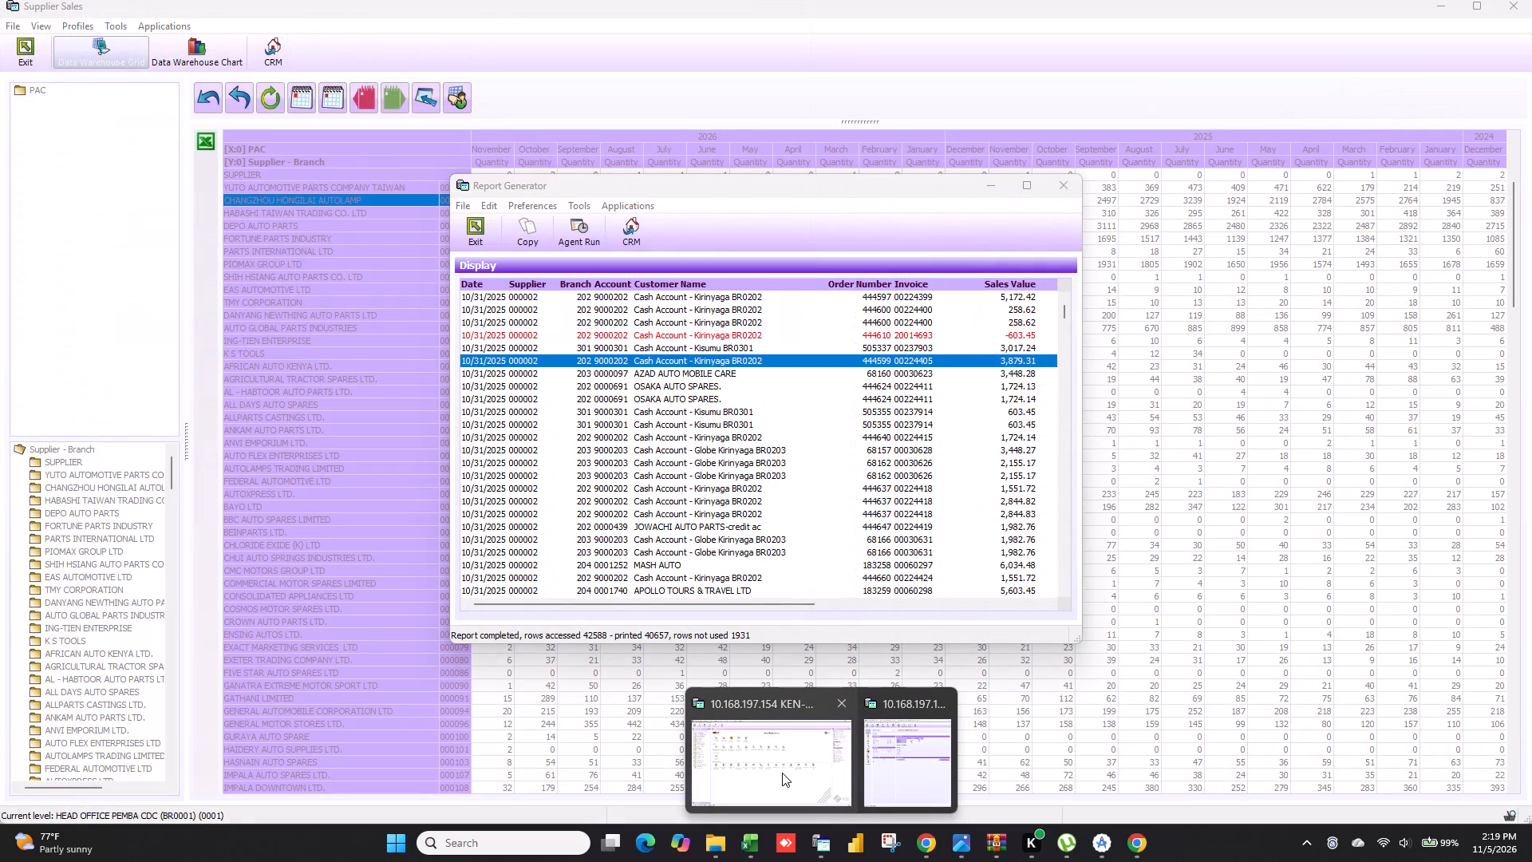
click(782, 773)
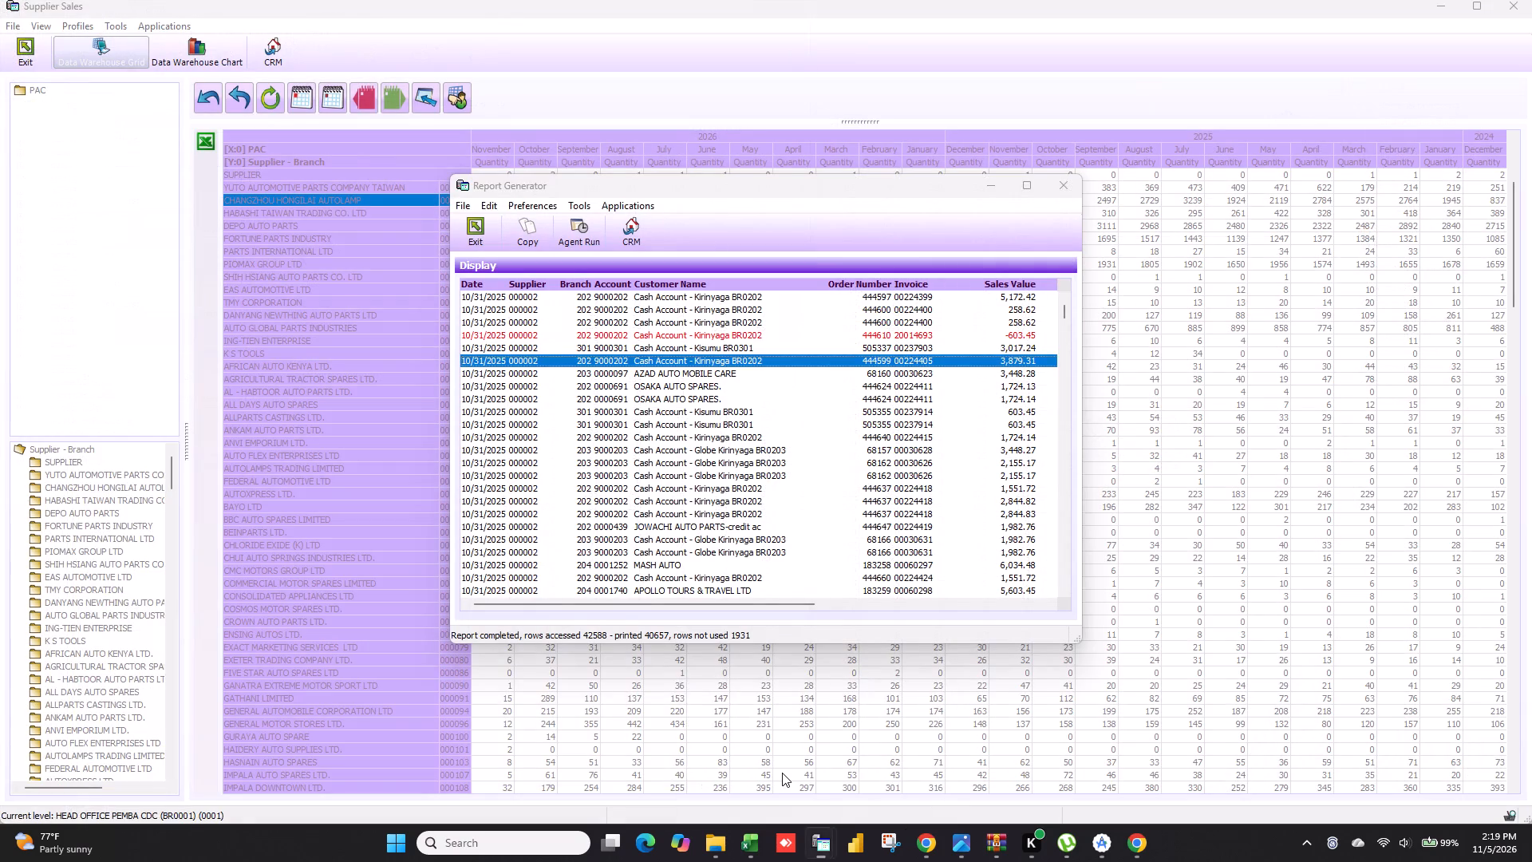
click(477, 228)
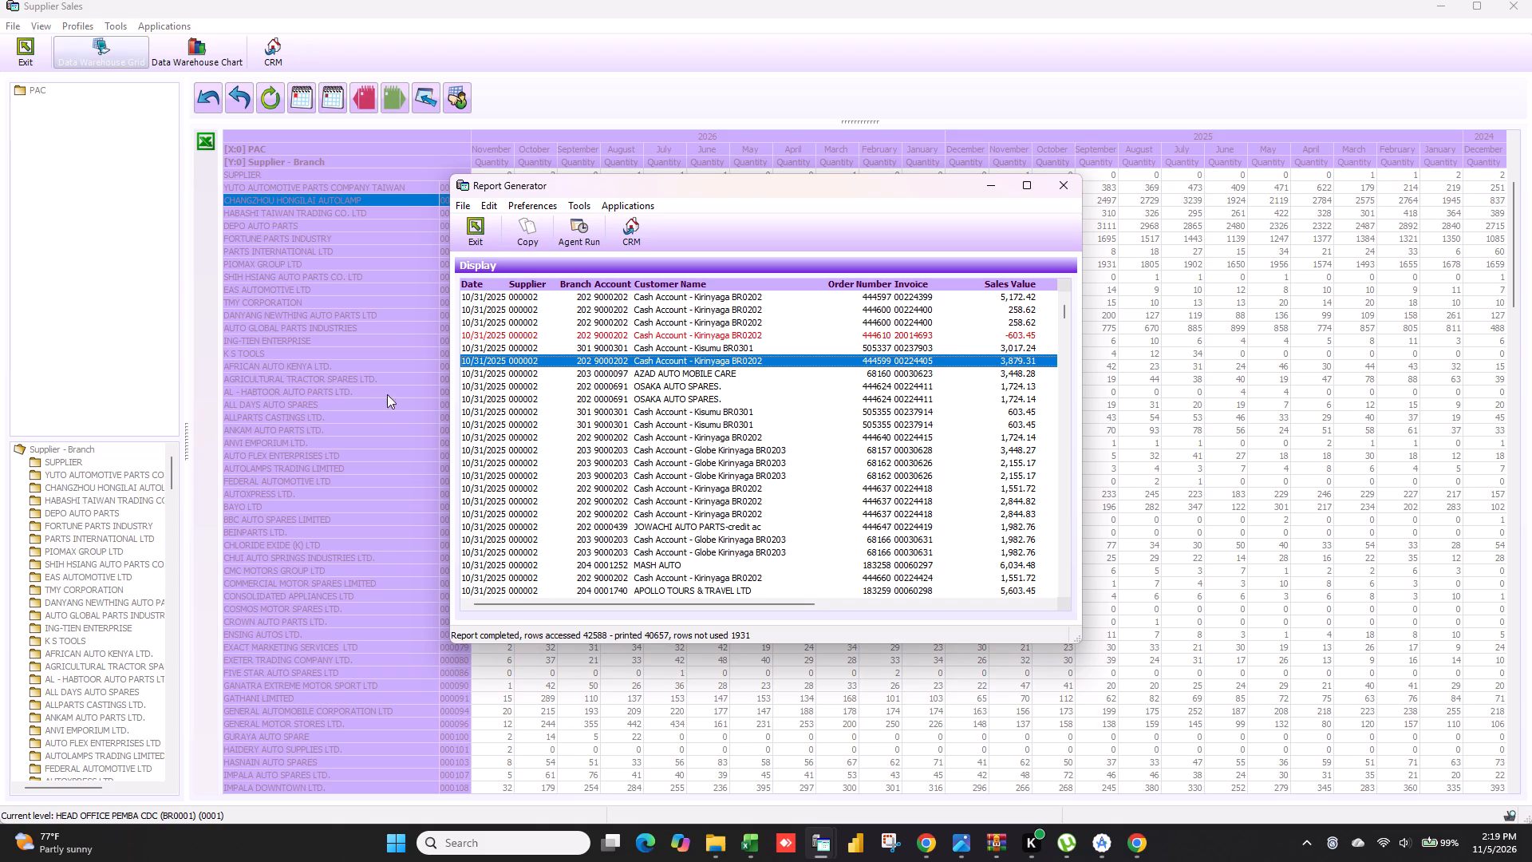
key(alt+Tab)
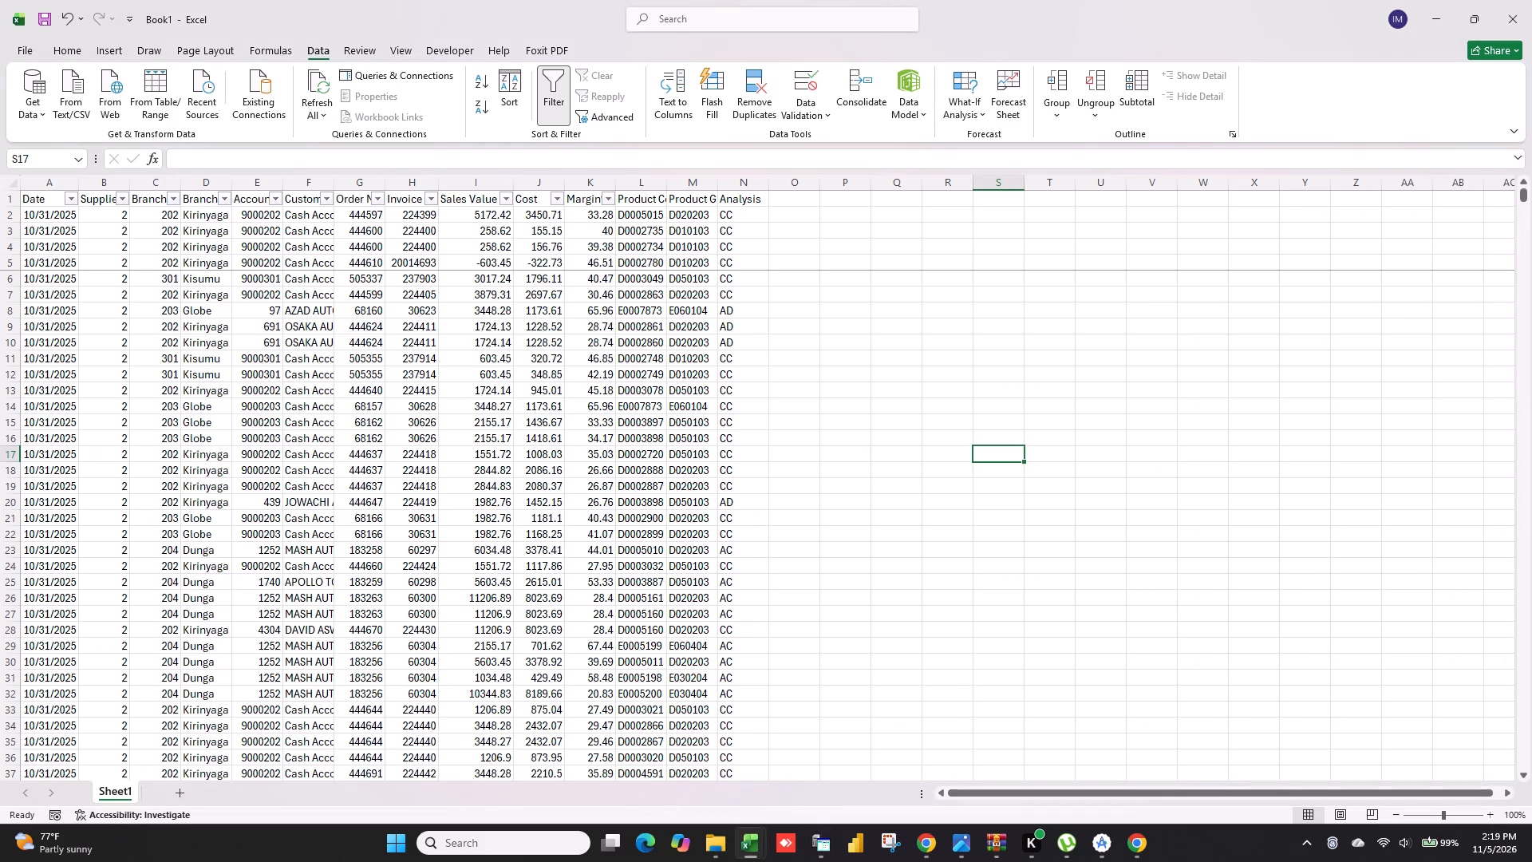
Copy product code D0005015 from L2 and search for it in the Item Detail workbook.
click(625, 215)
key(ctrl+c)
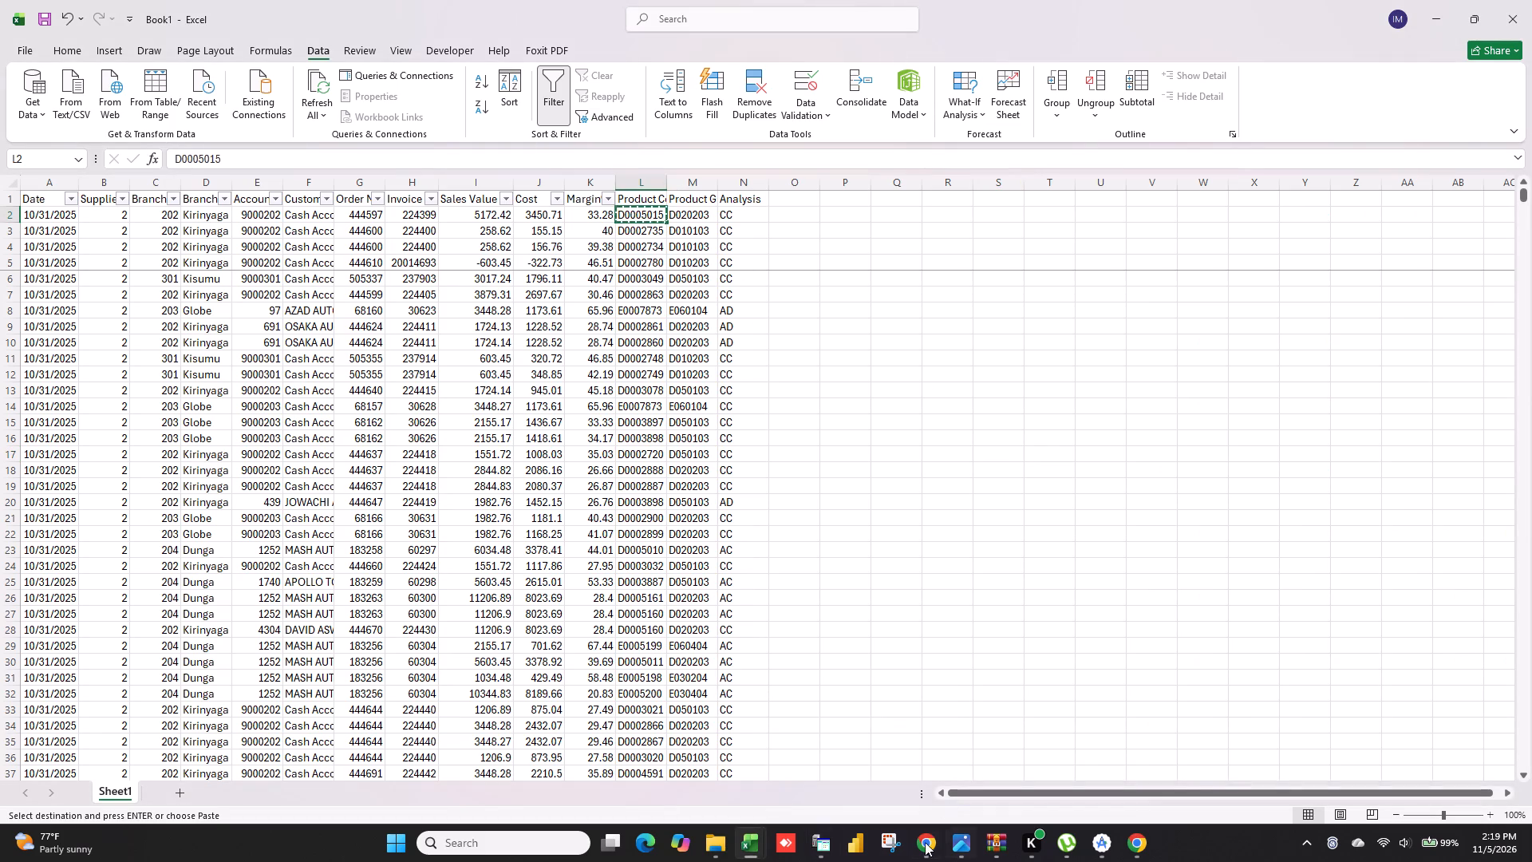
click(838, 844)
click(759, 846)
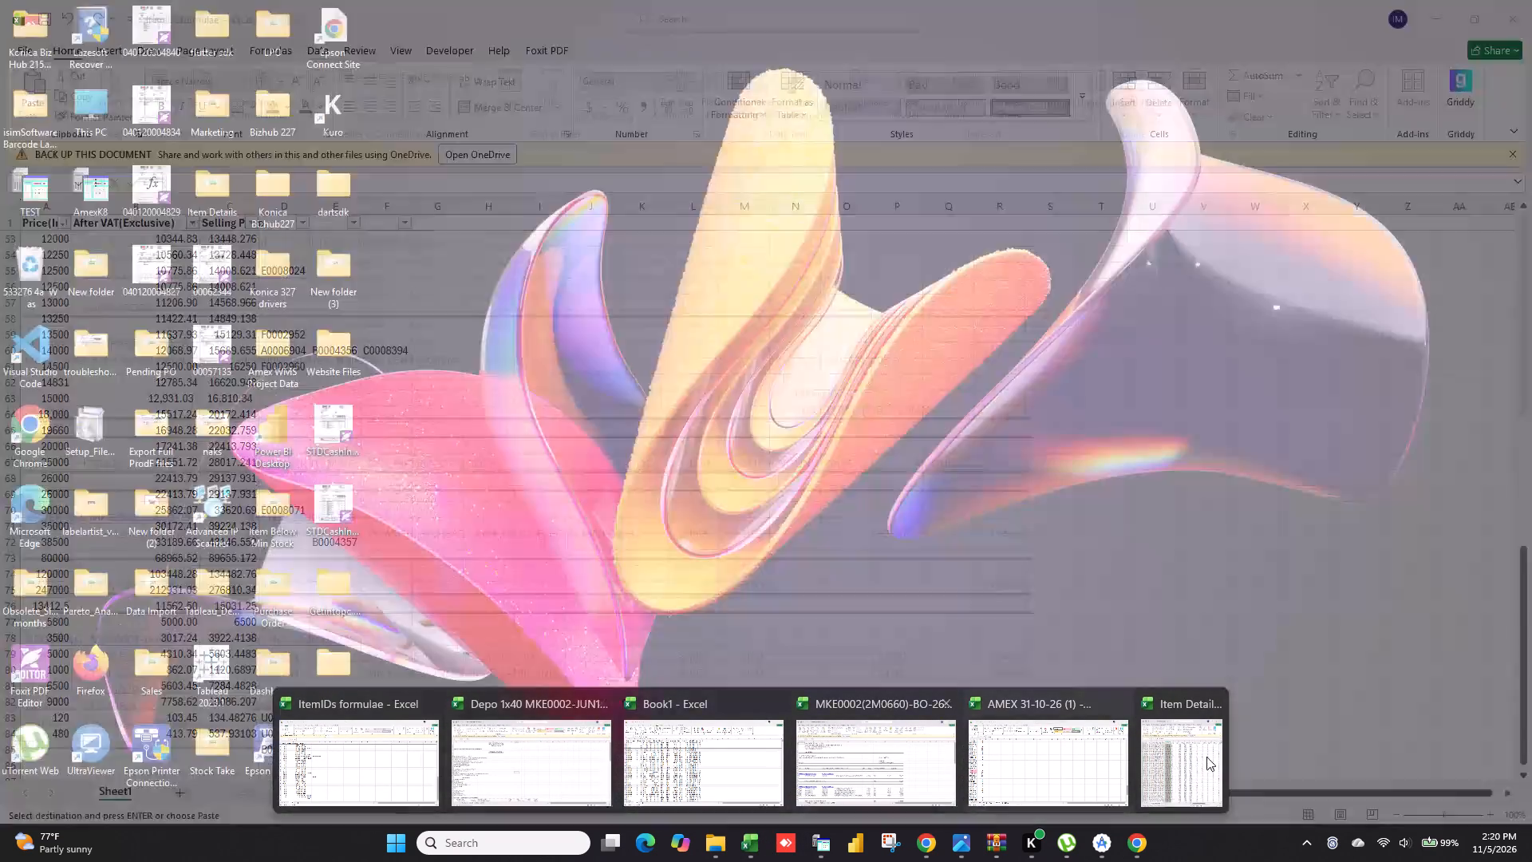
click(1198, 757)
click(882, 491)
key(ctrl+f)
key(ctrl+v)
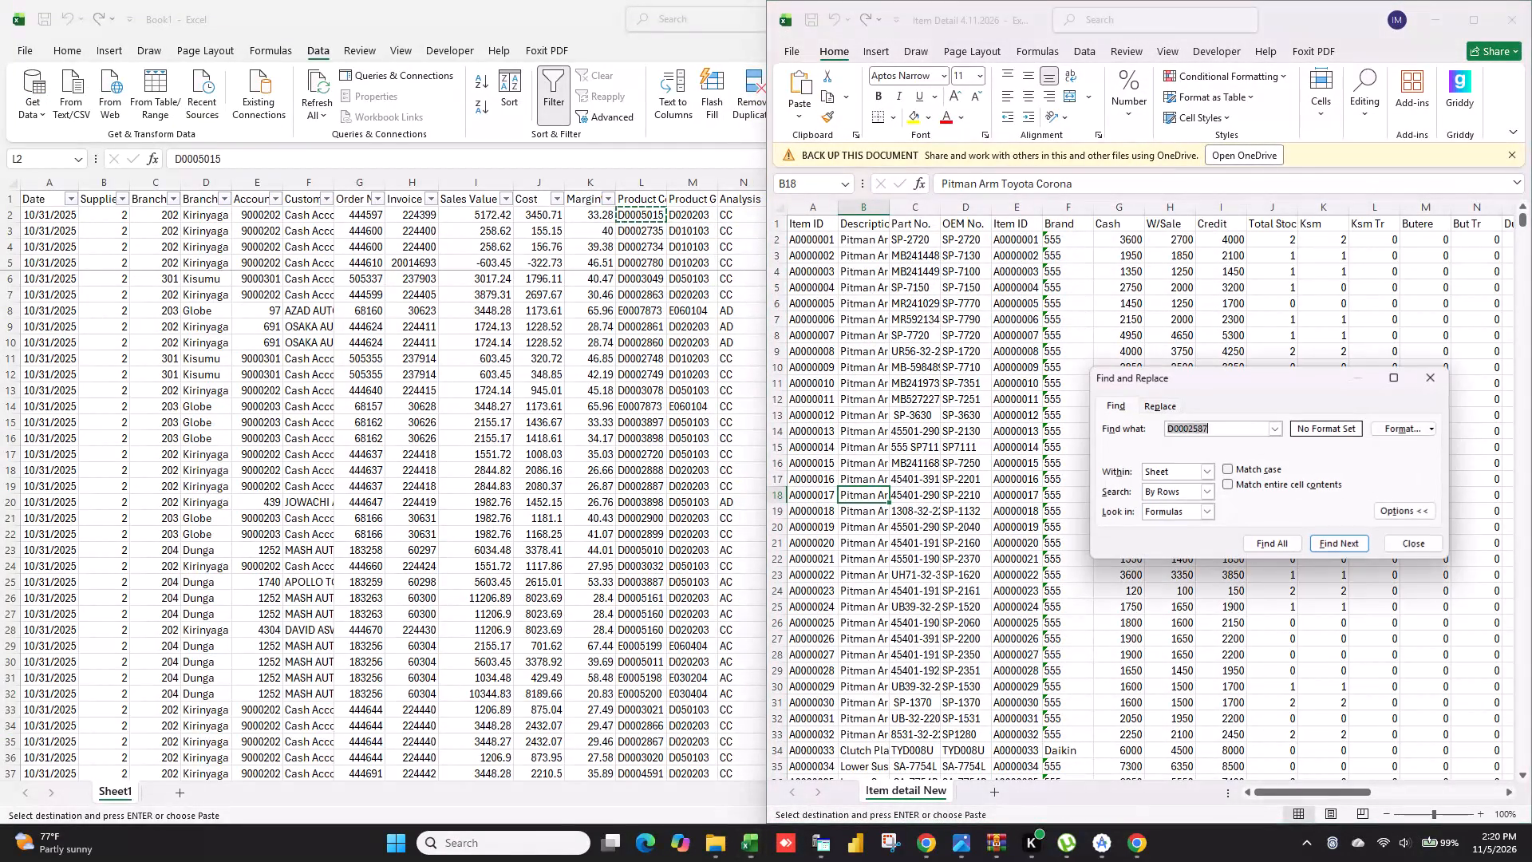
key(Return)
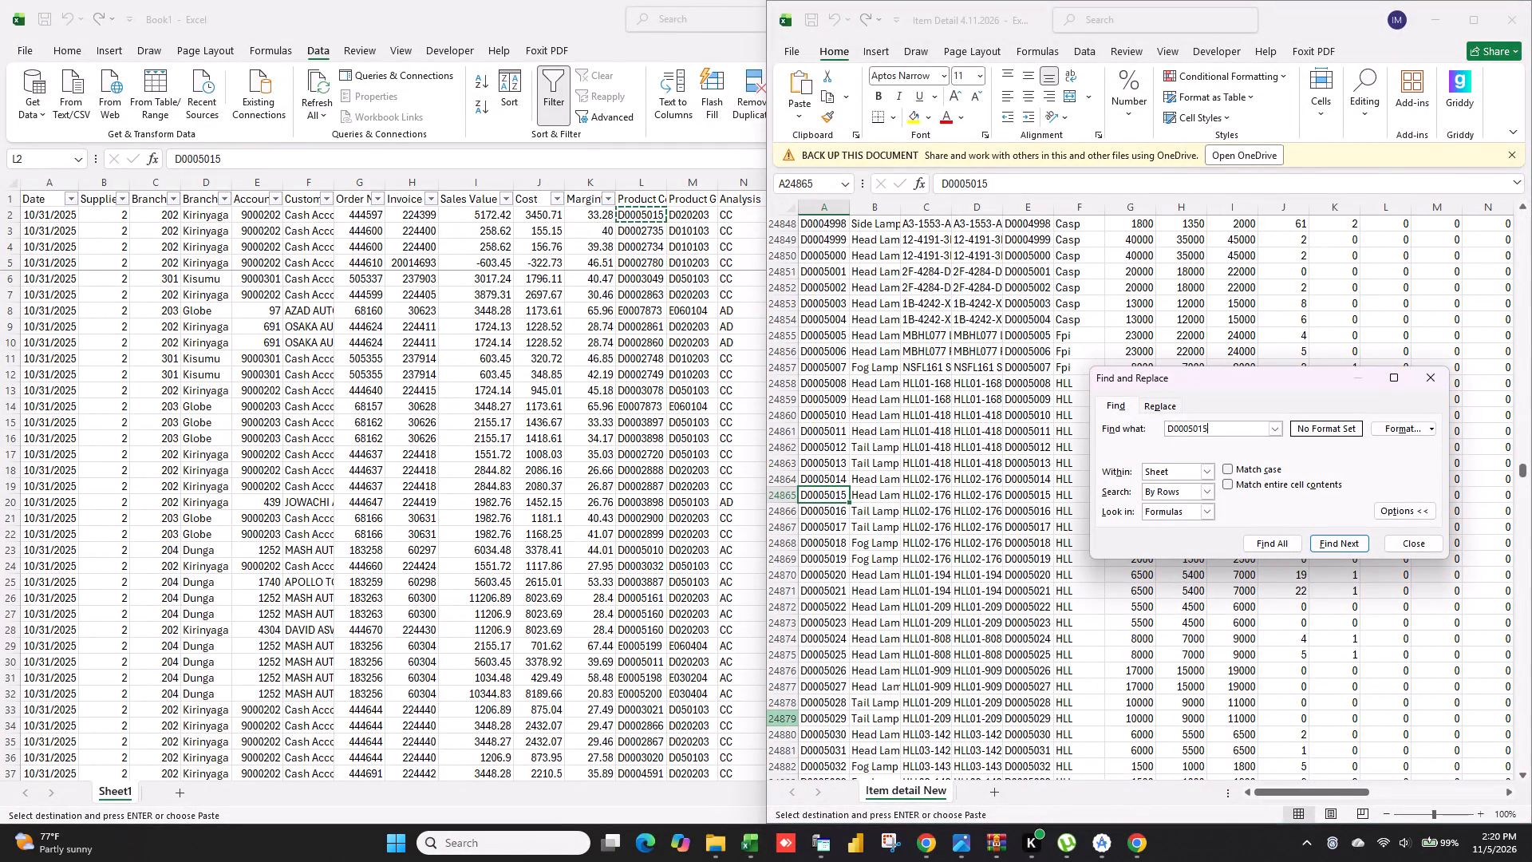
Return to Book1 and add a Brand header in O1, beside the Analysis column.
click(535, 441)
click(788, 237)
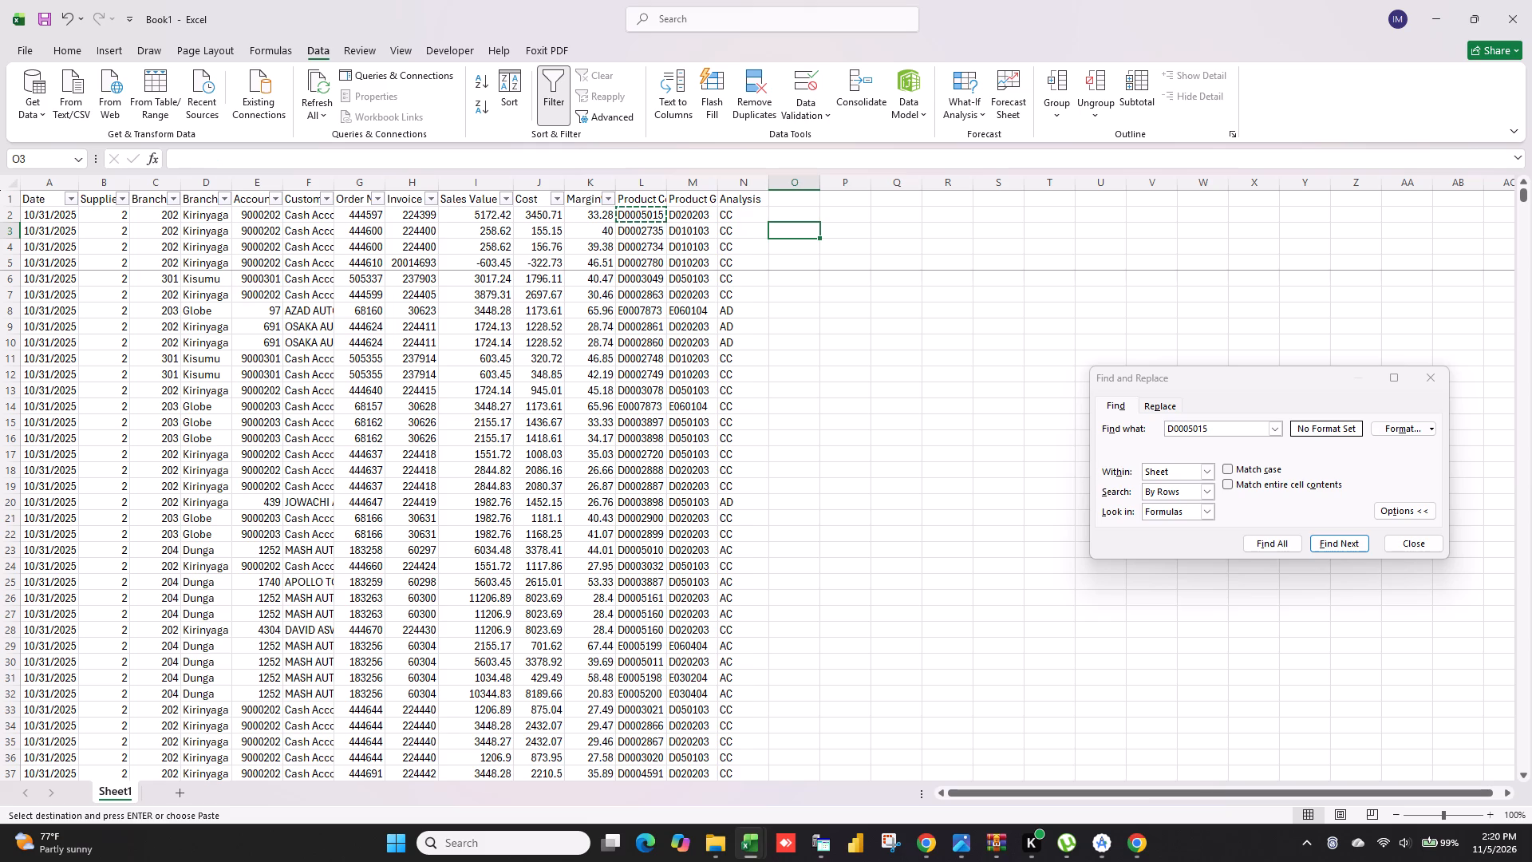
key(Escape)
click(779, 194)
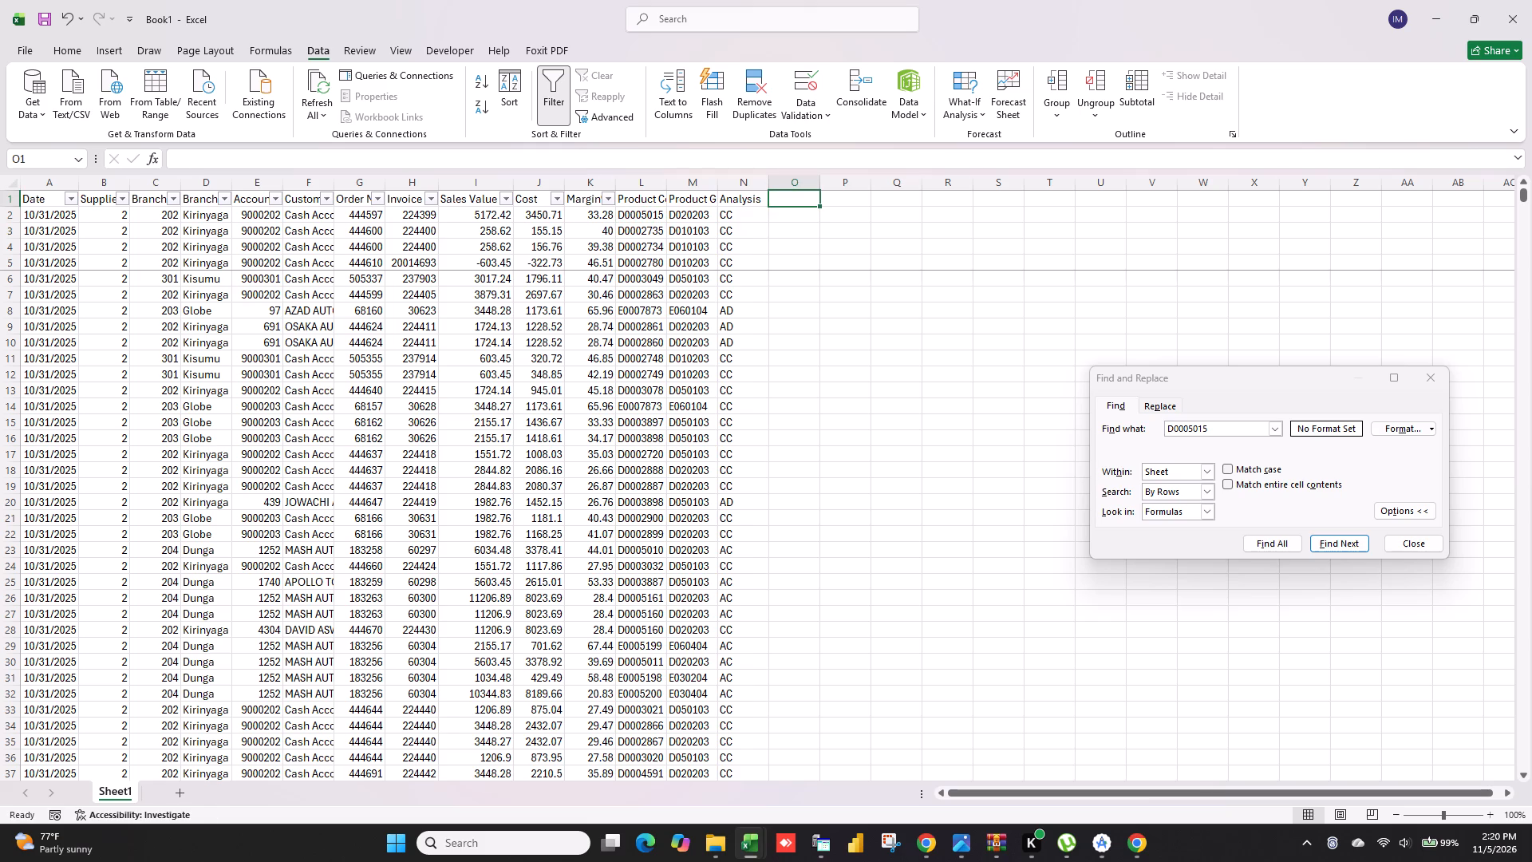
text(Brand)
key(space)
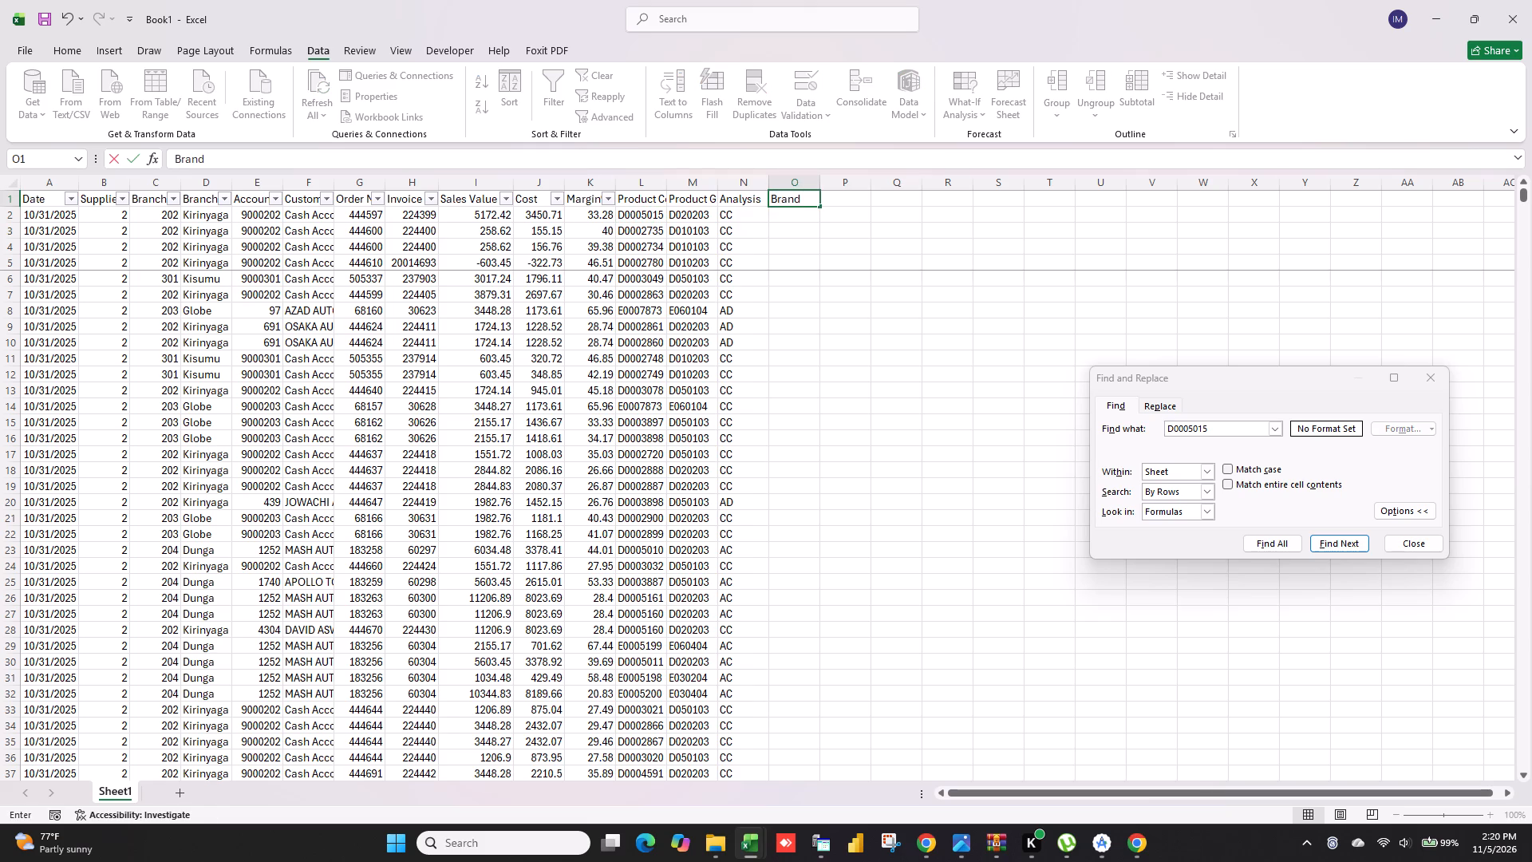
Enter HLL as the brand in O2.
click(779, 215)
text(HLHL)
key(BackSpace)
key(BackSpace)
text(LL)
key(BackSpace)
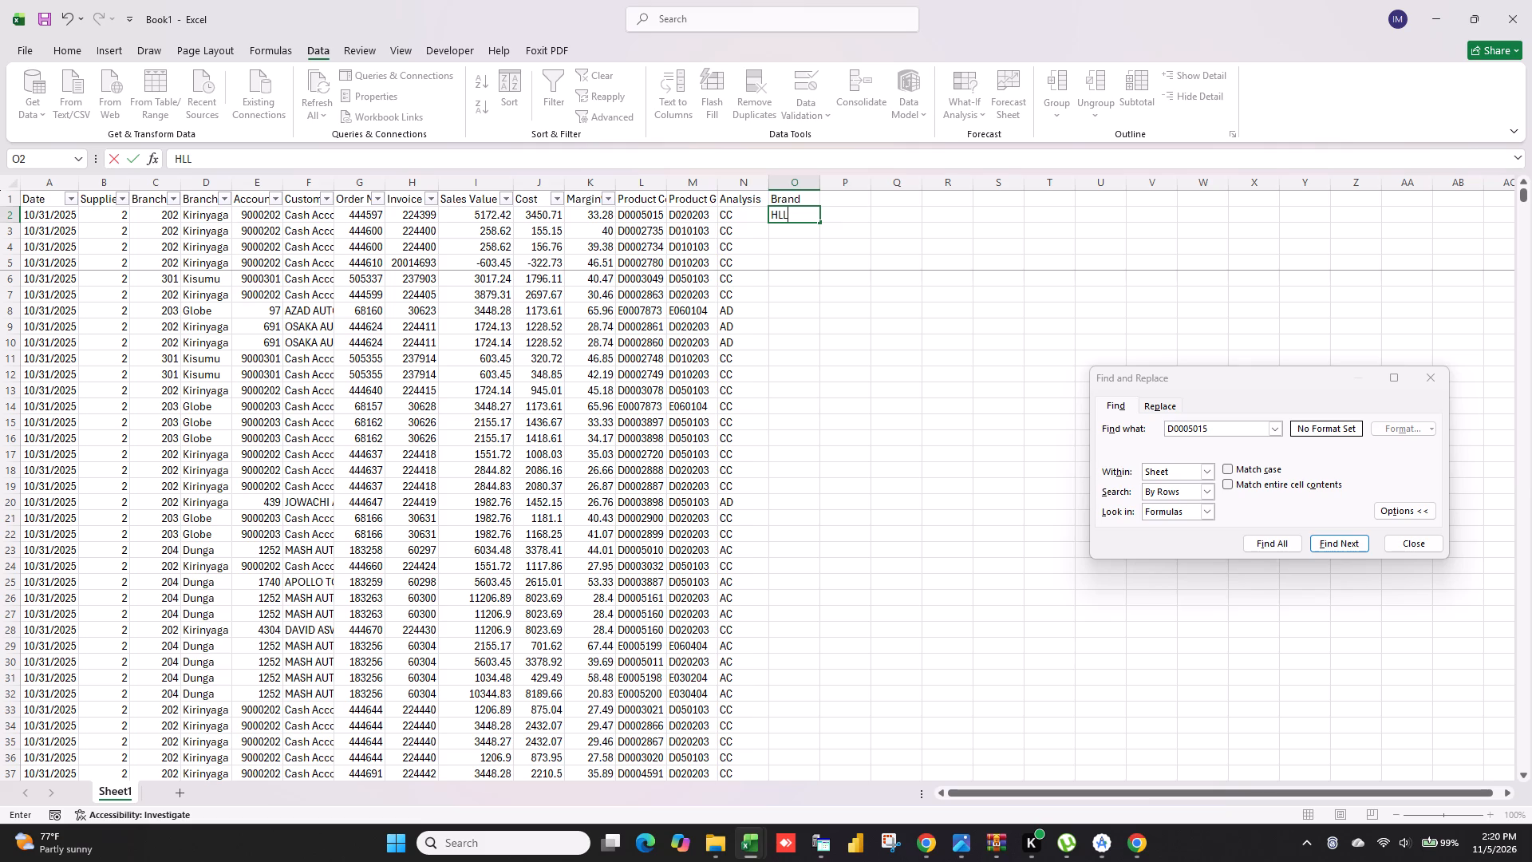
click(796, 244)
Fill HLL from O2 down the Brand column for all data rows.
click(800, 208)
double_click(819, 222)
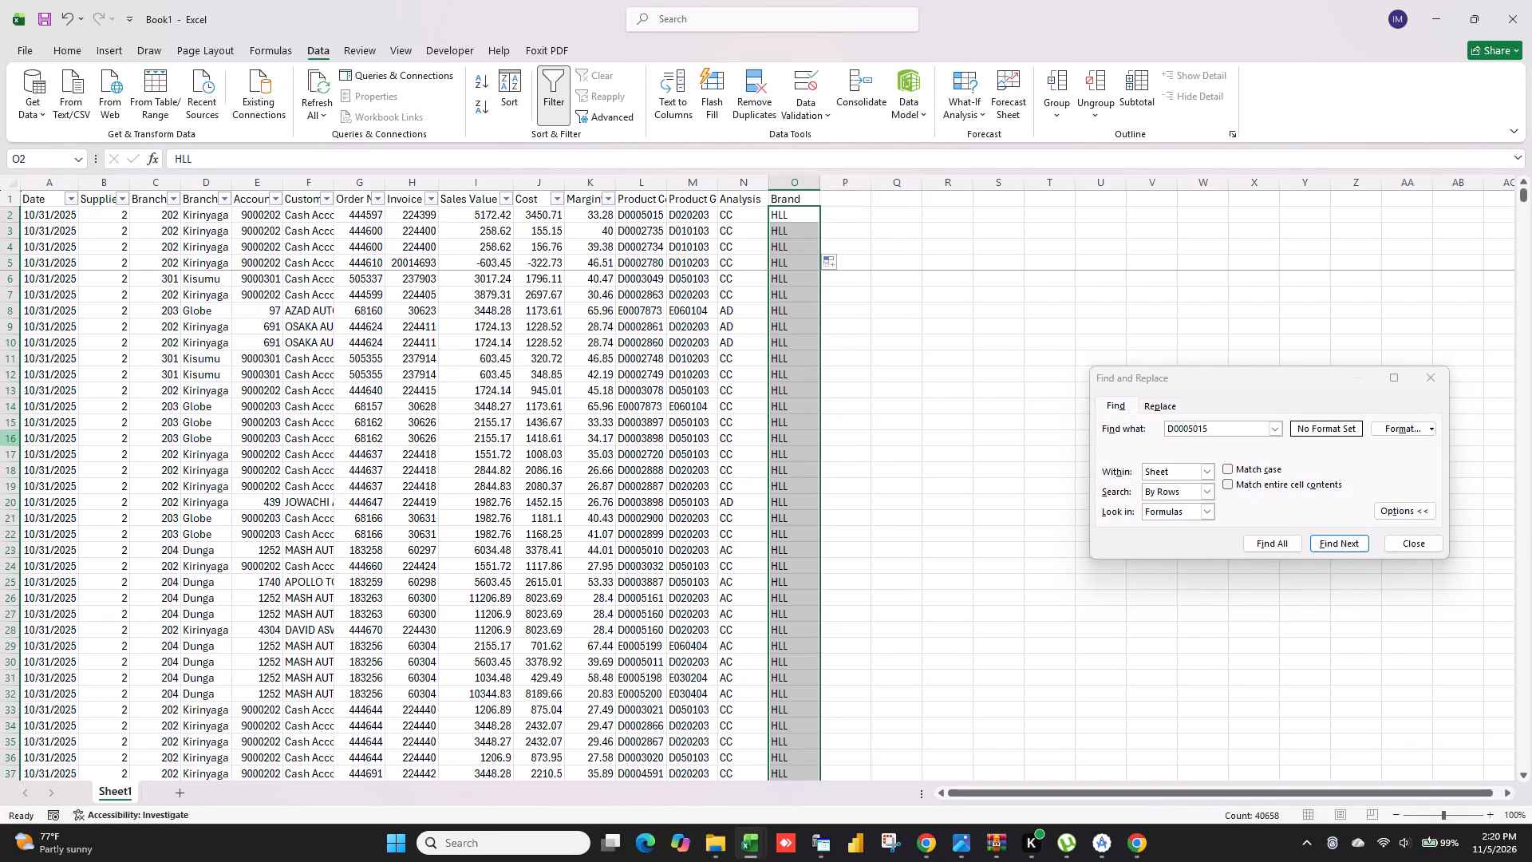
scroll(159, 290, up, 6)
Widen the Customer Name column F slightly.
click(329, 185)
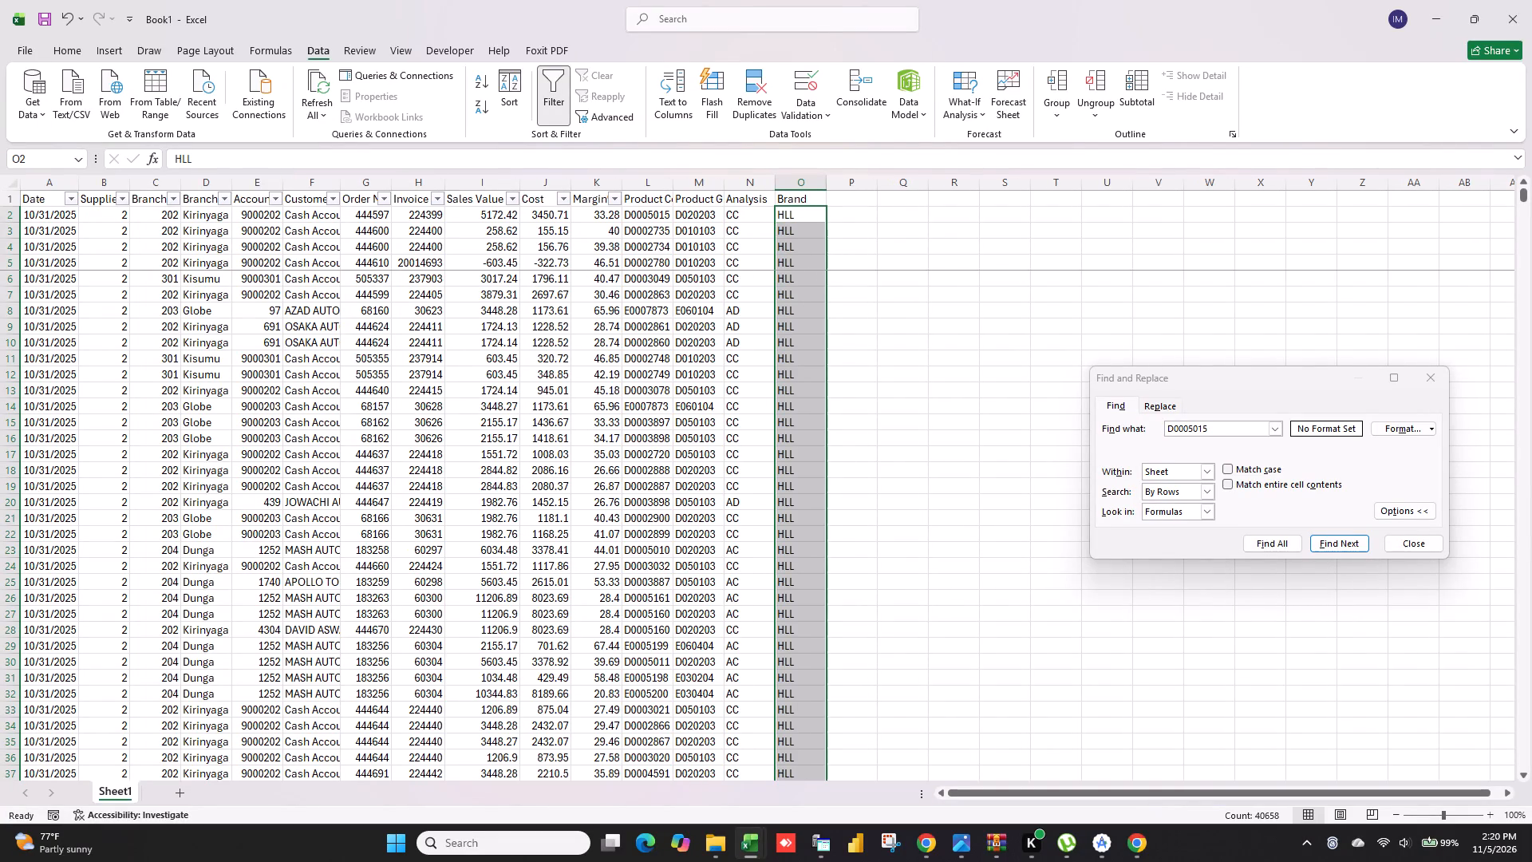
scroll(358, 300, up, 6)
click(10, 184)
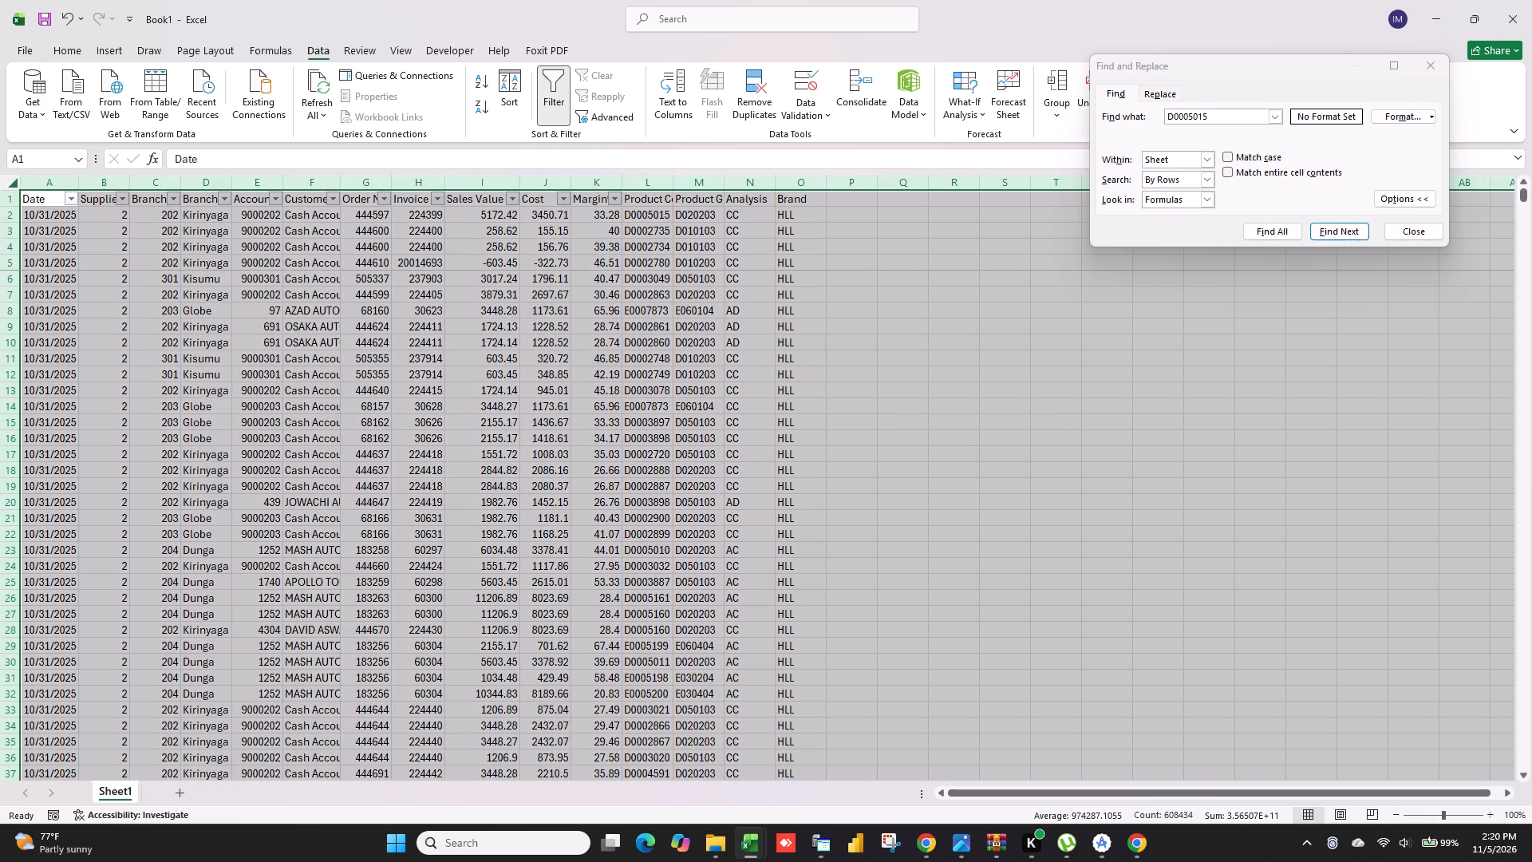
click(791, 291)
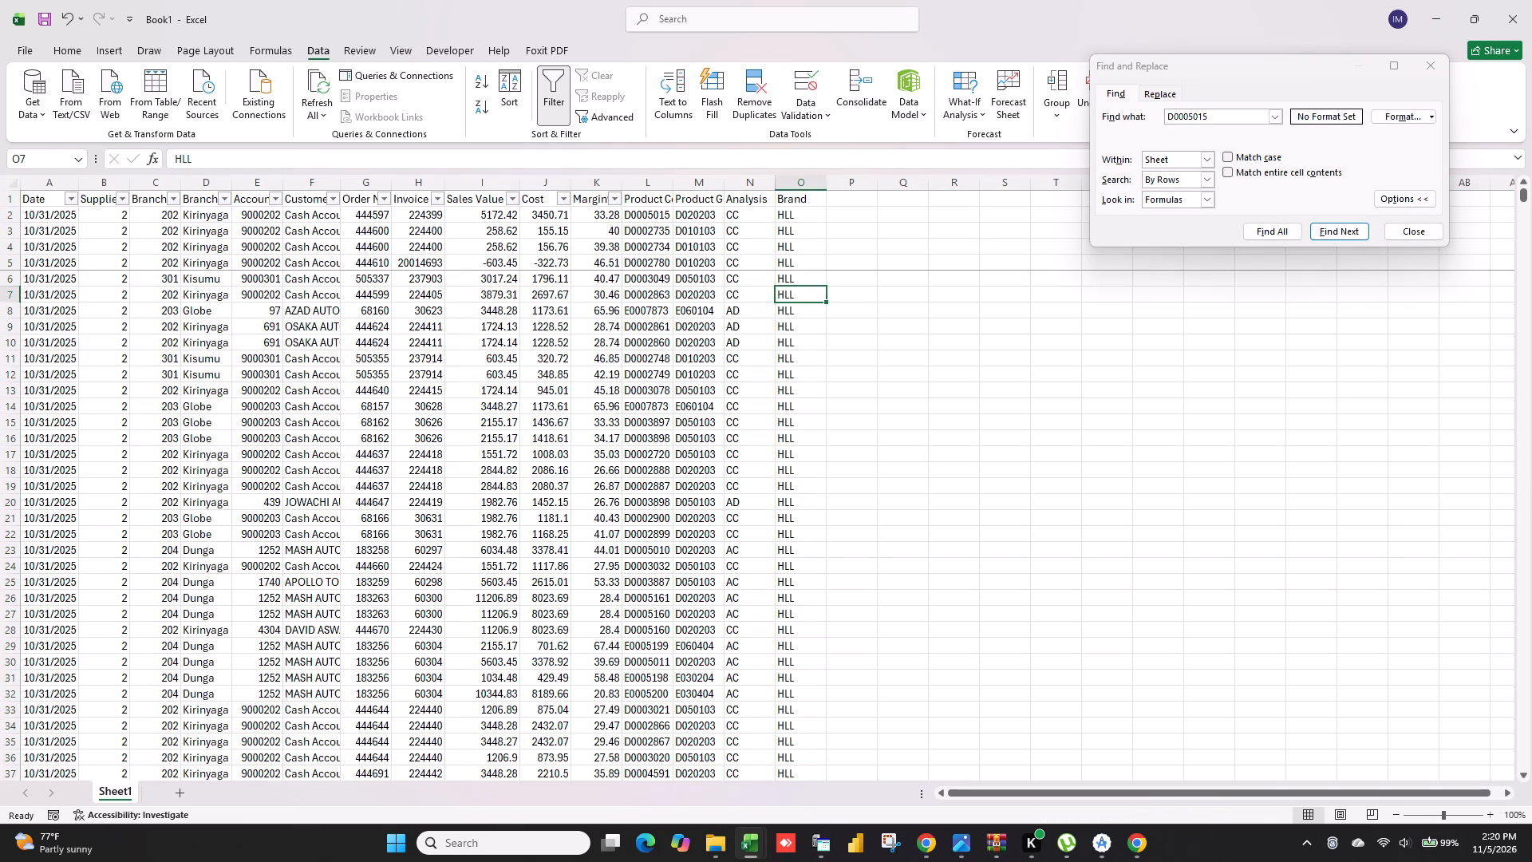
Make the header row A1:O1 bold, from Date through Brand.
drag(35, 195, 781, 190)
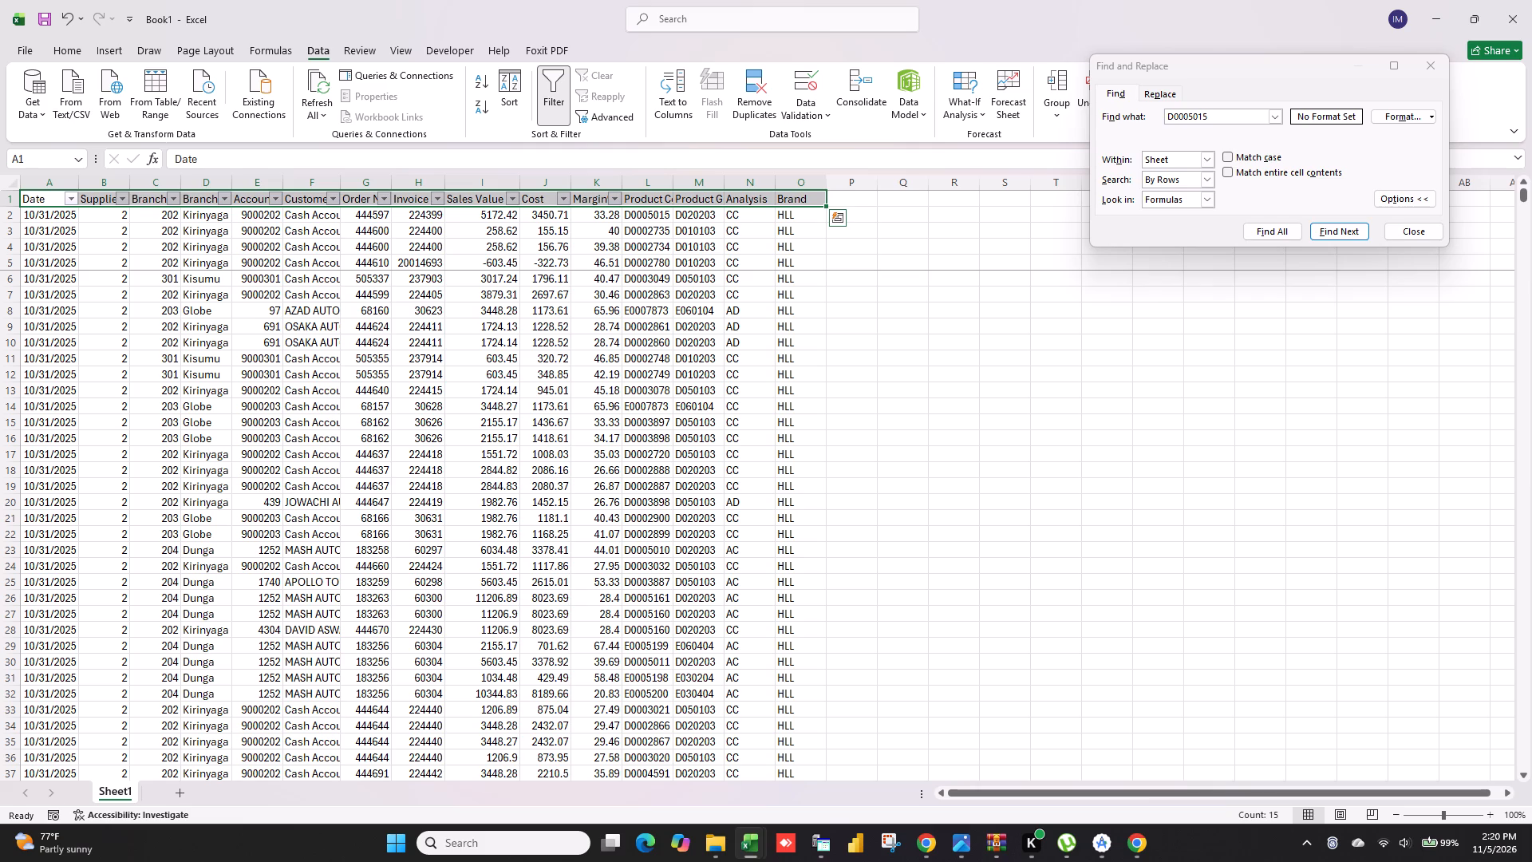
key(ctrl+b)
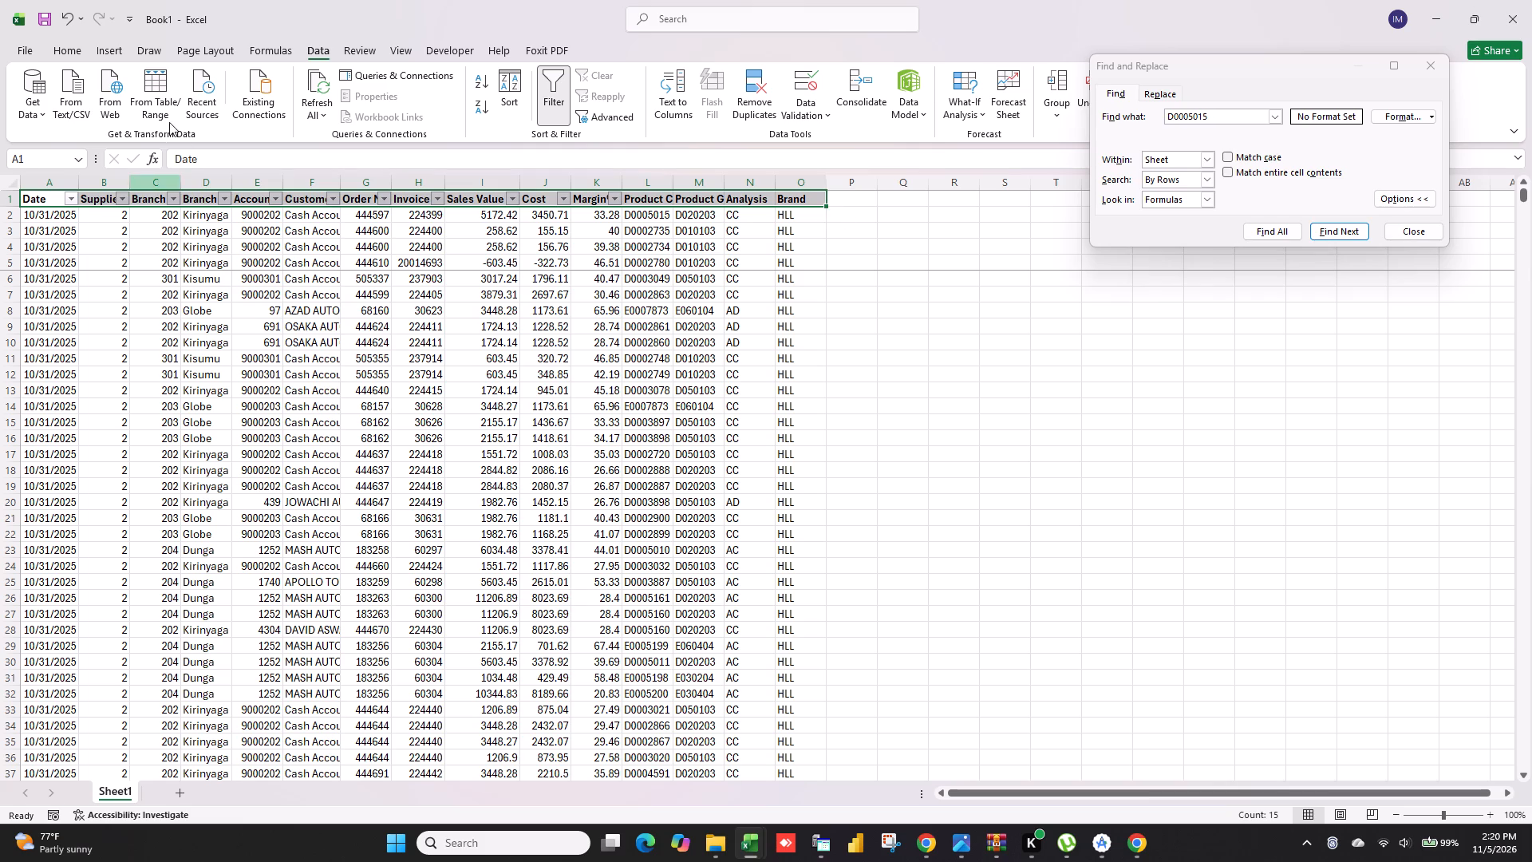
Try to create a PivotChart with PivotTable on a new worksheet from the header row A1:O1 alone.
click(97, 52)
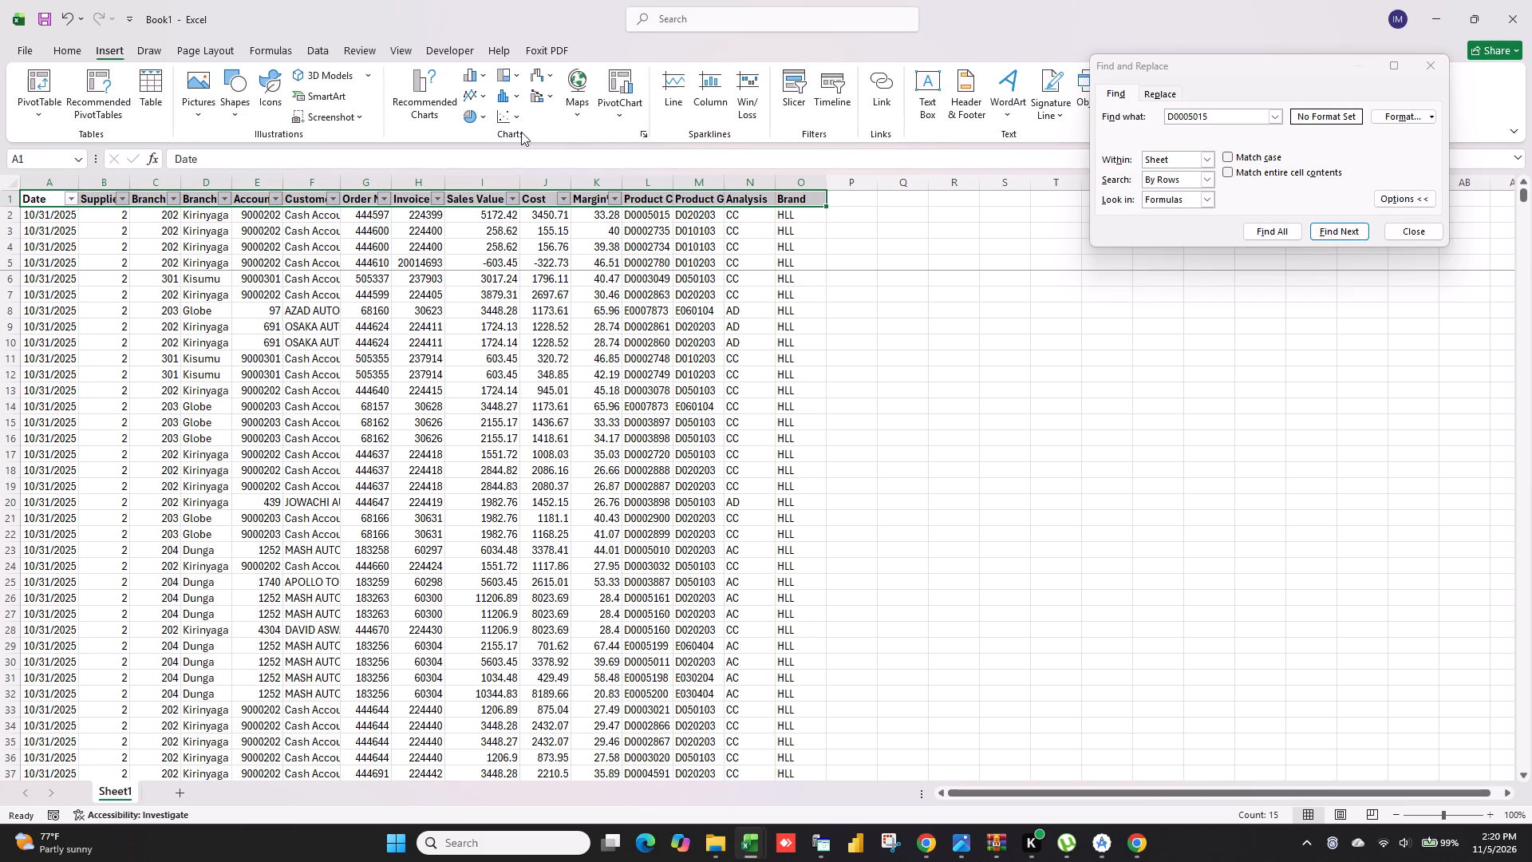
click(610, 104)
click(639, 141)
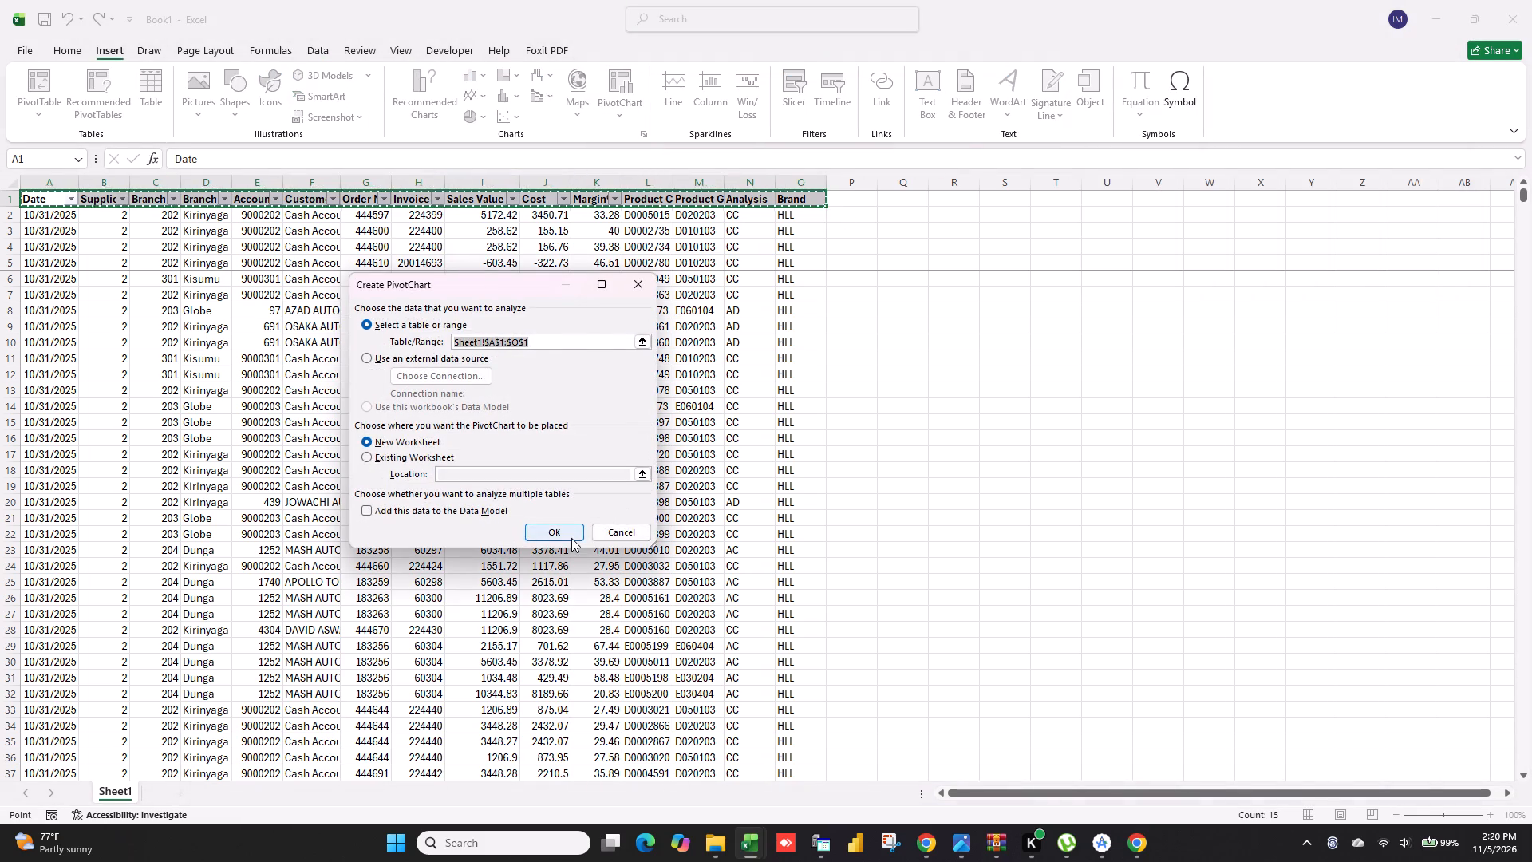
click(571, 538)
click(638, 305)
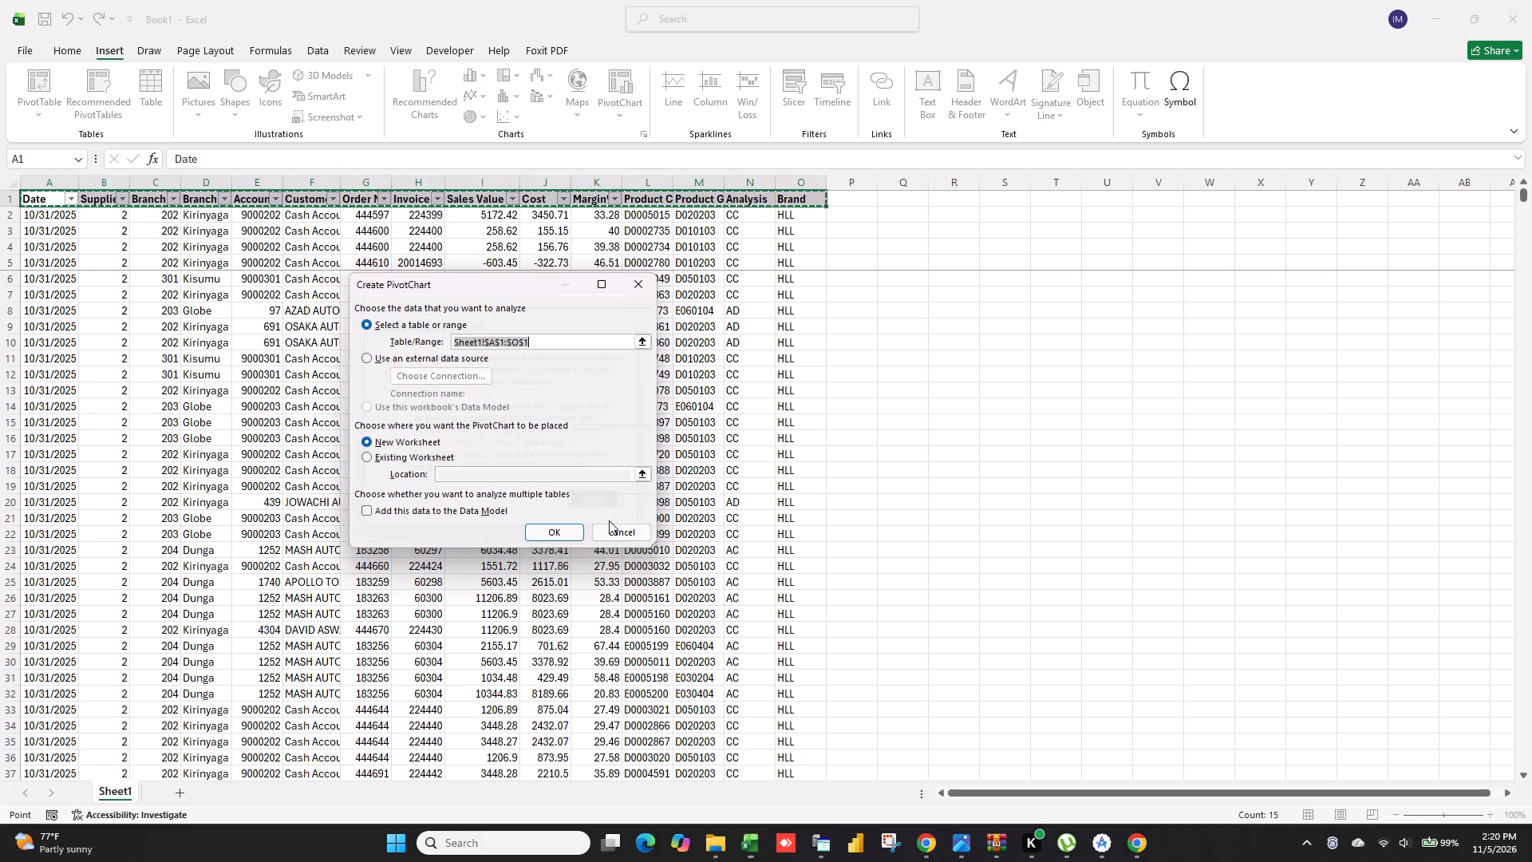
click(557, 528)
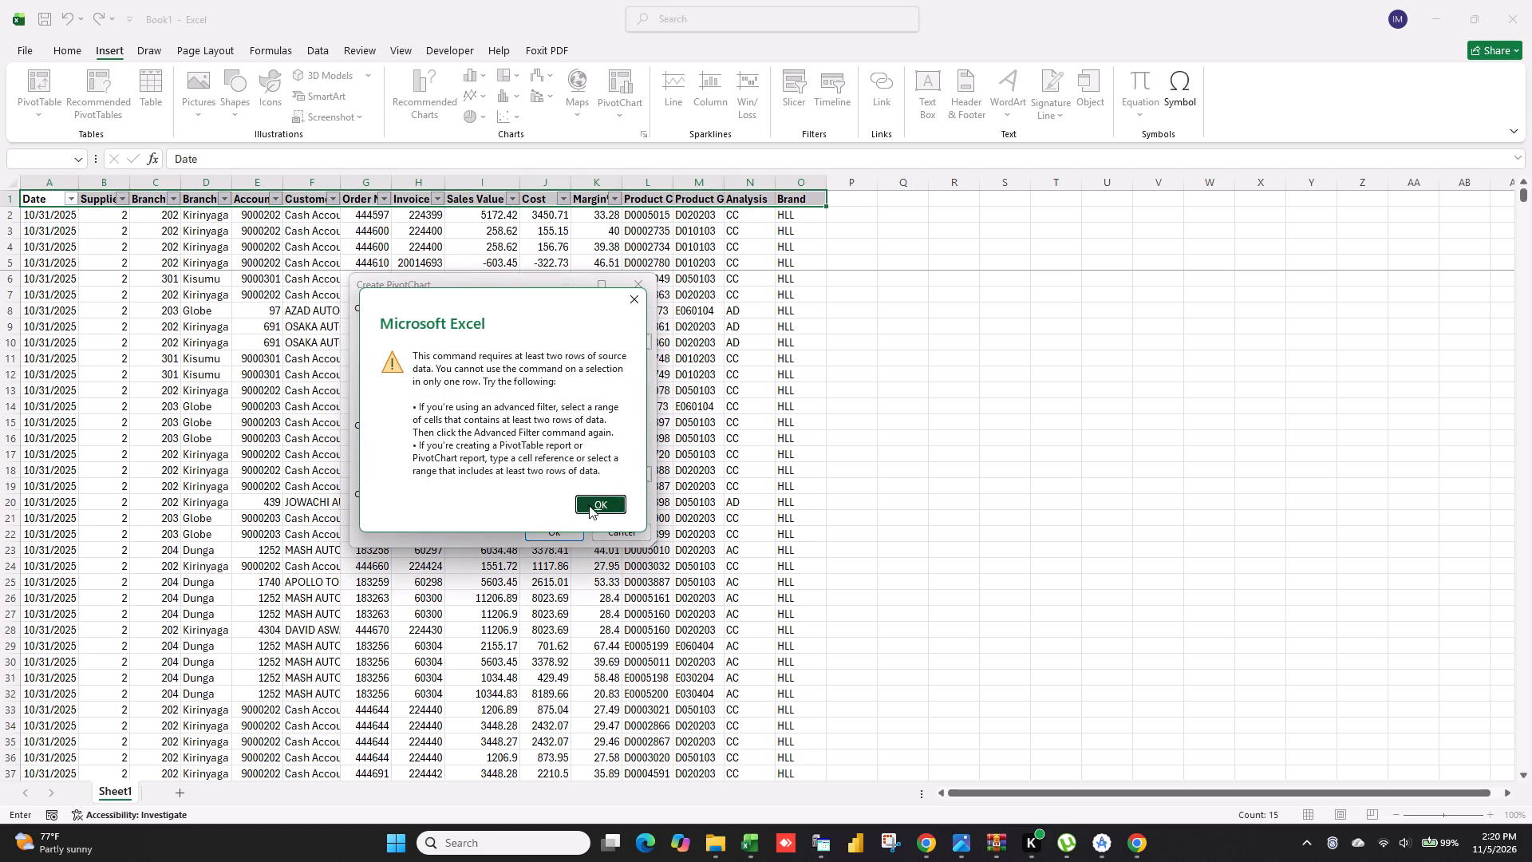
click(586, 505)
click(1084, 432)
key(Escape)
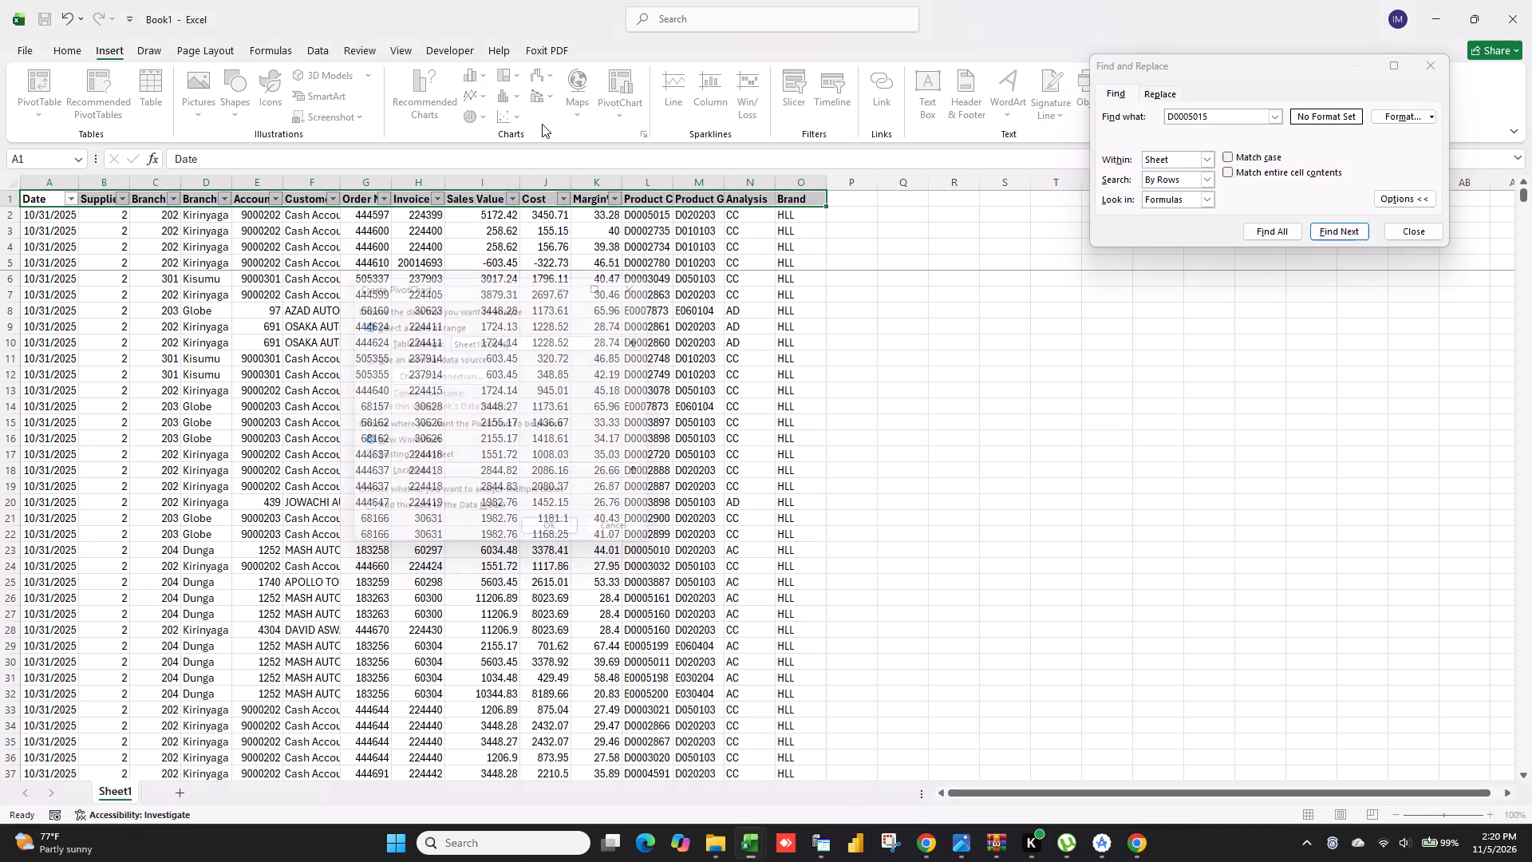
Remove the filter from the sales data's header row.
click(334, 44)
click(537, 85)
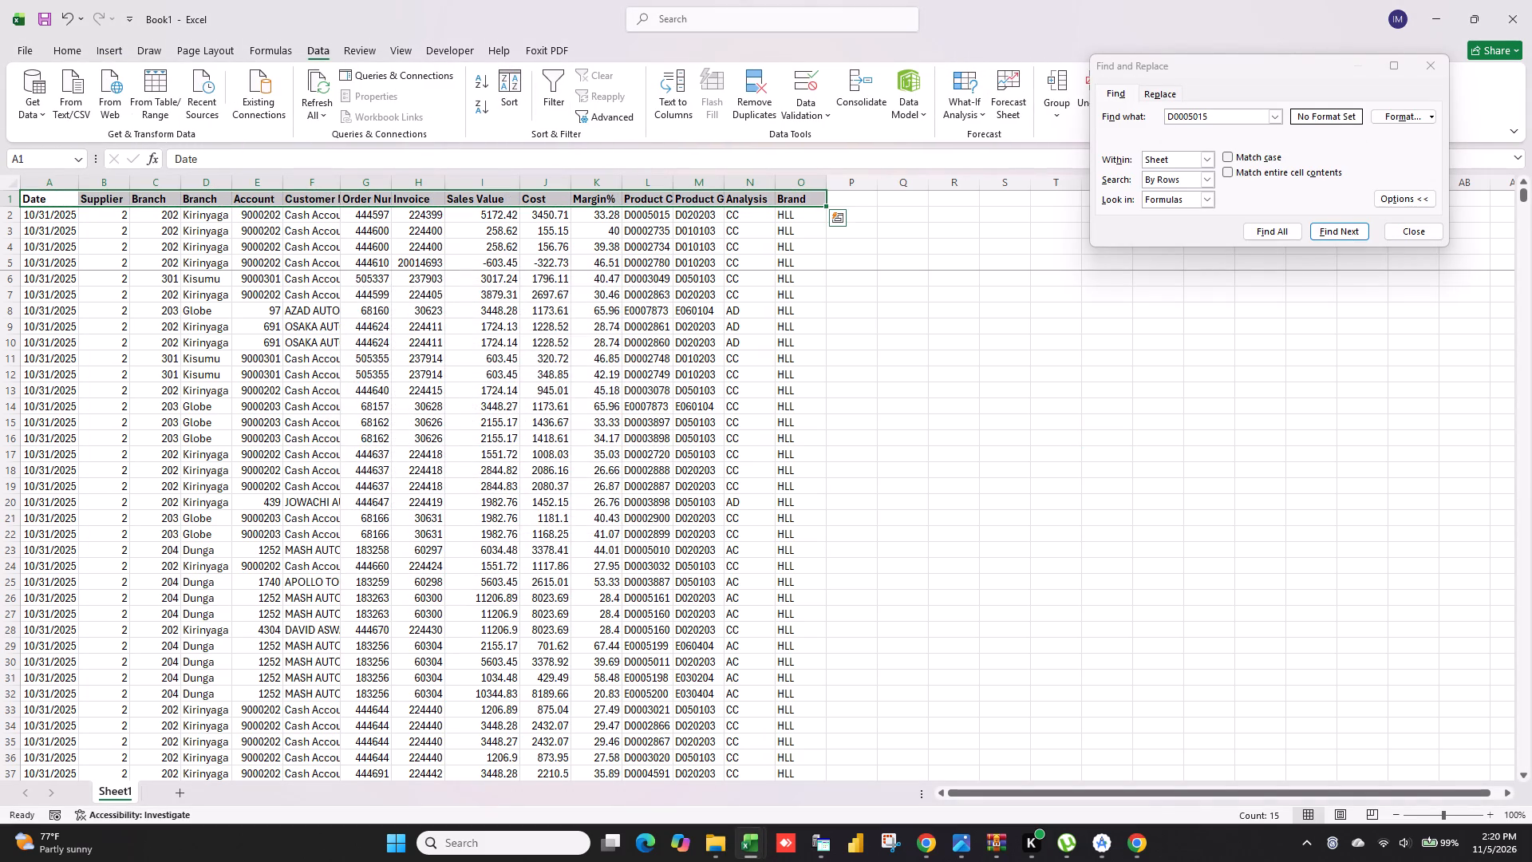
Create a PivotChart with PivotTable on a new worksheet using columns A to O of Sheet1.
drag(38, 184, 697, 201)
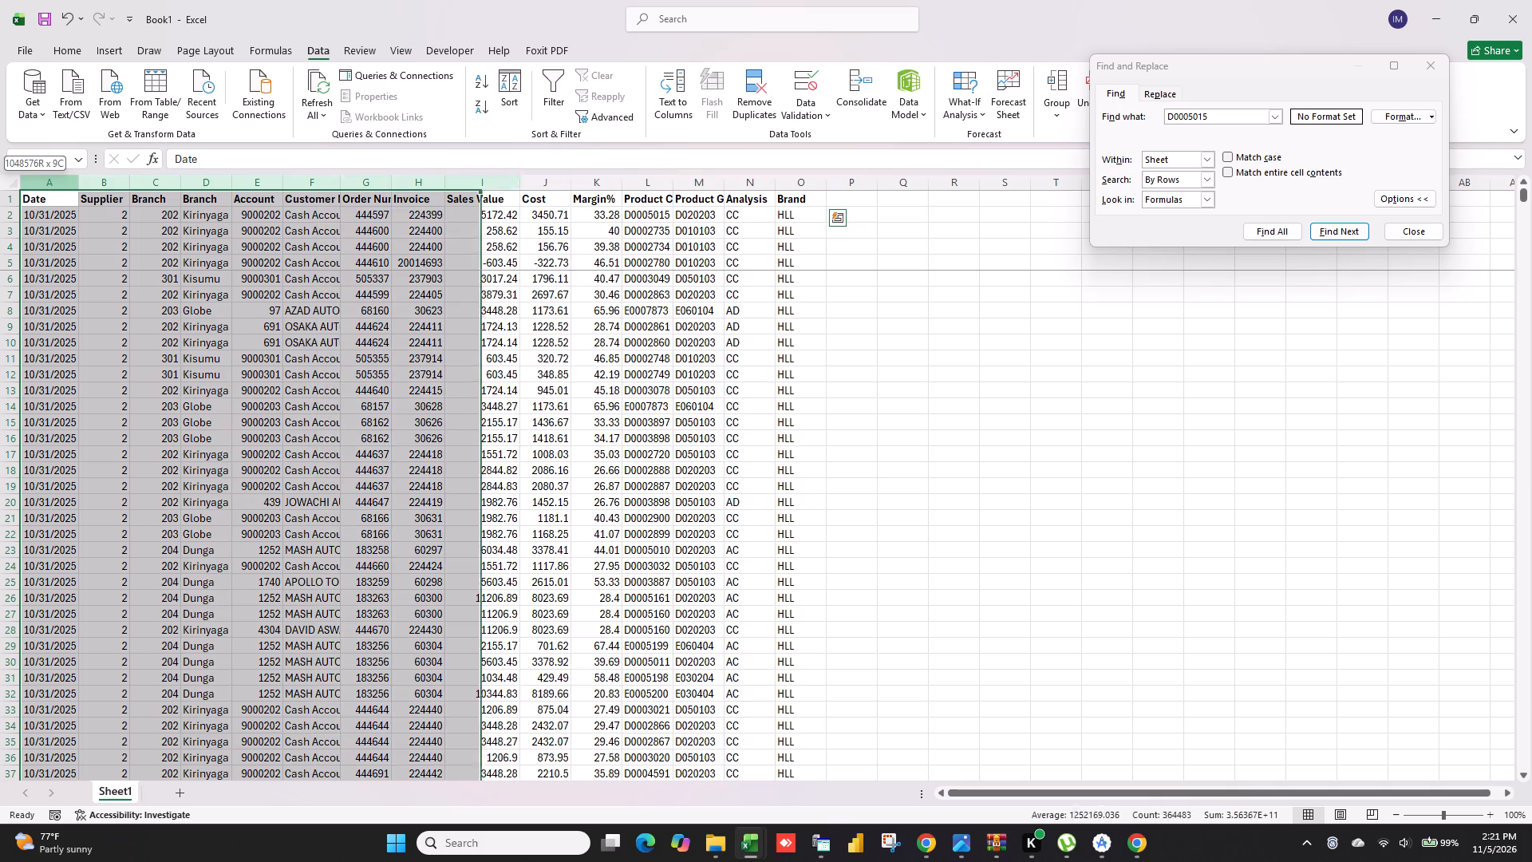
drag(697, 201, 776, 194)
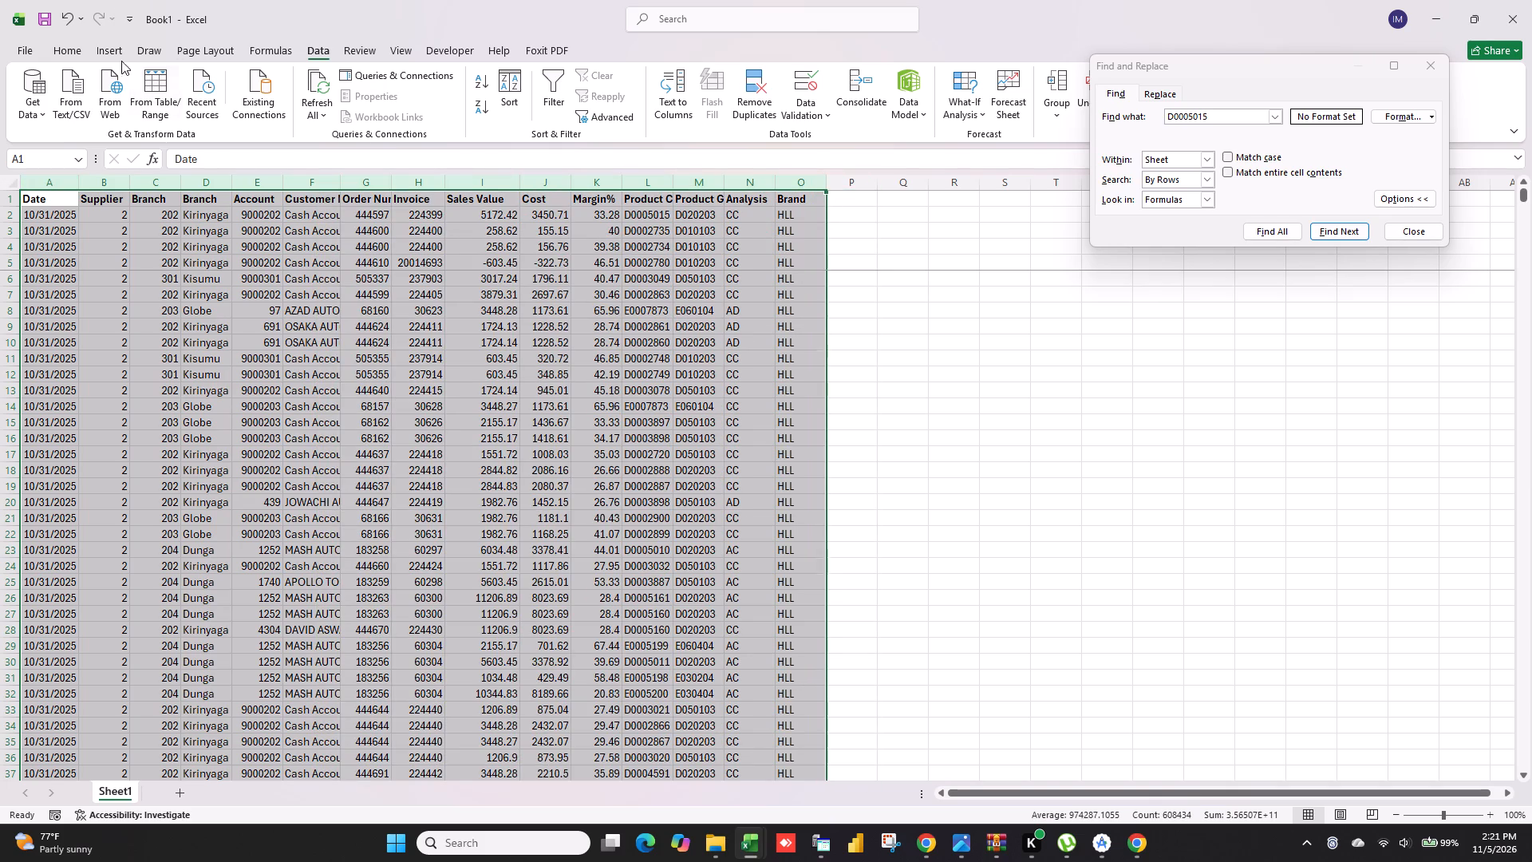
click(115, 53)
click(630, 96)
click(652, 142)
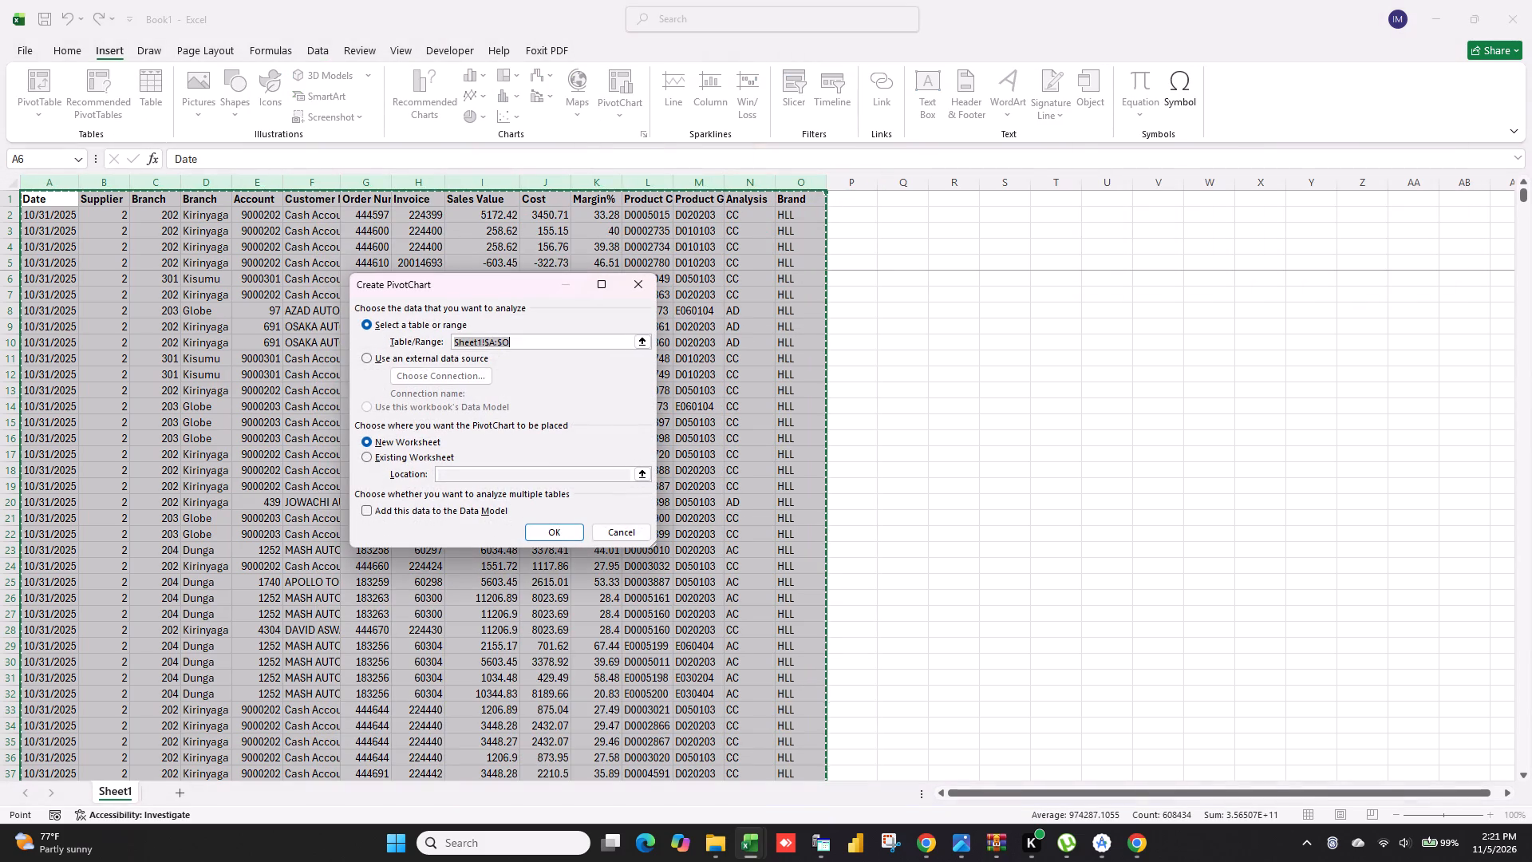
click(559, 535)
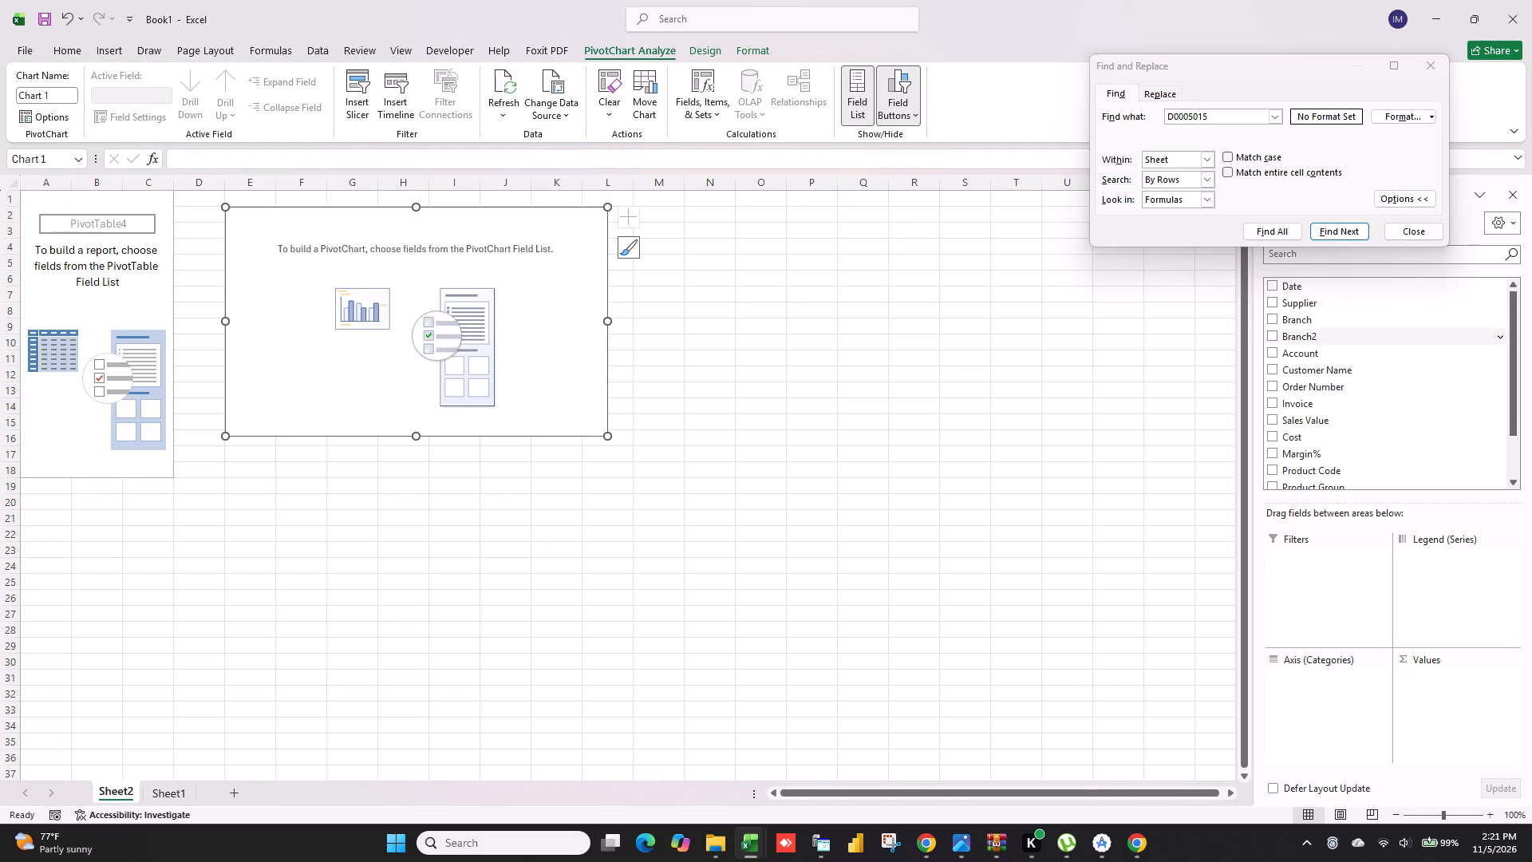
Add Branch2 and Product Code as the category fields of the PivotChart, leaving Branch out.
click(1277, 320)
click(1277, 320)
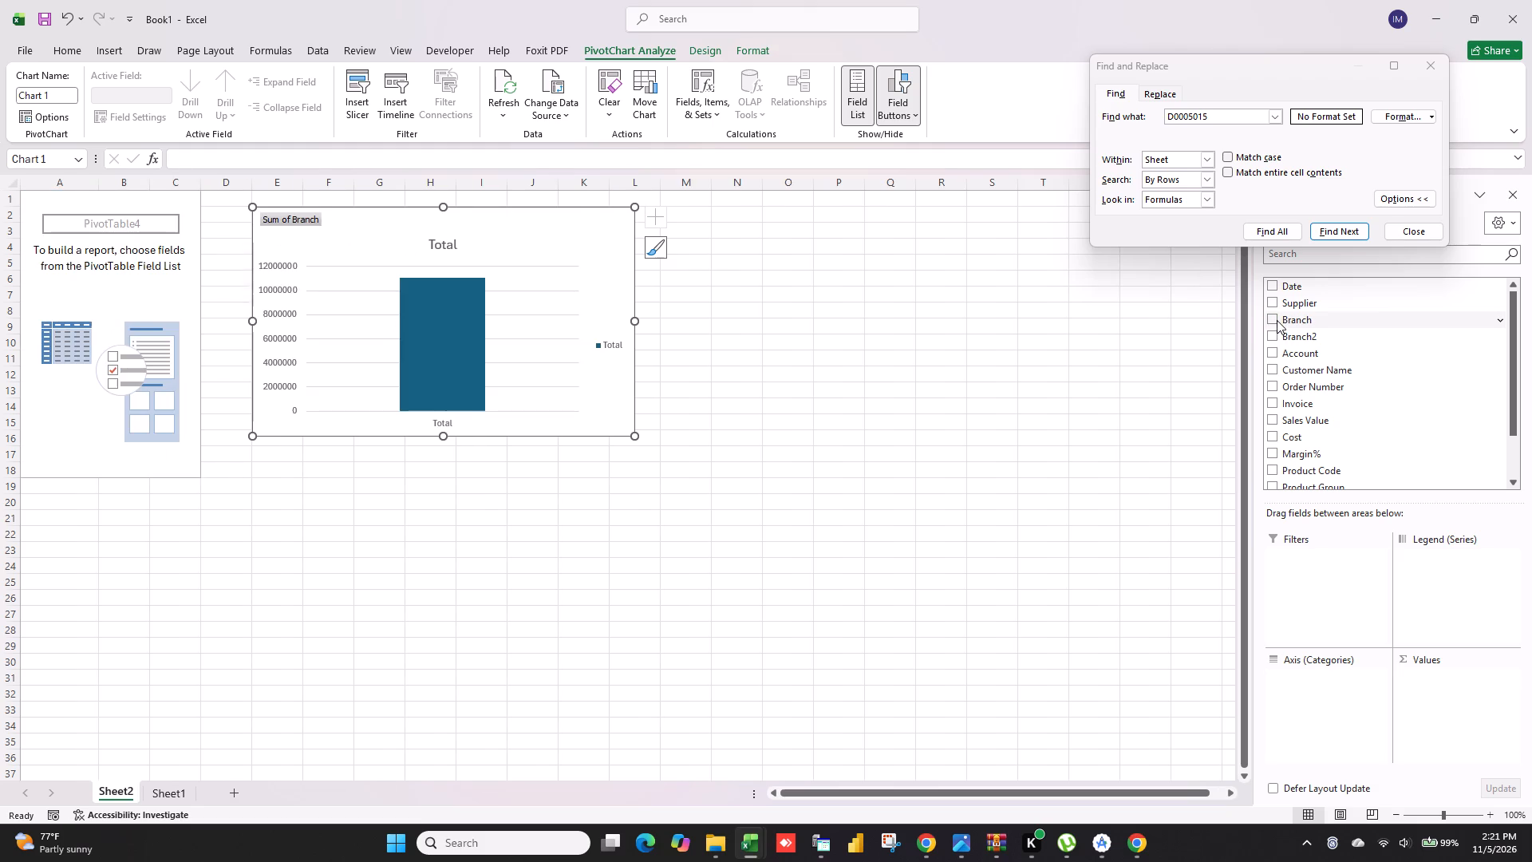
click(1274, 338)
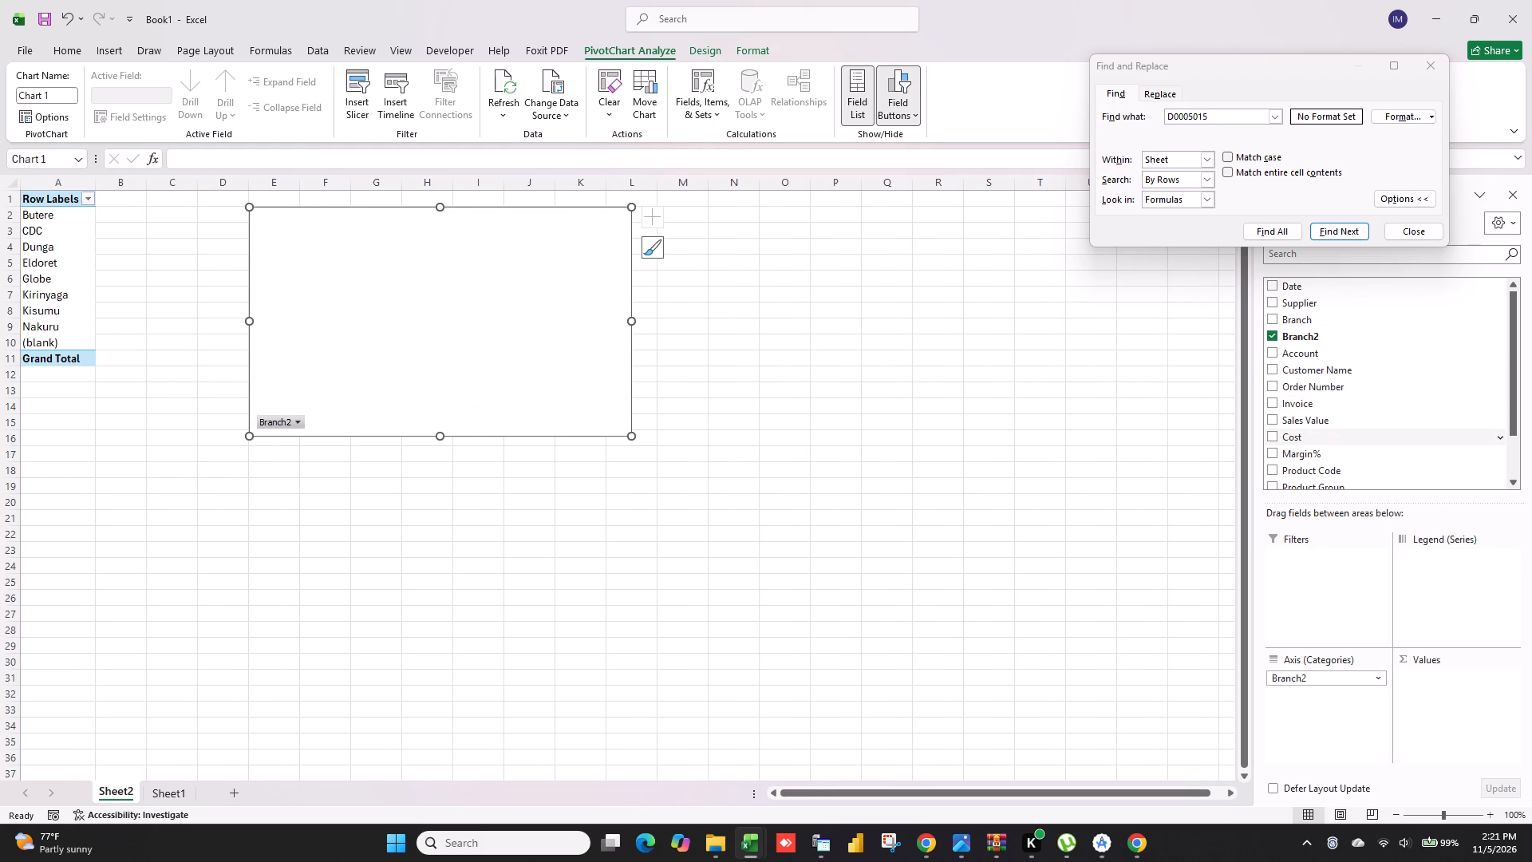
scroll(1304, 433, down, 2)
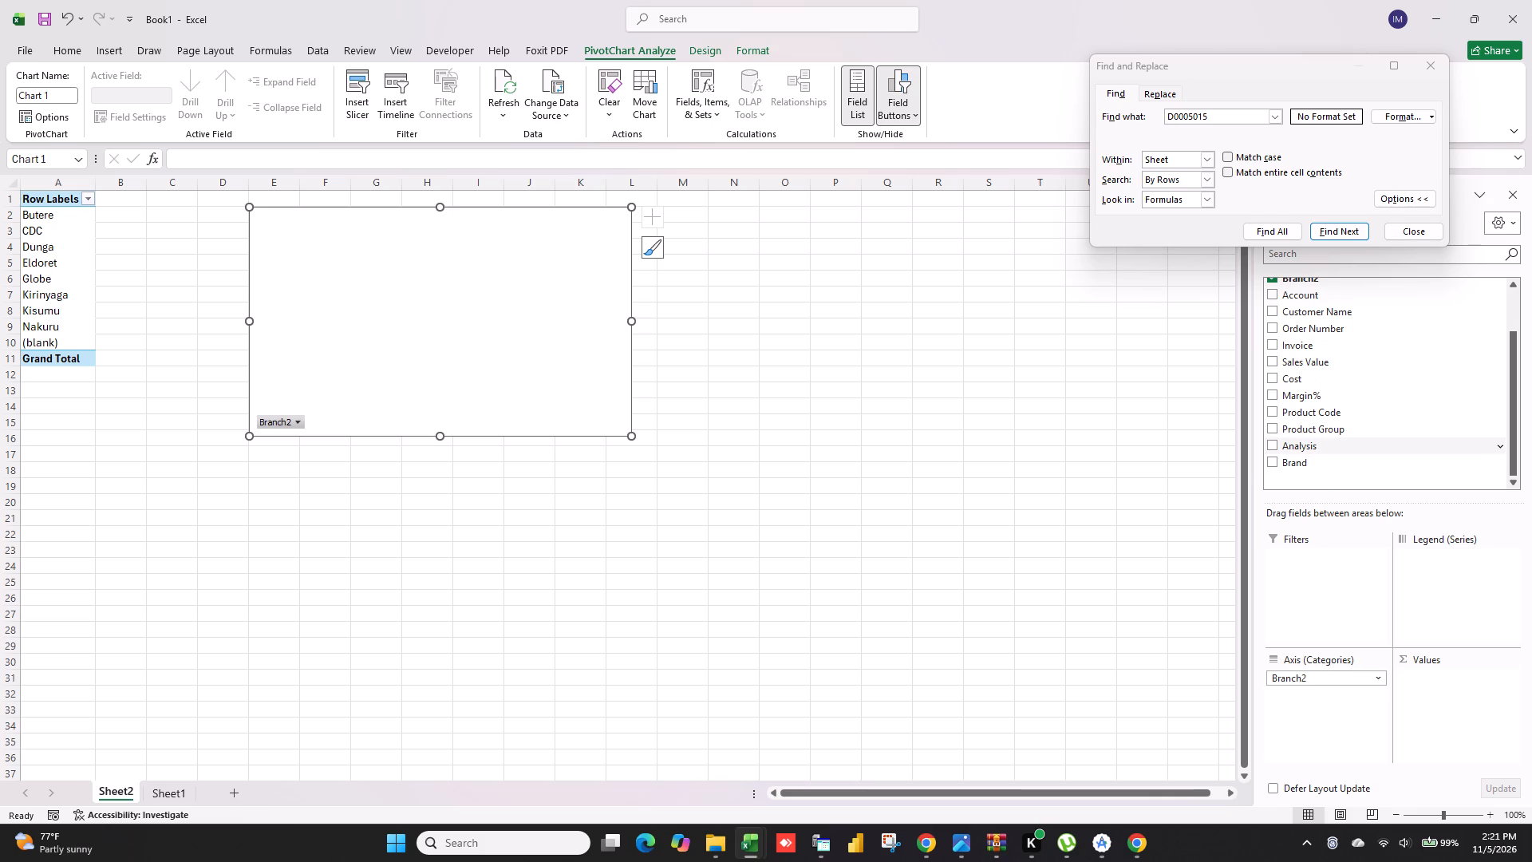
click(1270, 413)
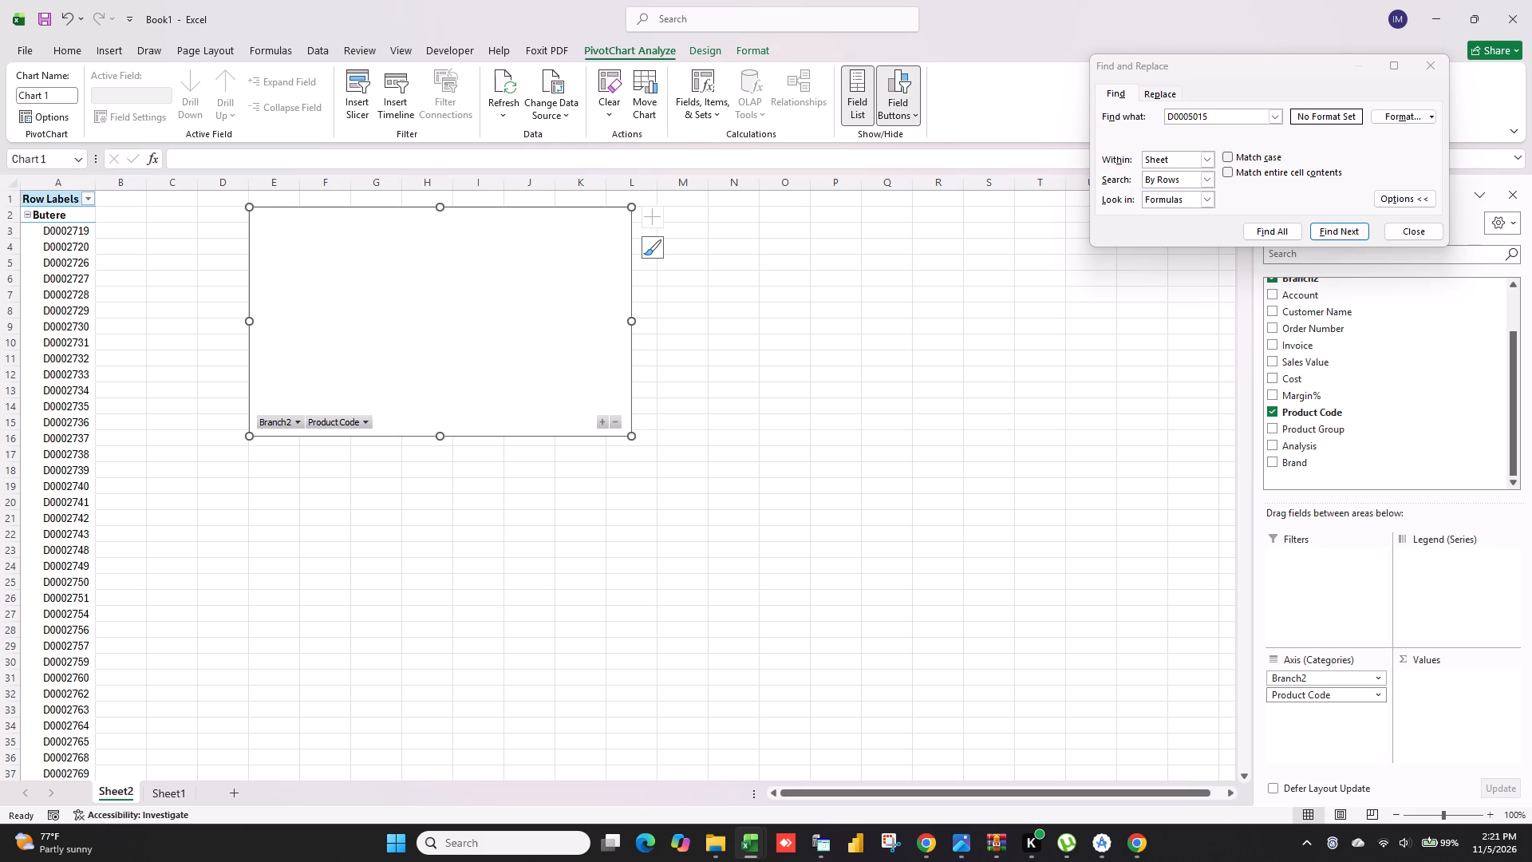
Check the source data on Sheet1, then return to Sheet2 and add Sales Value to the pivot's values.
click(151, 795)
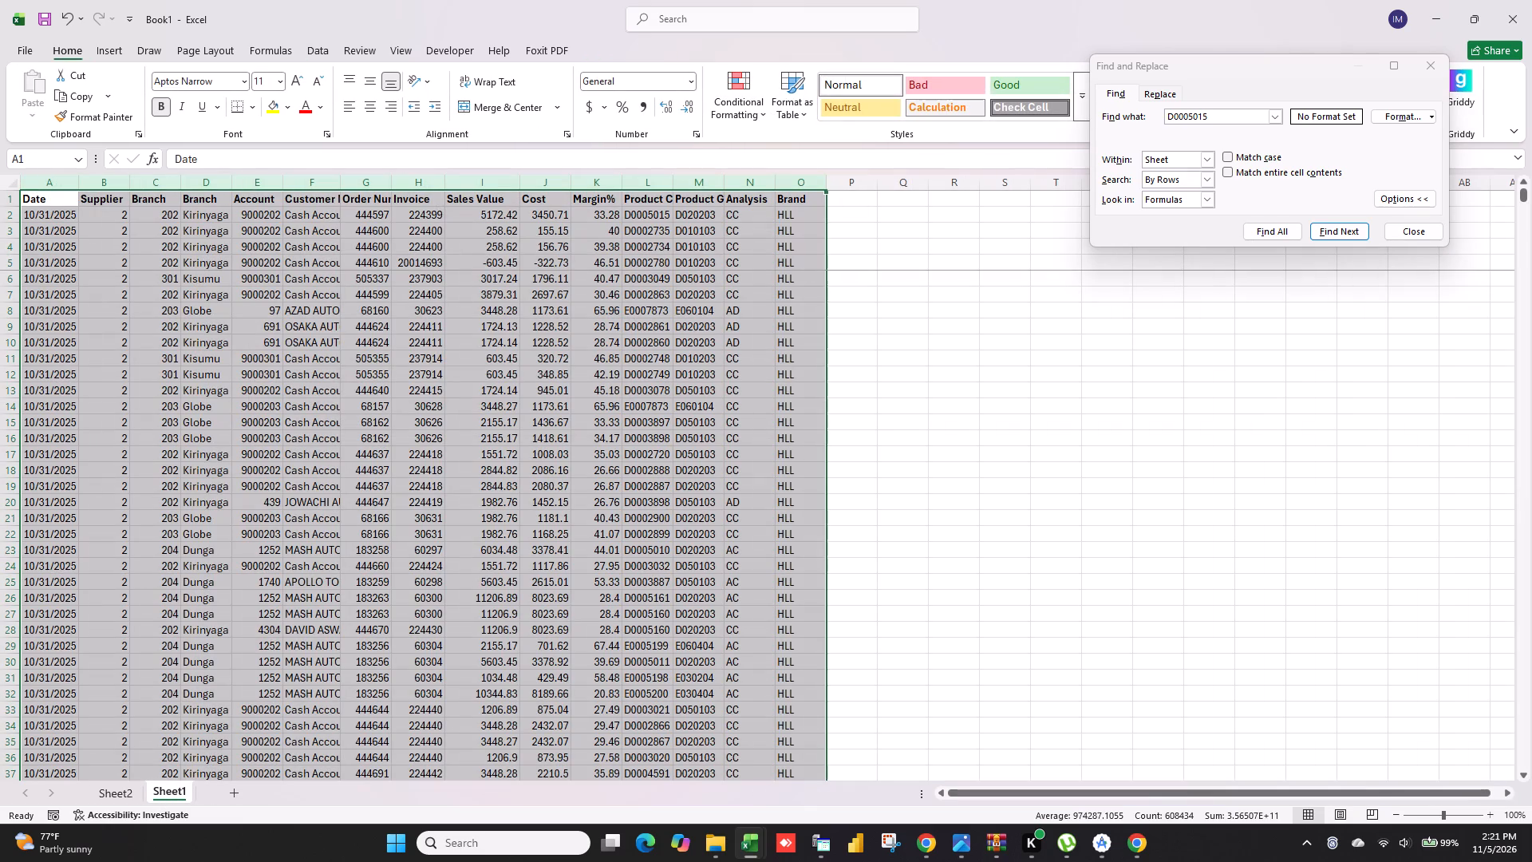
click(104, 792)
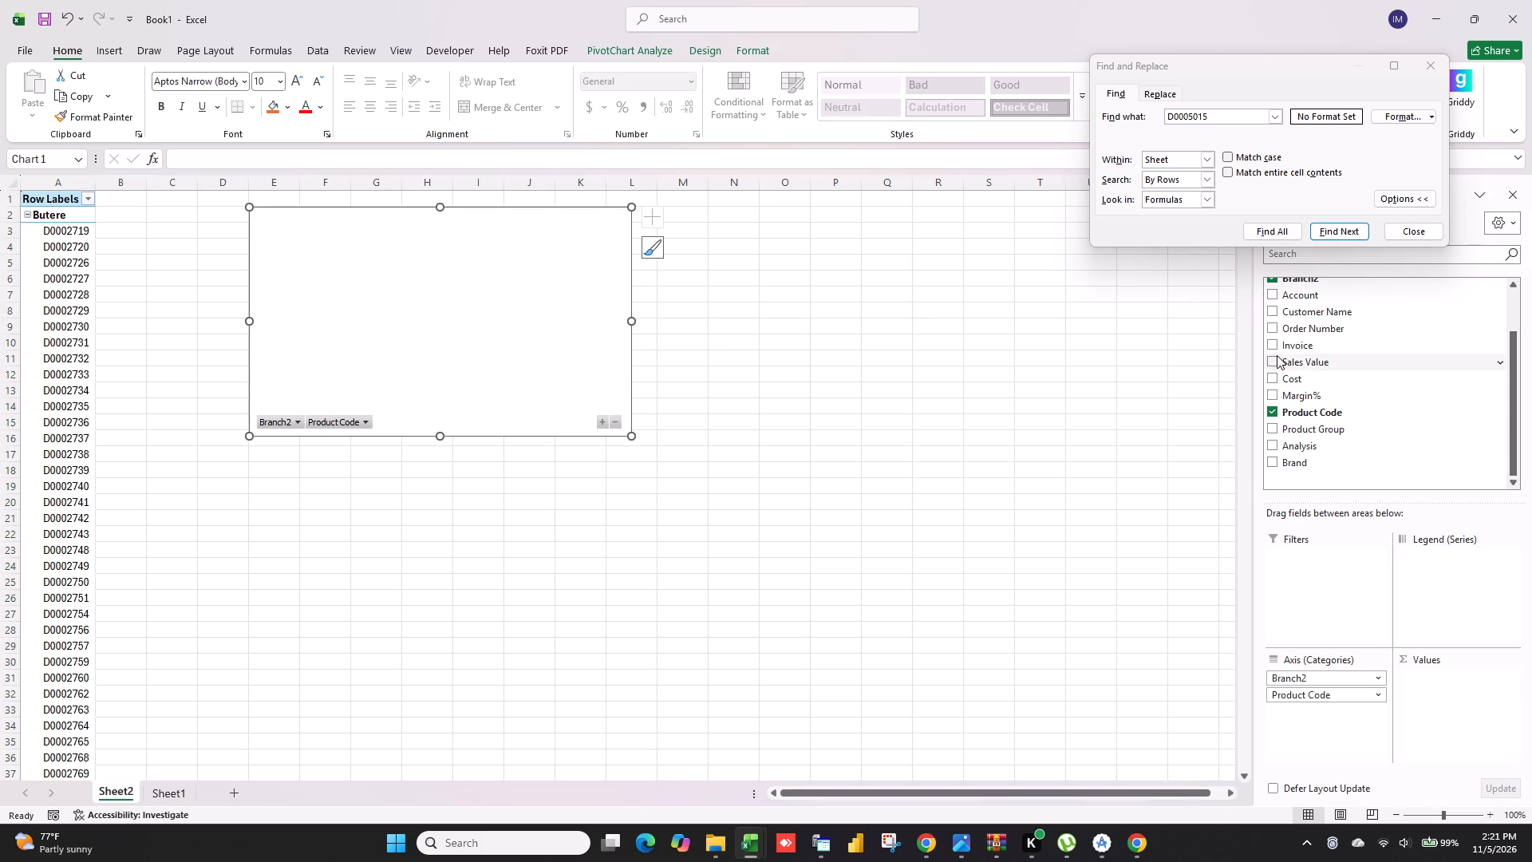
click(1276, 361)
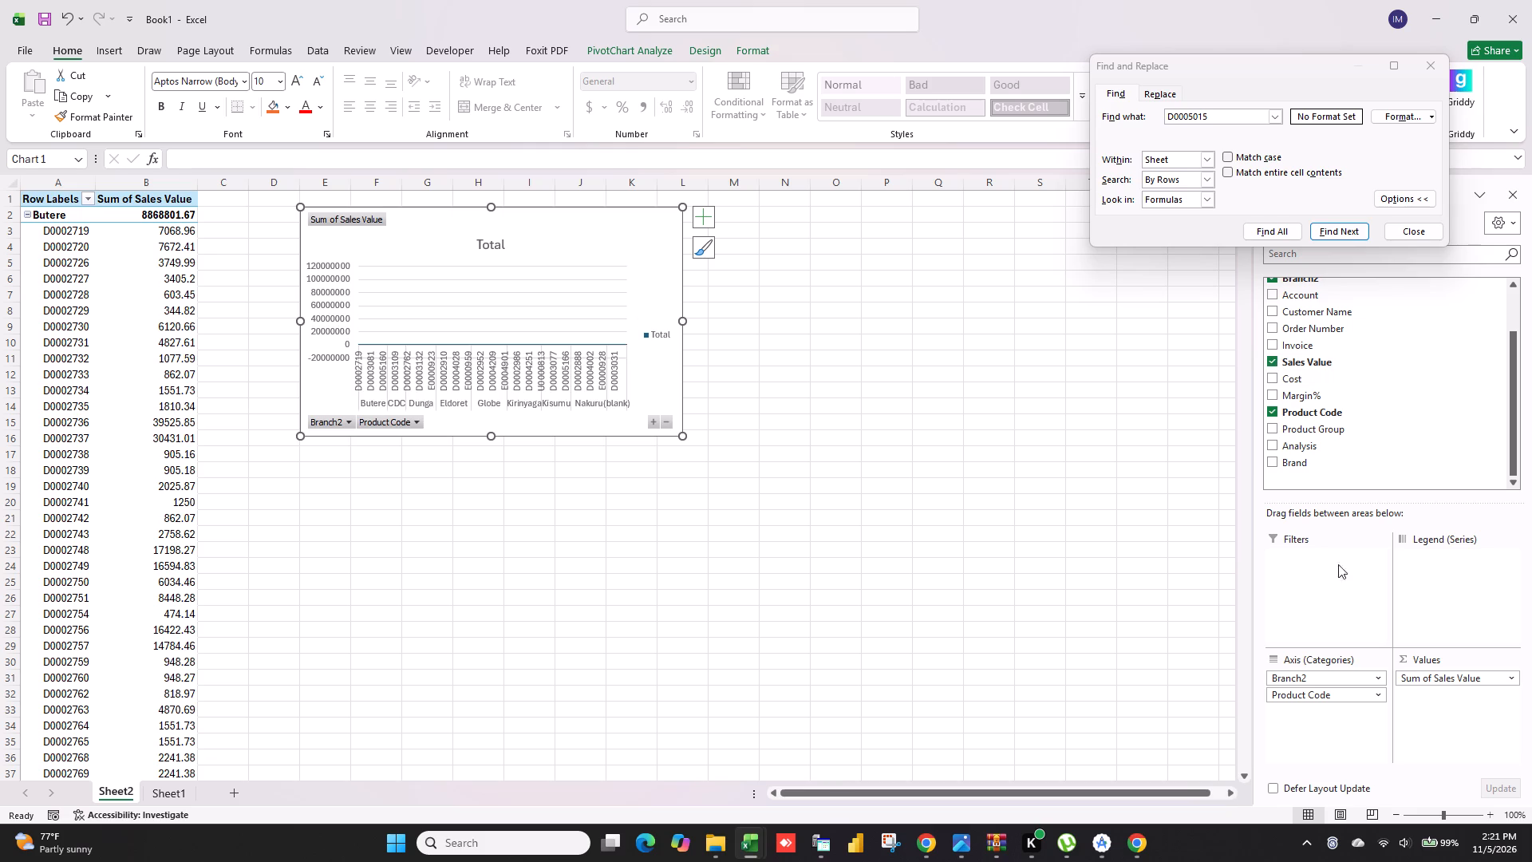
Add the Date field to the pivot and close Find and Replace.
scroll(1326, 467, down, 3)
scroll(1330, 471, up, 4)
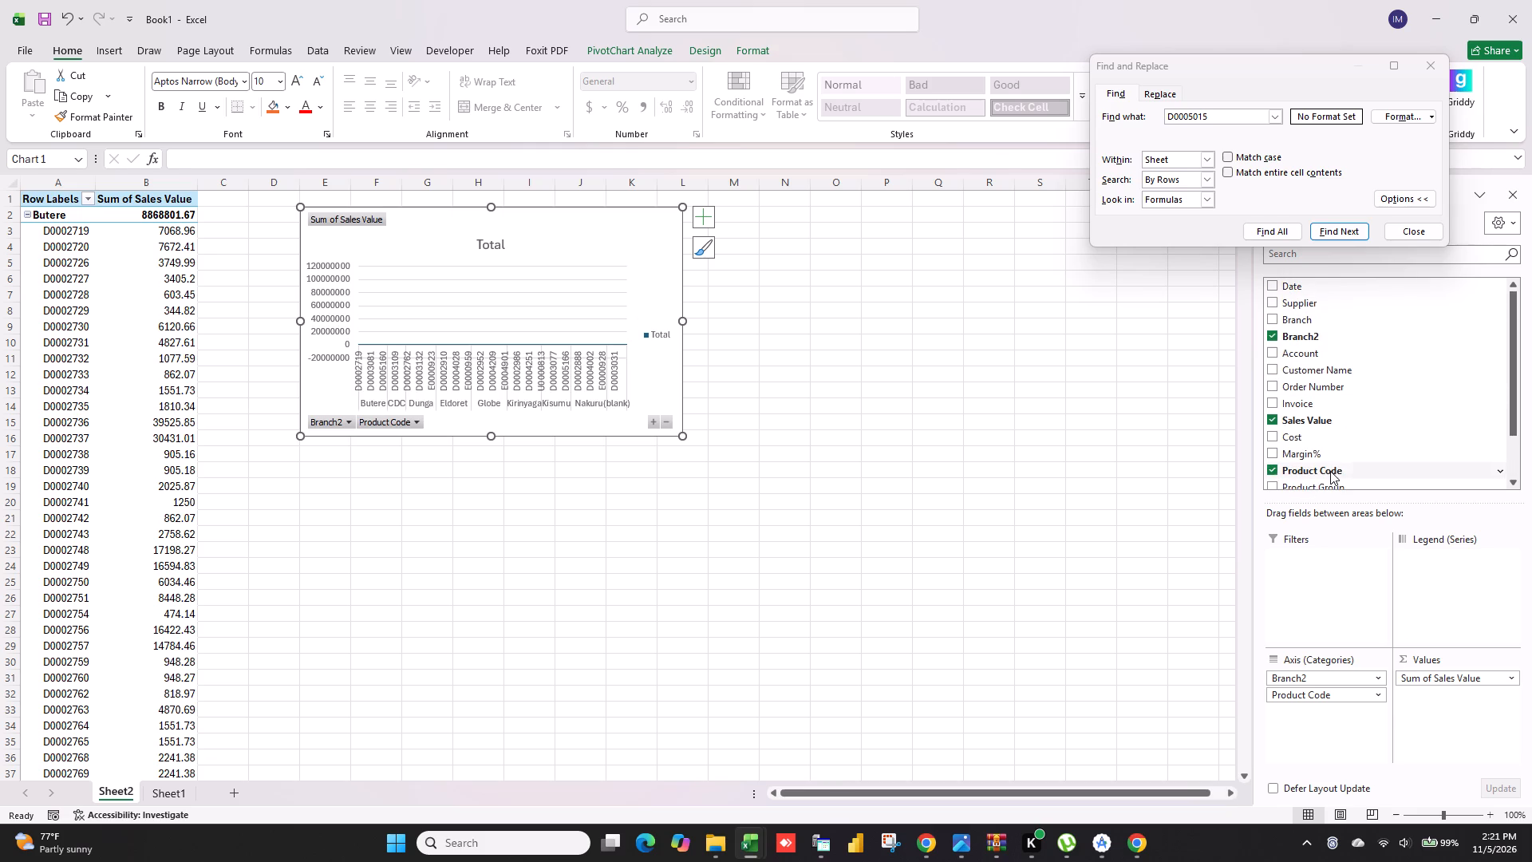
click(1269, 279)
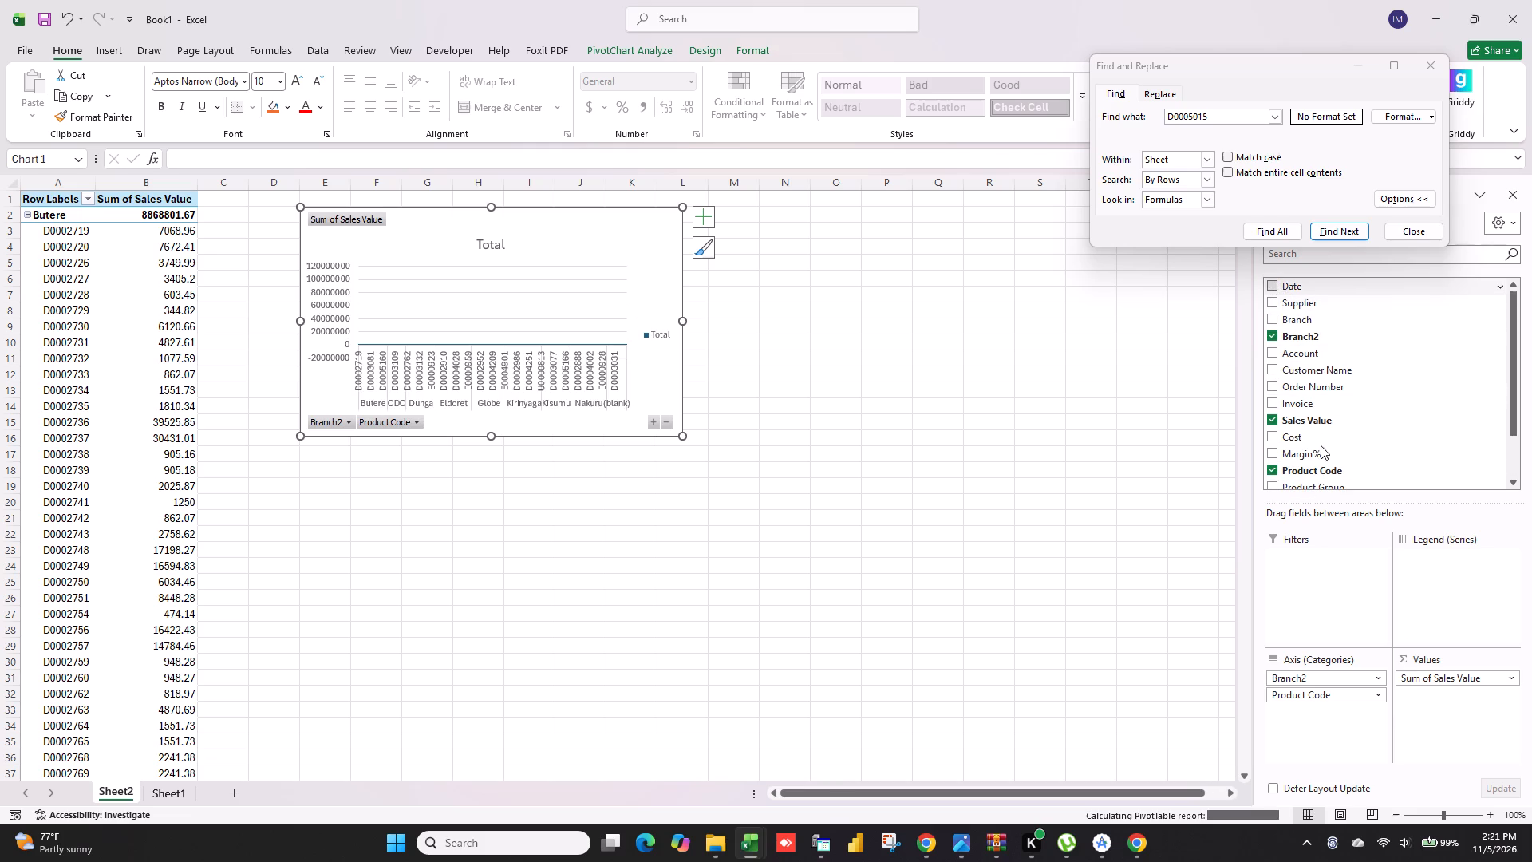
click(1421, 227)
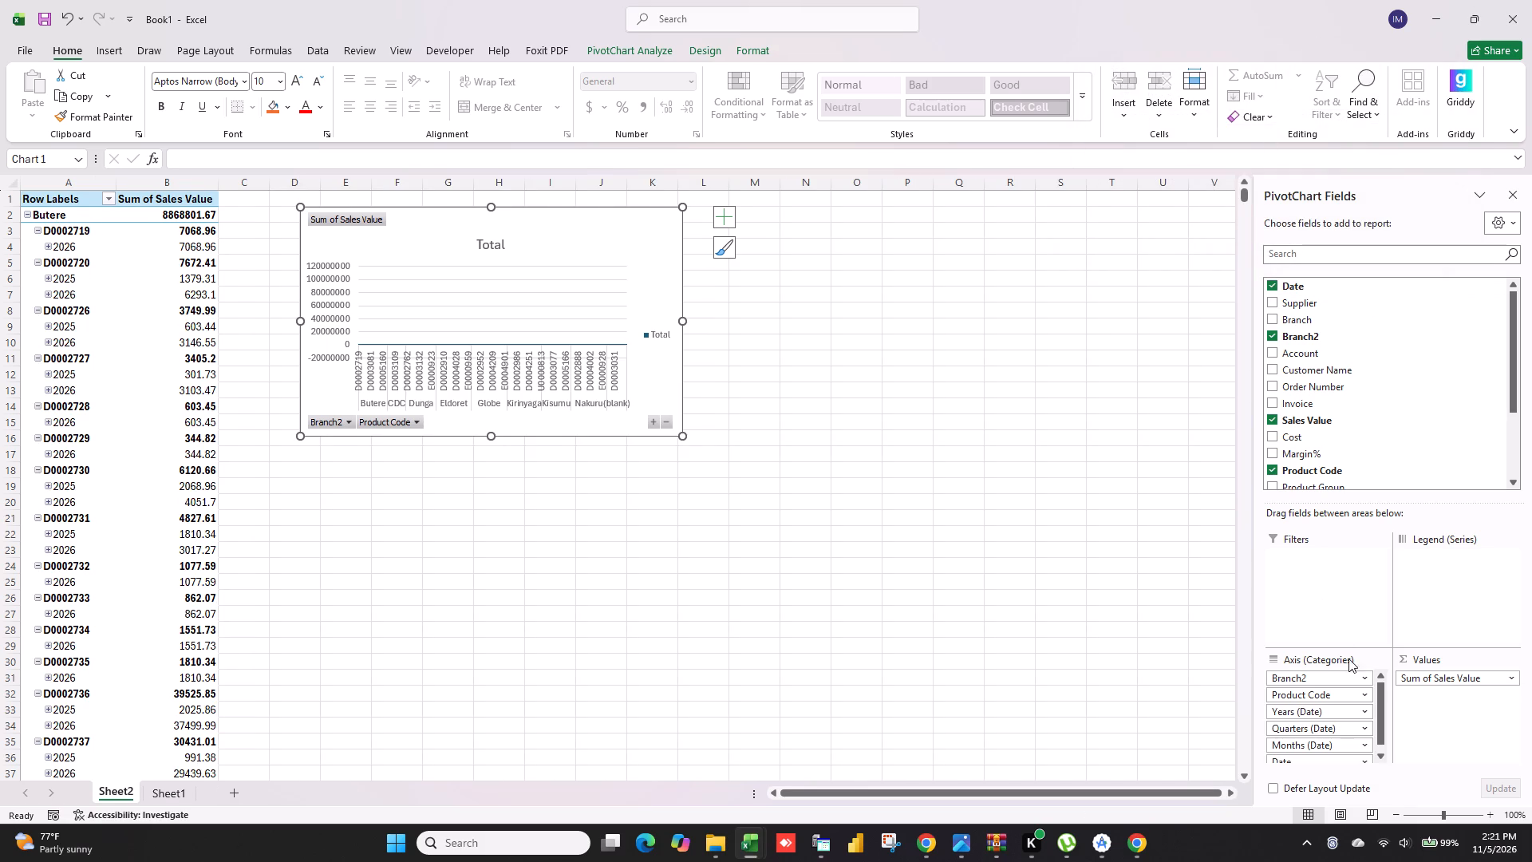
Move the Months (Date) field from the PivotTable's rows to its columns.
scroll(1342, 699, down, 3)
click(1328, 738)
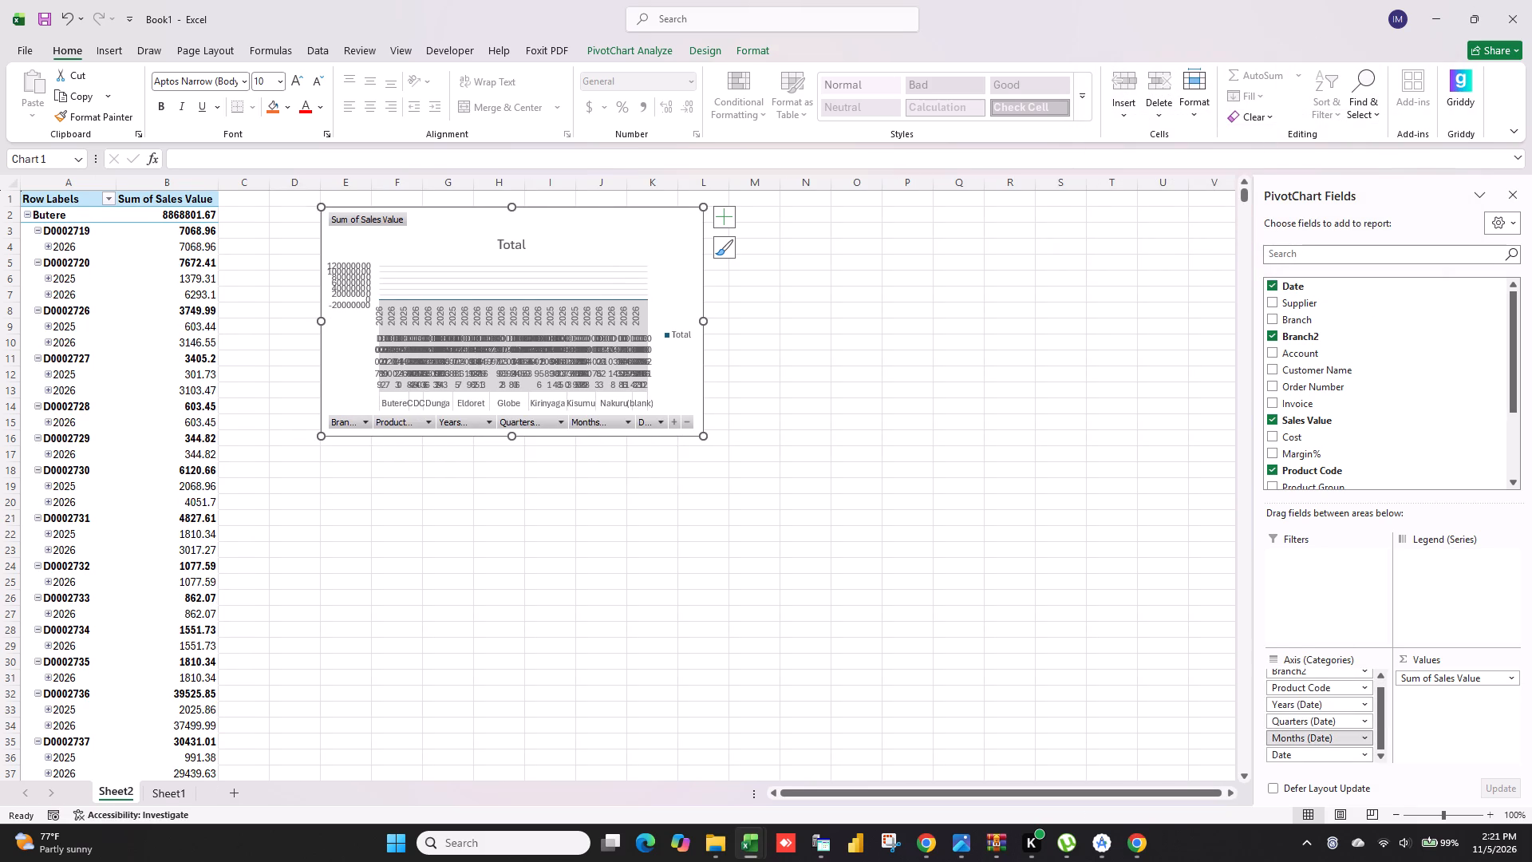
click(1087, 689)
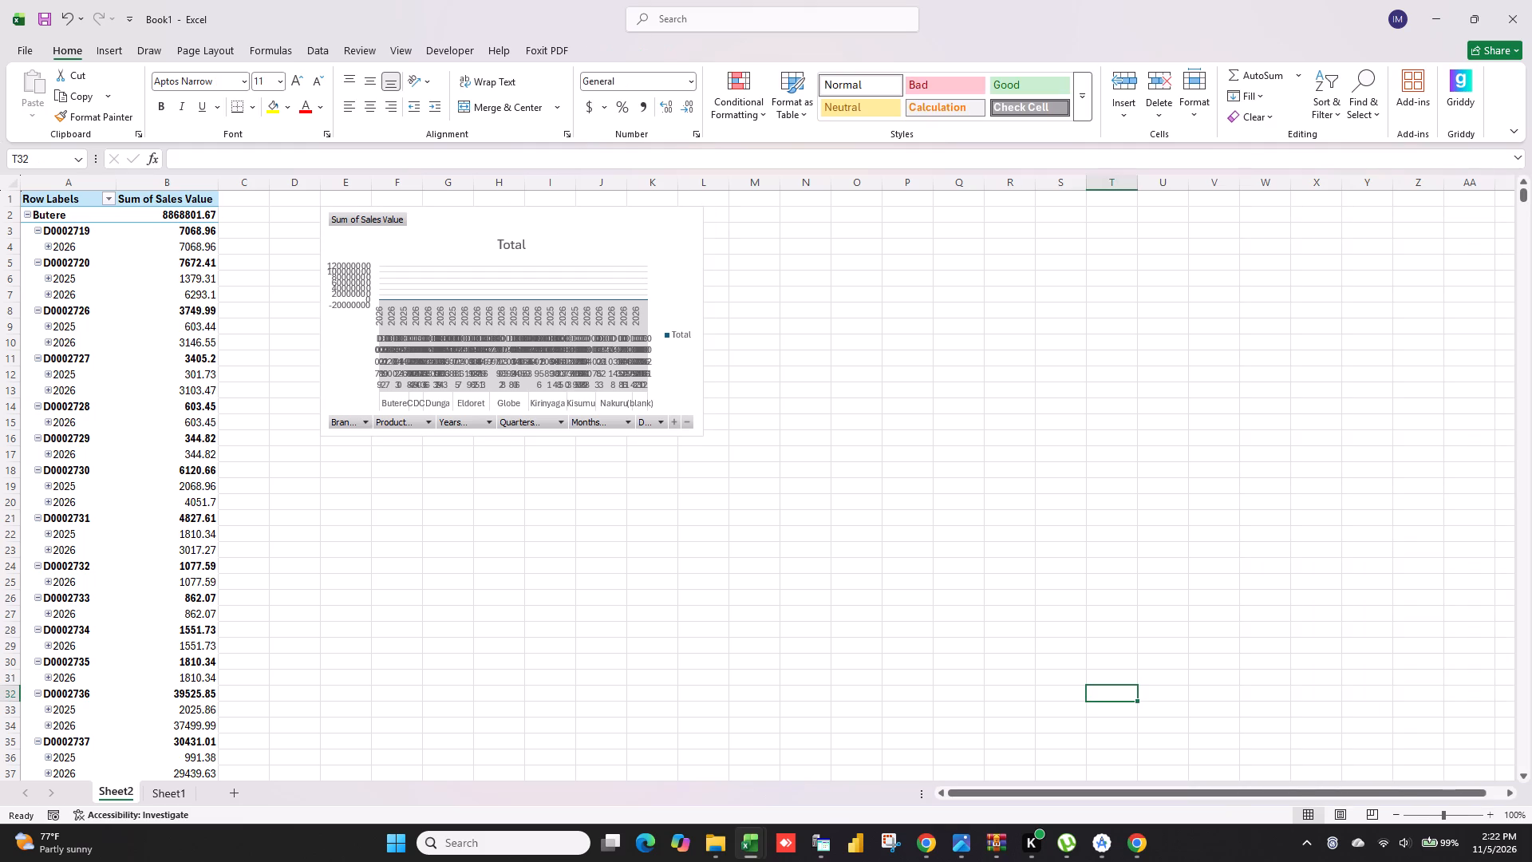
click(149, 235)
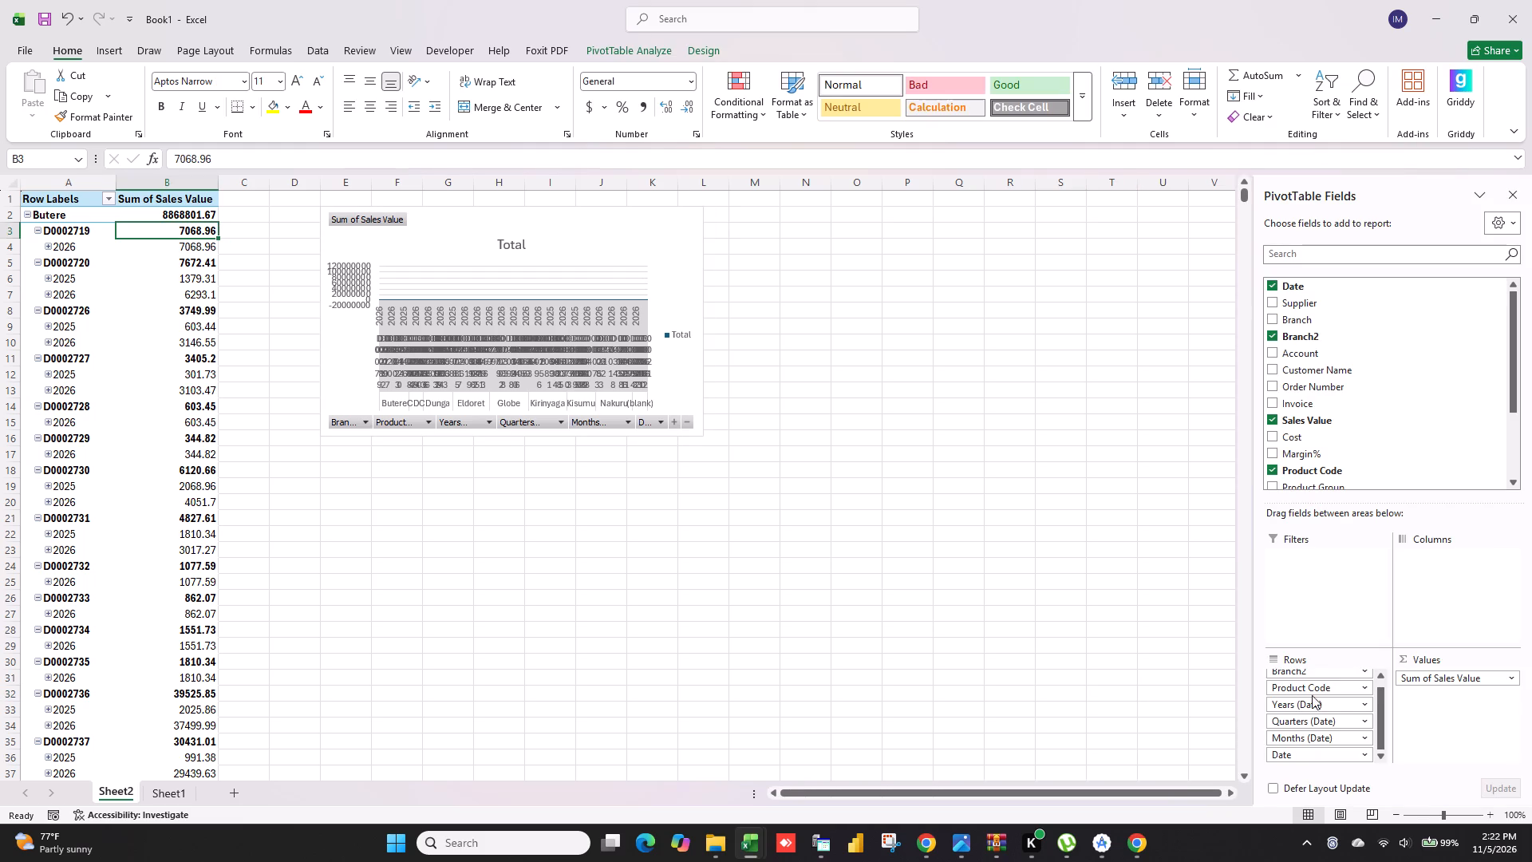
drag(1316, 737, 1409, 565)
drag(1409, 565, 1408, 565)
Remove the Date field from the PivotTable's rows.
click(1301, 746)
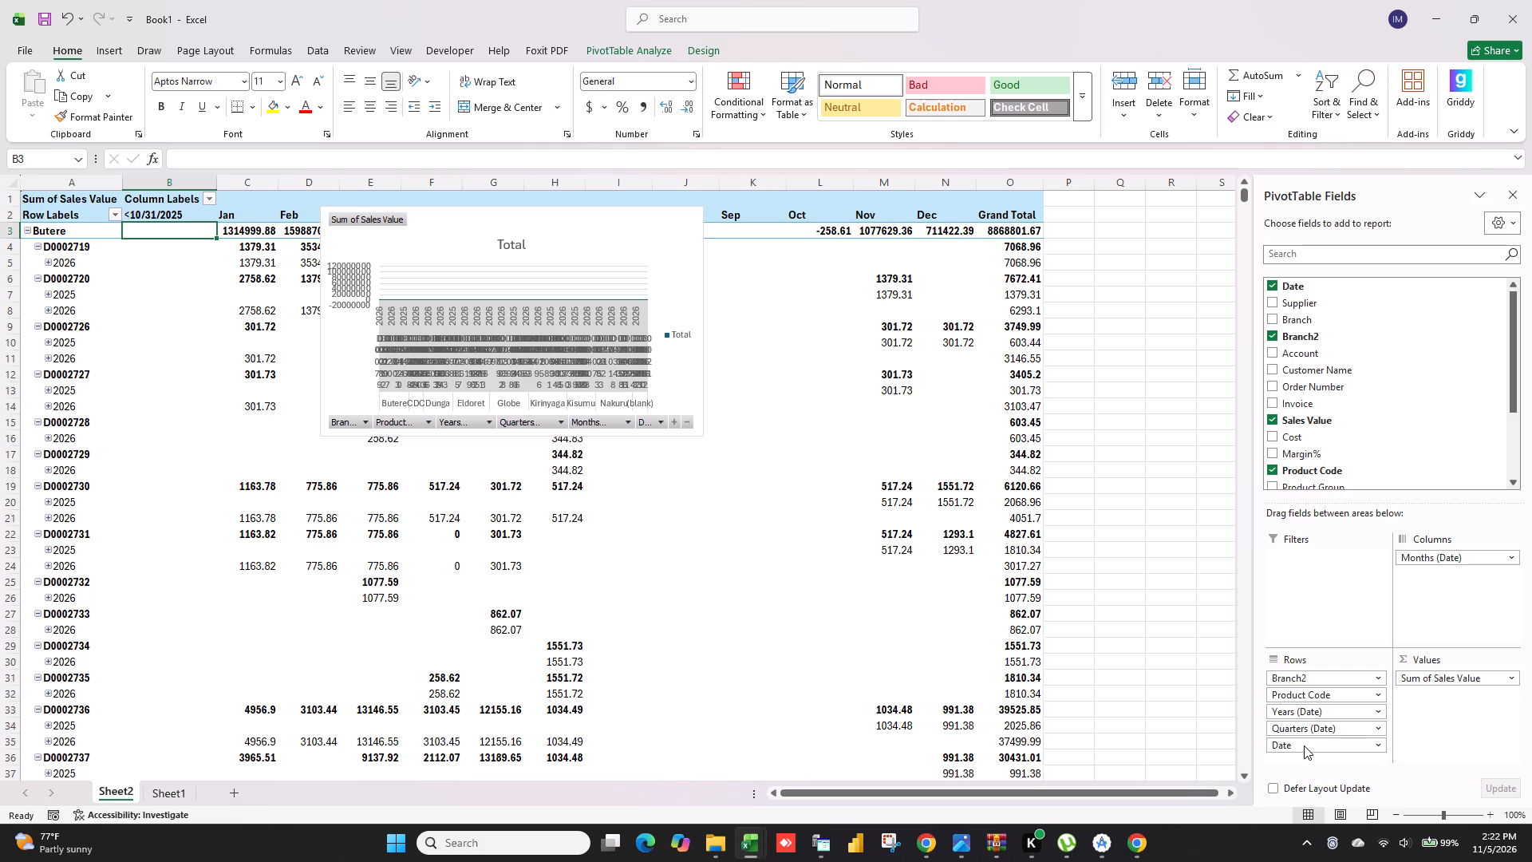
click(1314, 716)
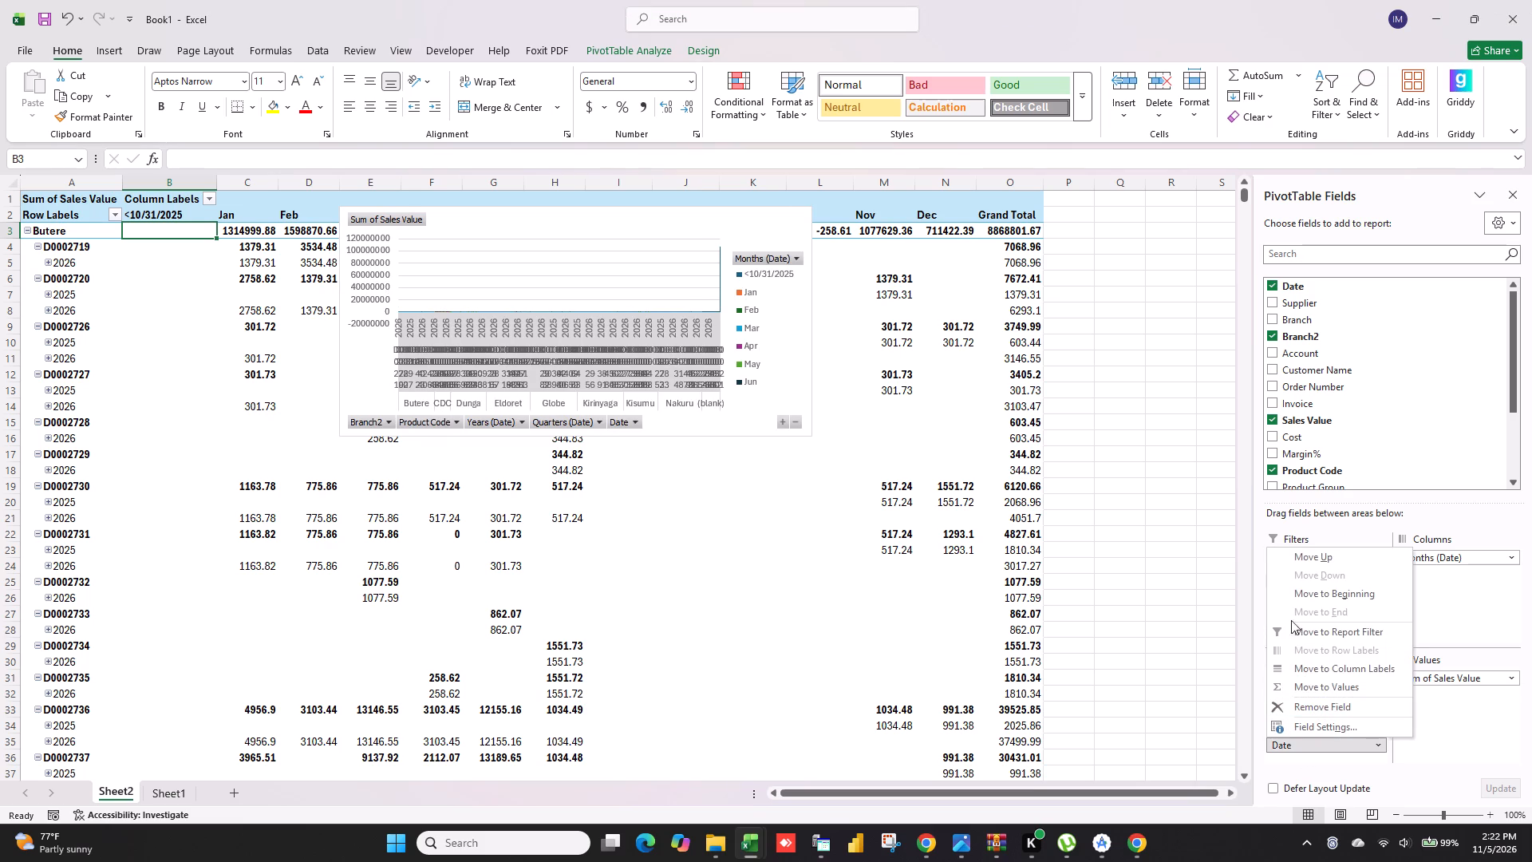
click(1322, 711)
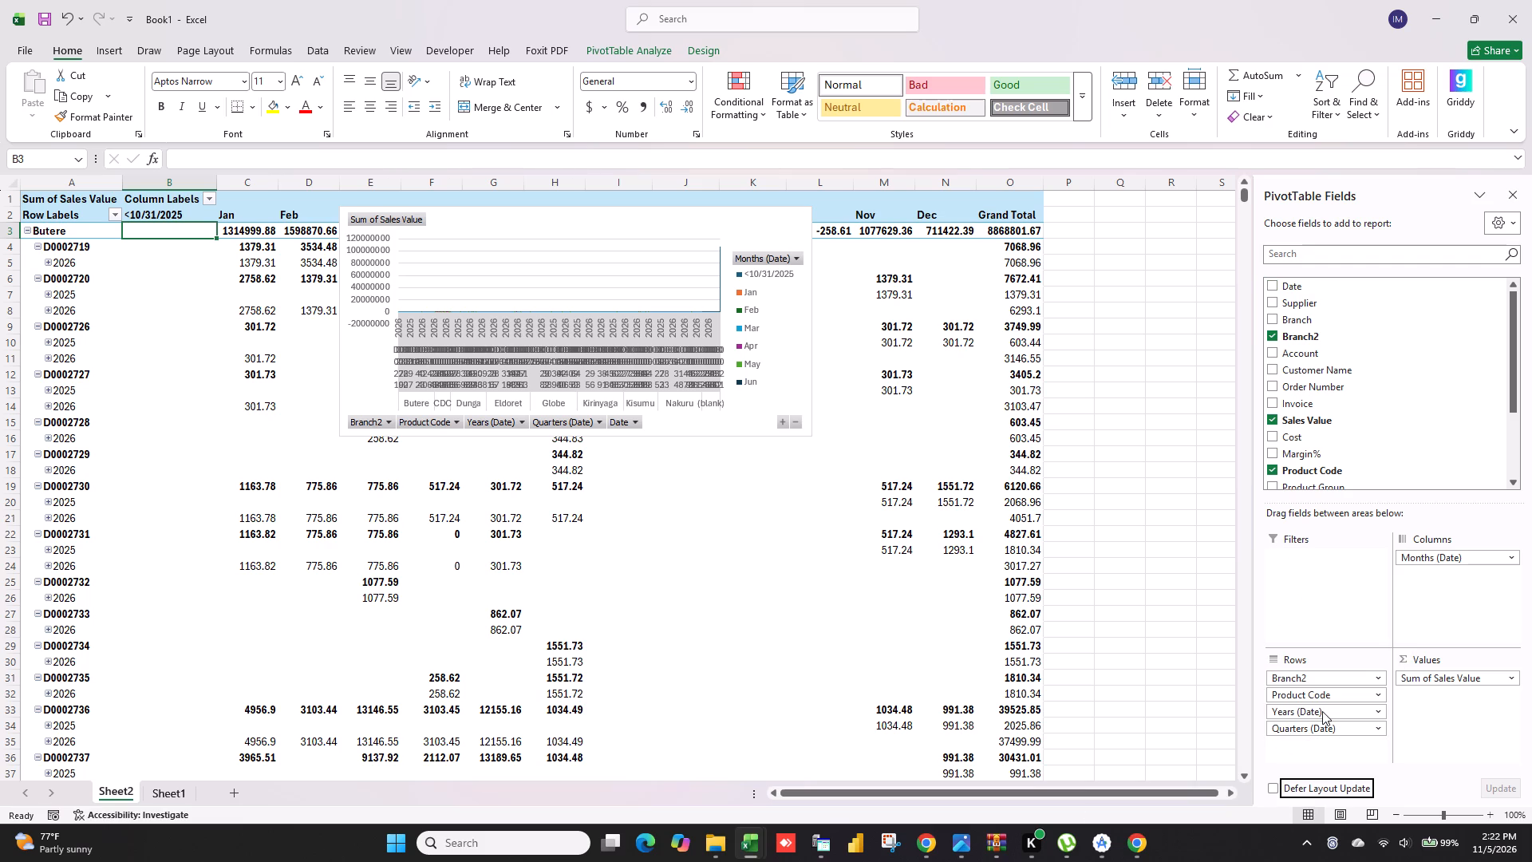
Move the Years (Date) field from the PivotTable's rows to its columns.
click(1301, 714)
drag(1301, 714, 1417, 606)
scroll(1373, 434, down, 5)
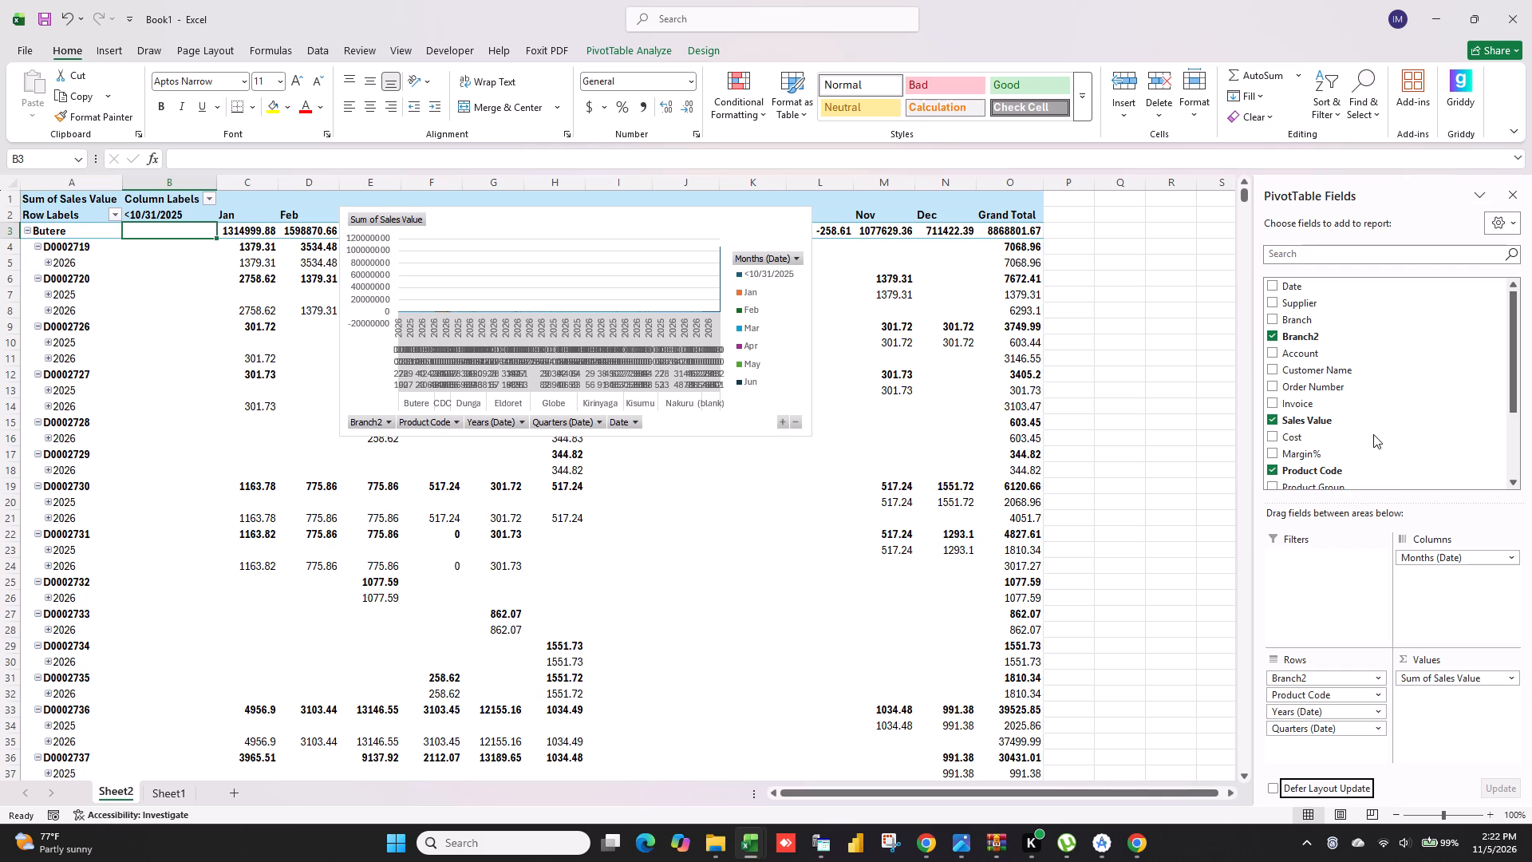
scroll(1370, 452, up, 6)
scroll(1370, 469, down, 7)
scroll(1379, 516, up, 5)
scroll(973, 475, down, 7)
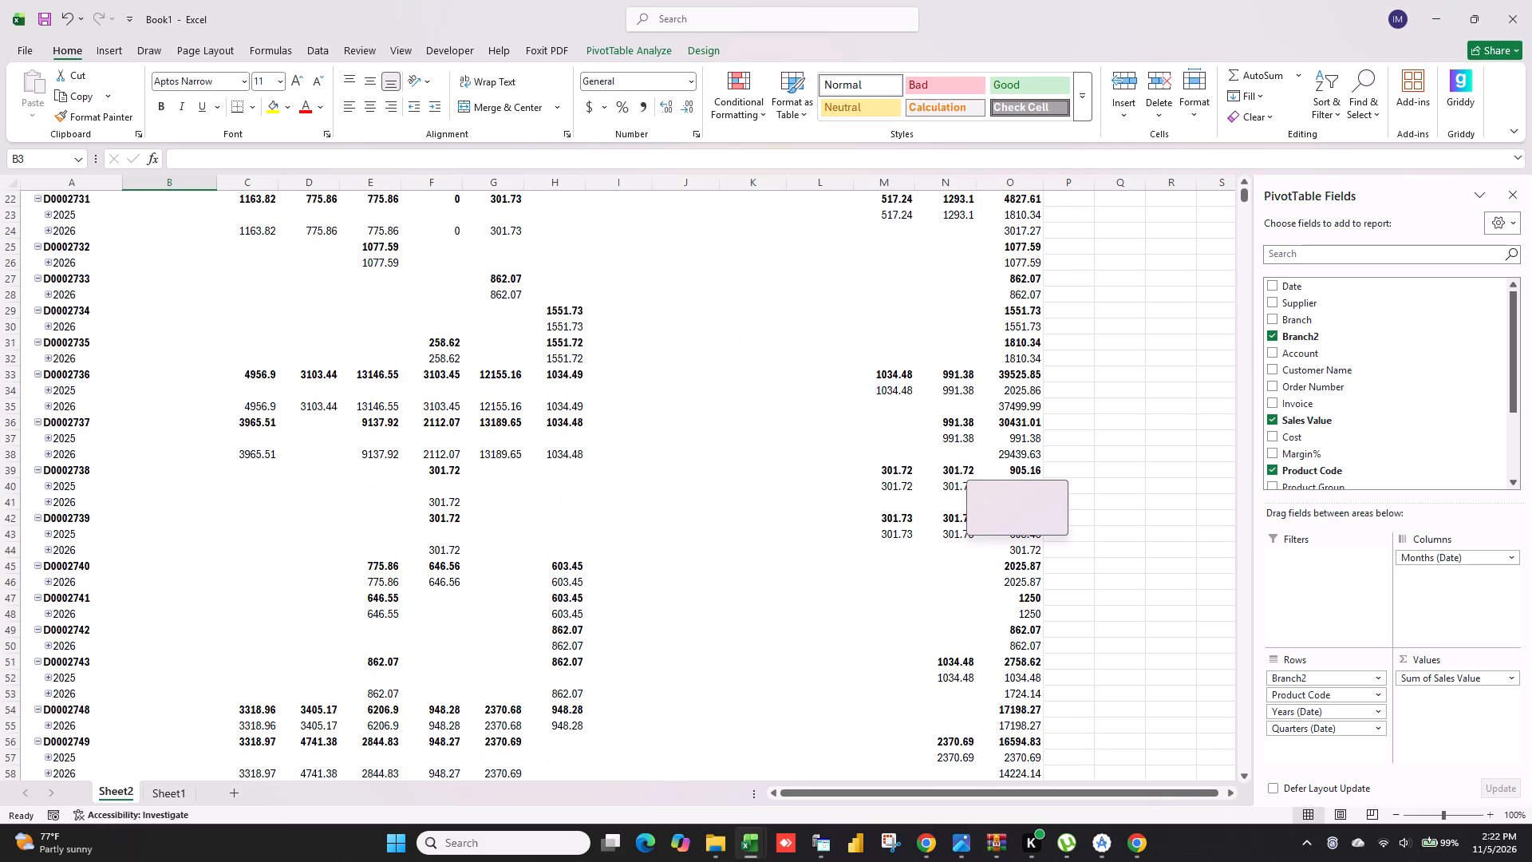
scroll(973, 475, up, 6)
scroll(1030, 536, down, 5)
drag(1327, 713, 1430, 572)
Remove the Quarters (Date) field from the PivotTable's rows.
click(1340, 733)
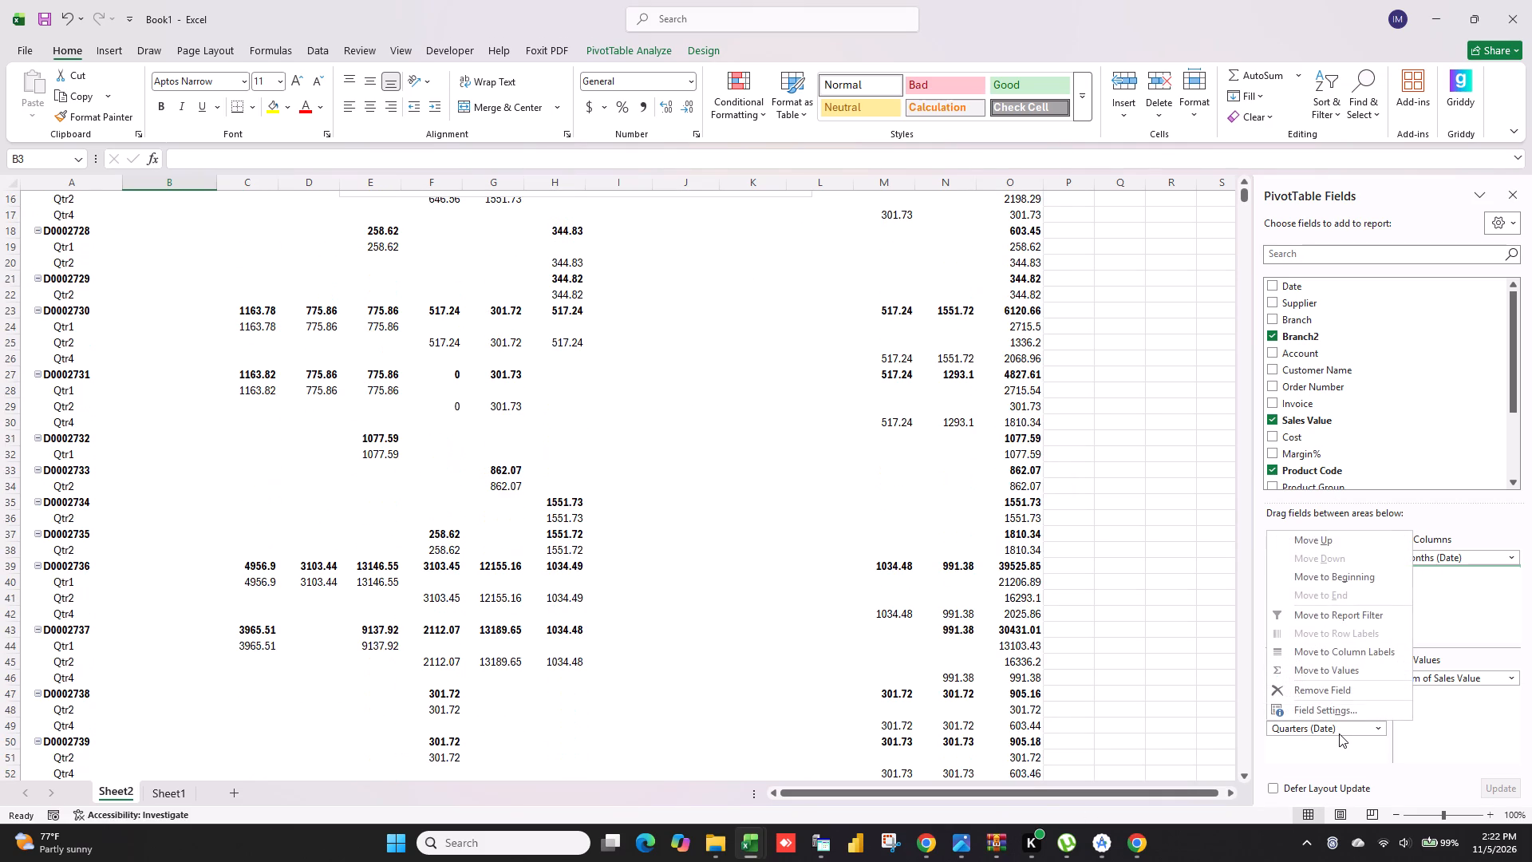
click(1324, 694)
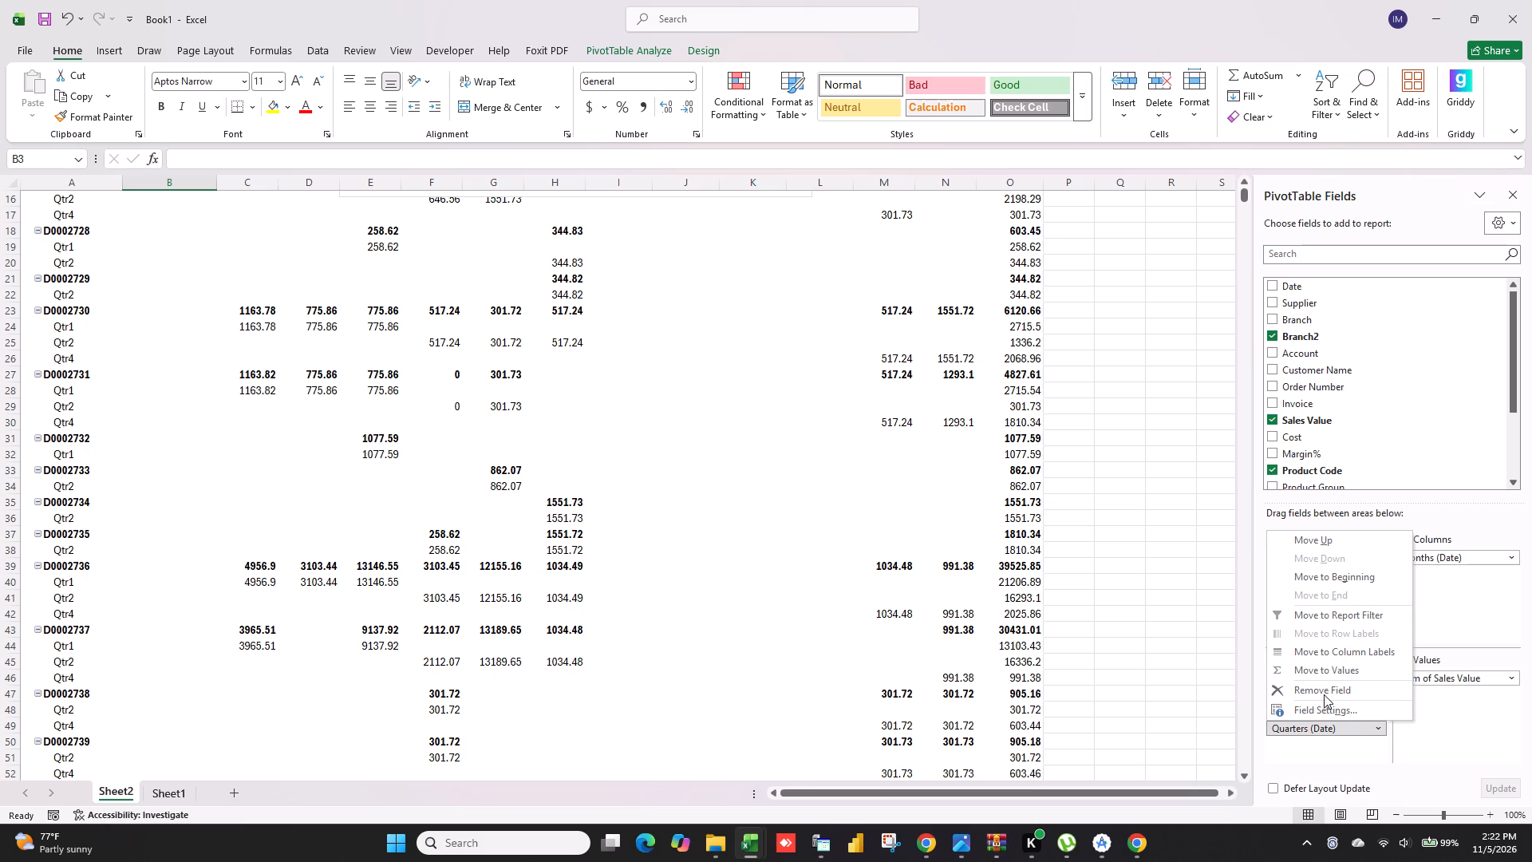
click(1324, 686)
scroll(680, 567, up, 7)
scroll(906, 499, down, 6)
scroll(981, 549, up, 7)
scroll(981, 550, down, 4)
scroll(1004, 578, up, 6)
scroll(1004, 578, down, 12)
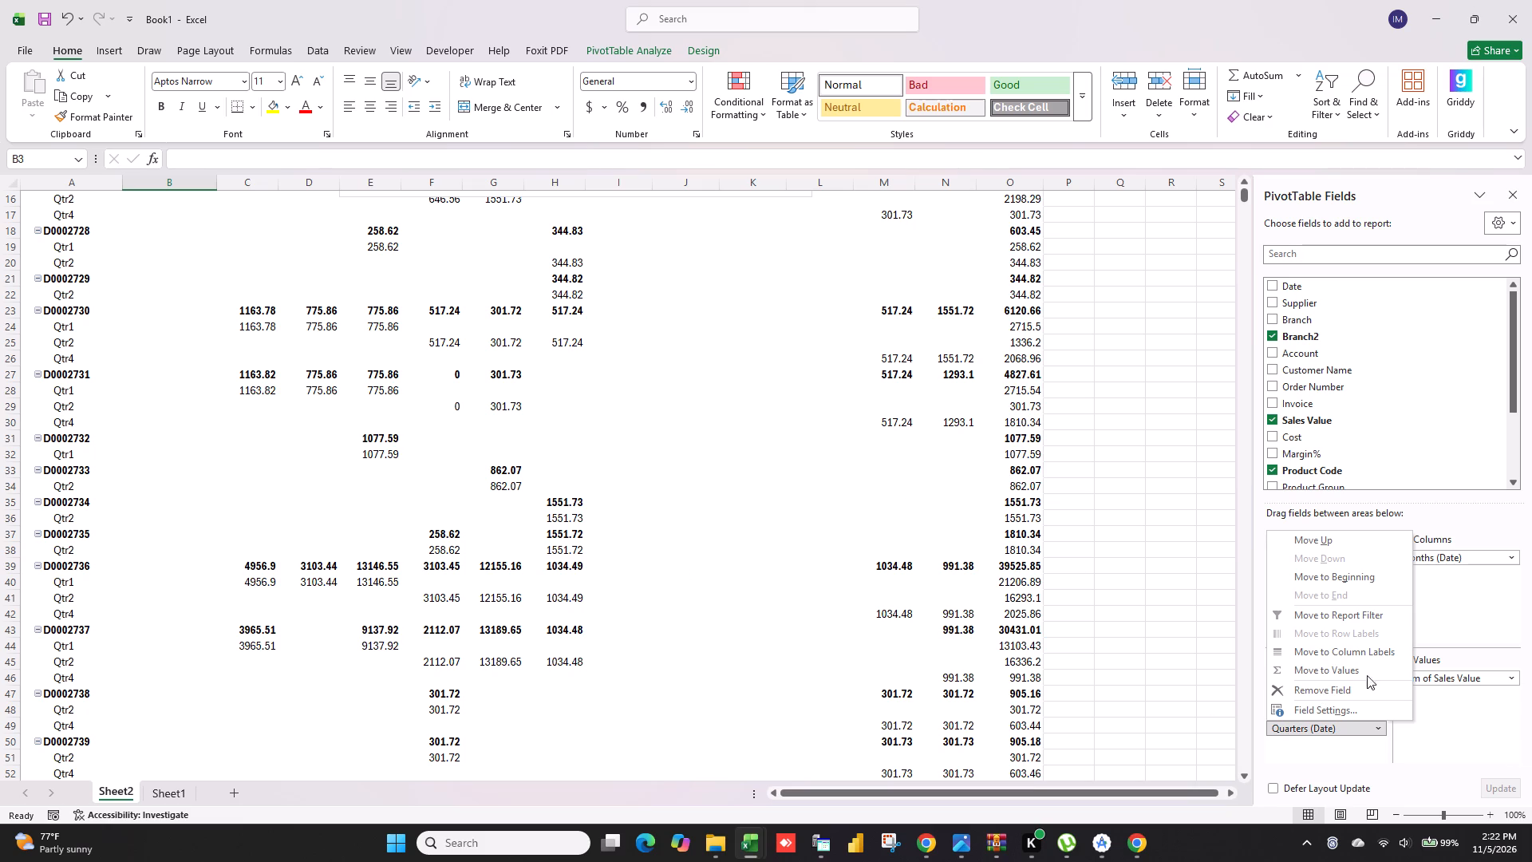
click(1348, 691)
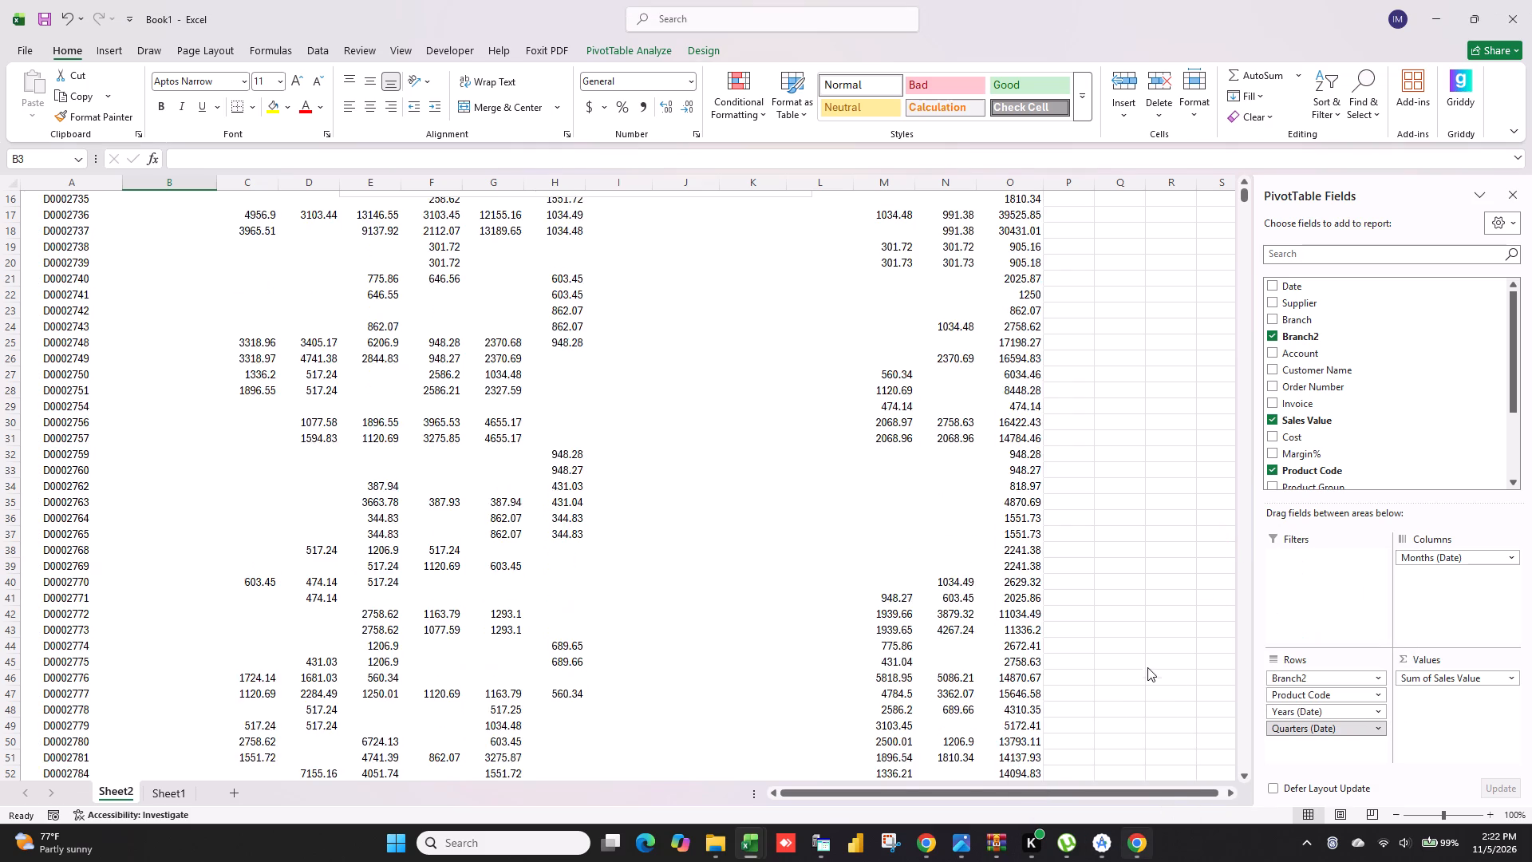
Cut the PivotChart covering the upper part of the PivotTable off Sheet2.
scroll(1139, 678, up, 7)
scroll(309, 607, up, 4)
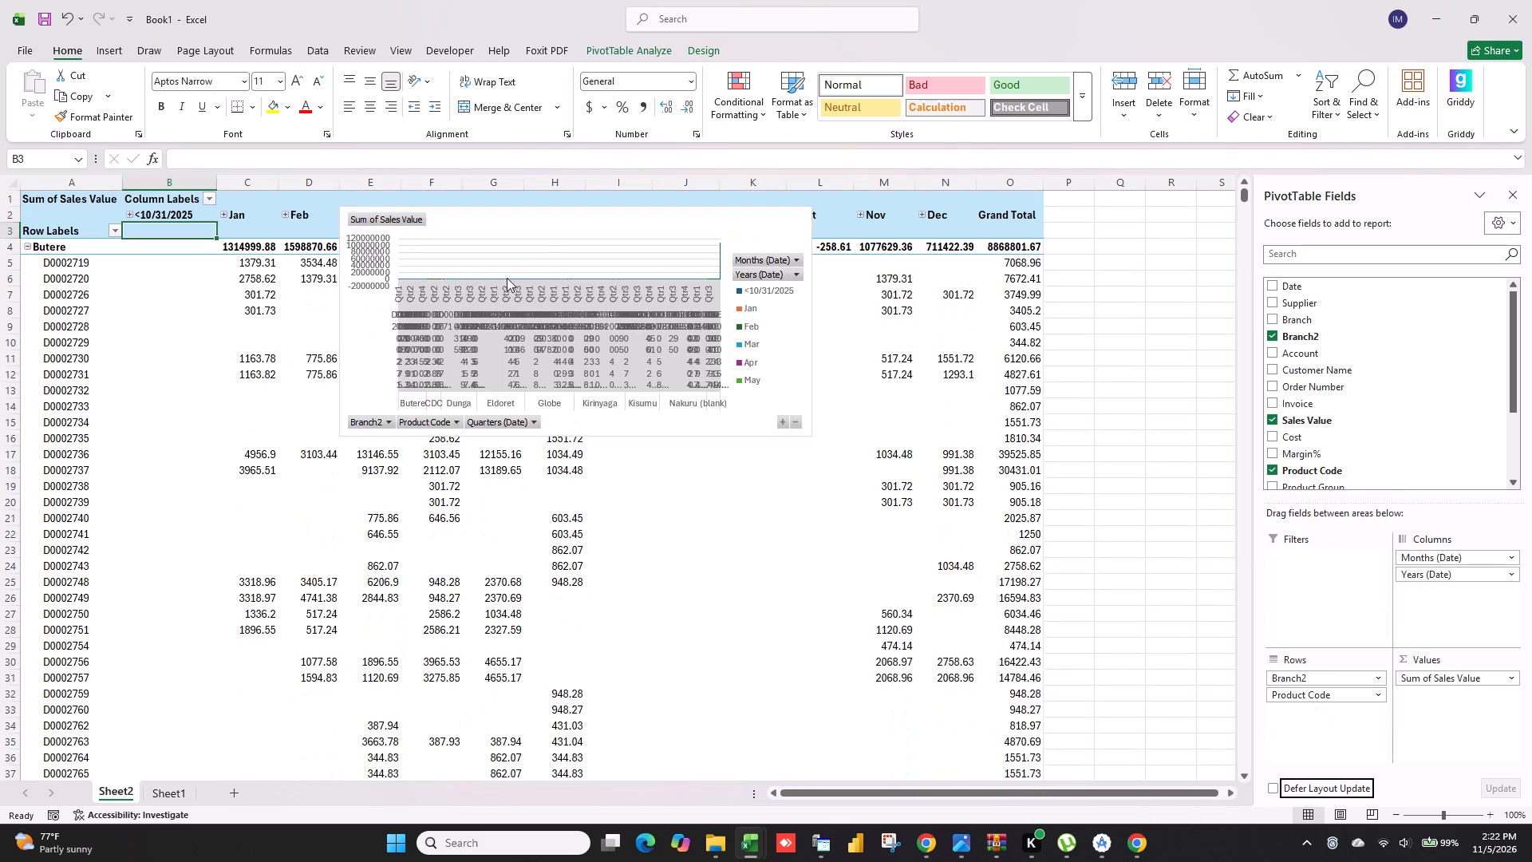
right_click(574, 214)
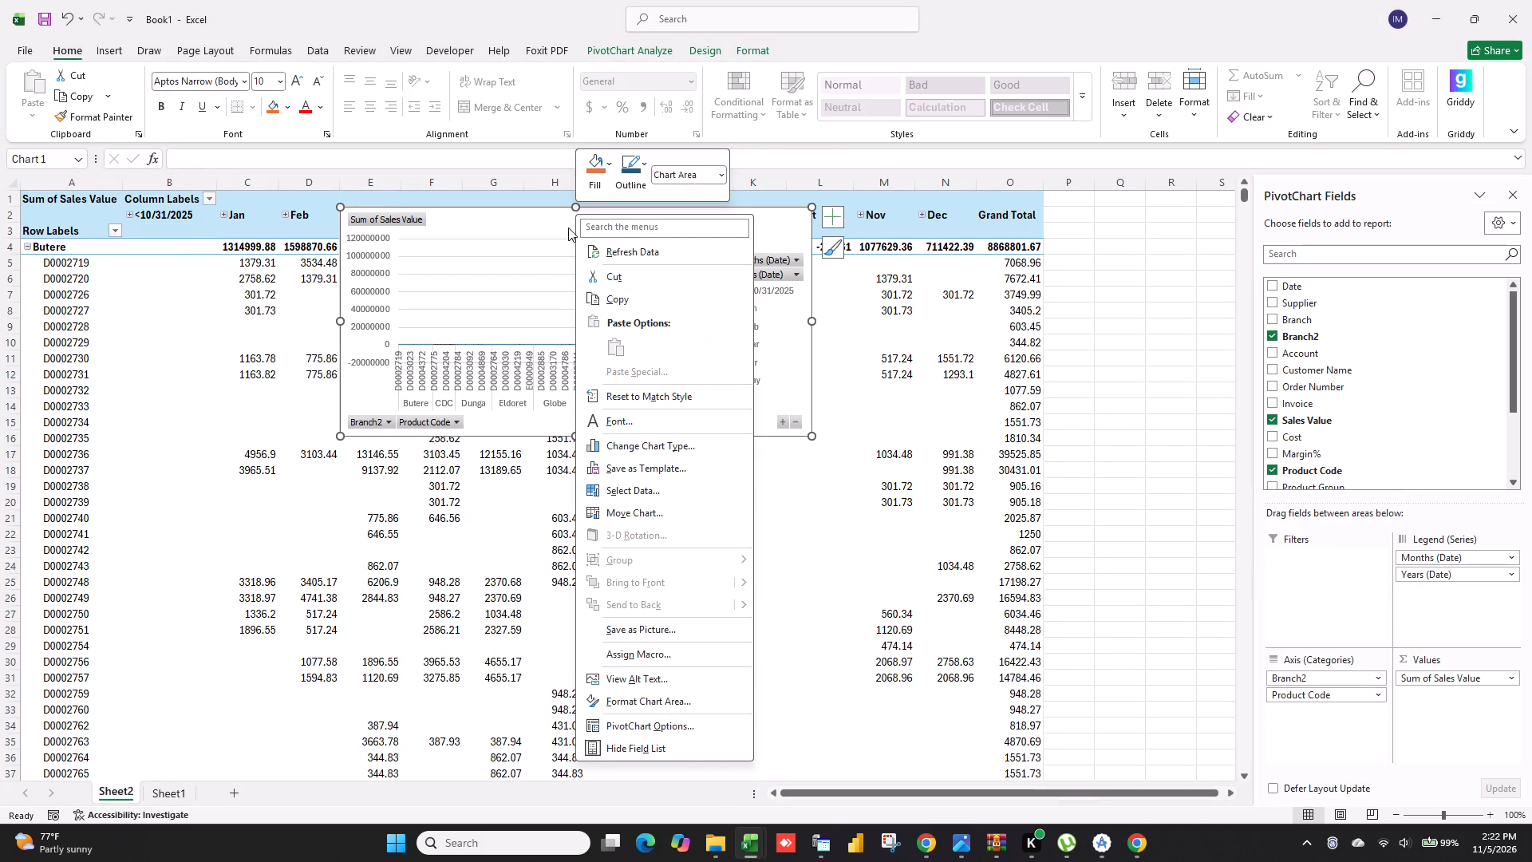
click(617, 270)
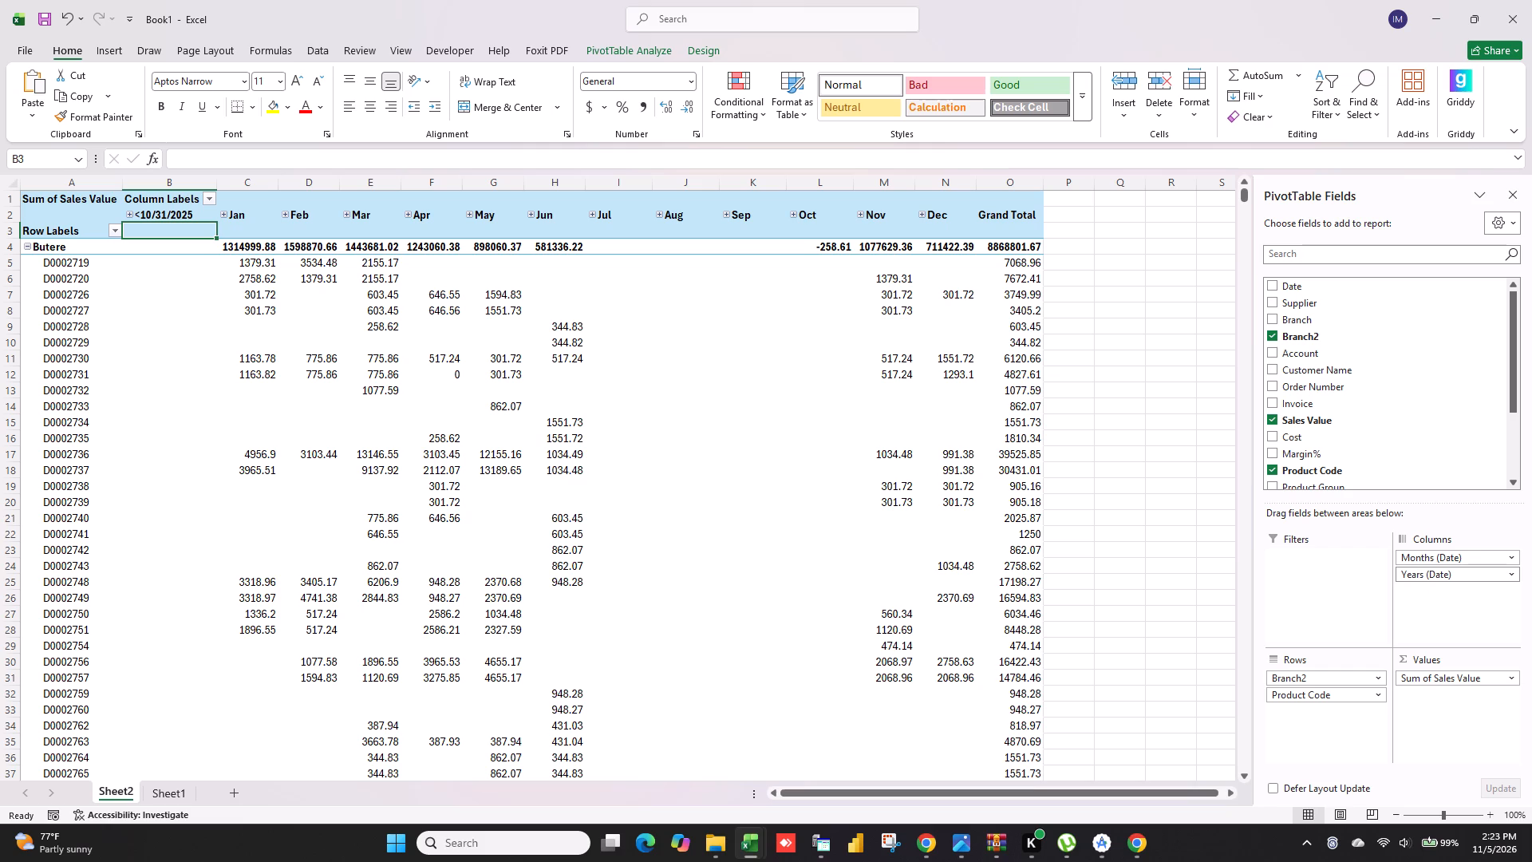
Expand the <10/31/2025 column group to view its years, and collapse it again.
click(128, 215)
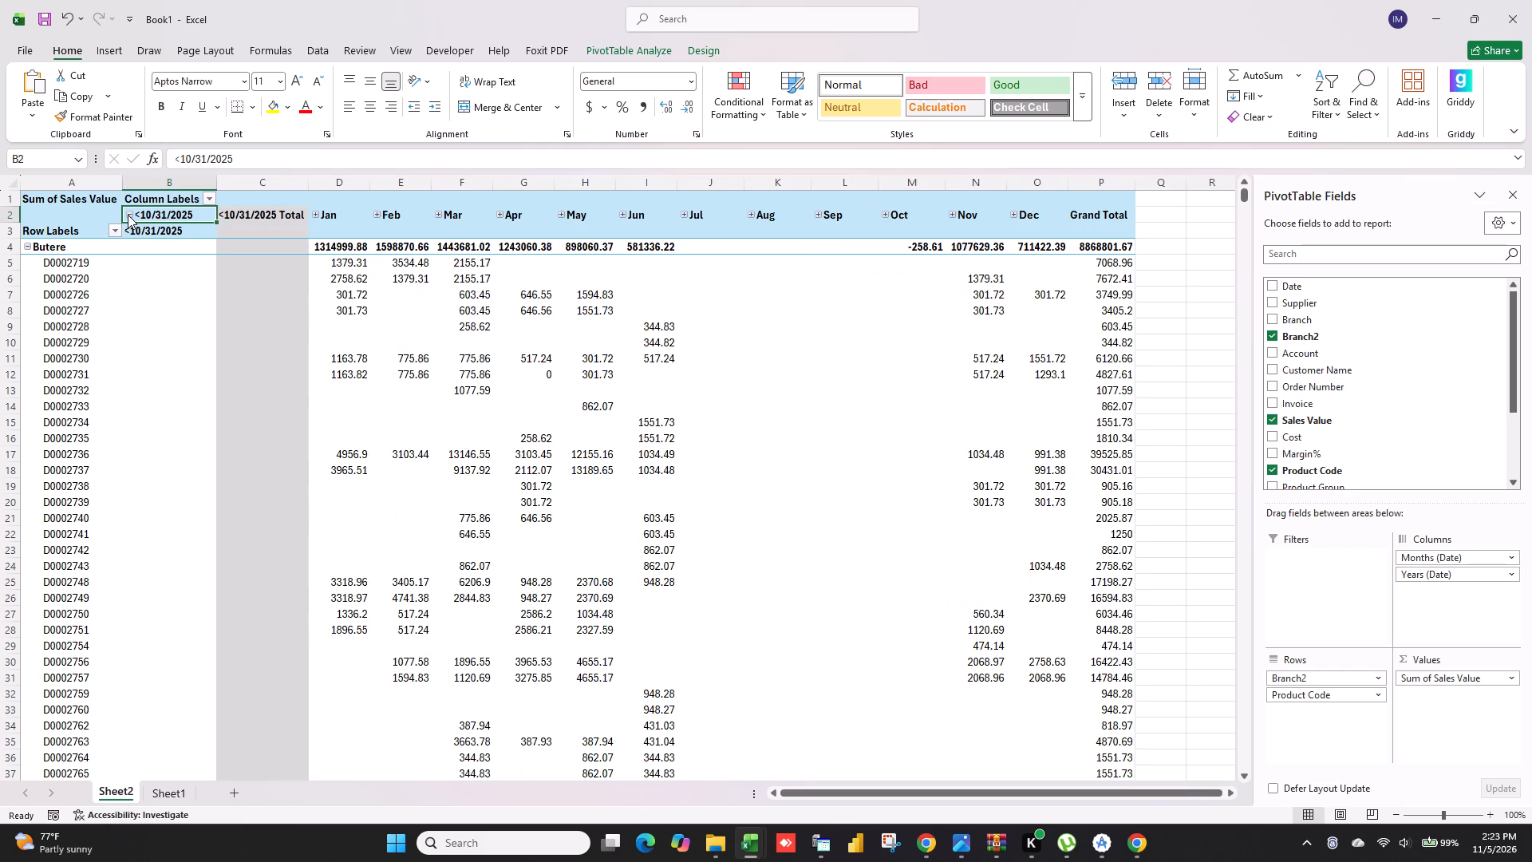
click(128, 215)
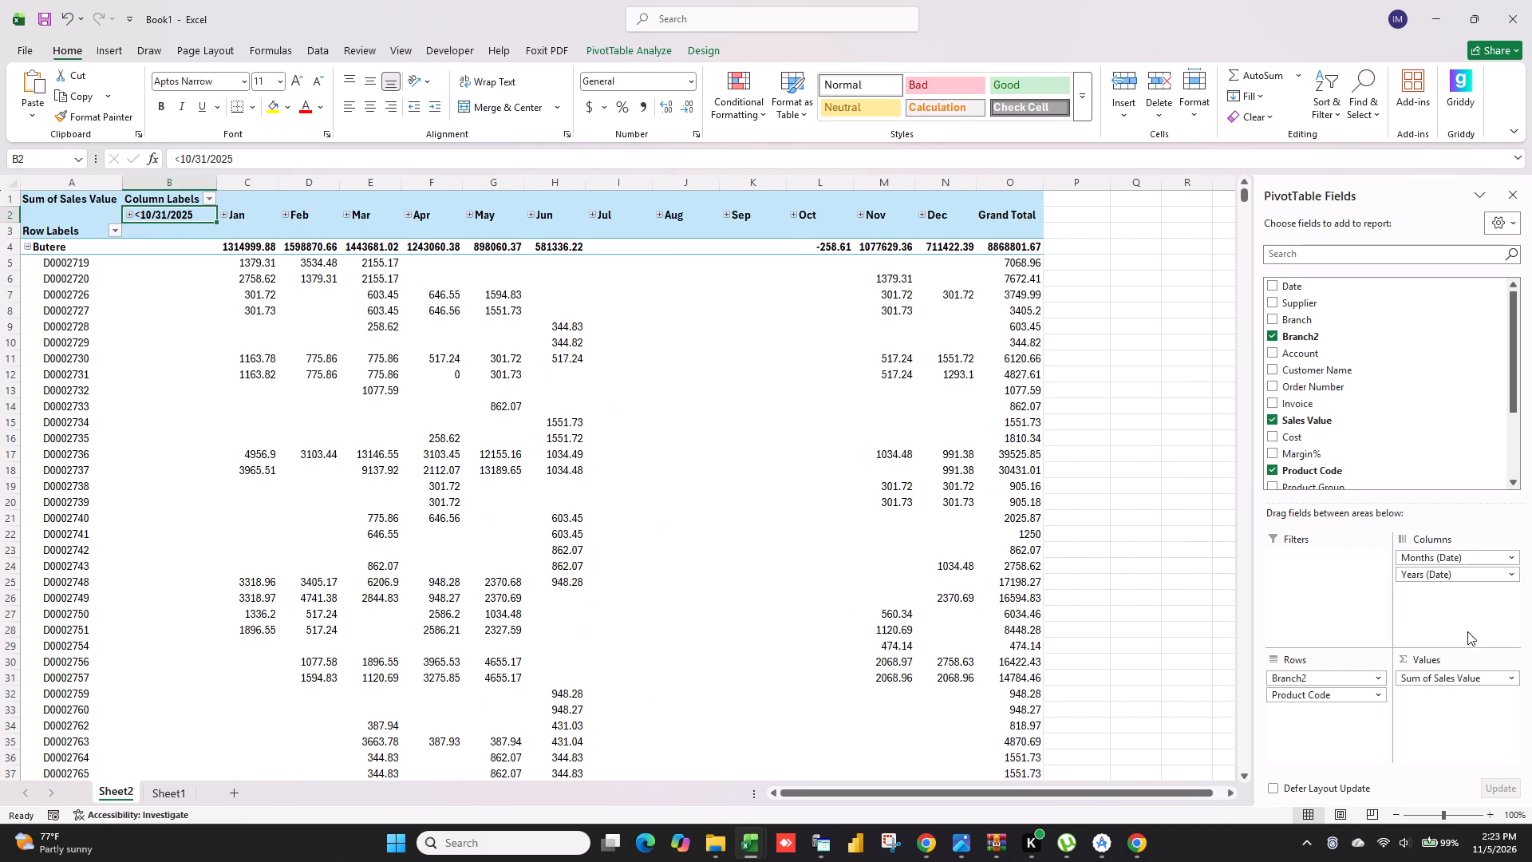
Remove the Years (Date) field from the PivotTable's columns, leaving only Months (Date) there.
right_click(1447, 575)
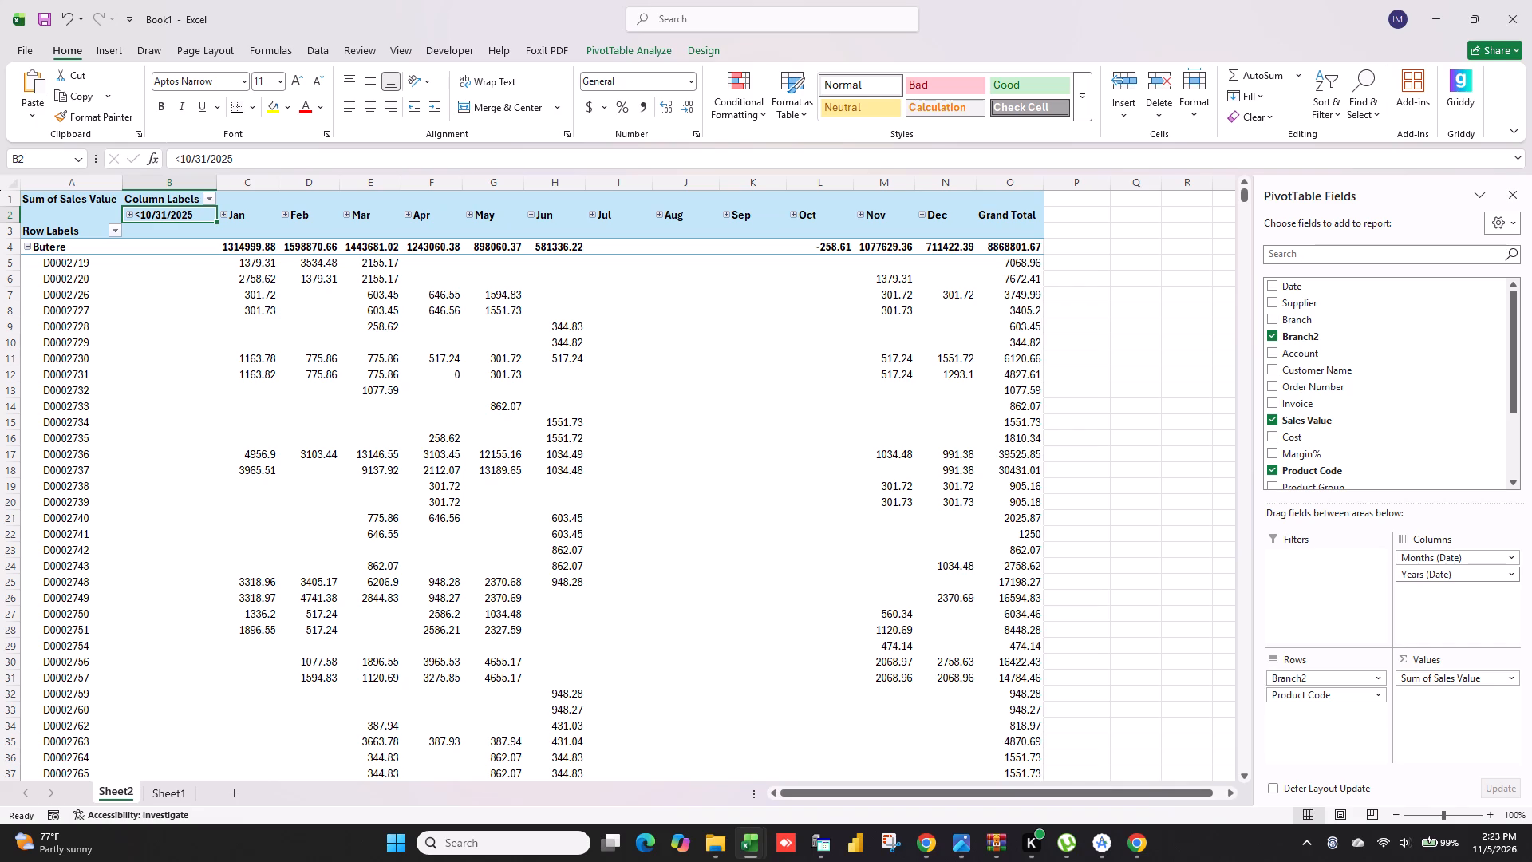
right_click(1447, 575)
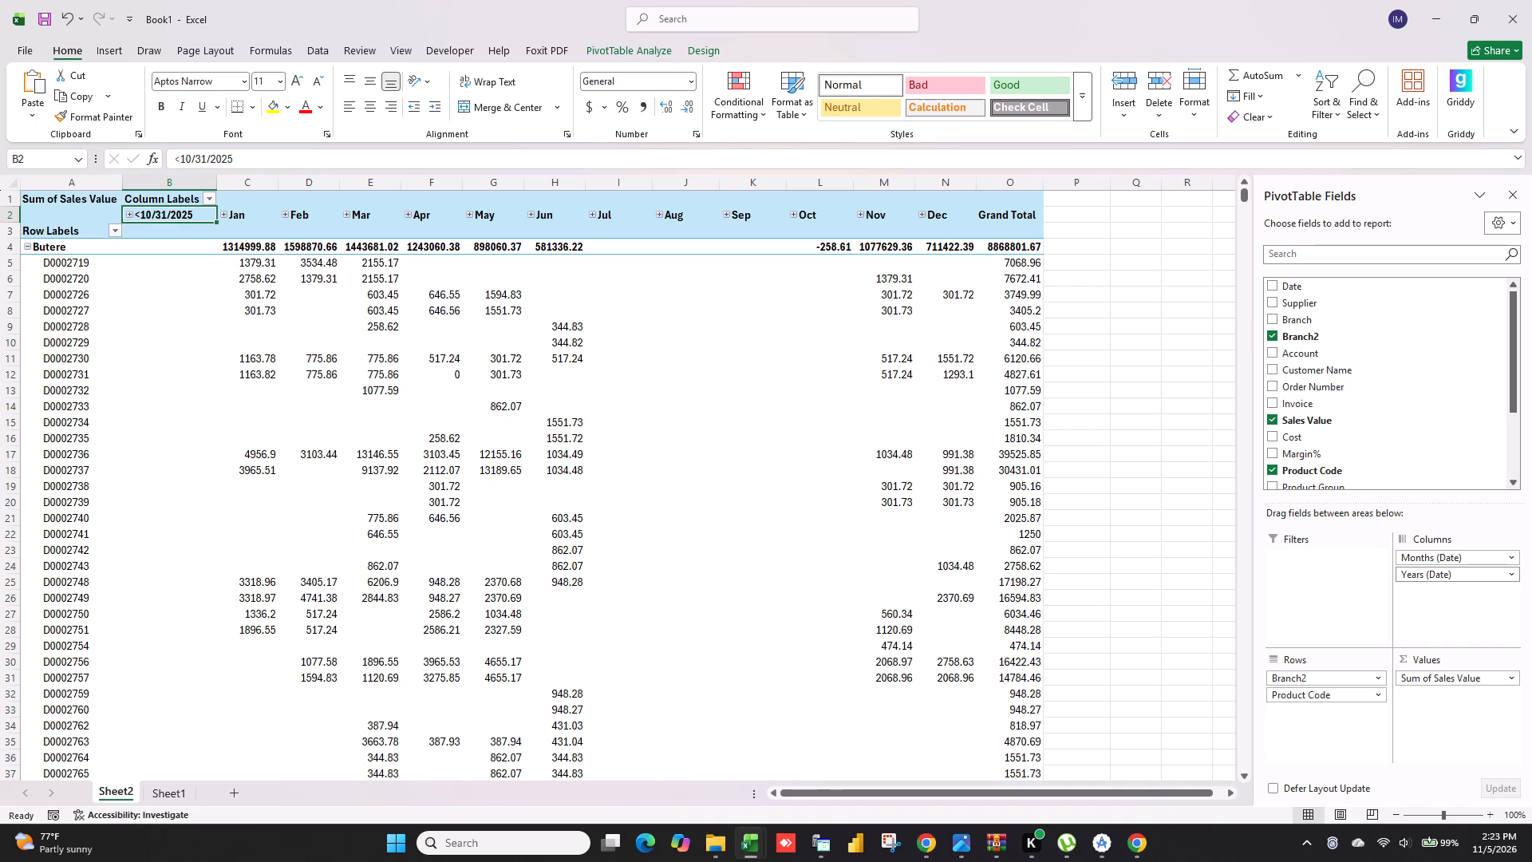
right_click(1447, 575)
click(1447, 575)
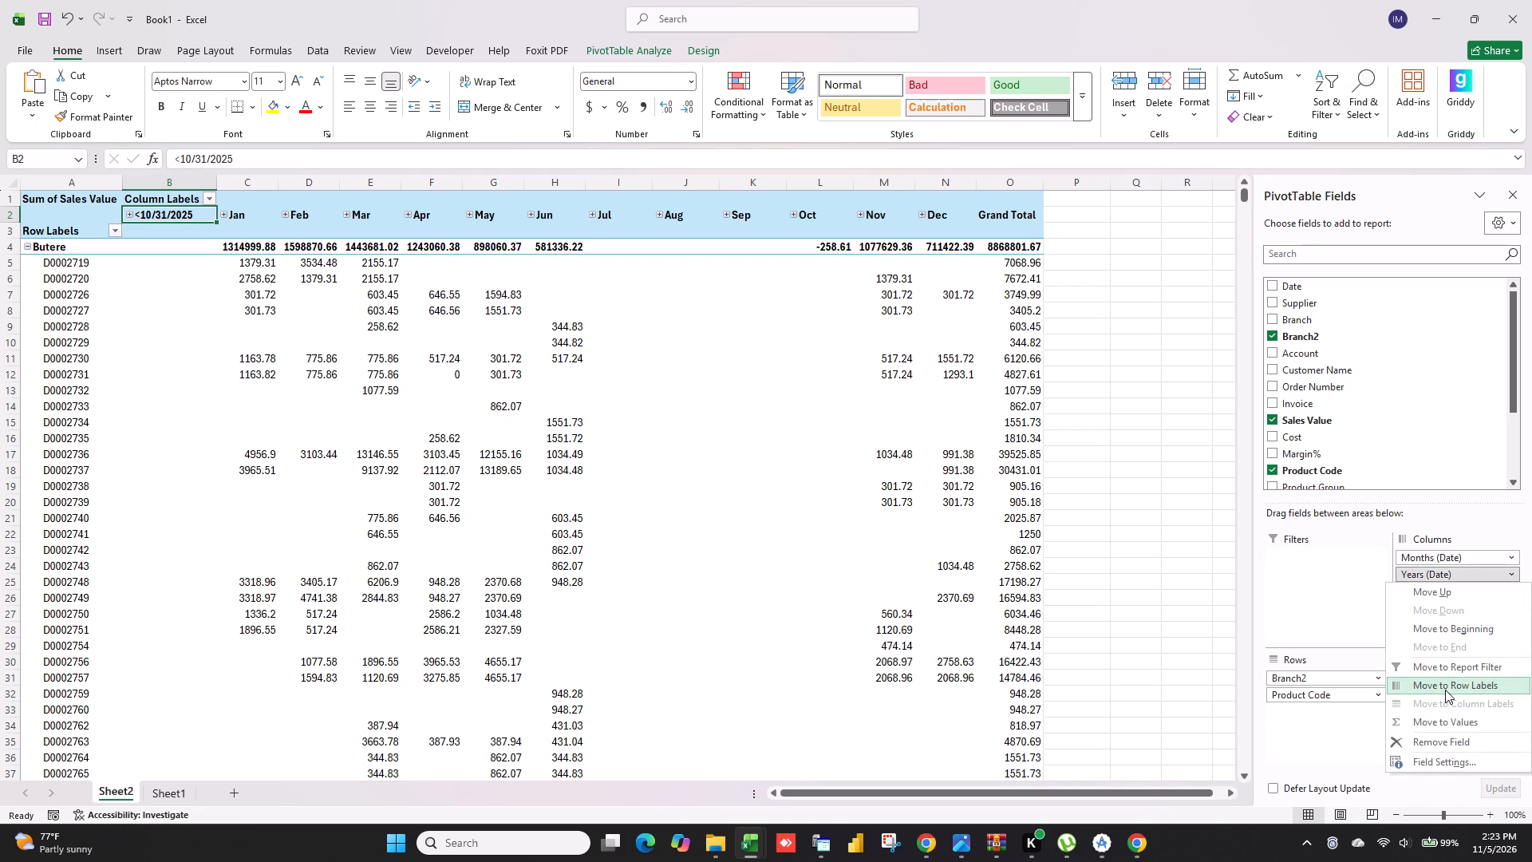
click(1451, 742)
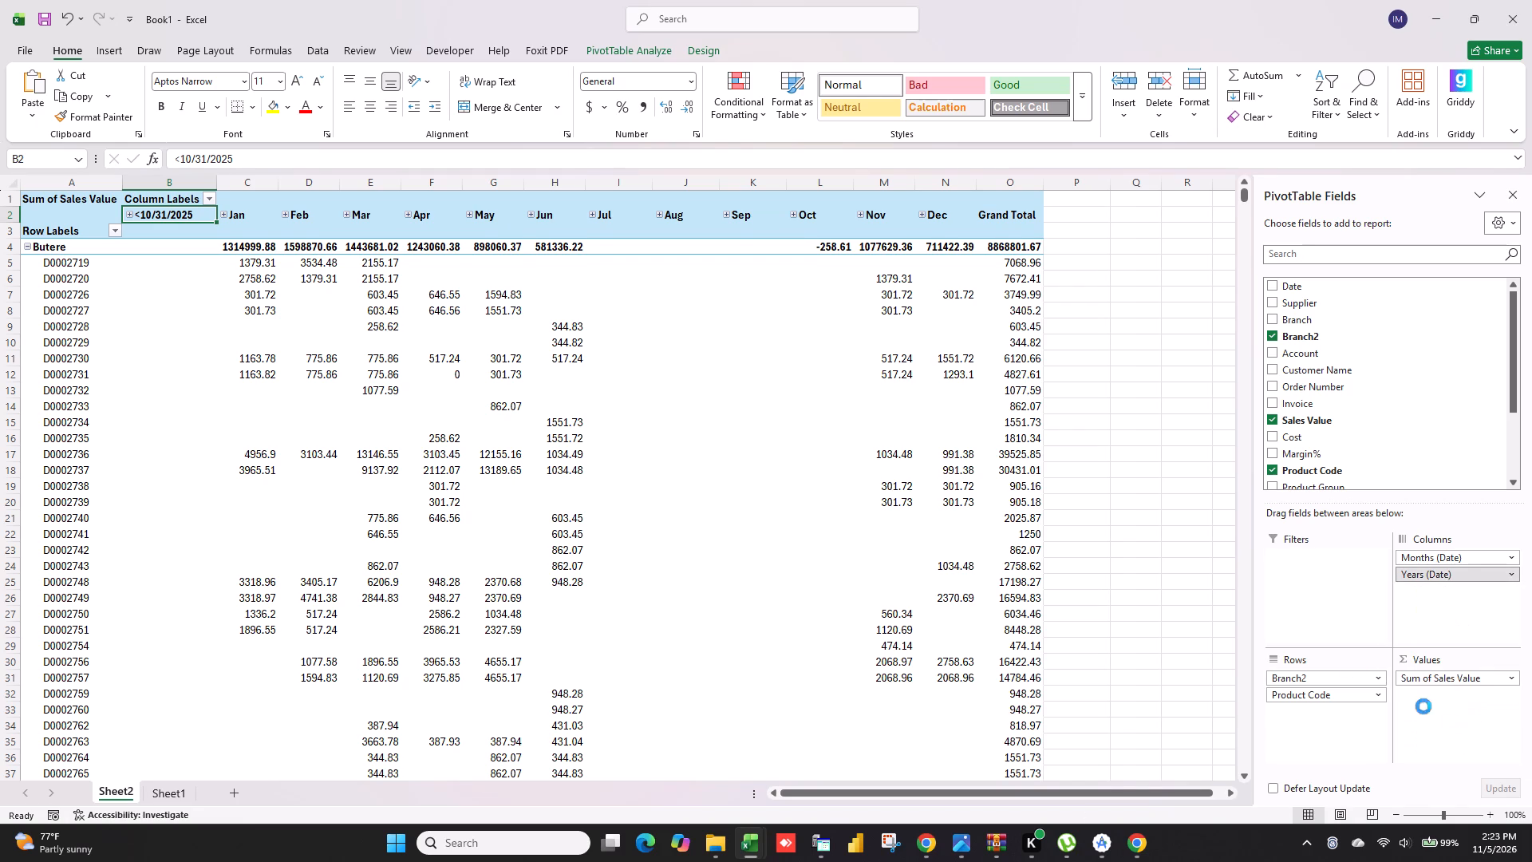
scroll(1137, 524, down, 3)
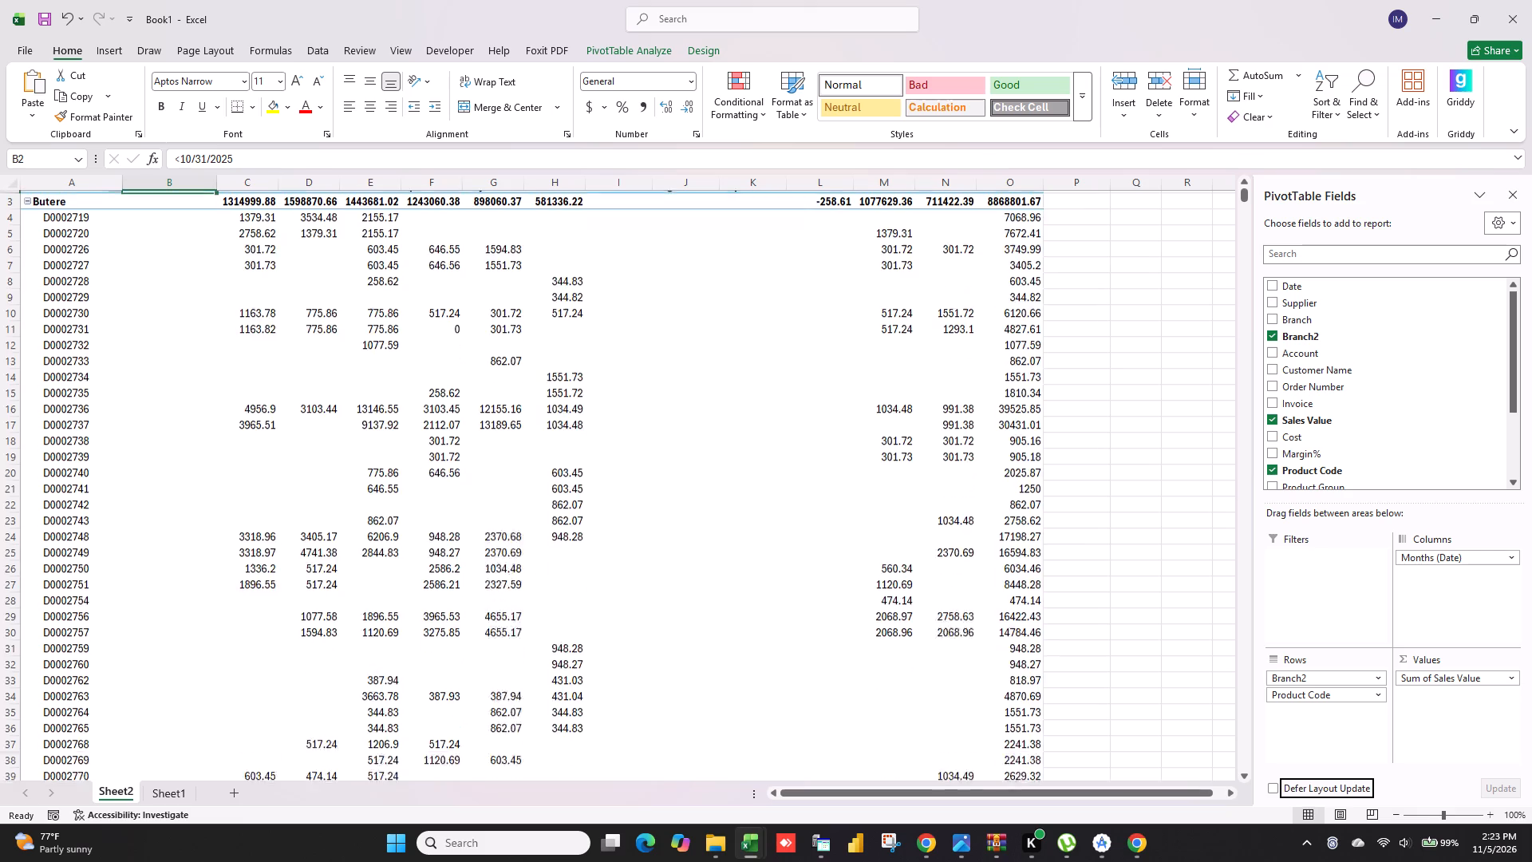
scroll(1137, 524, down, 3)
scroll(1181, 557, up, 8)
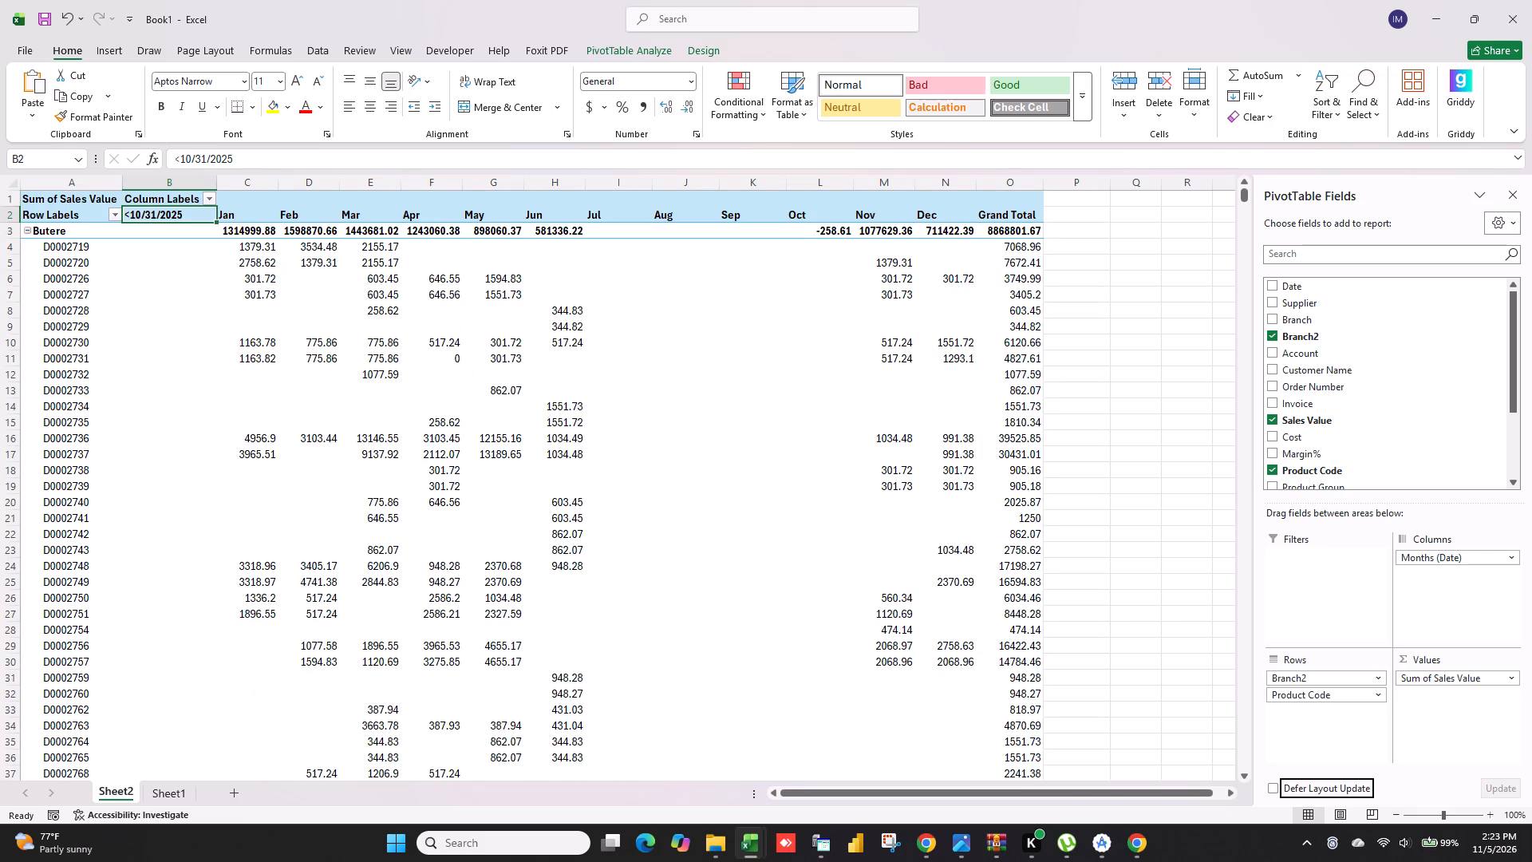
Change the PivotTable's report layout to tabular form.
right_click(250, 196)
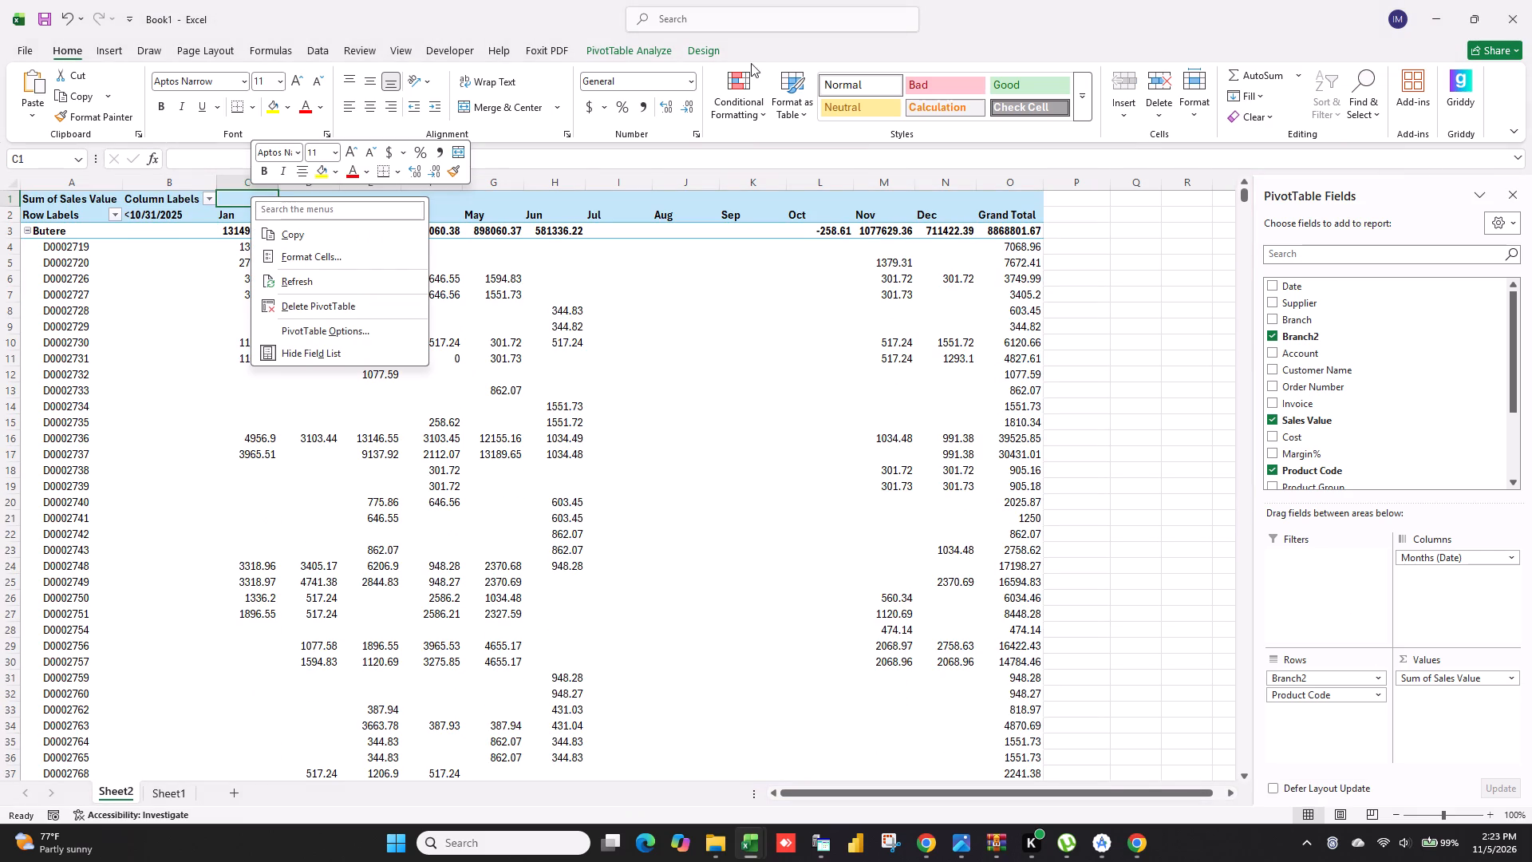
click(703, 50)
click(131, 104)
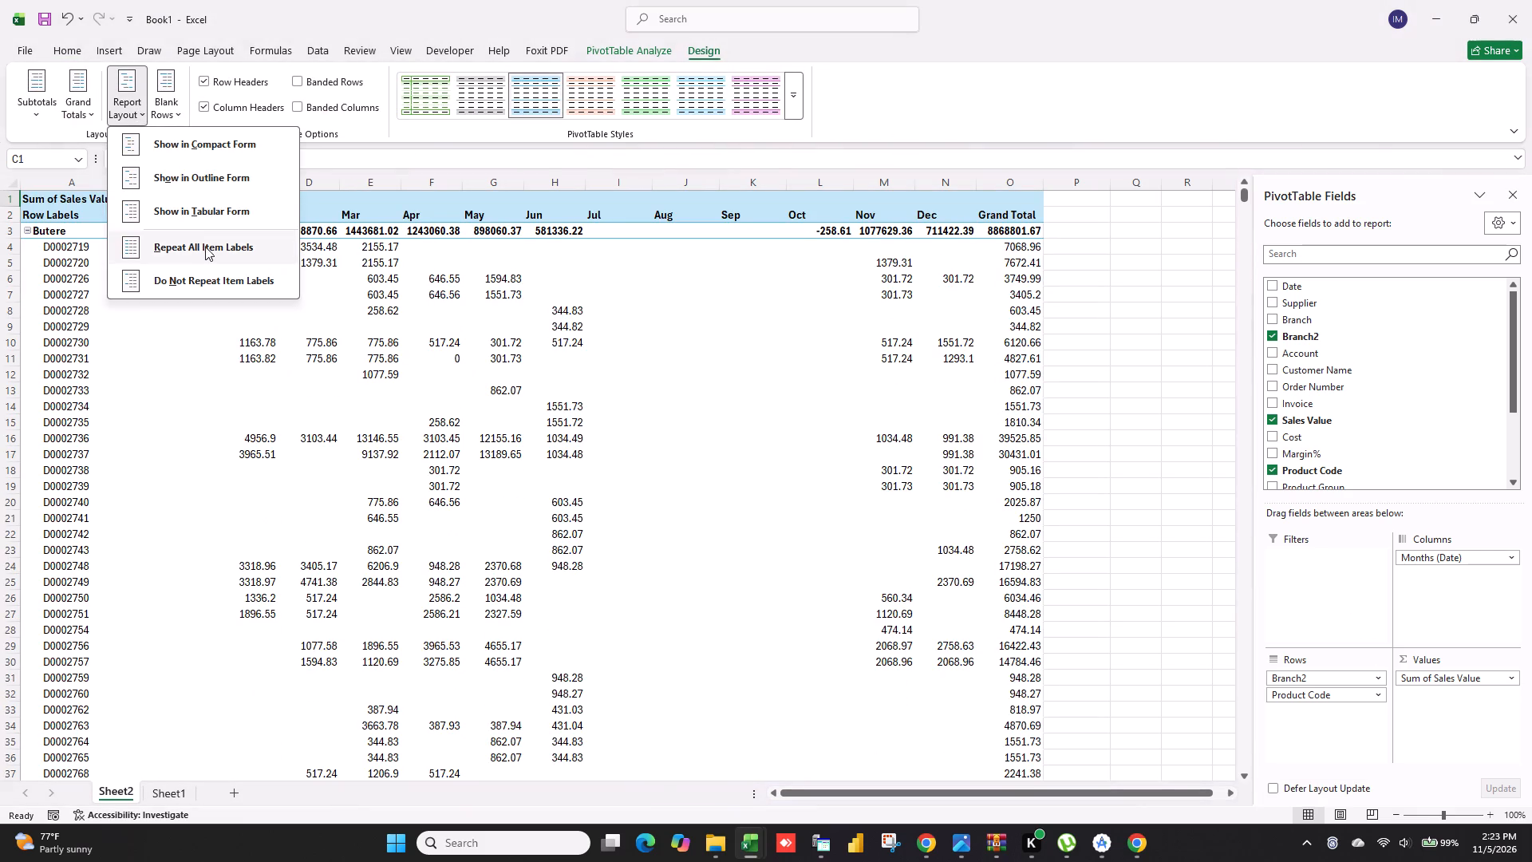
click(207, 220)
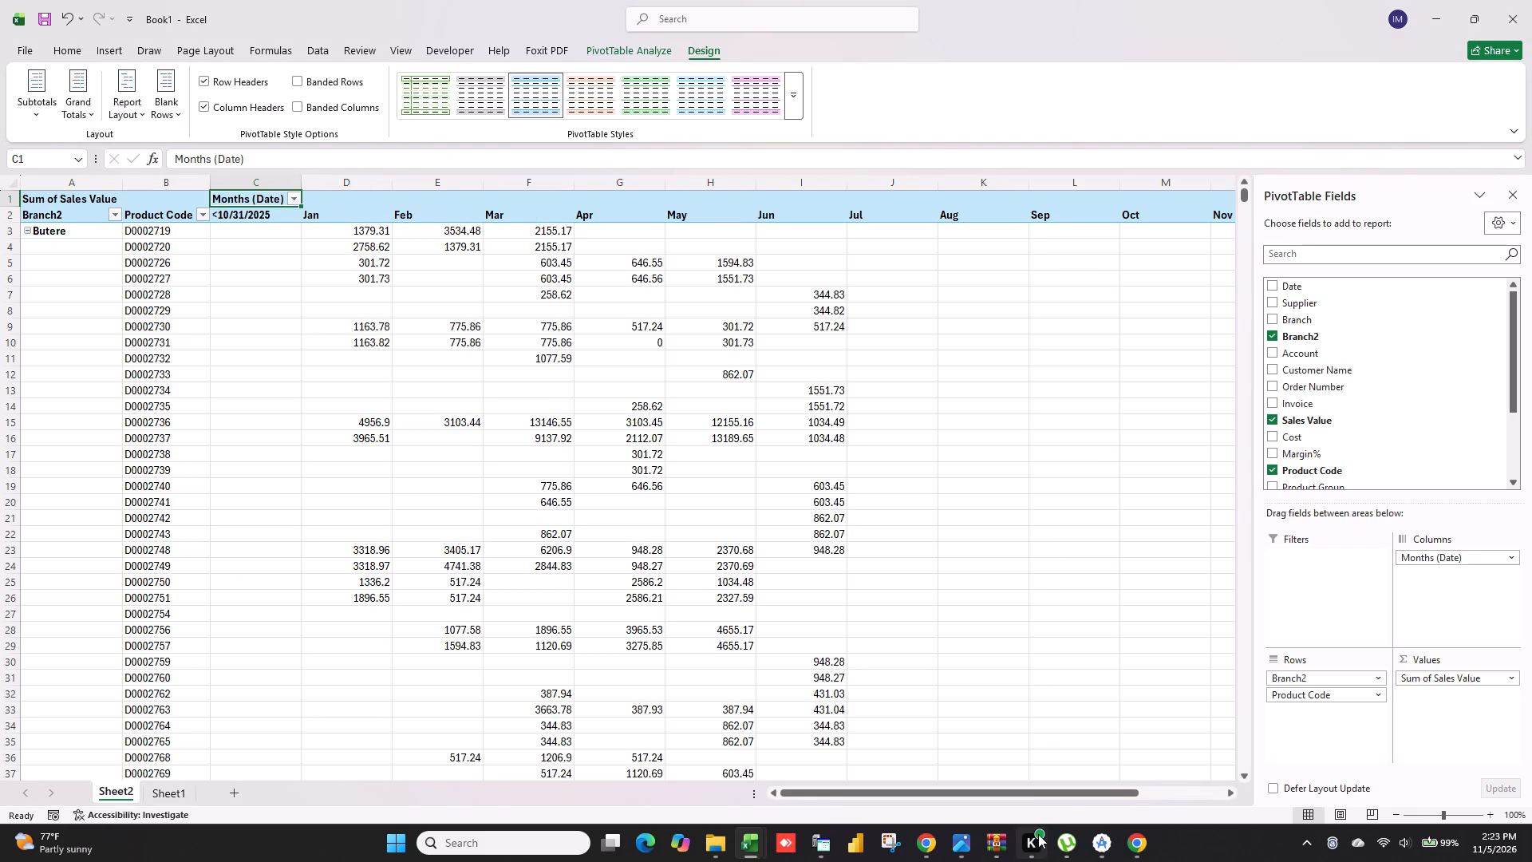
Review the tabular PivotTable across all month columns to the grand total and down the product code rows.
drag(1033, 800, 1284, 790)
drag(1123, 793, 1262, 787)
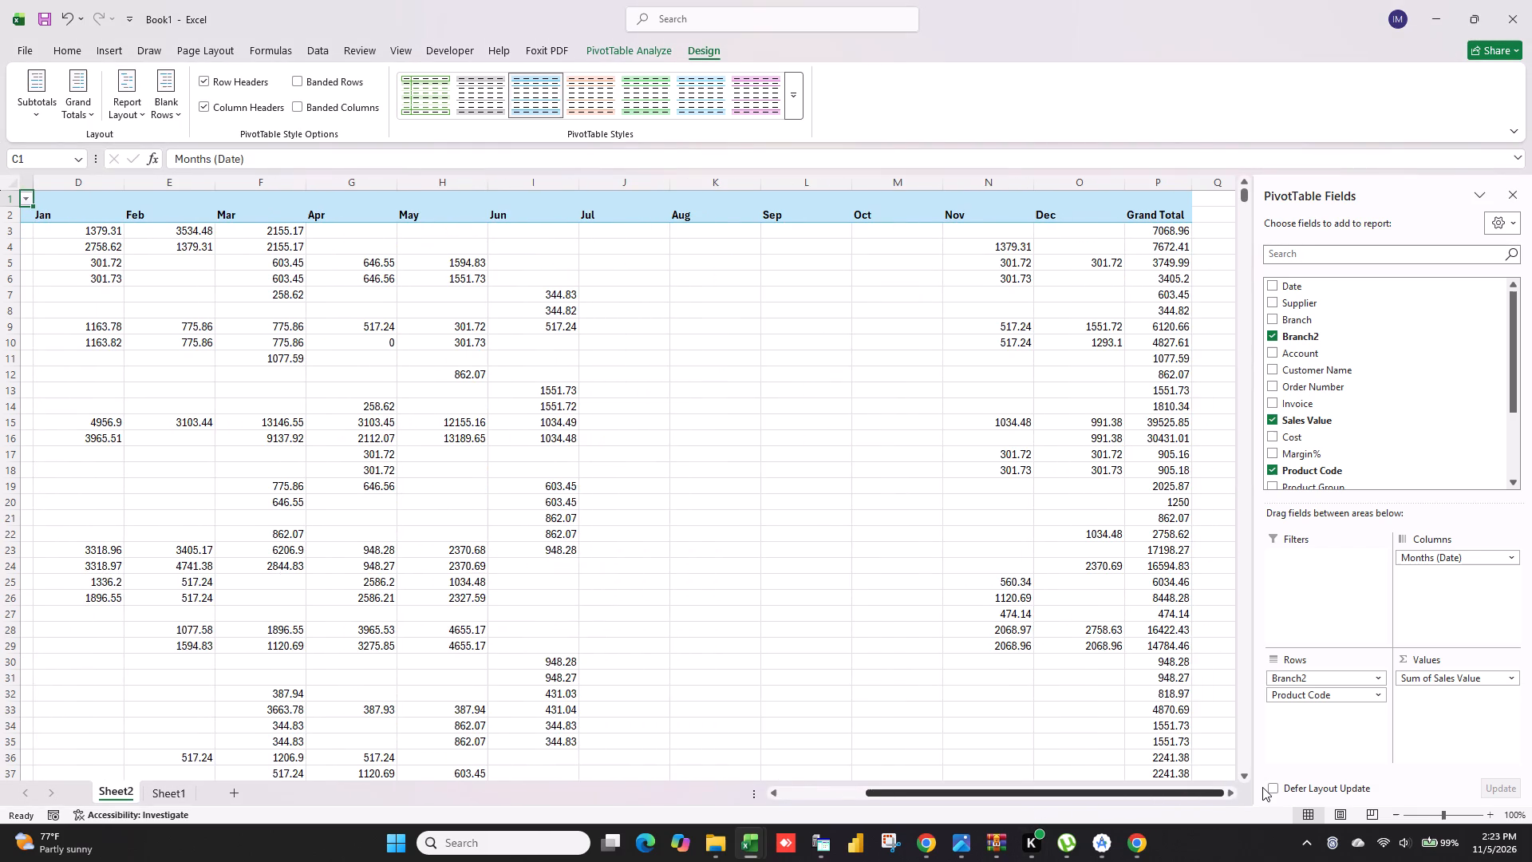
drag(1262, 787, 784, 819)
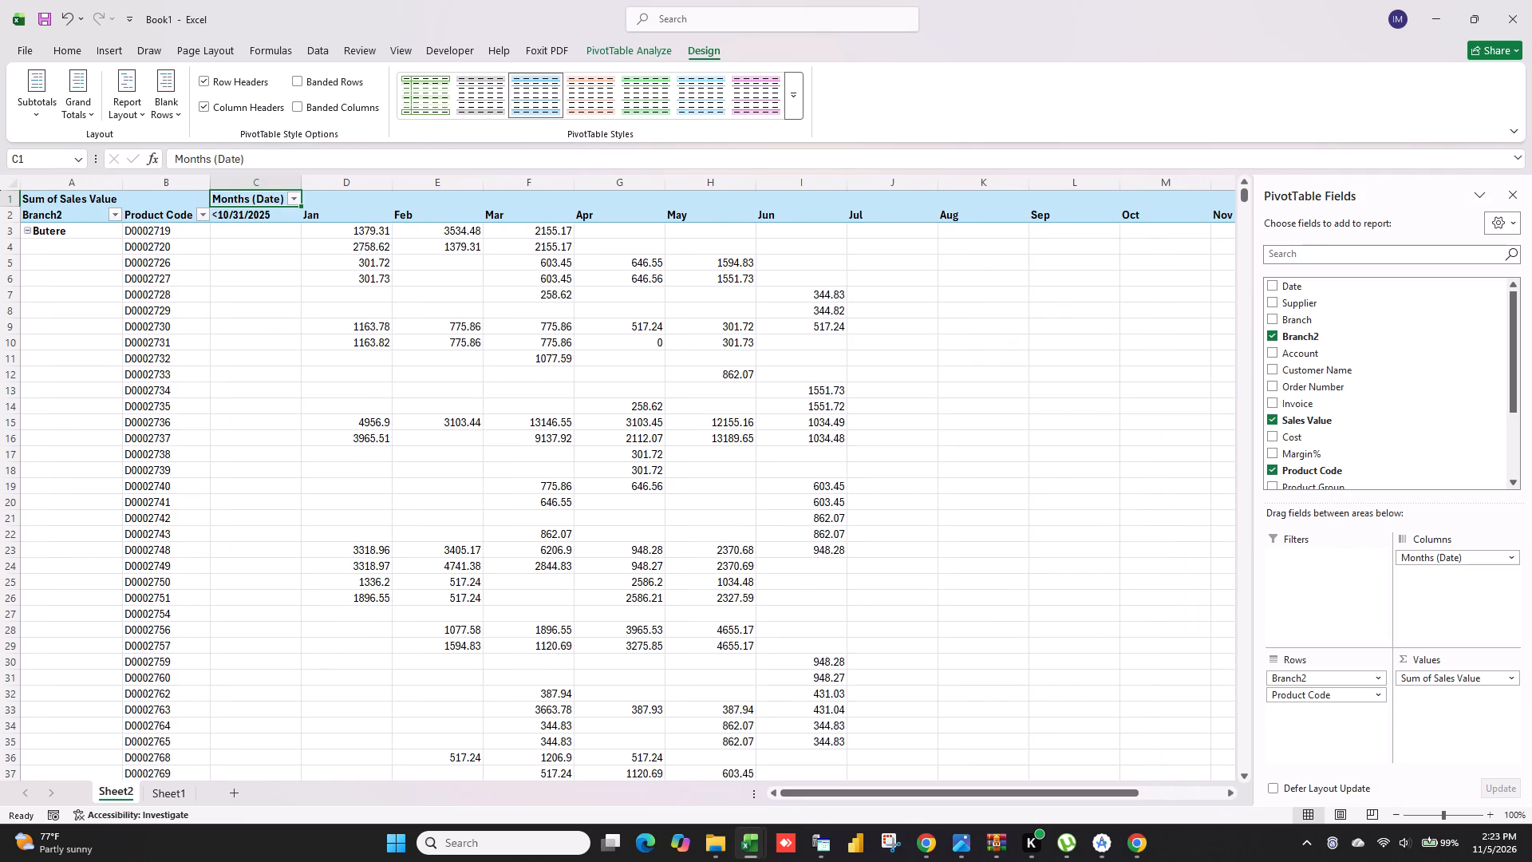
scroll(507, 492, down, 3)
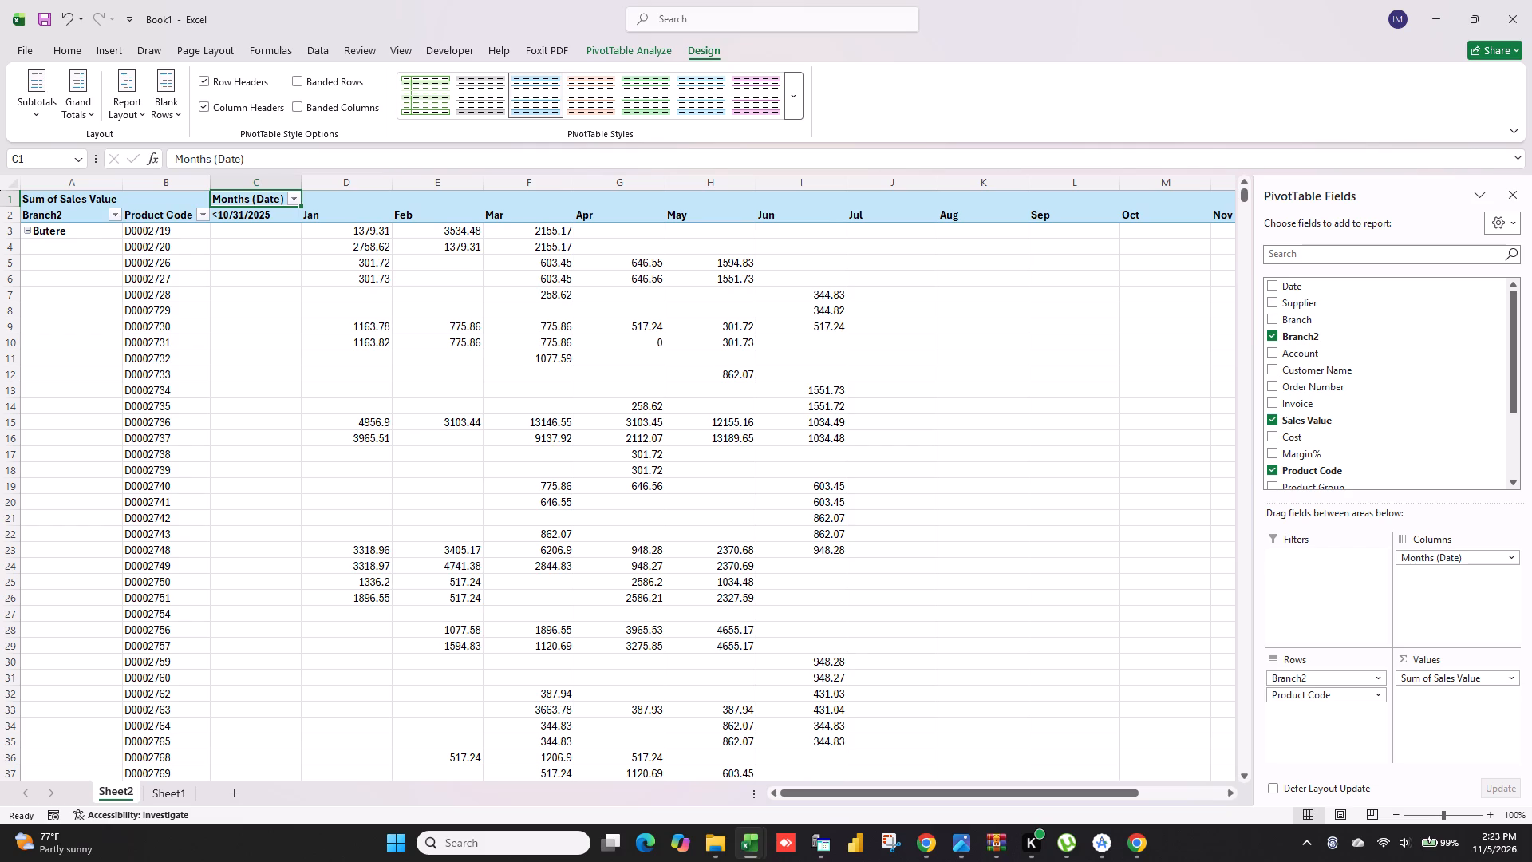
scroll(507, 492, down, 18)
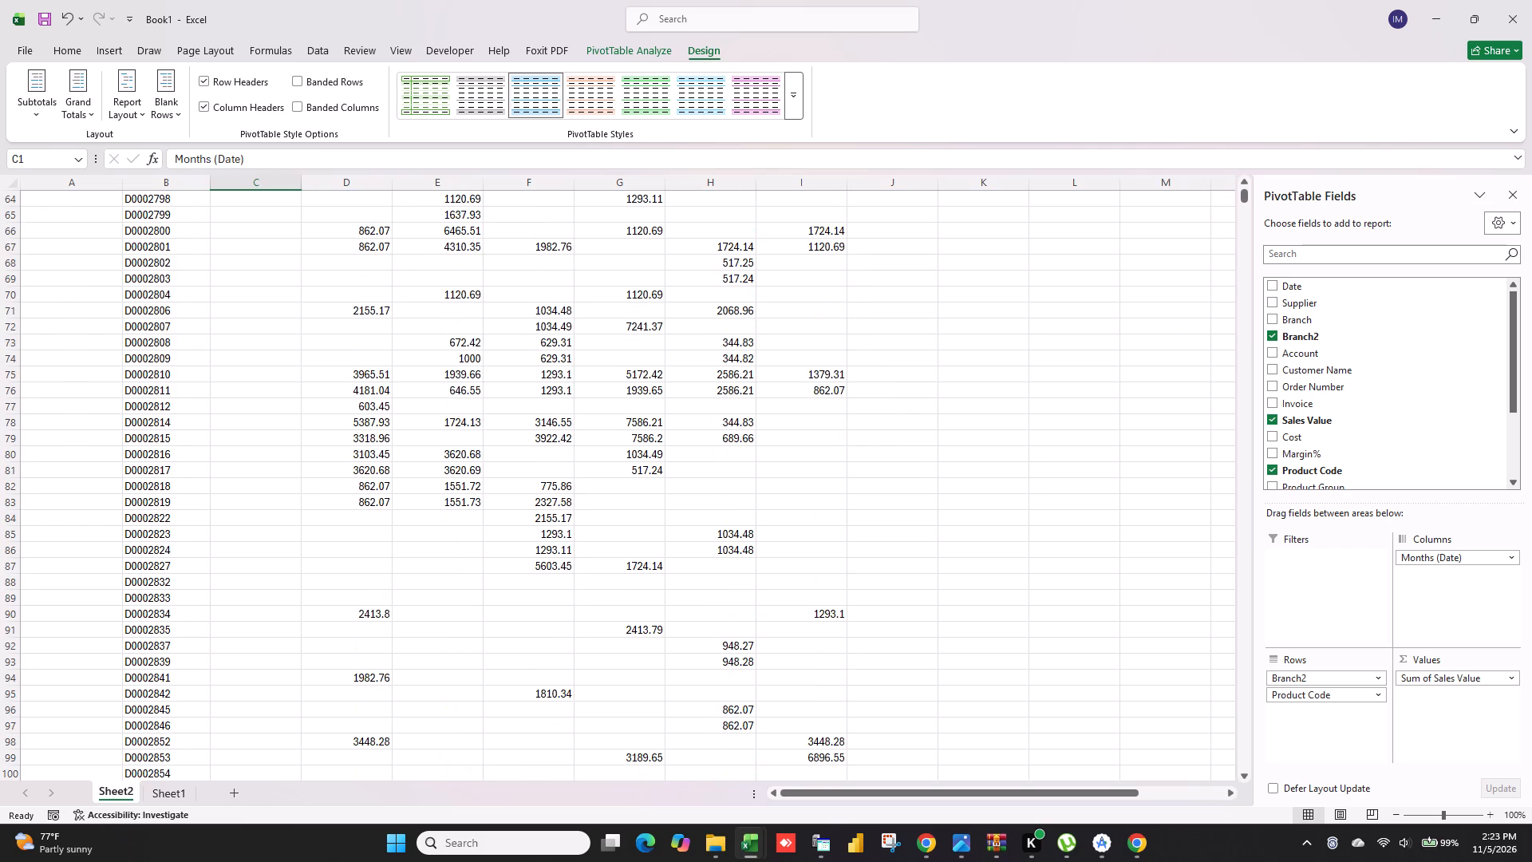
Turn on filters for the source data's header row on Sheet1.
click(181, 785)
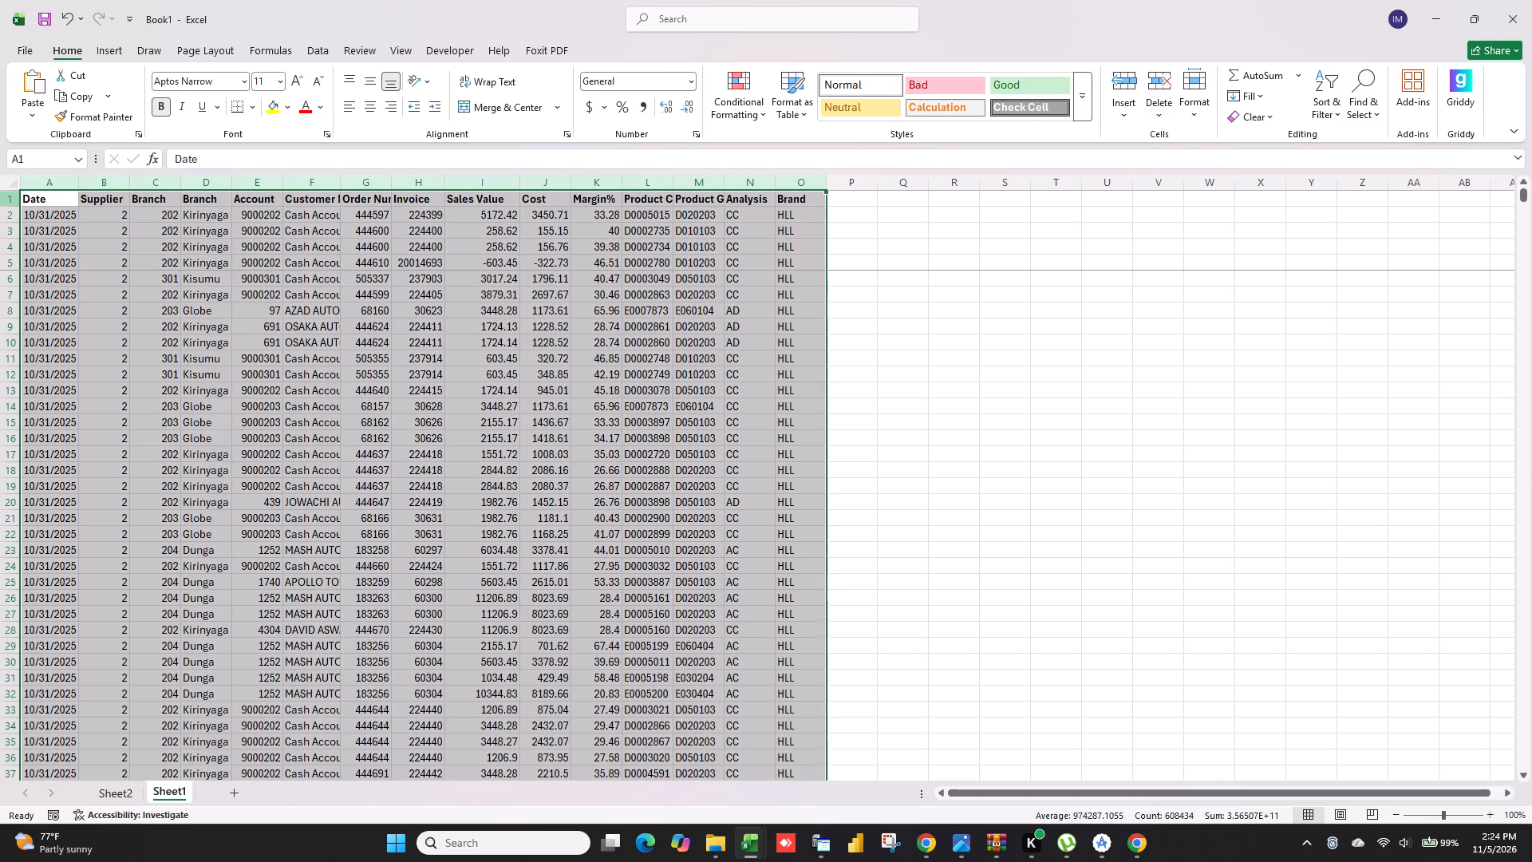
click(47, 192)
click(326, 52)
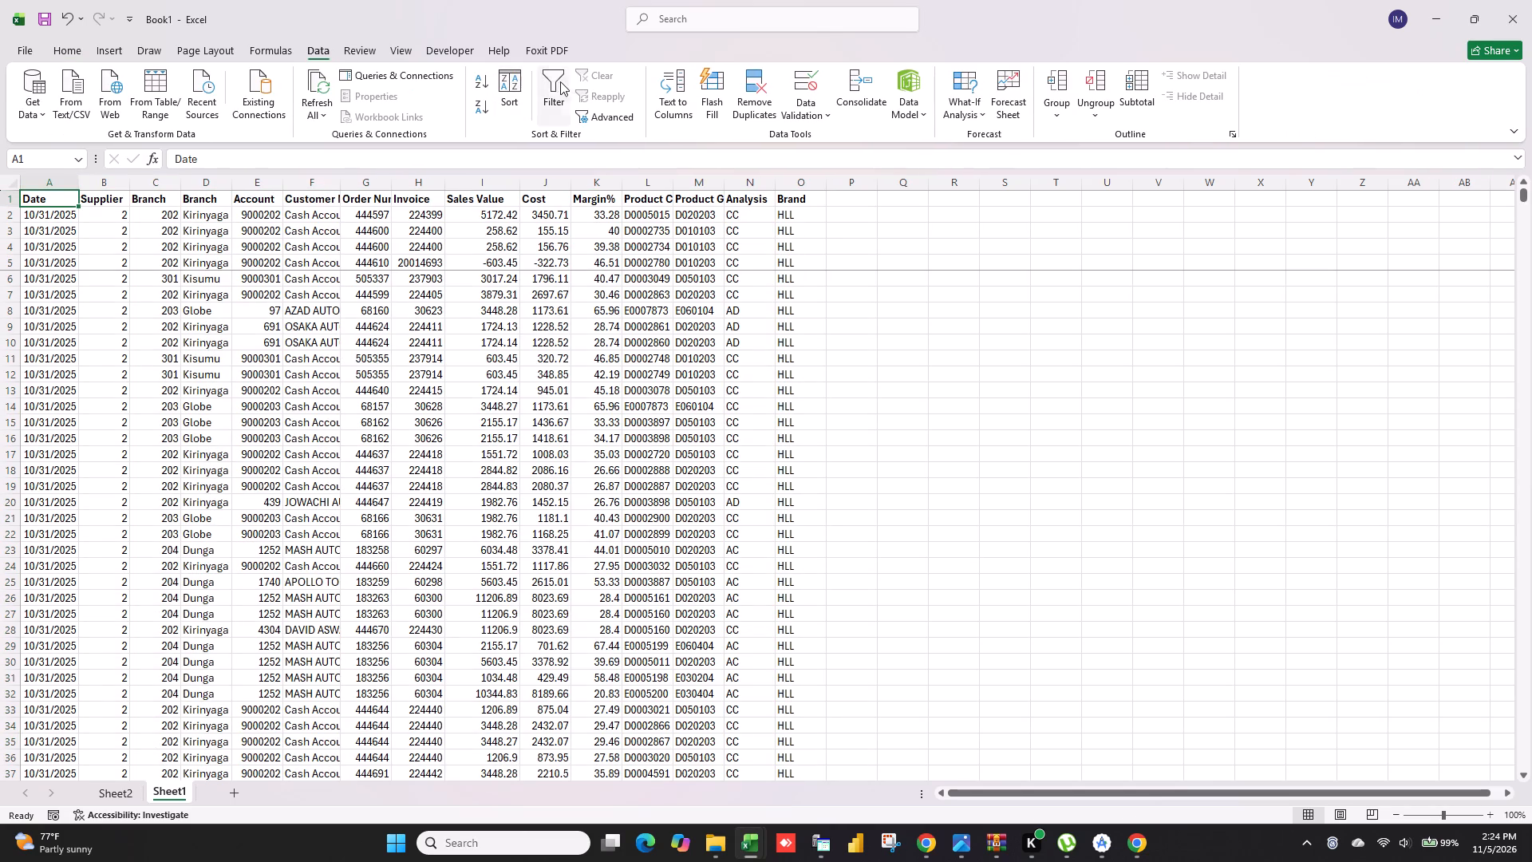
click(561, 81)
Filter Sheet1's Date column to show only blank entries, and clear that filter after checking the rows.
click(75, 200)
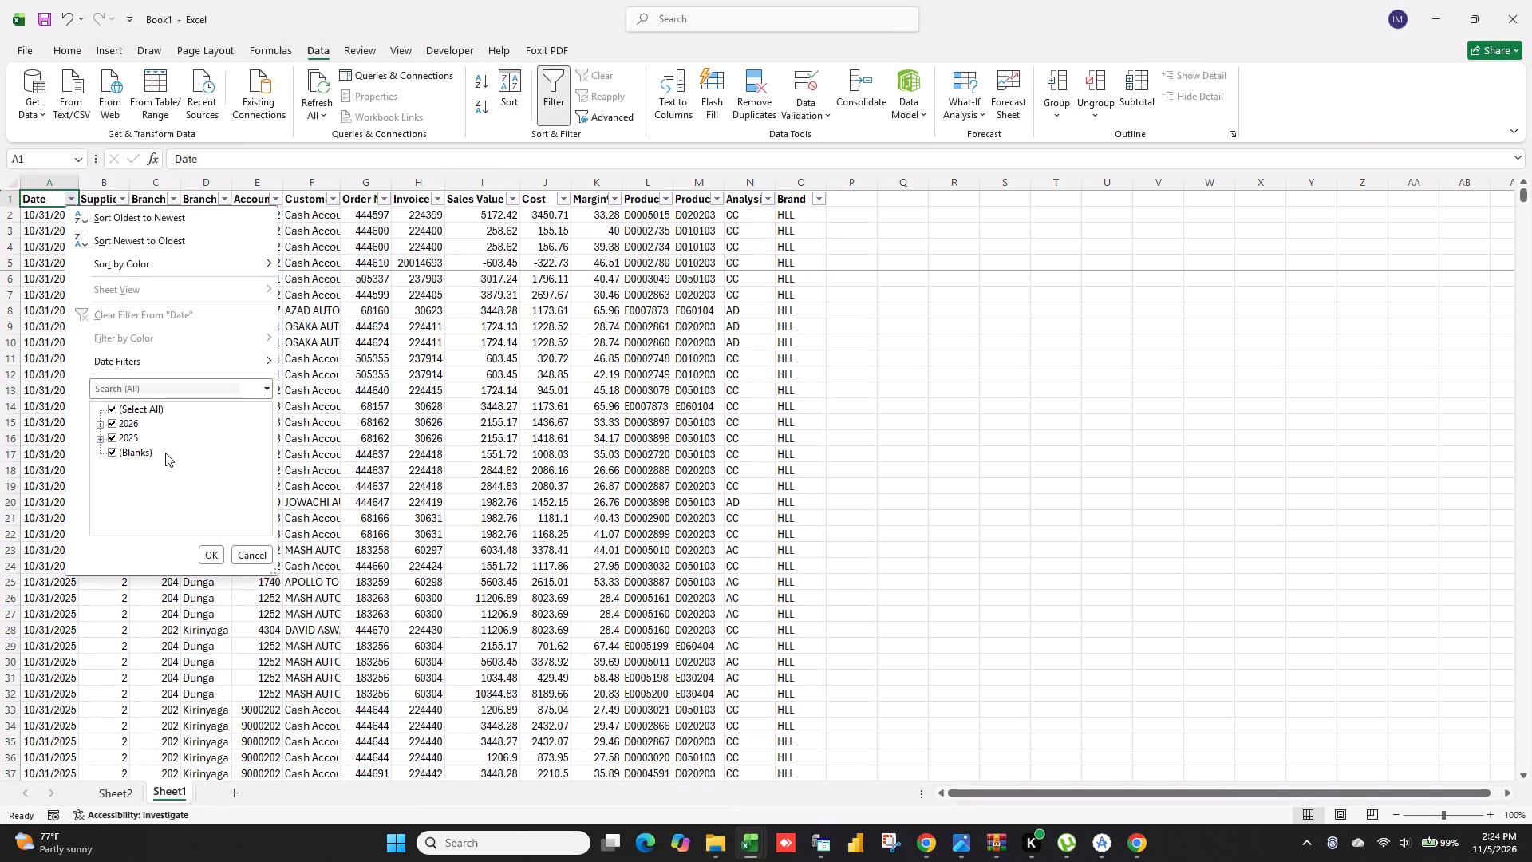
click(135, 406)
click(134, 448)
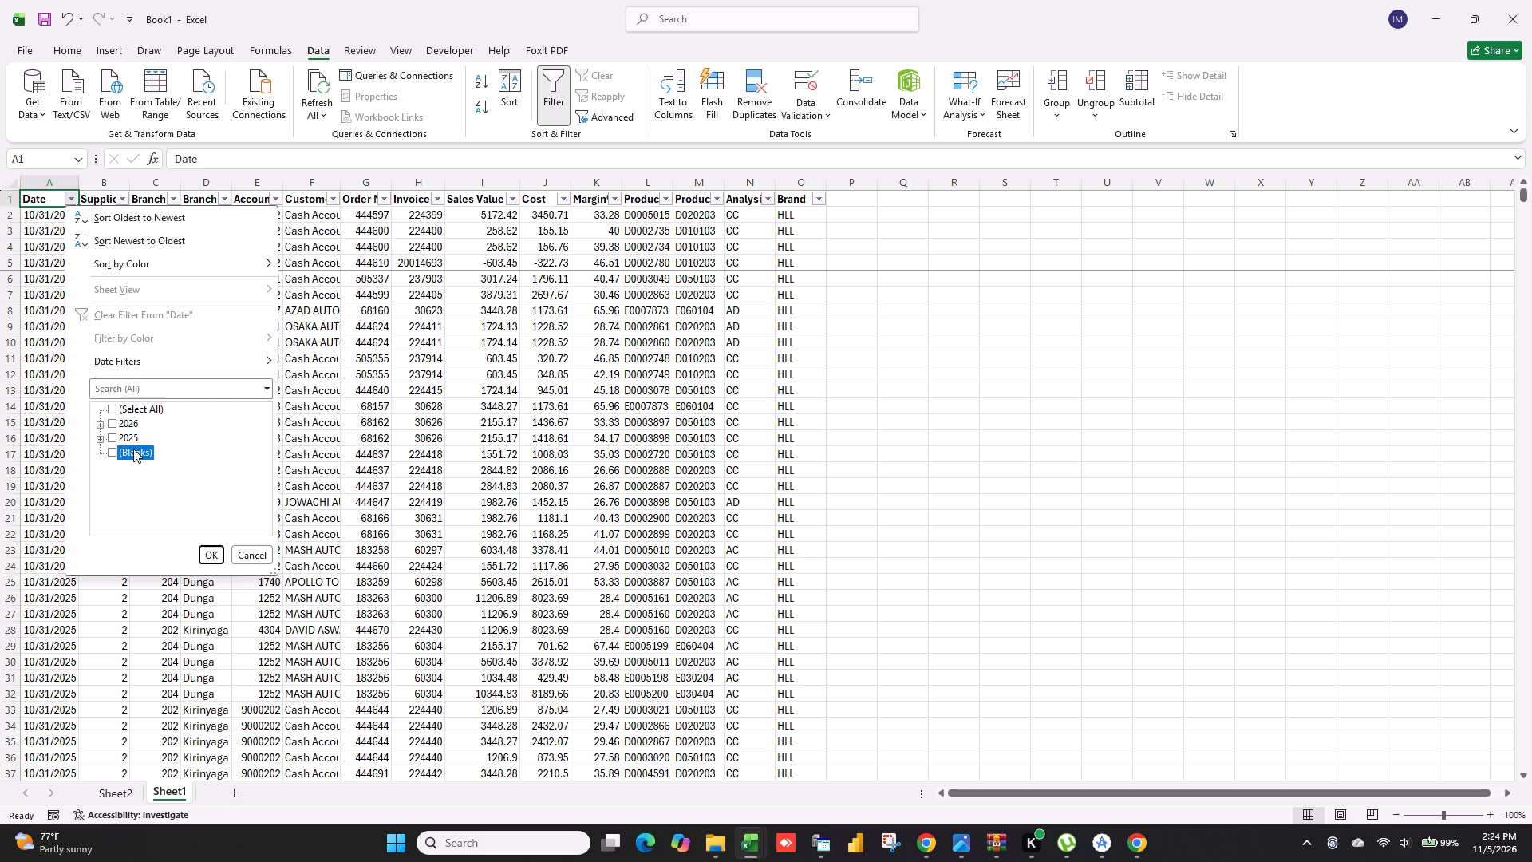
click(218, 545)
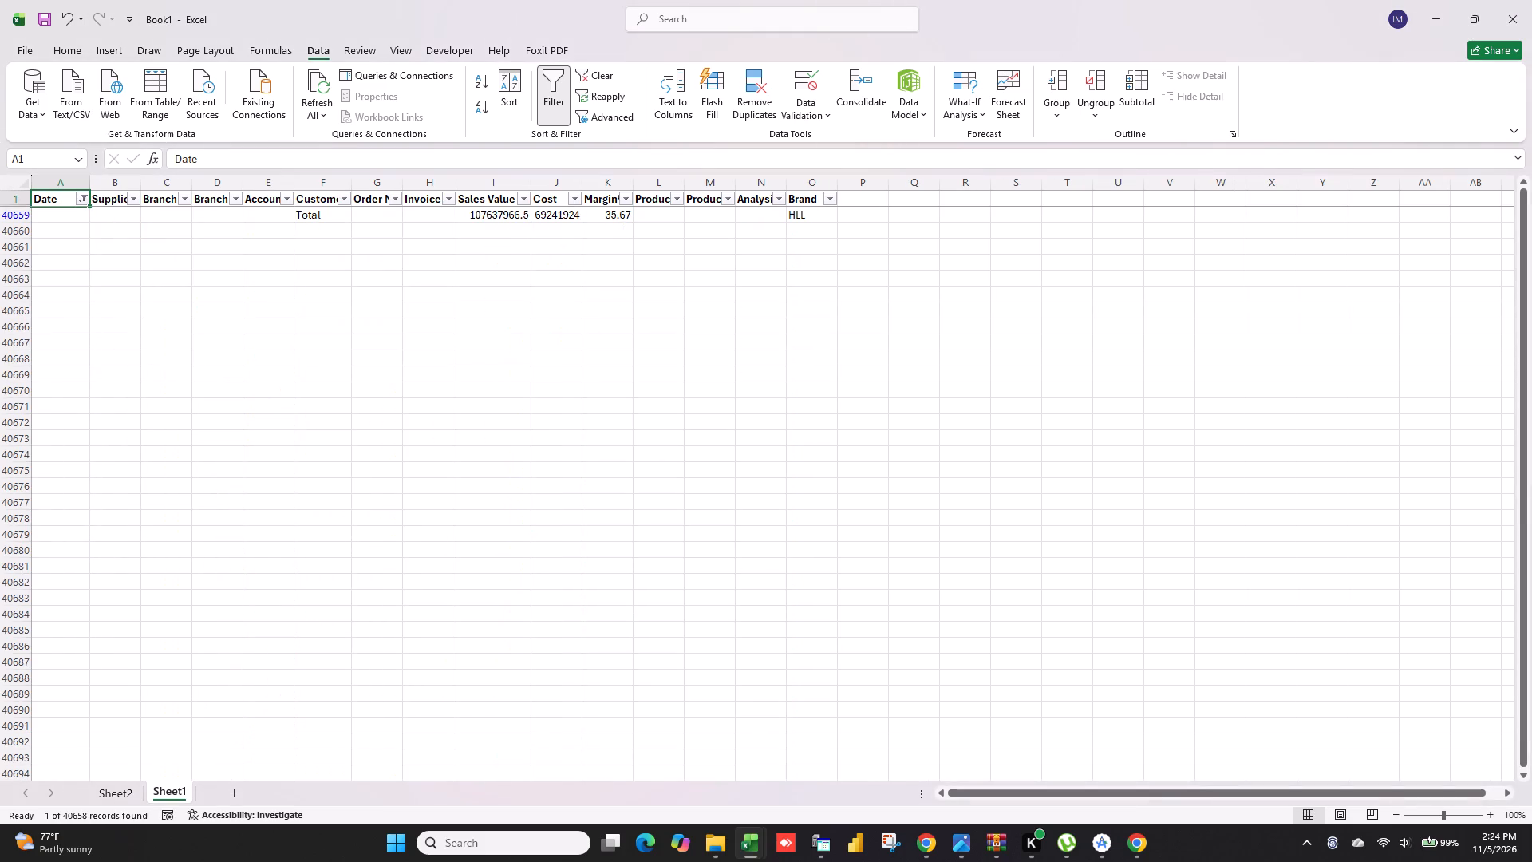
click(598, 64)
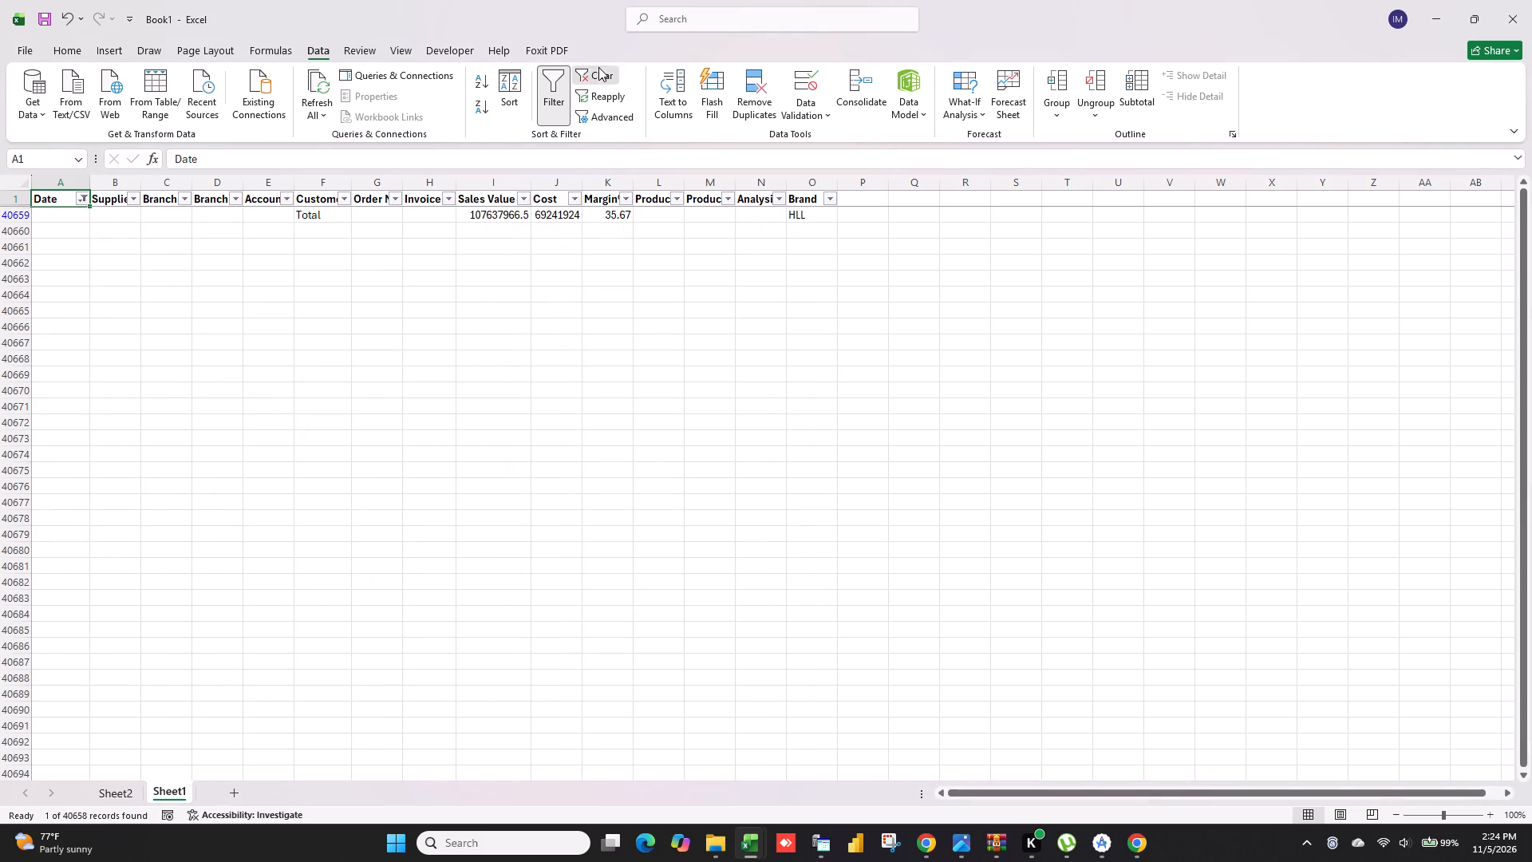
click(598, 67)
Sort Sheet1's source data by the Date column from newest to oldest.
click(70, 198)
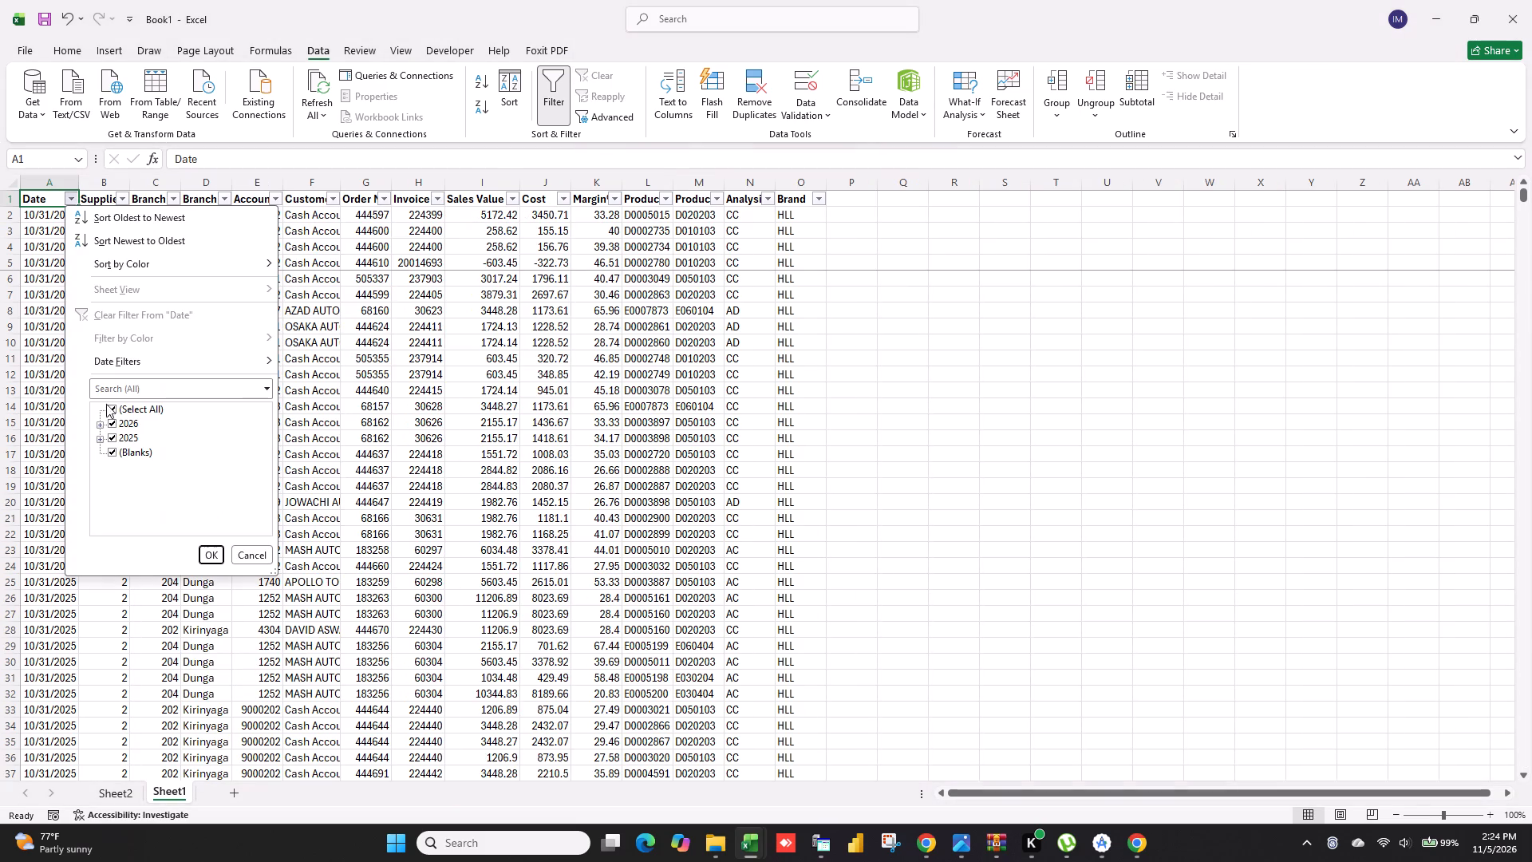
click(144, 237)
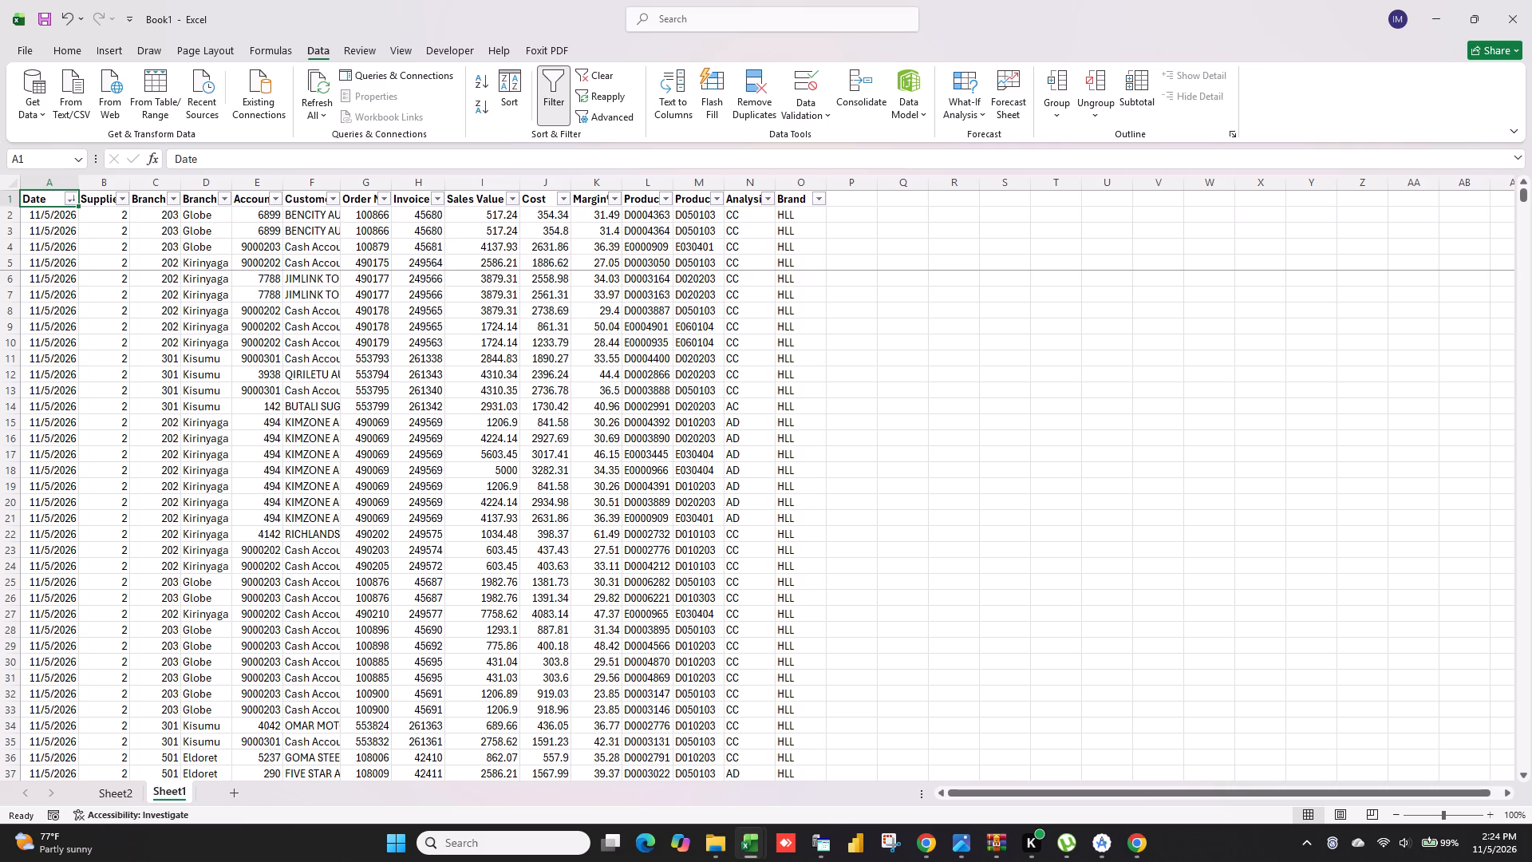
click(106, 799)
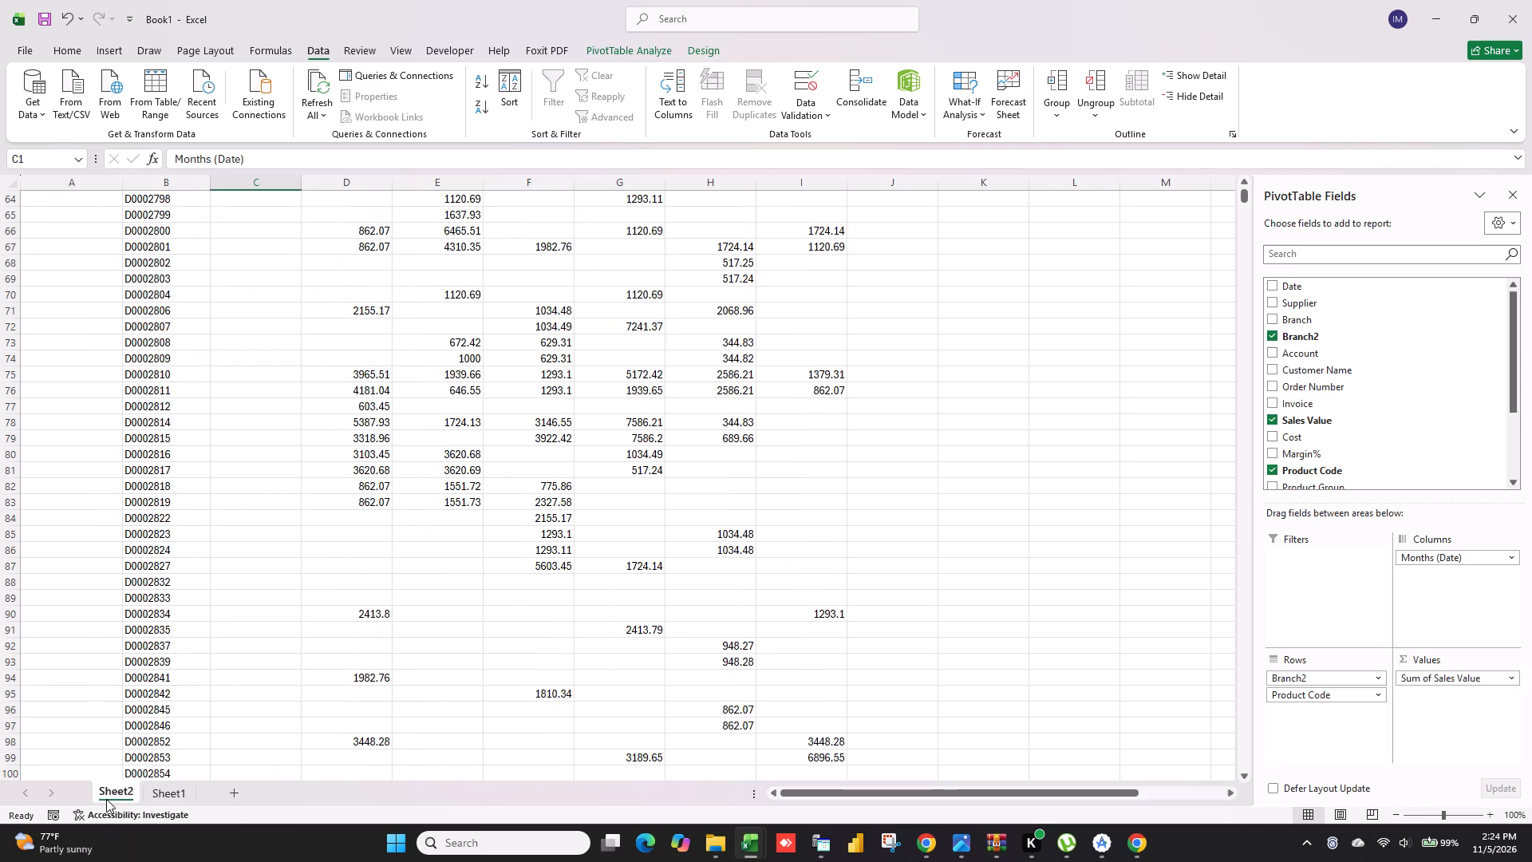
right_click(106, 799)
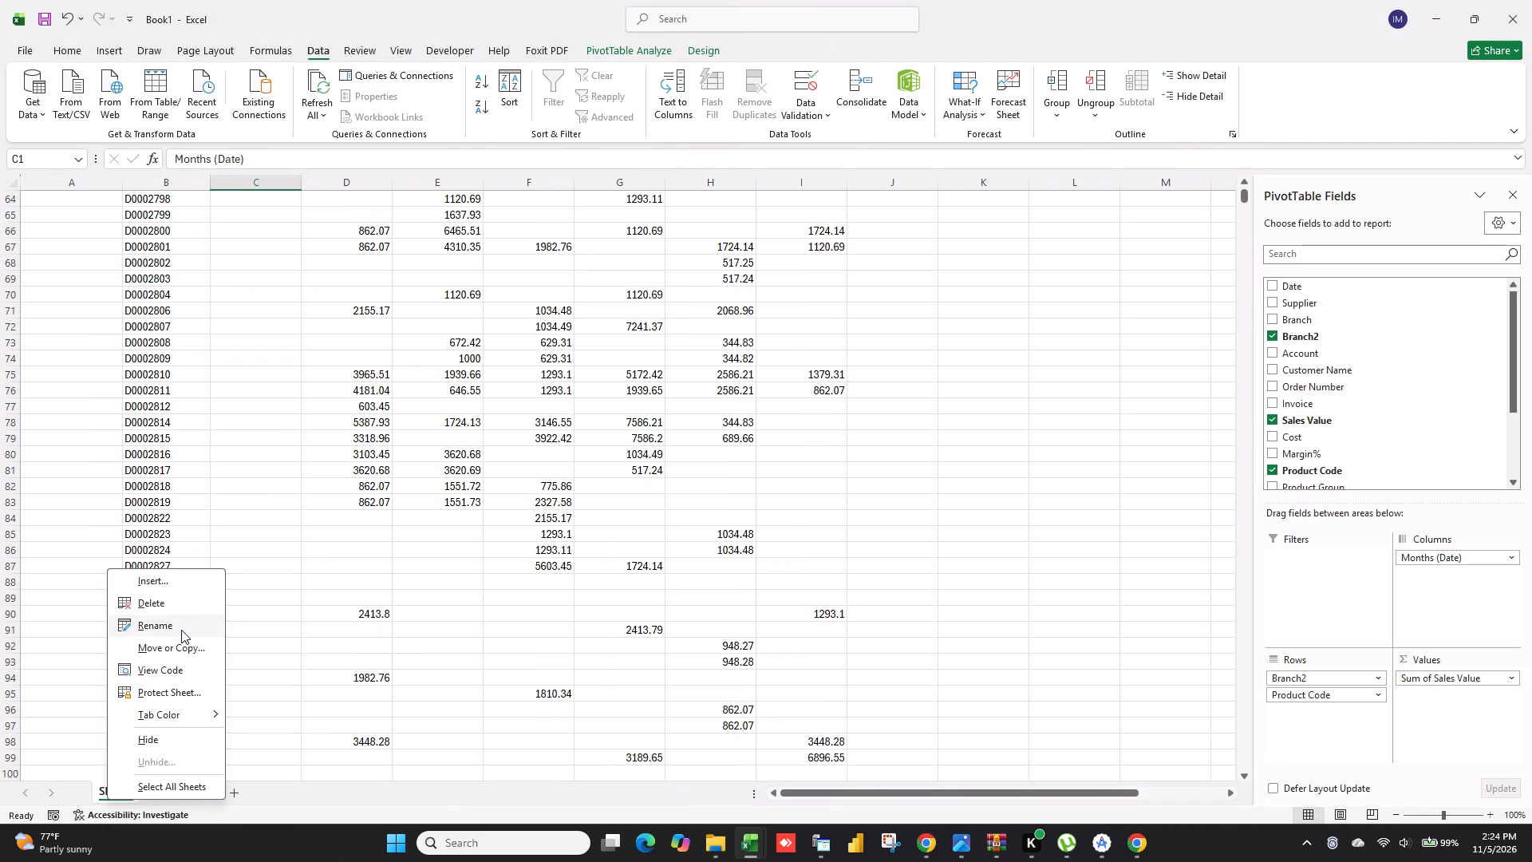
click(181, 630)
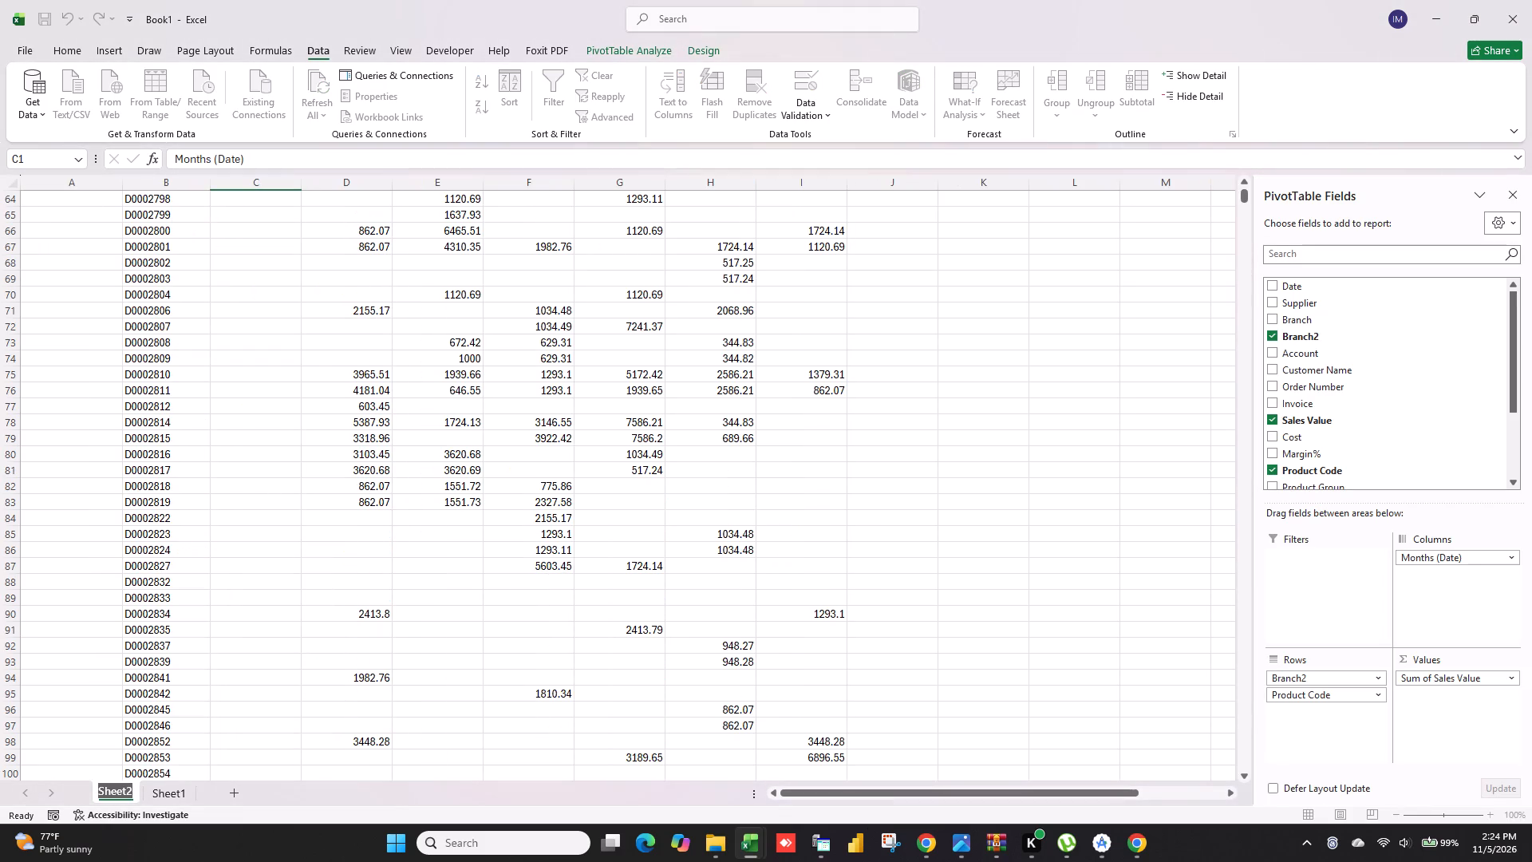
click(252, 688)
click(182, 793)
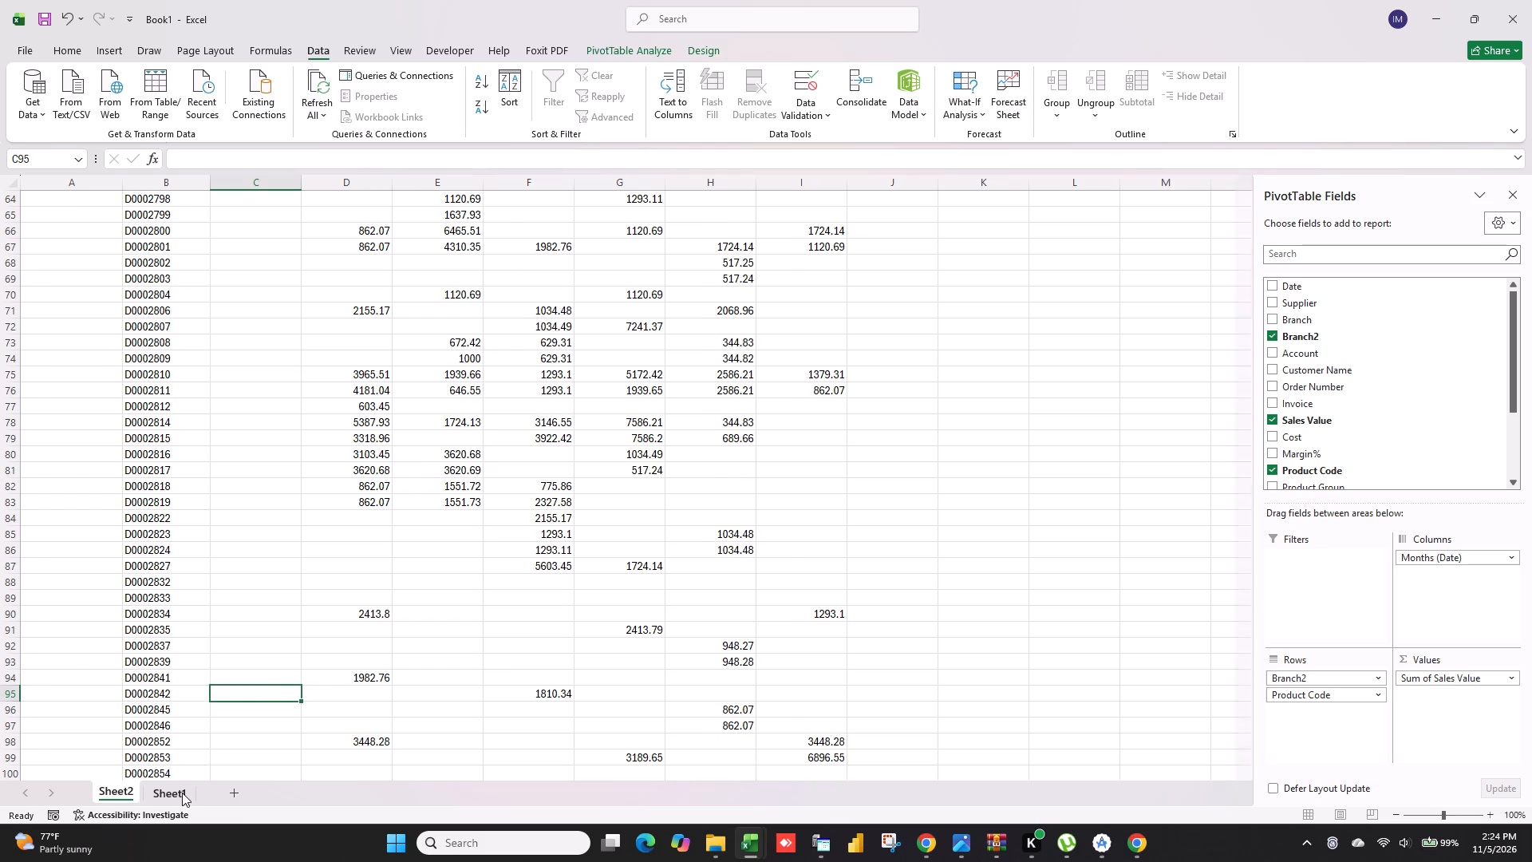
Remove the Months (Date) field from the columns of Sheet2's PivotTable.
click(113, 797)
scroll(362, 488, up, 13)
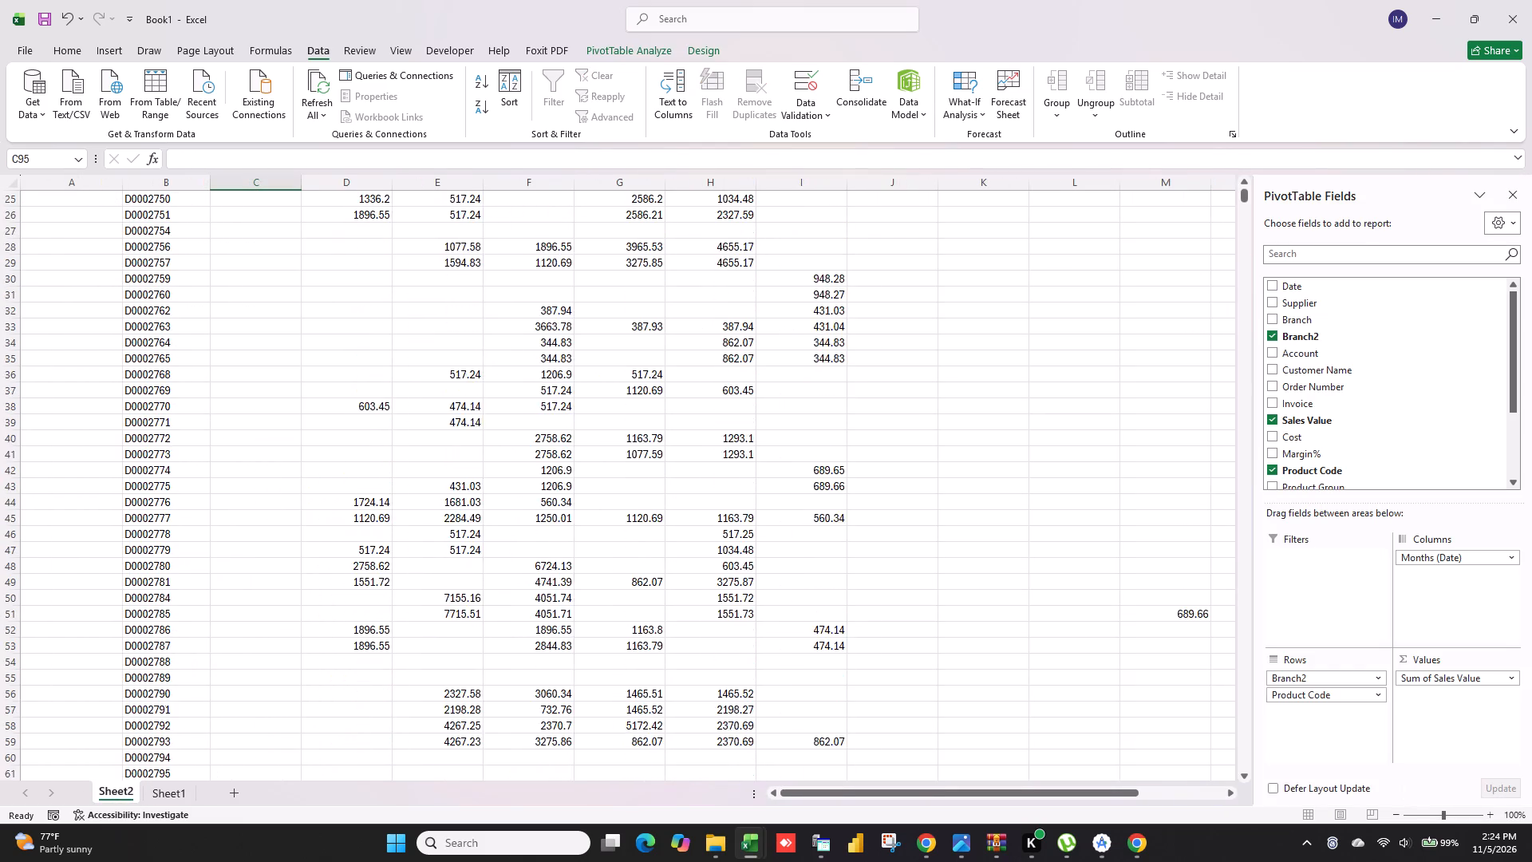
scroll(362, 488, up, 15)
scroll(1337, 412, down, 5)
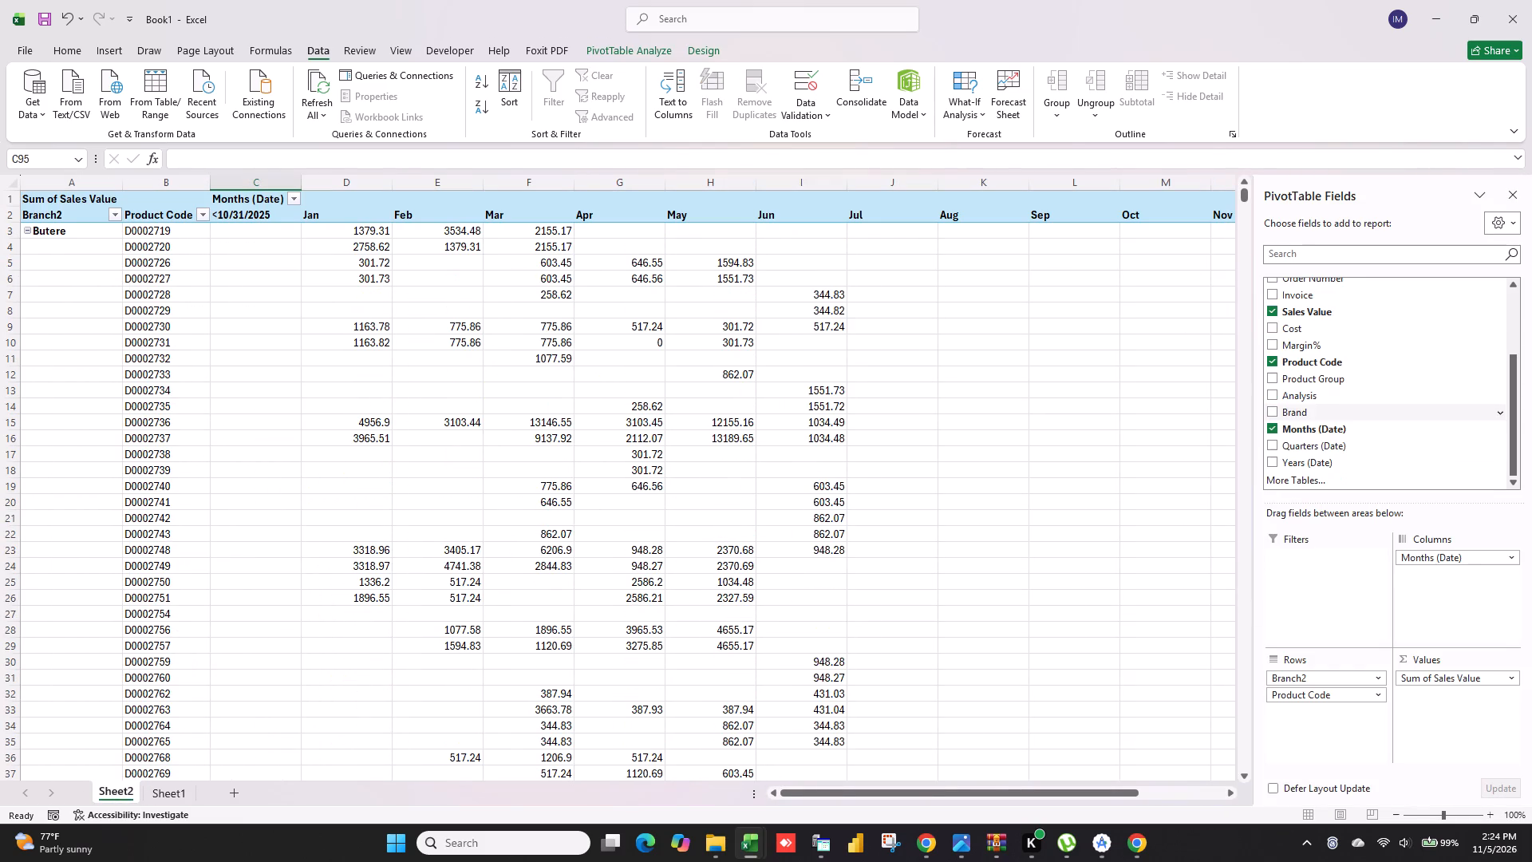
scroll(1337, 432, down, 1)
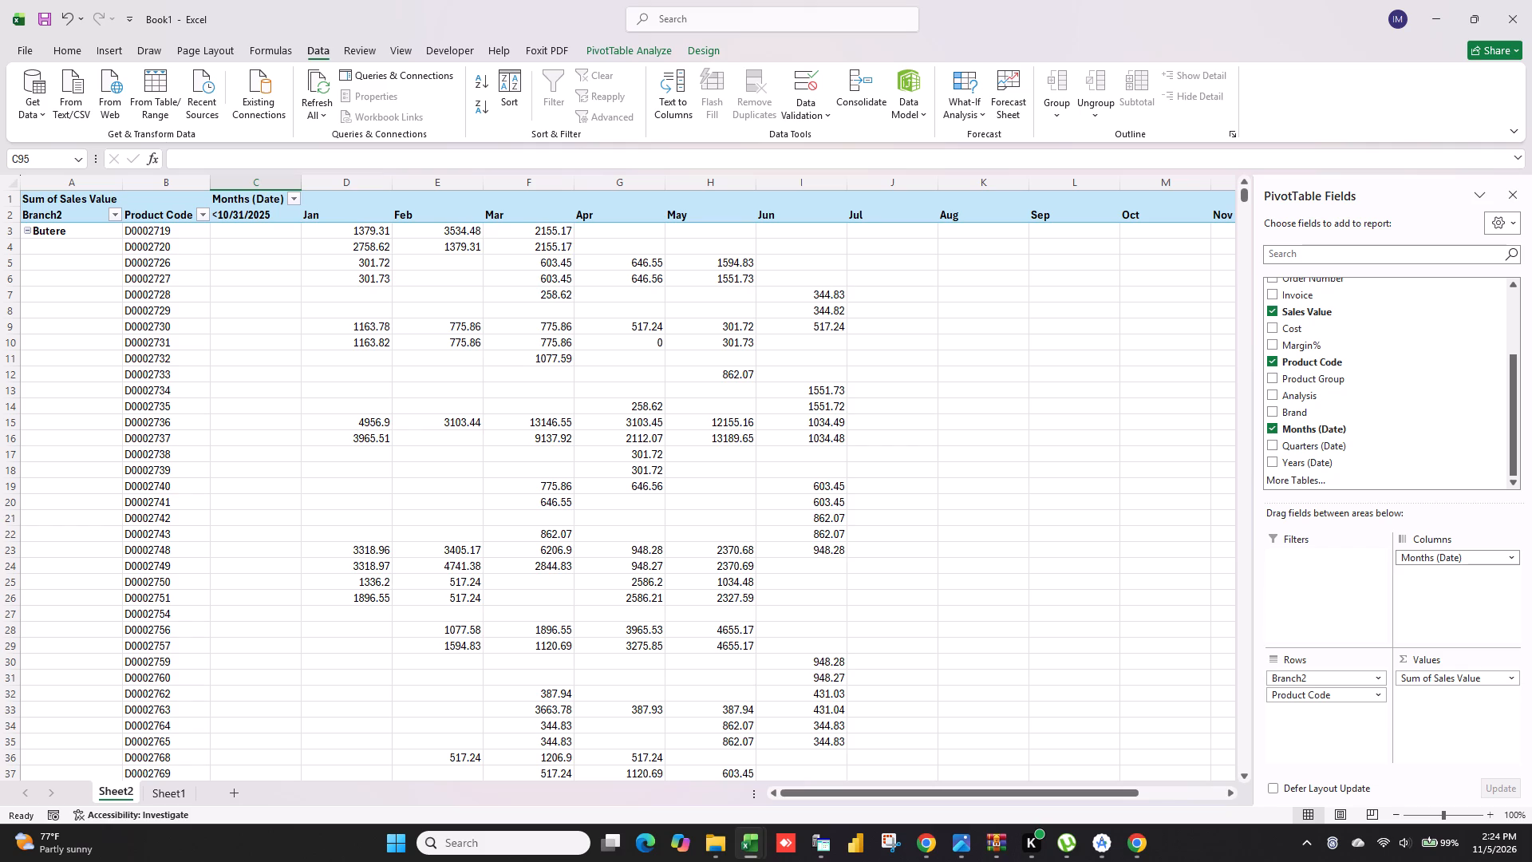
right_click(1430, 557)
right_click(1432, 558)
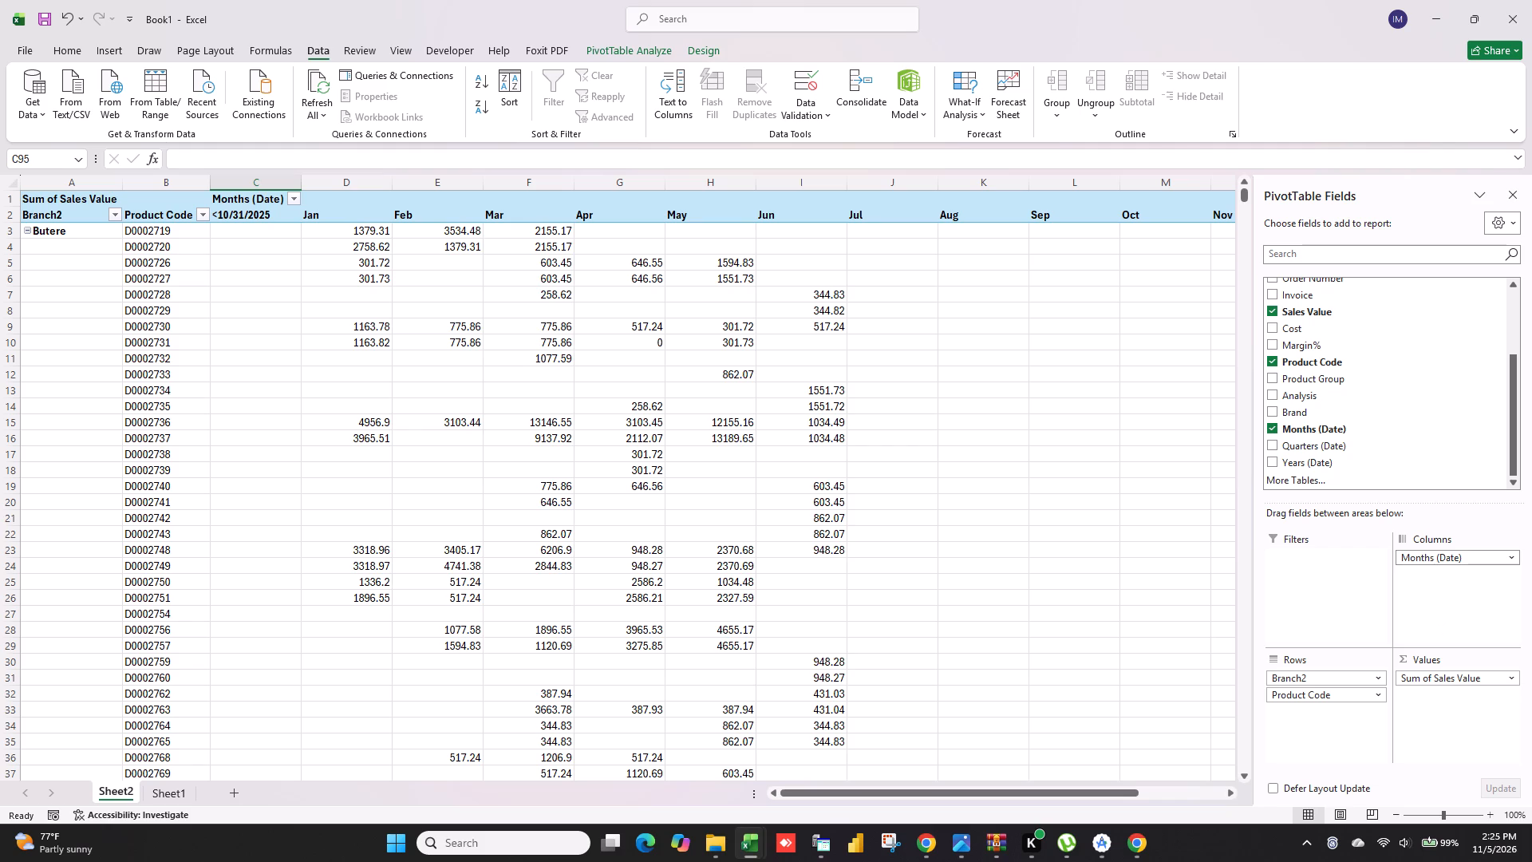
click(1432, 558)
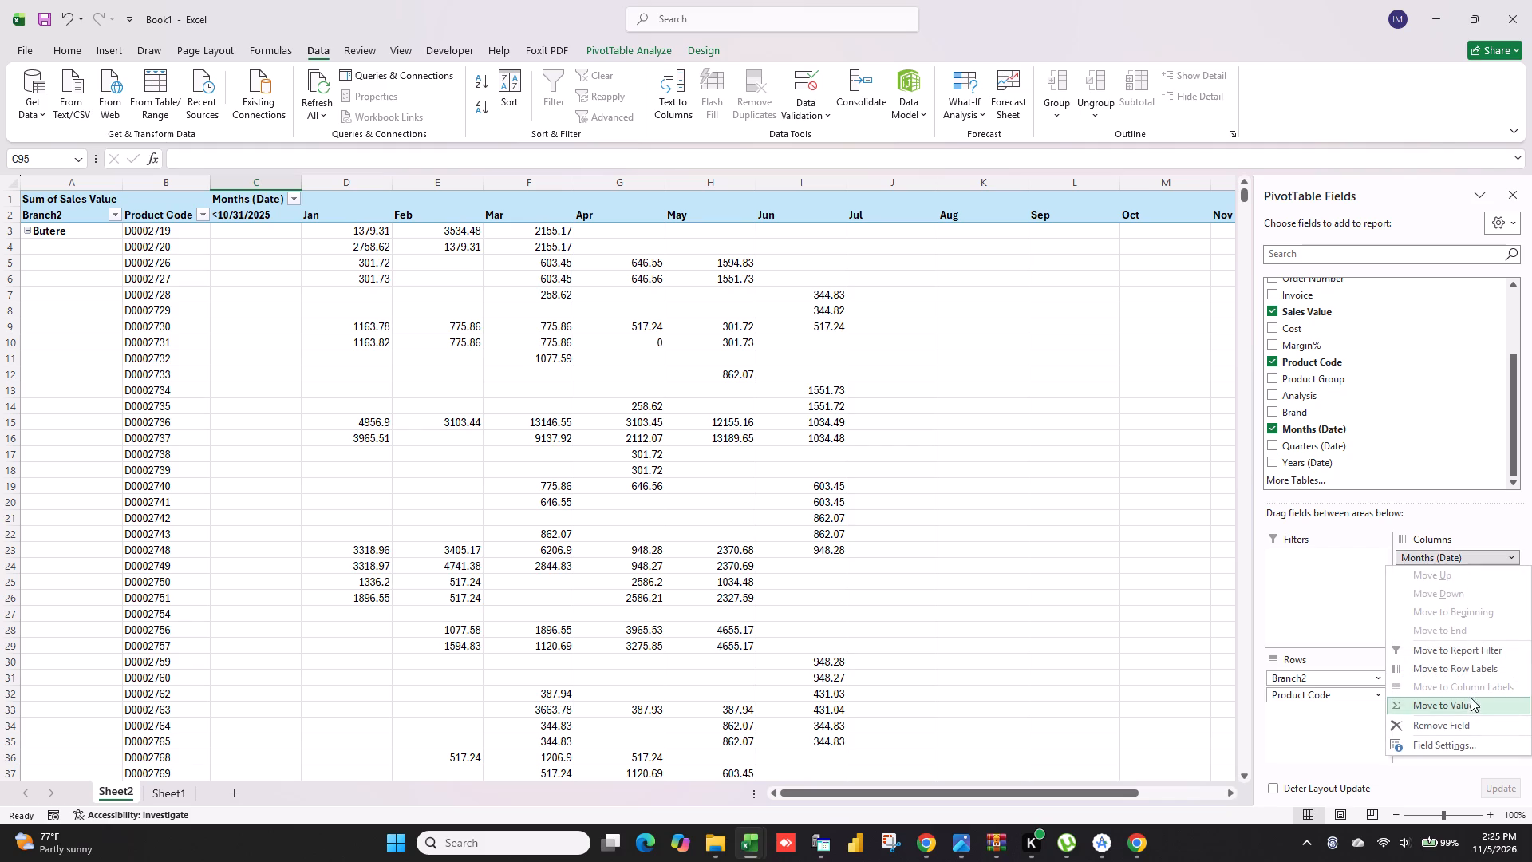
click(1467, 718)
Add the Years (Date) field to the PivotTable's columns.
scroll(1343, 424, down, 4)
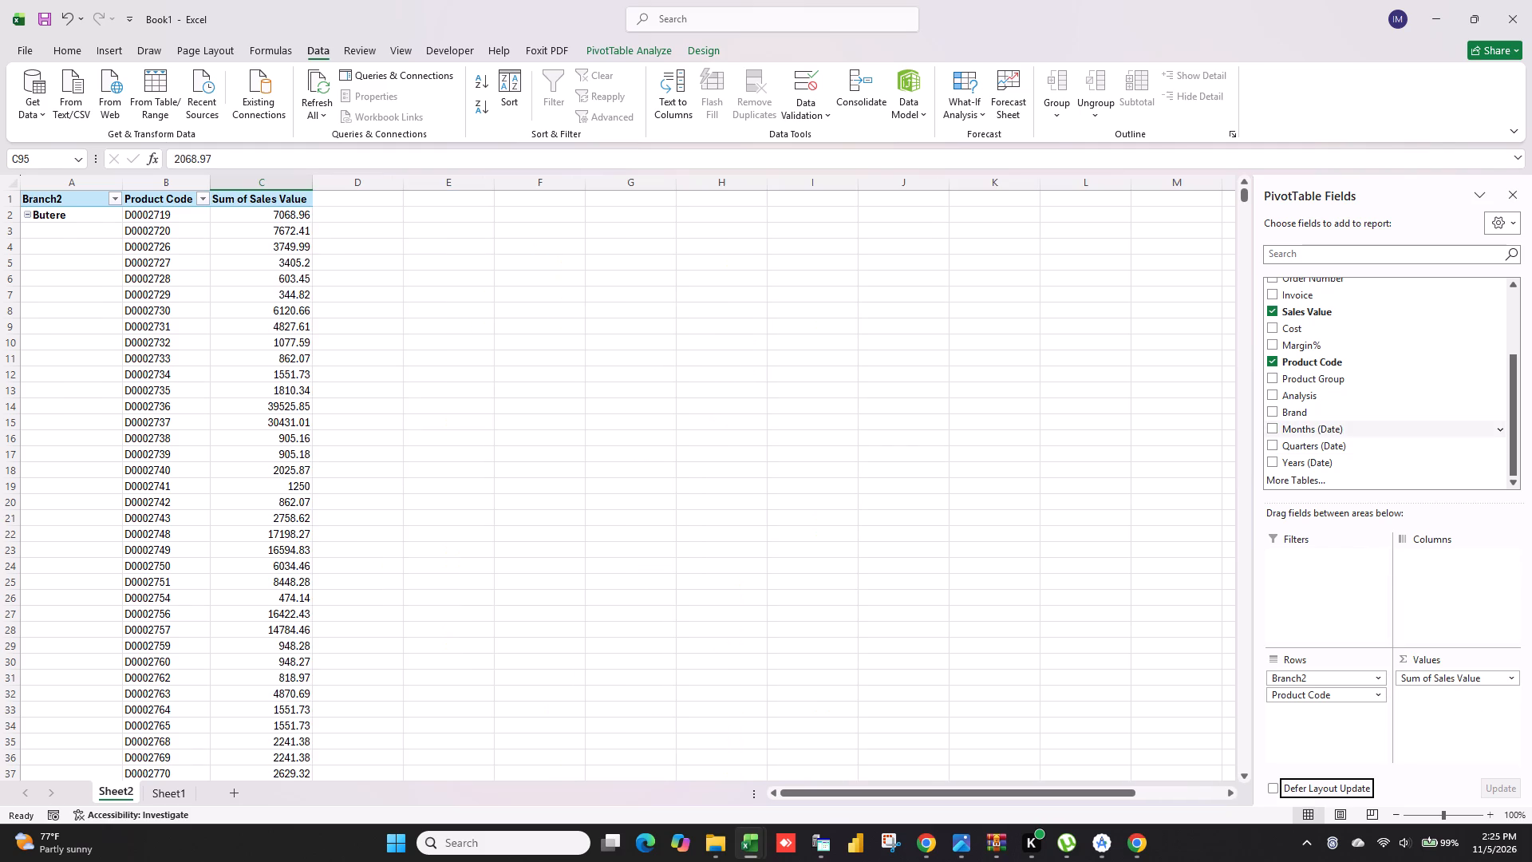
scroll(1343, 424, down, 1)
drag(1292, 461, 1449, 558)
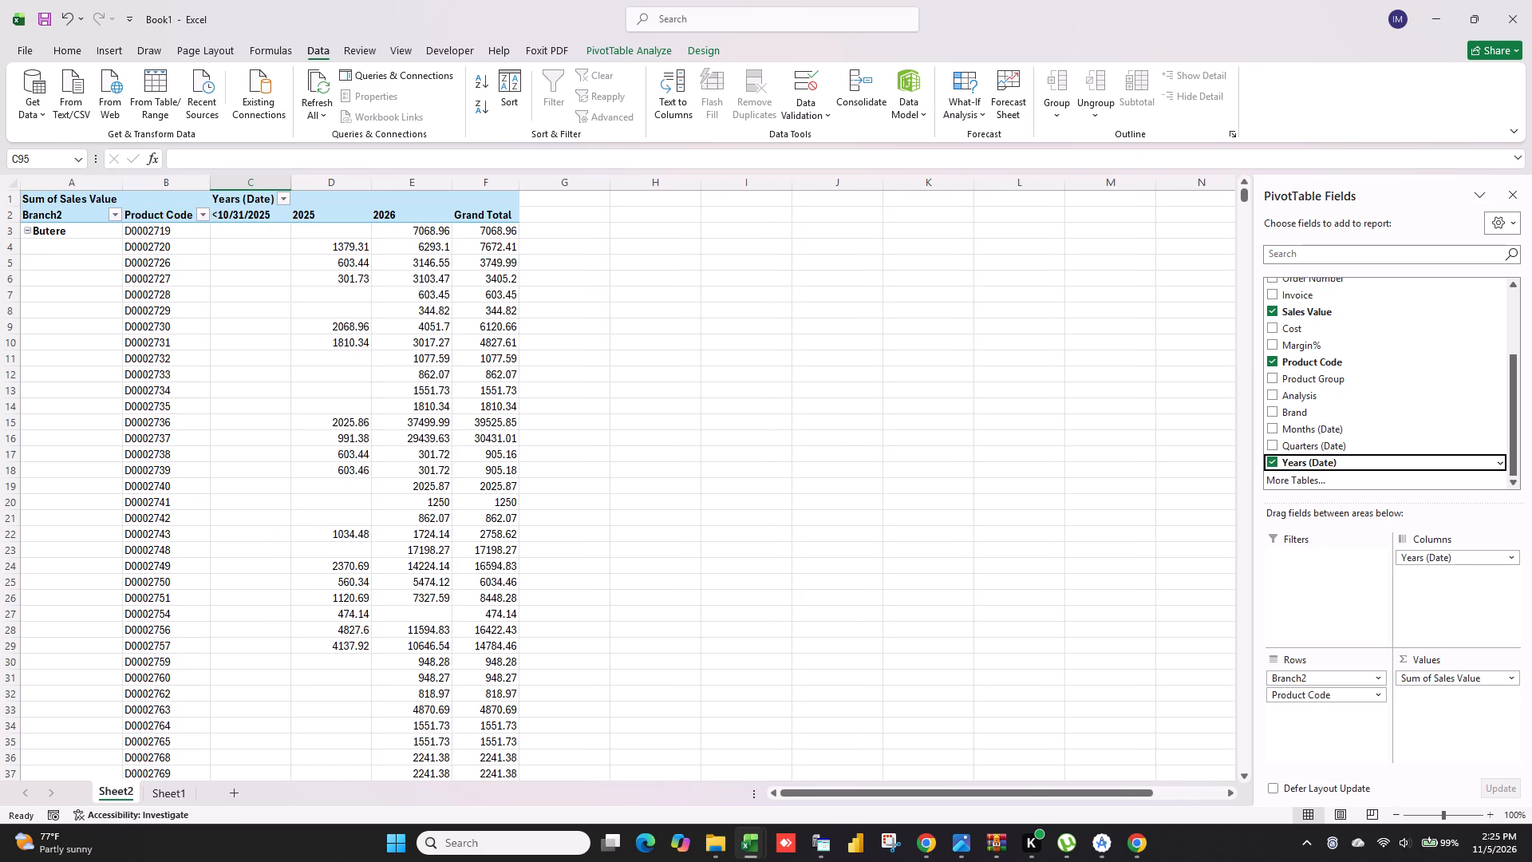
Review the PivotTable's year columns and grand total column, including its header cells and first product rows.
click(501, 208)
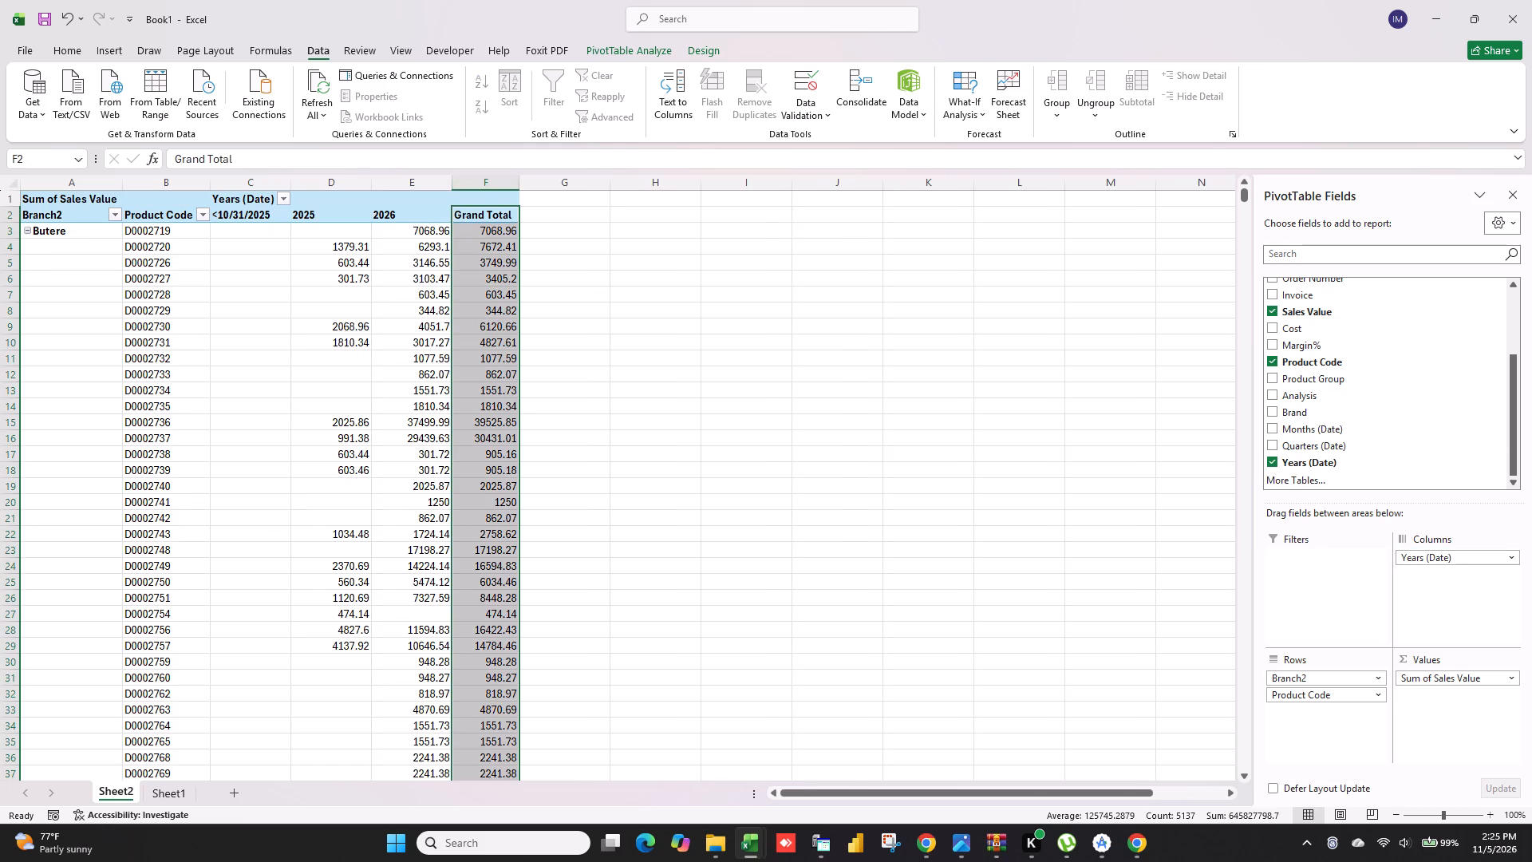
click(477, 194)
scroll(349, 560, down, 8)
scroll(349, 560, up, 14)
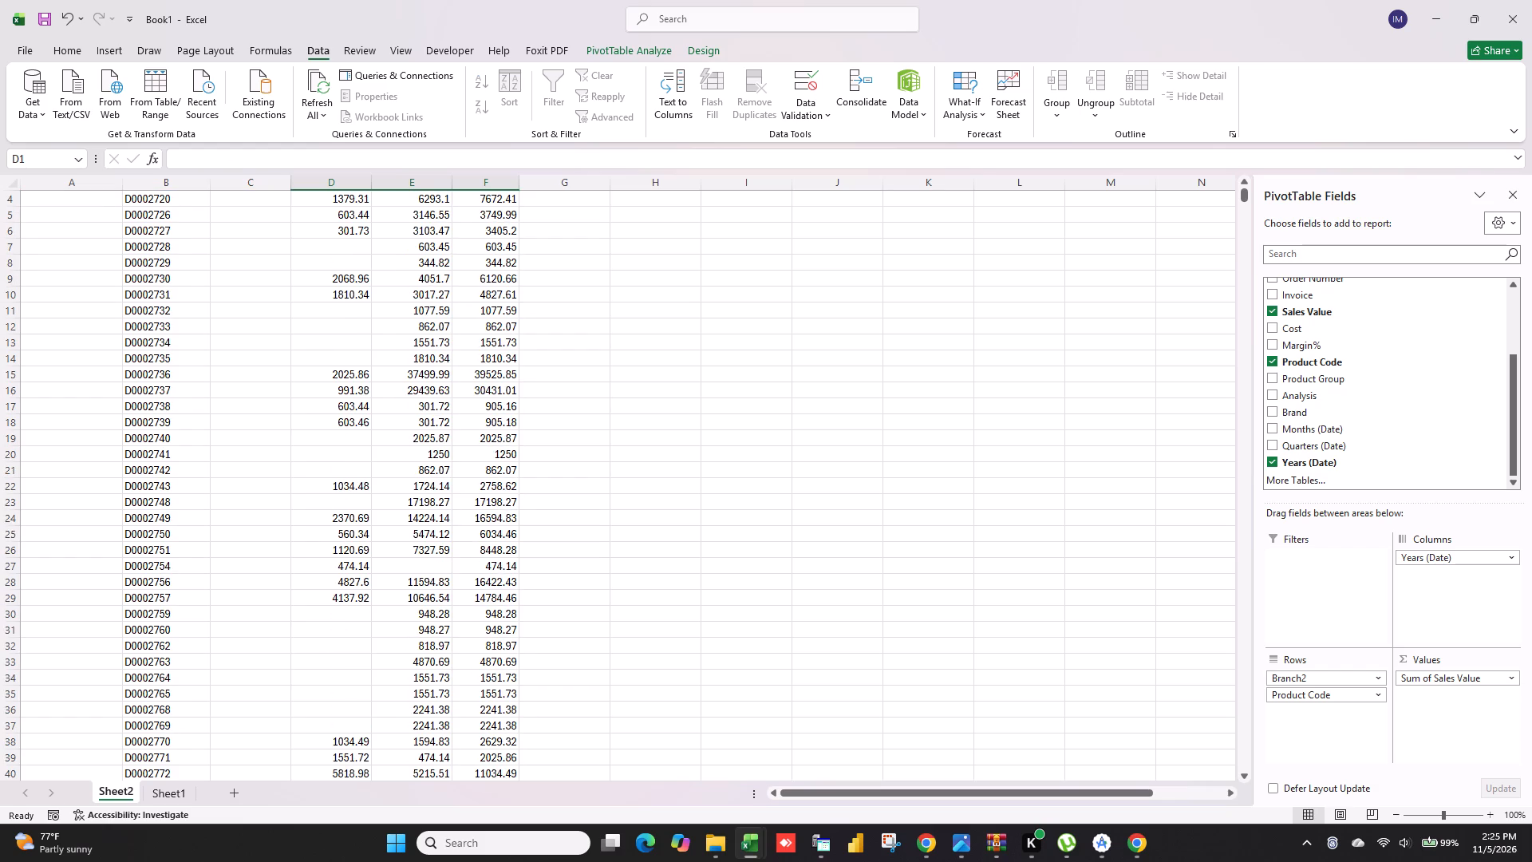
scroll(349, 560, up, 3)
click(62, 199)
key(Tab)
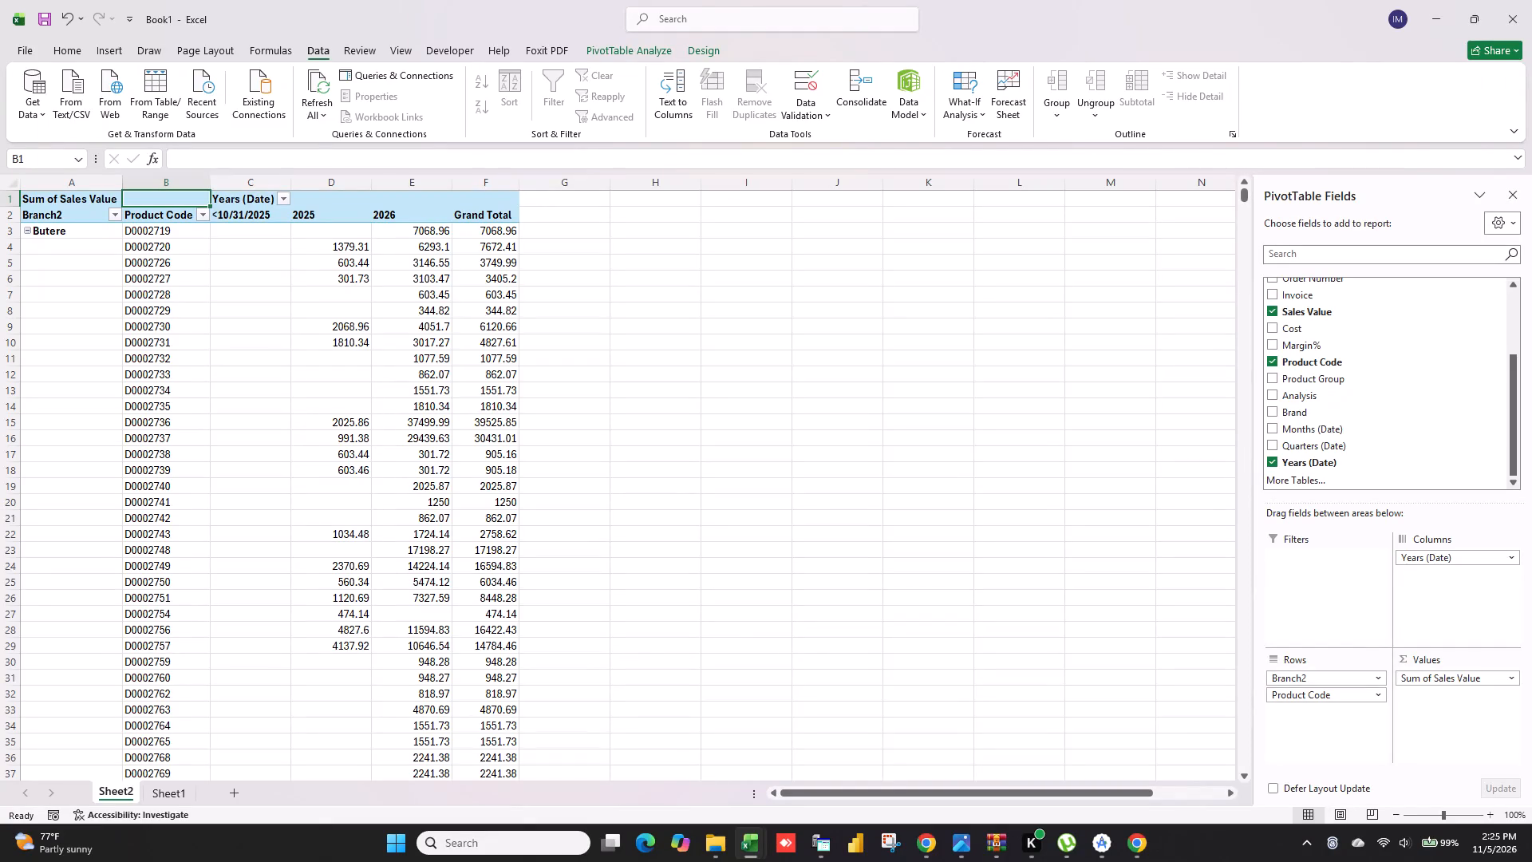
click(309, 358)
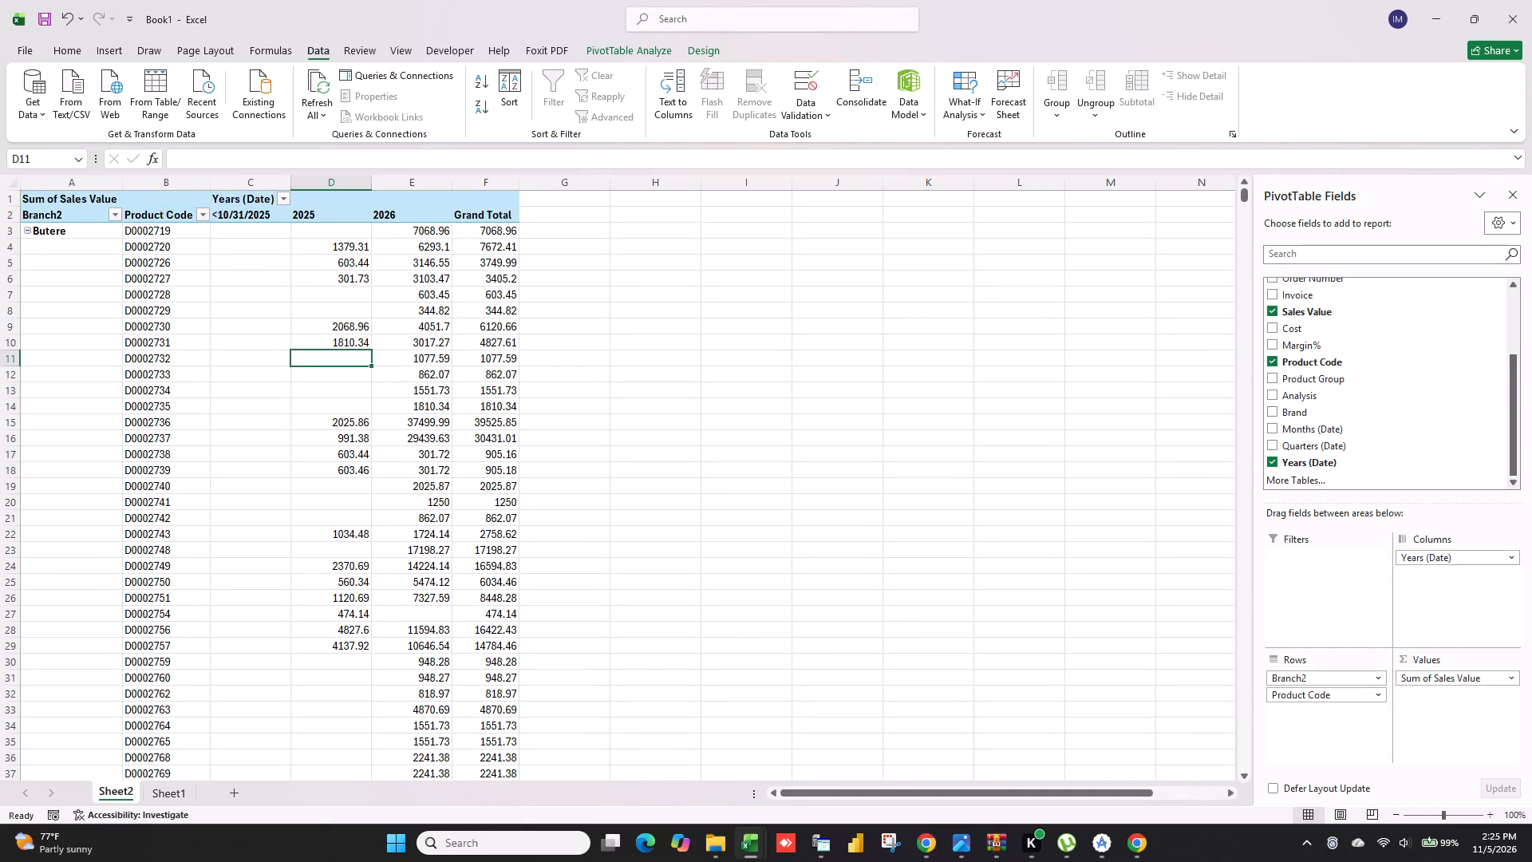
Copy the PivotTable's columns A to F and paste them as values from A1 of a new sheet.
drag(64, 183, 466, 205)
key(ctrl+c)
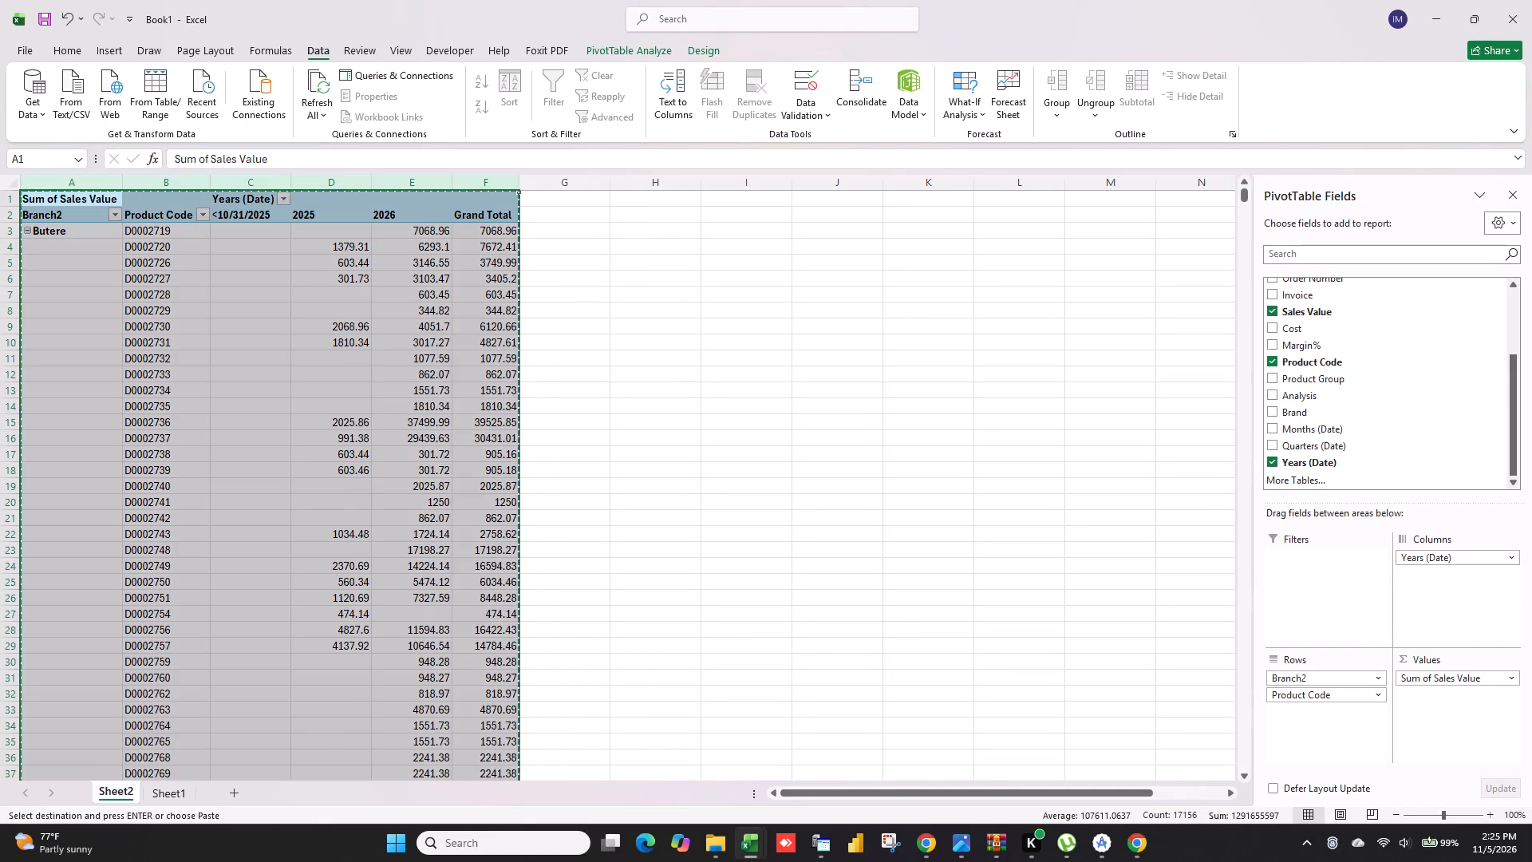
click(224, 789)
right_click(61, 200)
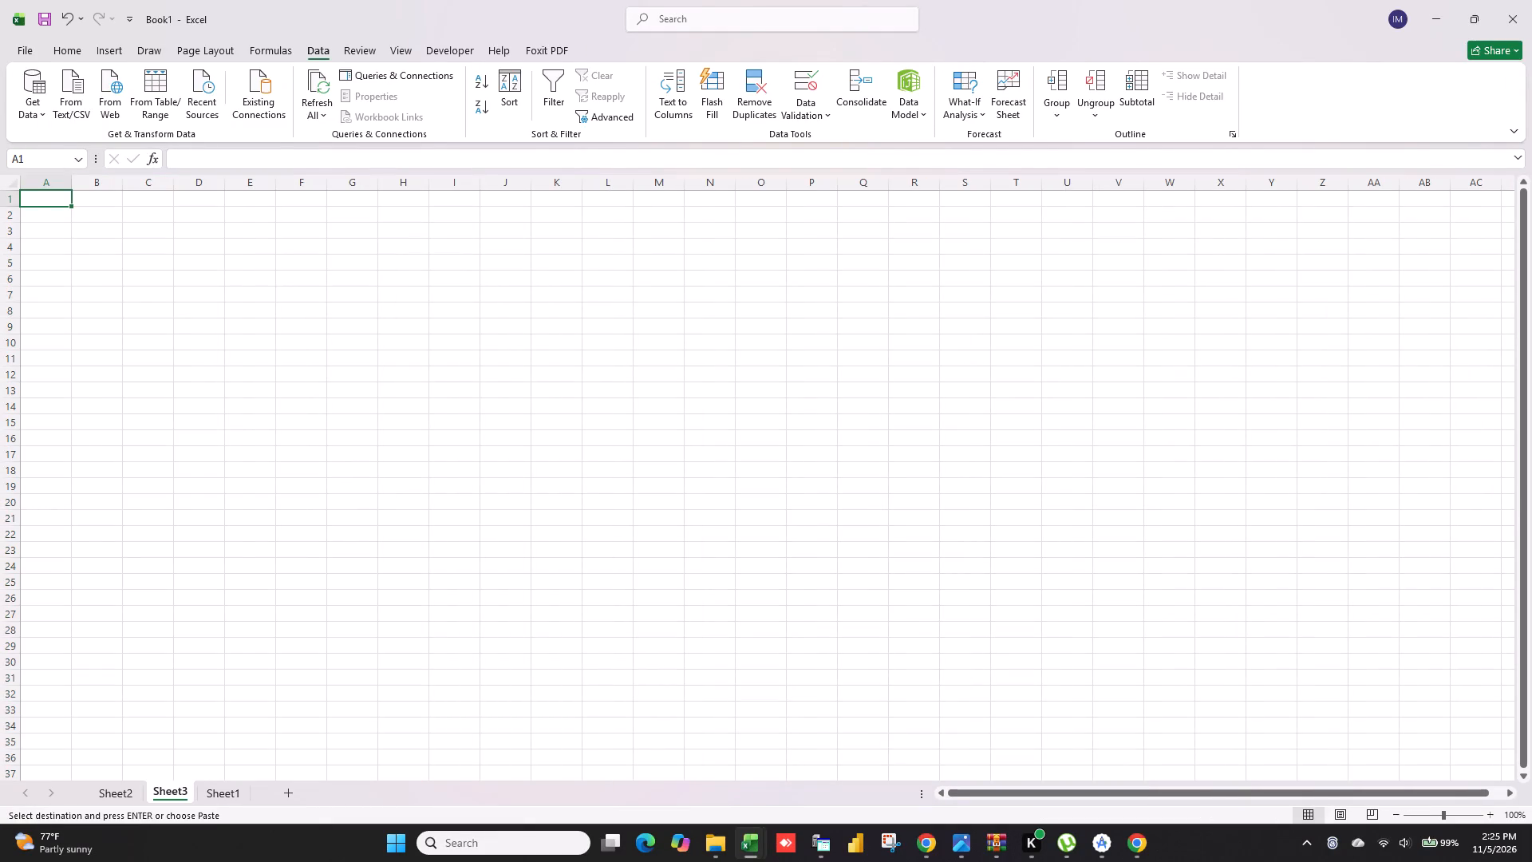
click(121, 306)
click(155, 341)
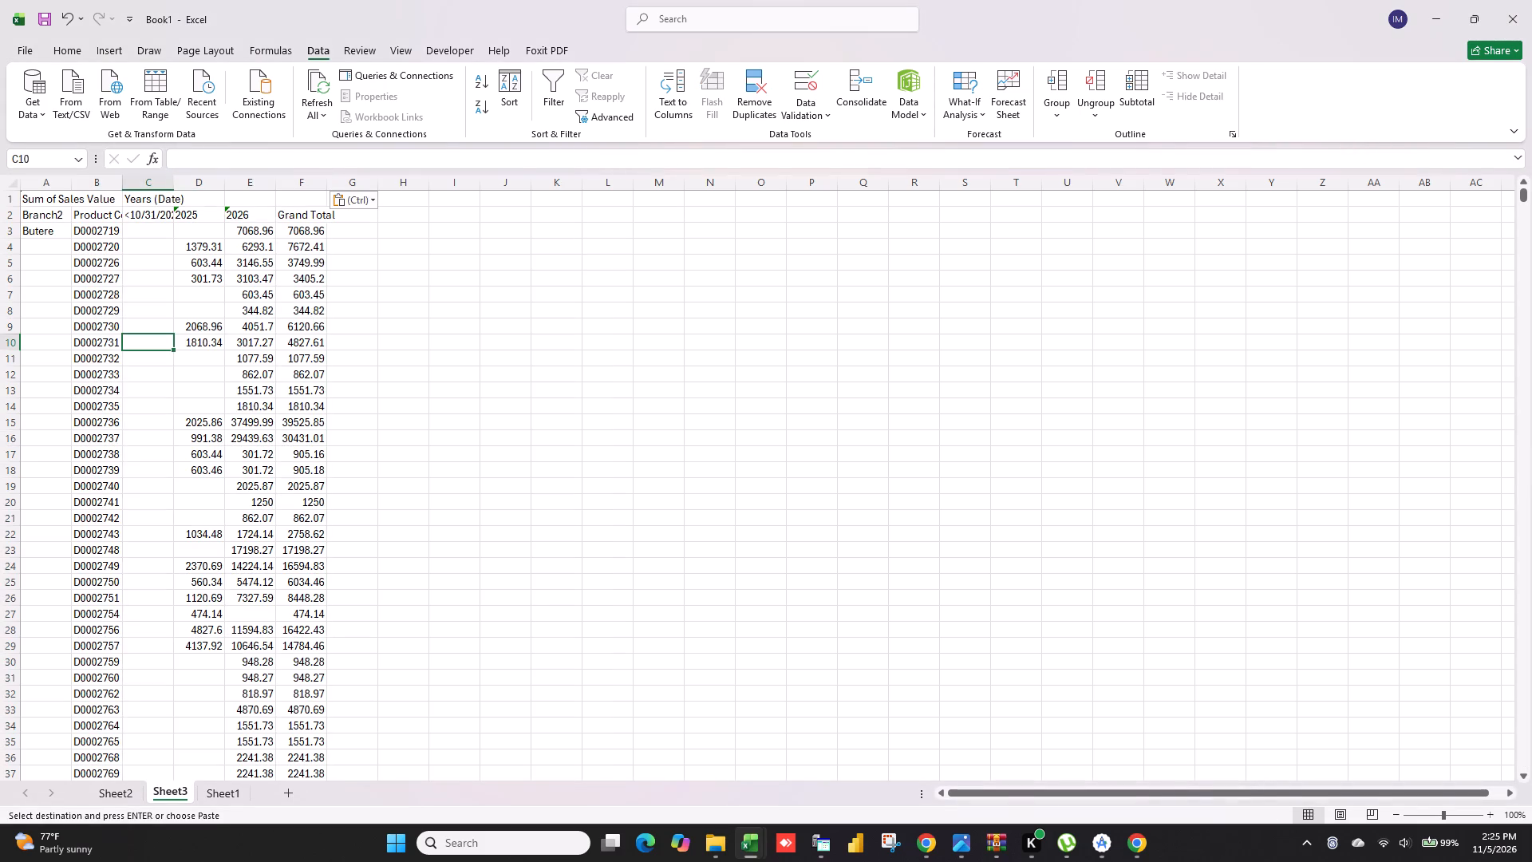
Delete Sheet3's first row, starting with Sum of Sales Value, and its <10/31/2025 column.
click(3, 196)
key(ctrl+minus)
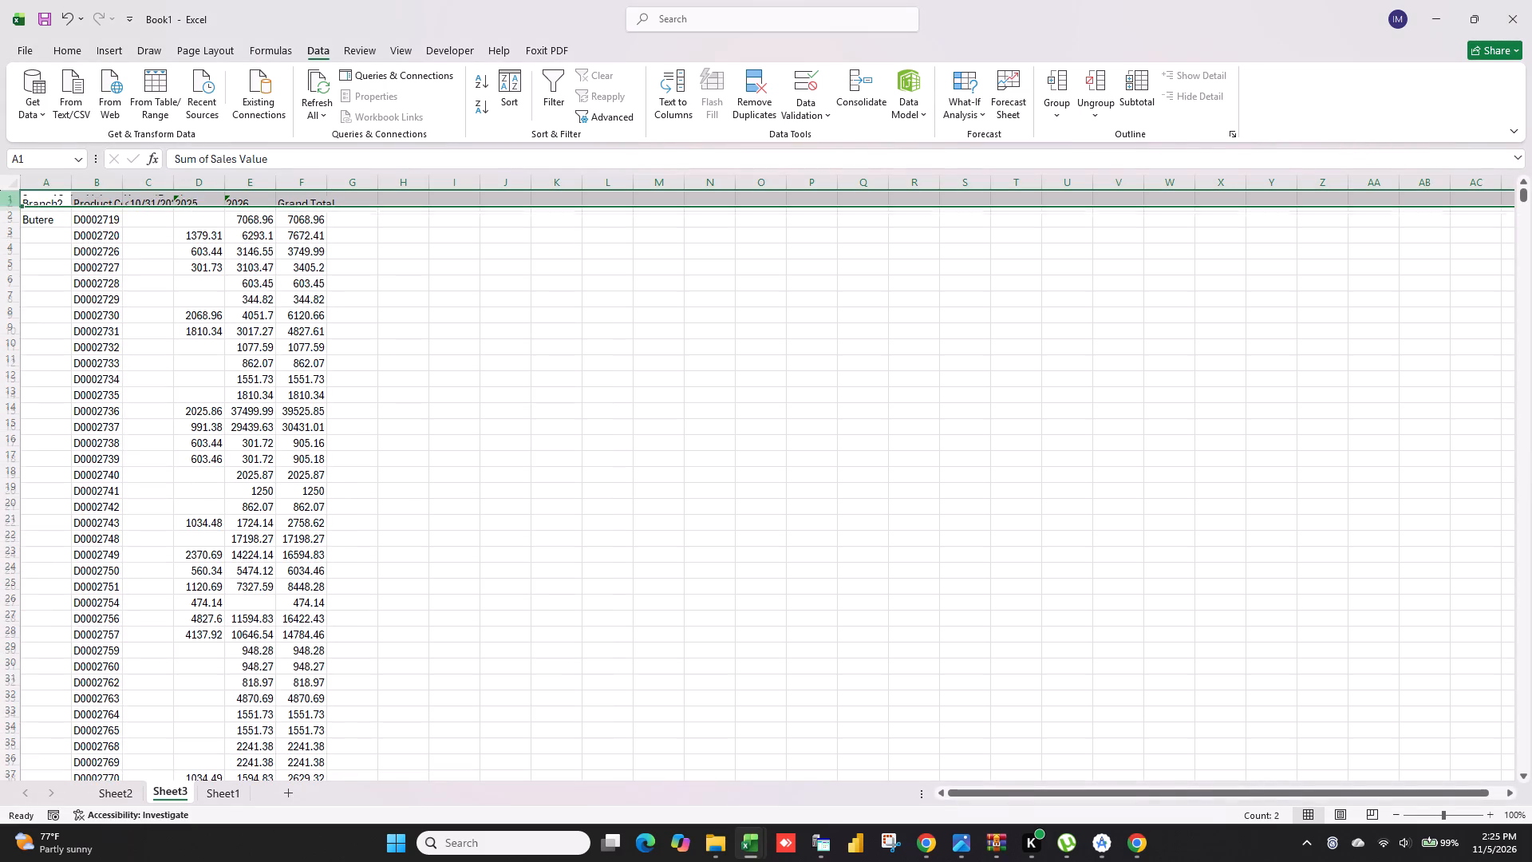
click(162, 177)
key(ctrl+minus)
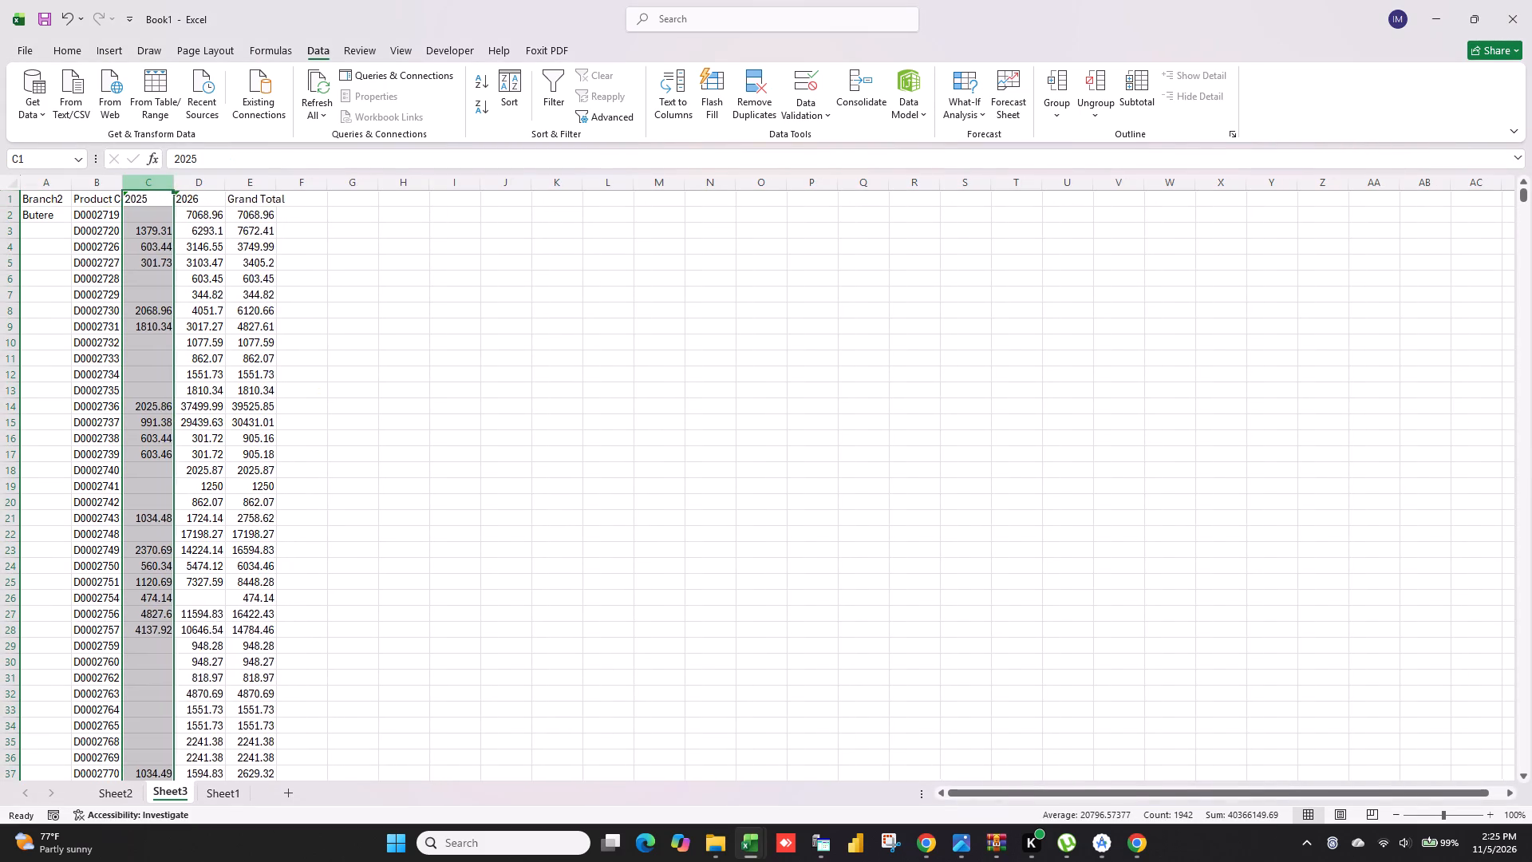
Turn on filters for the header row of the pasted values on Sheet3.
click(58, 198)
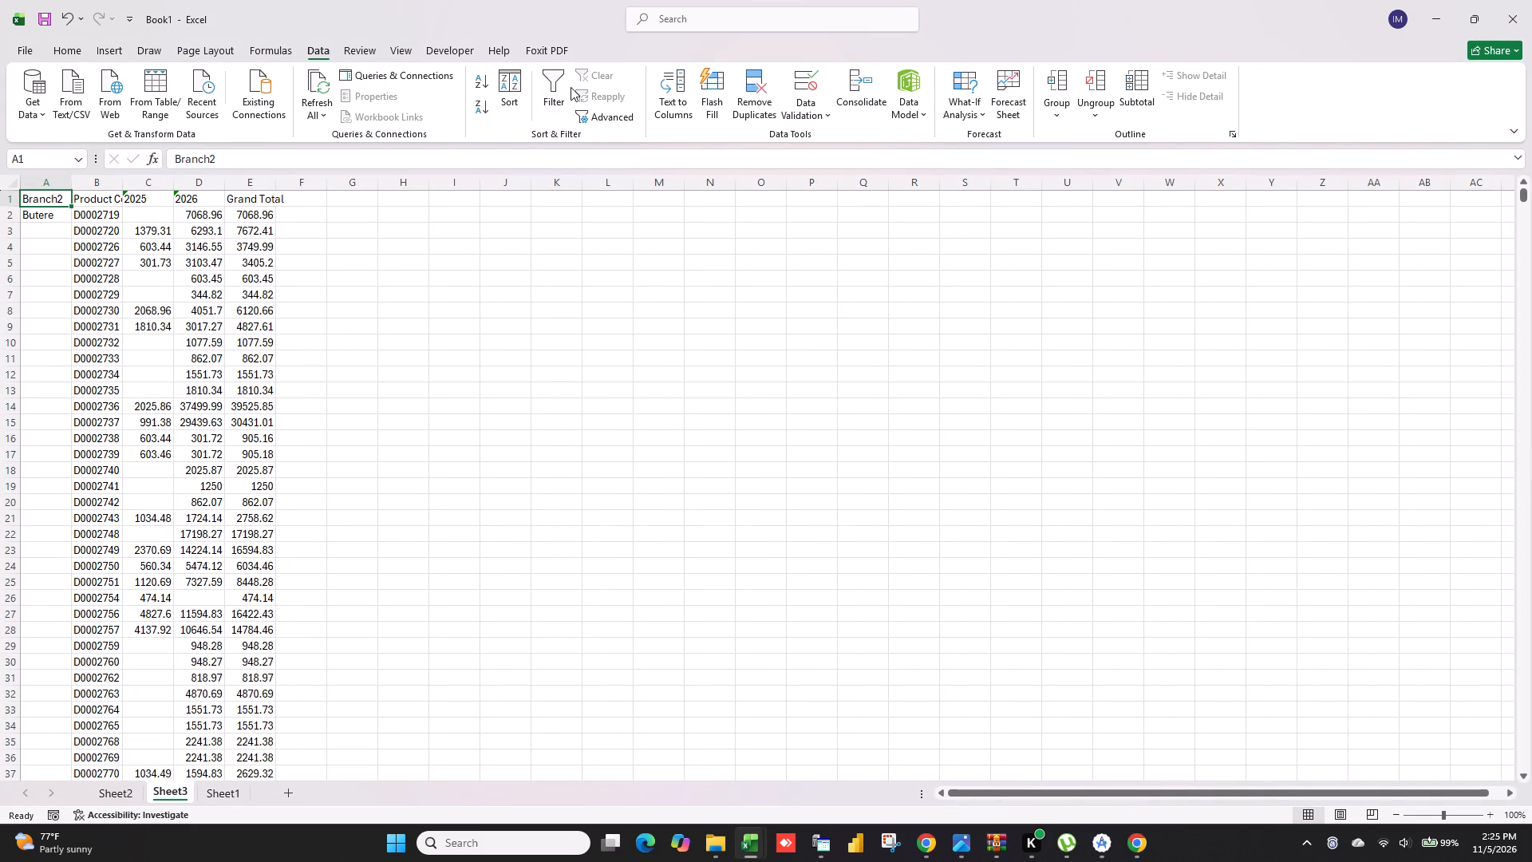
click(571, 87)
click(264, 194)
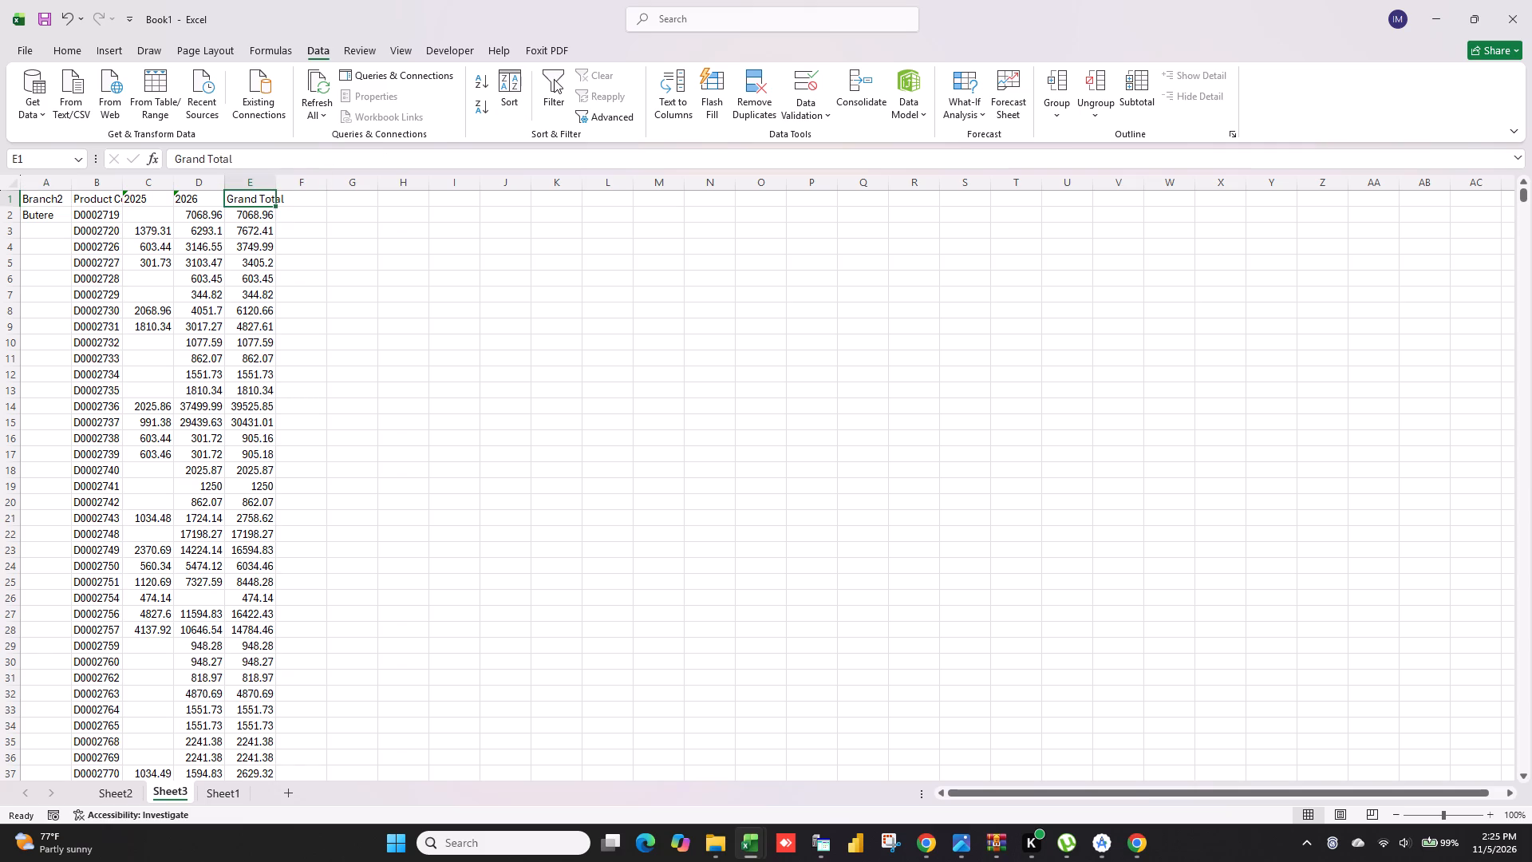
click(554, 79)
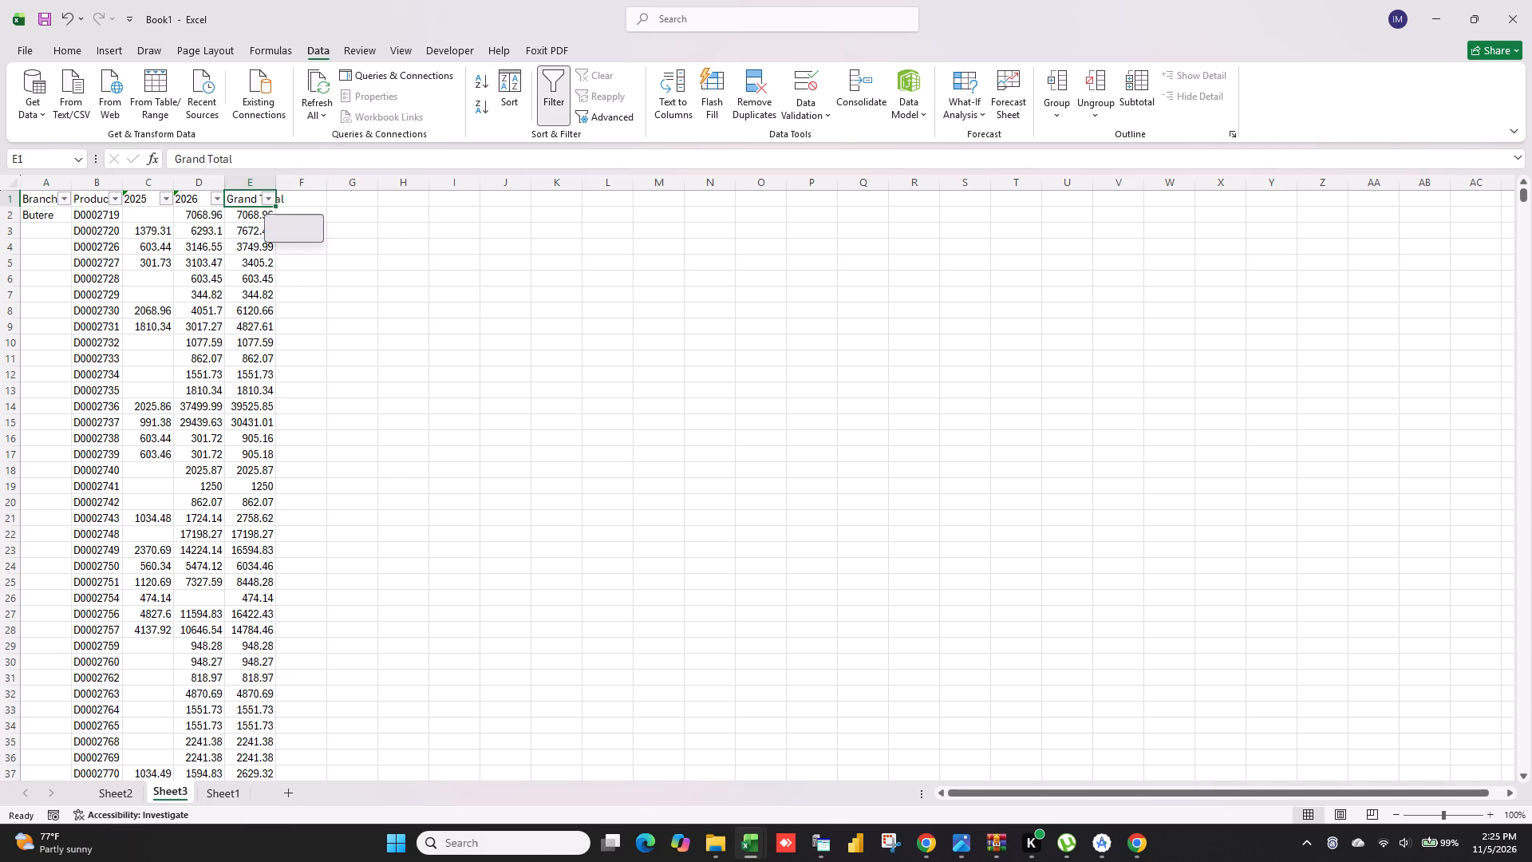
Examine the filter values of Sheet3's Grand Total and Branch2 columns without applying a filter, and compare with Sheet2's PivotTable.
click(270, 198)
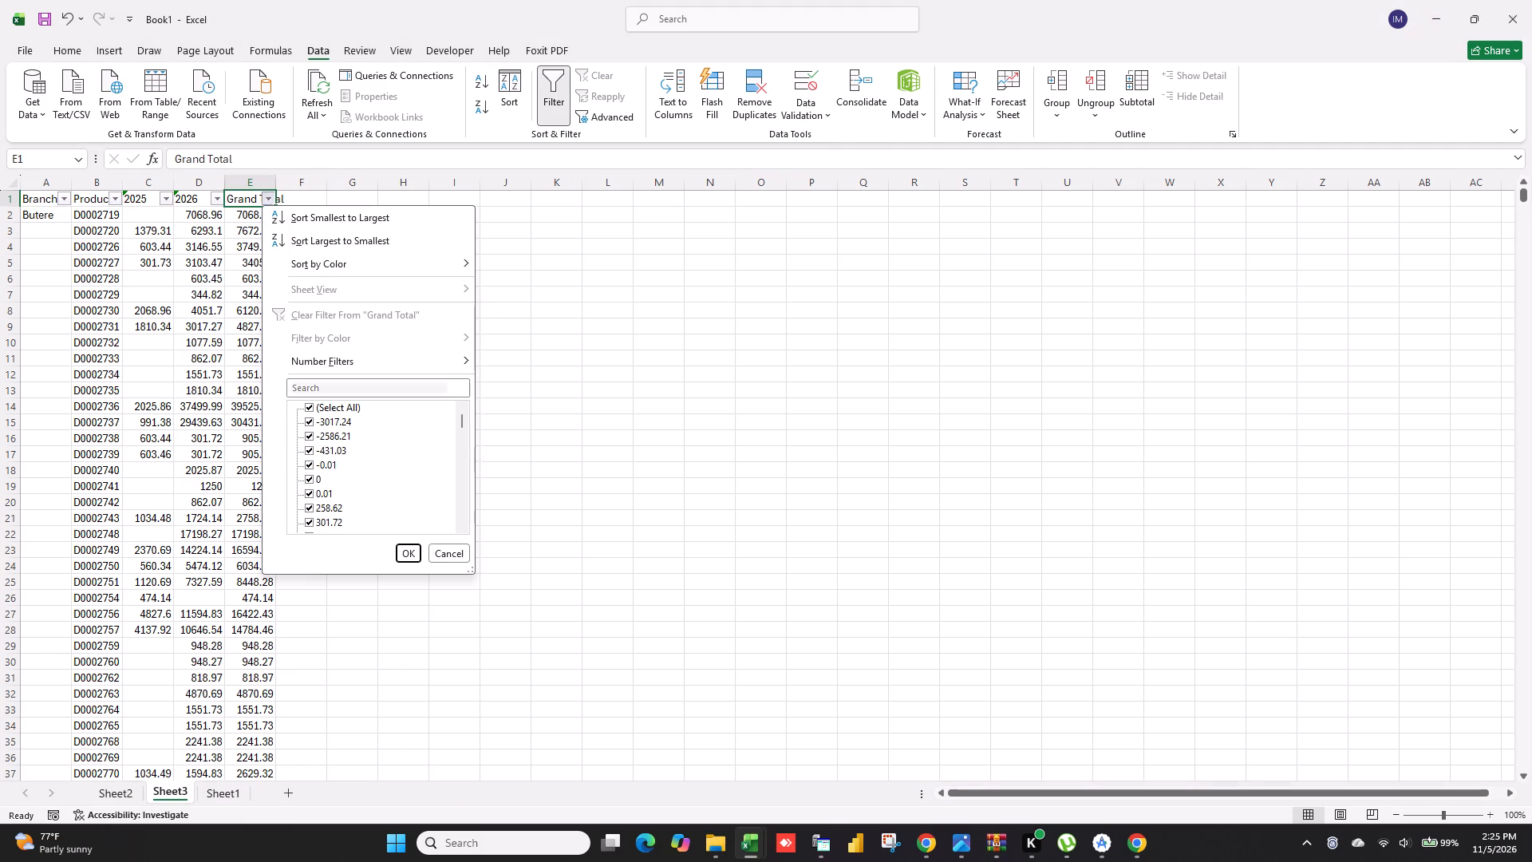
click(681, 326)
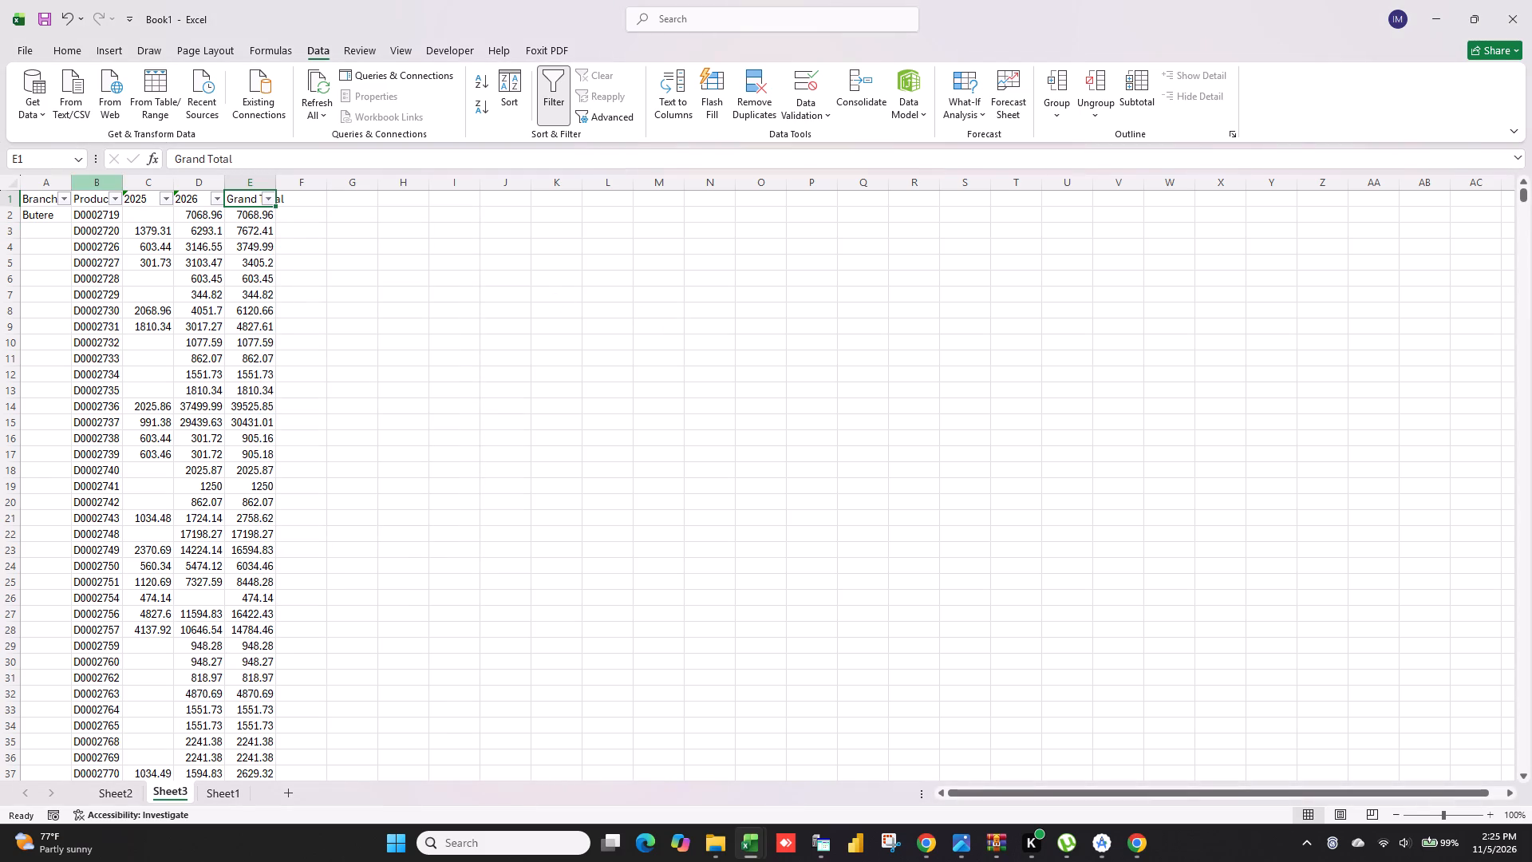
click(62, 196)
scroll(164, 480, down, 4)
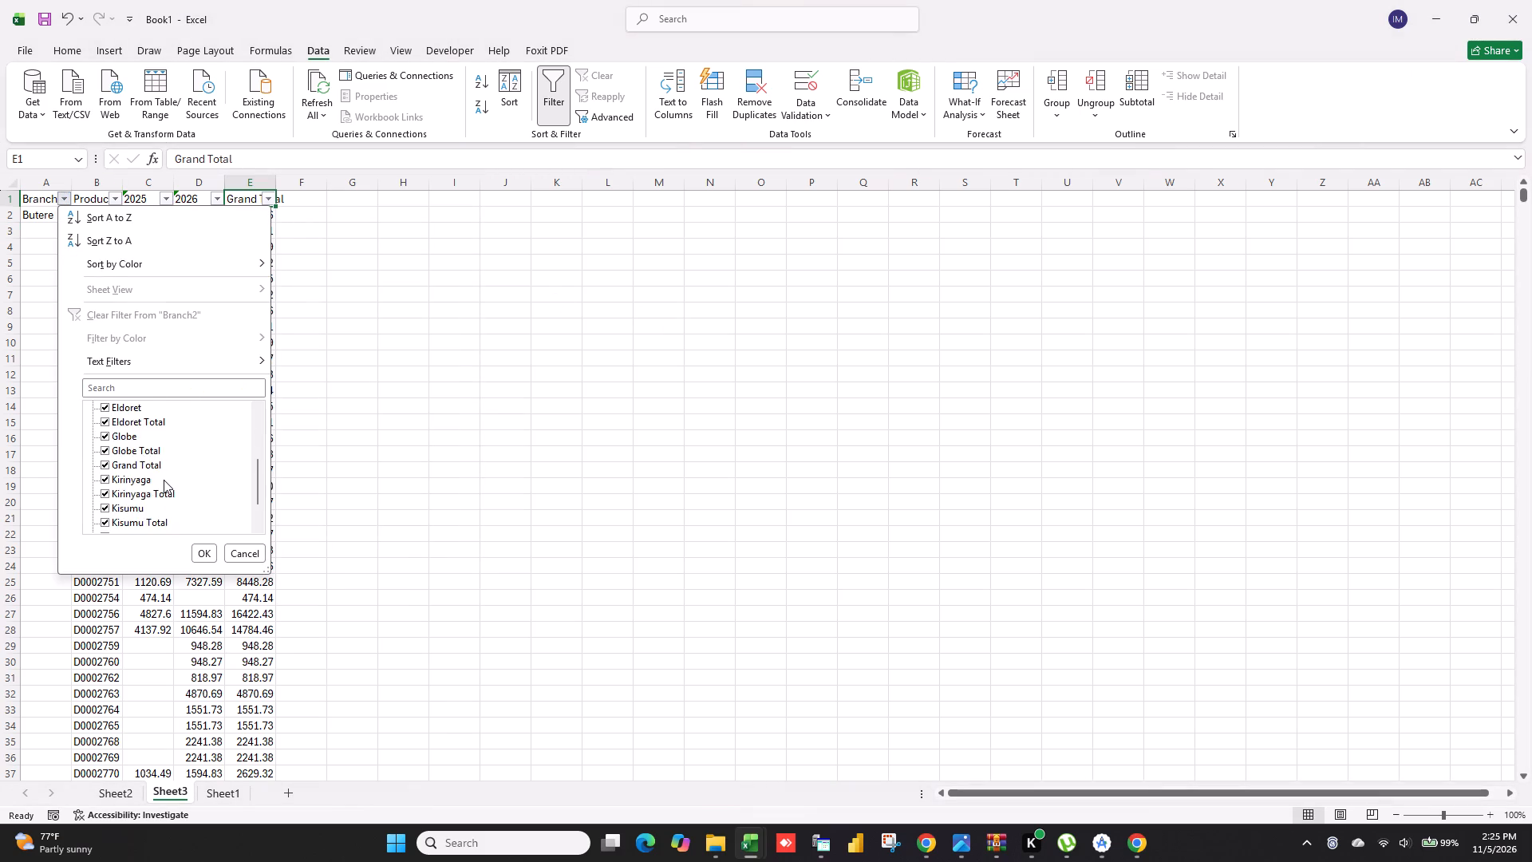
scroll(164, 480, down, 7)
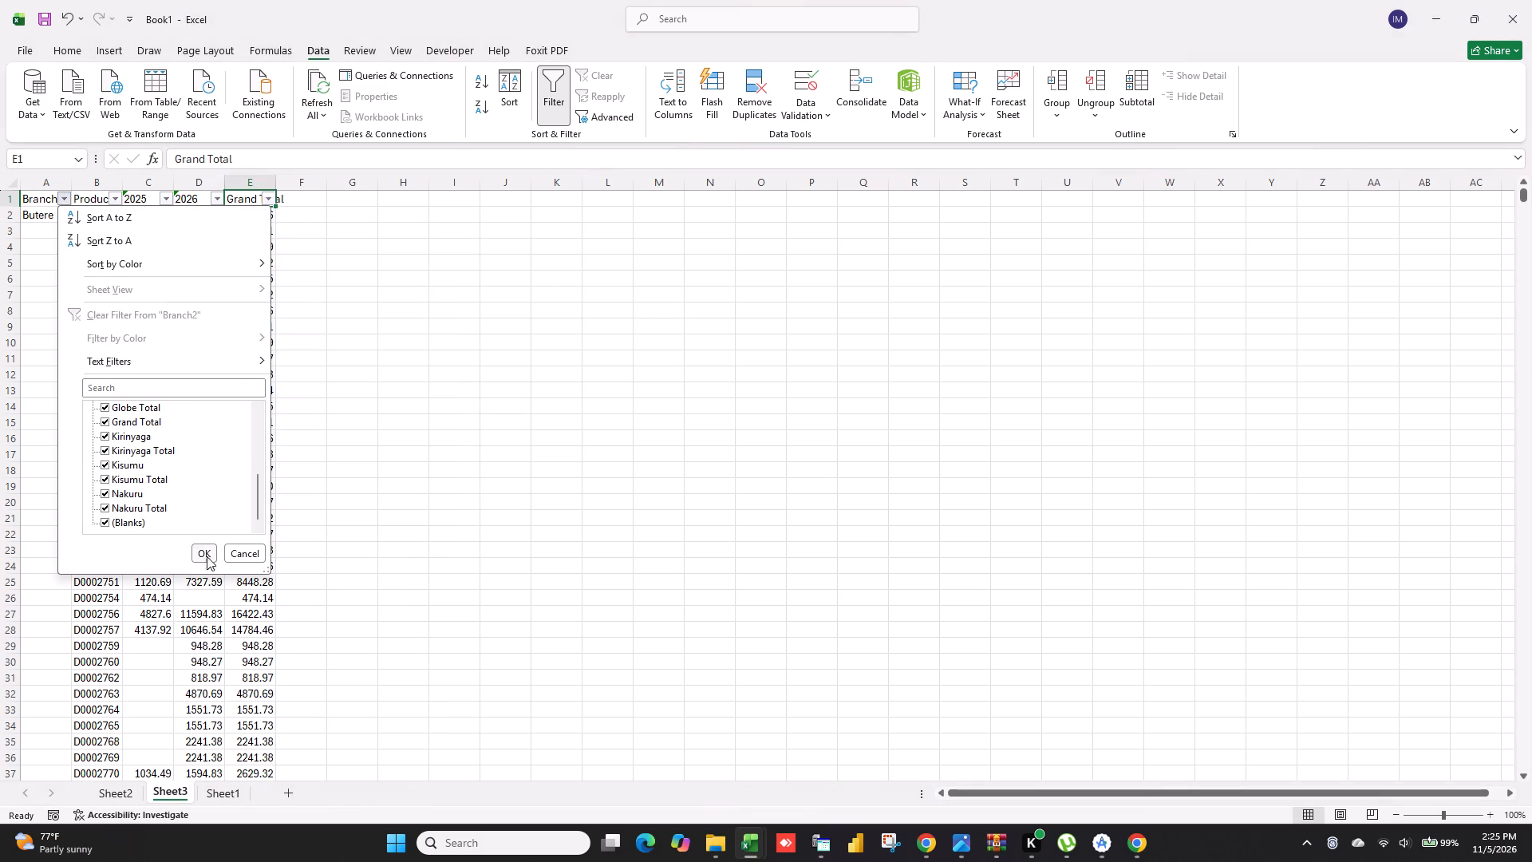
click(125, 796)
click(119, 796)
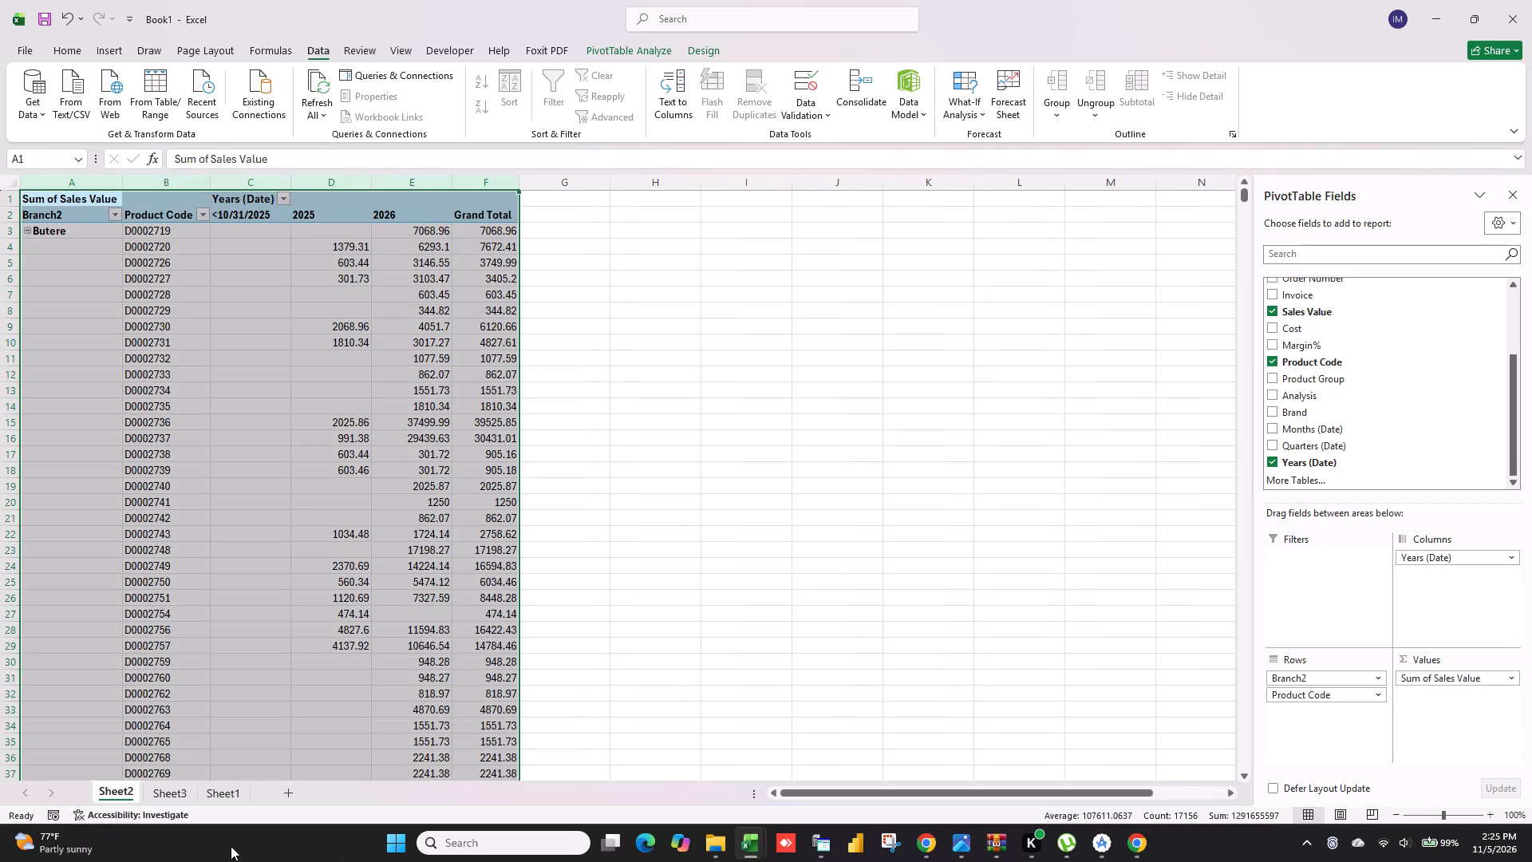
Clear the entire pasted data table from Sheet3.
click(168, 795)
click(44, 198)
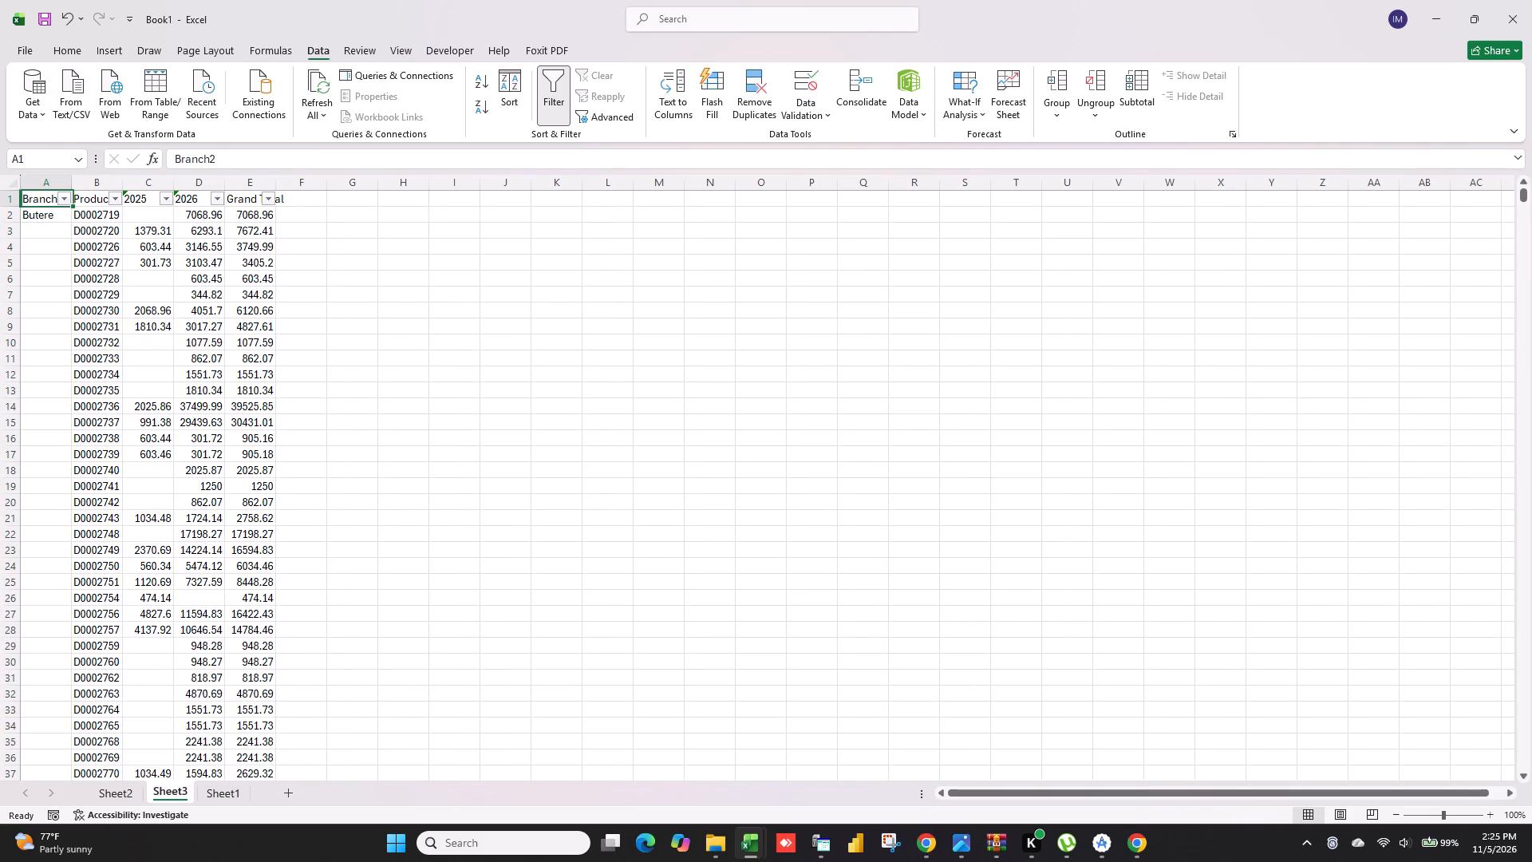
key(ctrl+a)
key(Delete)
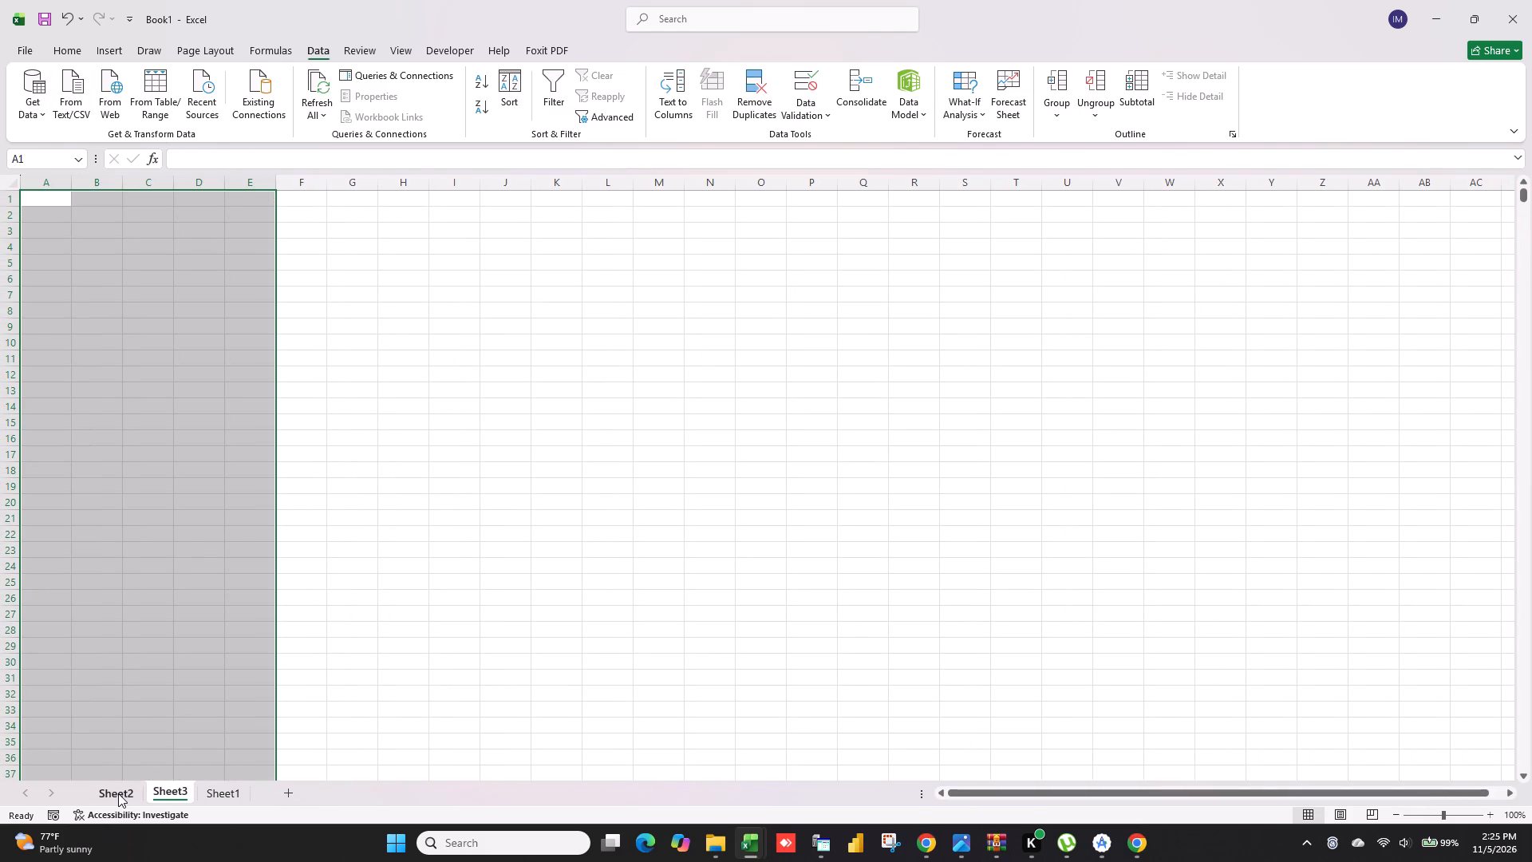
Turn off subtotals in Sheet2's PivotTable.
click(118, 793)
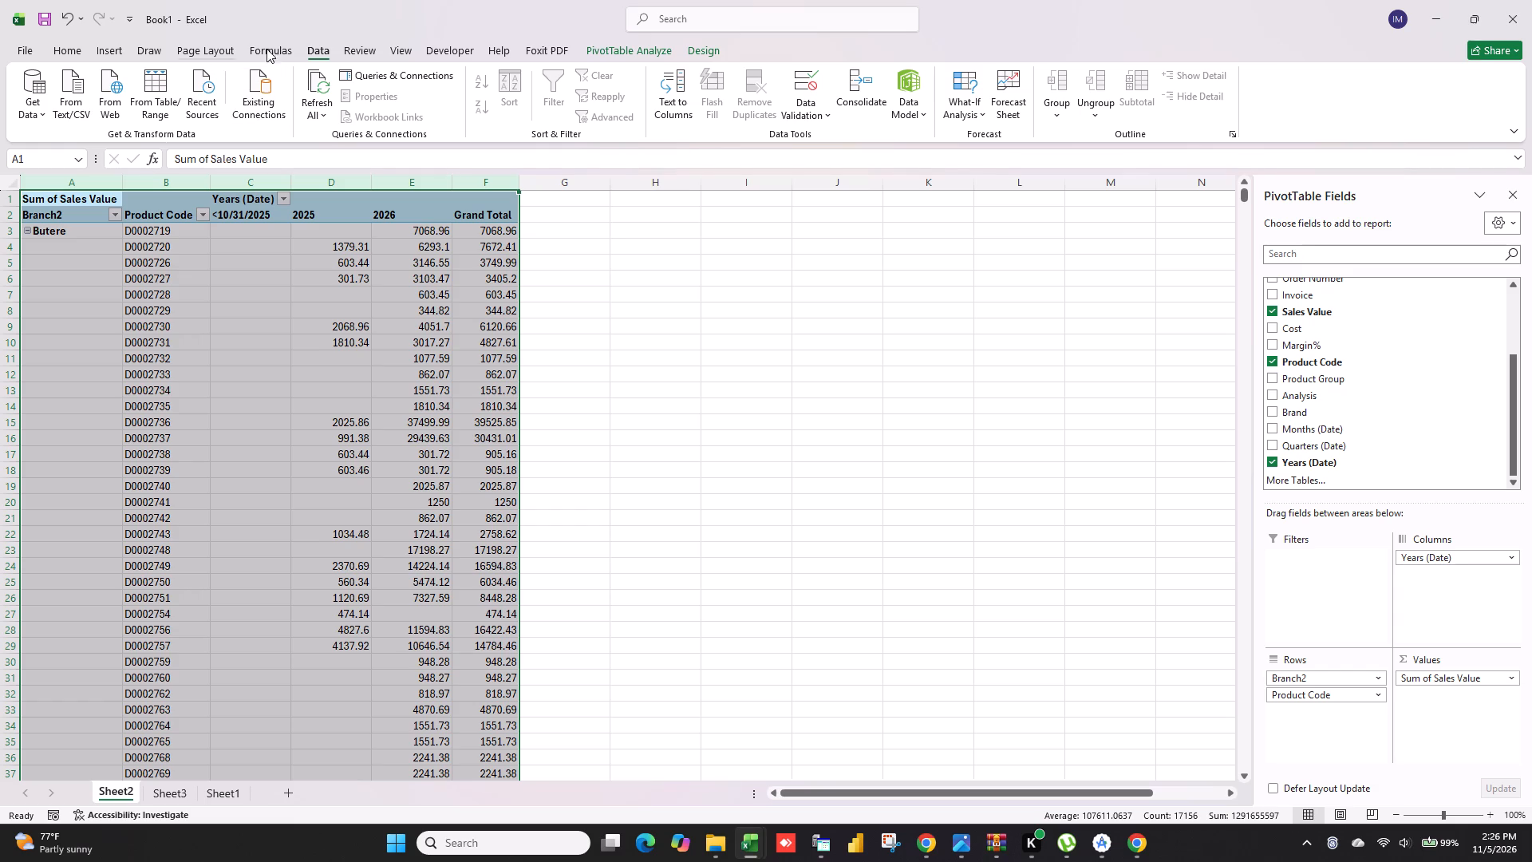
click(720, 47)
click(25, 88)
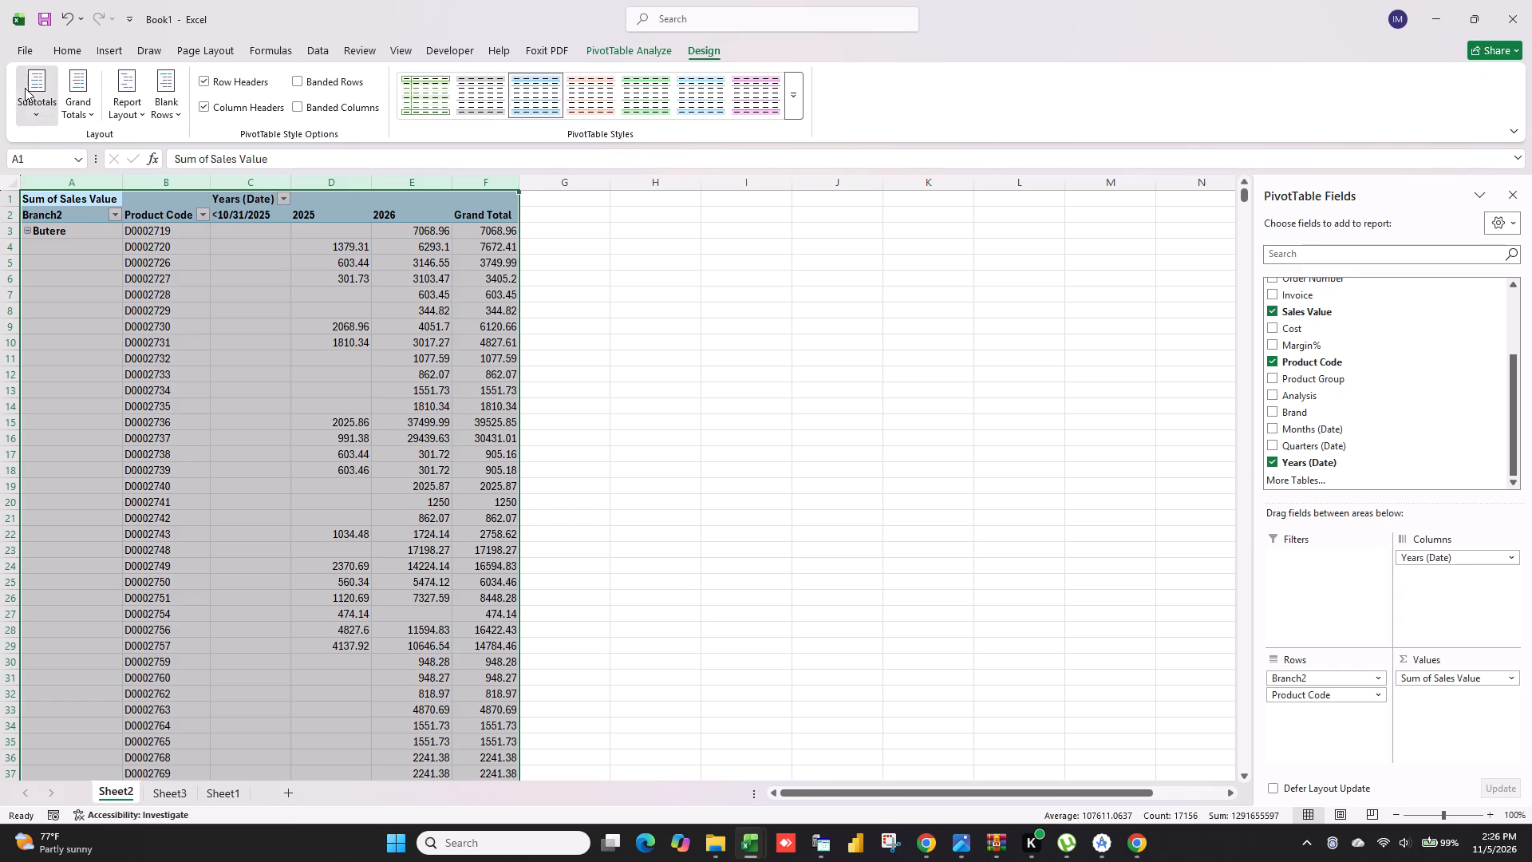
click(97, 142)
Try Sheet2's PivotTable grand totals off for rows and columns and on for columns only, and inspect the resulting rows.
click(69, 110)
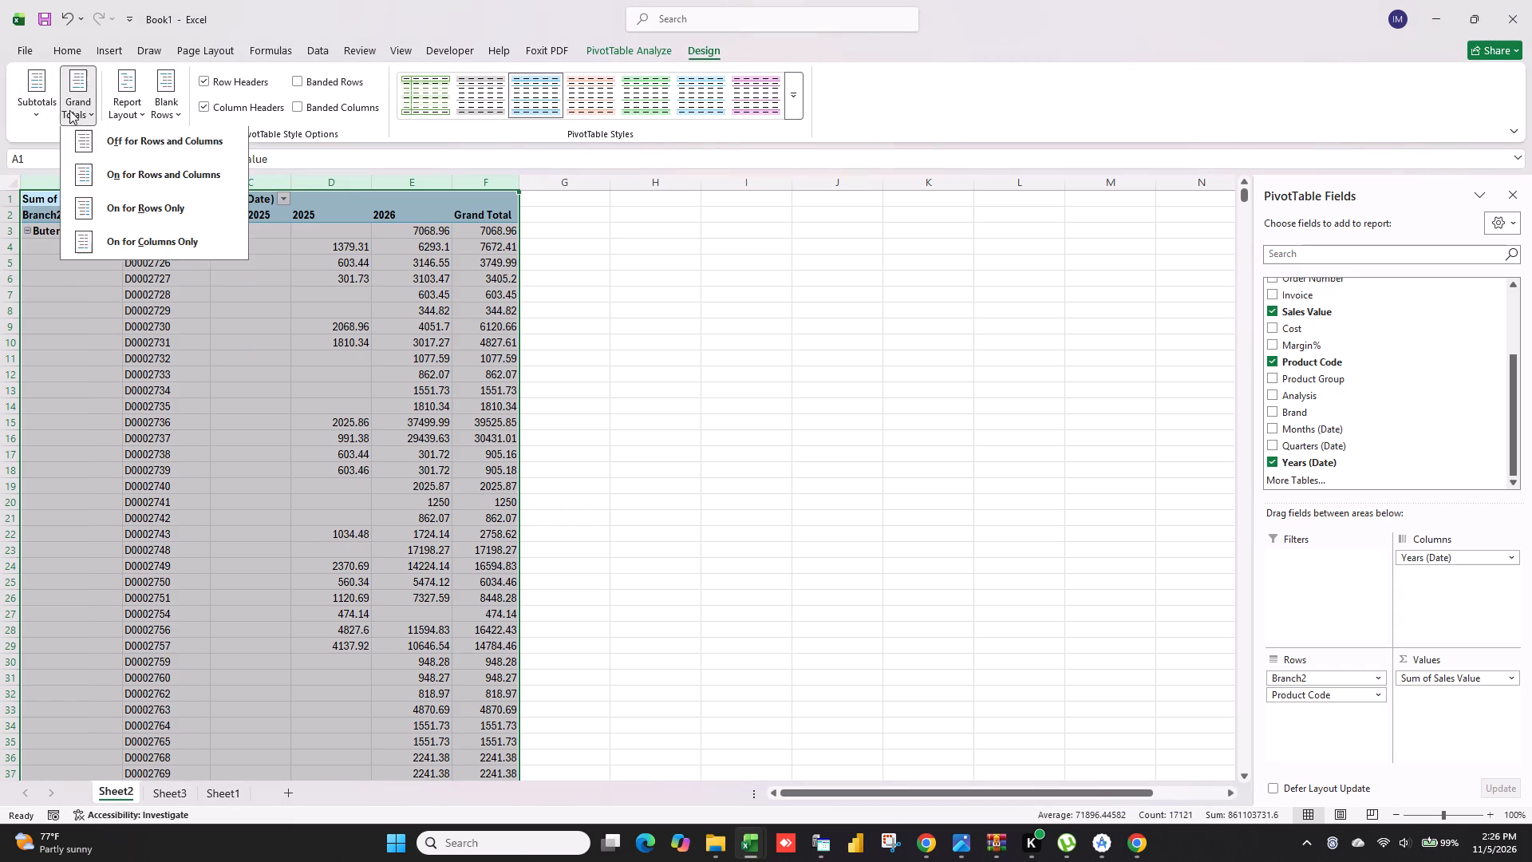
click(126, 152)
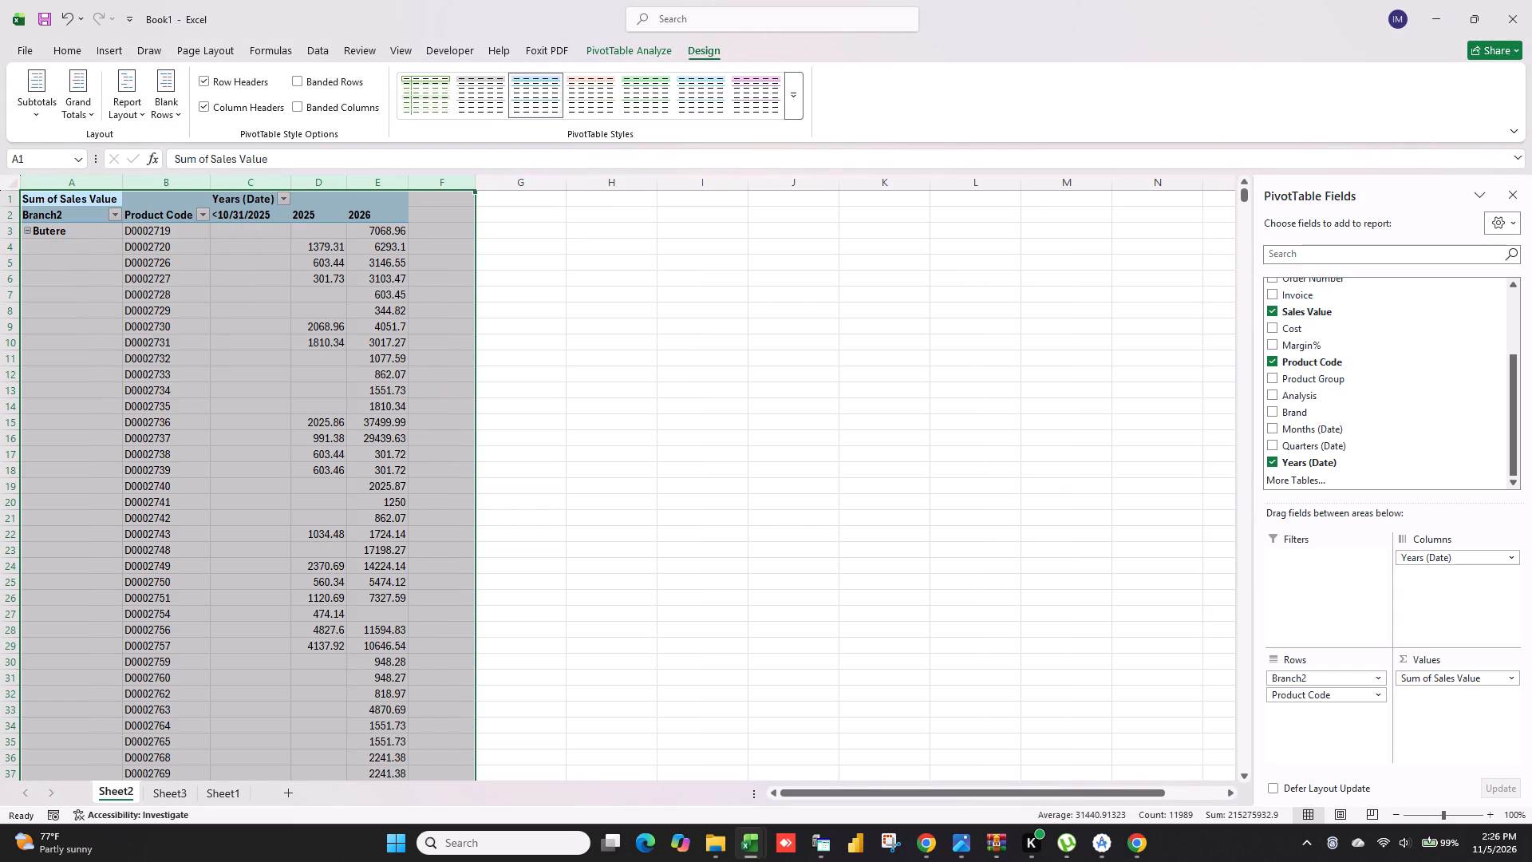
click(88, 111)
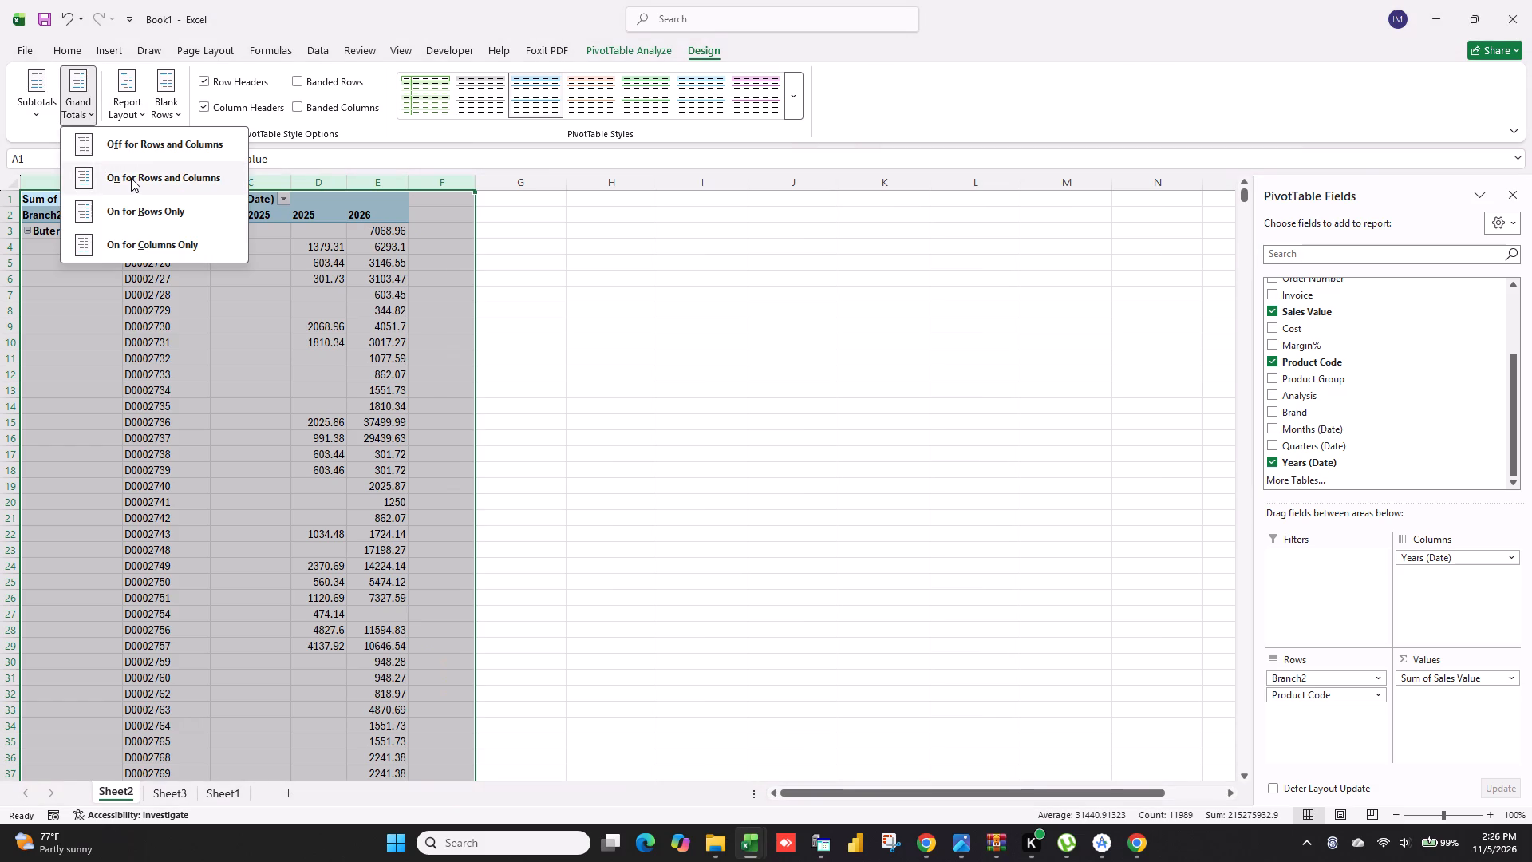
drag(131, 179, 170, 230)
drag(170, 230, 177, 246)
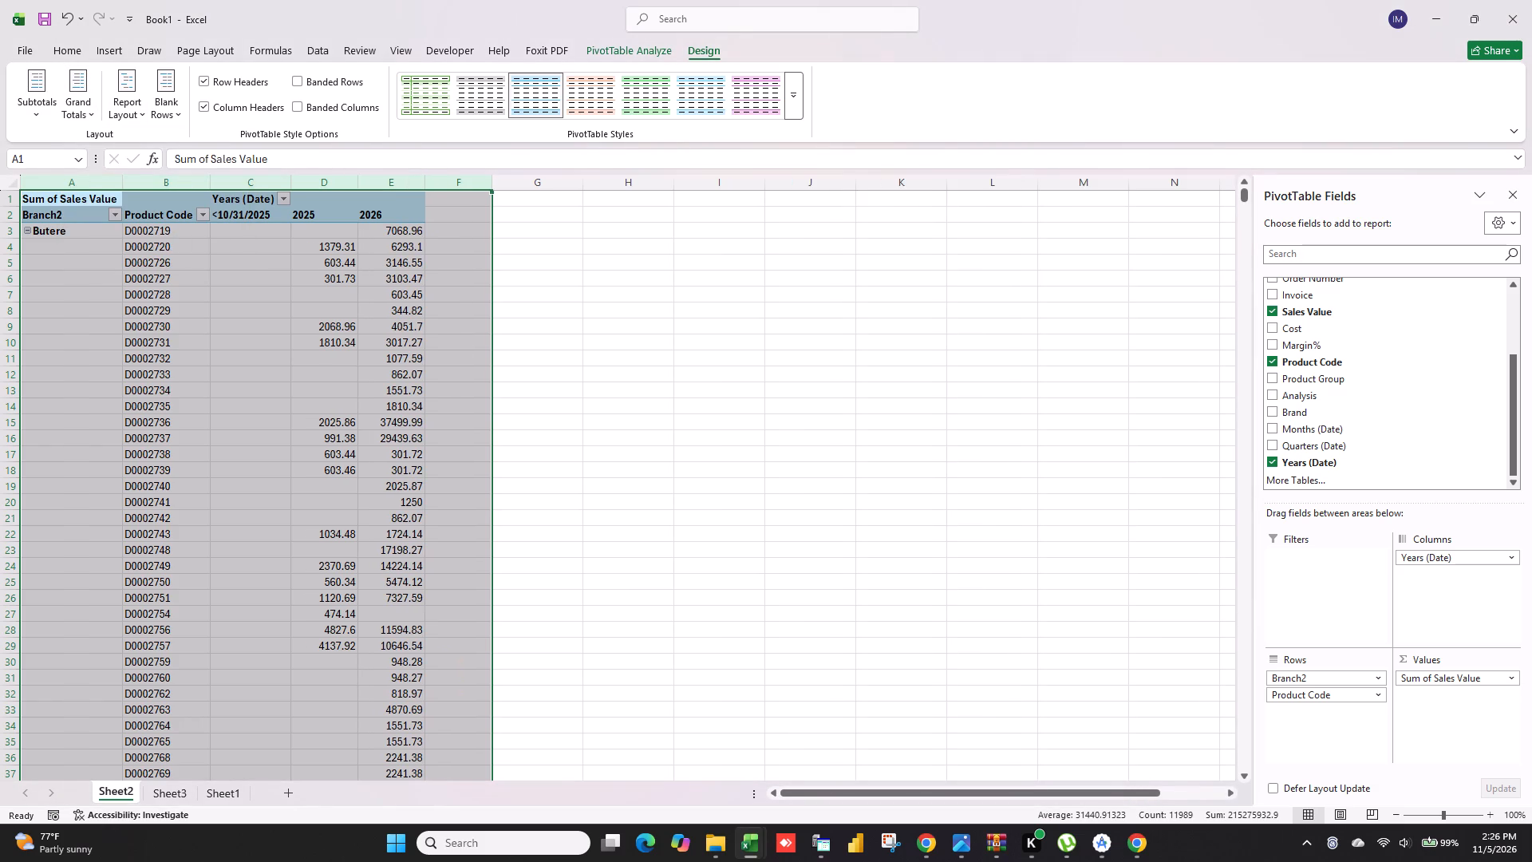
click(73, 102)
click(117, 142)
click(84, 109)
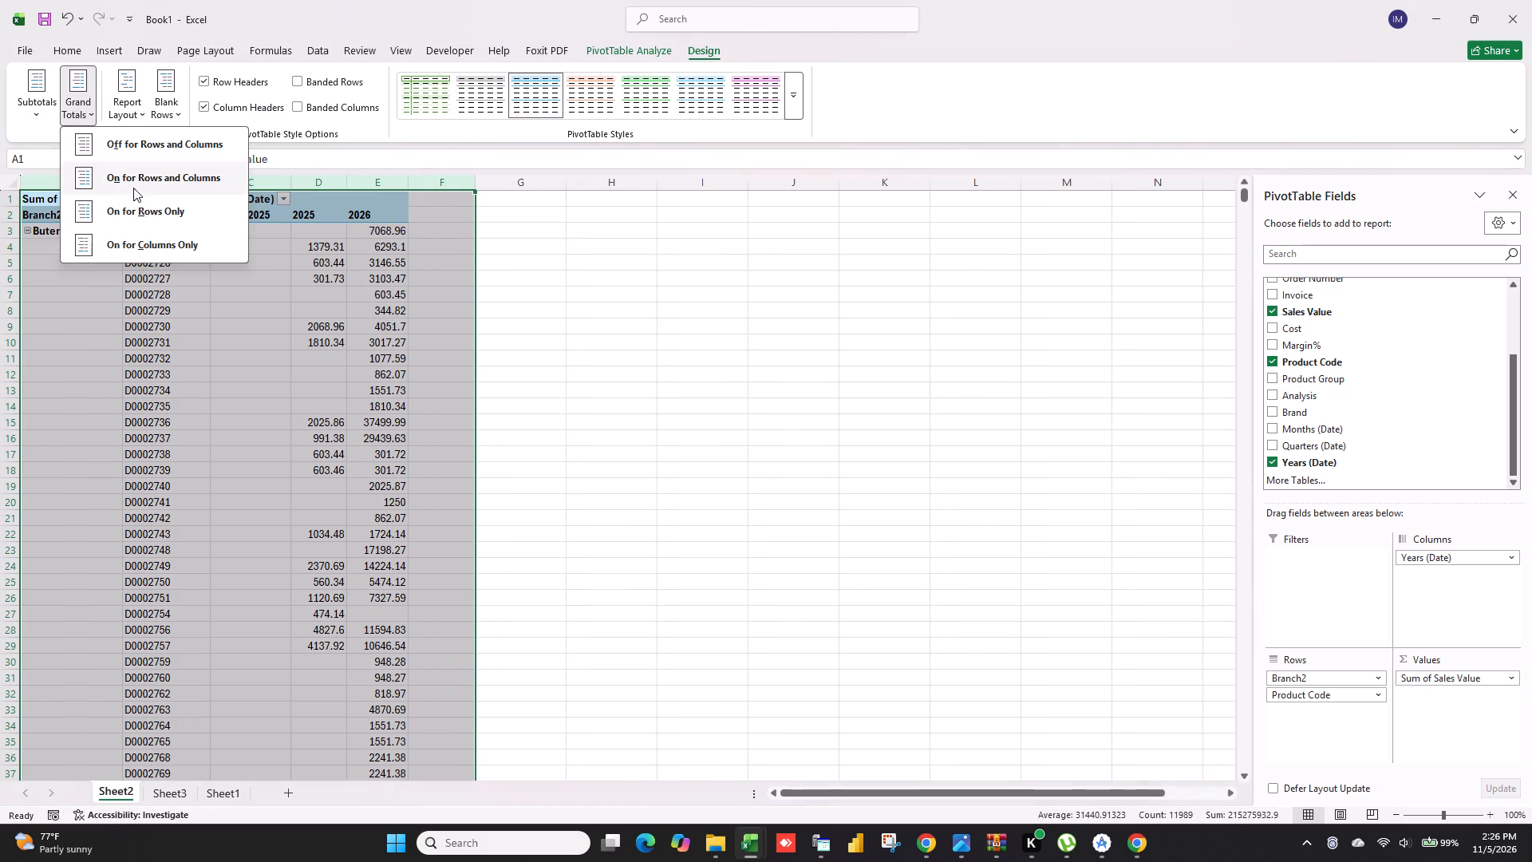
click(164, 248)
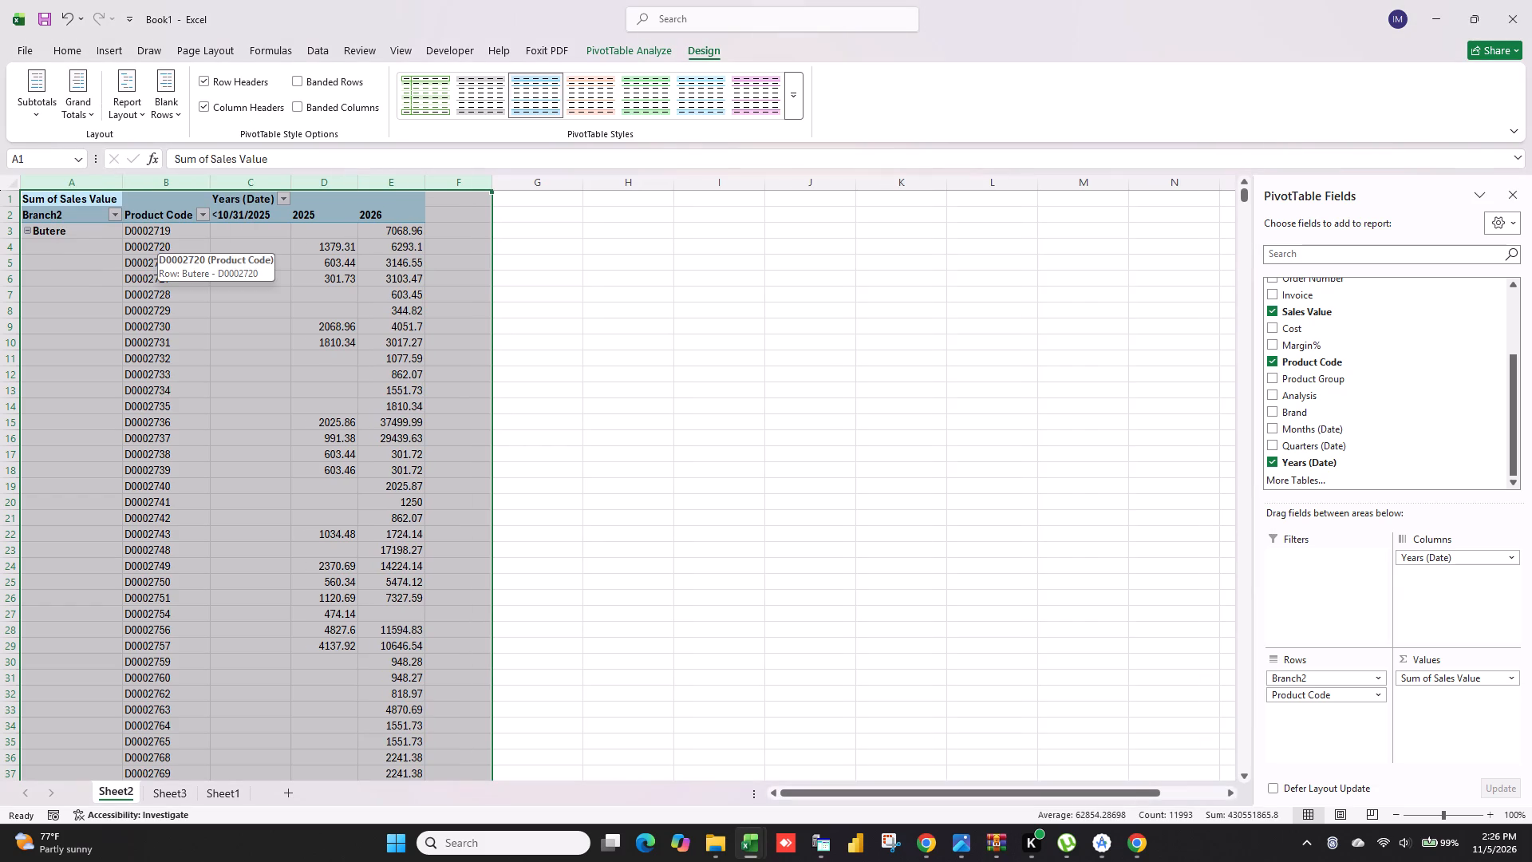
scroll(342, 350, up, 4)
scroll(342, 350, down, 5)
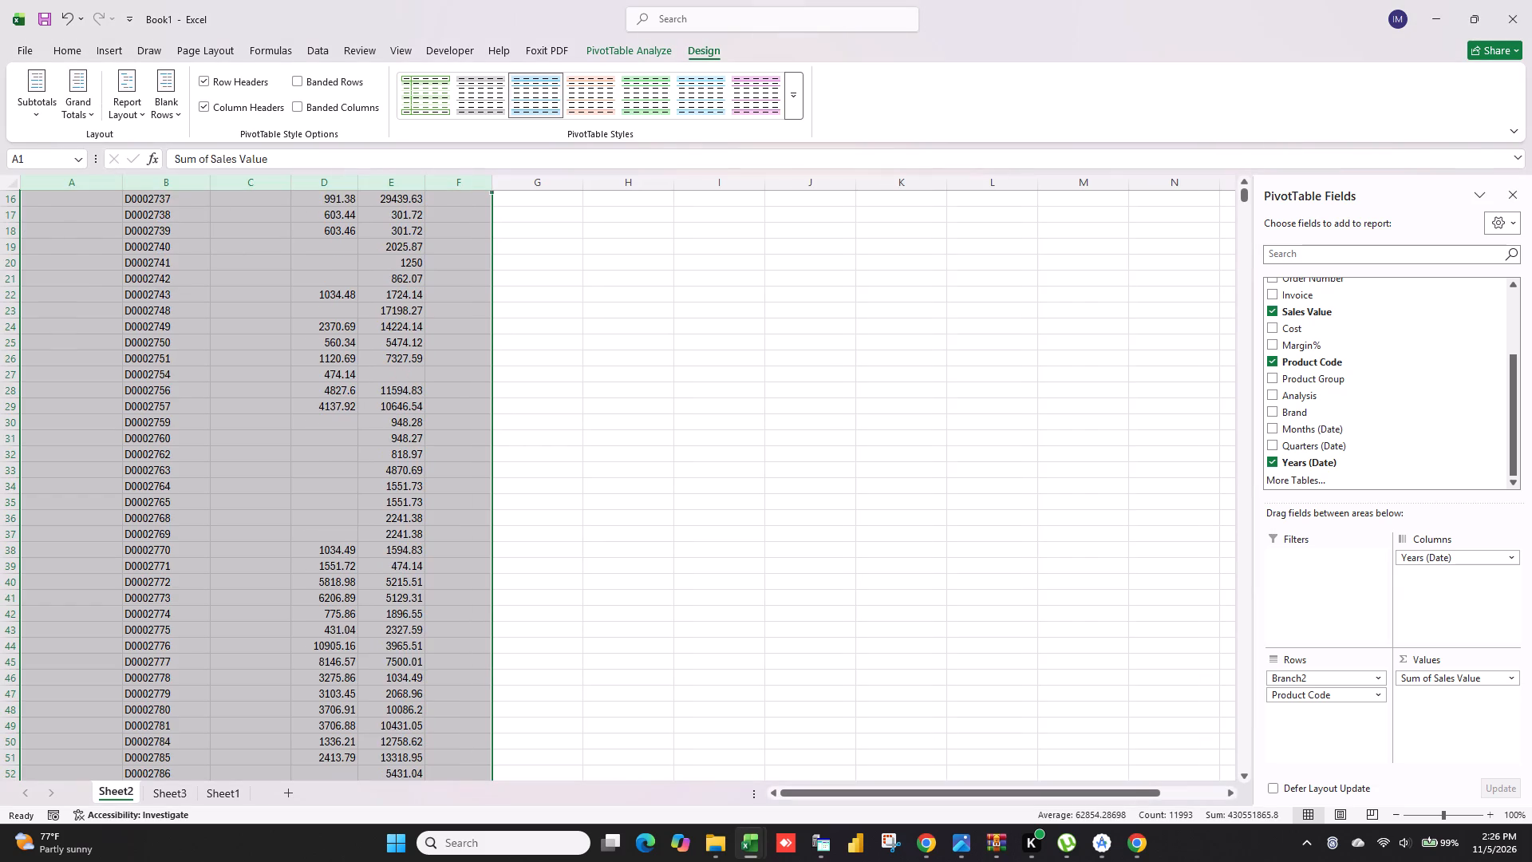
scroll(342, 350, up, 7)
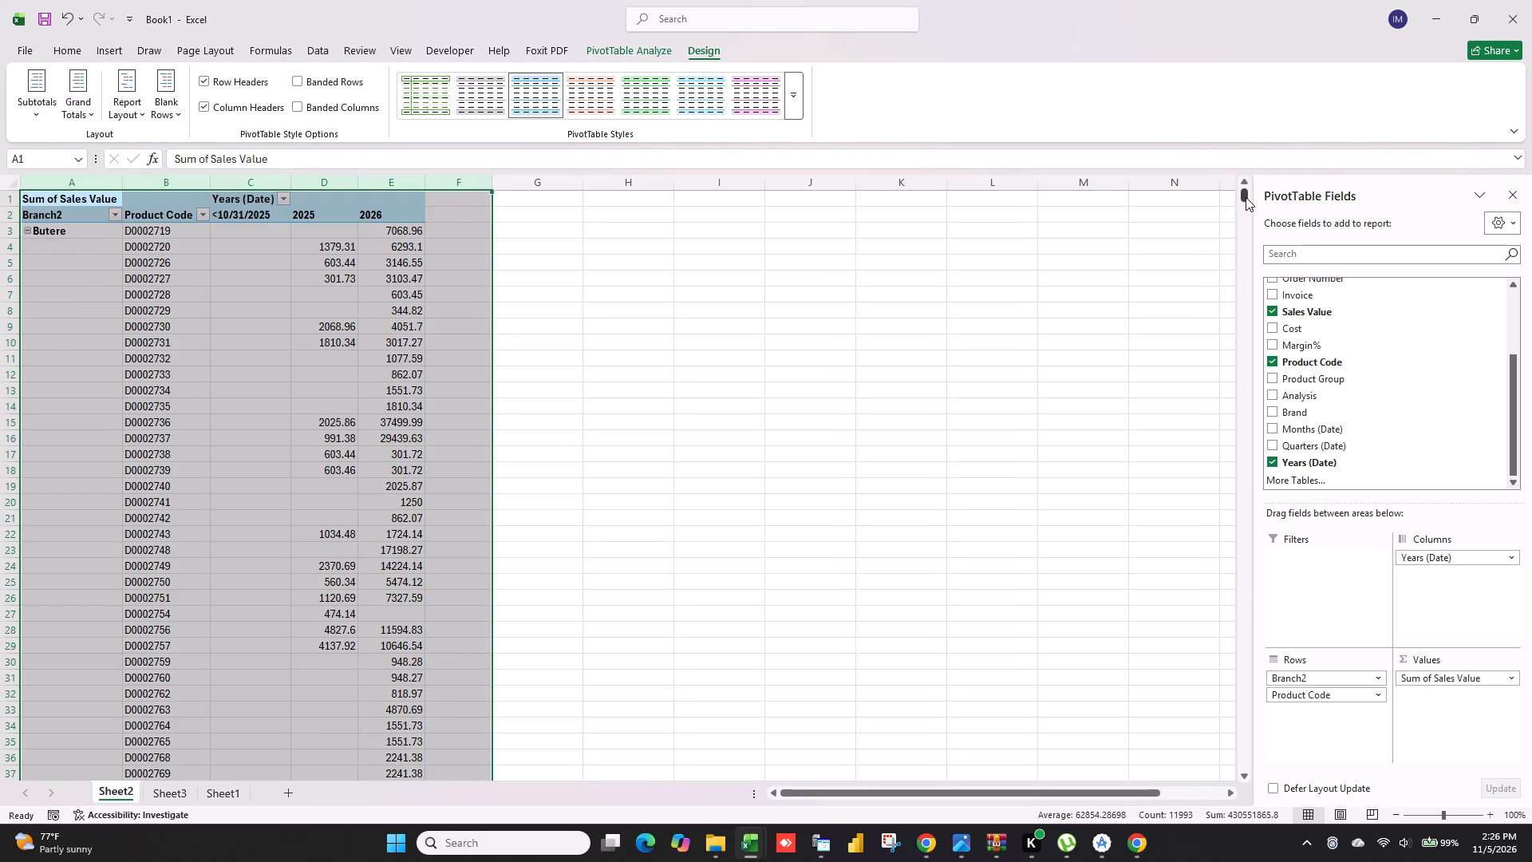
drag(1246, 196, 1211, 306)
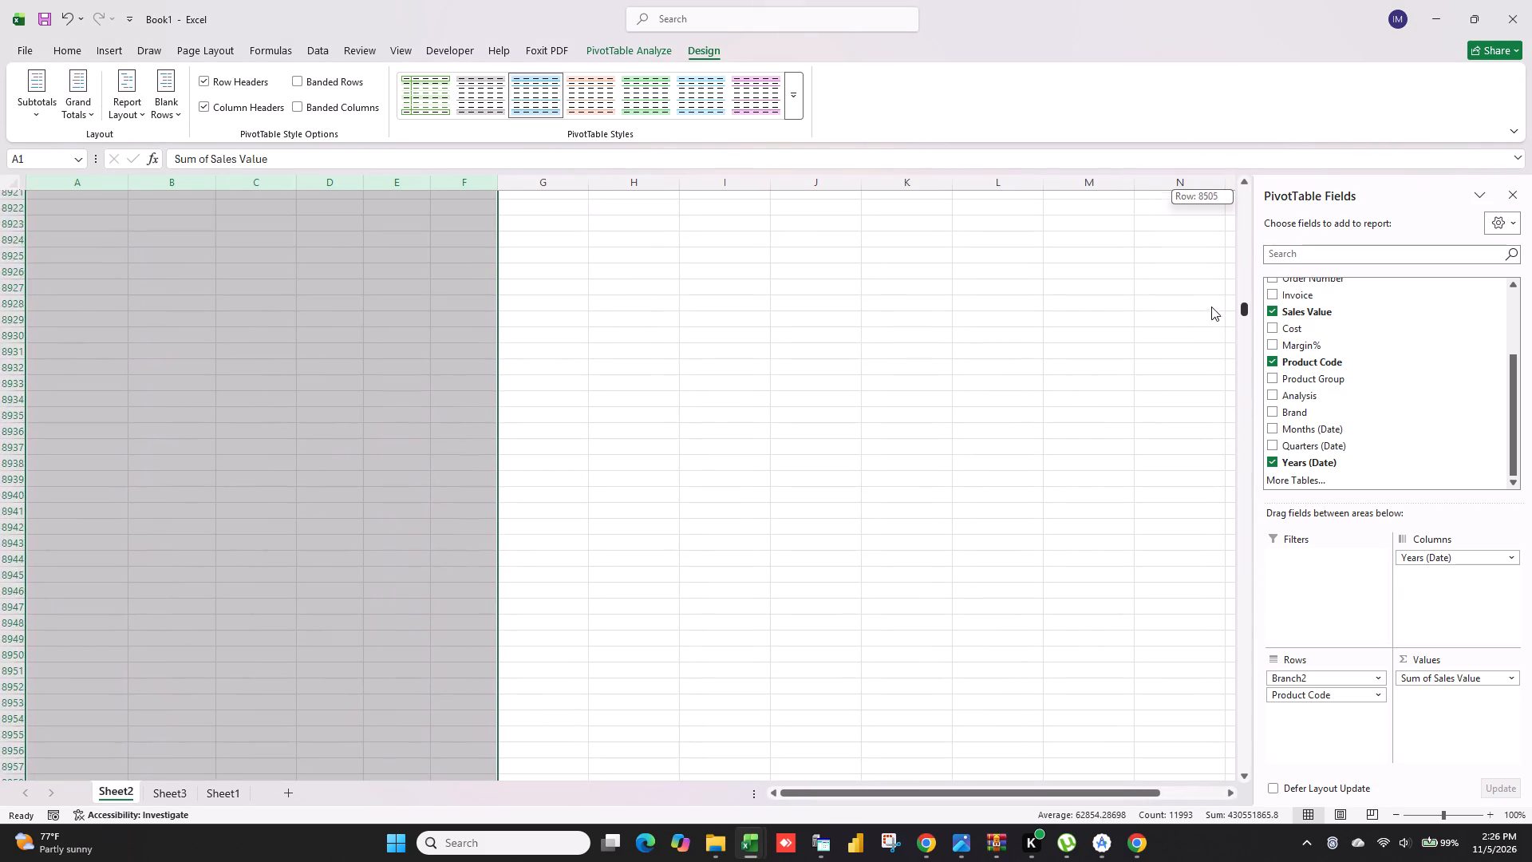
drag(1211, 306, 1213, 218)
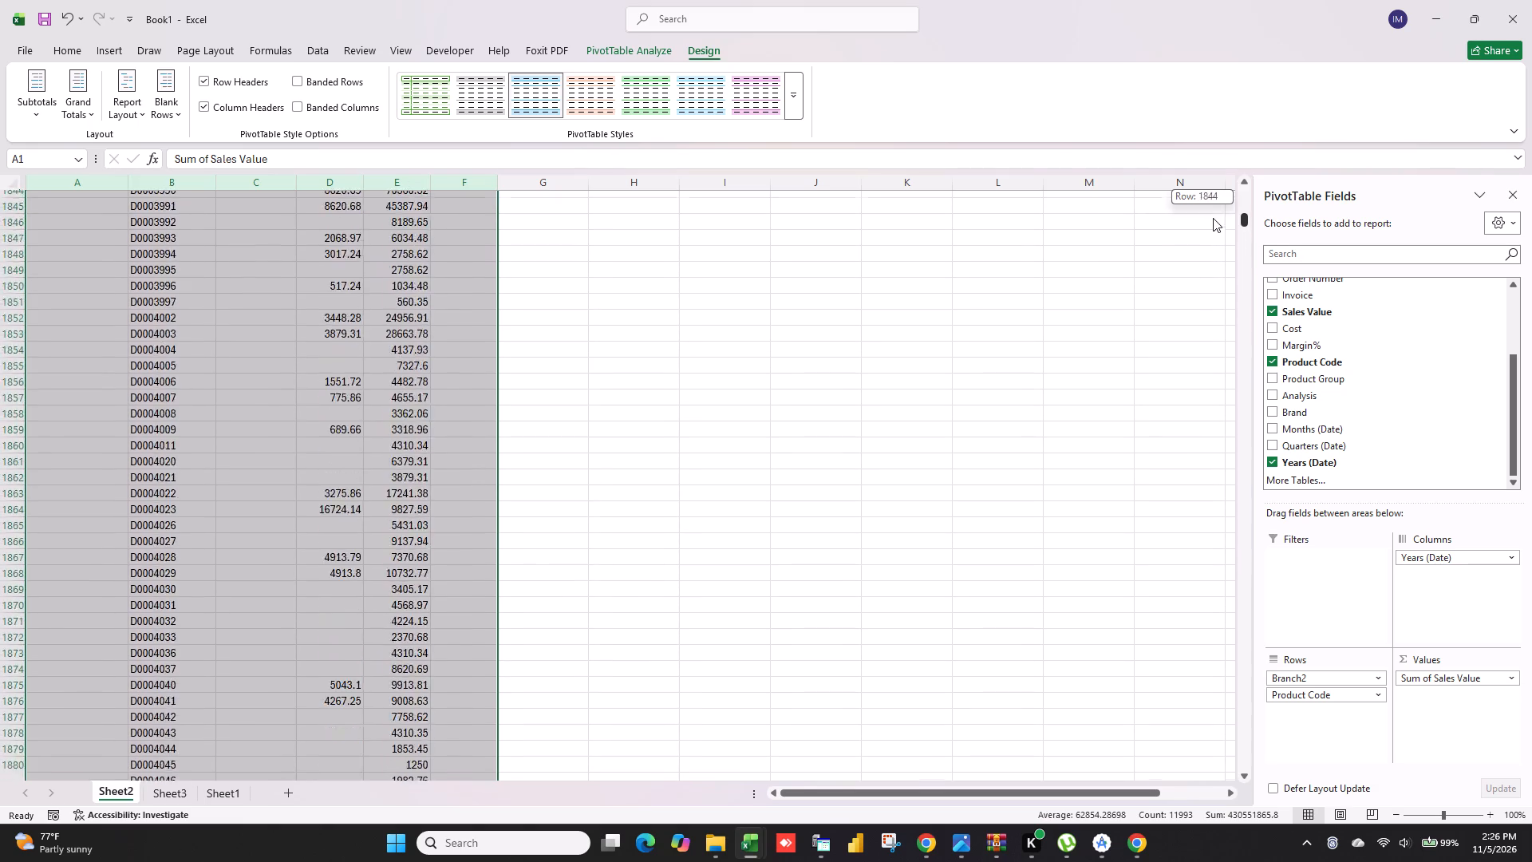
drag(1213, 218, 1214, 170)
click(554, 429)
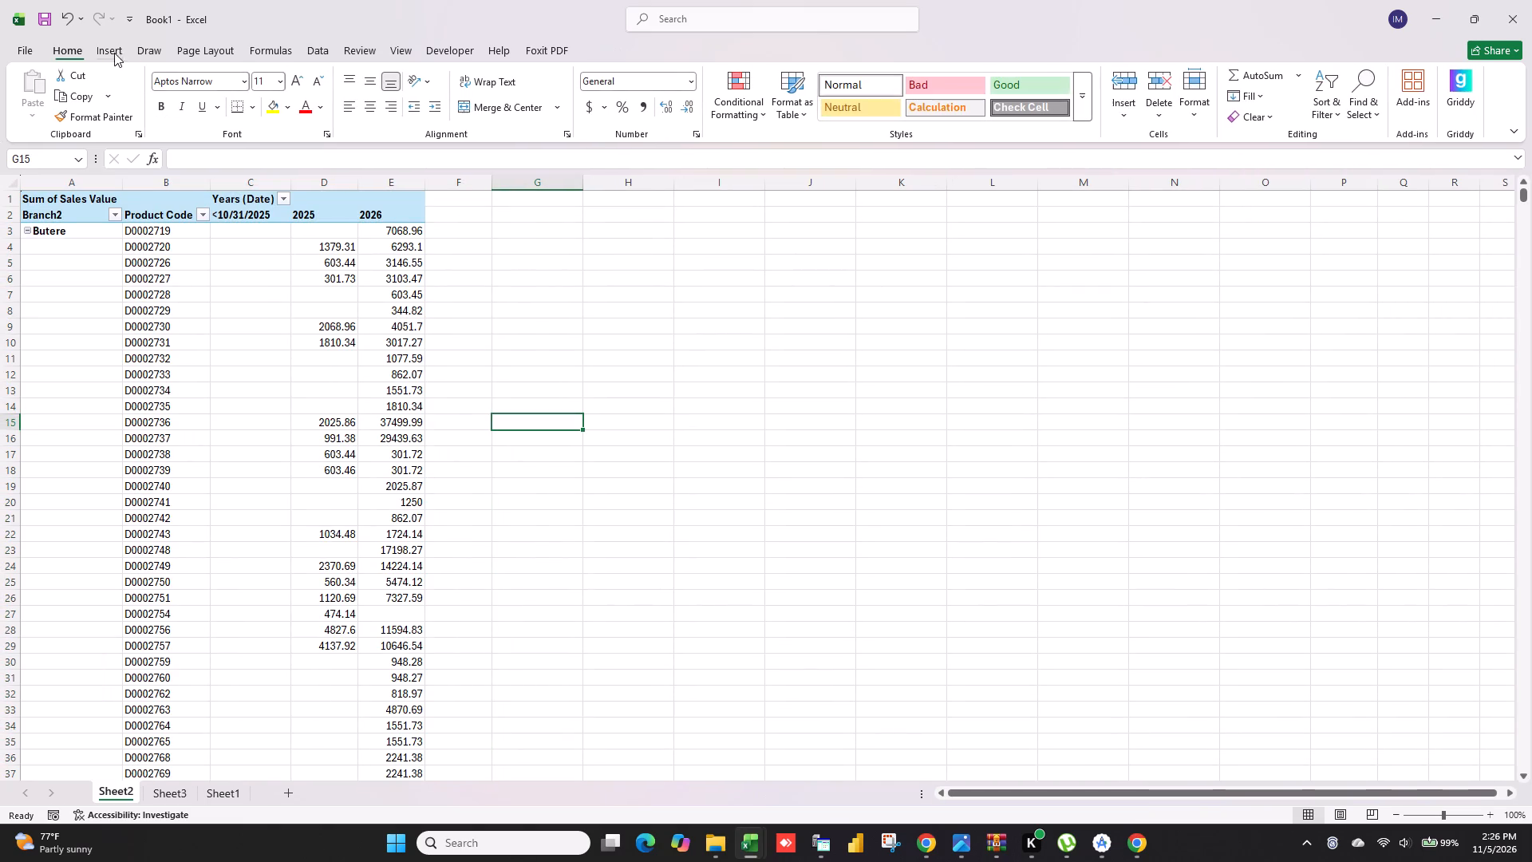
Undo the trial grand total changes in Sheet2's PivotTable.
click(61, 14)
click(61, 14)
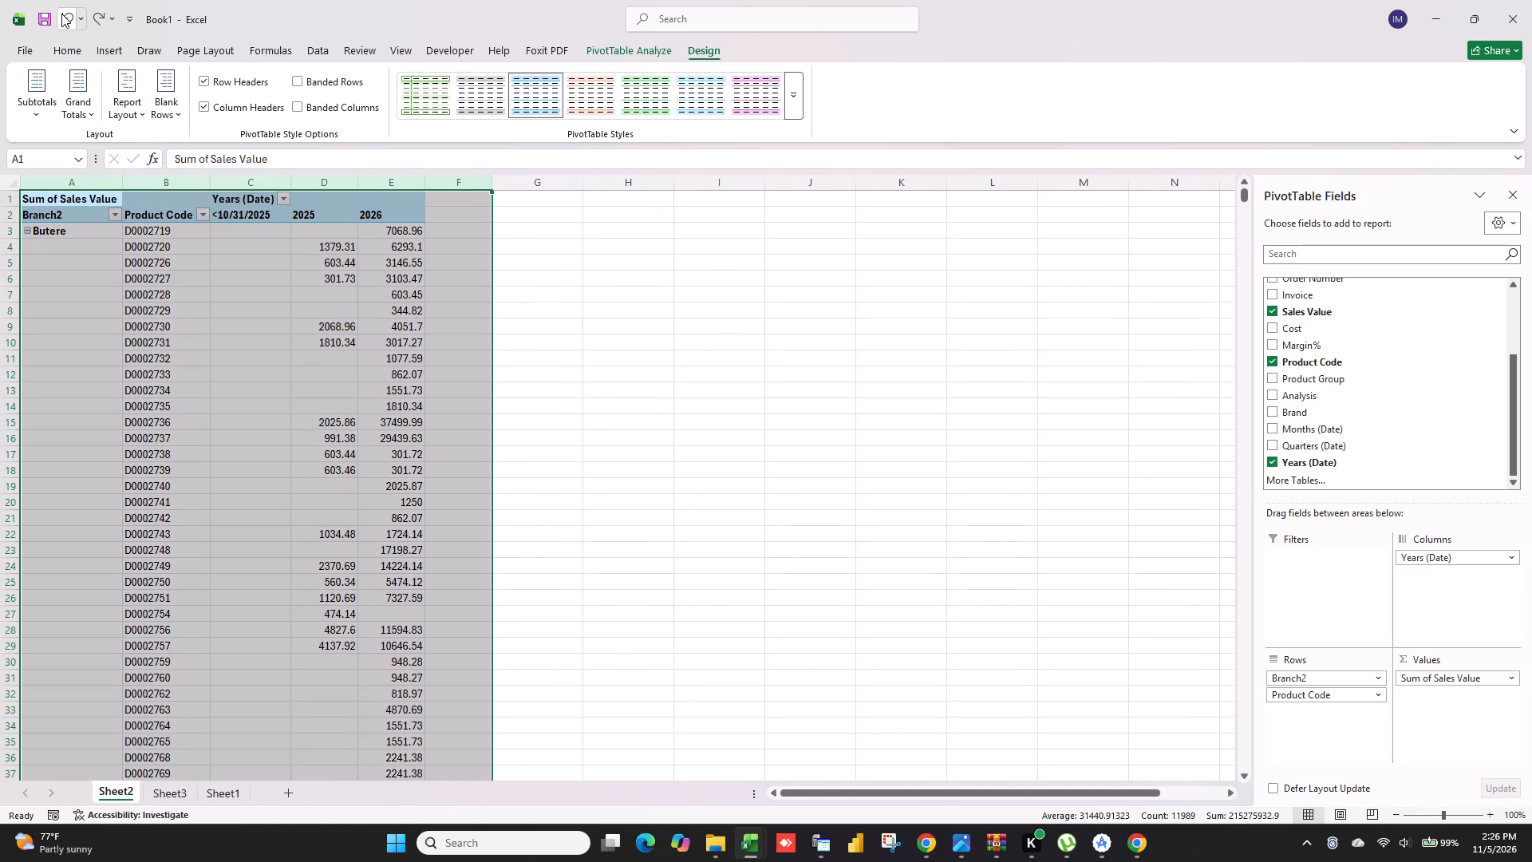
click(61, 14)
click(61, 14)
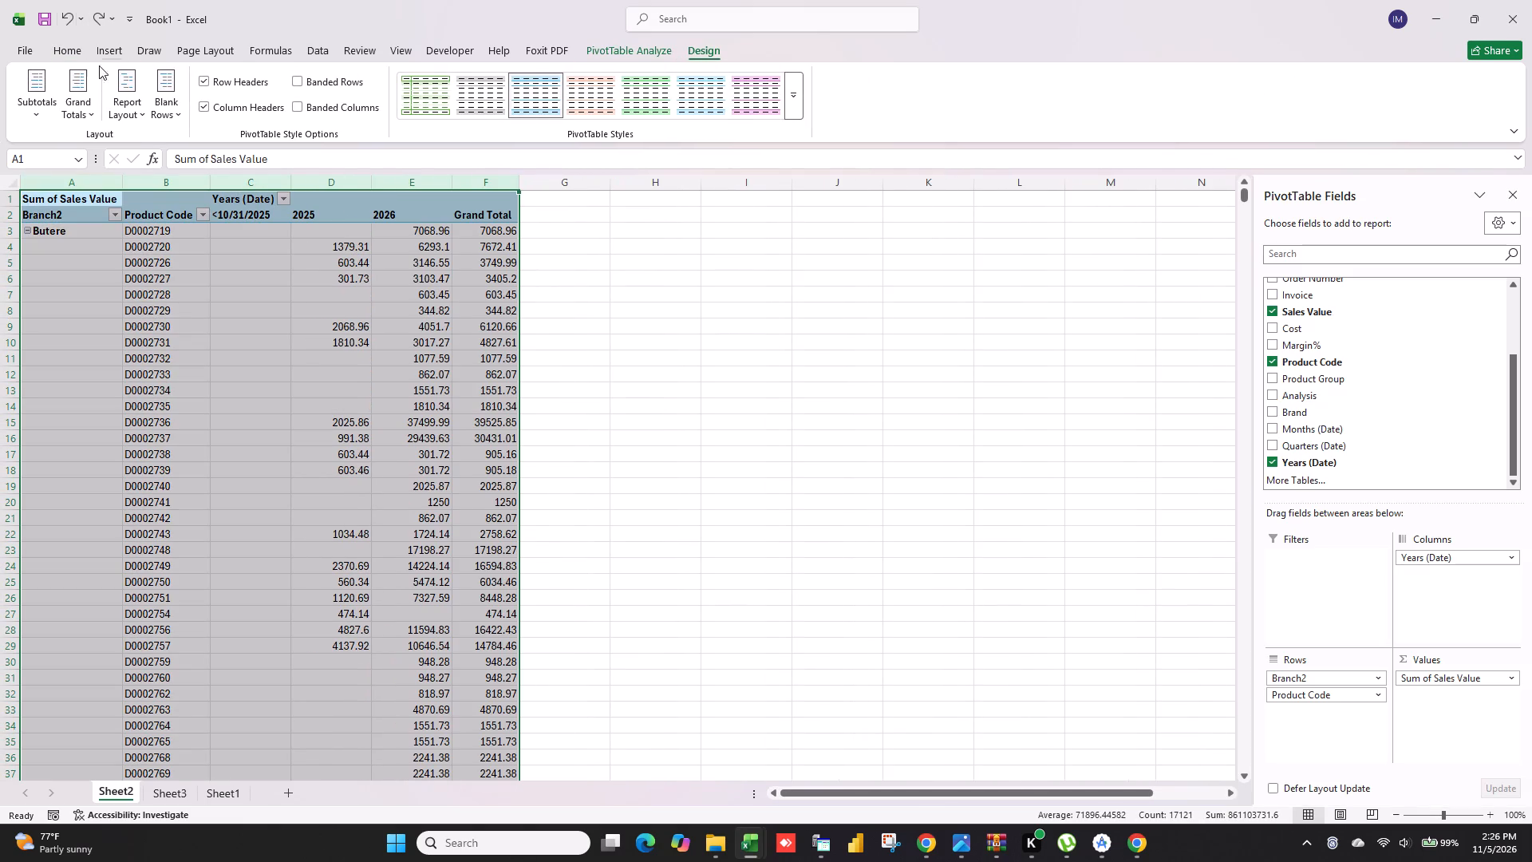
Turn off grand totals for both rows and columns in Sheet2's PivotTable.
click(80, 102)
click(121, 156)
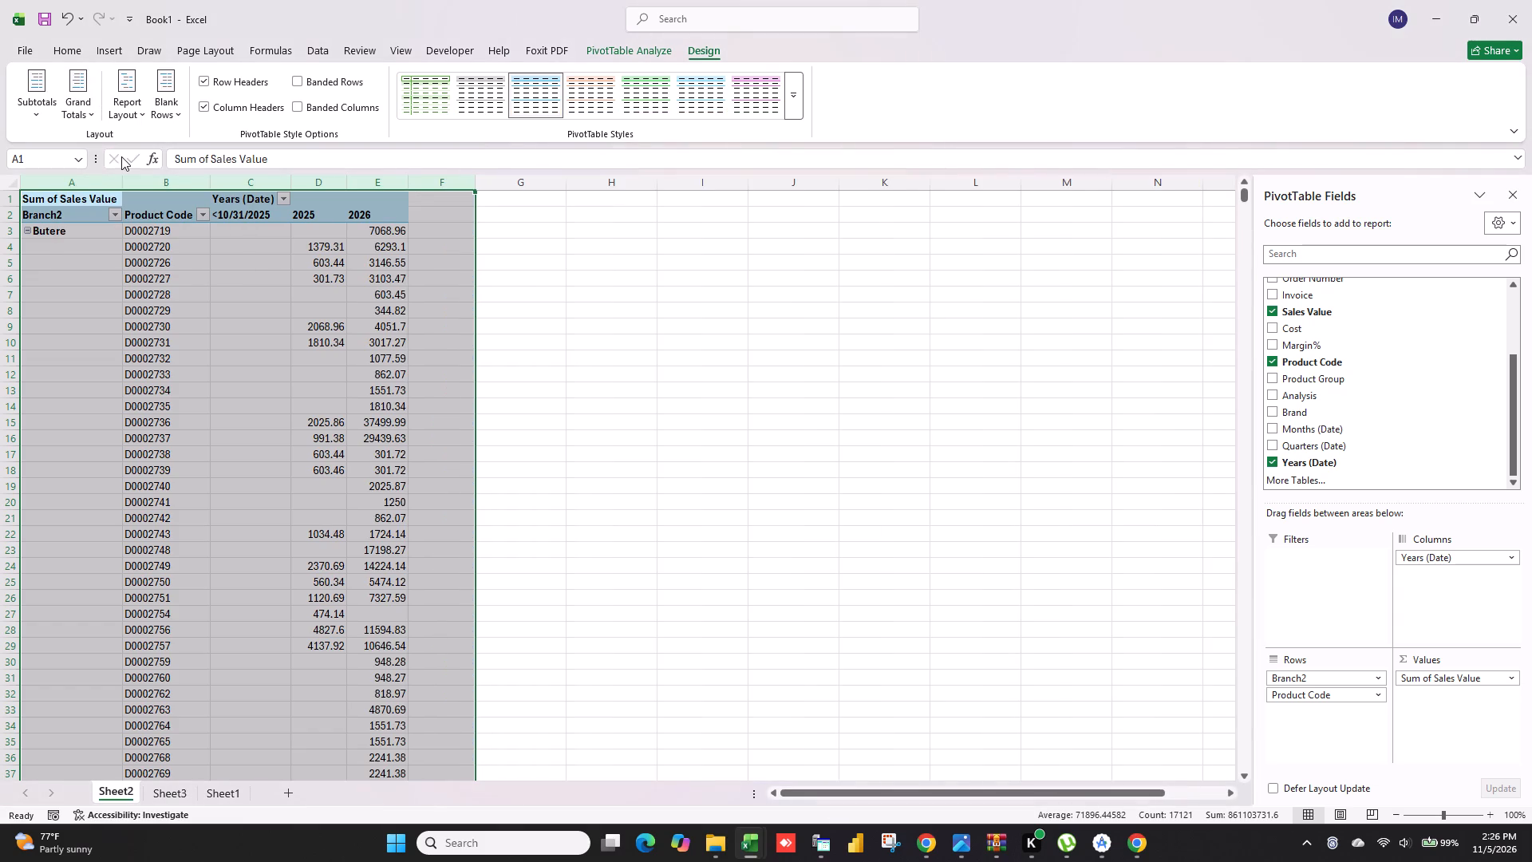
click(829, 362)
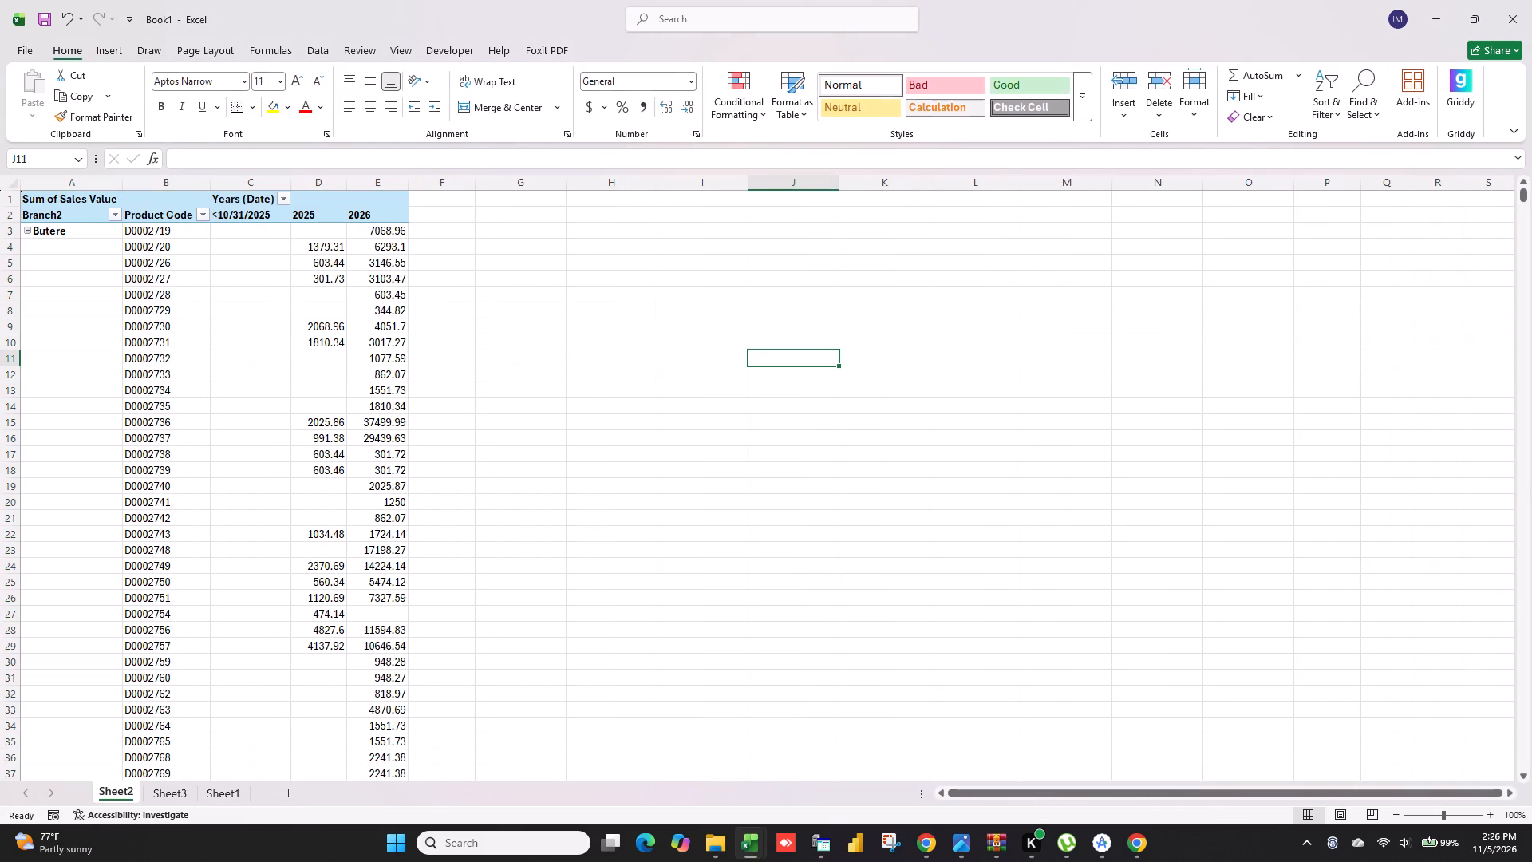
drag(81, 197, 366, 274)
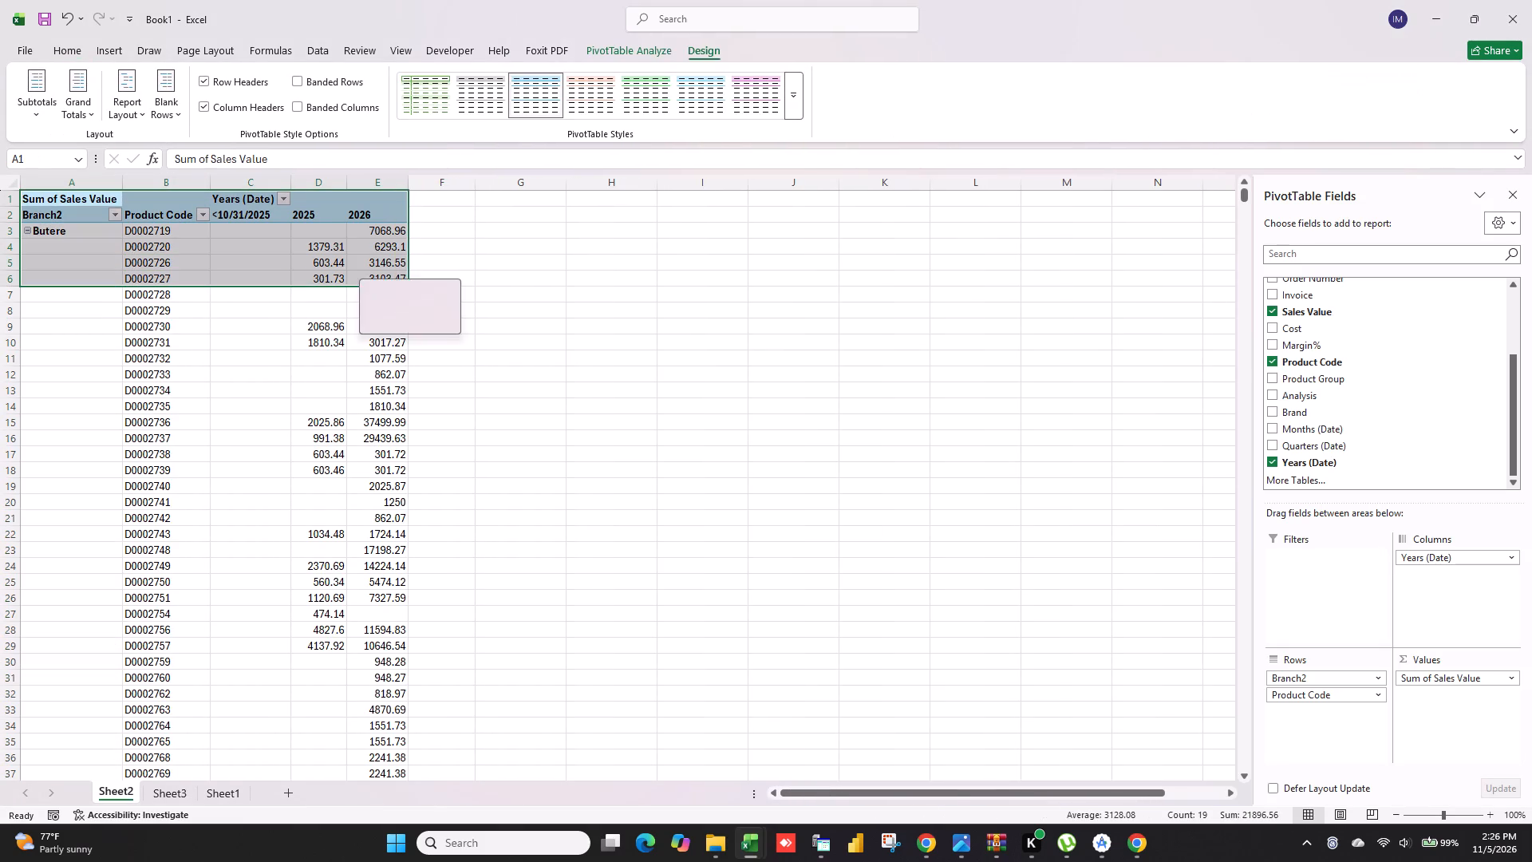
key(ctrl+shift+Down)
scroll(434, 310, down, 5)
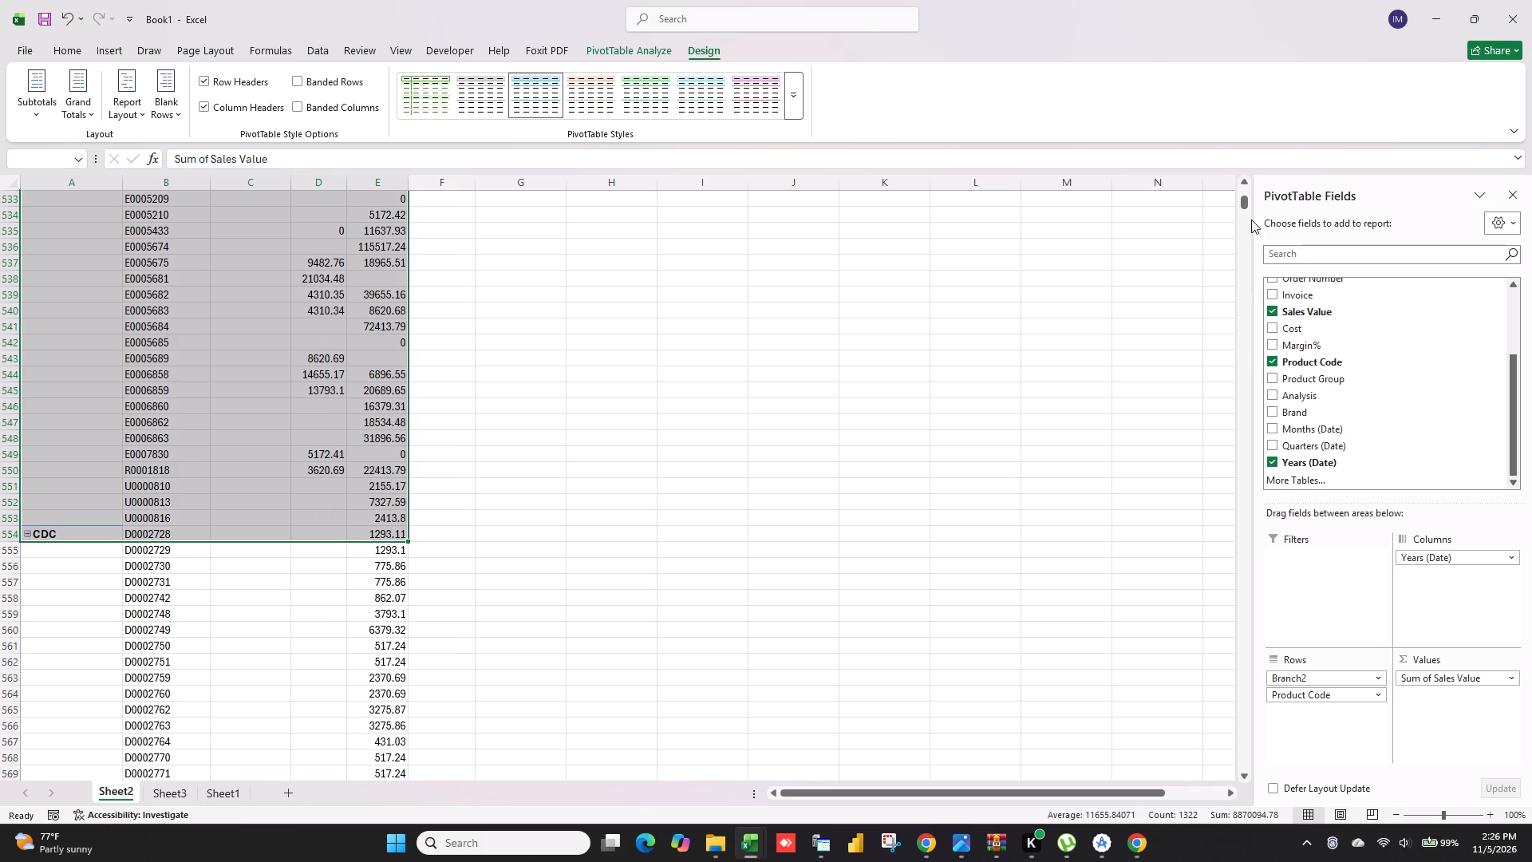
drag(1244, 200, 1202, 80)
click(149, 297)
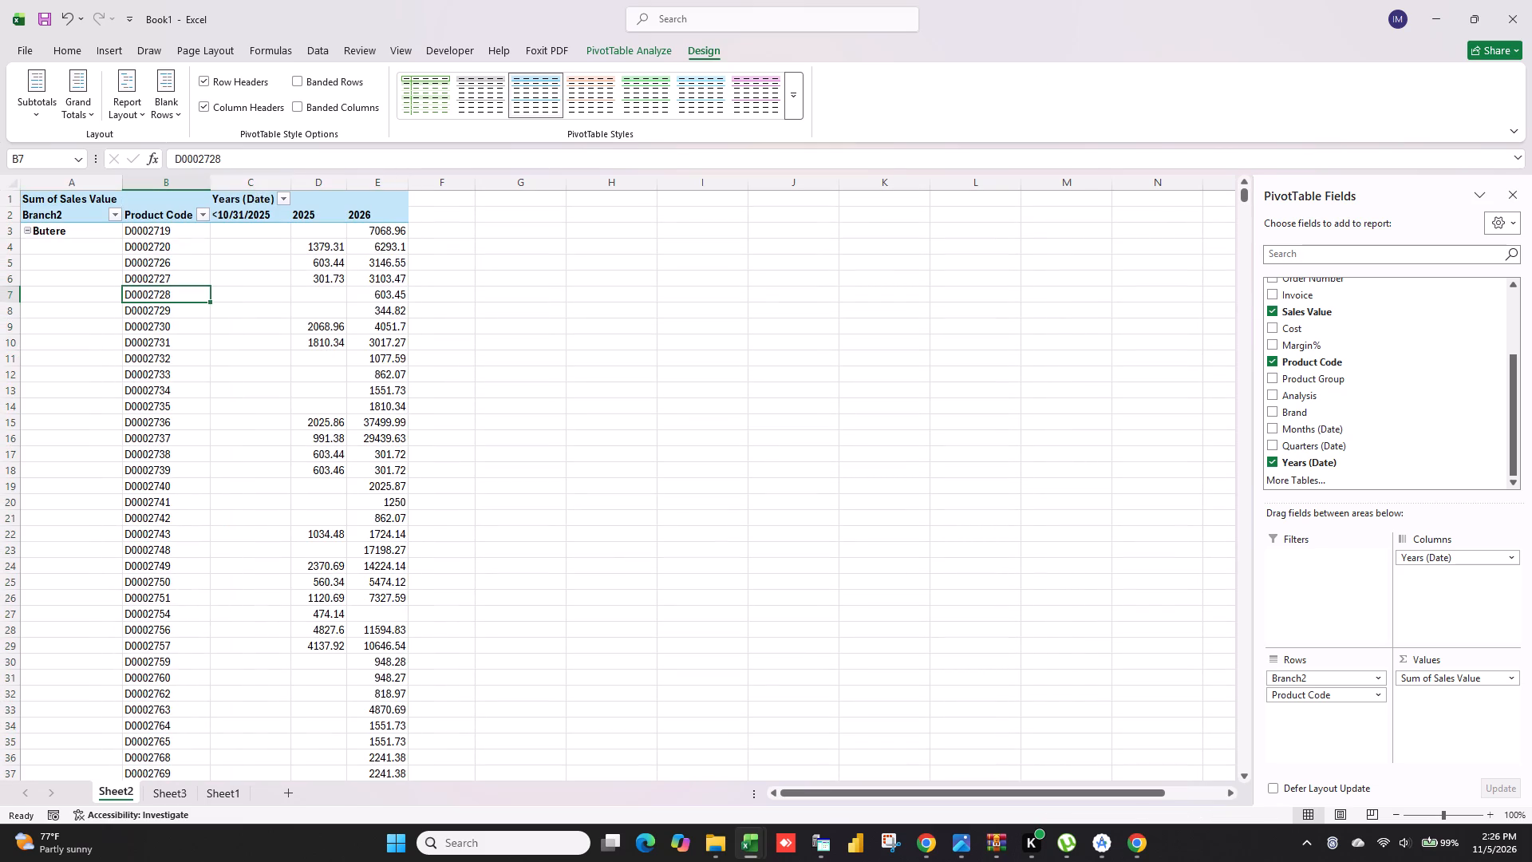
Copy columns A to E of Sheet2's PivotTable and paste them as values into Sheet3 starting at cell A1.
drag(85, 184, 389, 204)
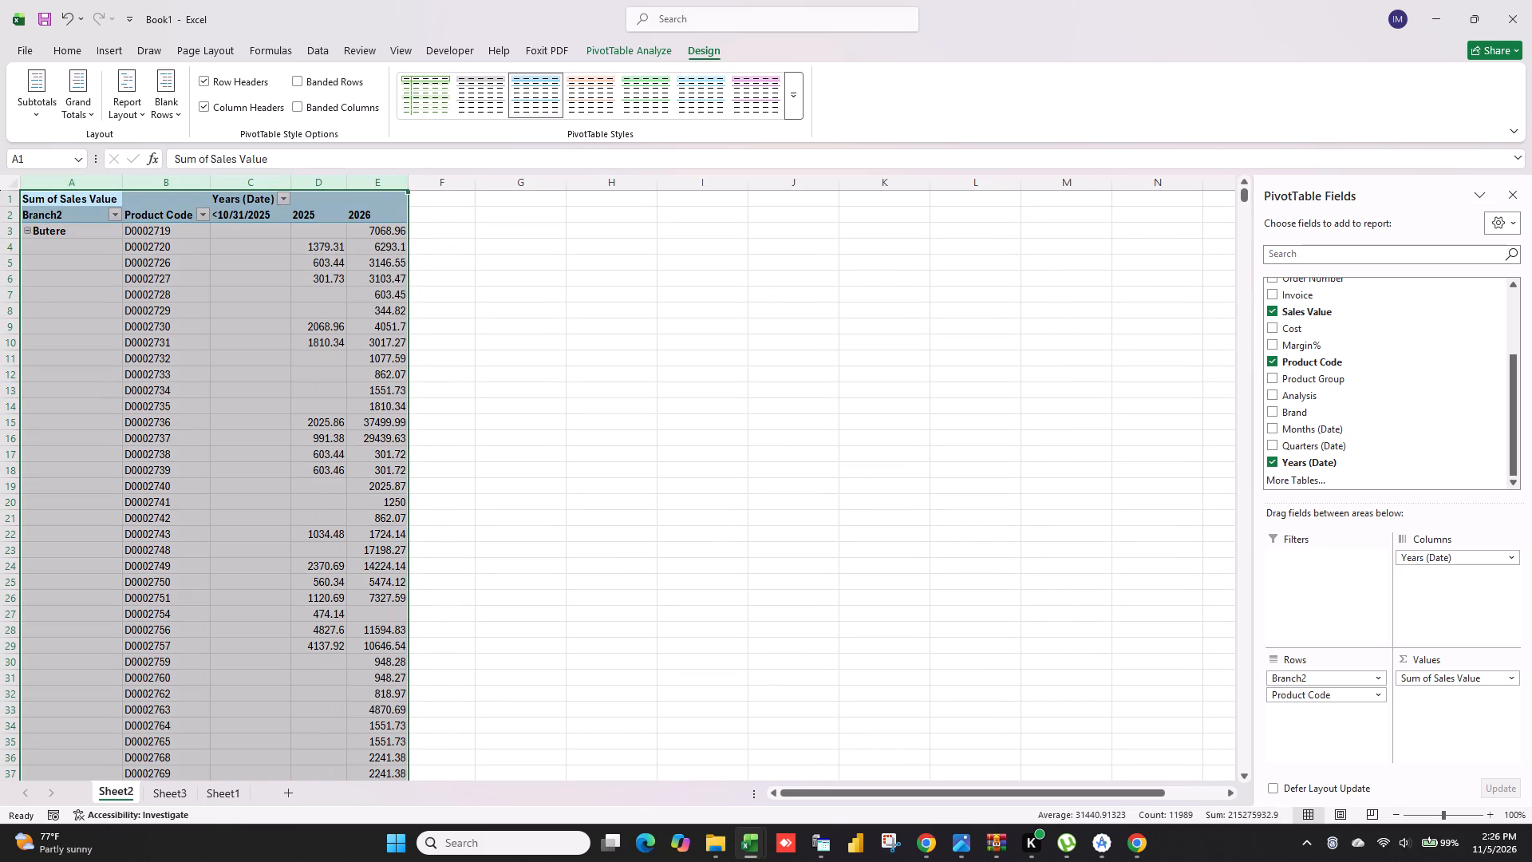
key(ctrl+c)
click(164, 780)
click(176, 789)
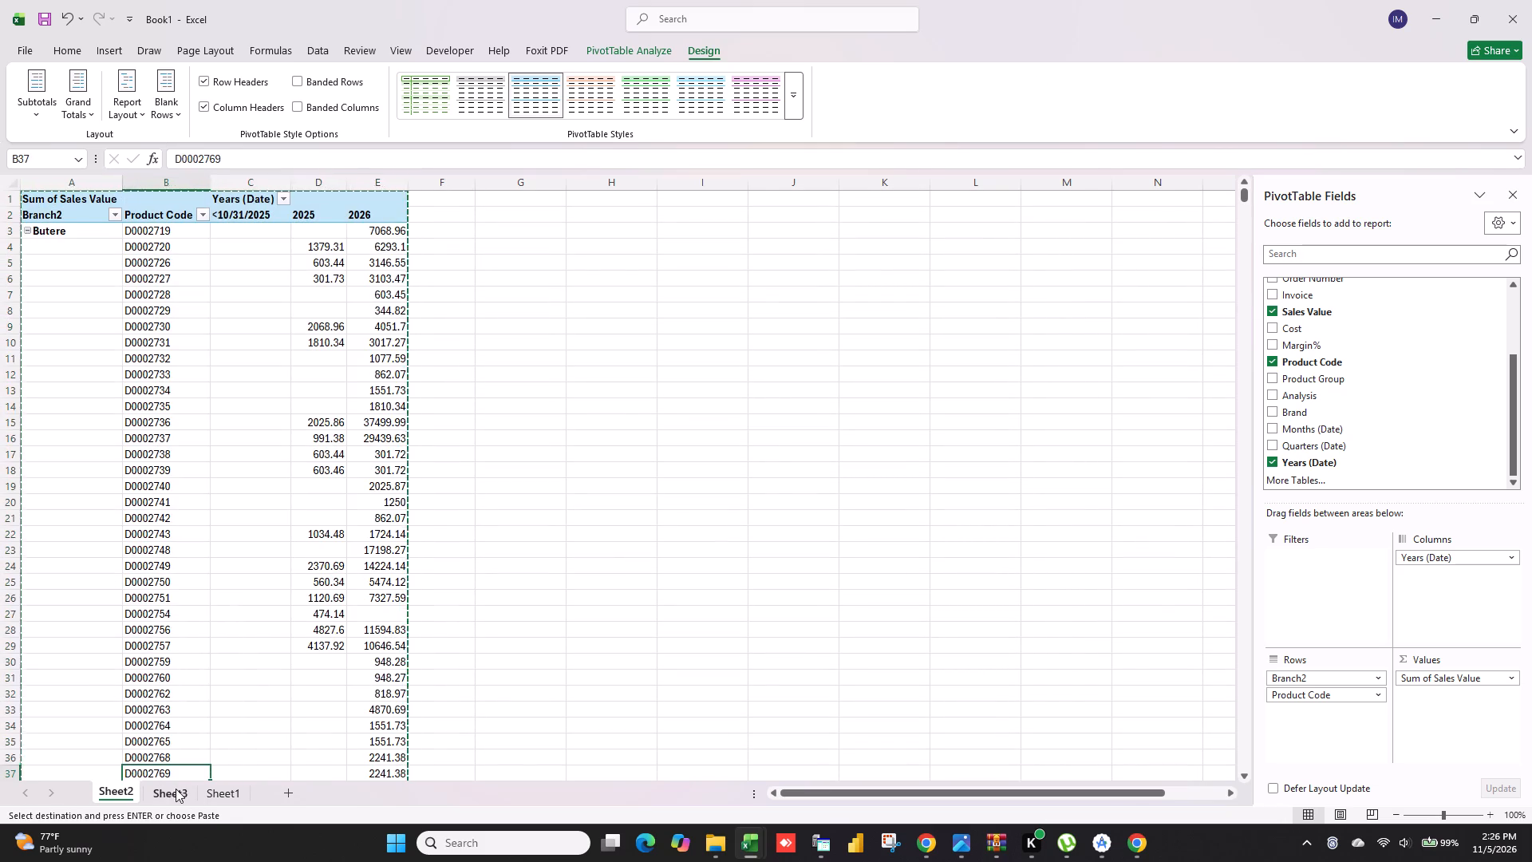
click(112, 433)
click(38, 201)
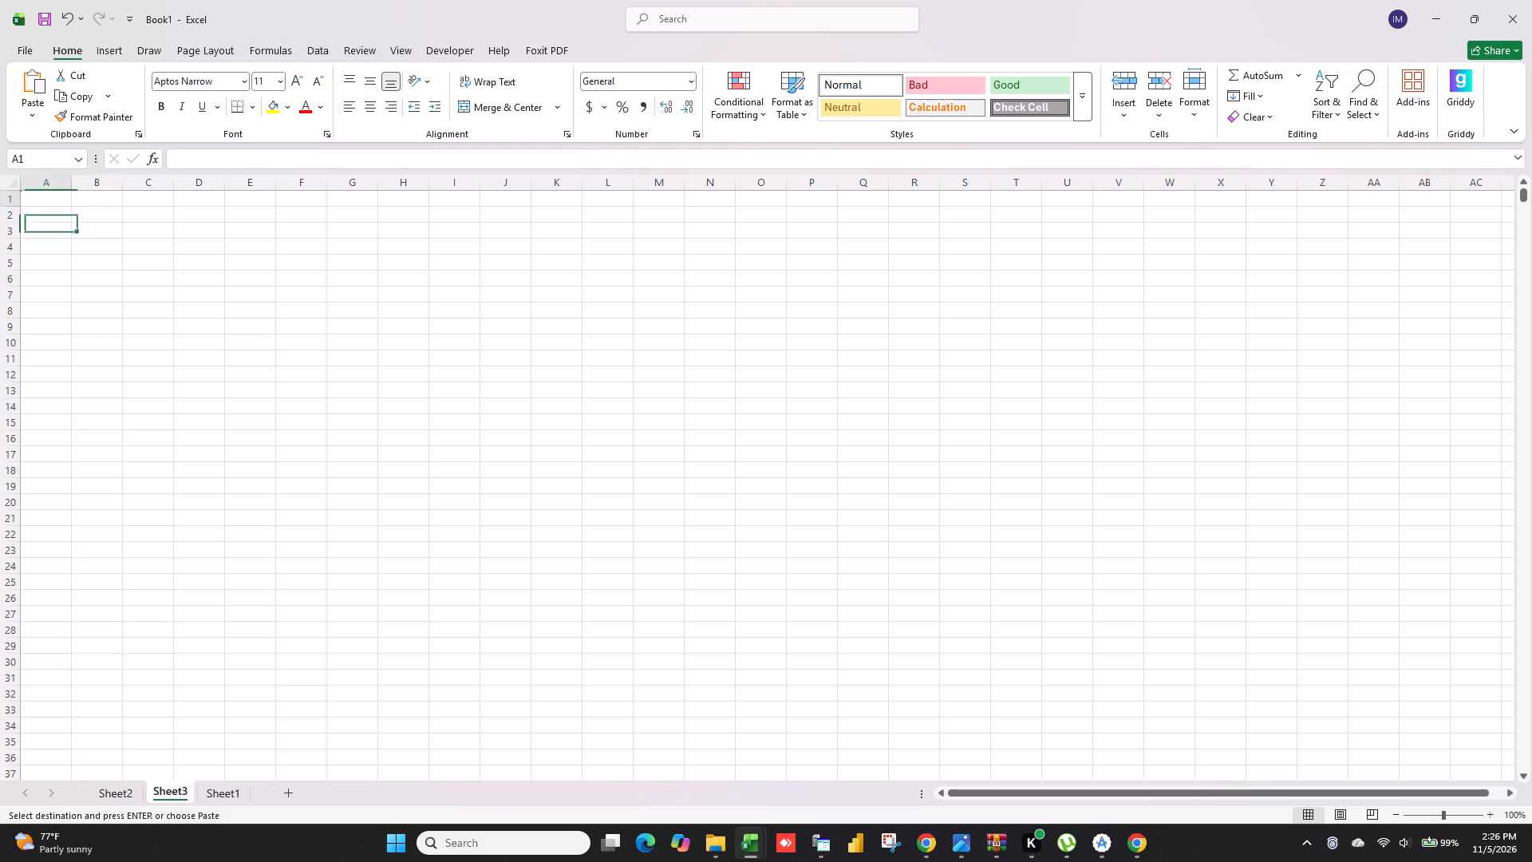
right_click(38, 201)
click(101, 309)
click(113, 299)
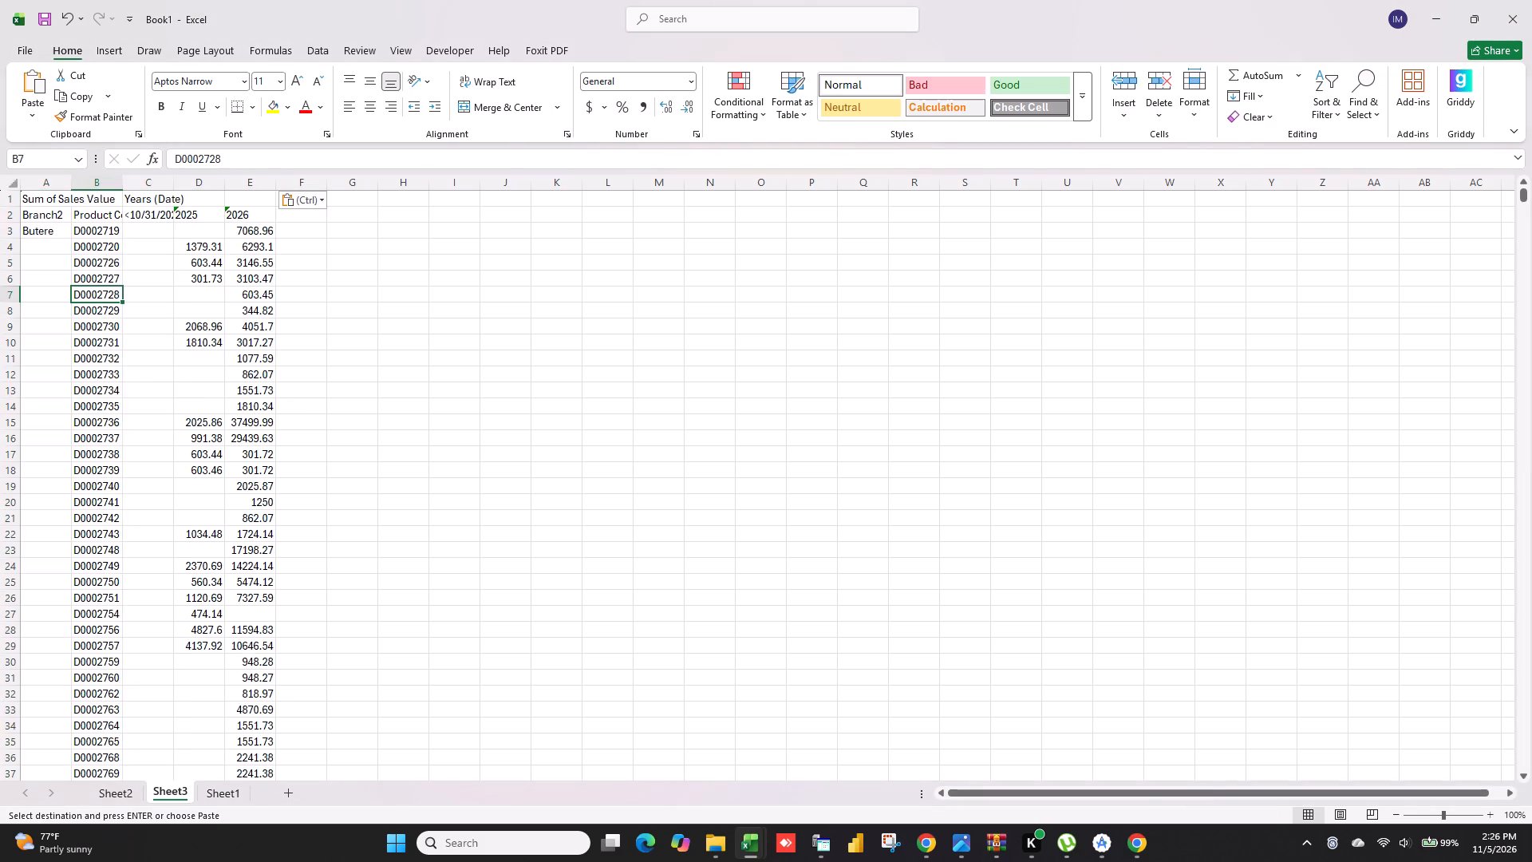
Delete the "Sum of Sales Value" title row and the "<10/31/2025" column from Sheet3.
click(11, 196)
key(ctrl+minus)
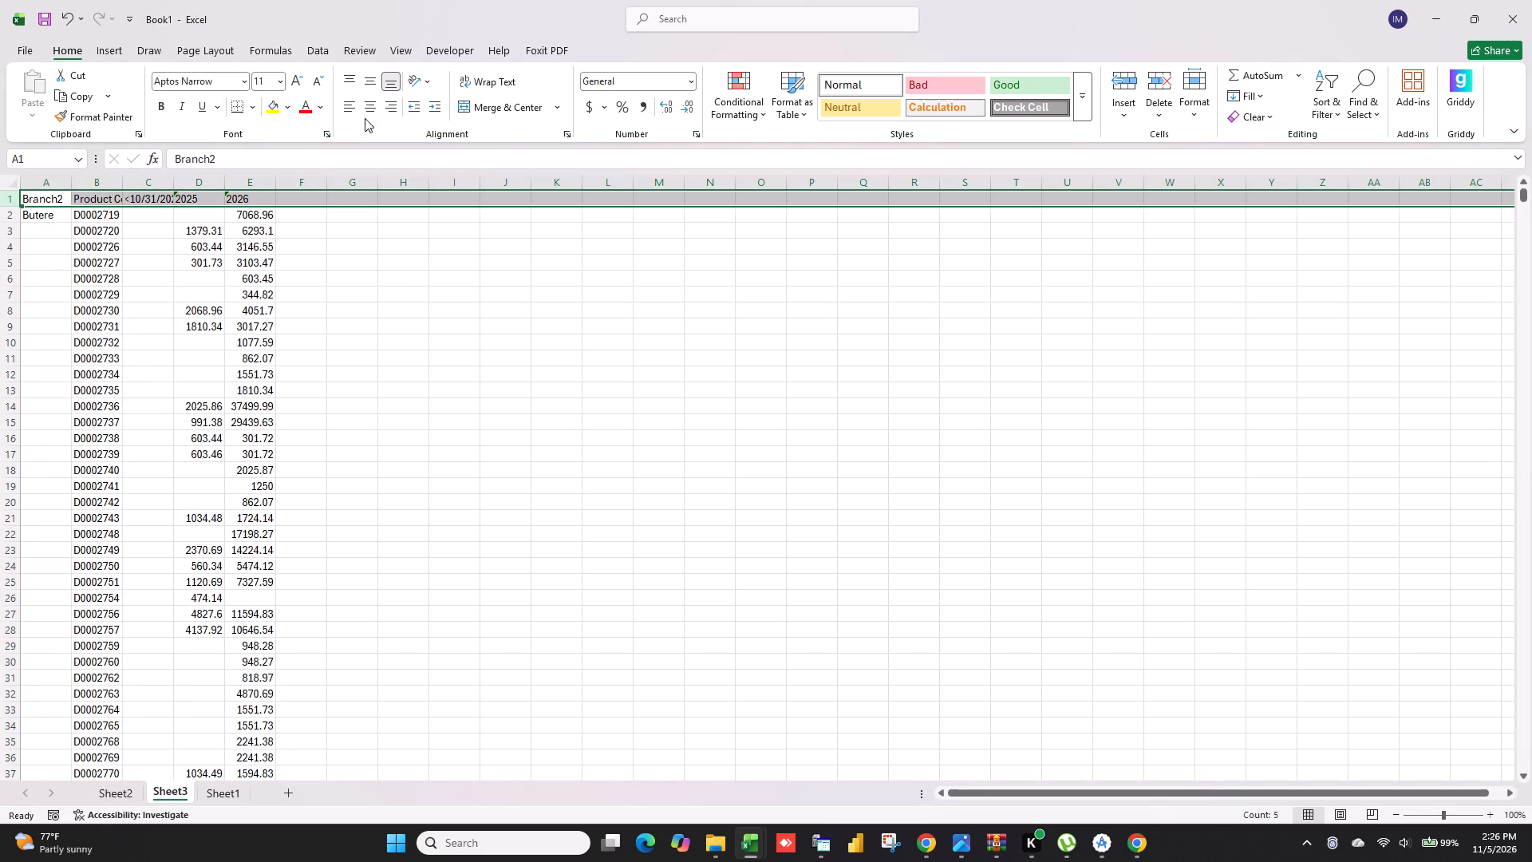
click(149, 180)
key(ctrl+minus)
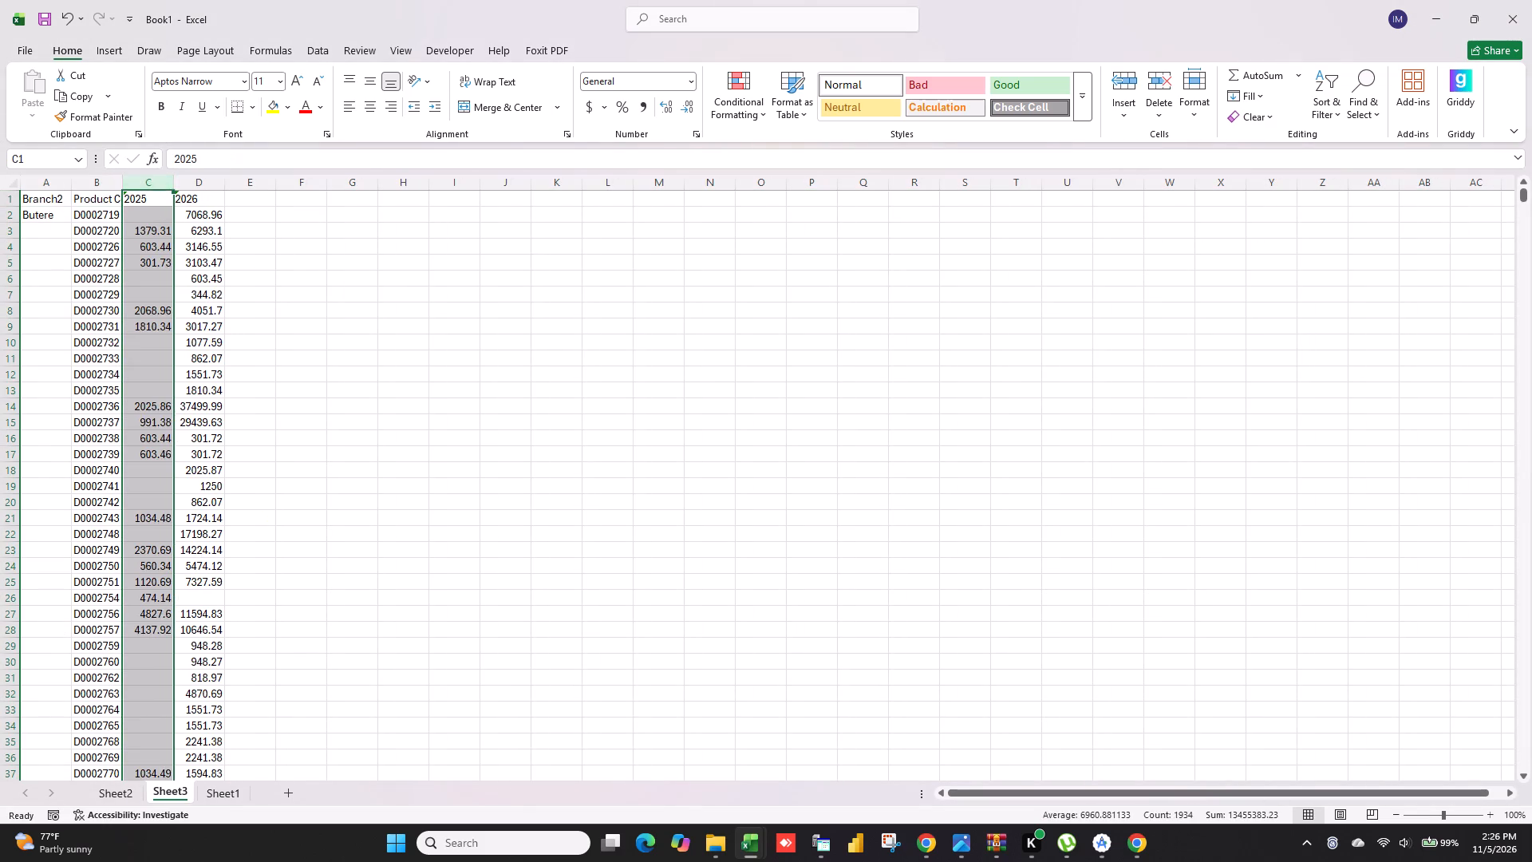
click(217, 295)
Make Sheet3's header cells A1 to D1 bold, from Branch2 through 2026.
drag(53, 204, 188, 189)
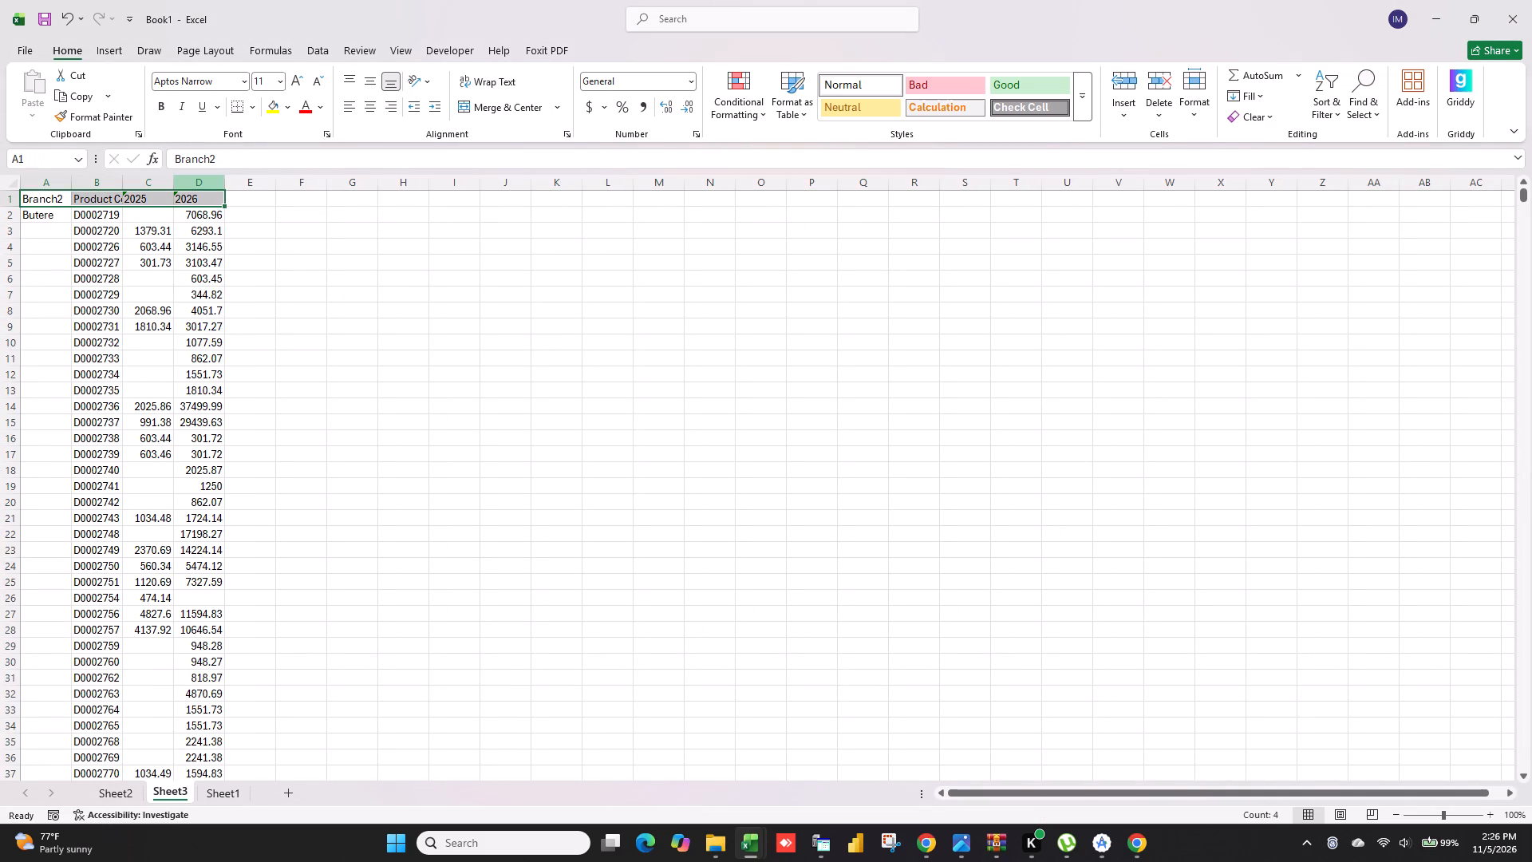
key(ctrl+b)
click(157, 329)
Turn on filters for Sheet3's header row.
click(53, 205)
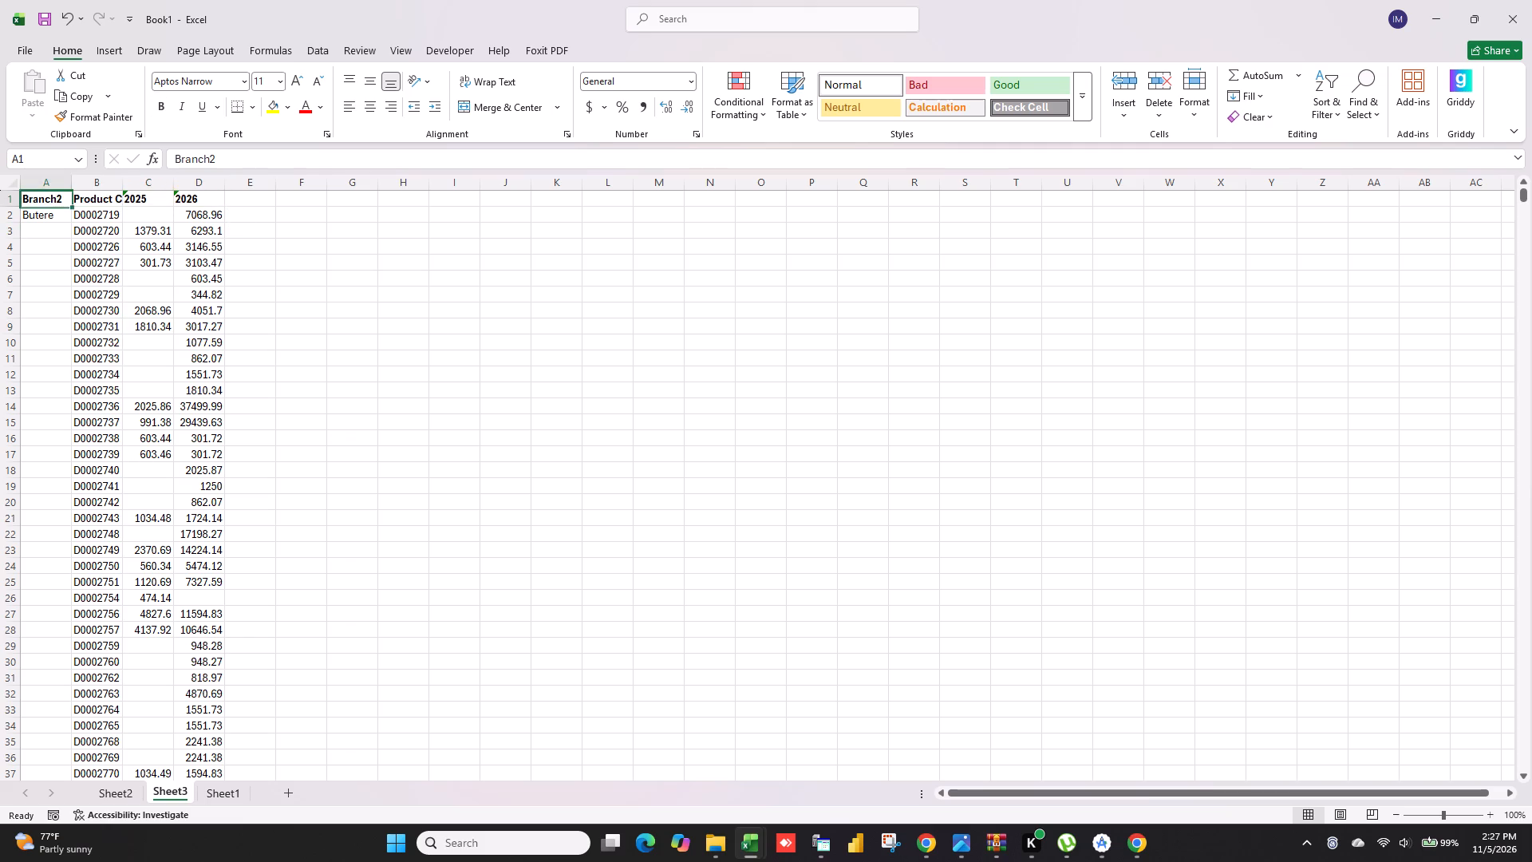
click(315, 50)
click(558, 106)
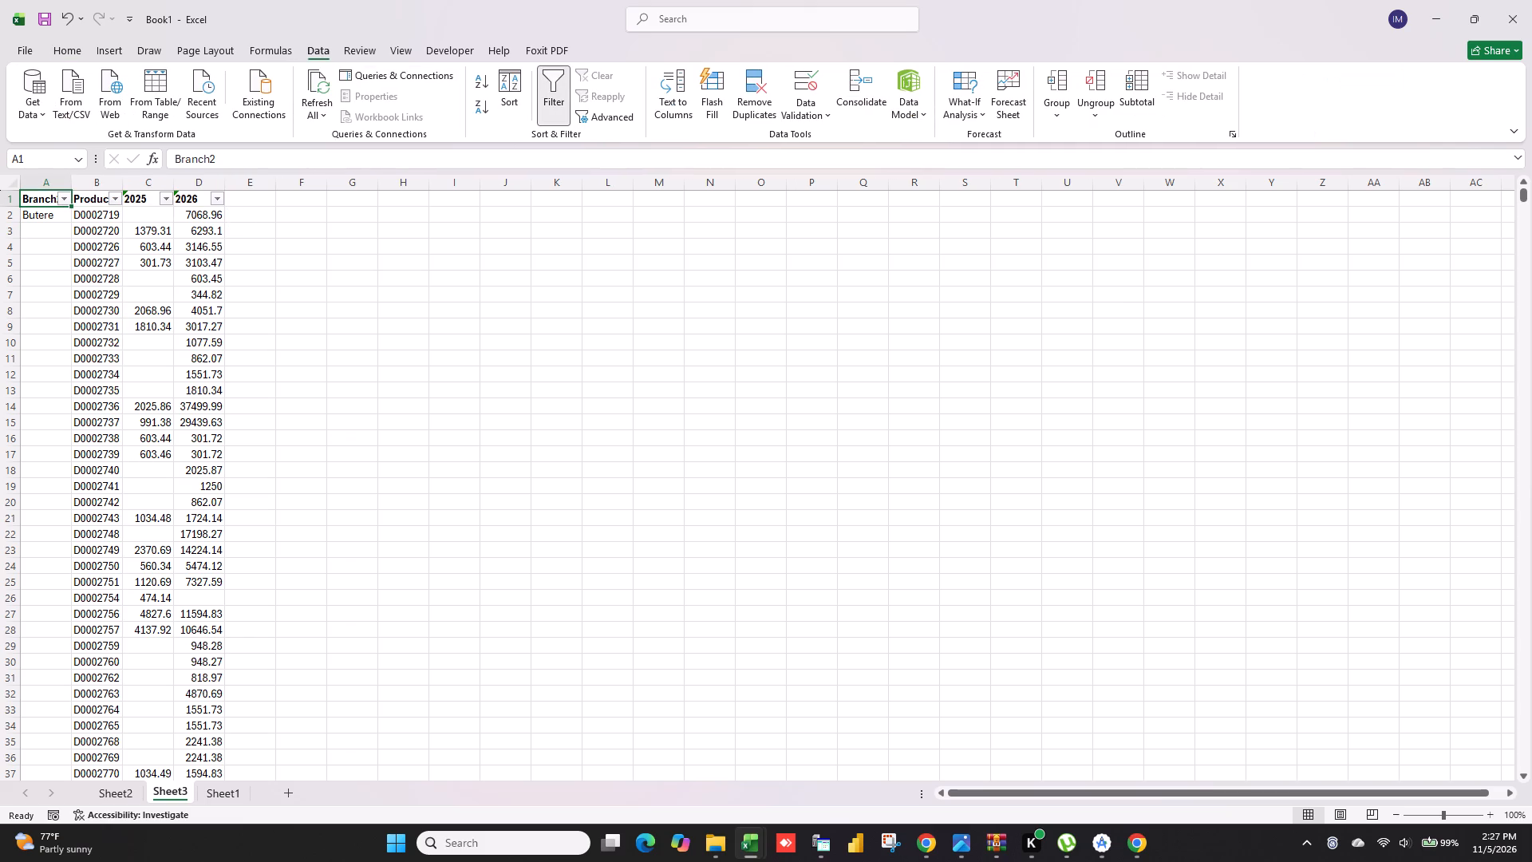
click(67, 202)
click(549, 417)
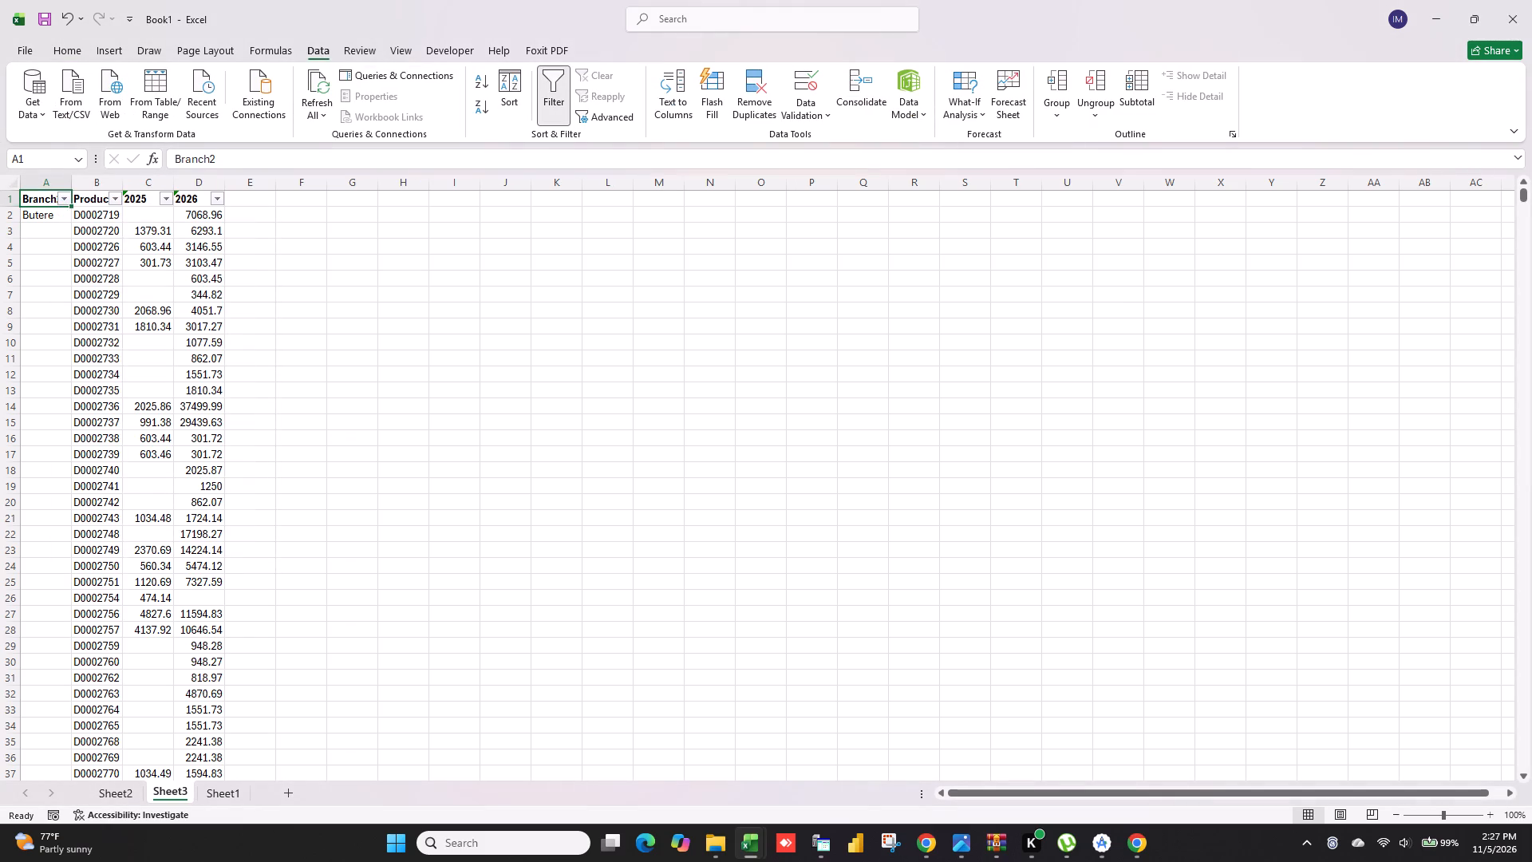
Fill the branch name Butere from cell A2 down the Branch2 column to row 627 on Sheet3.
click(49, 216)
drag(73, 222, 126, 712)
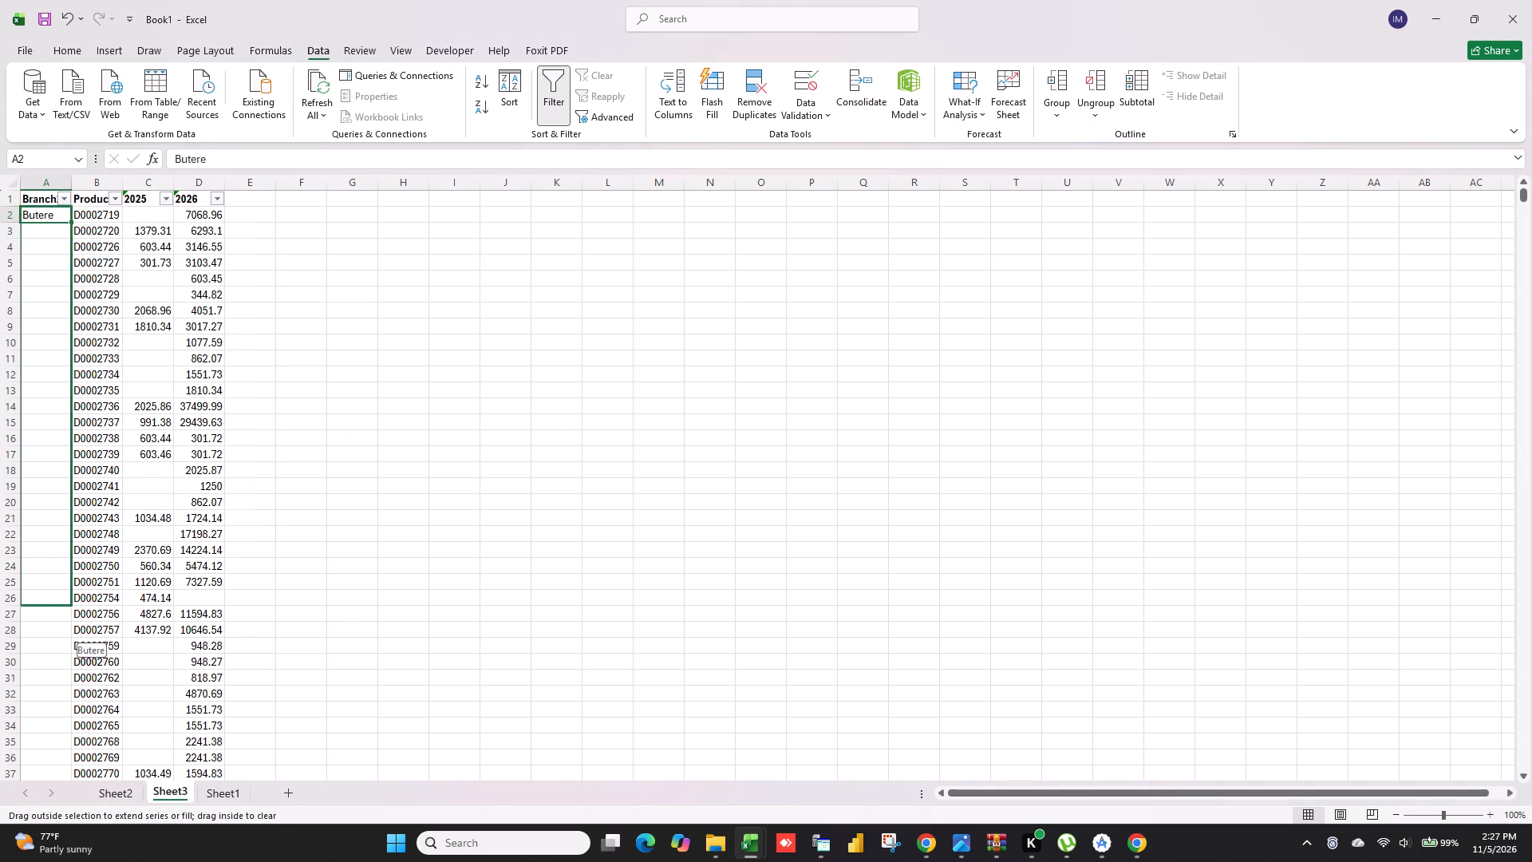
drag(126, 712, 141, 861)
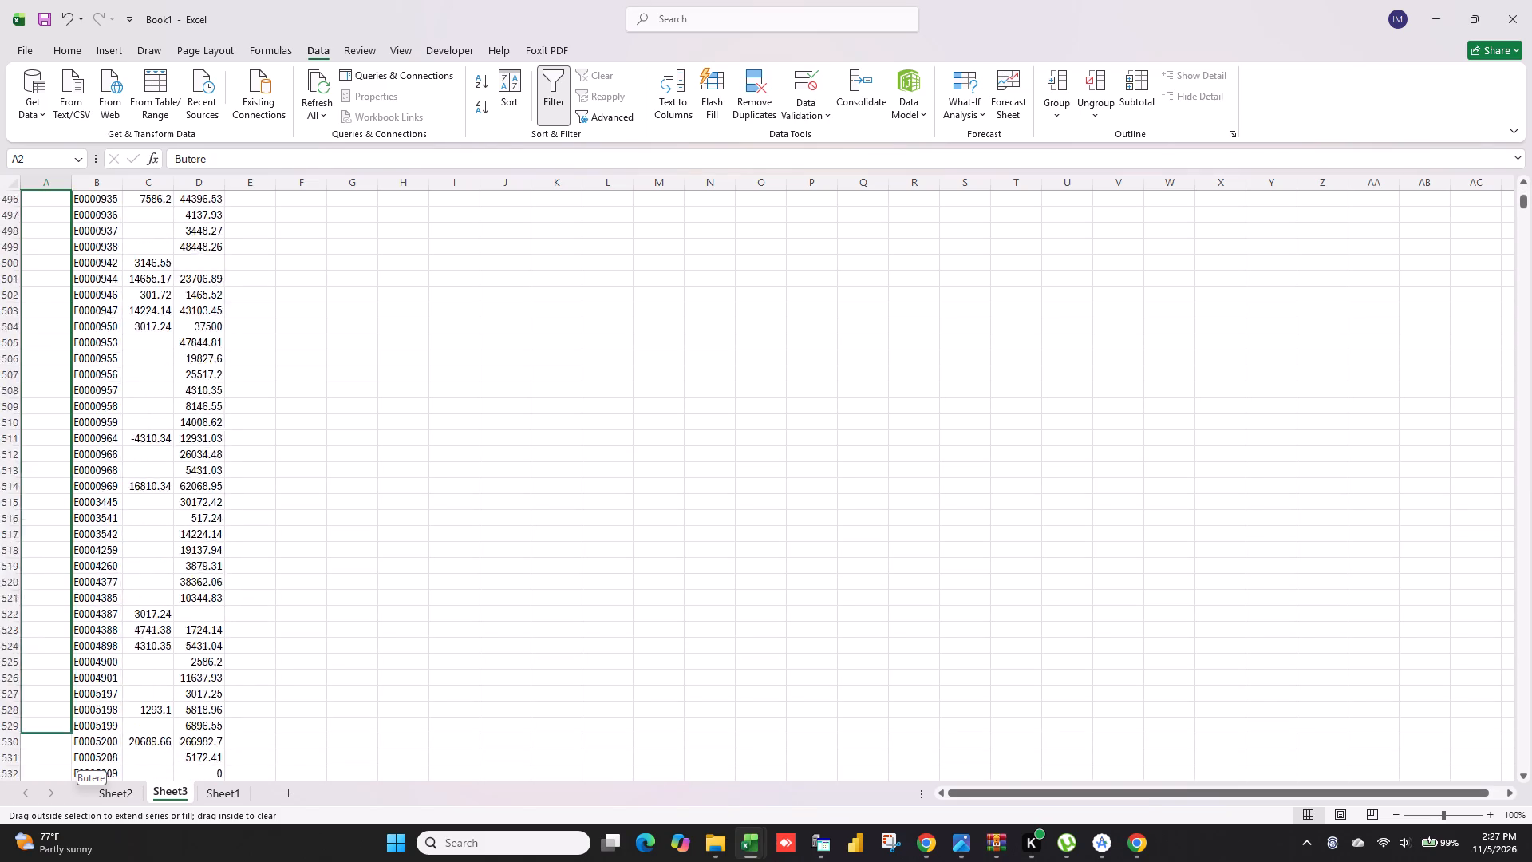
drag(141, 861, 74, 437)
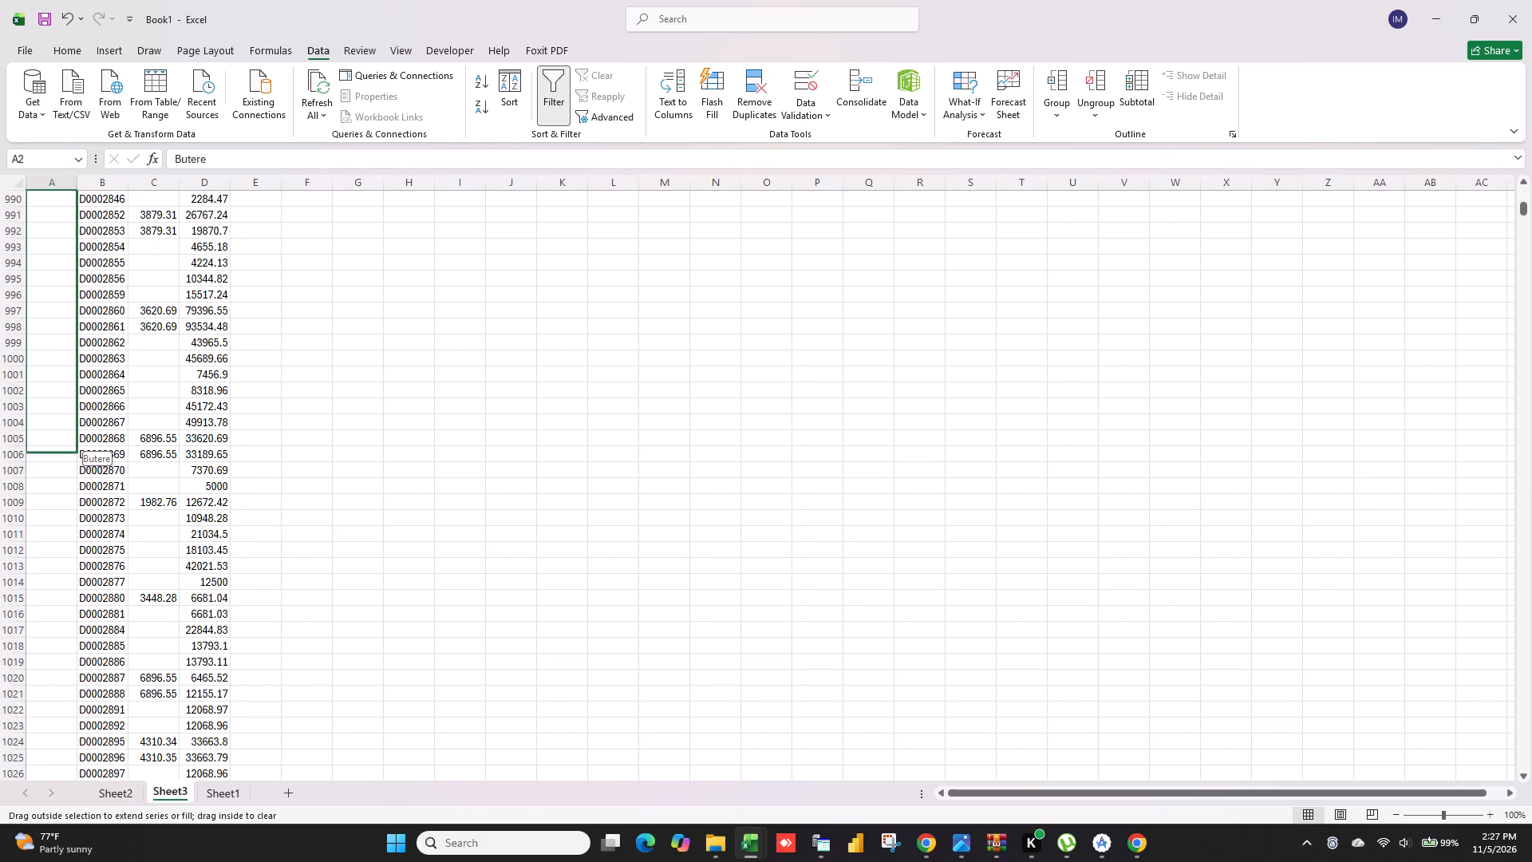
drag(74, 437, 31, 16)
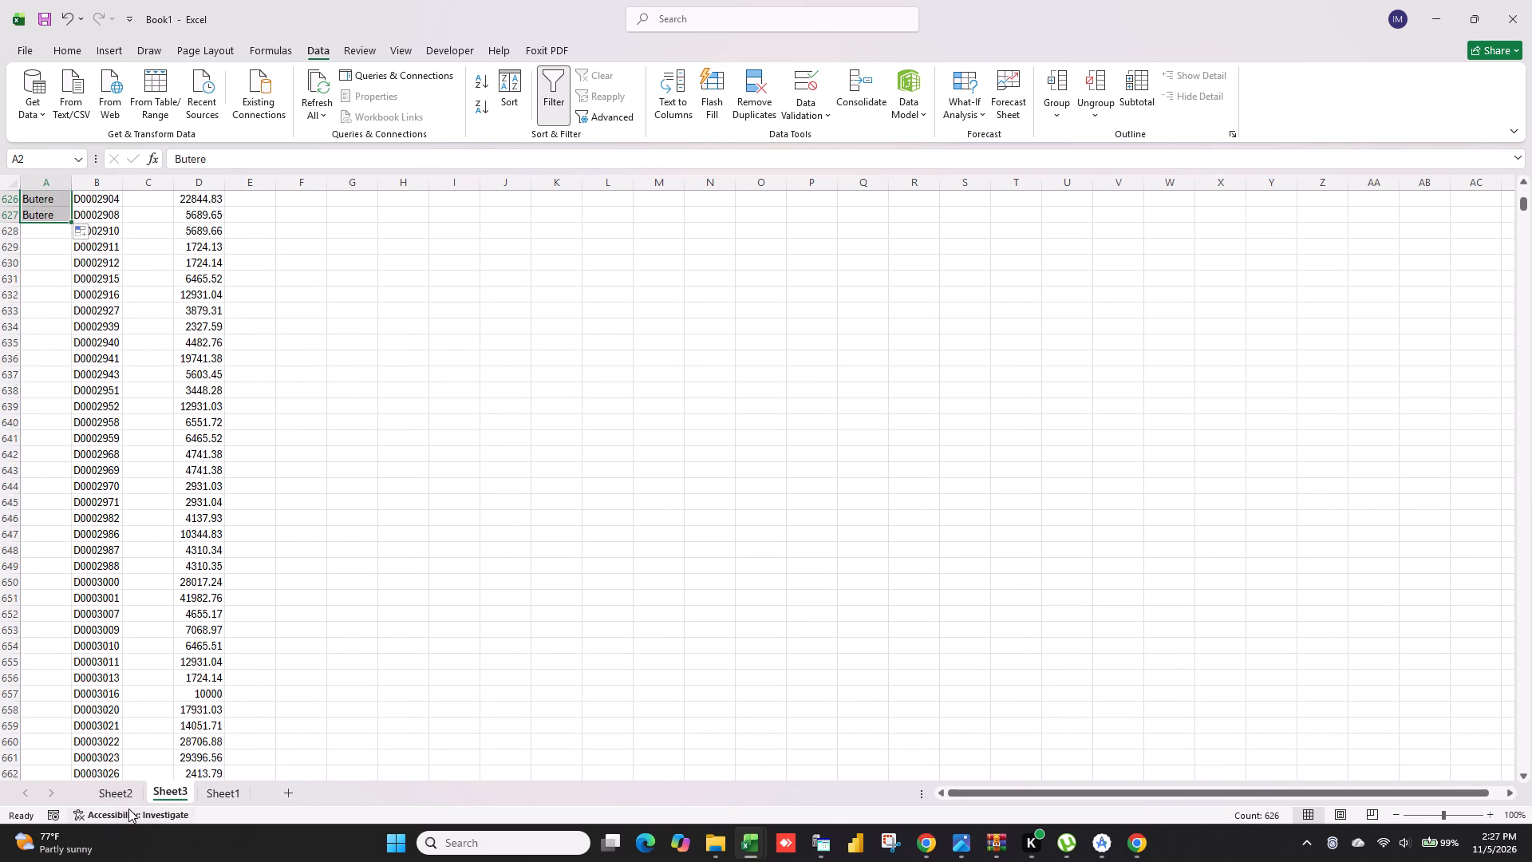
Return to the Butere label in Sheet2's PivotTable and minimise the Book1 window.
click(115, 792)
click(71, 240)
click(77, 231)
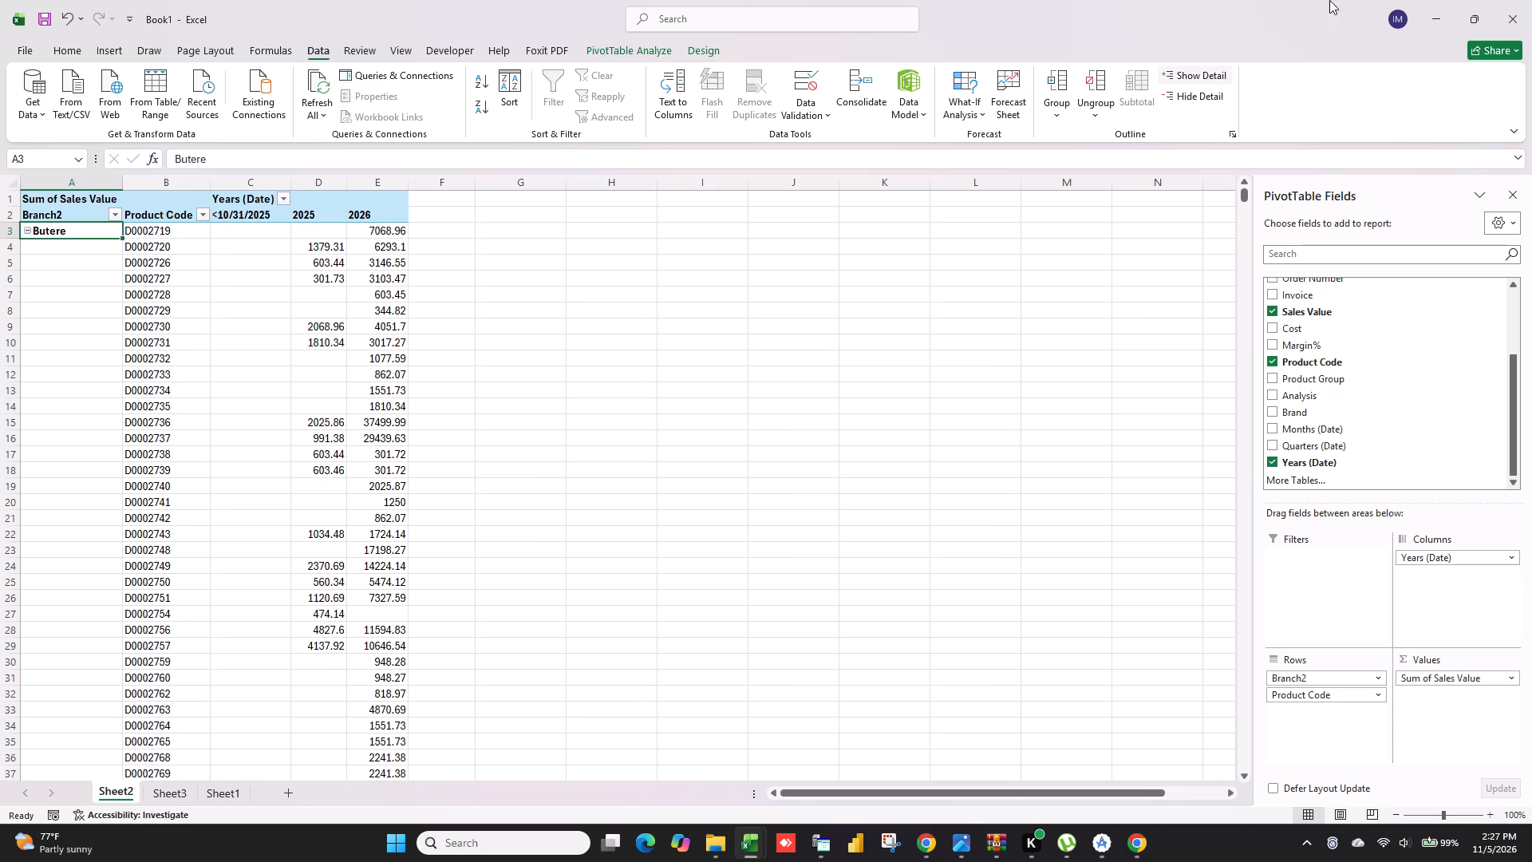
click(1427, 6)
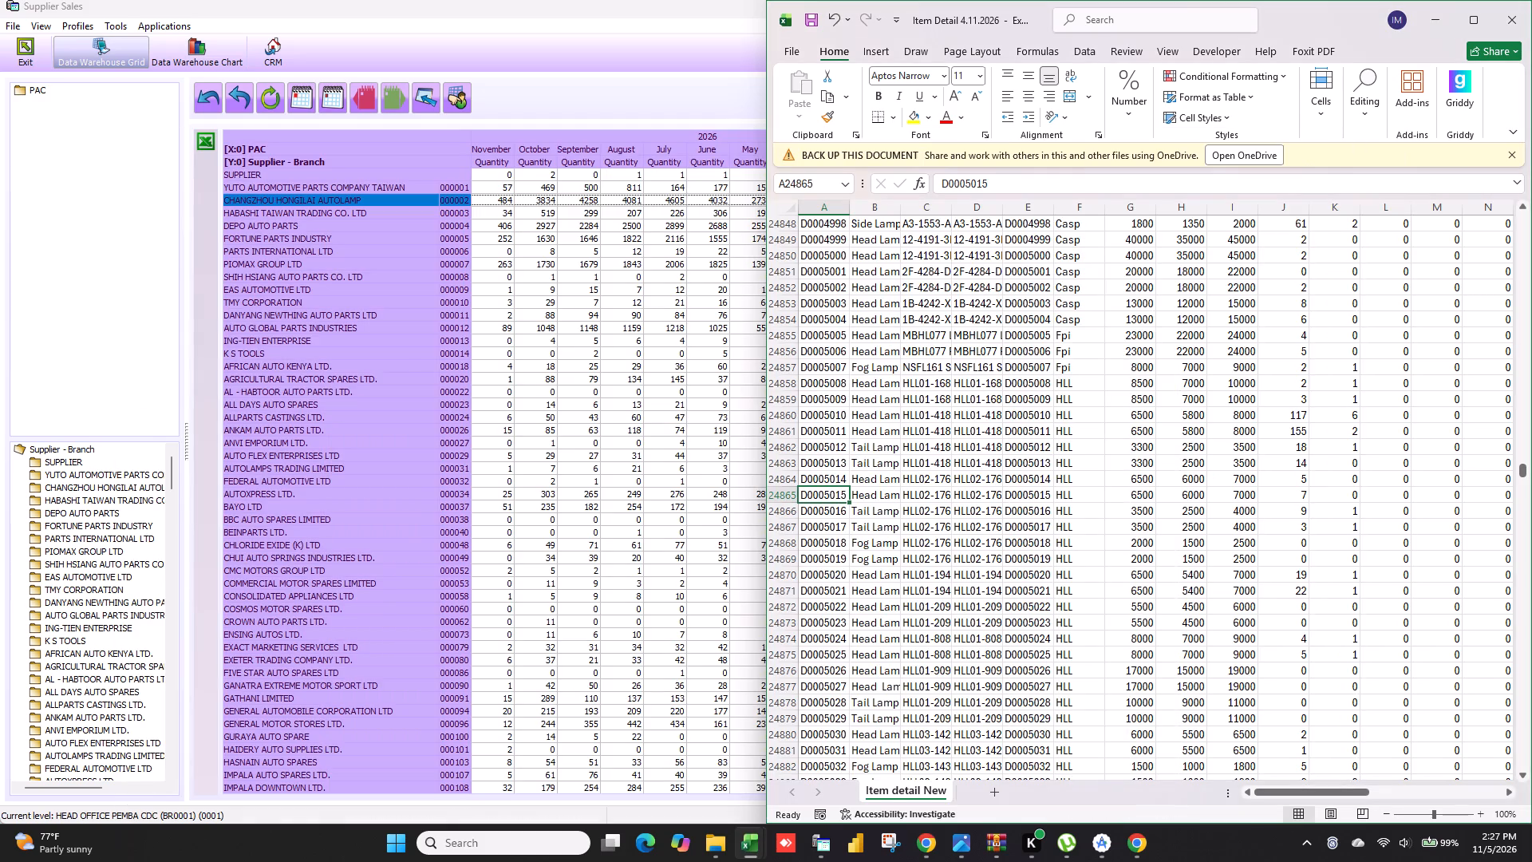
Switch back to Book1 and enter Butere in cell A904 of Sheet3, just above the Dunga label.
key(alt+Tab)
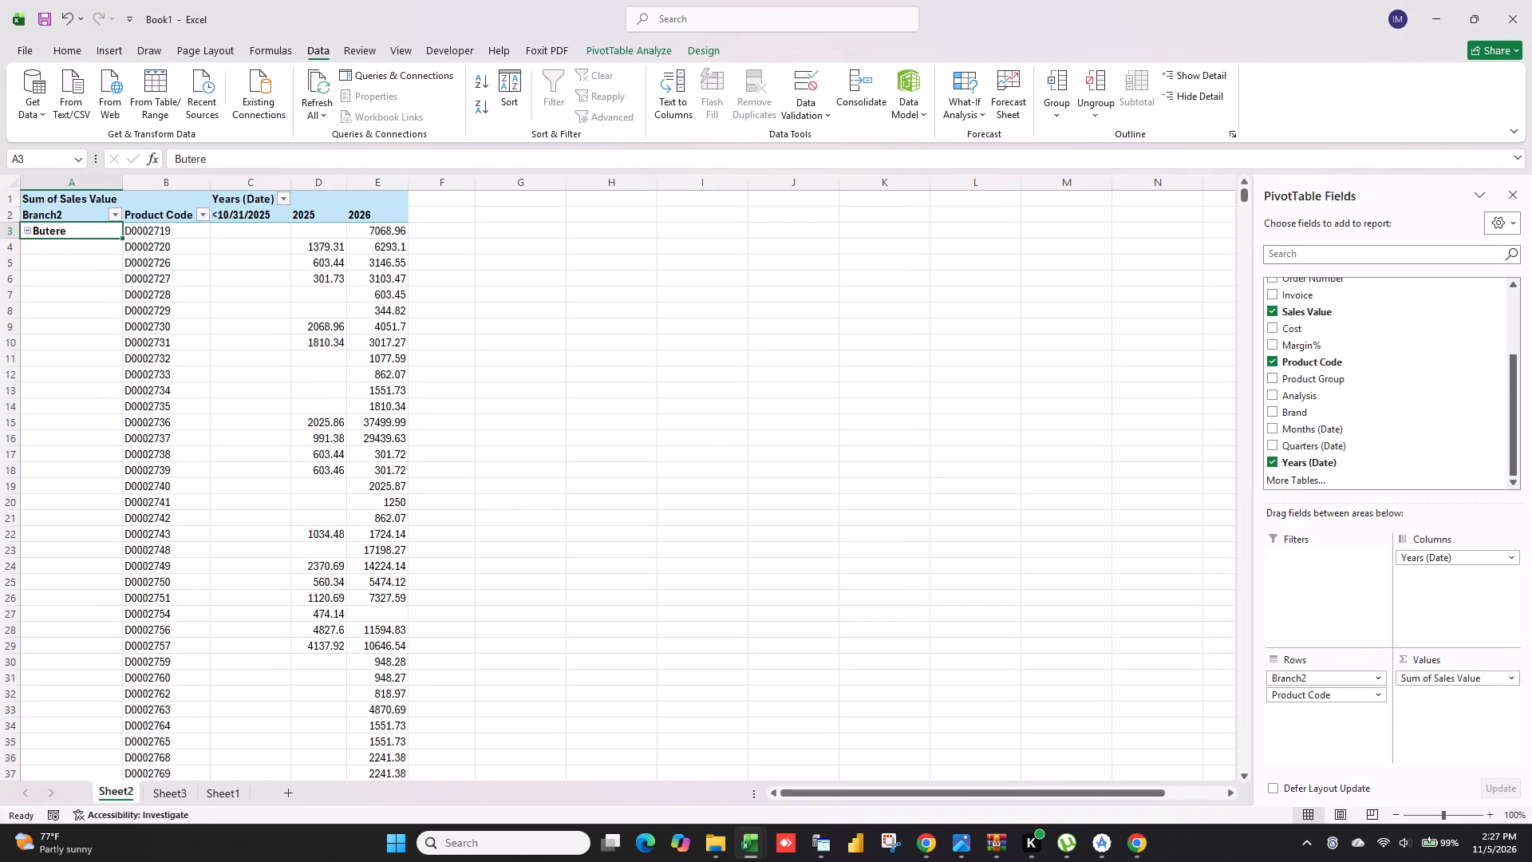
click(231, 787)
click(180, 785)
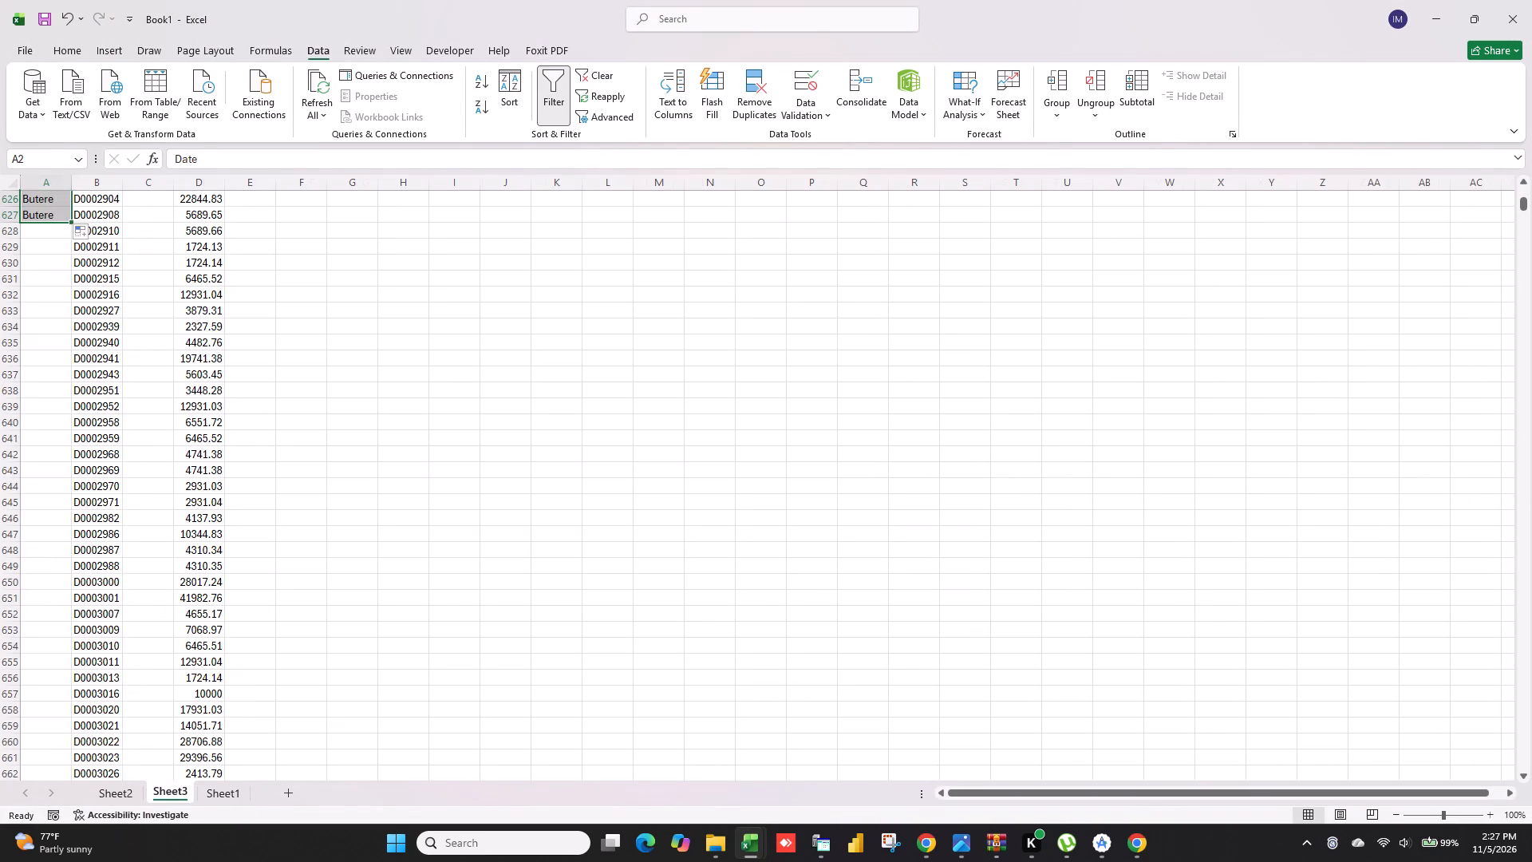
scroll(69, 376, up, 6)
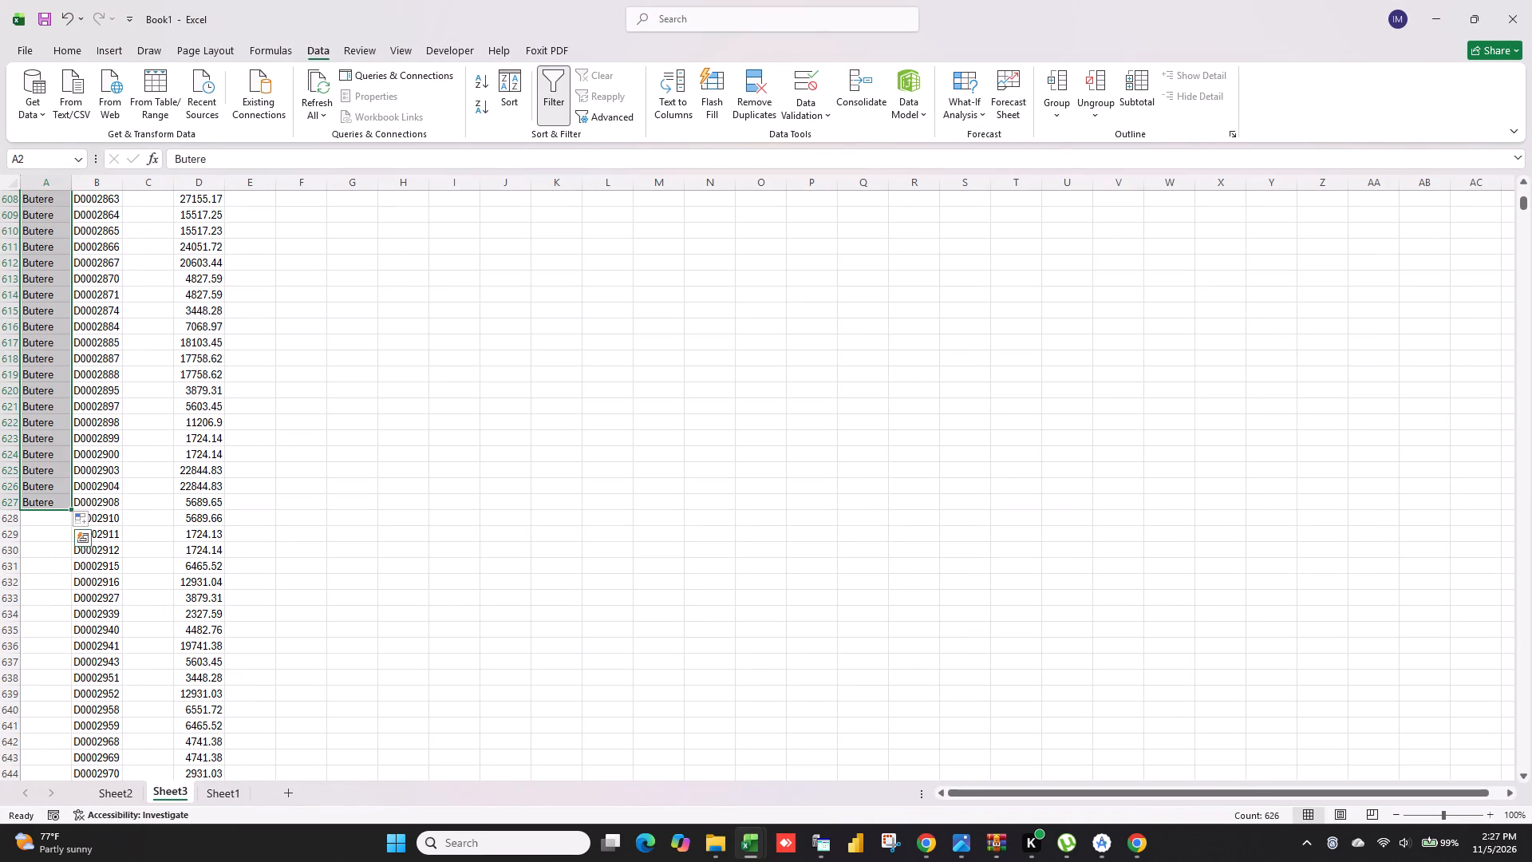
click(38, 504)
key(ctrl+shift+Down)
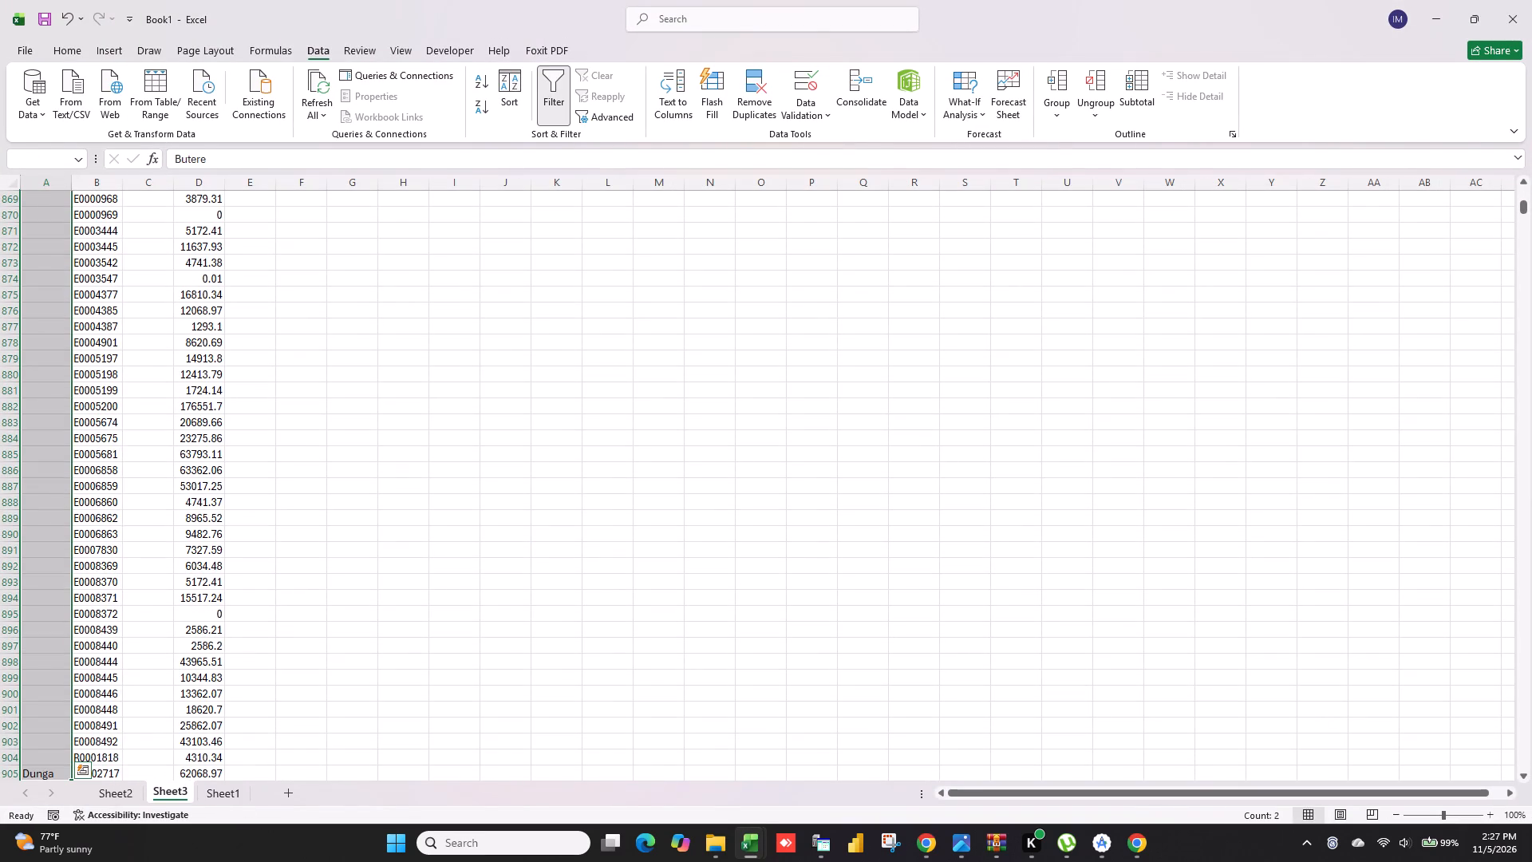
click(57, 759)
text(Buter)
key(e)
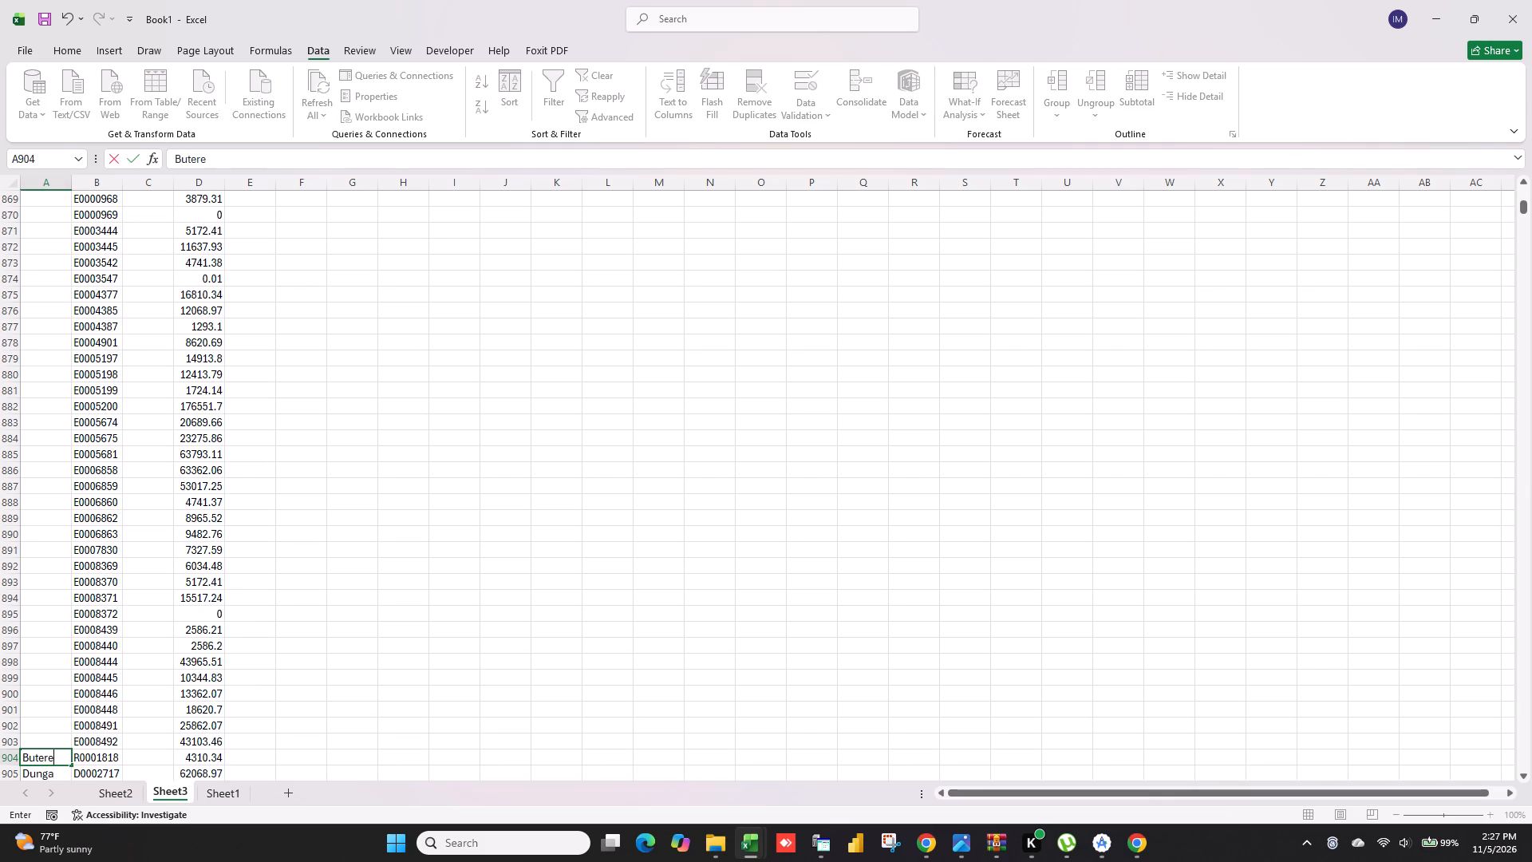
click(68, 677)
Copy Butere from cell A904 into the empty branch cells above it, up to row 627.
click(52, 756)
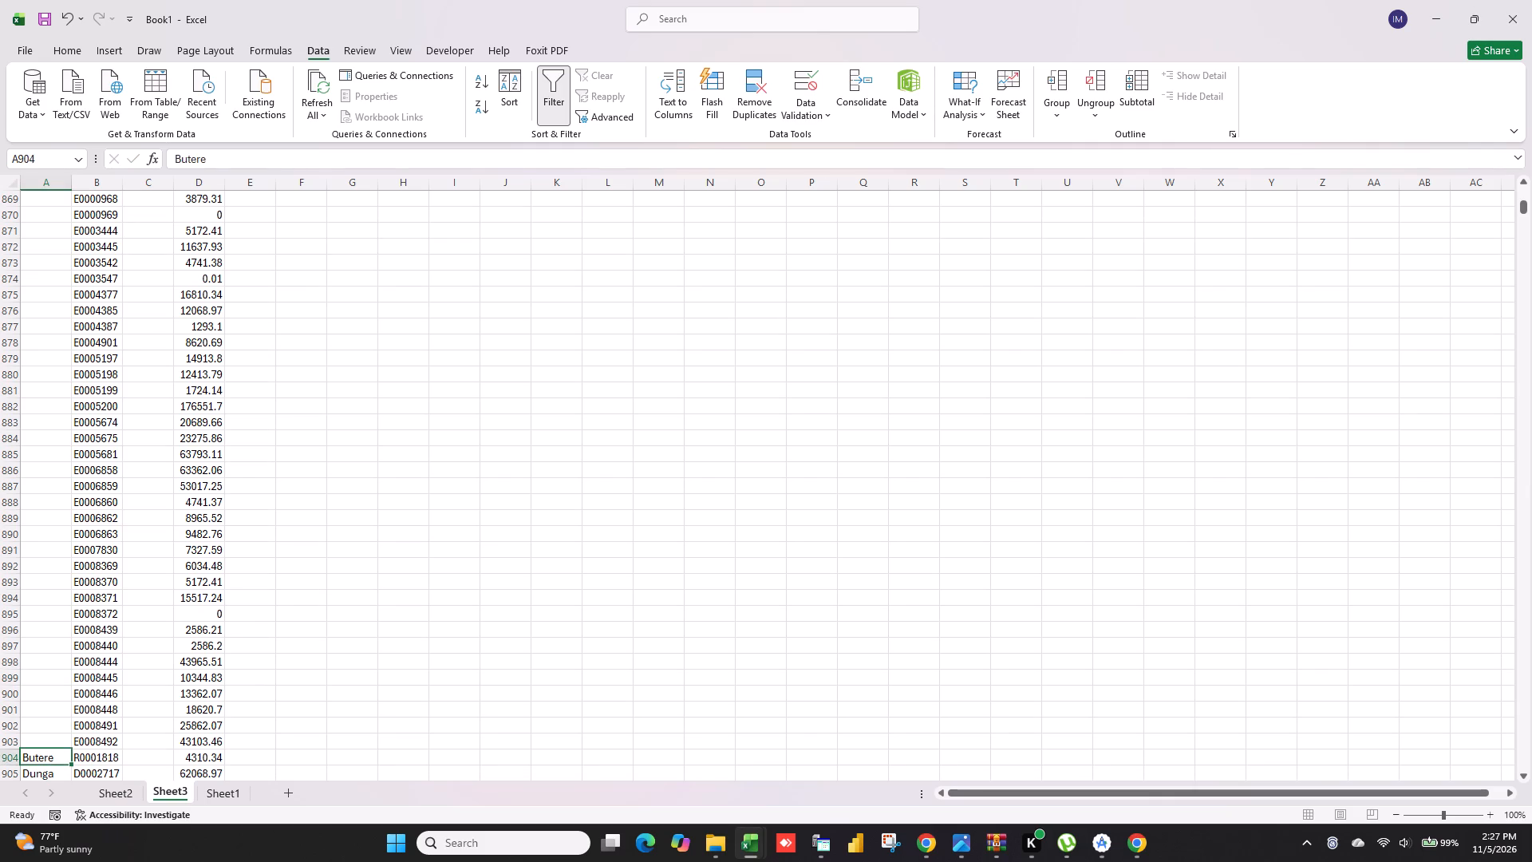
key(ctrl+shift+Up)
key(ctrl+v)
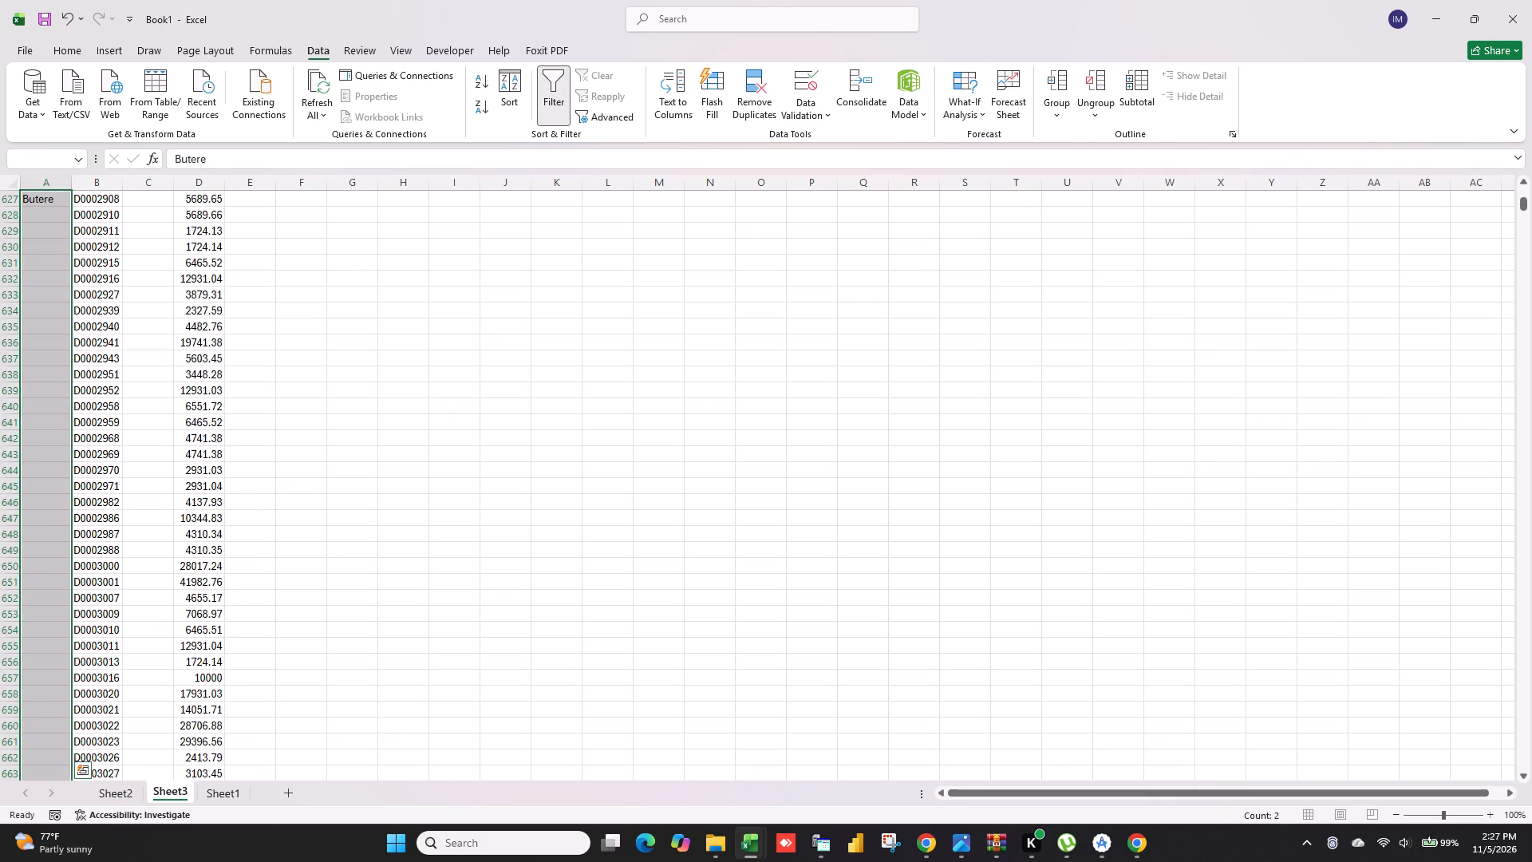
click(51, 762)
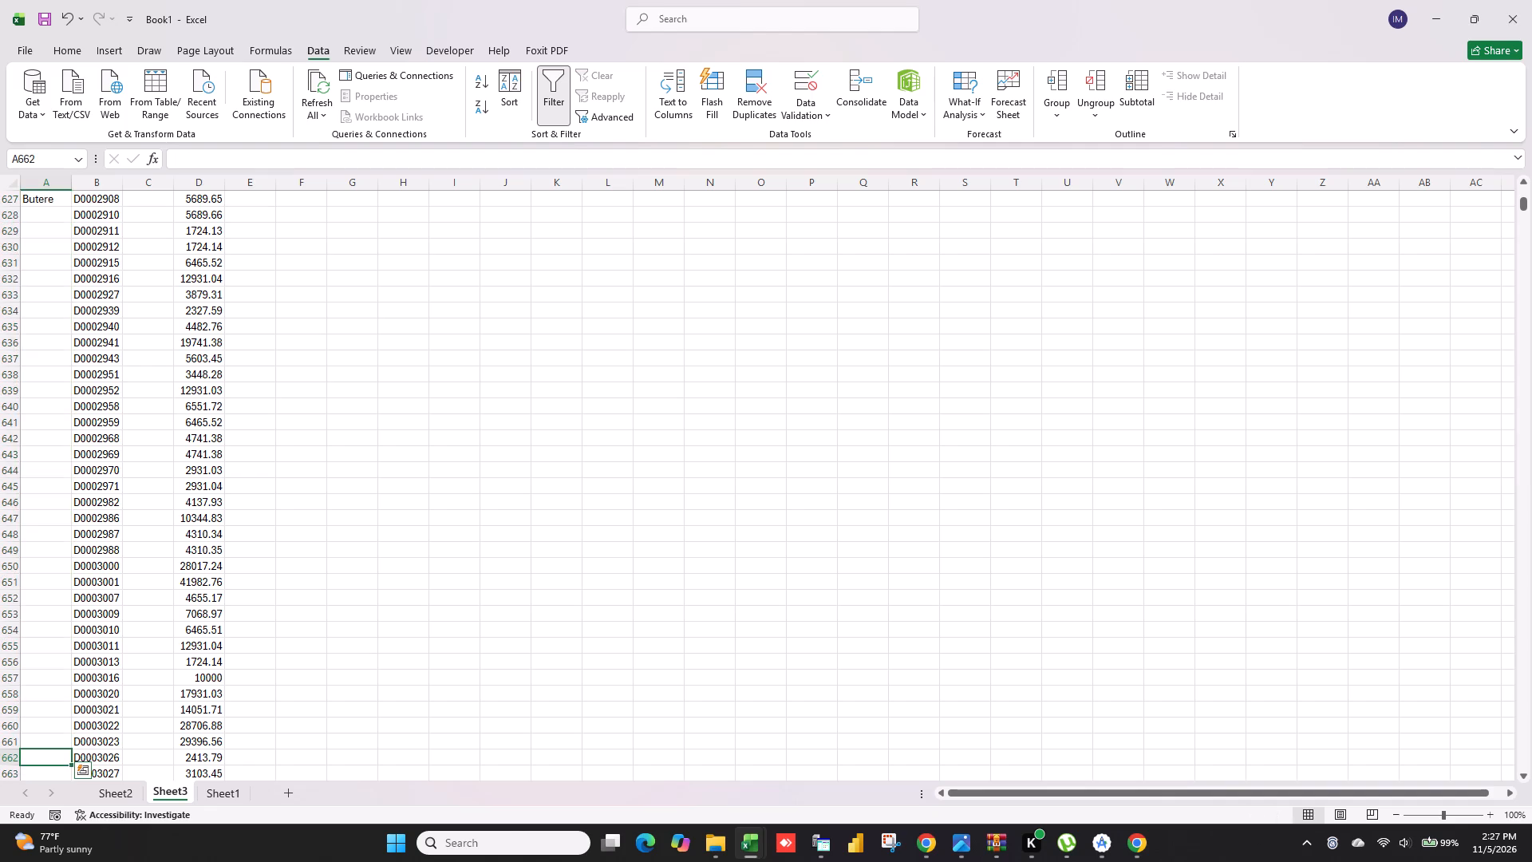
key(ctrl+shift+Down)
click(51, 762)
scroll(51, 762, down, 4)
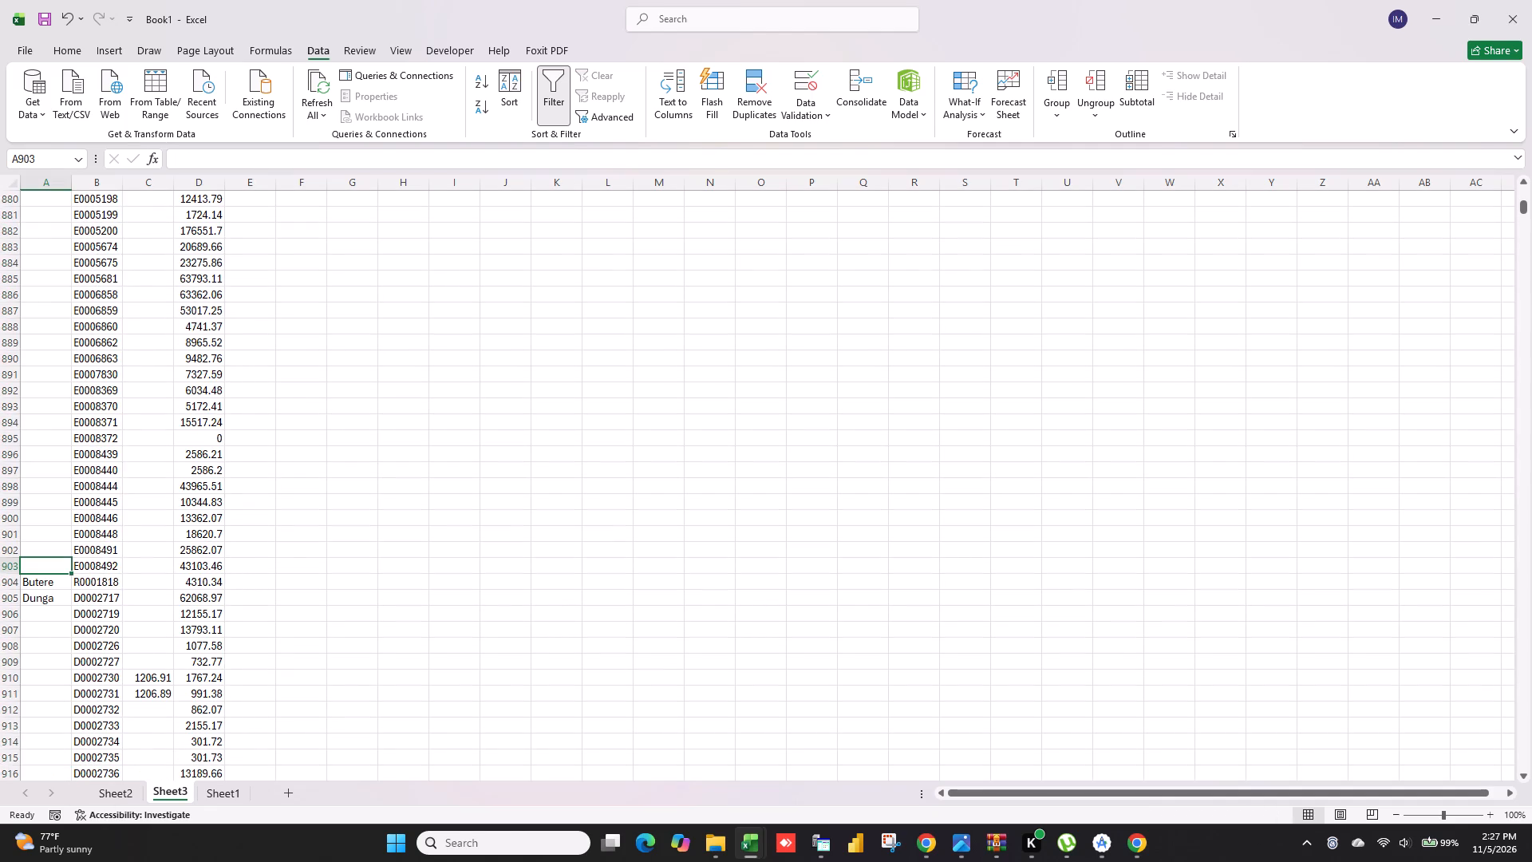
click(42, 589)
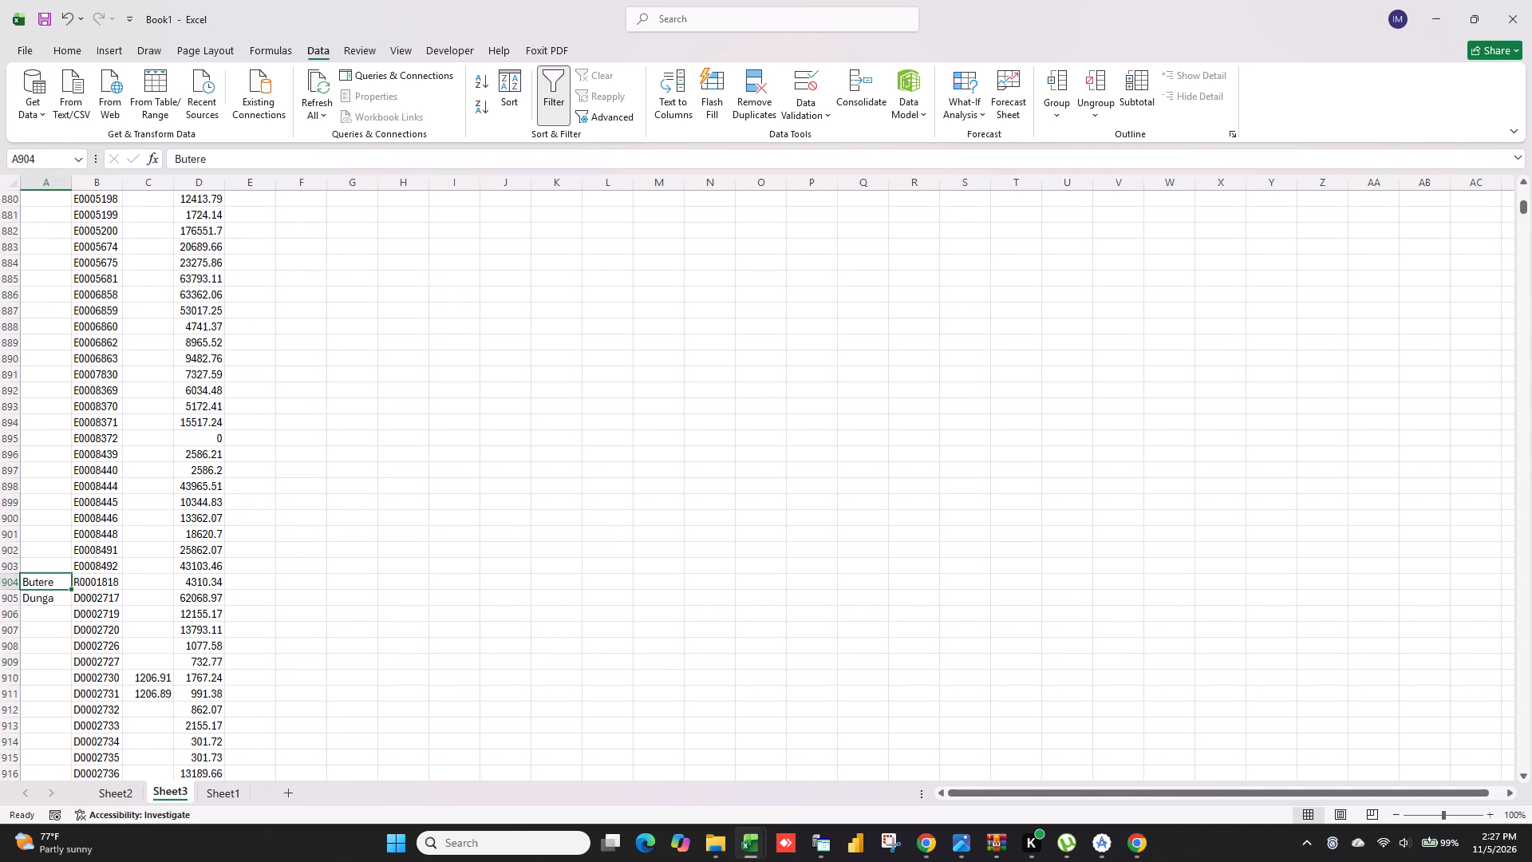
key(ctrl+c)
key(ctrl+shift+Up)
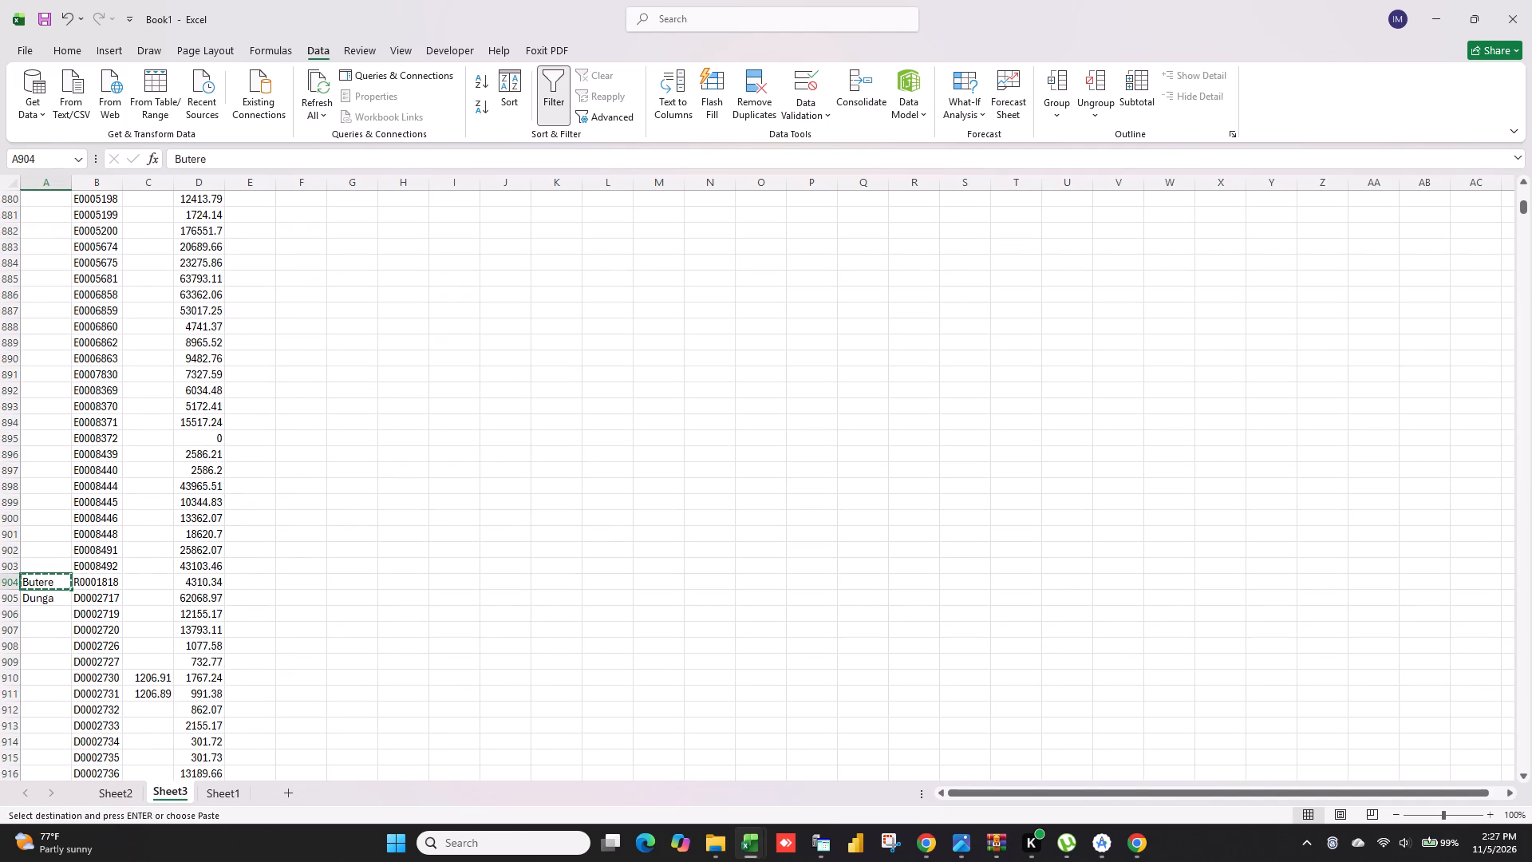
key(ctrl+v)
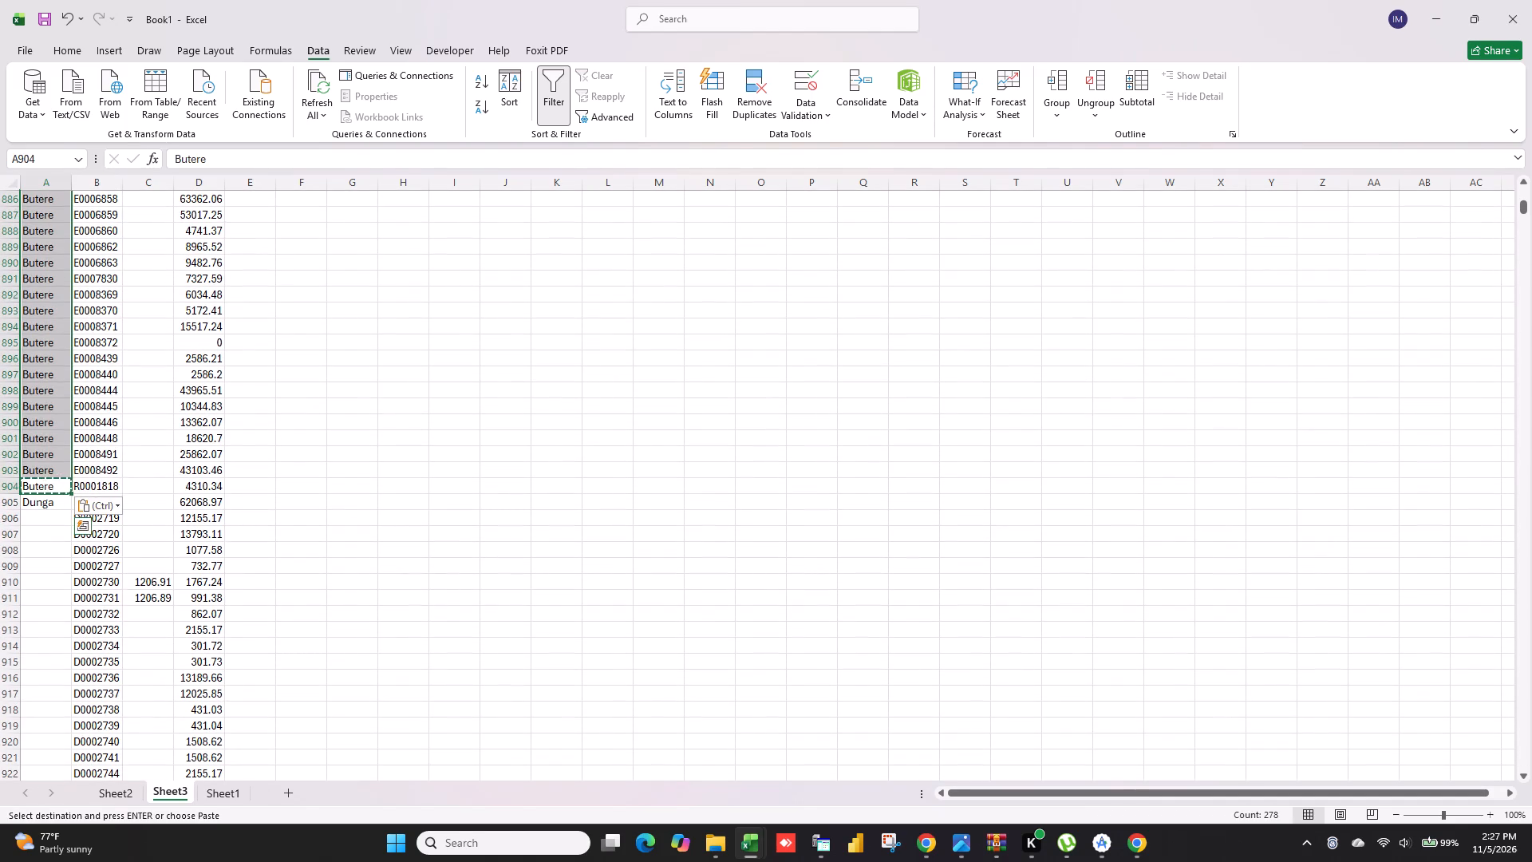
click(56, 496)
click(613, 463)
key(Escape)
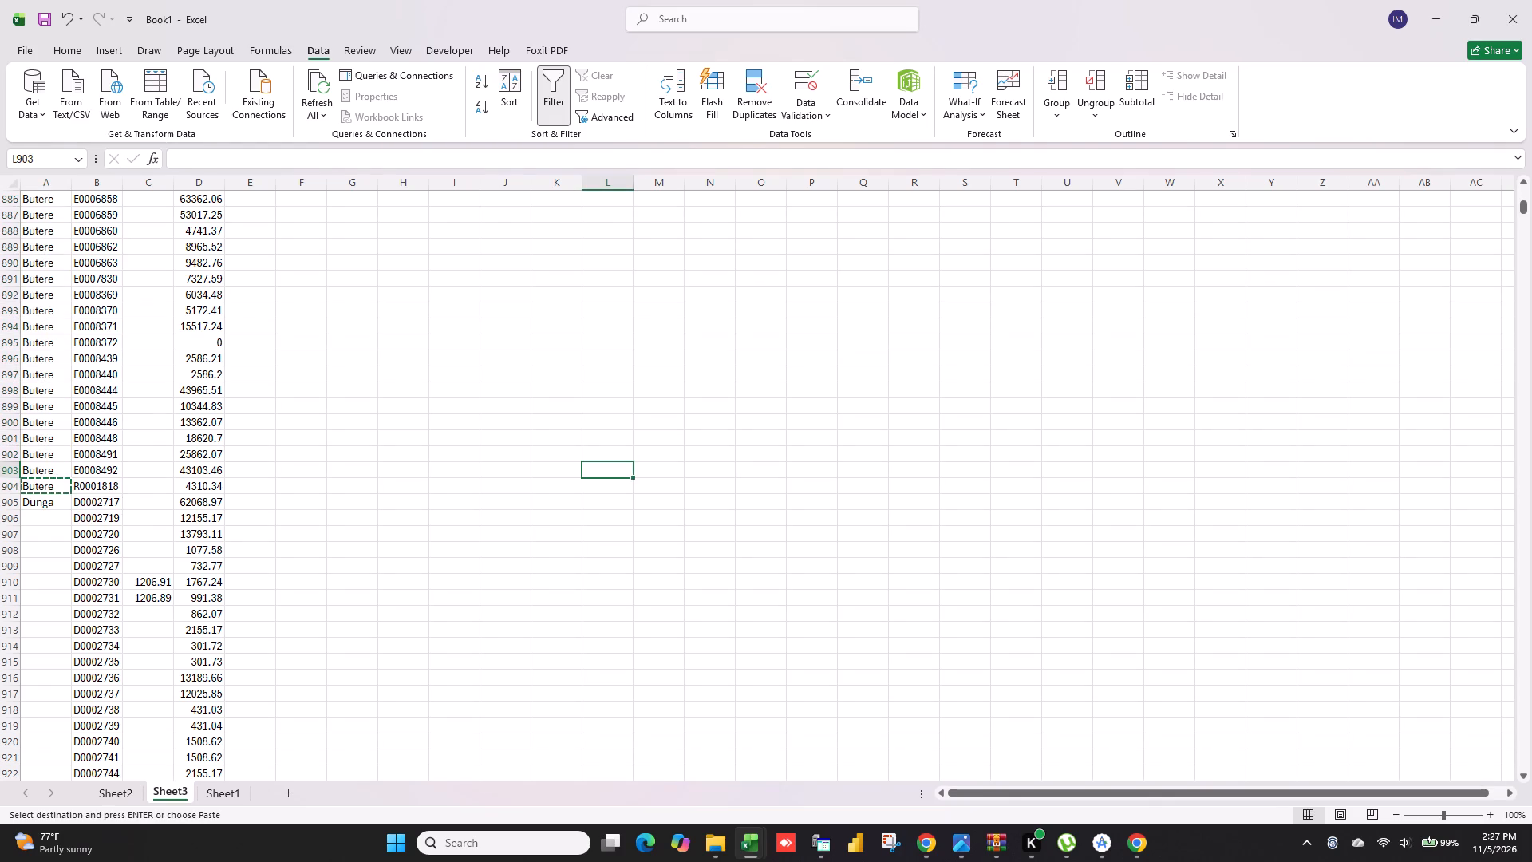
Copy the branch name Dunga from cell A905 down the Branch2 column to row 1488.
click(64, 506)
key(ctrl+c)
click(35, 519)
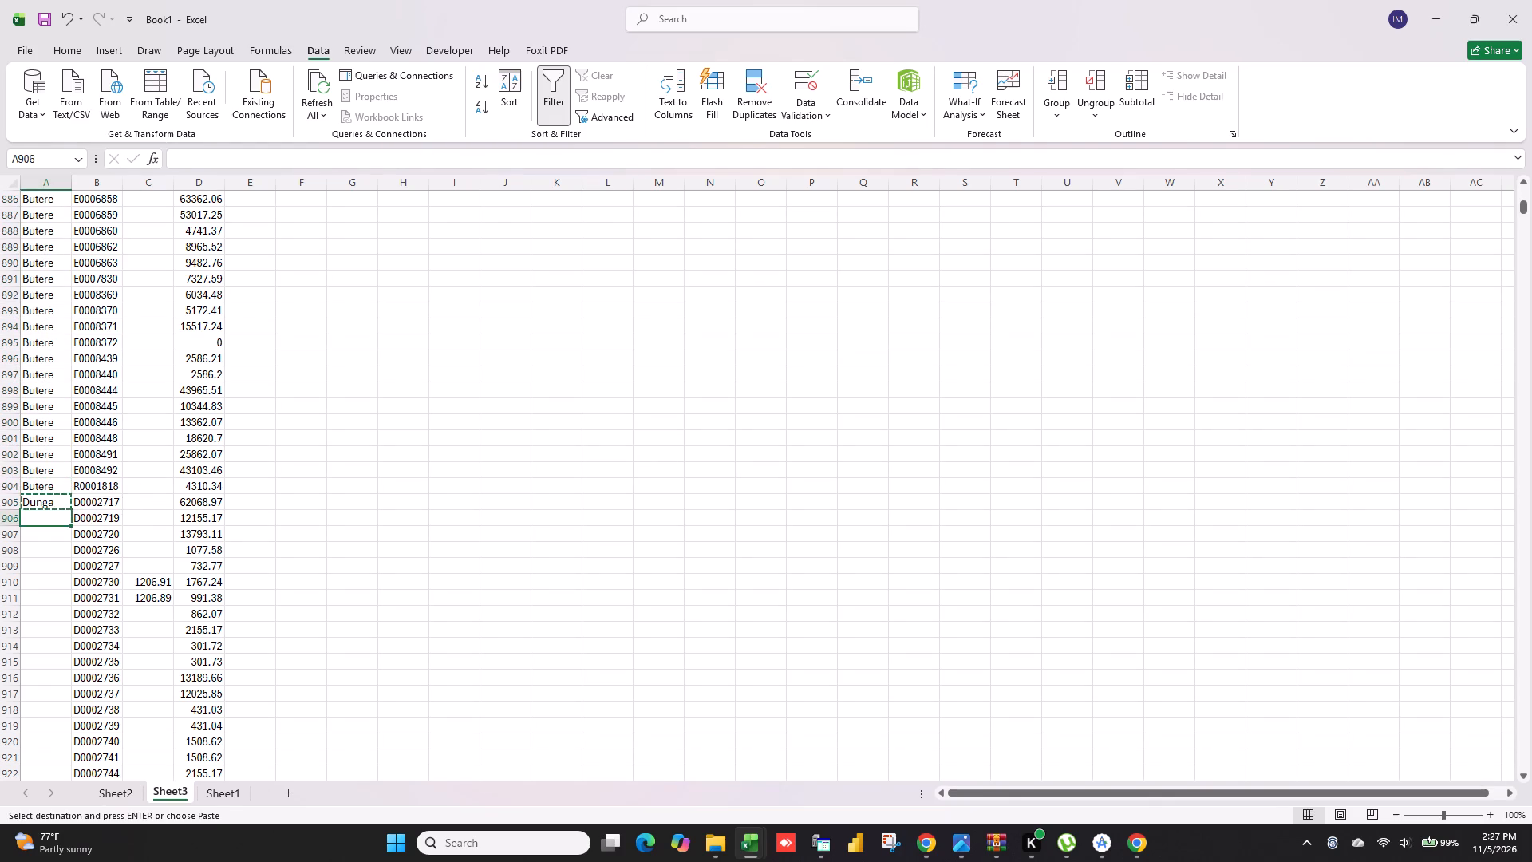
key(ctrl+shift+Down)
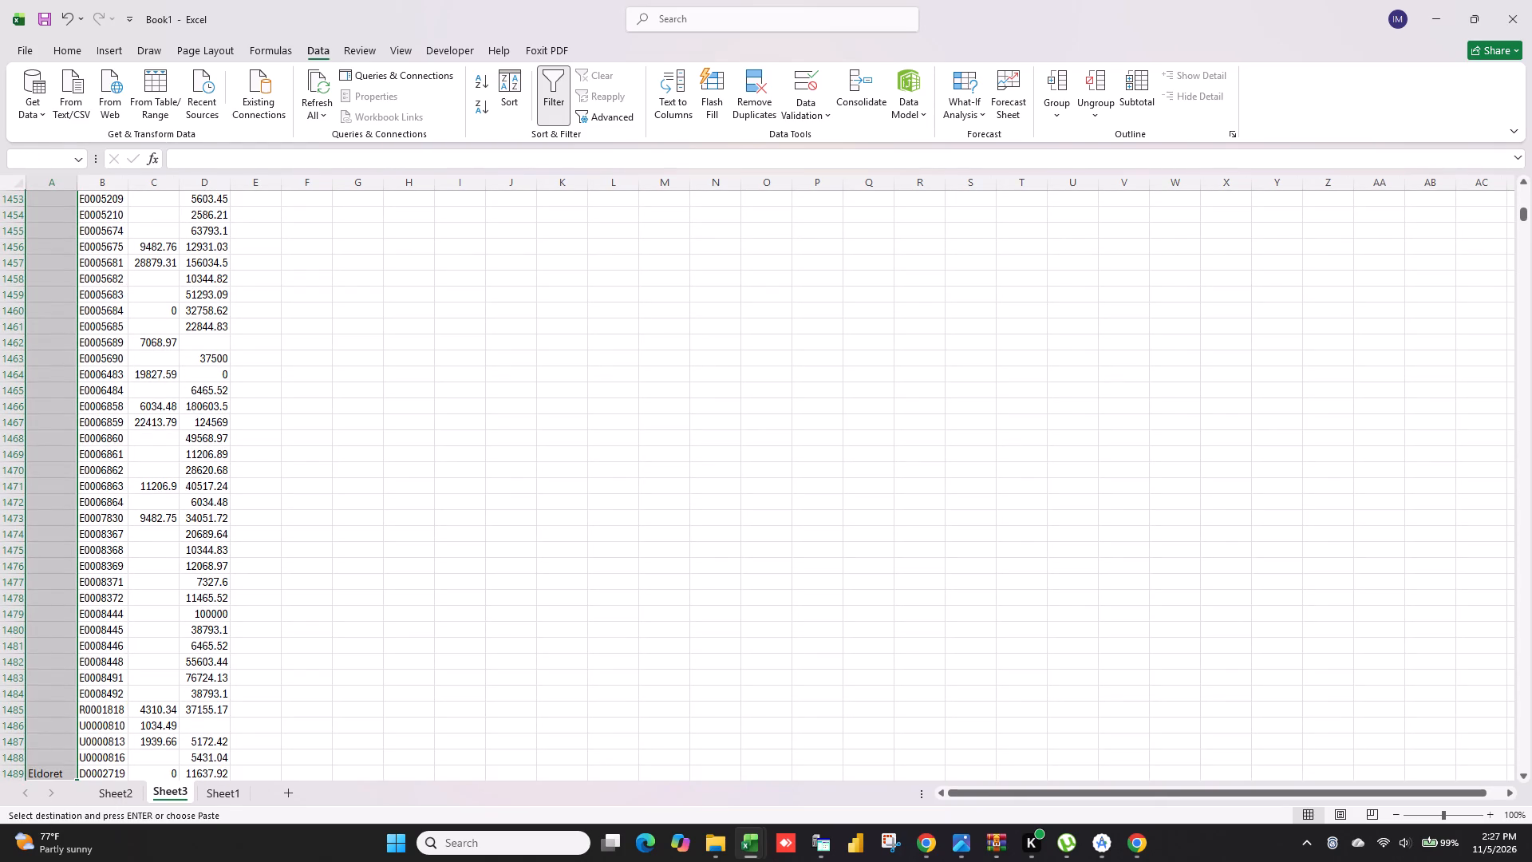
click(45, 760)
key(ctrl+shift+Up)
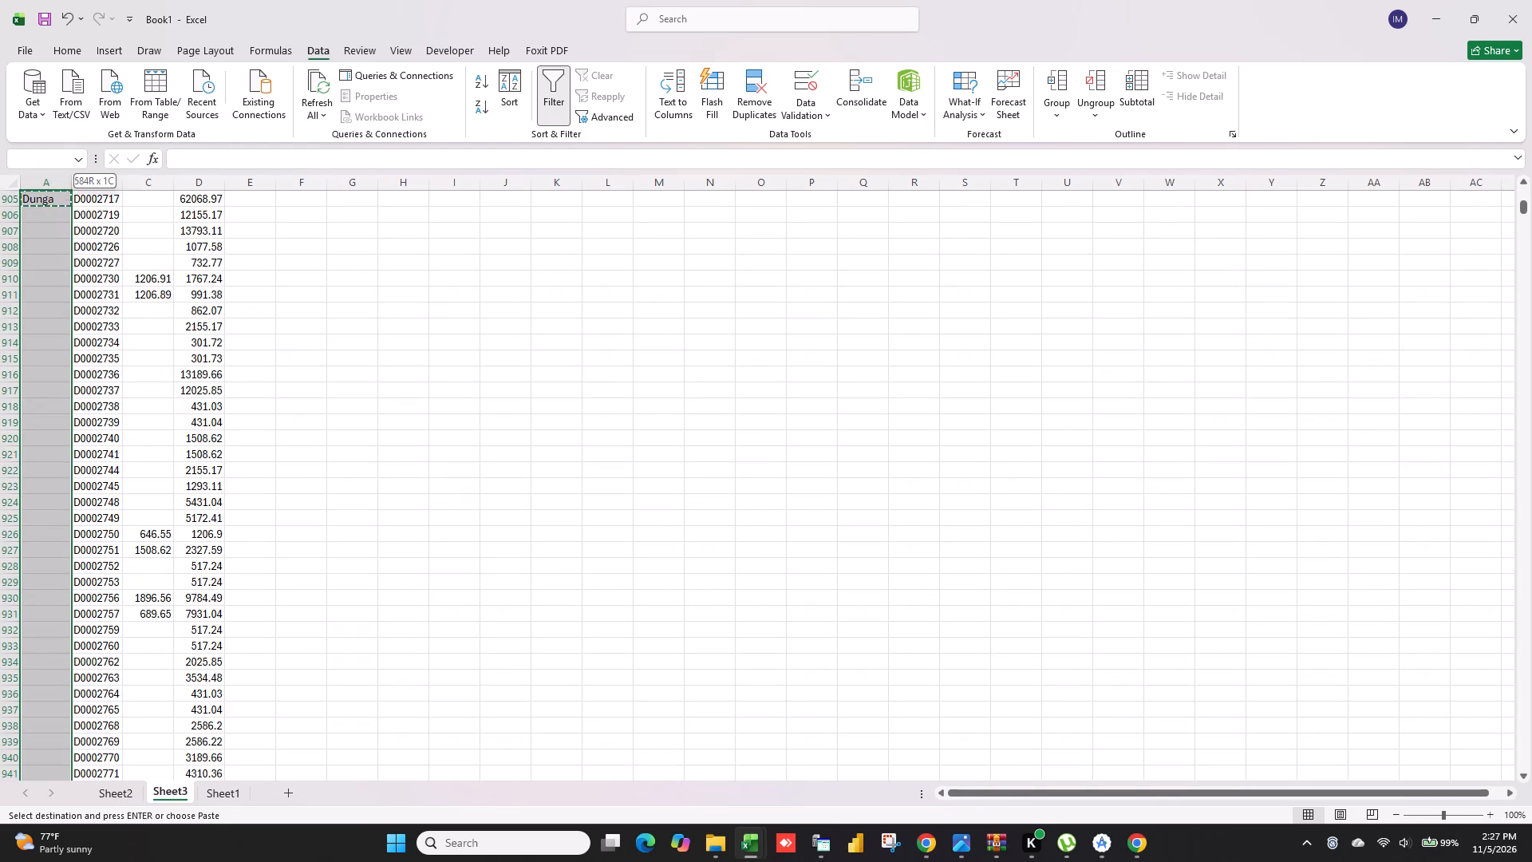
key(ctrl+v)
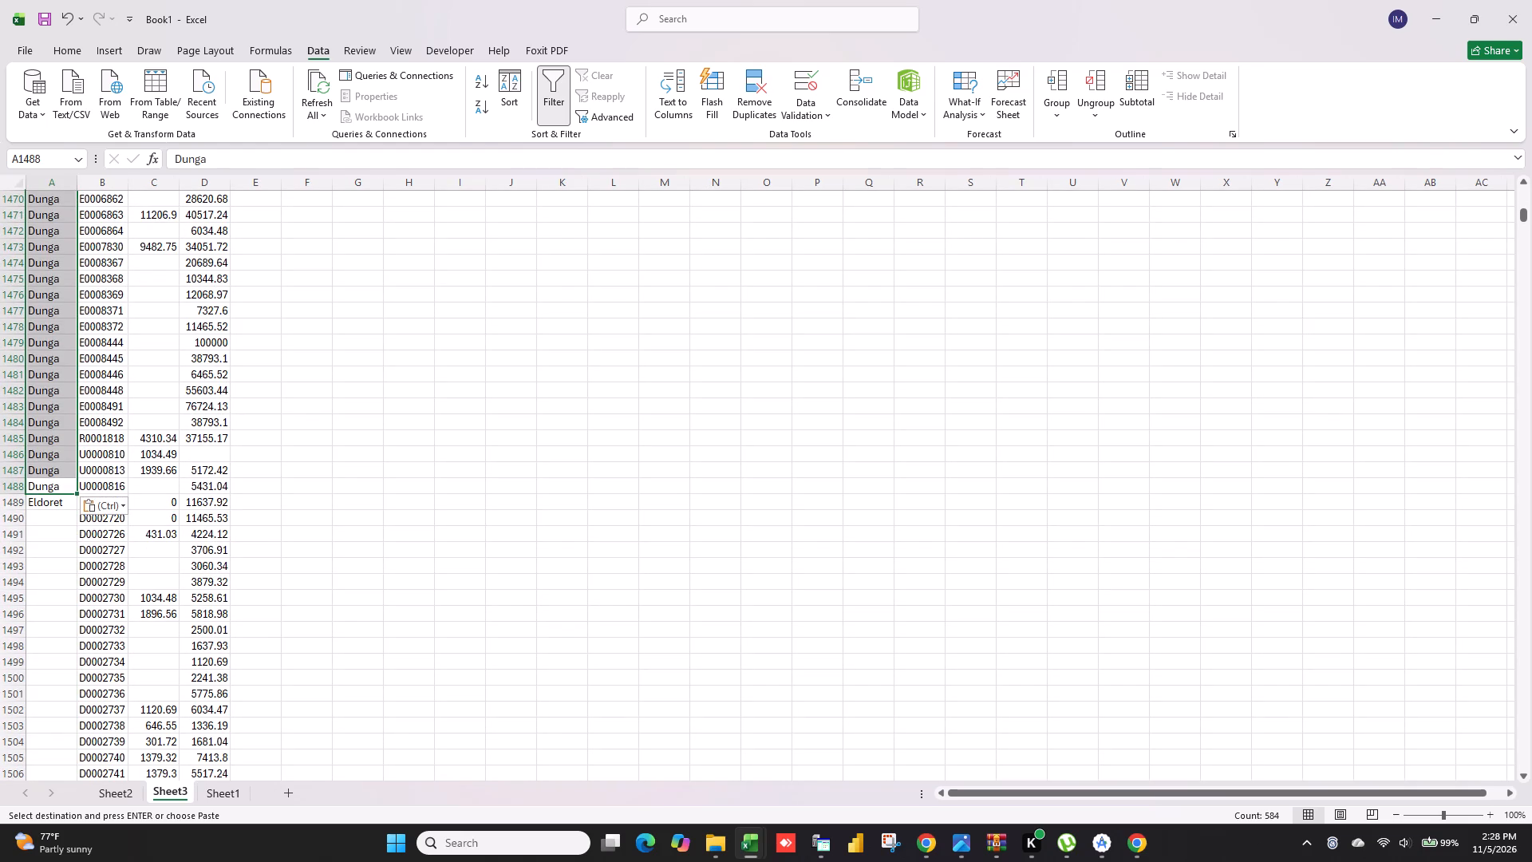
Copy the branch name Eldoret from cell A1489 down the Branch2 column to row 2150.
click(56, 499)
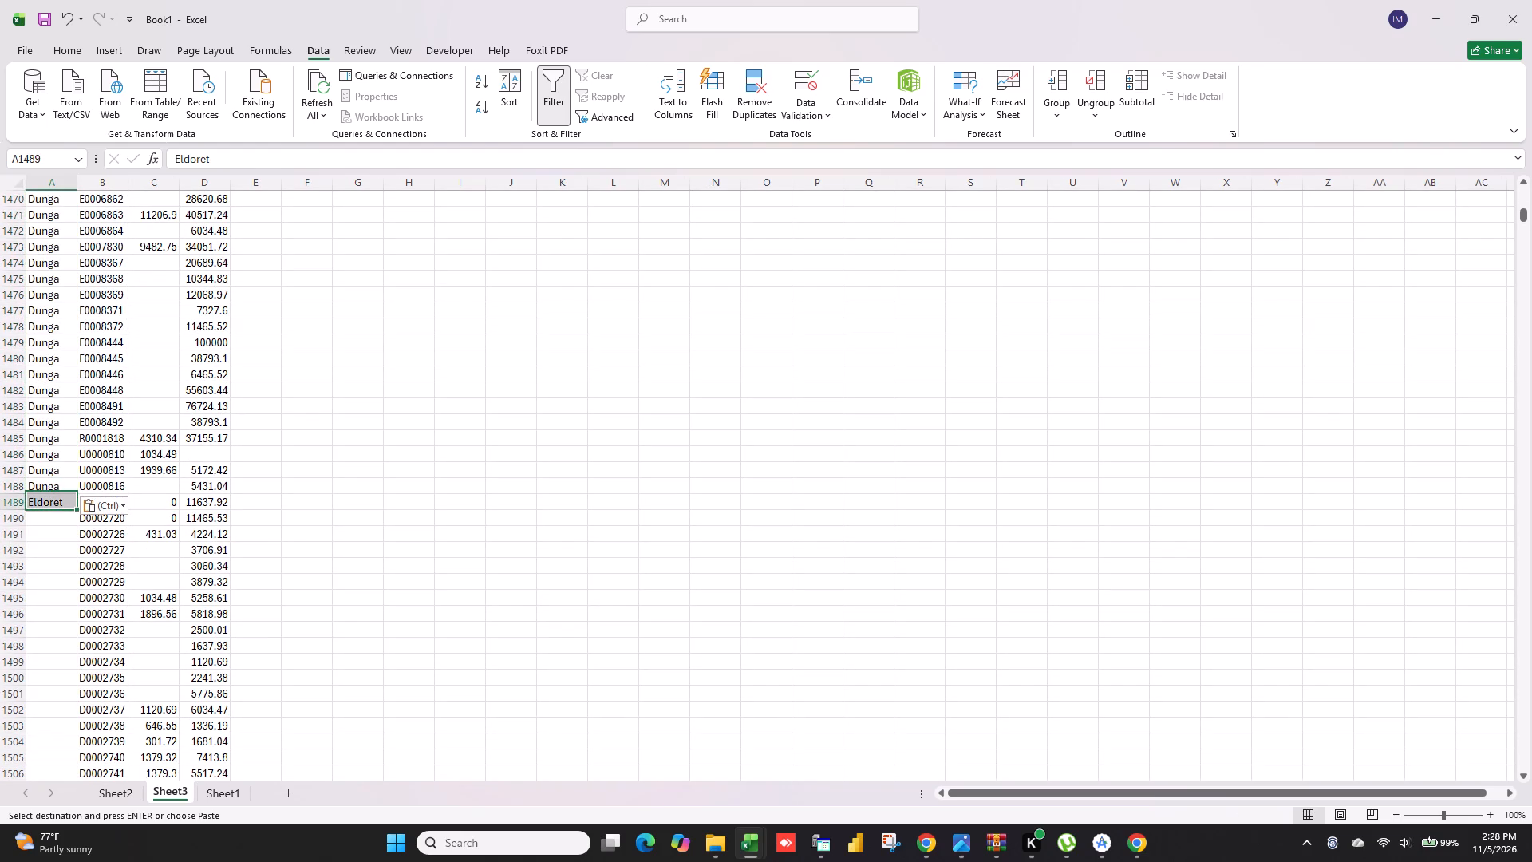
key(ctrl+c)
click(43, 516)
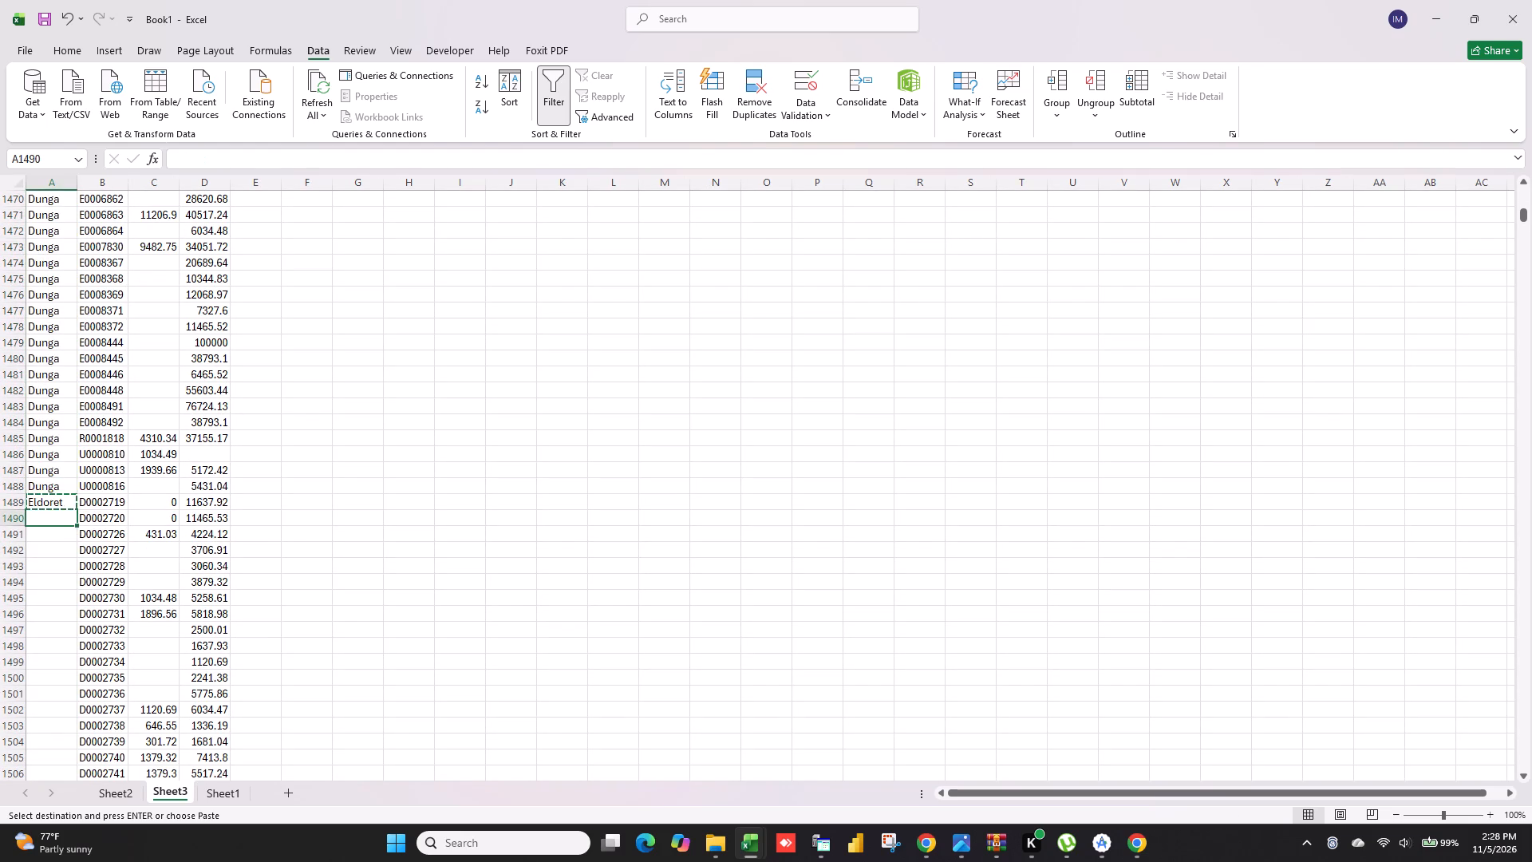
key(ctrl+shift+Down)
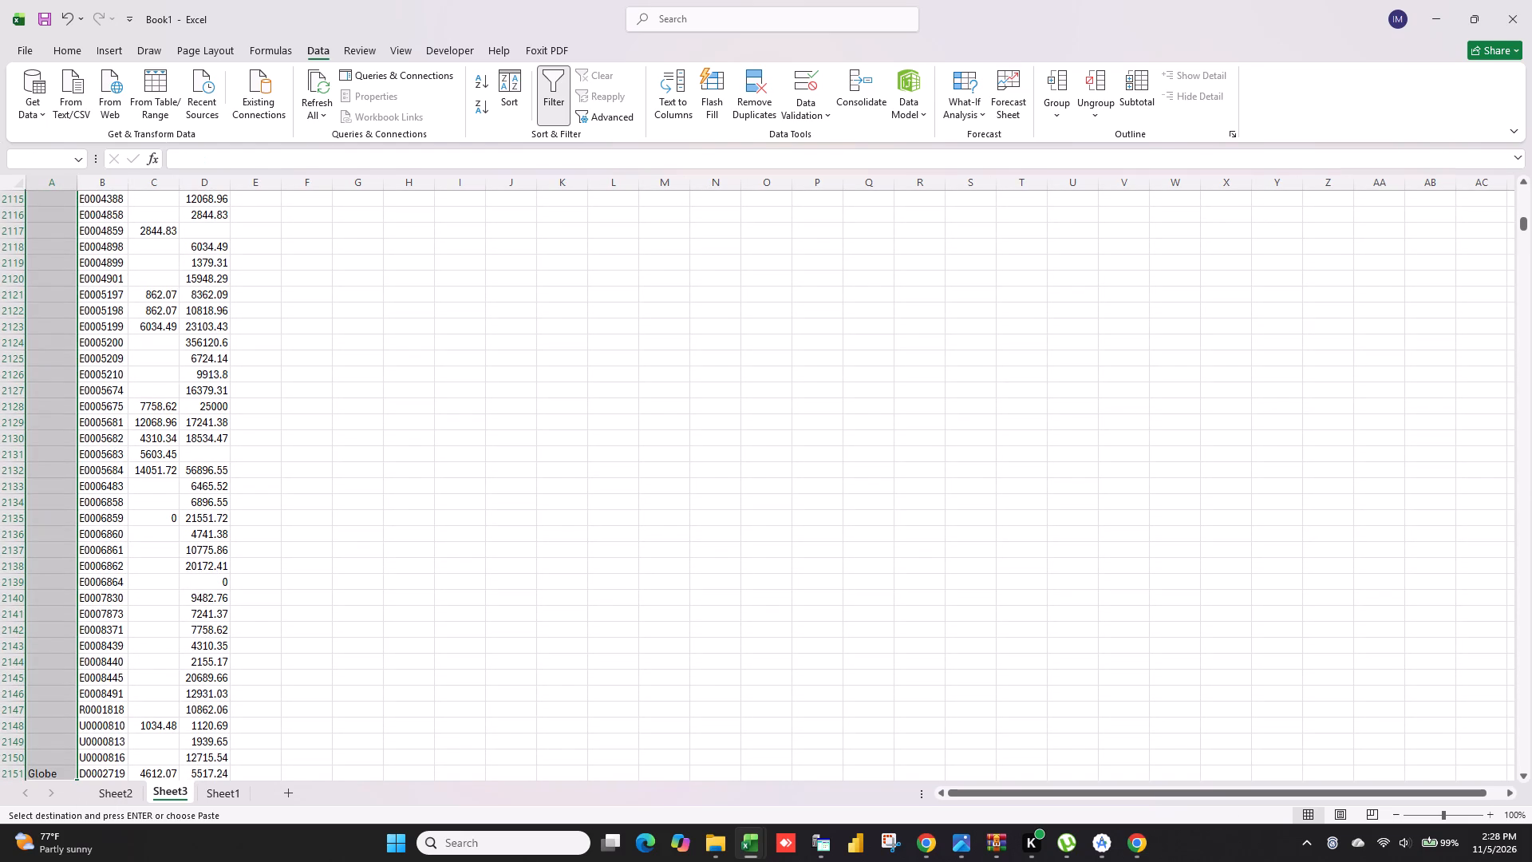
click(52, 756)
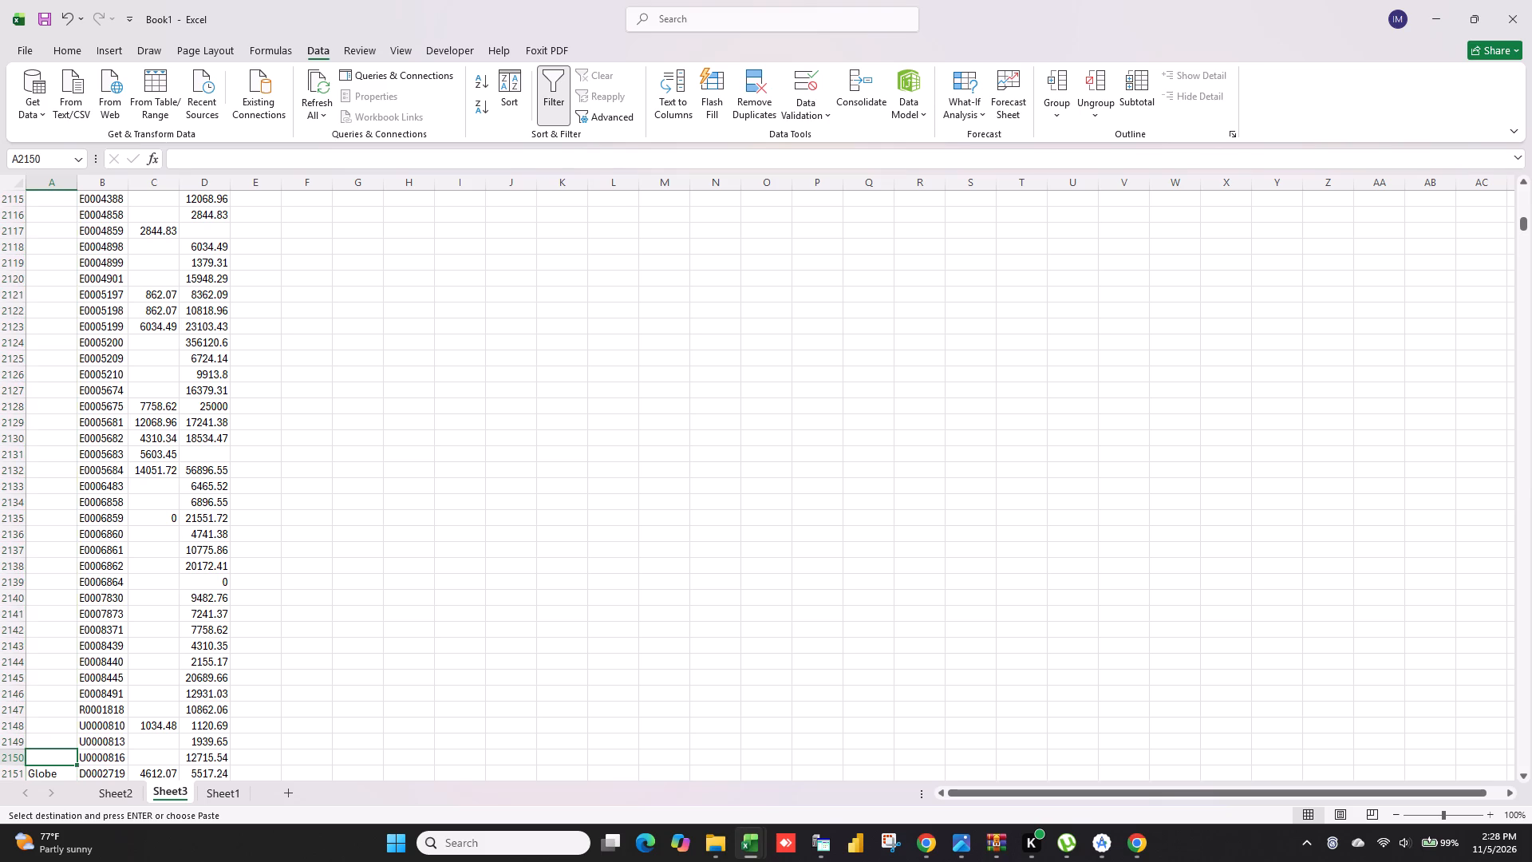
key(ctrl+shift+Up)
key(ctrl+v)
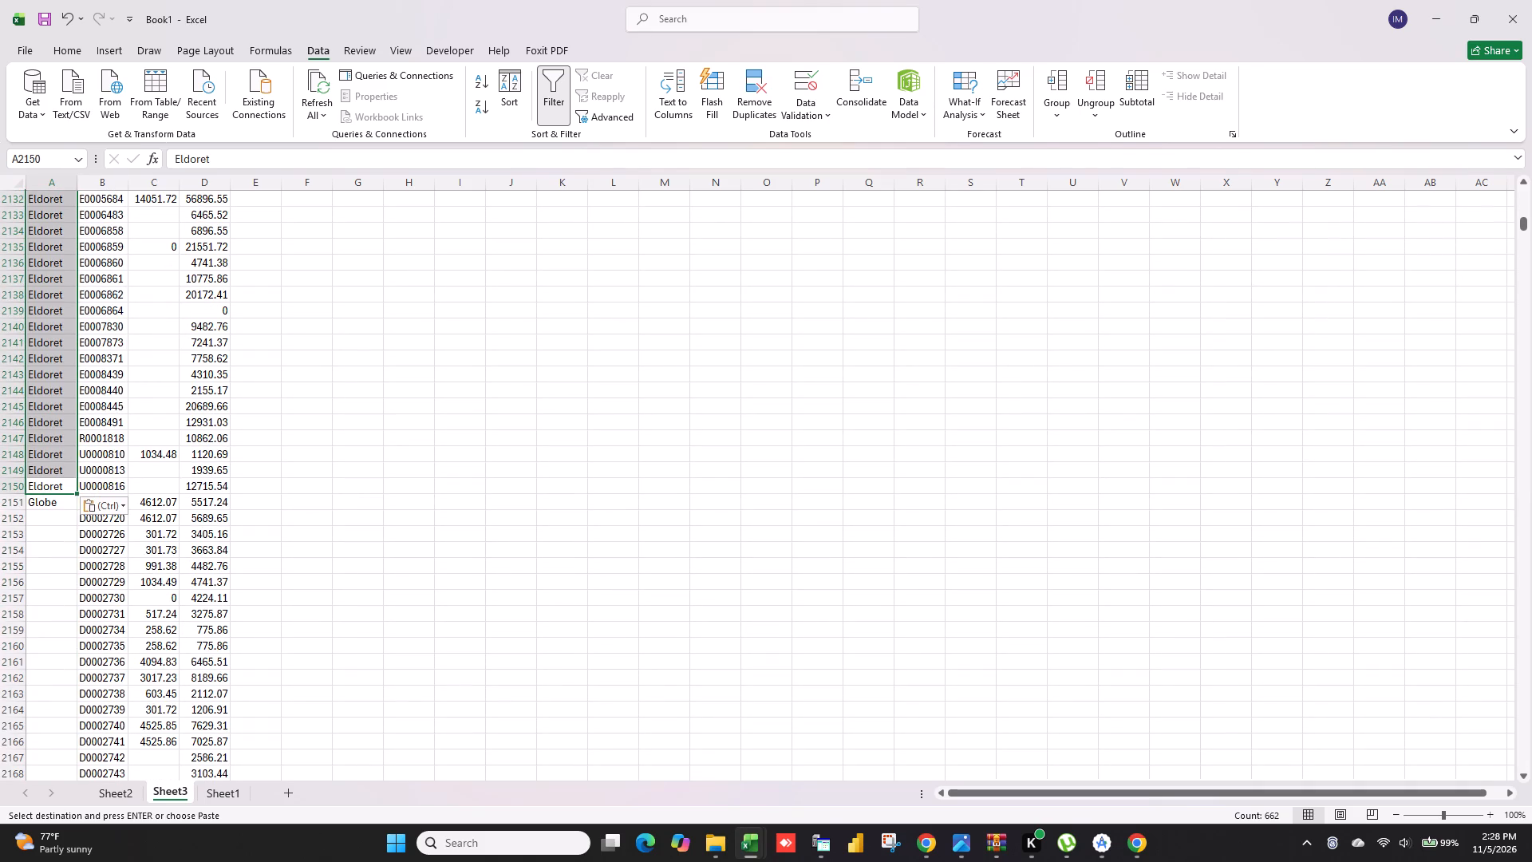
Copy the branch name Globe from cell A2151 down the Branch2 column to row 2834.
click(43, 497)
key(ctrl+c)
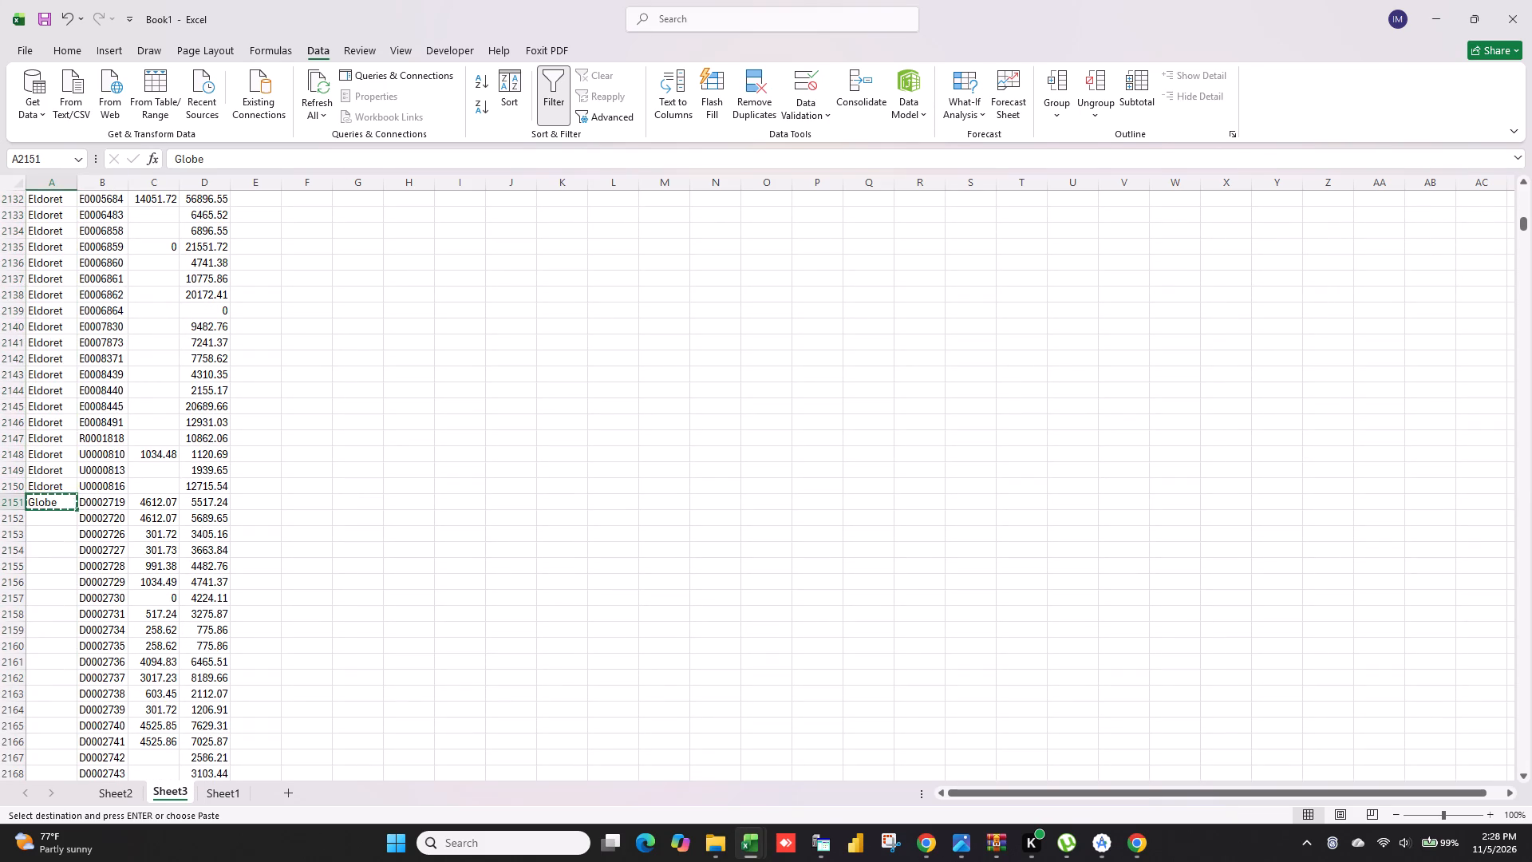
click(34, 516)
key(ctrl+shift+Down)
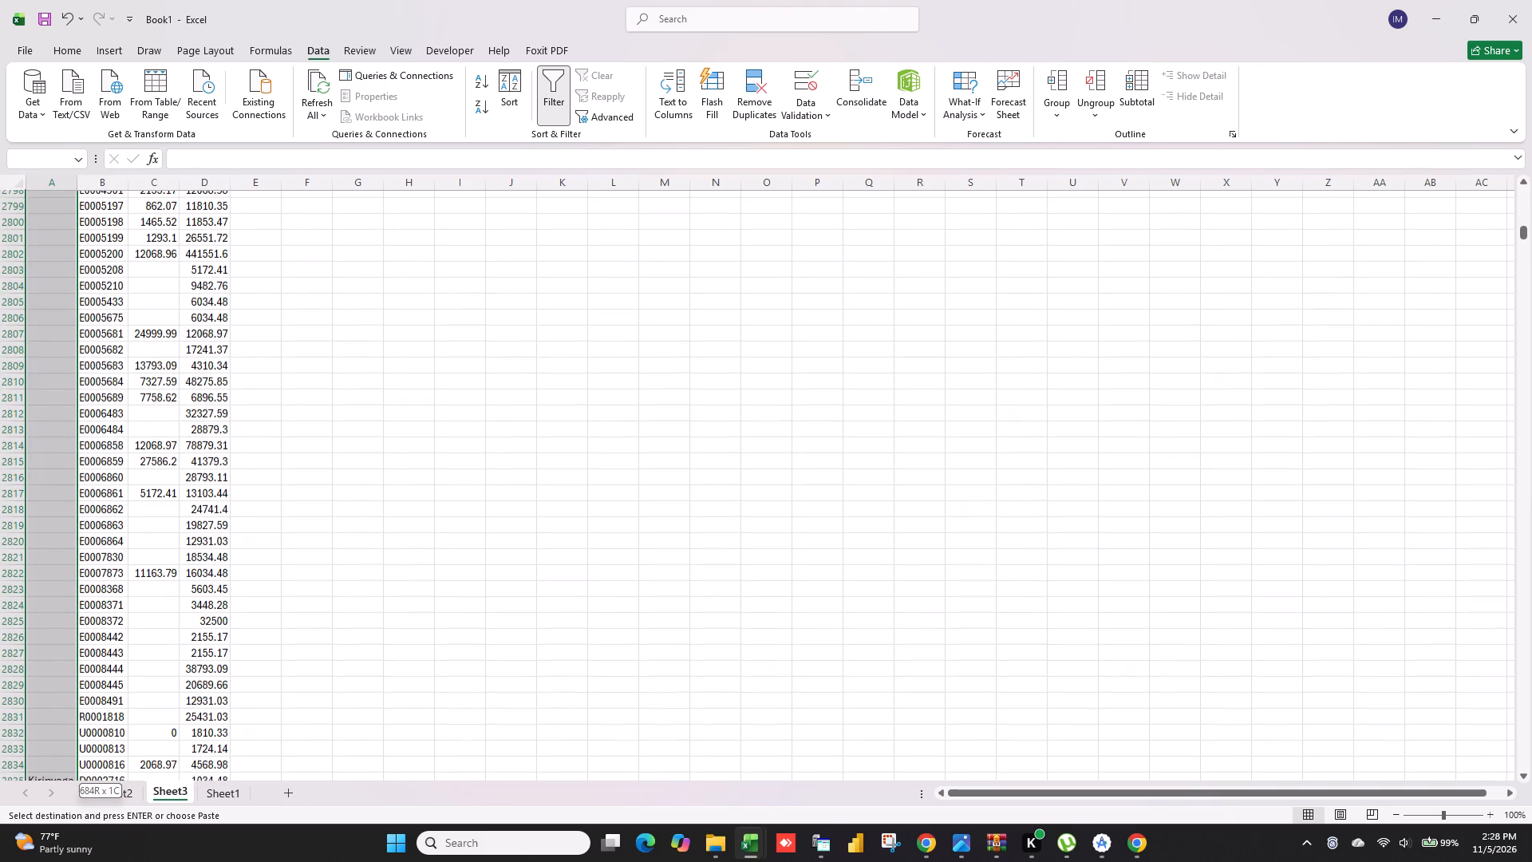
click(52, 758)
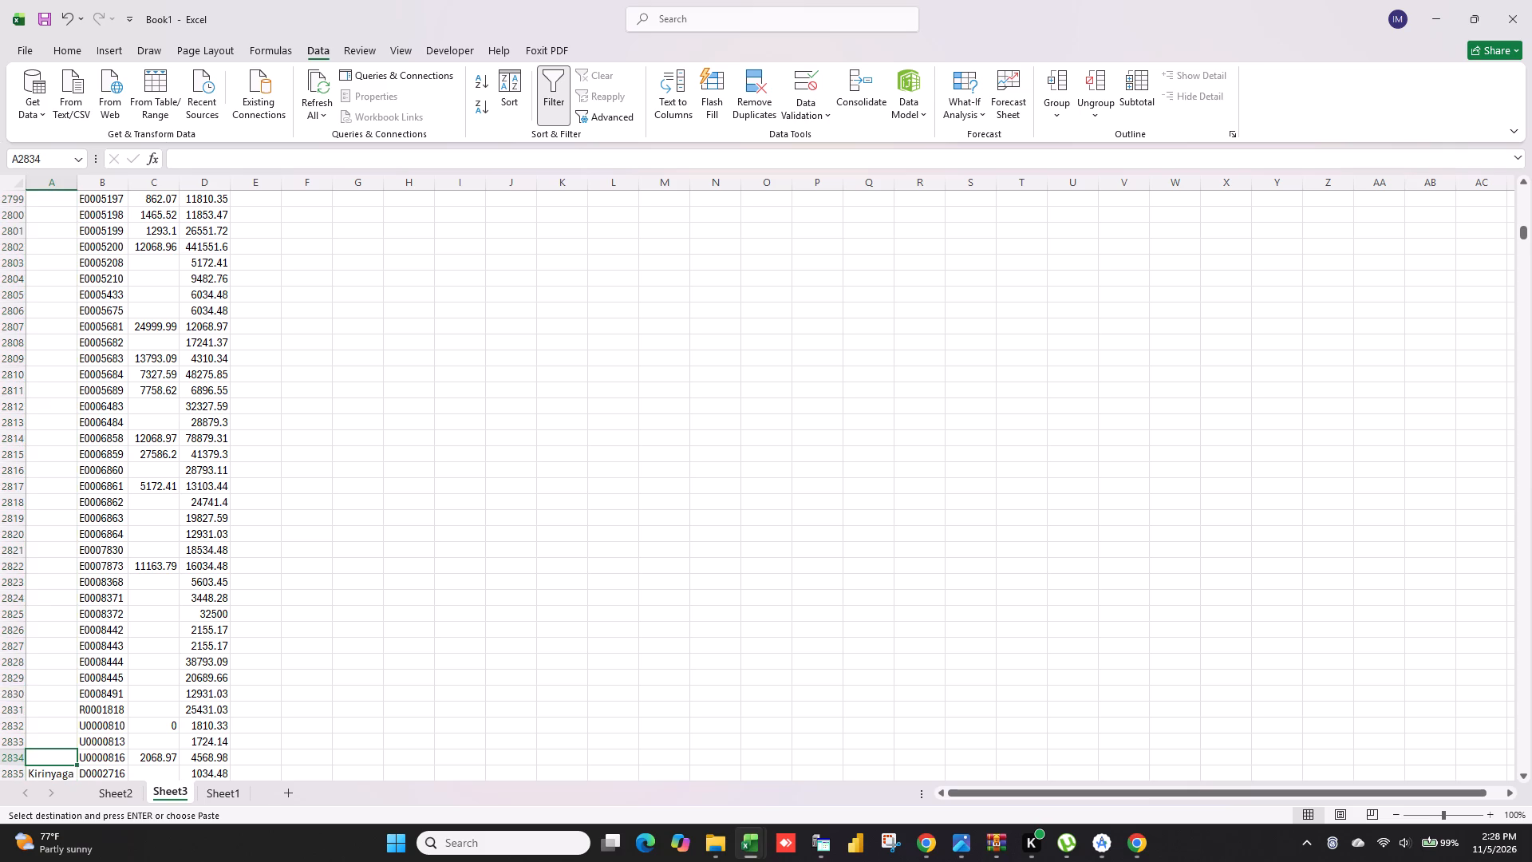
key(ctrl+shift+Up)
key(ctrl+v)
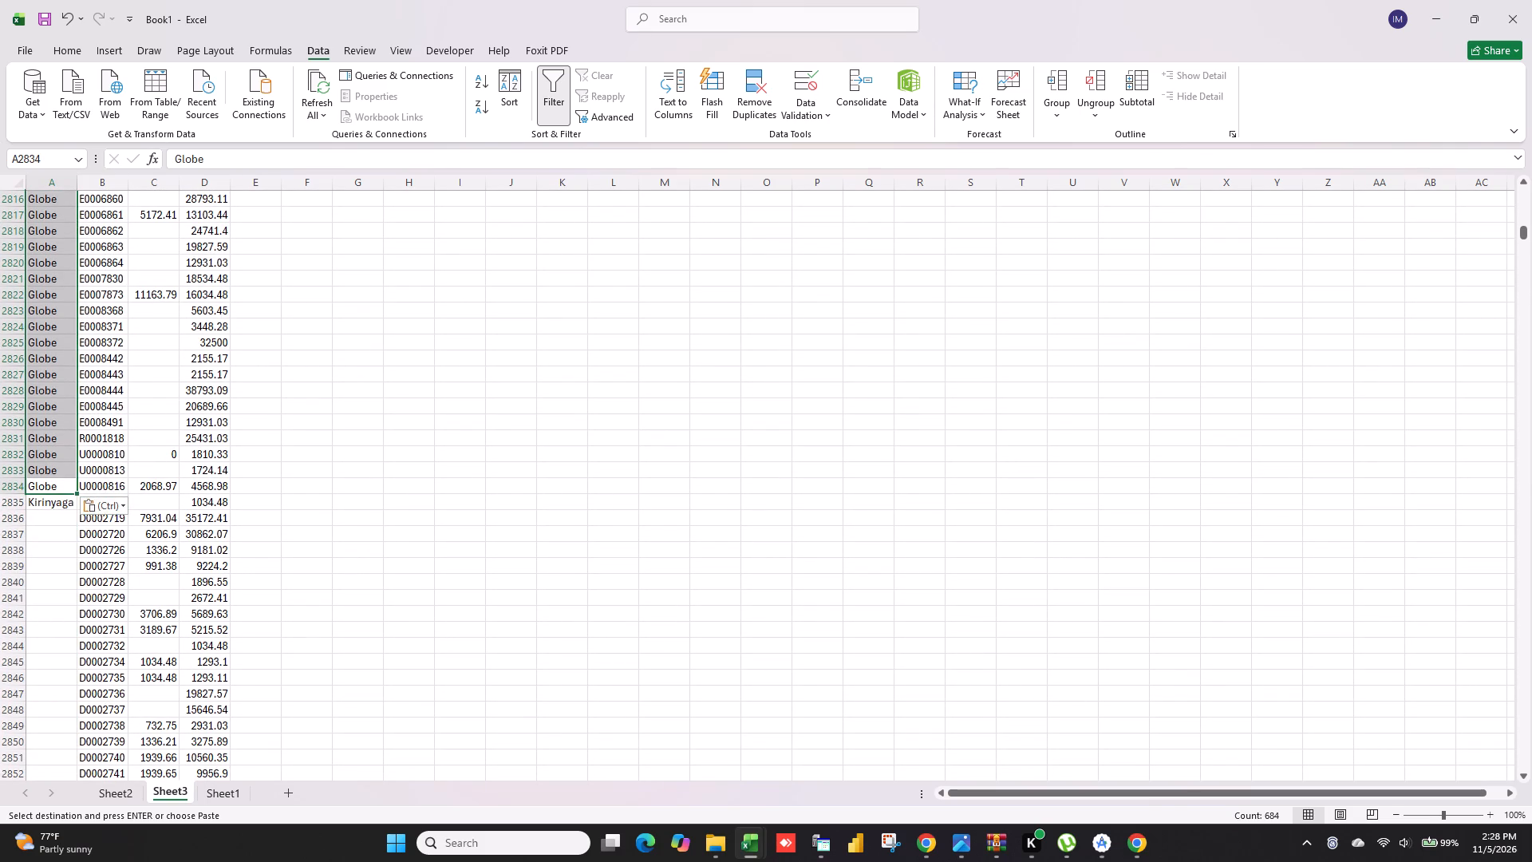
Copy the branch name Kirinyaga from cell A2835 down the Branch2 column to row 3498.
click(55, 507)
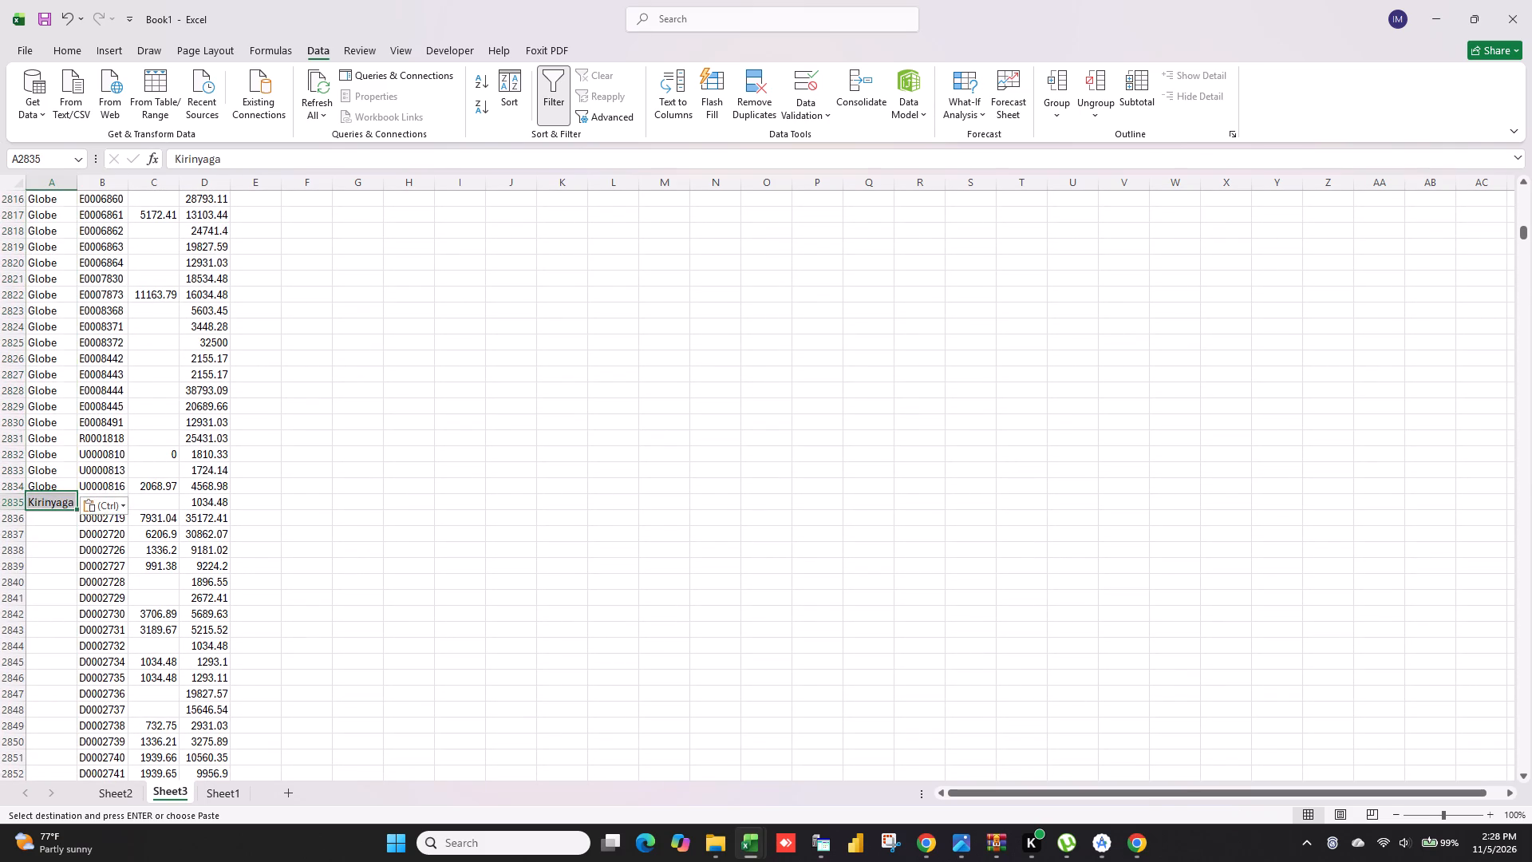
key(ctrl+c)
click(37, 514)
key(ctrl+shift+Down)
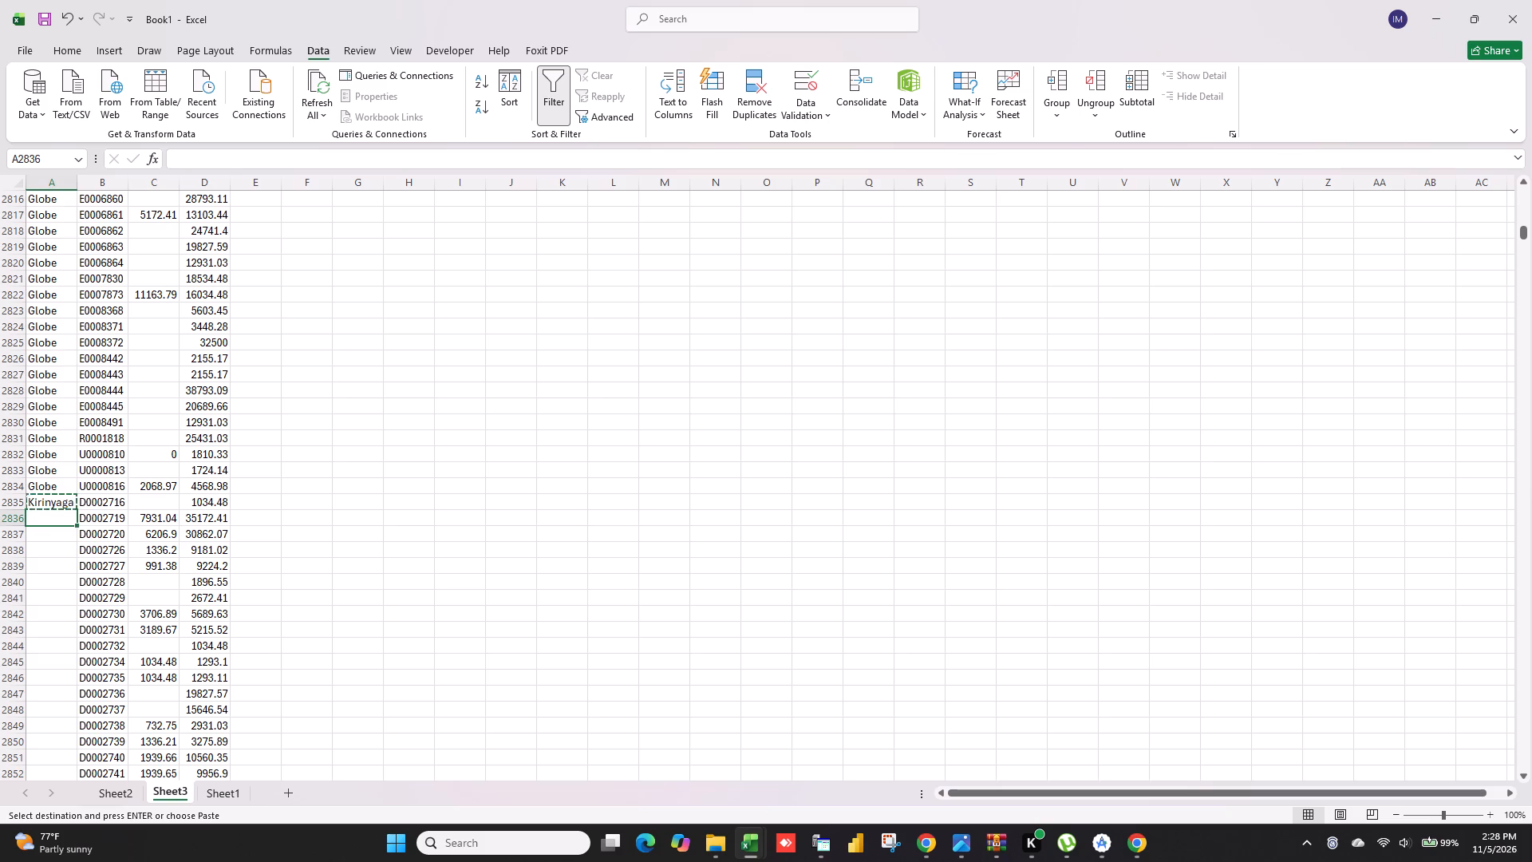
click(48, 753)
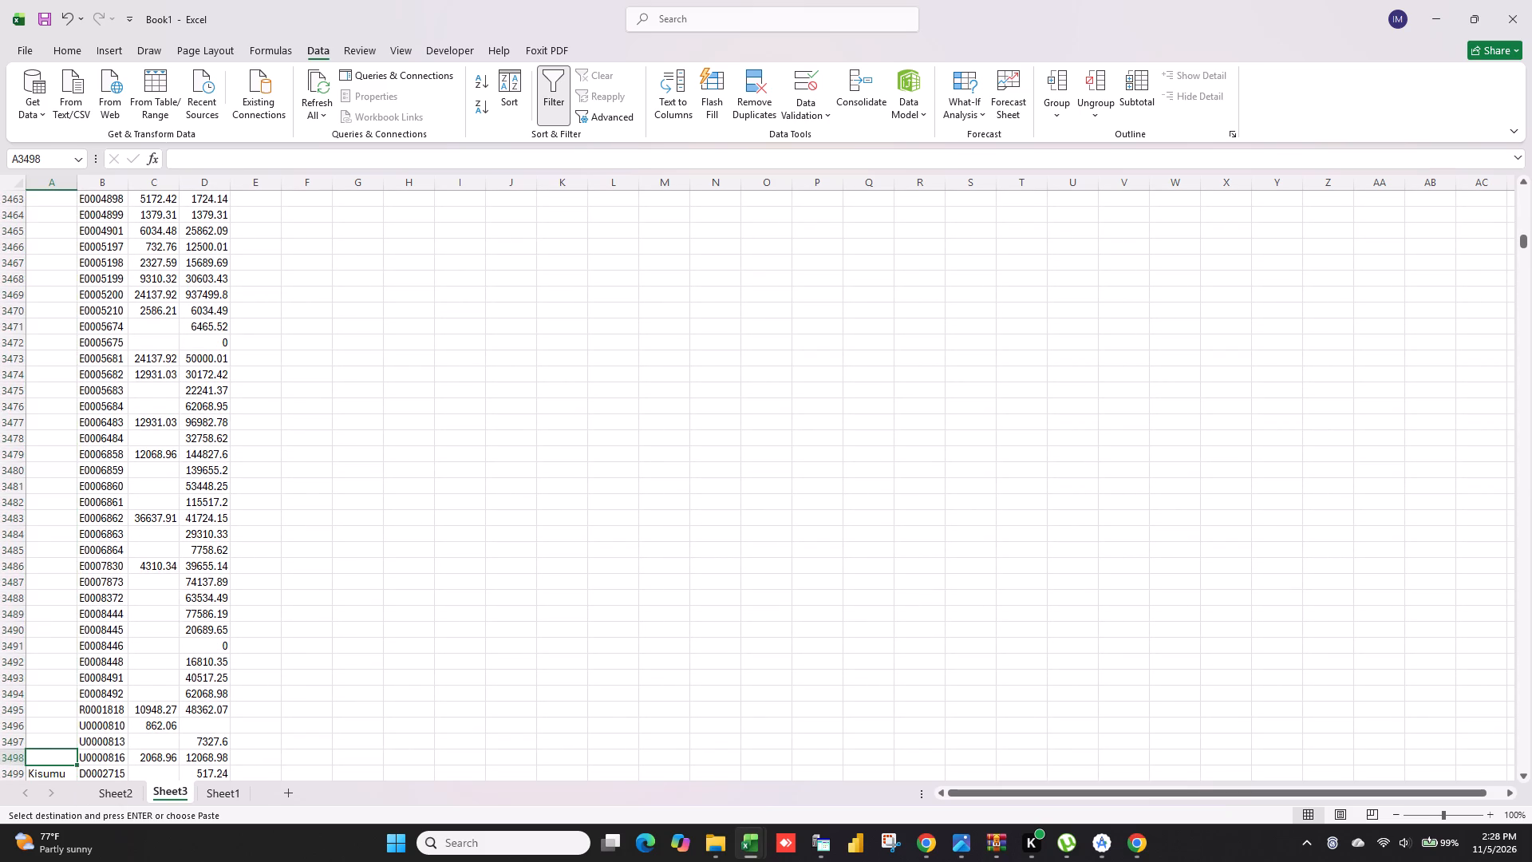
key(ctrl+shift+Up)
key(ctrl+v)
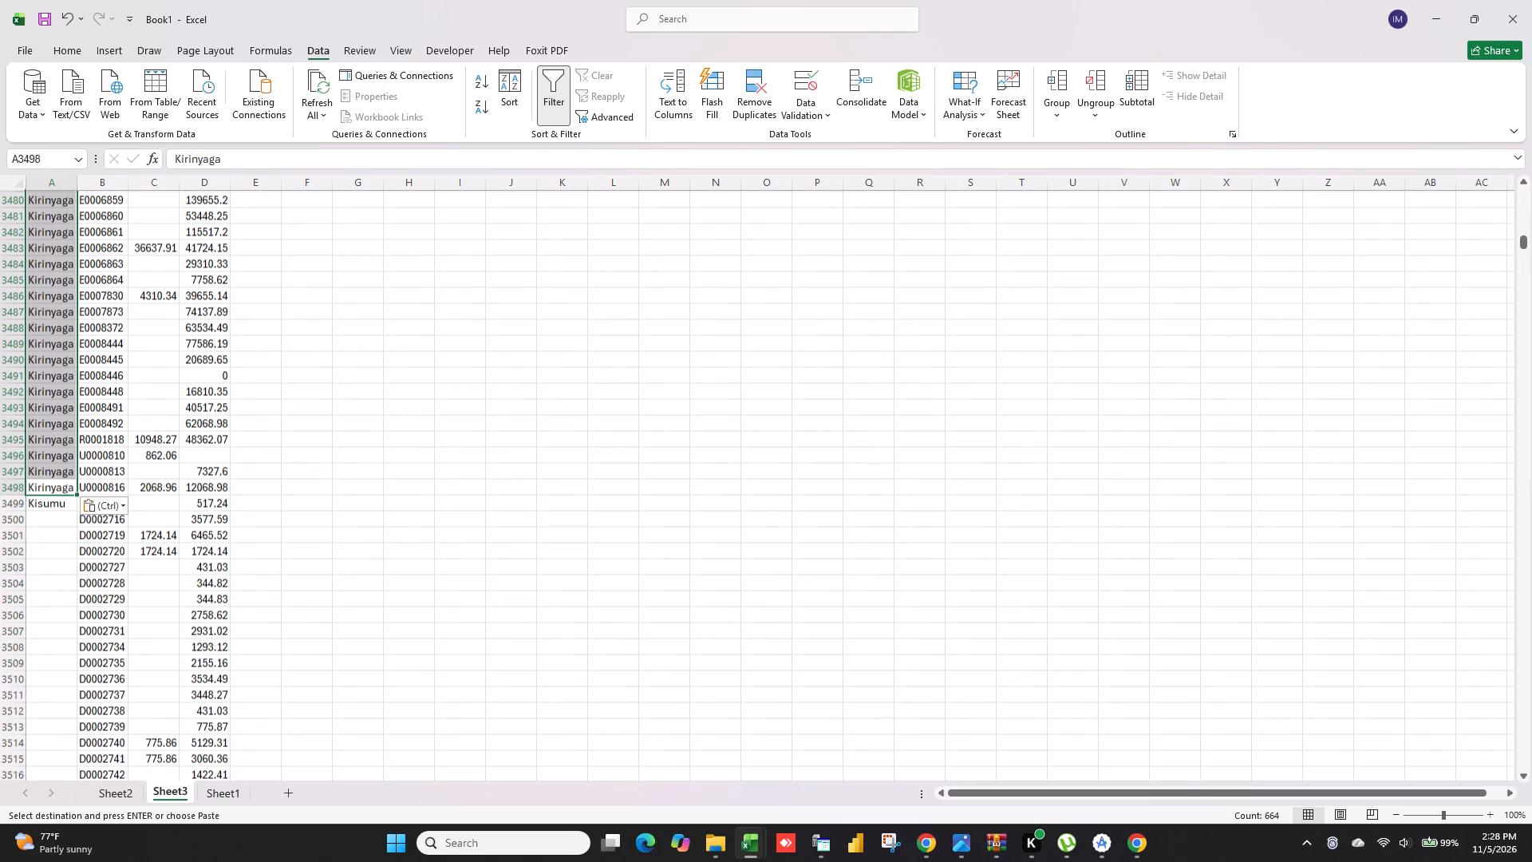
Copy the branch name Kisumu from cell A3499 down the Branch2 column to row 4062.
click(46, 494)
click(46, 498)
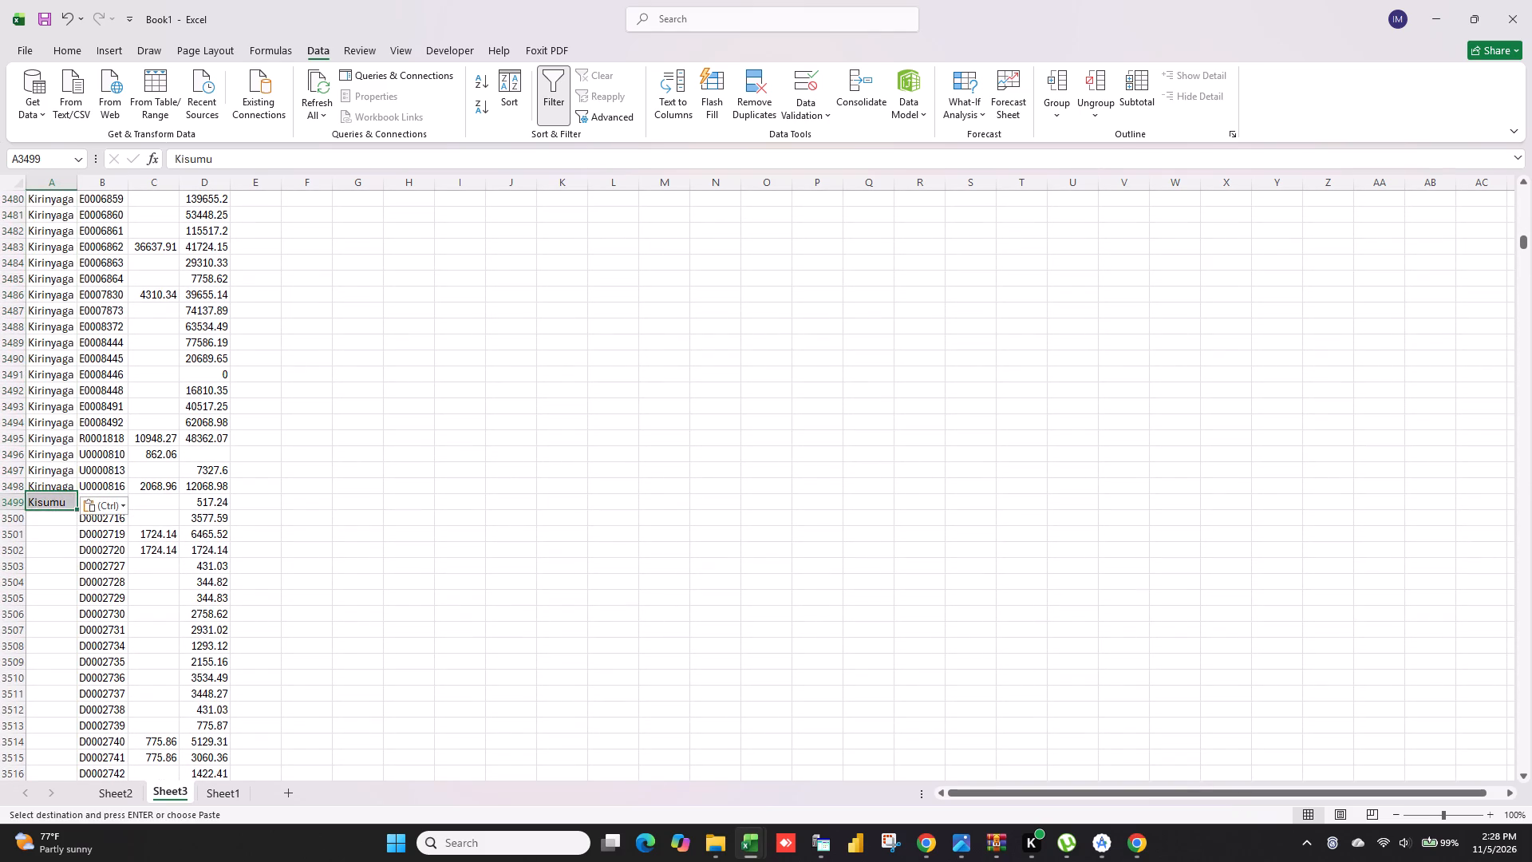
key(ctrl+c)
click(45, 509)
click(45, 519)
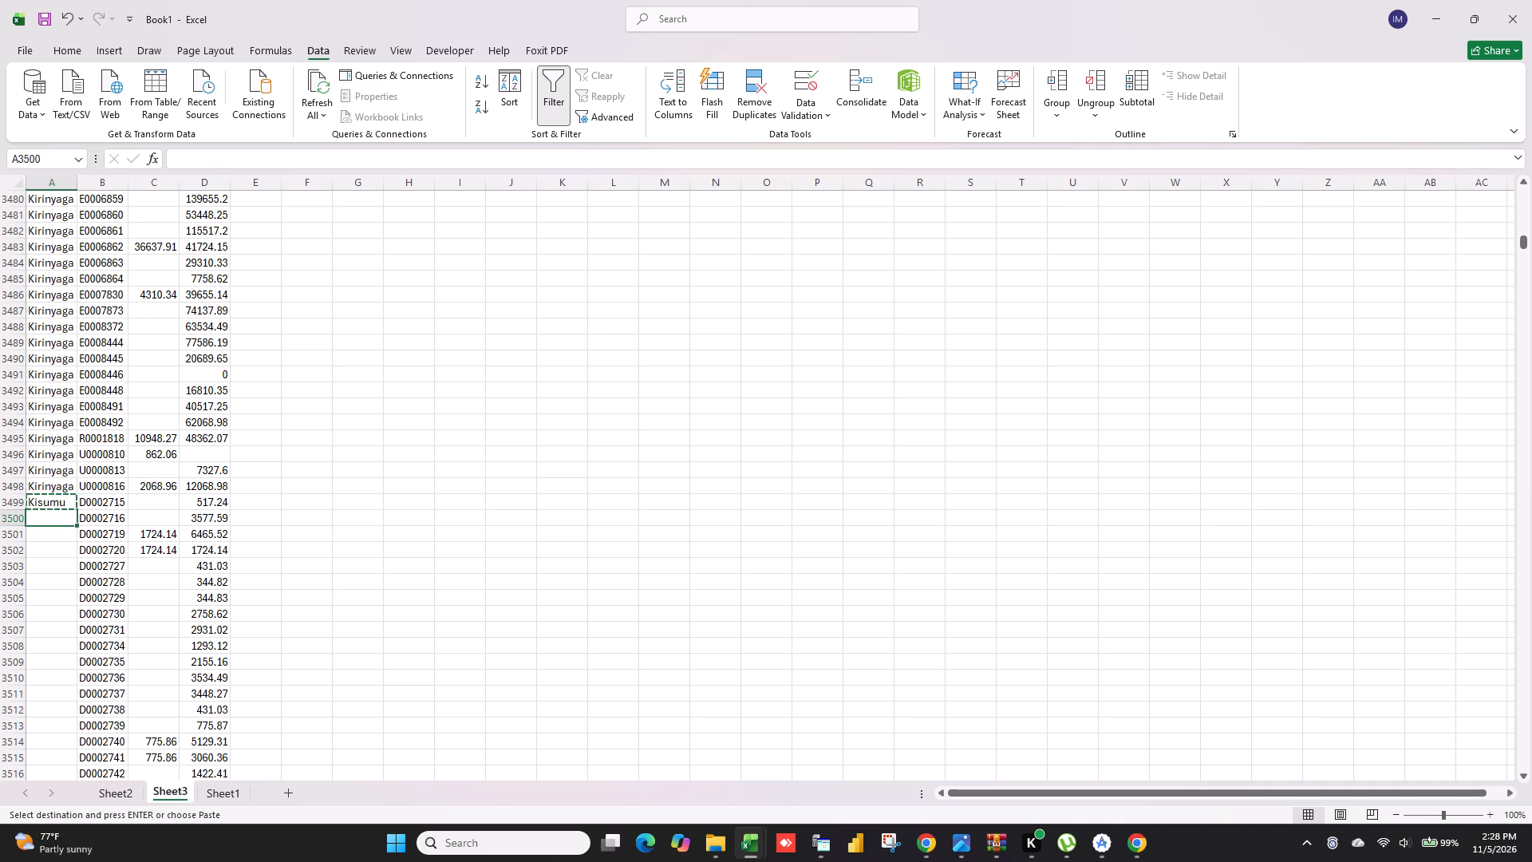
key(ctrl+shift+Down)
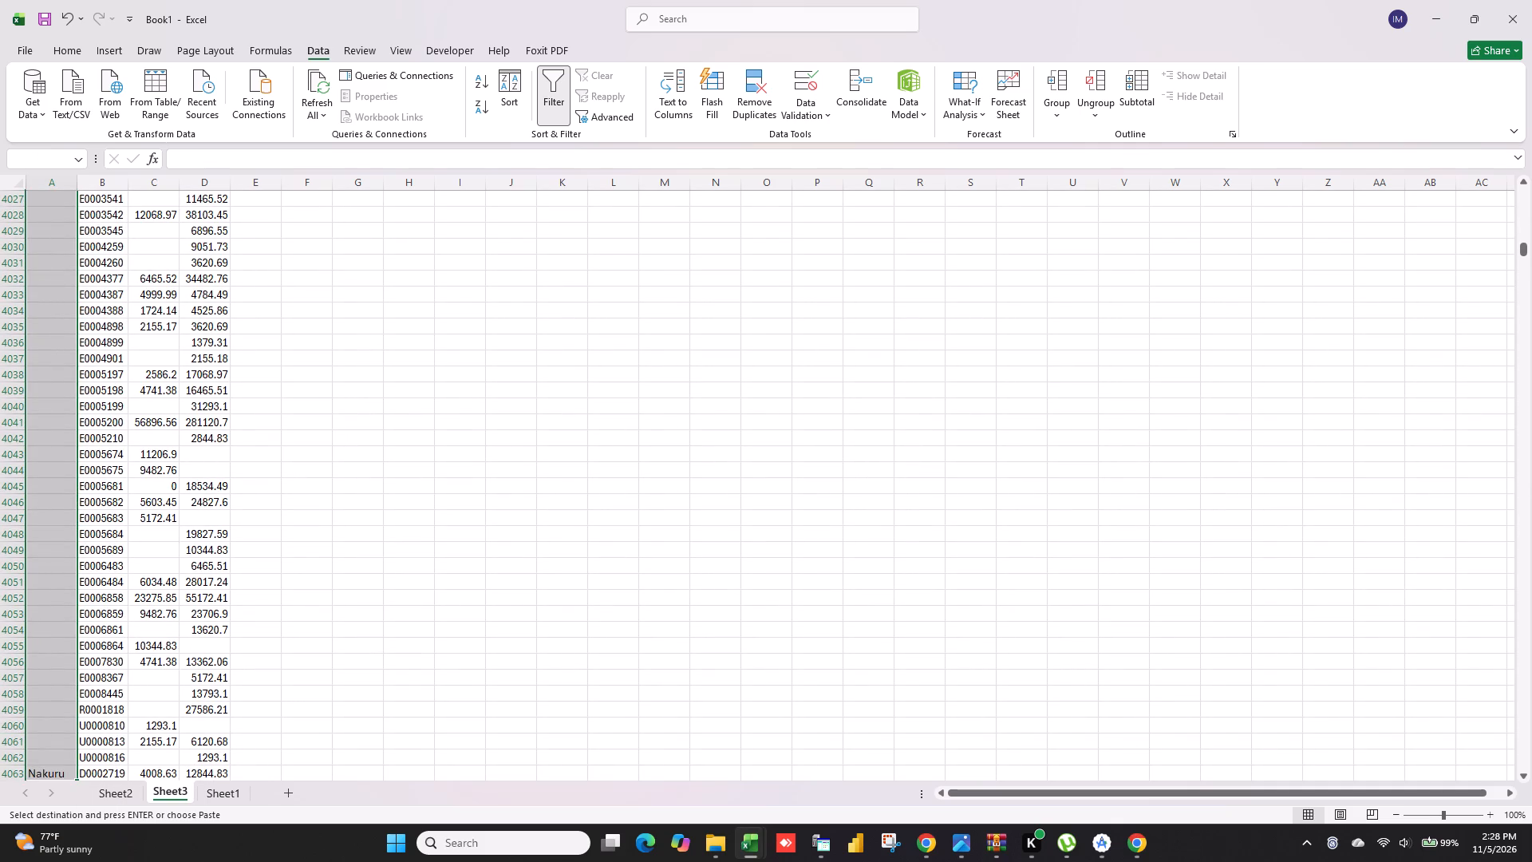
click(50, 757)
key(ctrl+shift+Up)
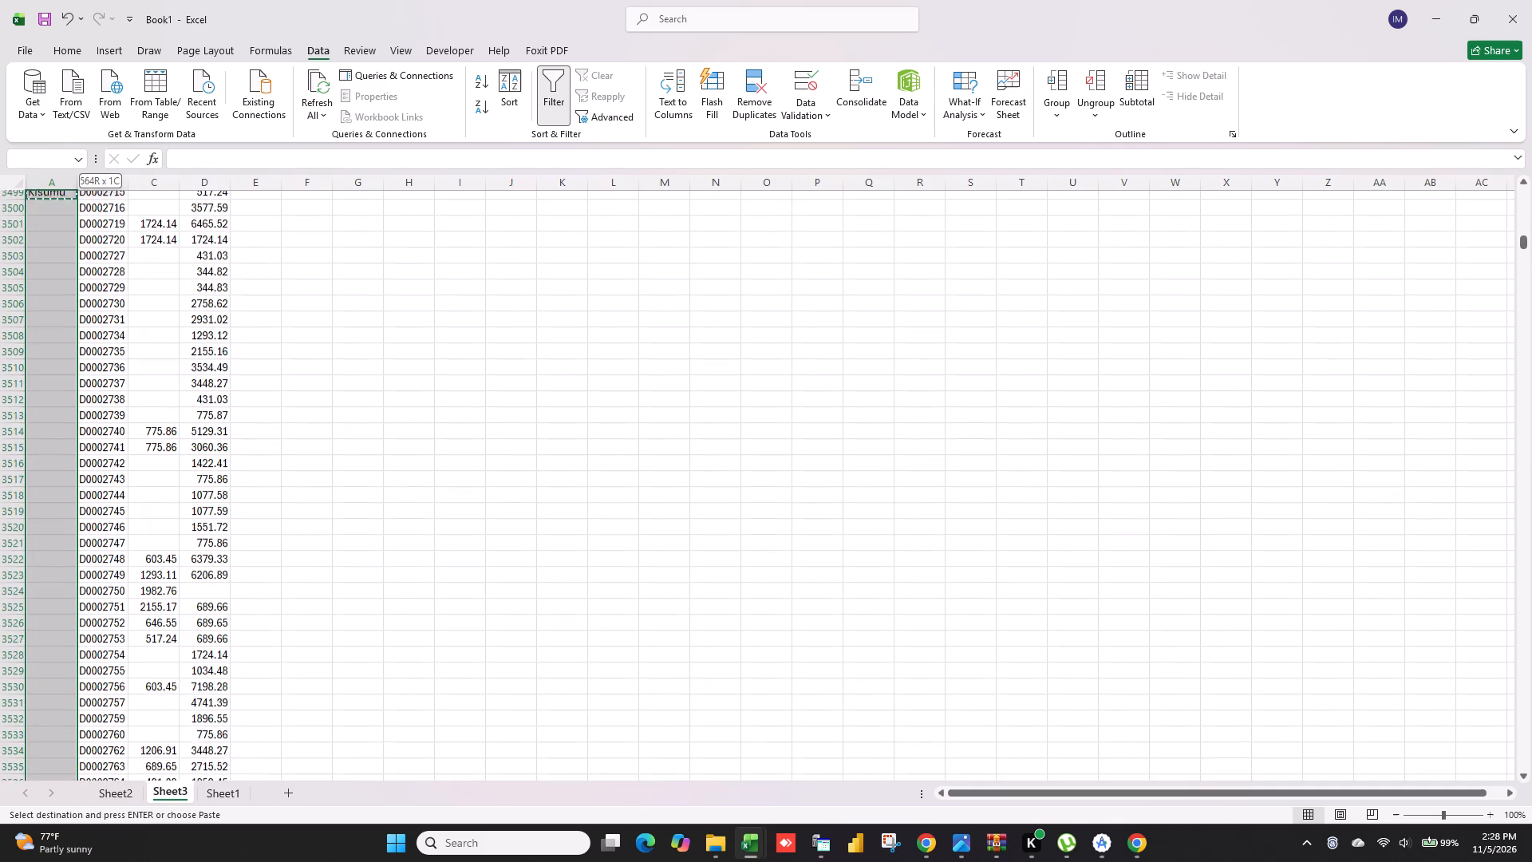
key(ctrl+v)
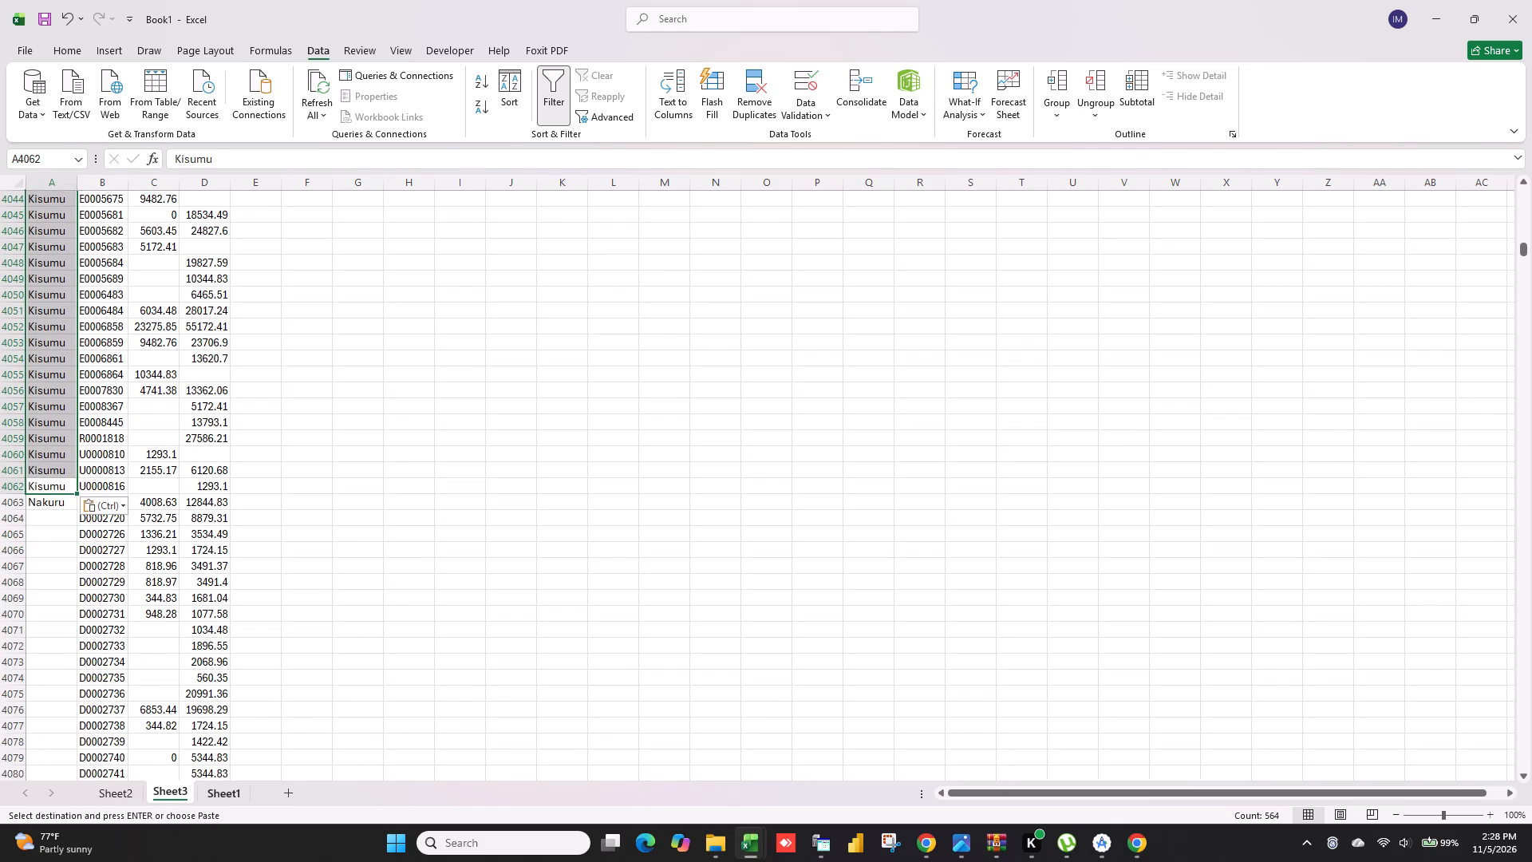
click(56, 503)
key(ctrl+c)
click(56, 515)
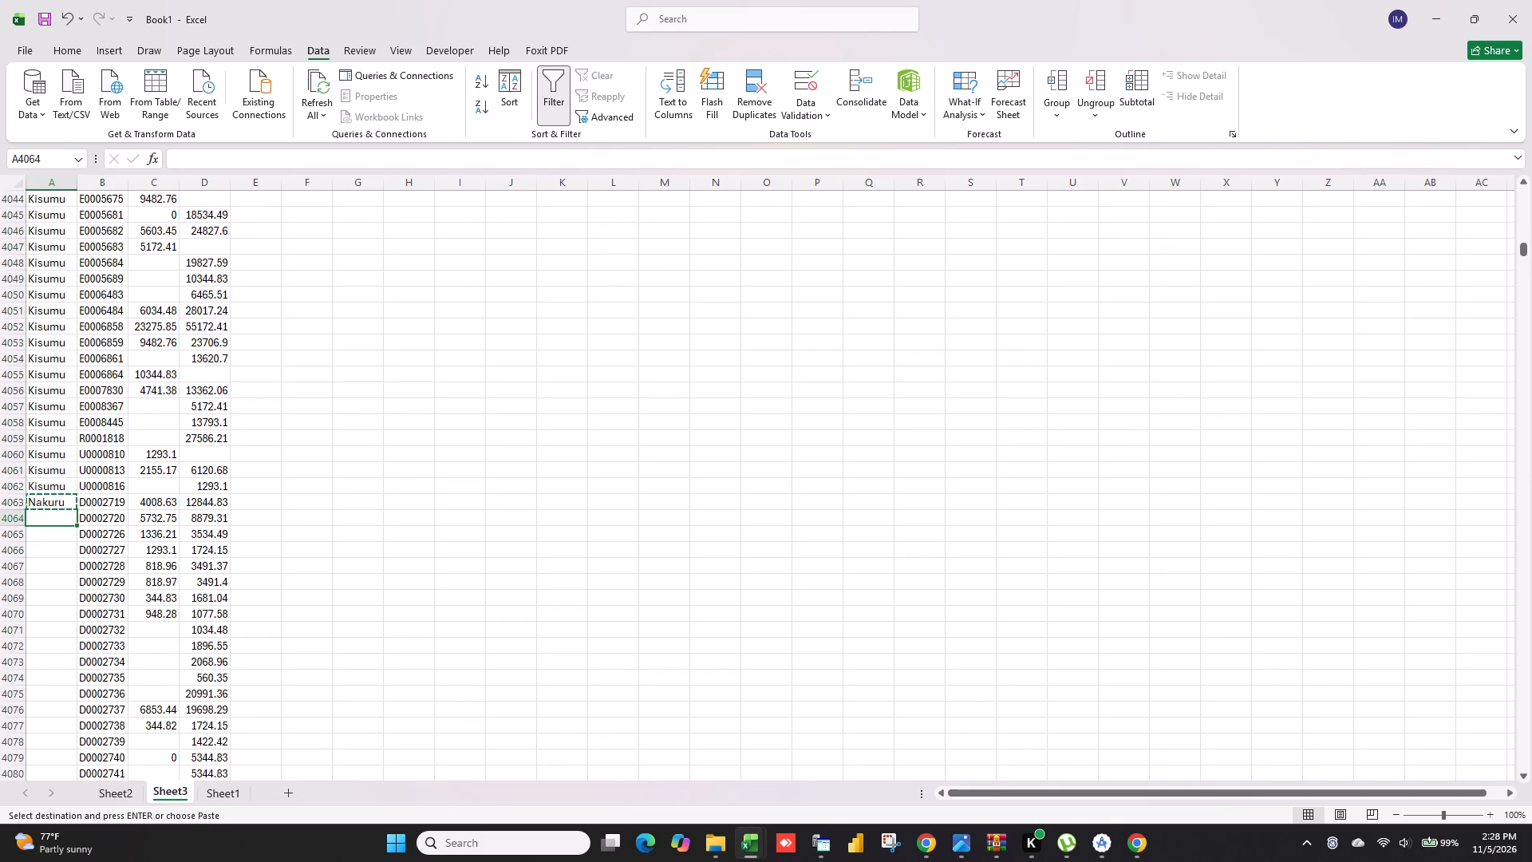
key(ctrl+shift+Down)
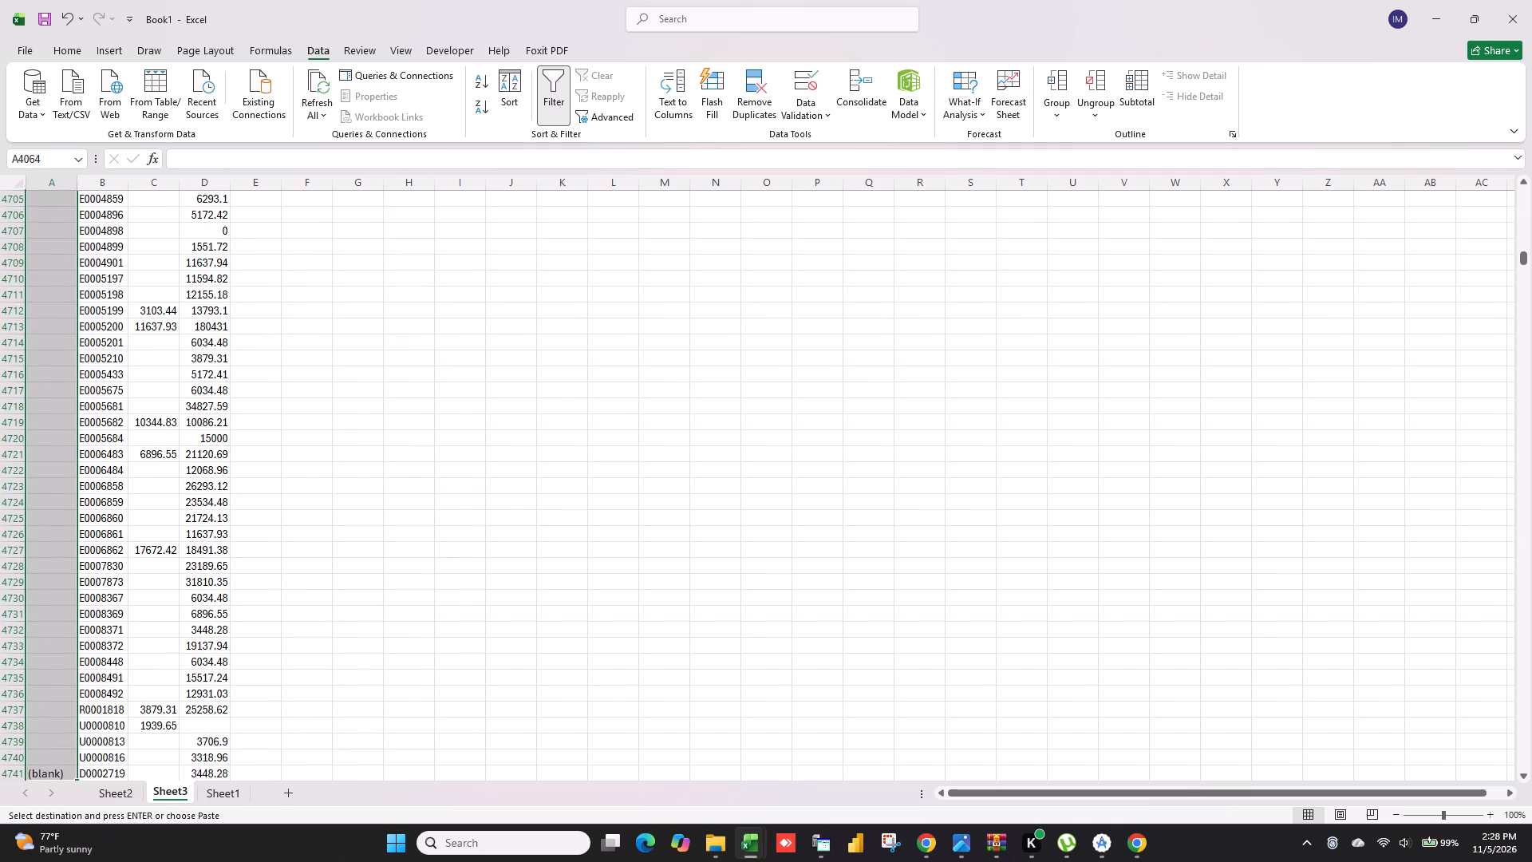
Look through Sheet3's Branch2 column from the first rows to the Kisumu–Nakuru boundary to check the branch assignments.
scroll(56, 515, up, 15)
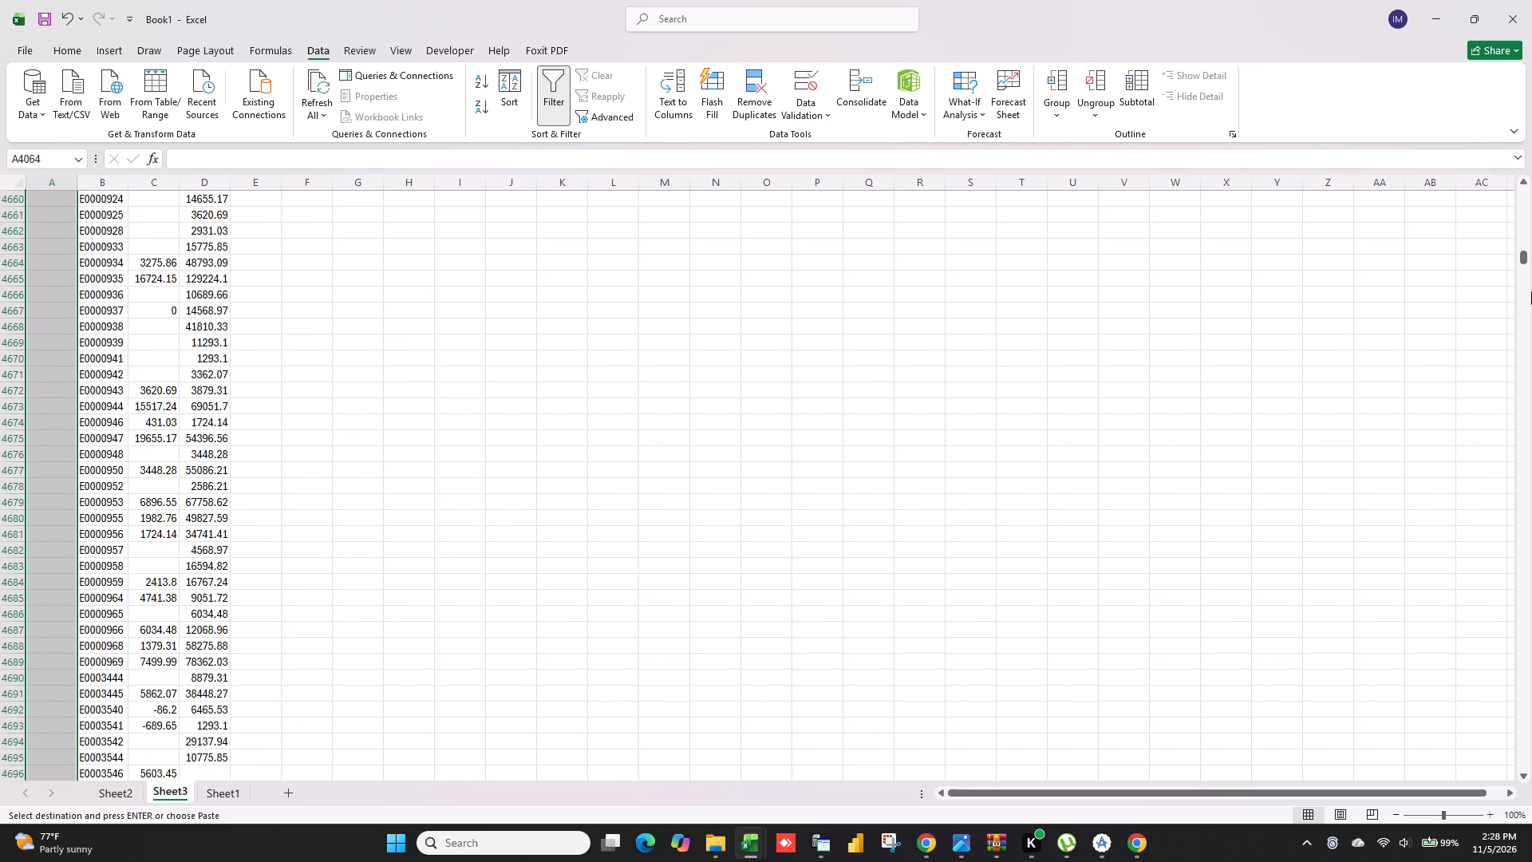
drag(1525, 249, 1518, 124)
drag(1522, 248, 1527, 356)
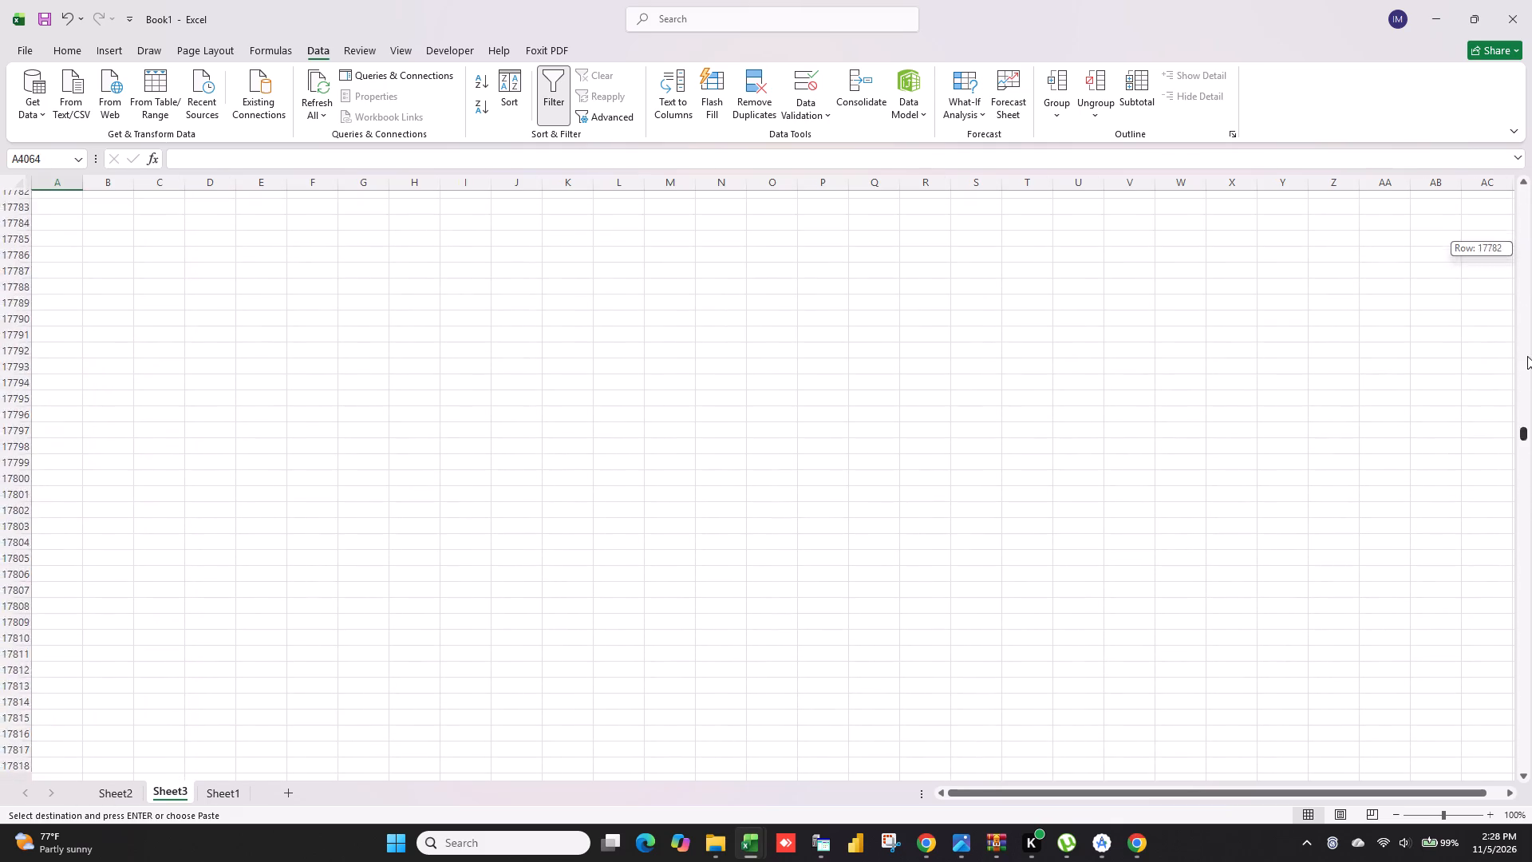
drag(1527, 356, 1518, 117)
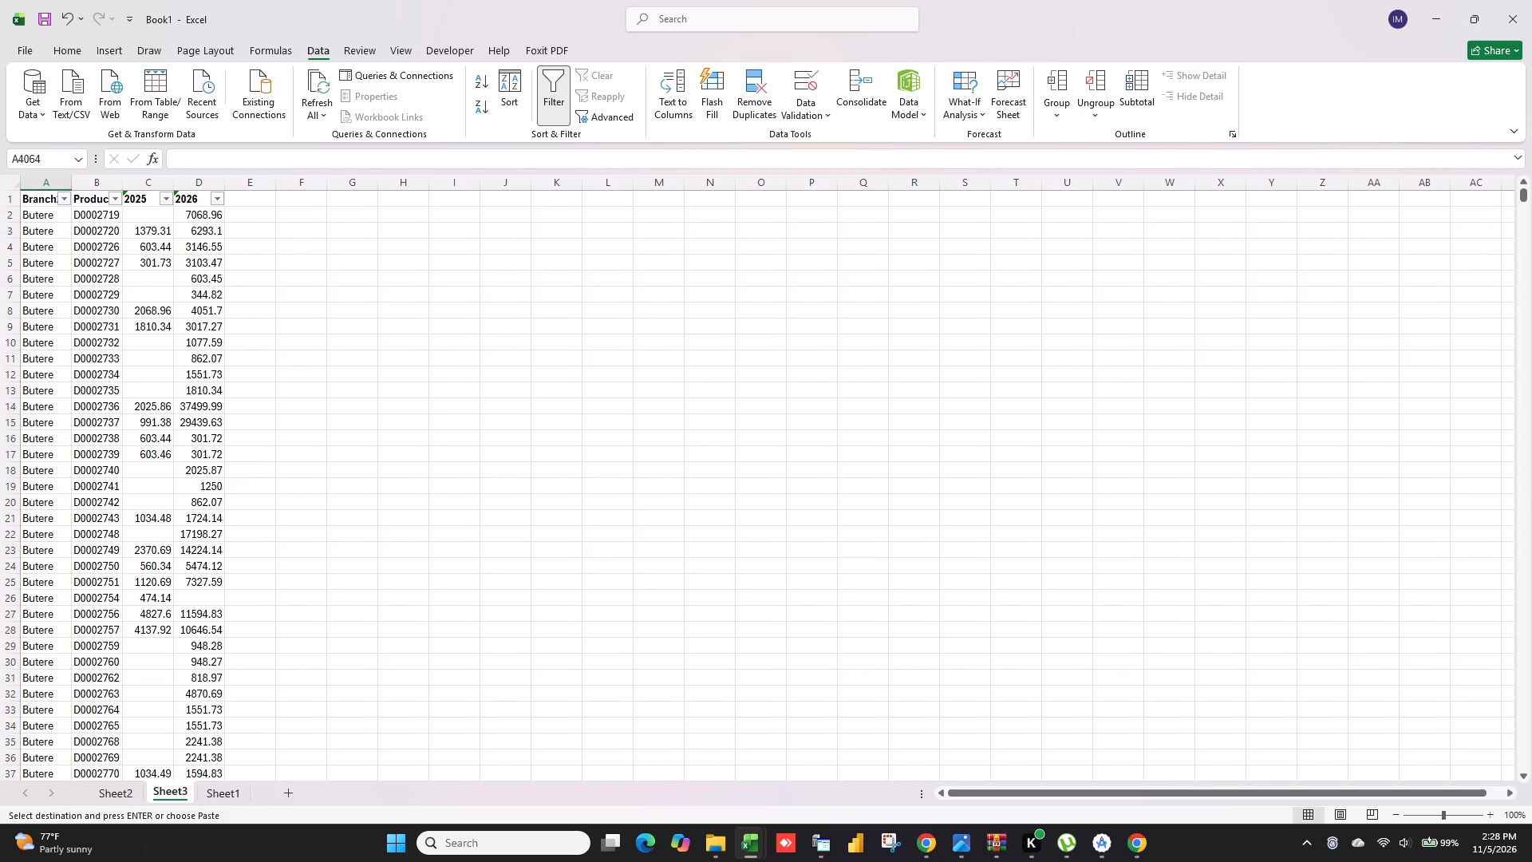
drag(1524, 196, 1530, 313)
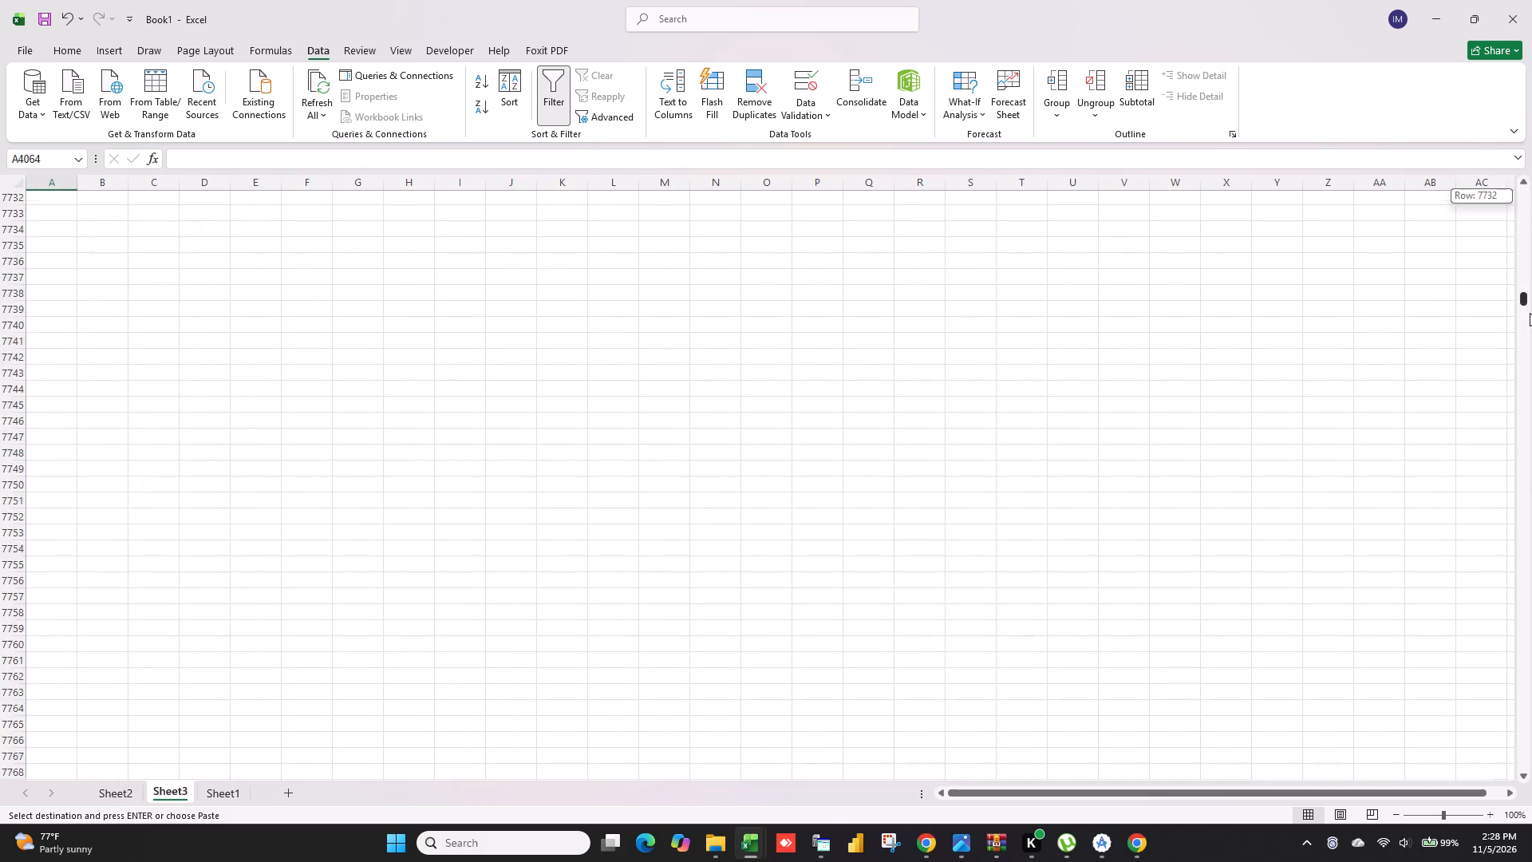
drag(1530, 313, 1531, 249)
scroll(377, 648, down, 20)
scroll(377, 648, down, 6)
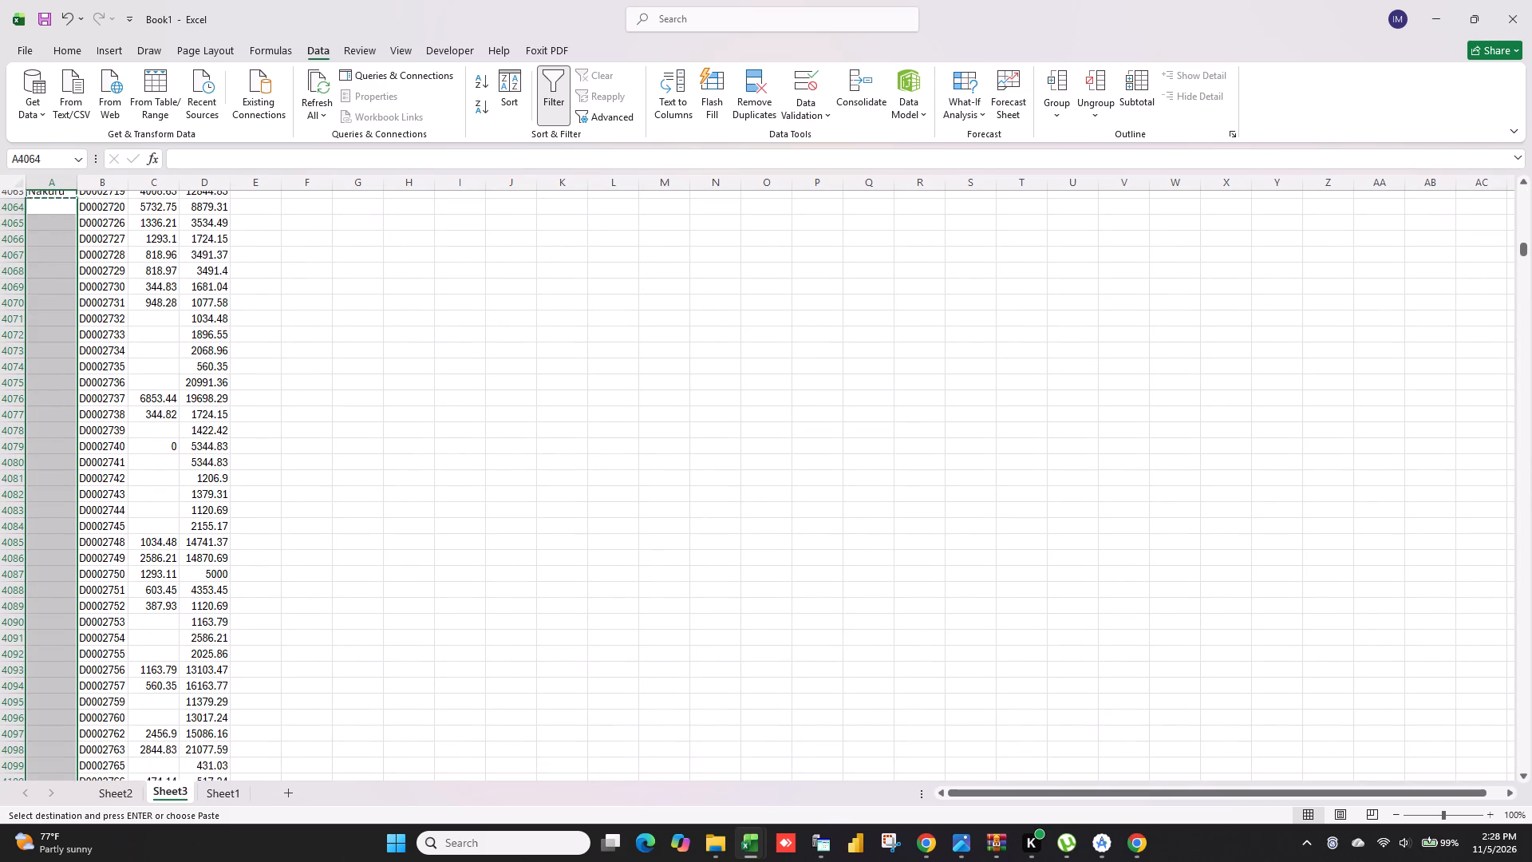
scroll(43, 653, up, 5)
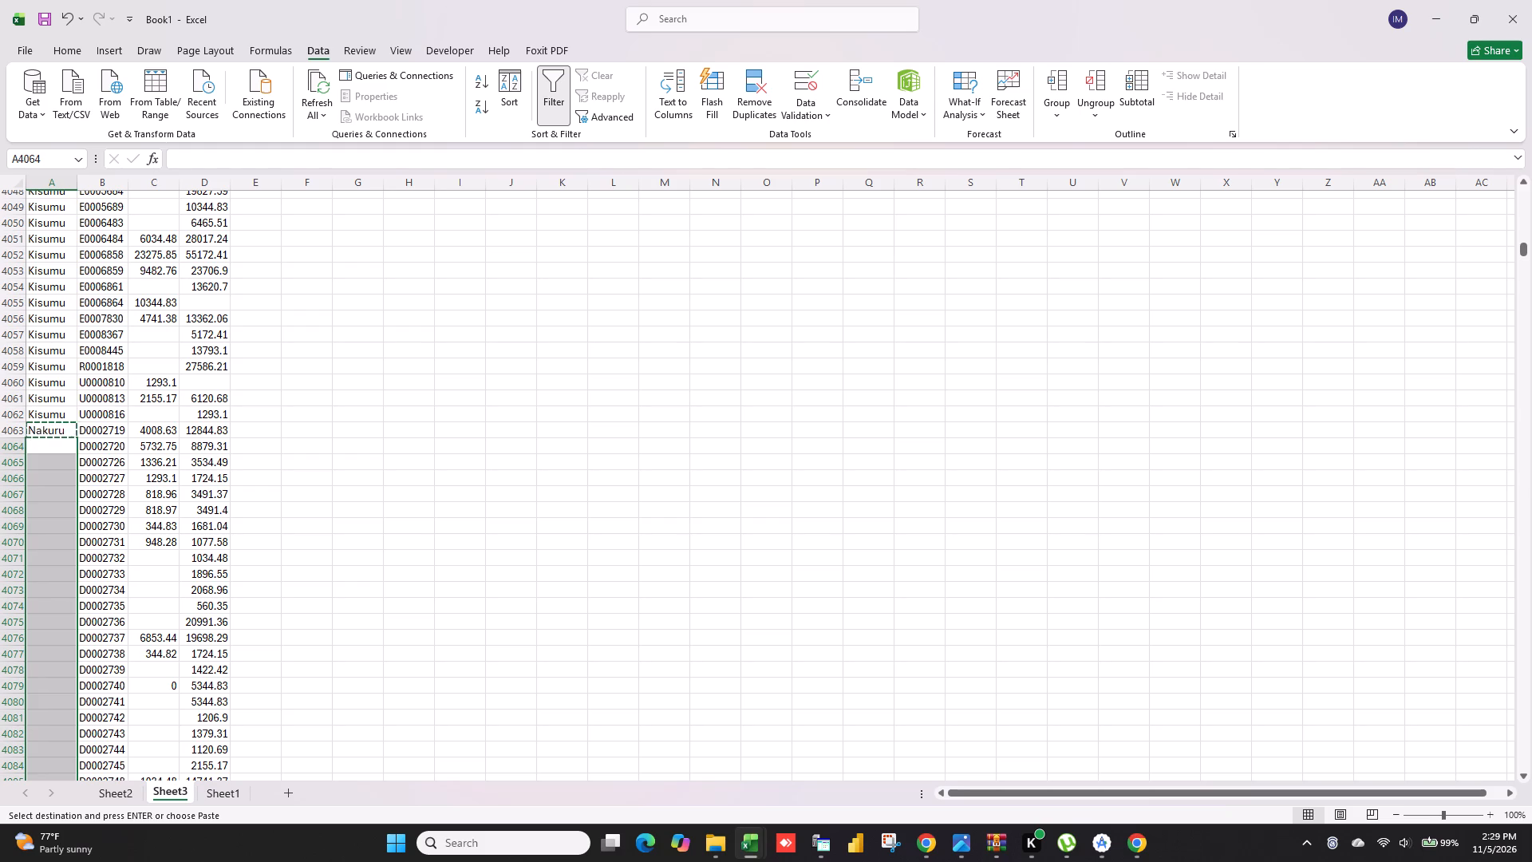
Examine the Nakuru boundary in the Sheet2 pivot table, and search that sheet for CDC.
click(120, 795)
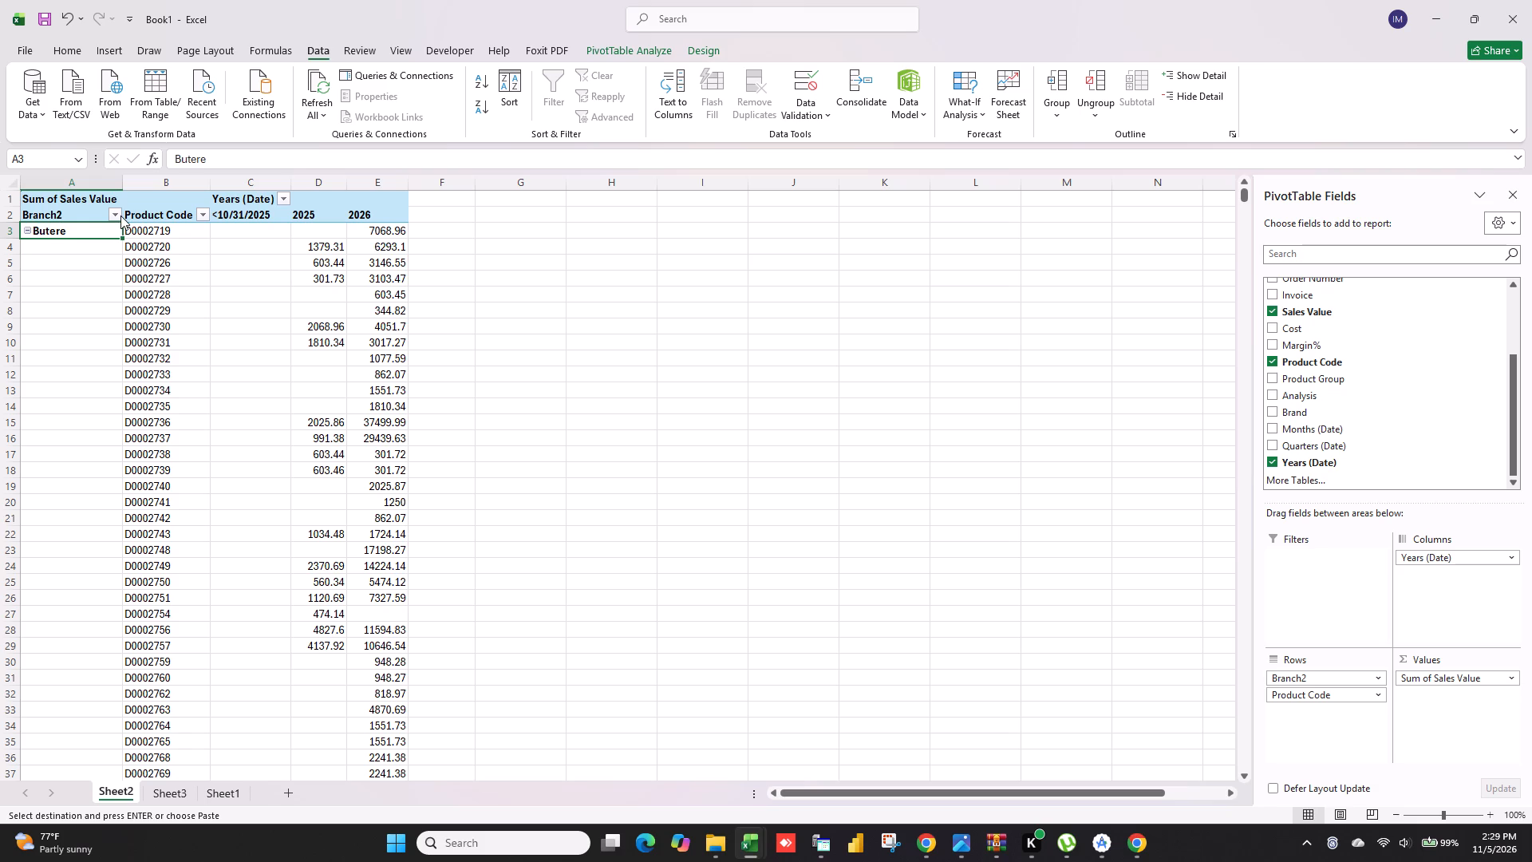
drag(1242, 197, 1244, 210)
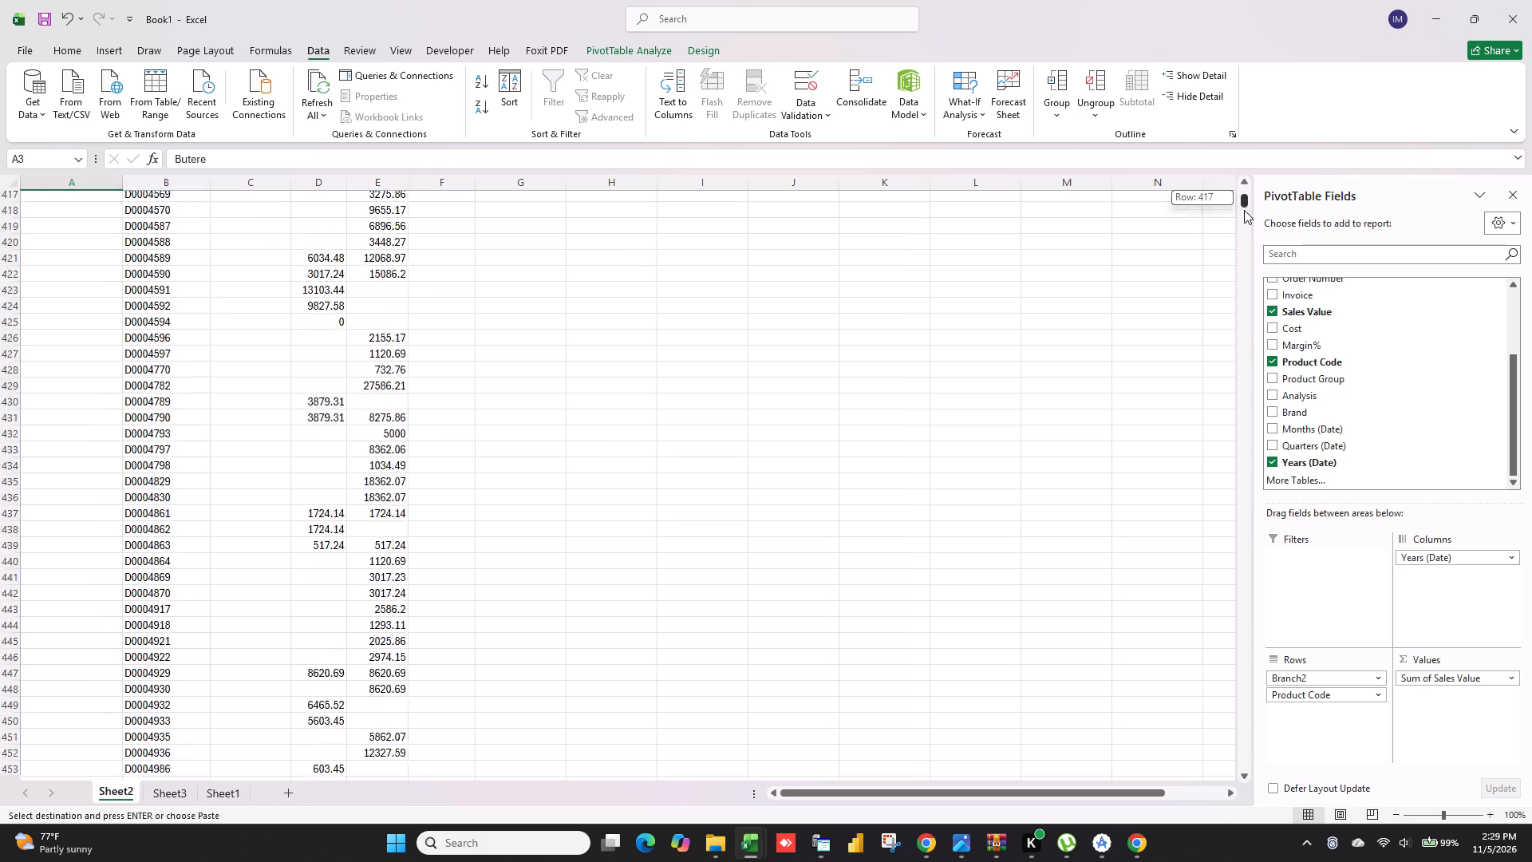
drag(1244, 210, 1257, 251)
click(840, 486)
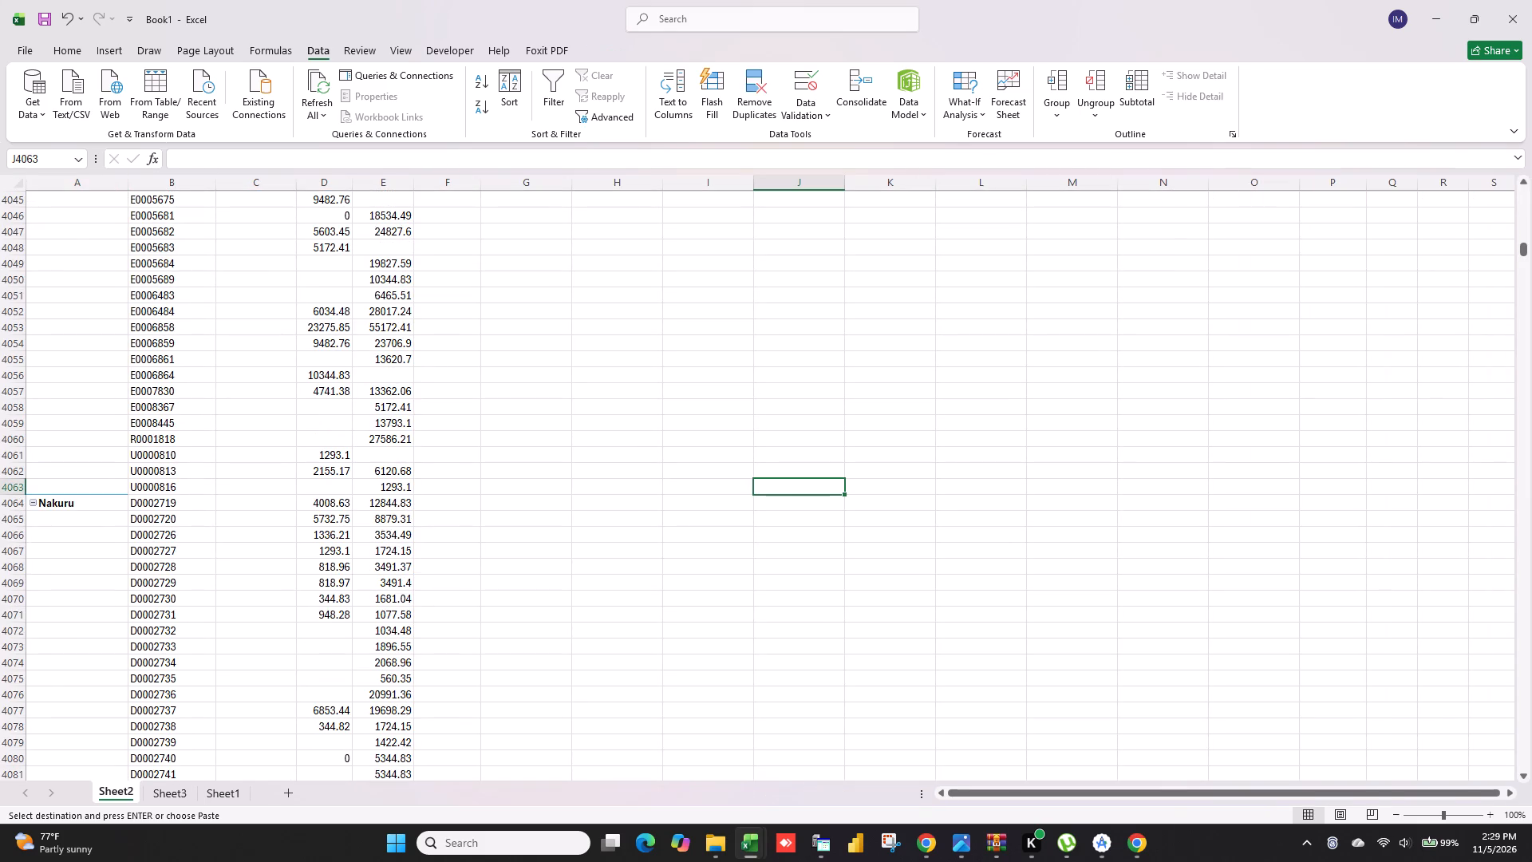
key(ctrl+f)
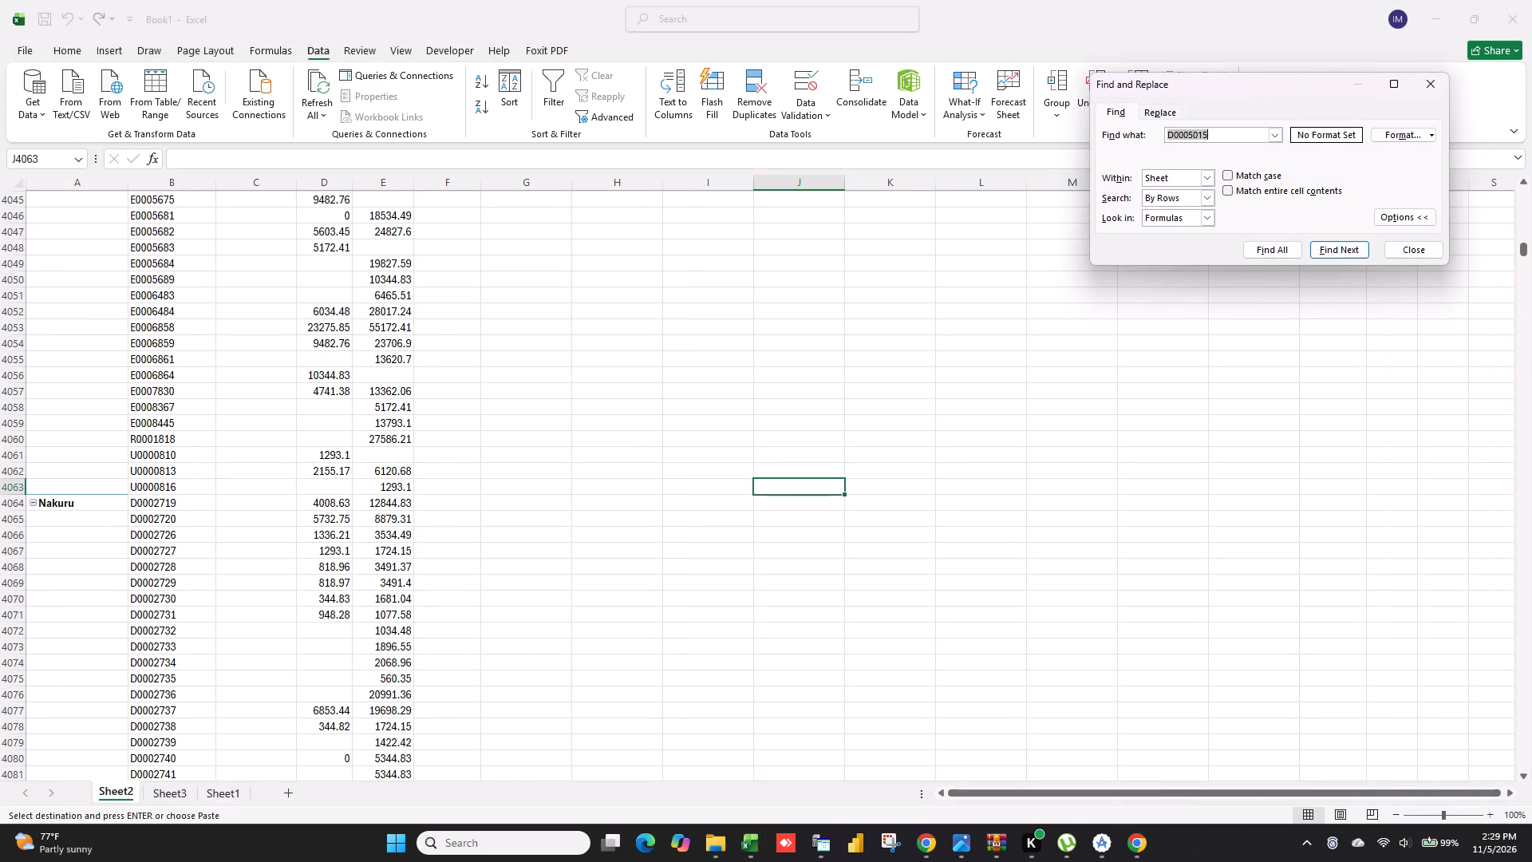
key(BackSpace)
text(CDC)
key(Return)
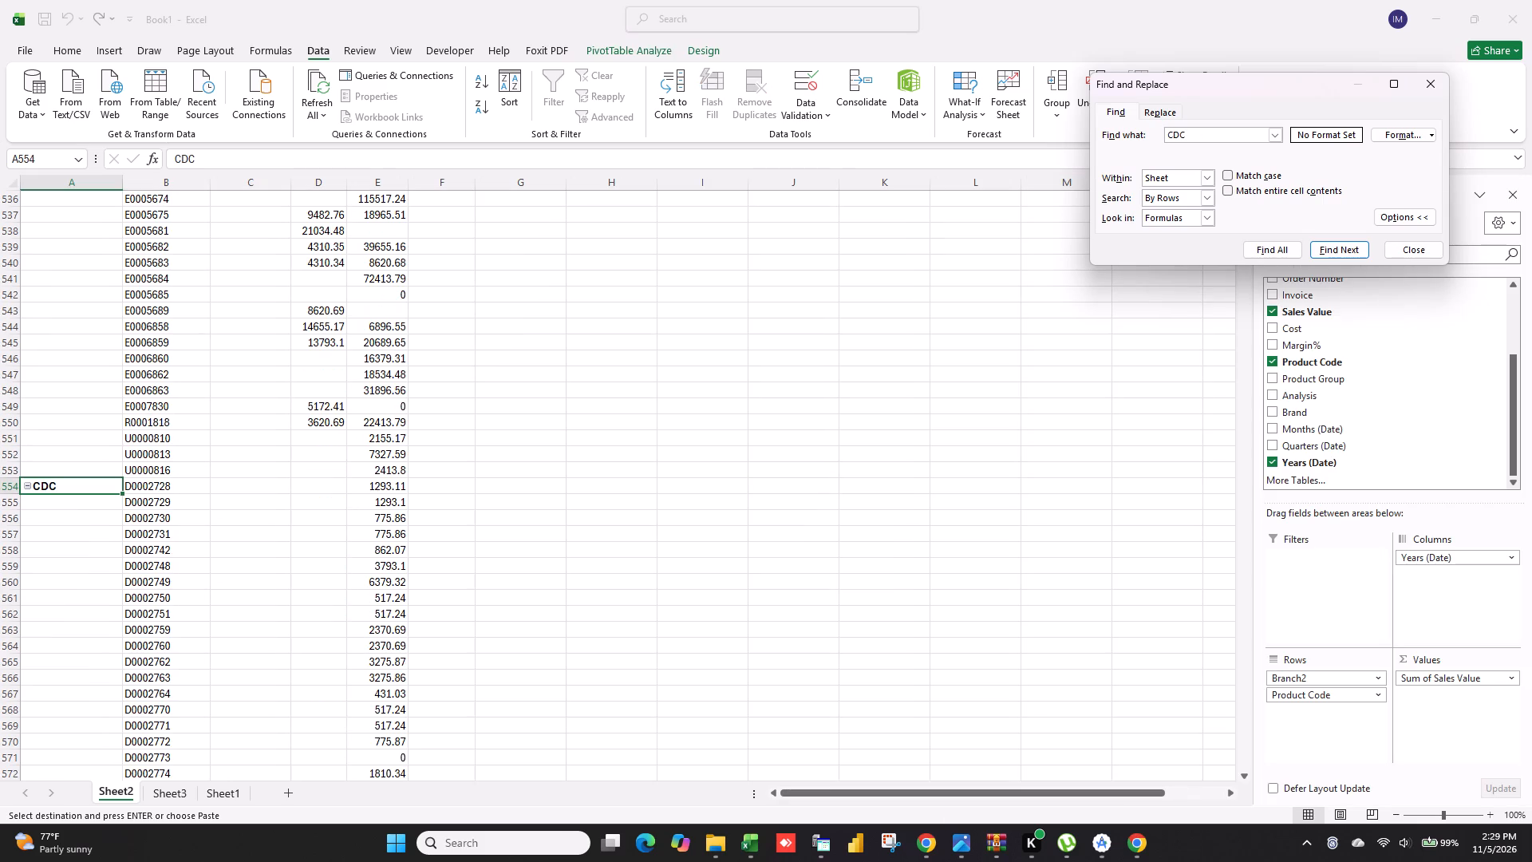
Search Sheet3 for CDC.
click(163, 798)
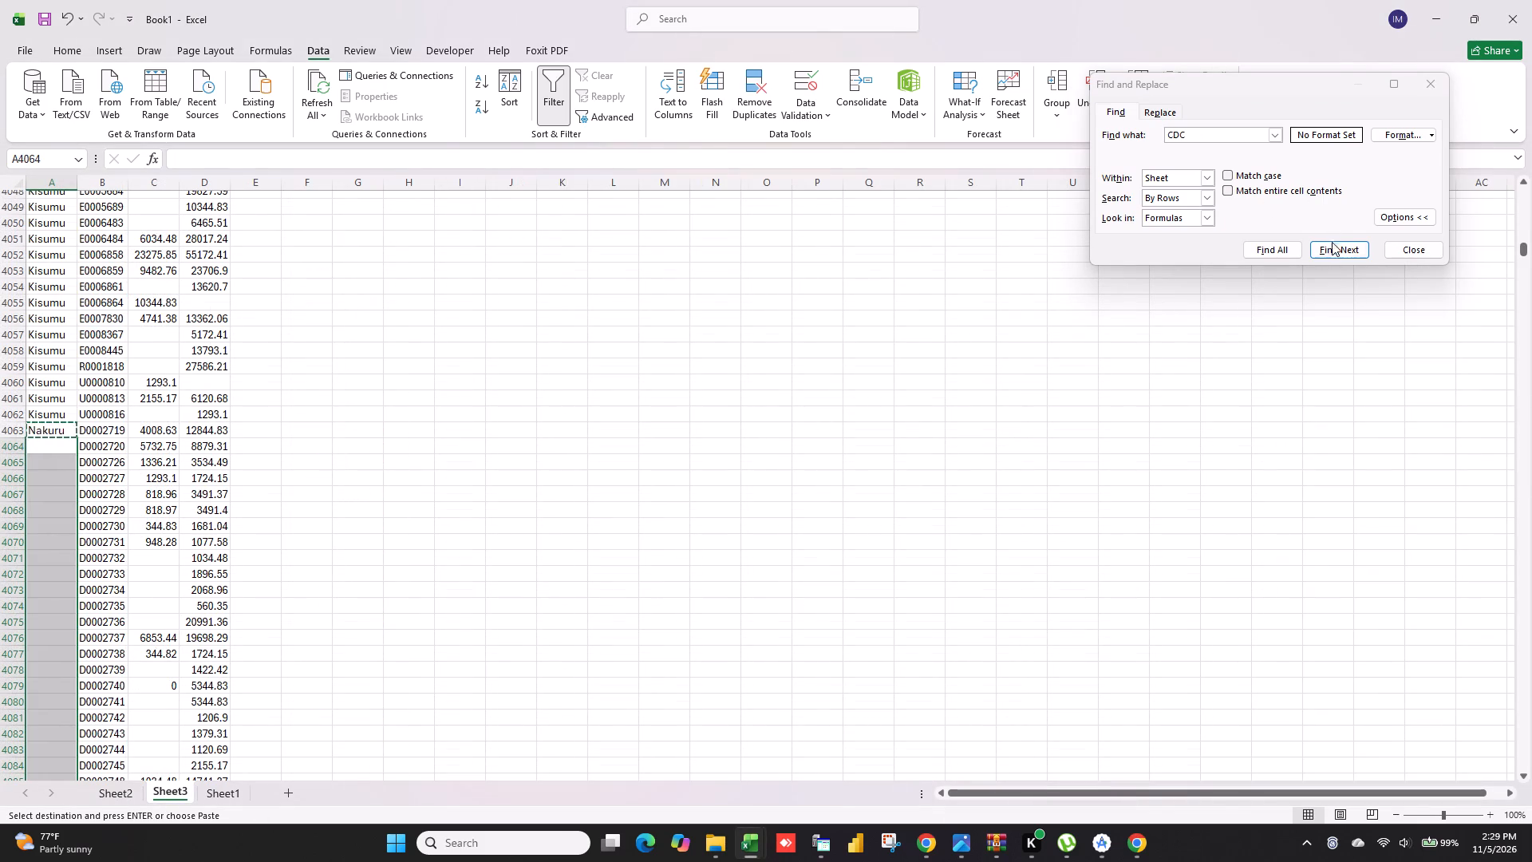
click(1337, 248)
click(1357, 215)
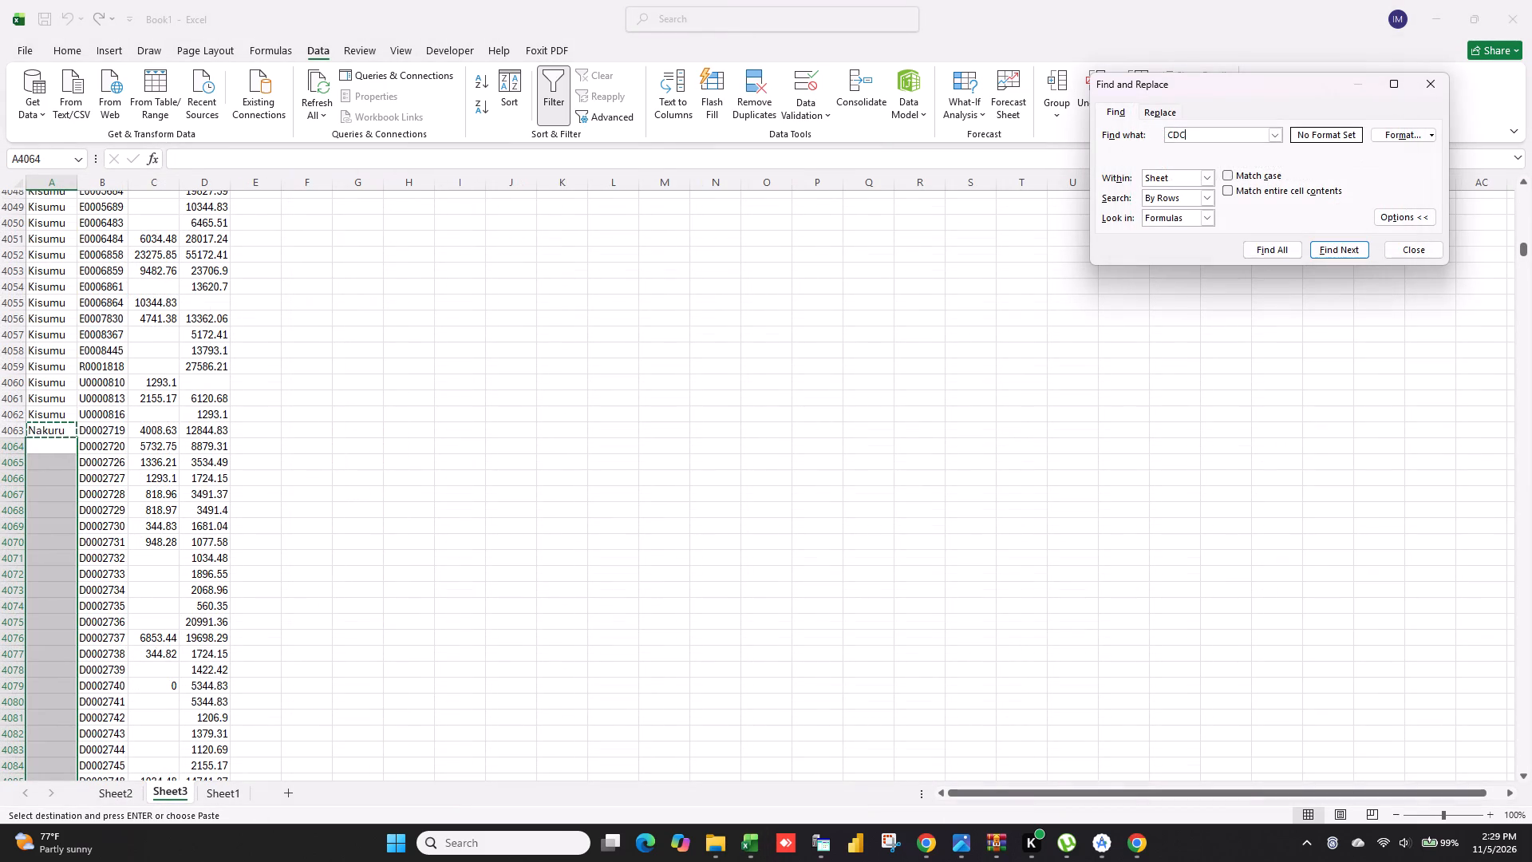
Delete Sheet3 from the workbook.
click(185, 787)
right_click(185, 787)
click(247, 587)
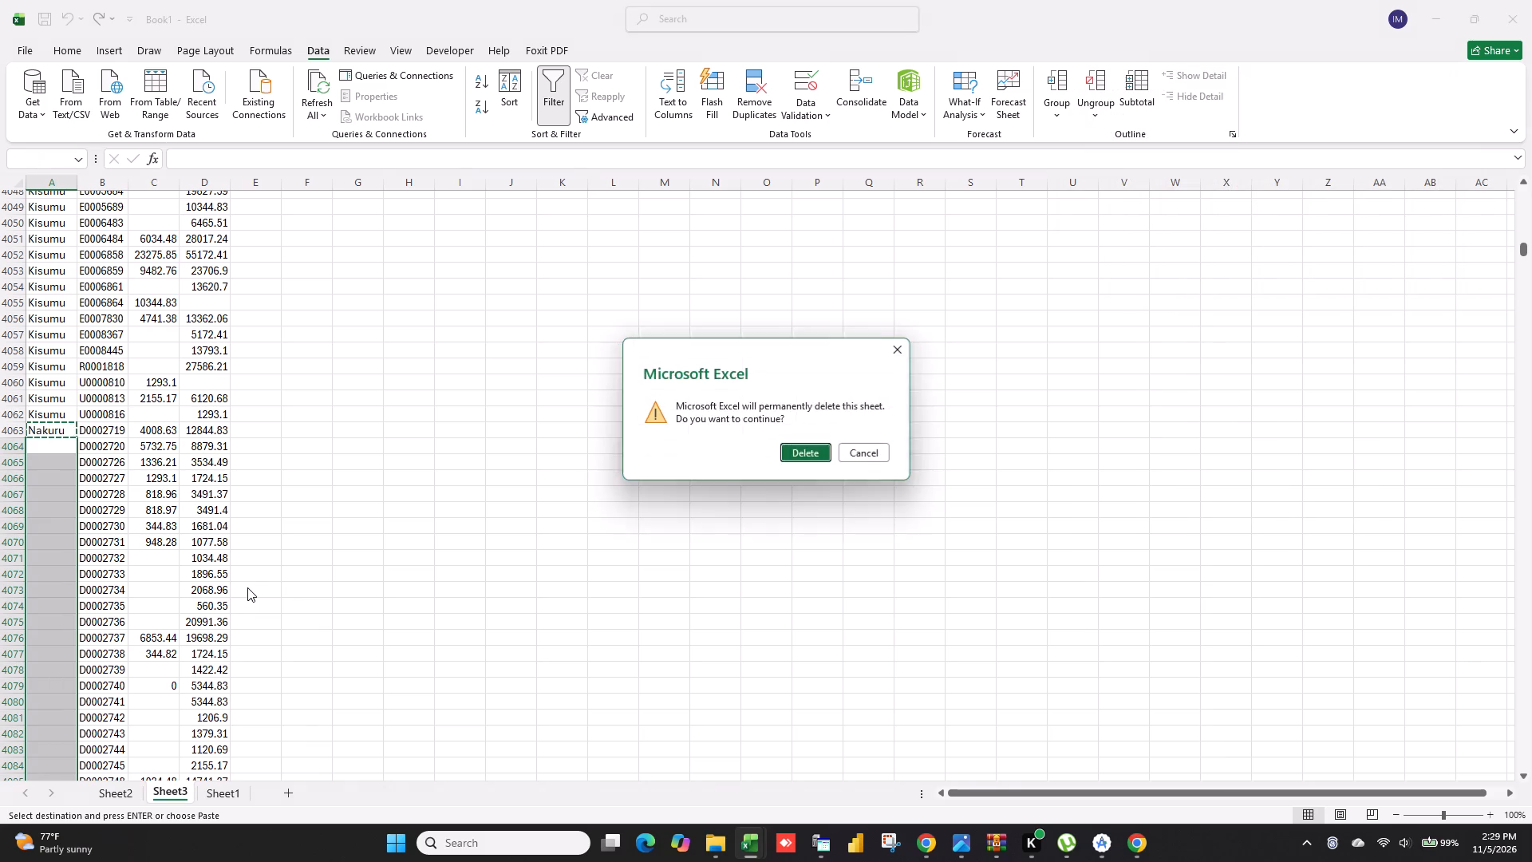
key(Return)
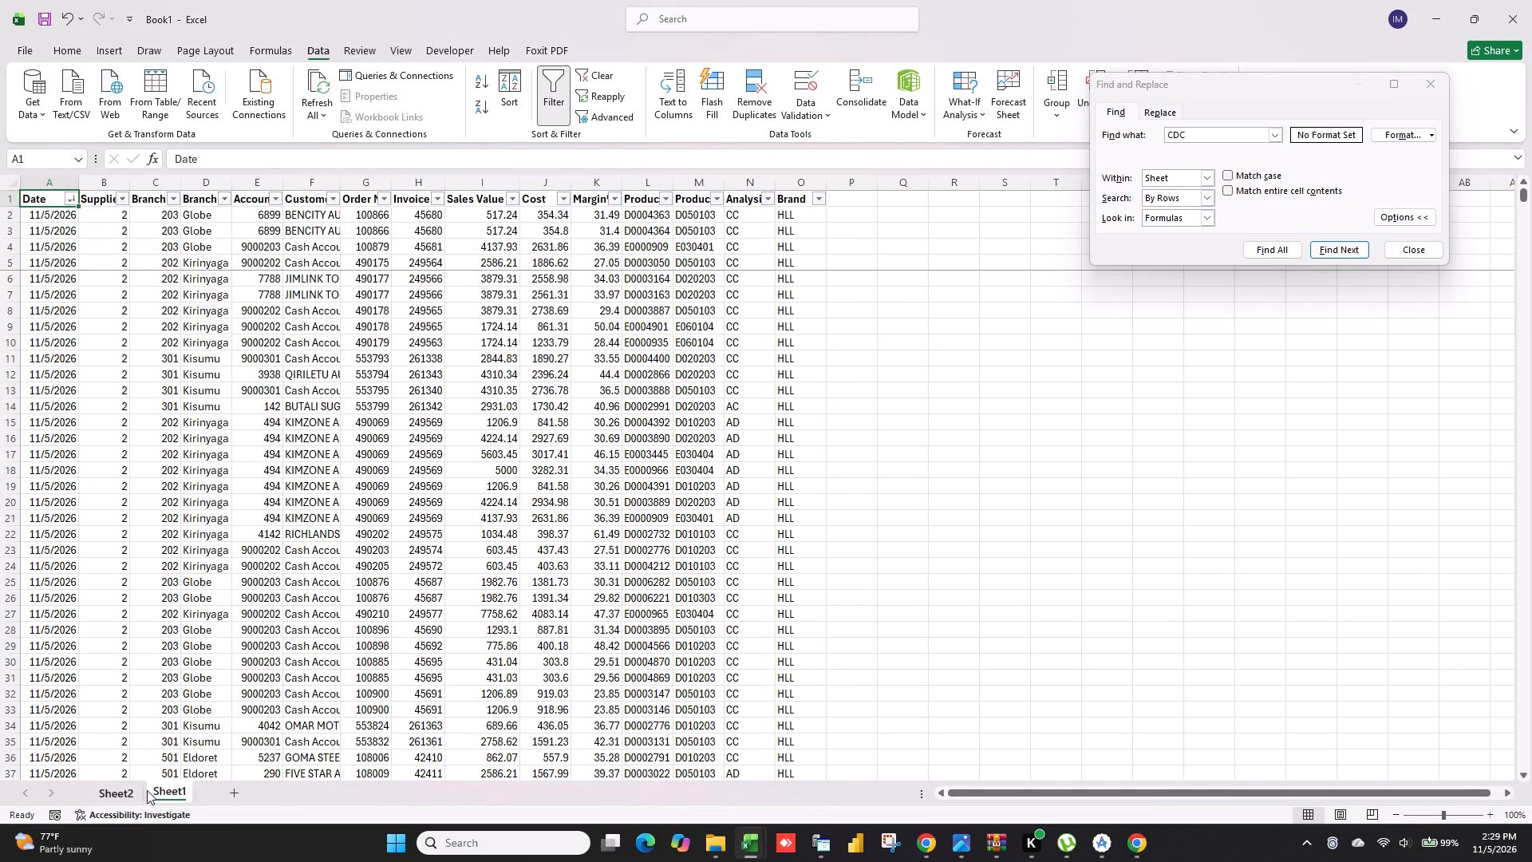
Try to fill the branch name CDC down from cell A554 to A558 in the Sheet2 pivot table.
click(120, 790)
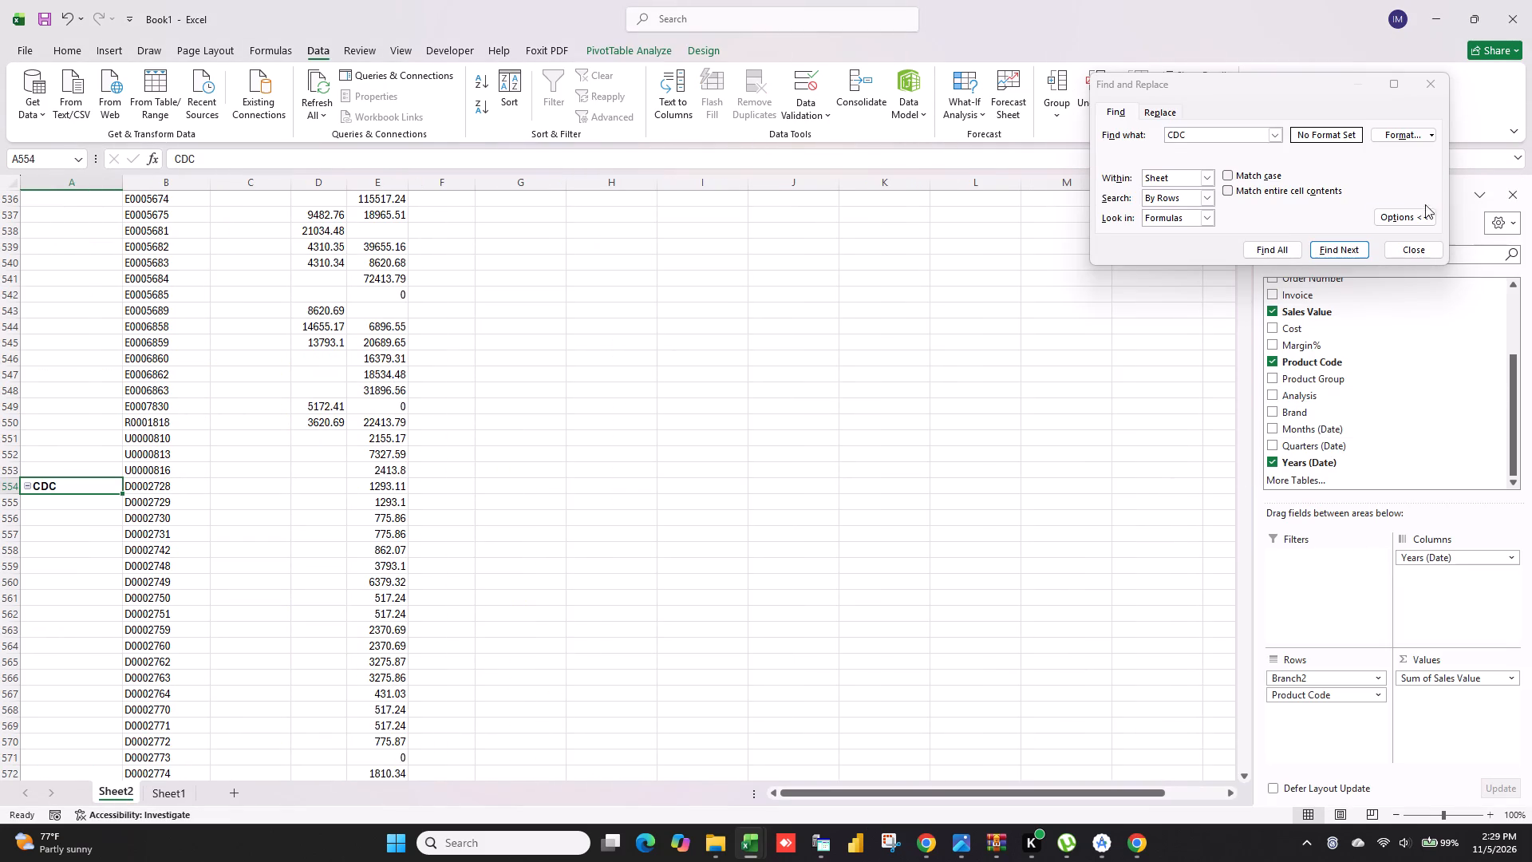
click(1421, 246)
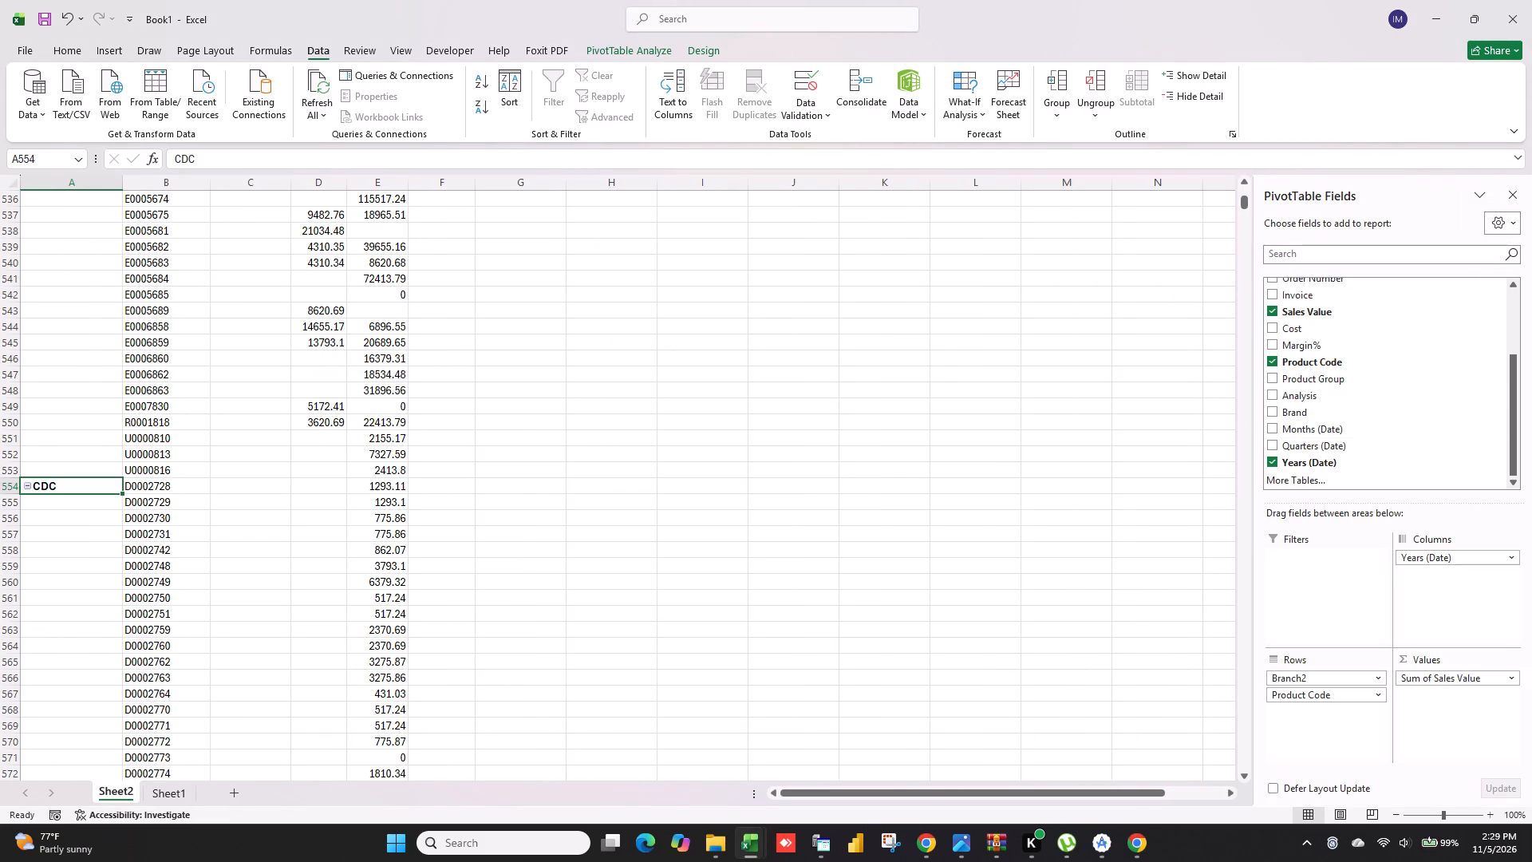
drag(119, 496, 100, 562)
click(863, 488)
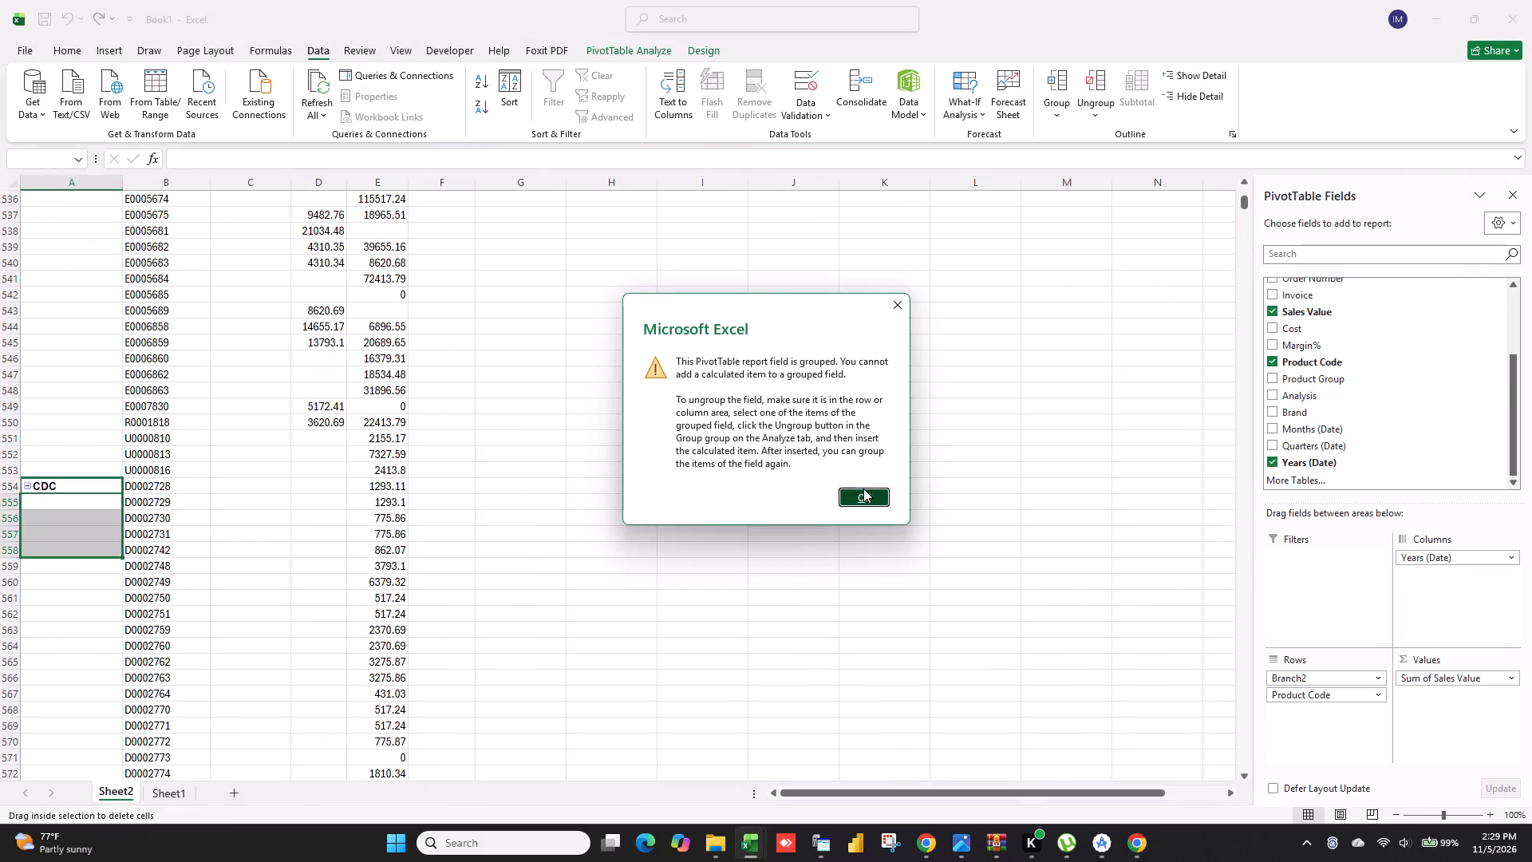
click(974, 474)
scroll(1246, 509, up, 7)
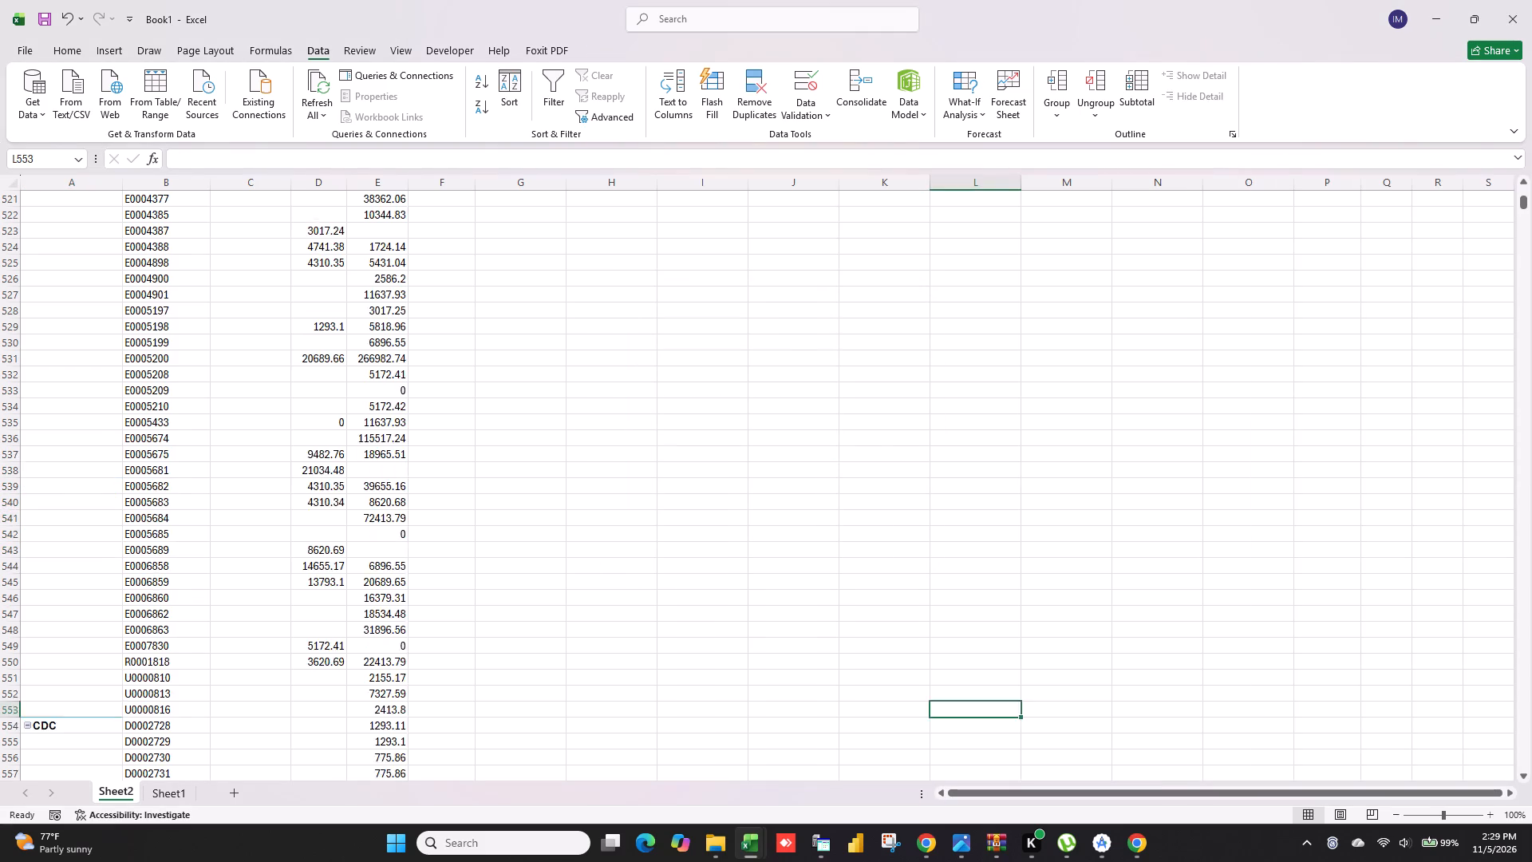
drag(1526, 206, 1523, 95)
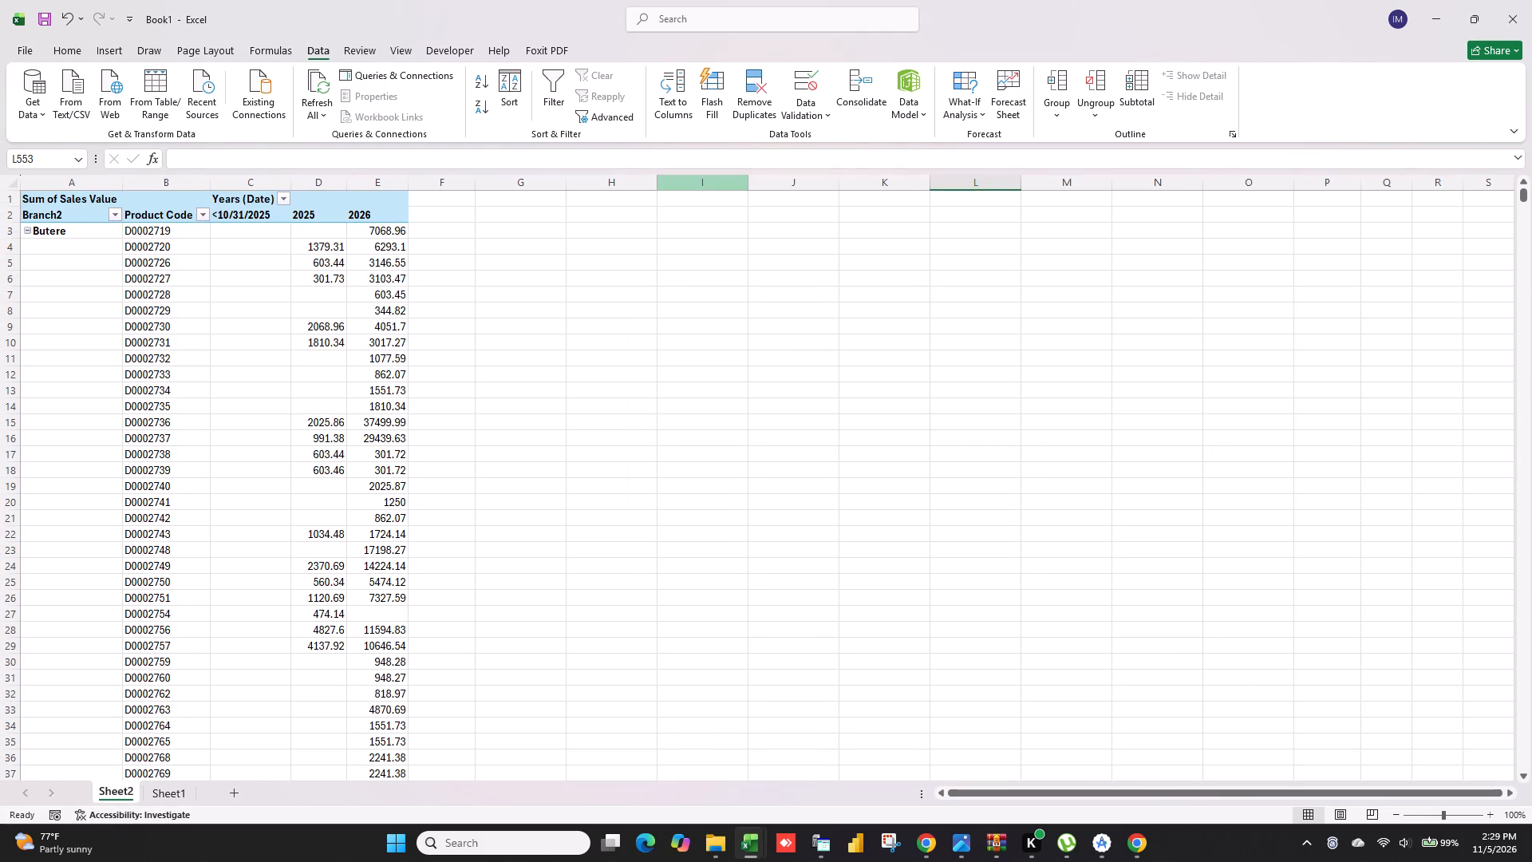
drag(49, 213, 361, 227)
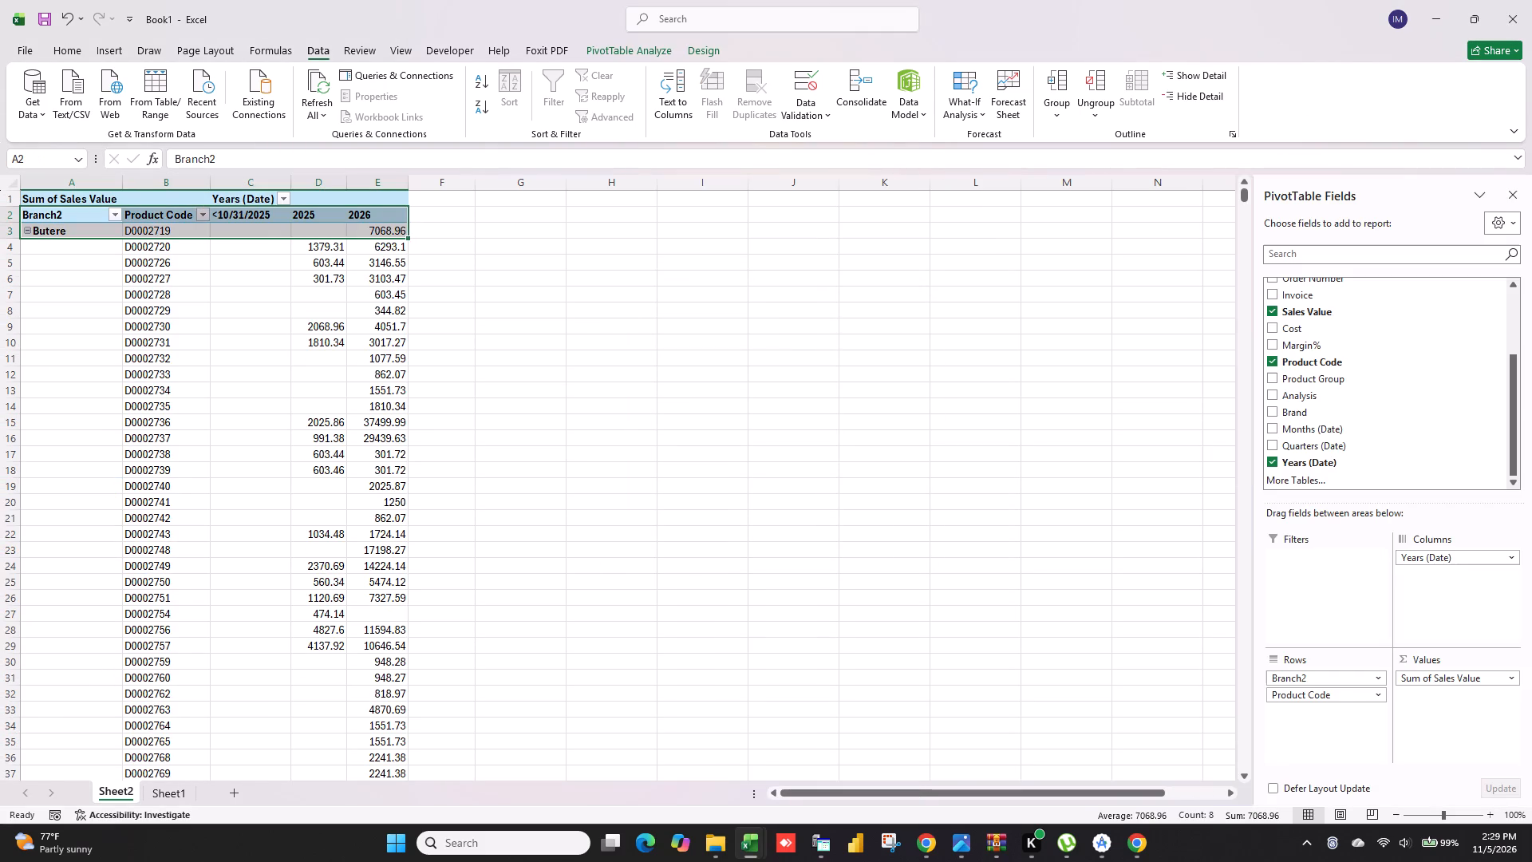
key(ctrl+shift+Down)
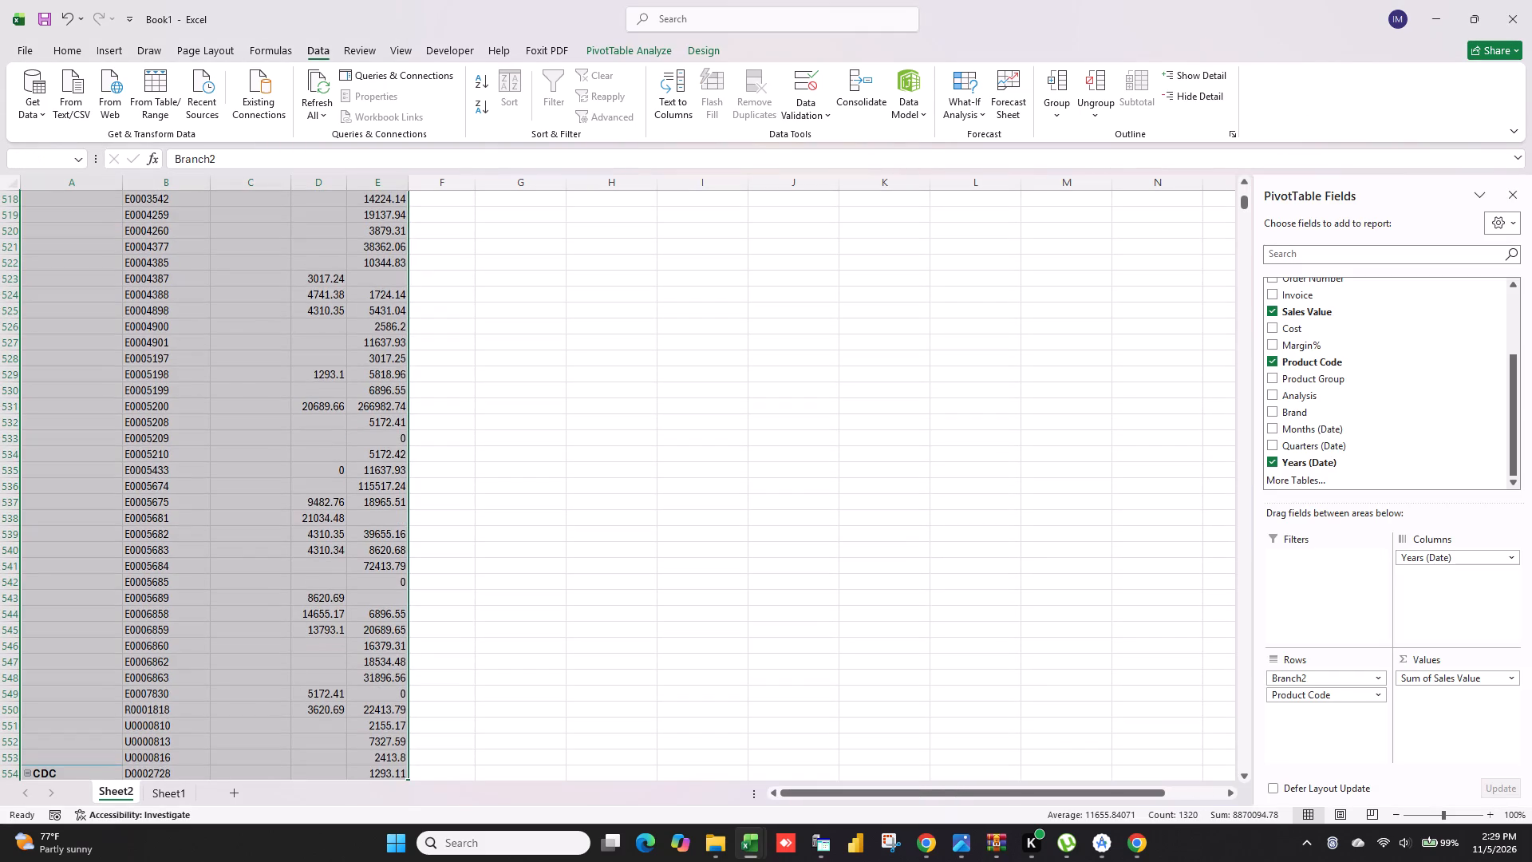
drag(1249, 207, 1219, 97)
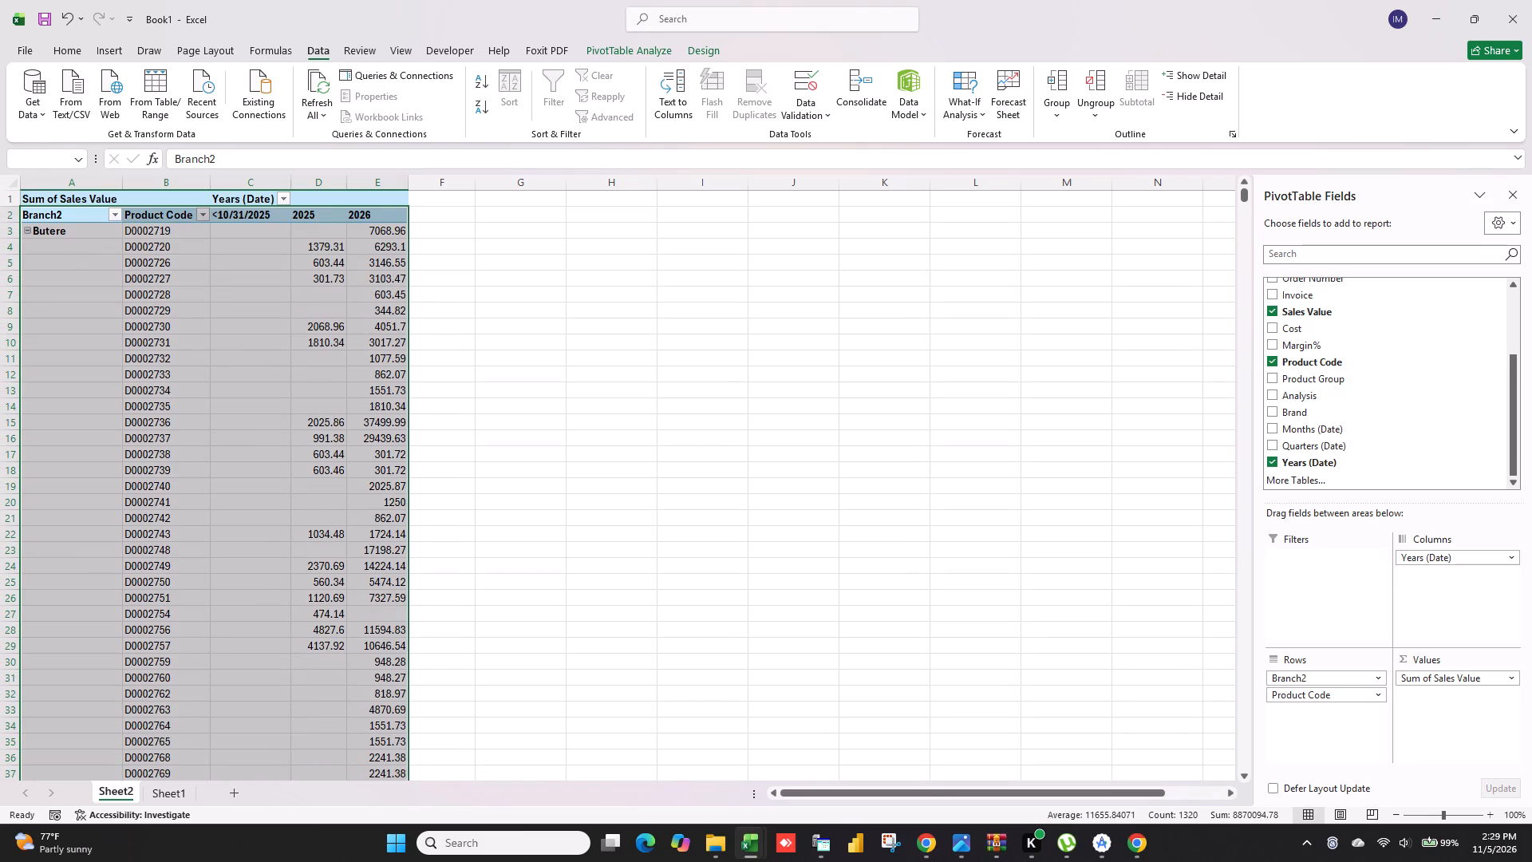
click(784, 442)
Copy columns A to E of the Sheet2 pivot table and paste them as values at A1 of a new sheet.
drag(105, 183, 392, 210)
key(ctrl+c)
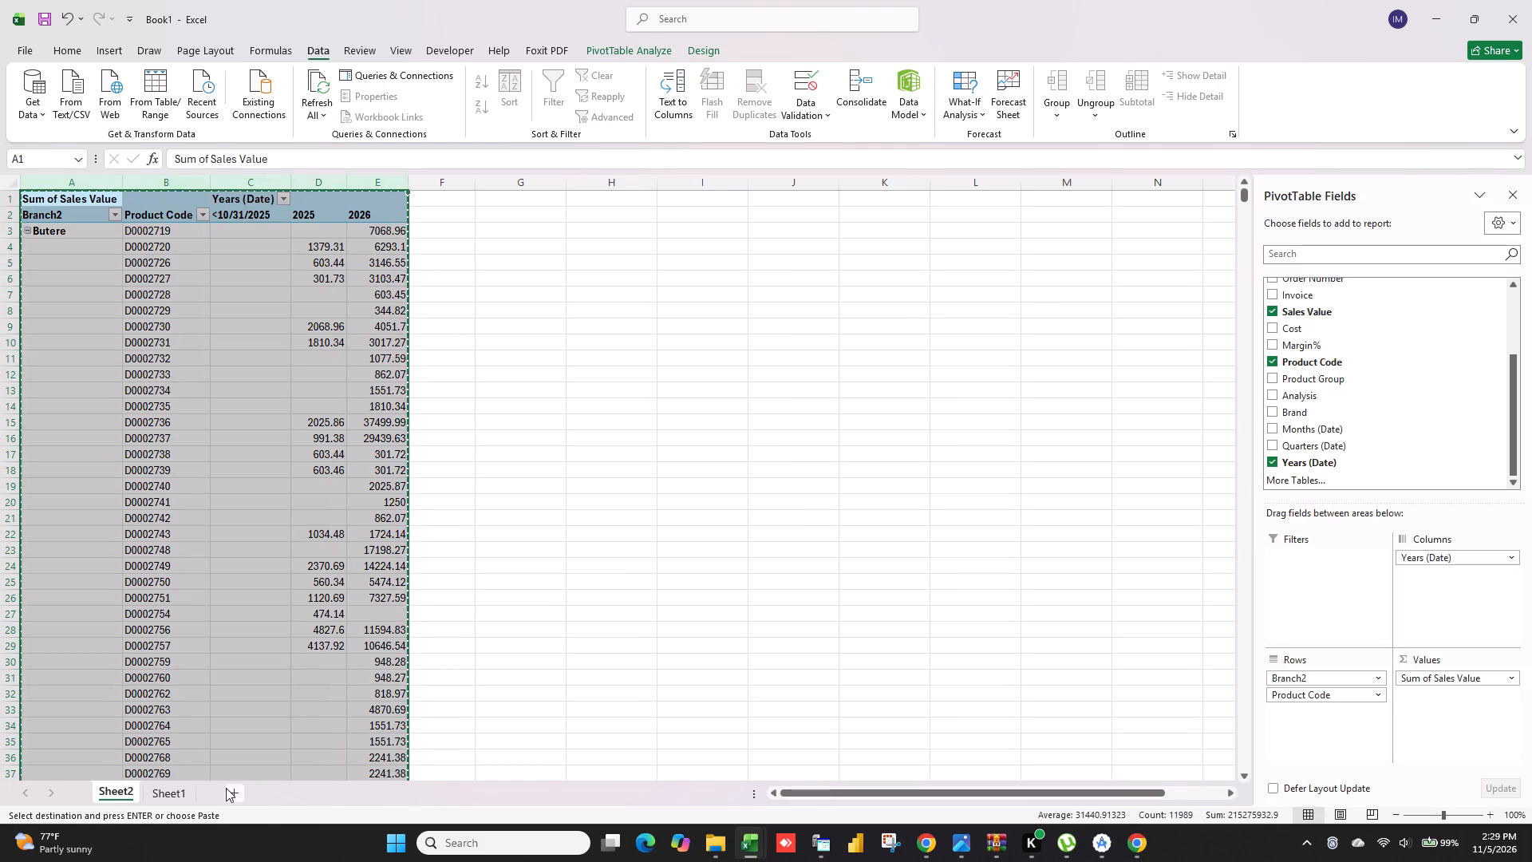
click(227, 788)
right_click(35, 196)
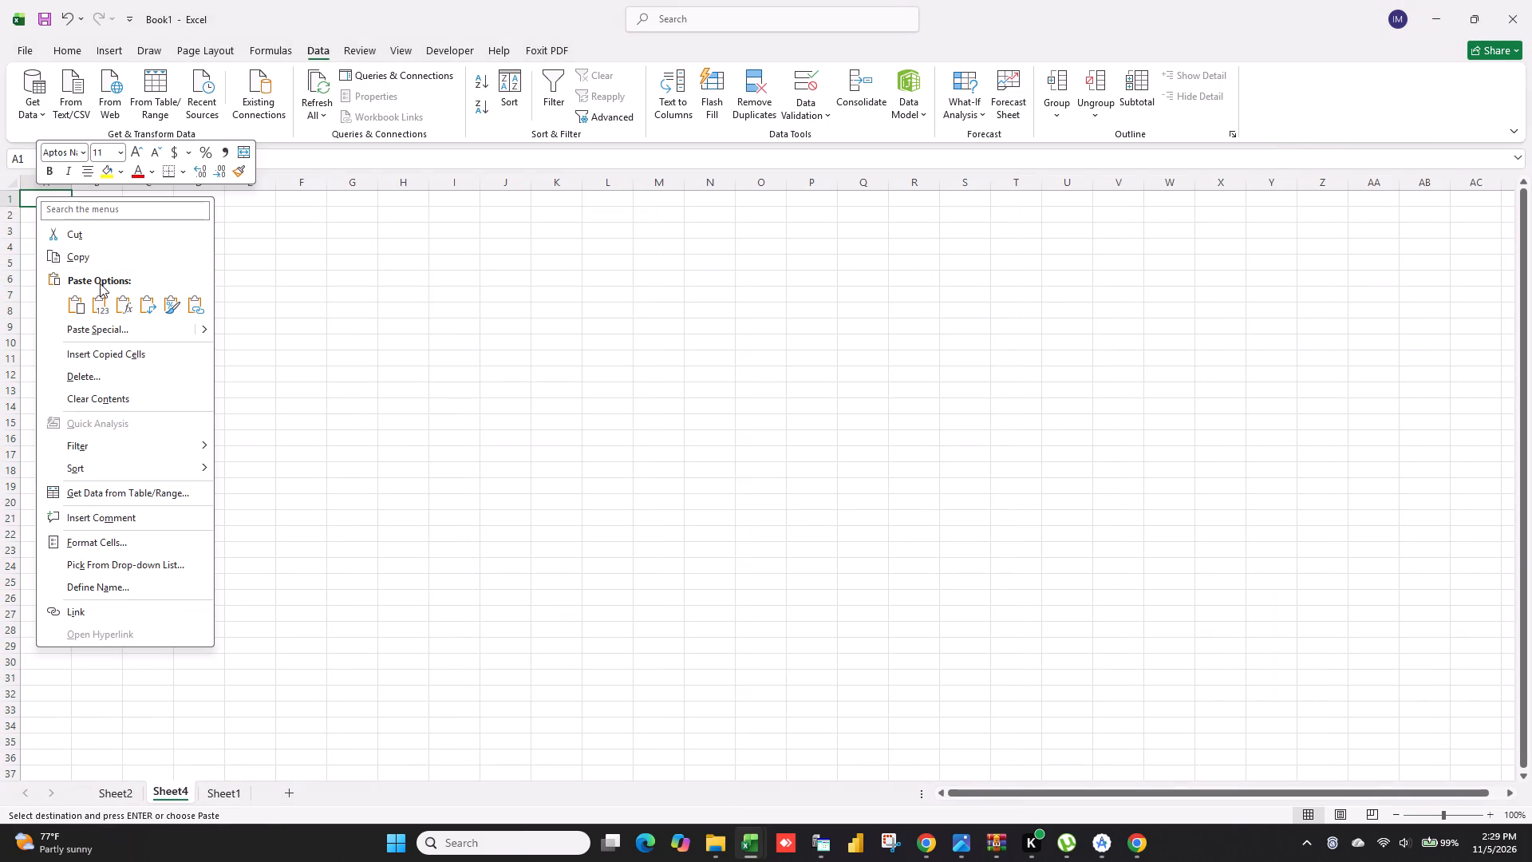
click(98, 300)
click(156, 296)
Delete the Sum of Sales Value title row and the <10/31/2025 column from the pasted table.
click(18, 200)
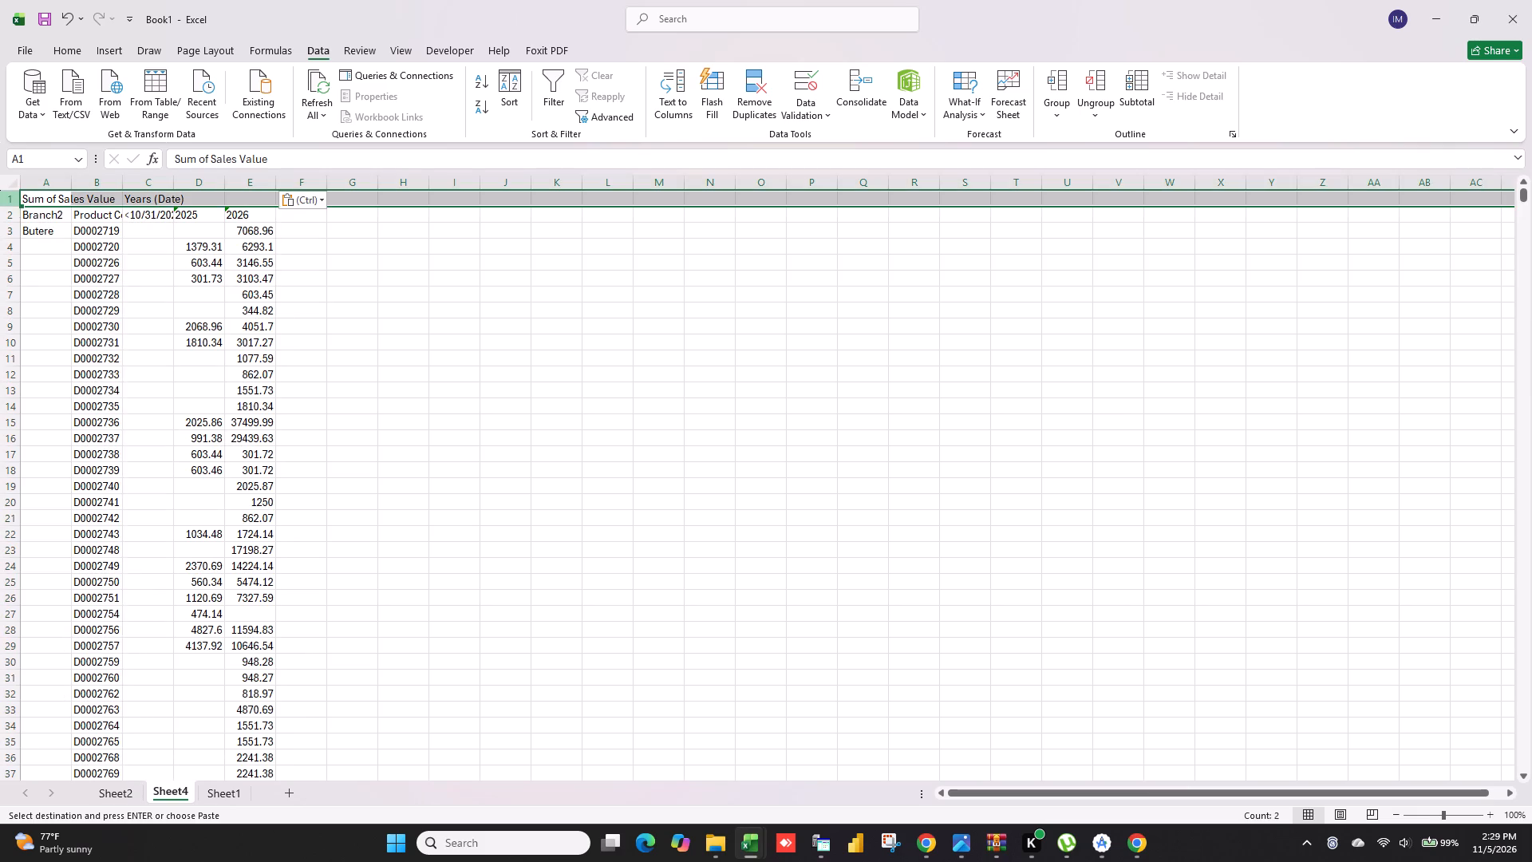
key(ctrl+minus)
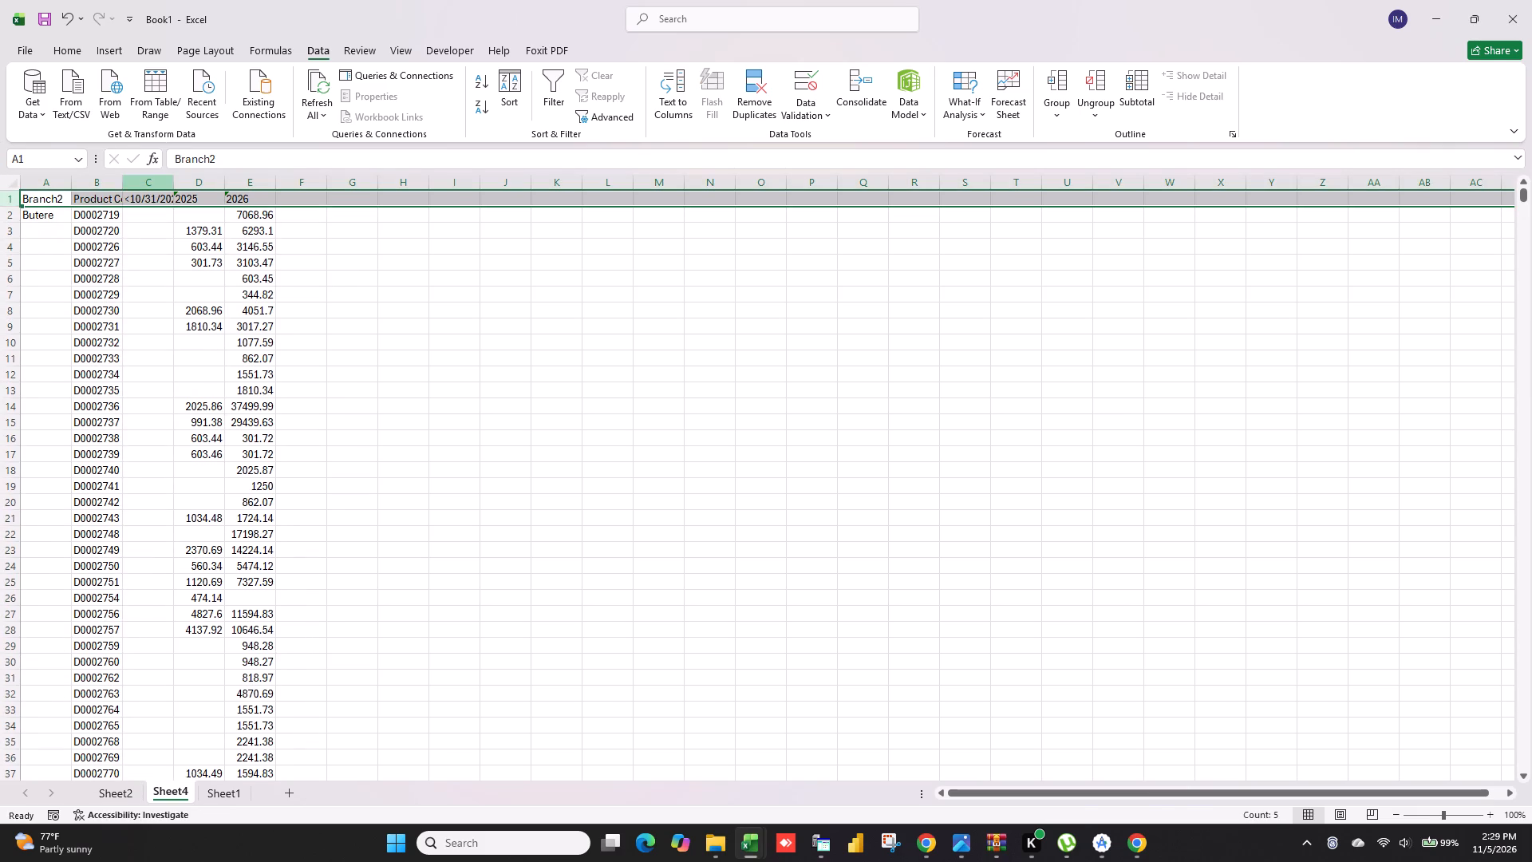
click(154, 176)
key(ctrl+minus)
Copy the branch name Butere from cell A2 down the Branch2 column to row 552.
click(37, 218)
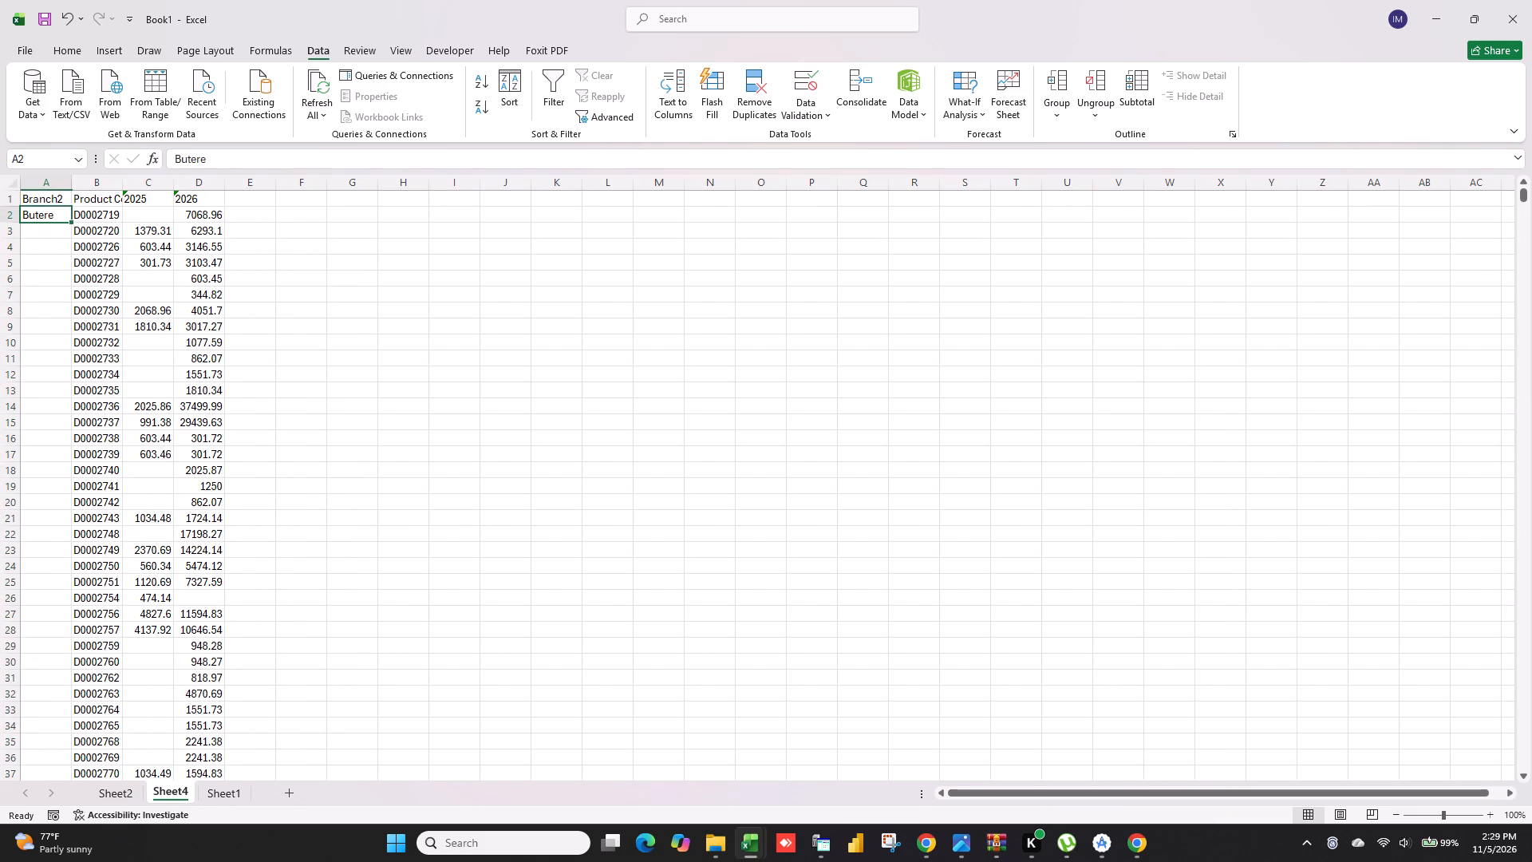
key(ctrl+c)
click(57, 231)
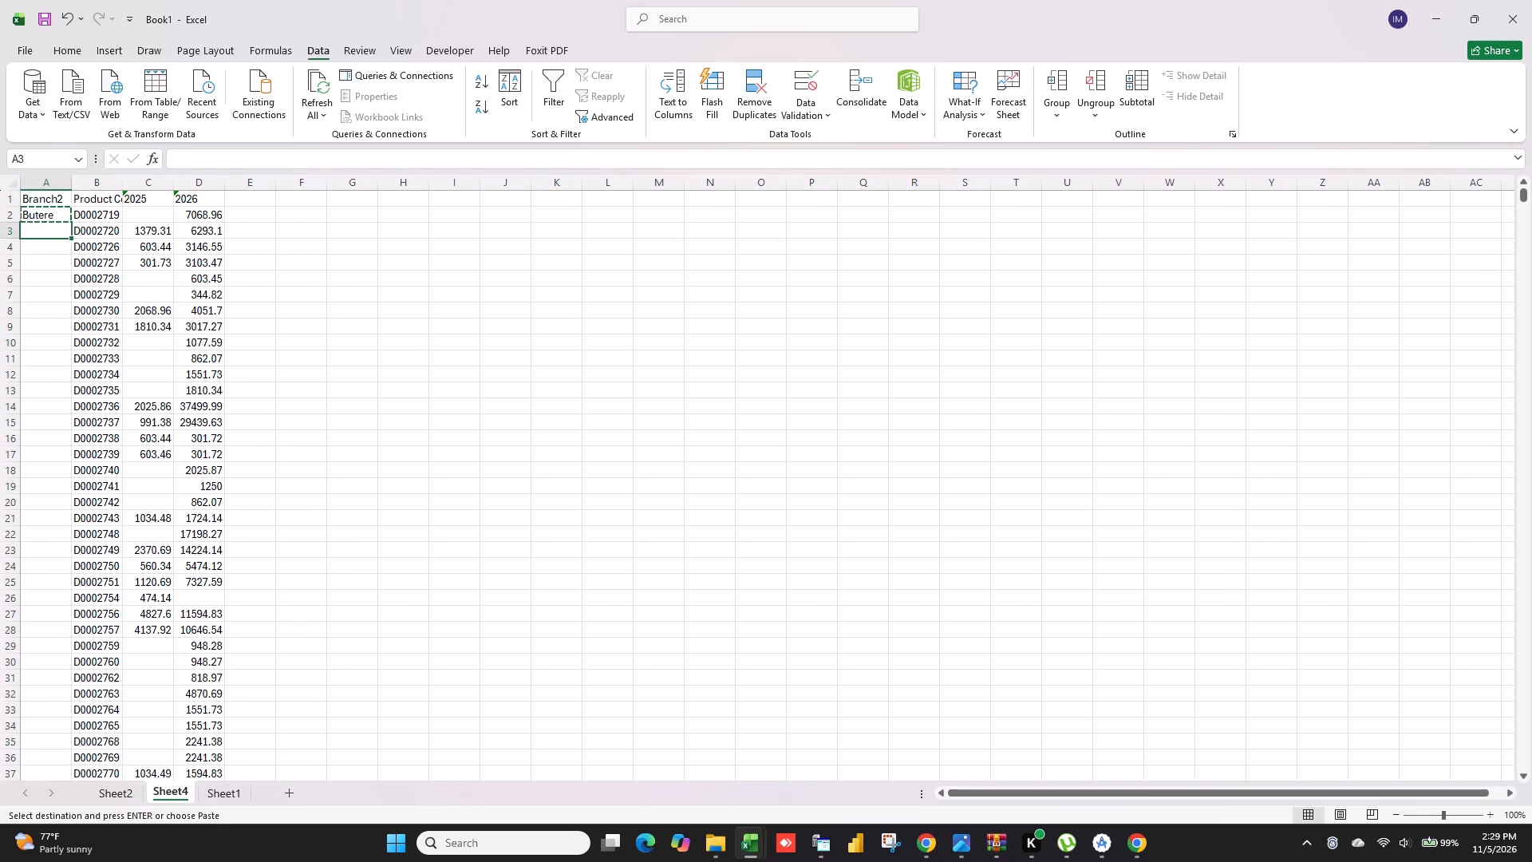
key(ctrl+shift+Down)
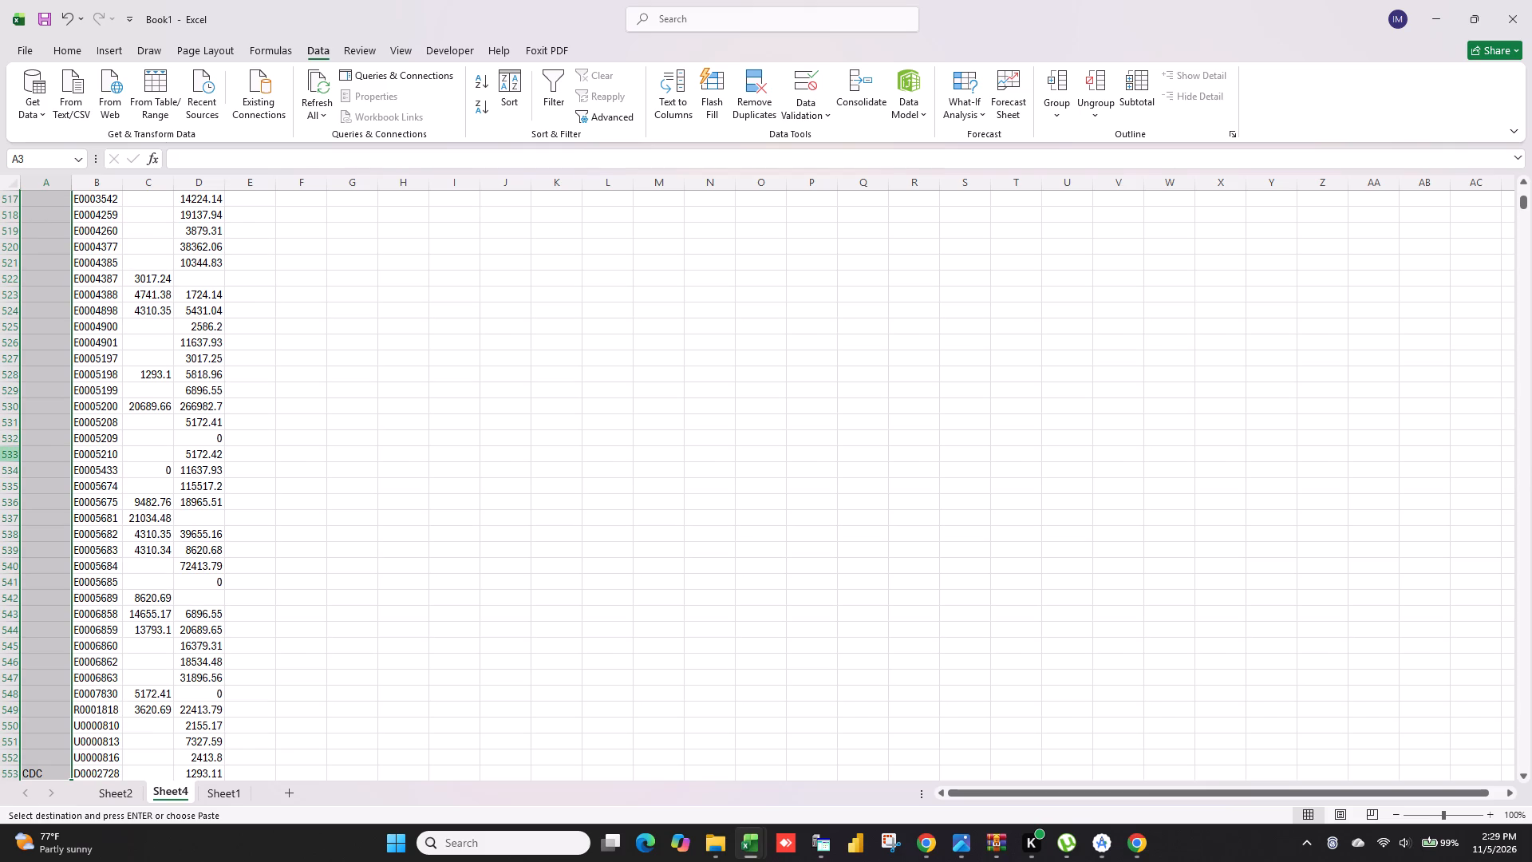
click(52, 757)
key(ctrl+shift+Up)
key(ctrl+v)
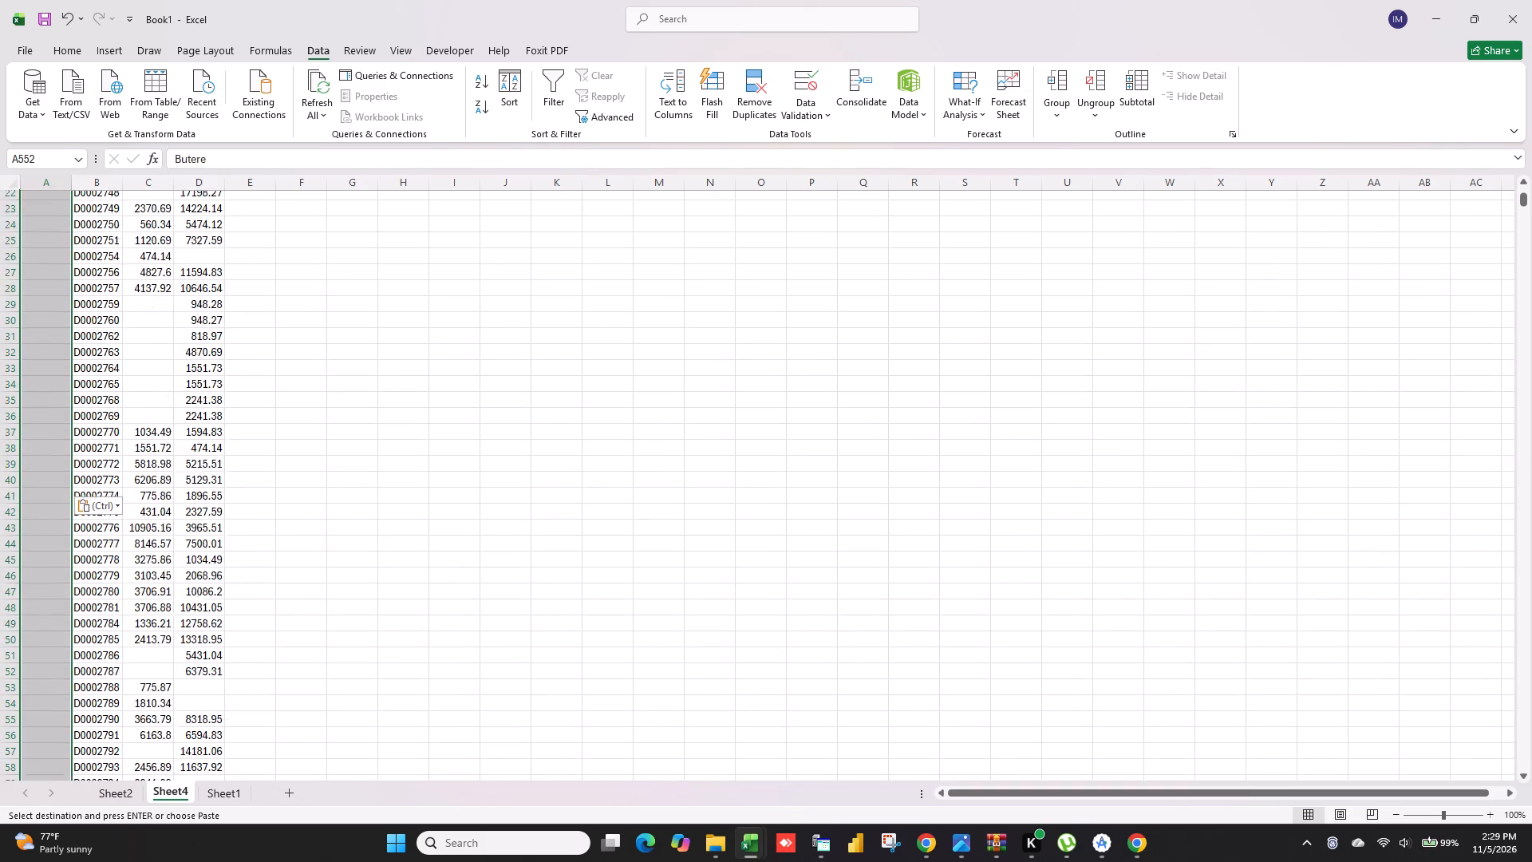
Copy the branch name CDC from cell A553 down the branch column to row 904.
click(38, 511)
click(46, 499)
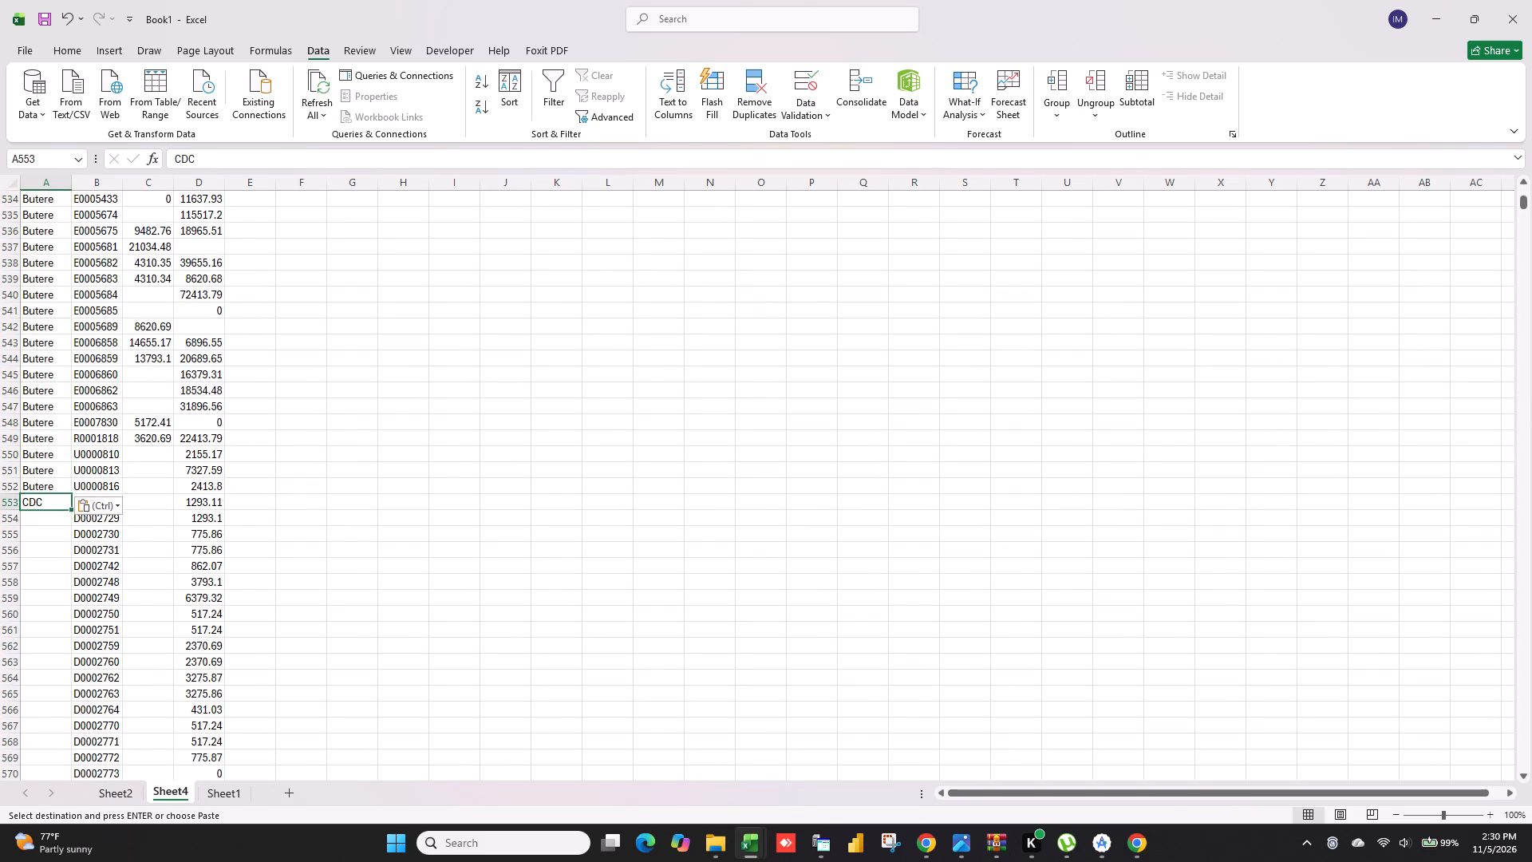
key(ctrl+c)
click(48, 510)
click(51, 521)
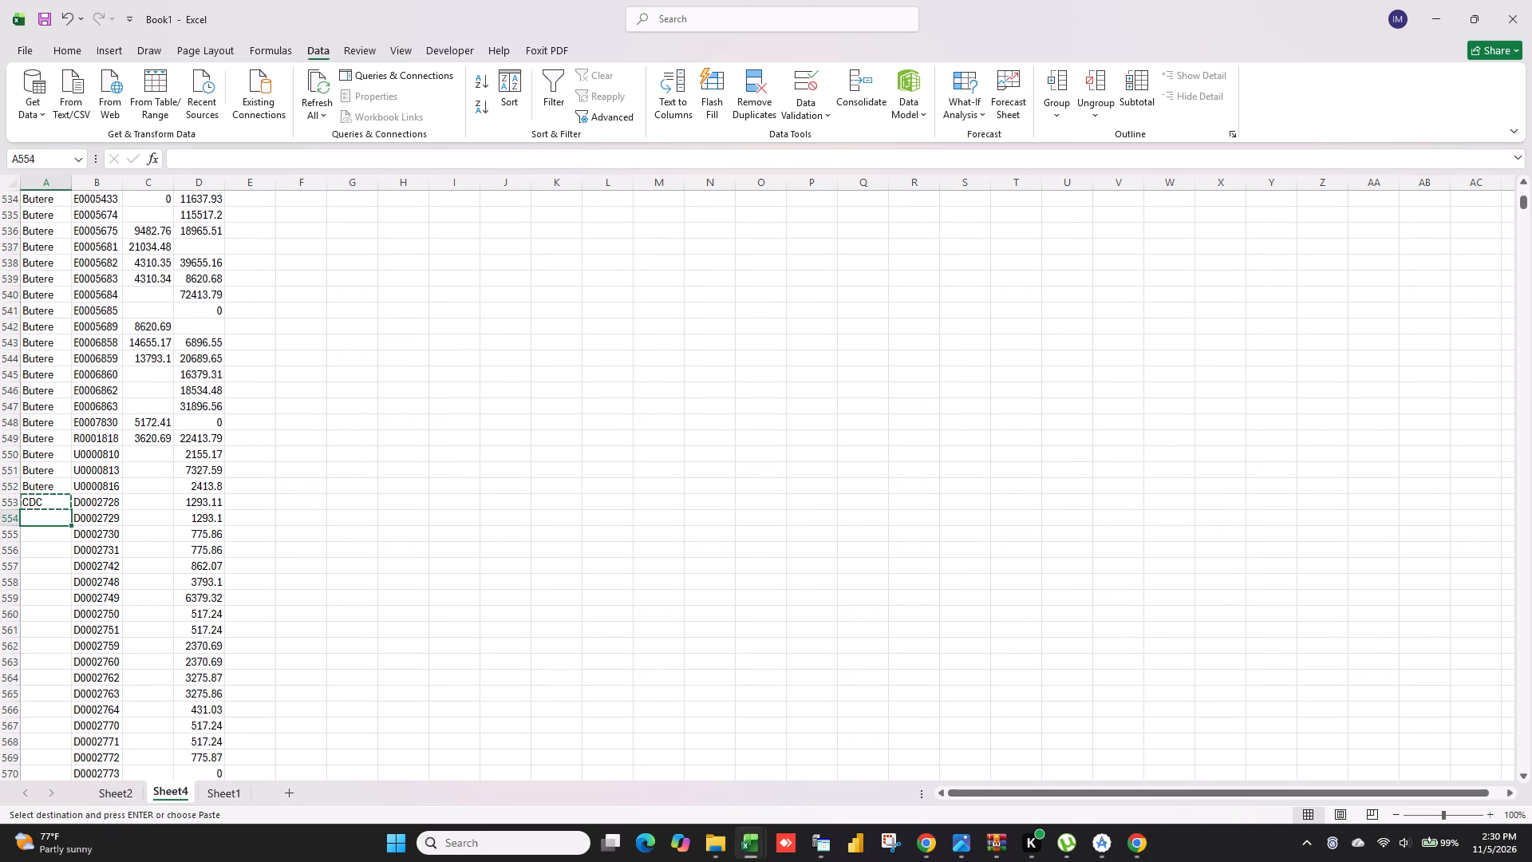
key(ctrl+shift+Down)
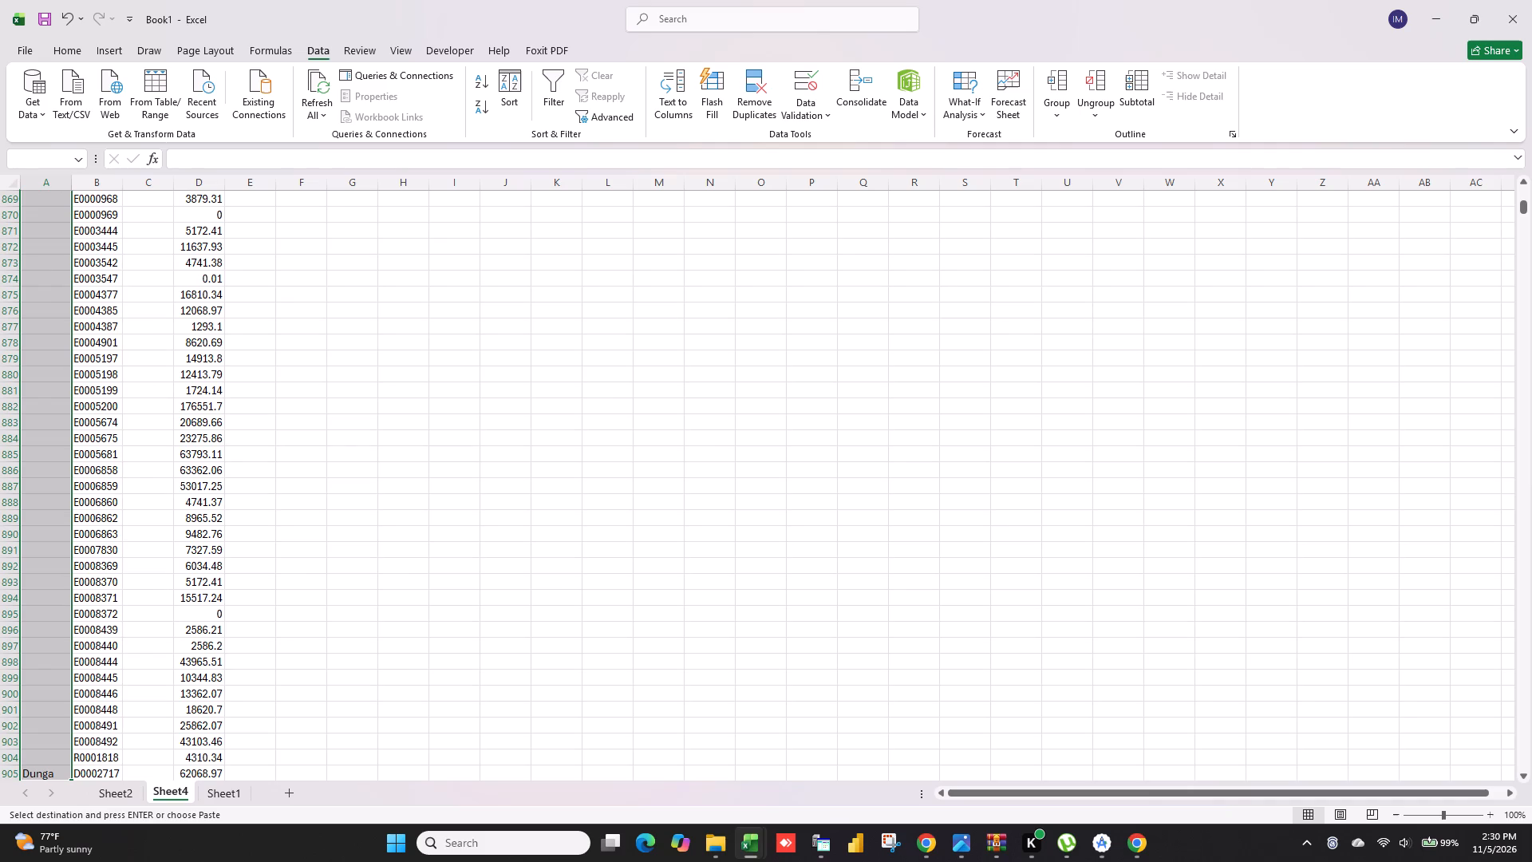
click(32, 756)
key(ctrl+shift+Up)
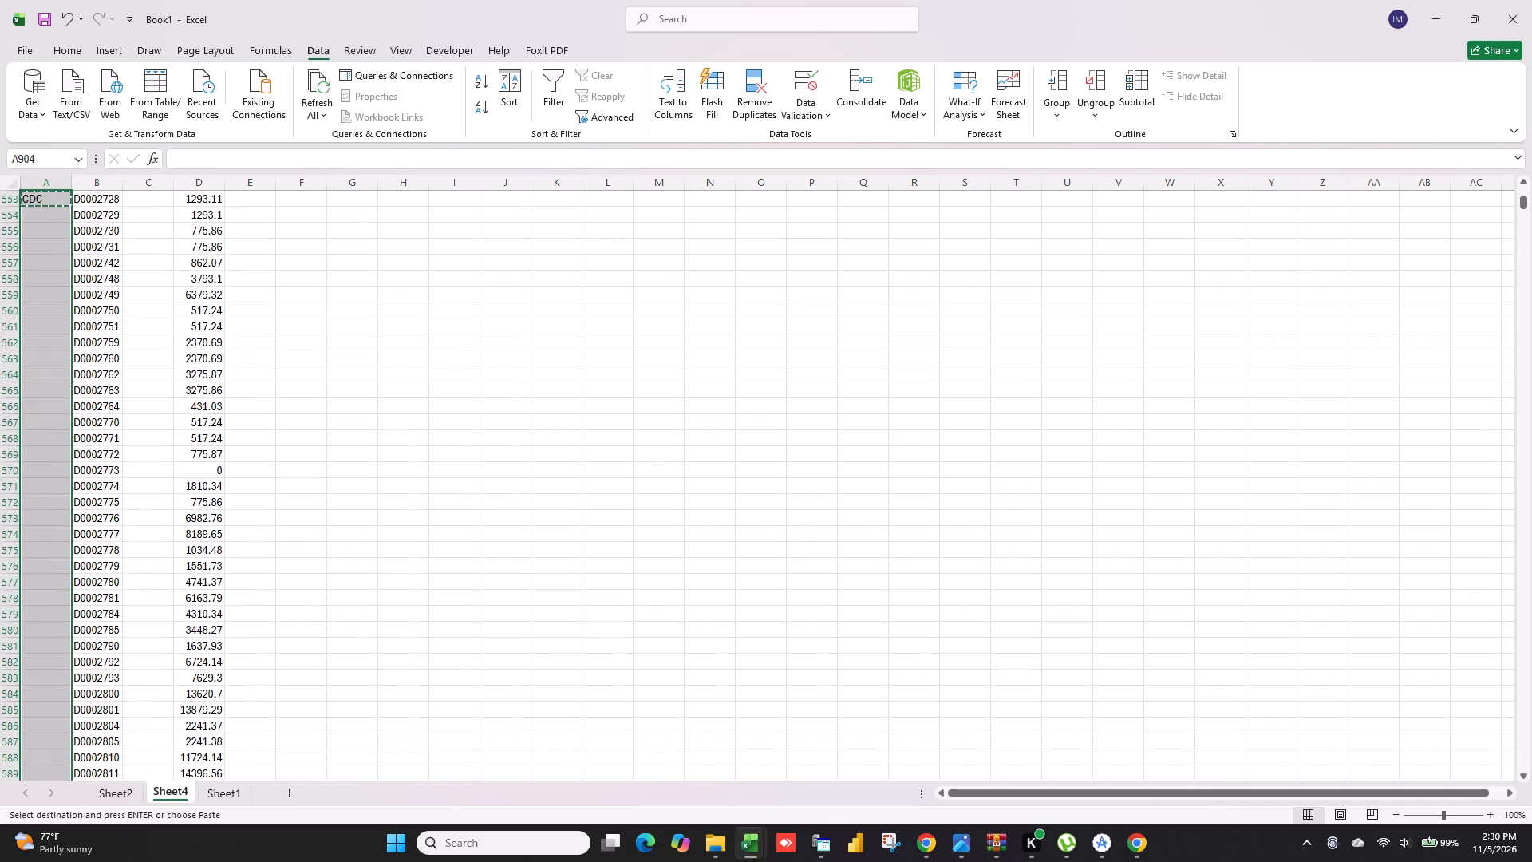
key(ctrl+v)
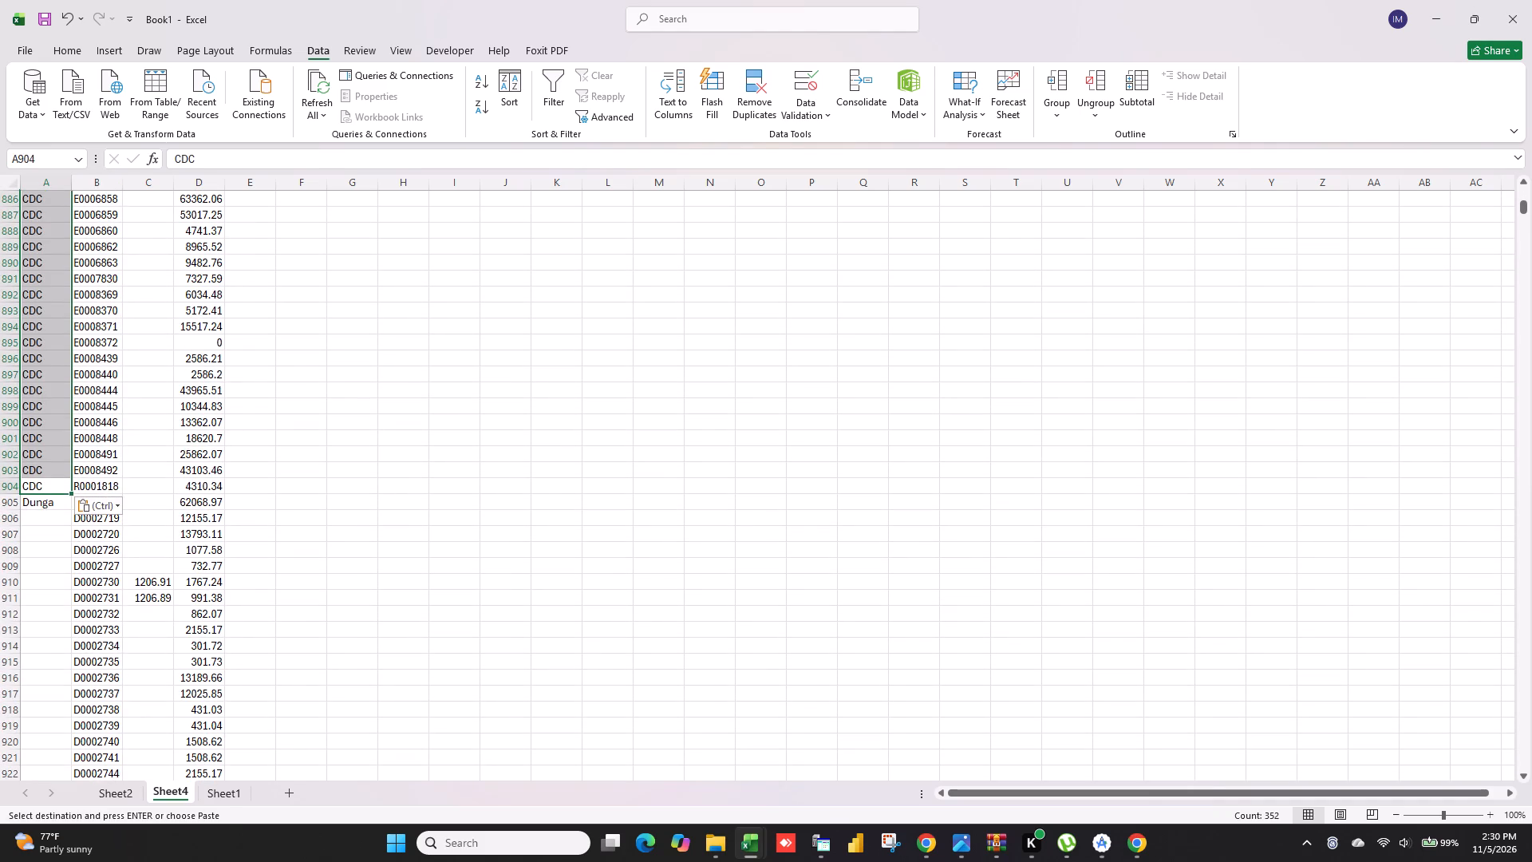
Copy the branch name Dunga from cell A905 down the branch column to row 1488.
click(43, 504)
key(ctrl+c)
click(45, 522)
key(ctrl+shift+Down)
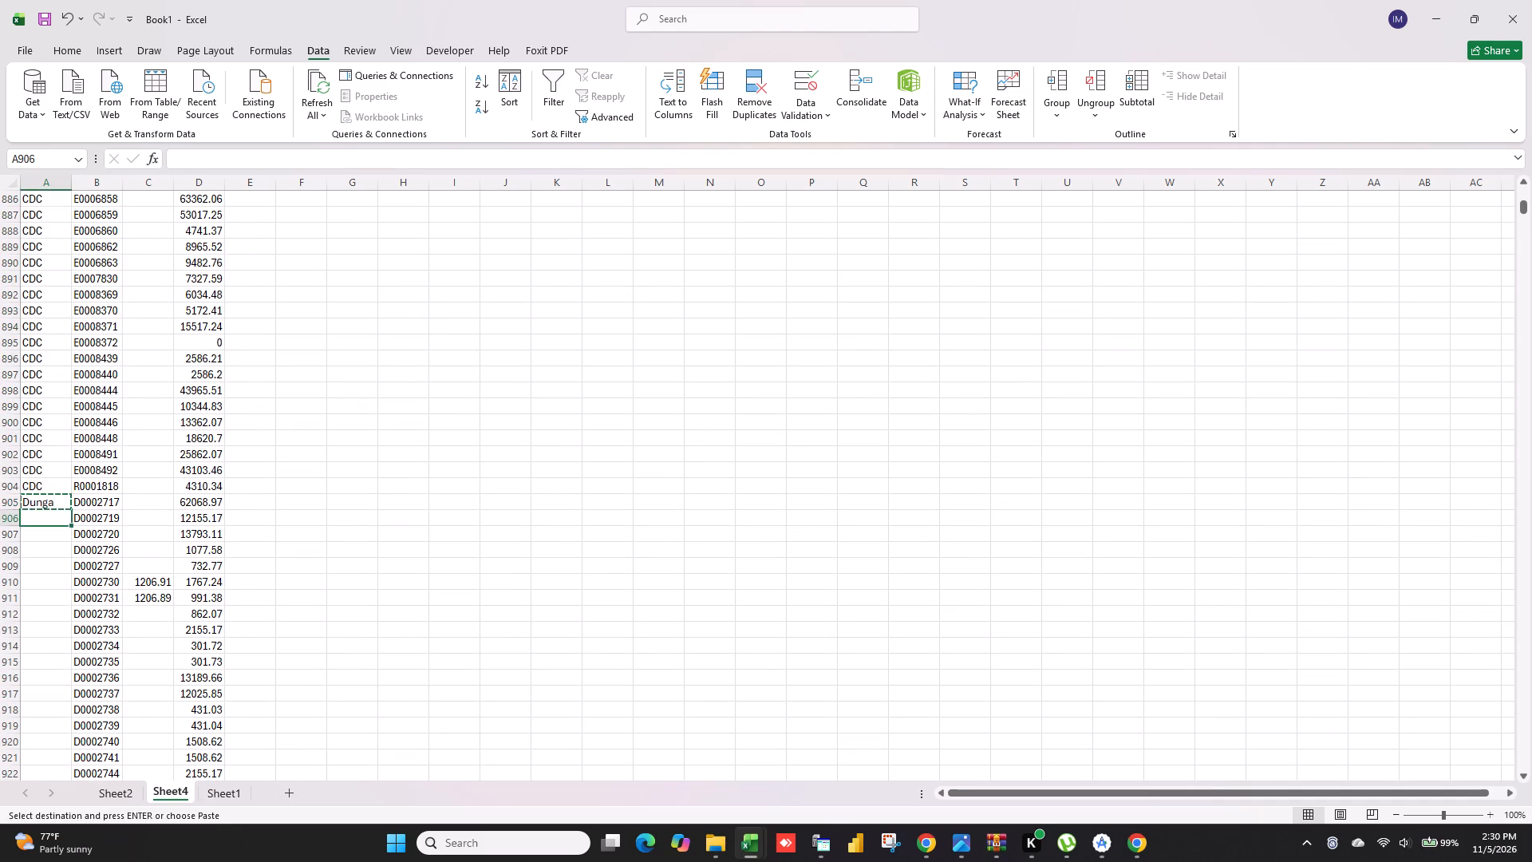
click(51, 759)
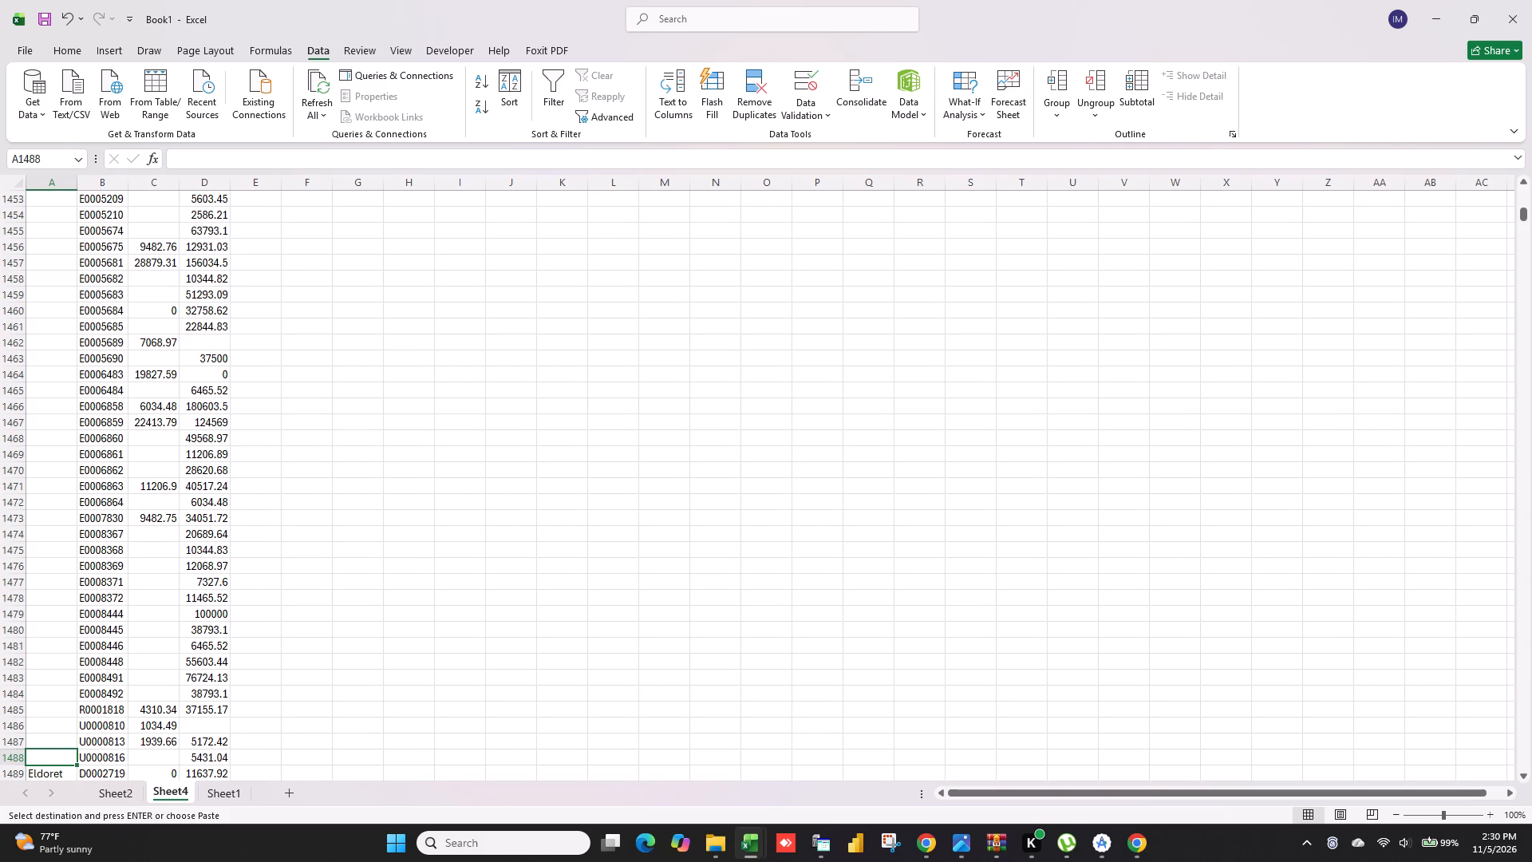
key(ctrl+shift+Up)
key(ctrl+v)
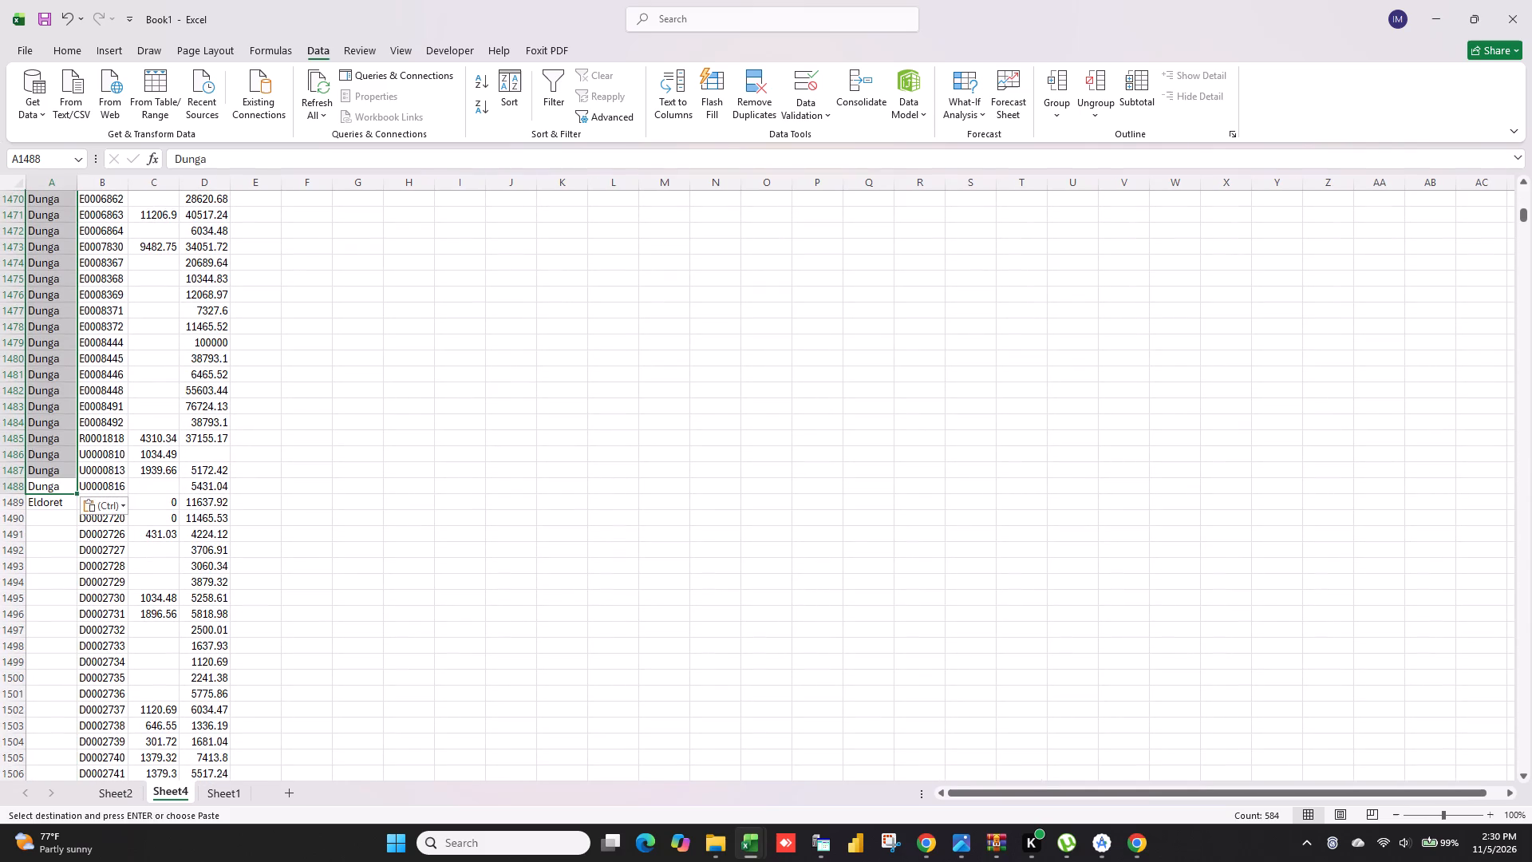
Copy the branch name Eldoret from cell A1489 down the branch column to row 2150.
click(62, 507)
key(ctrl+c)
click(52, 510)
click(52, 515)
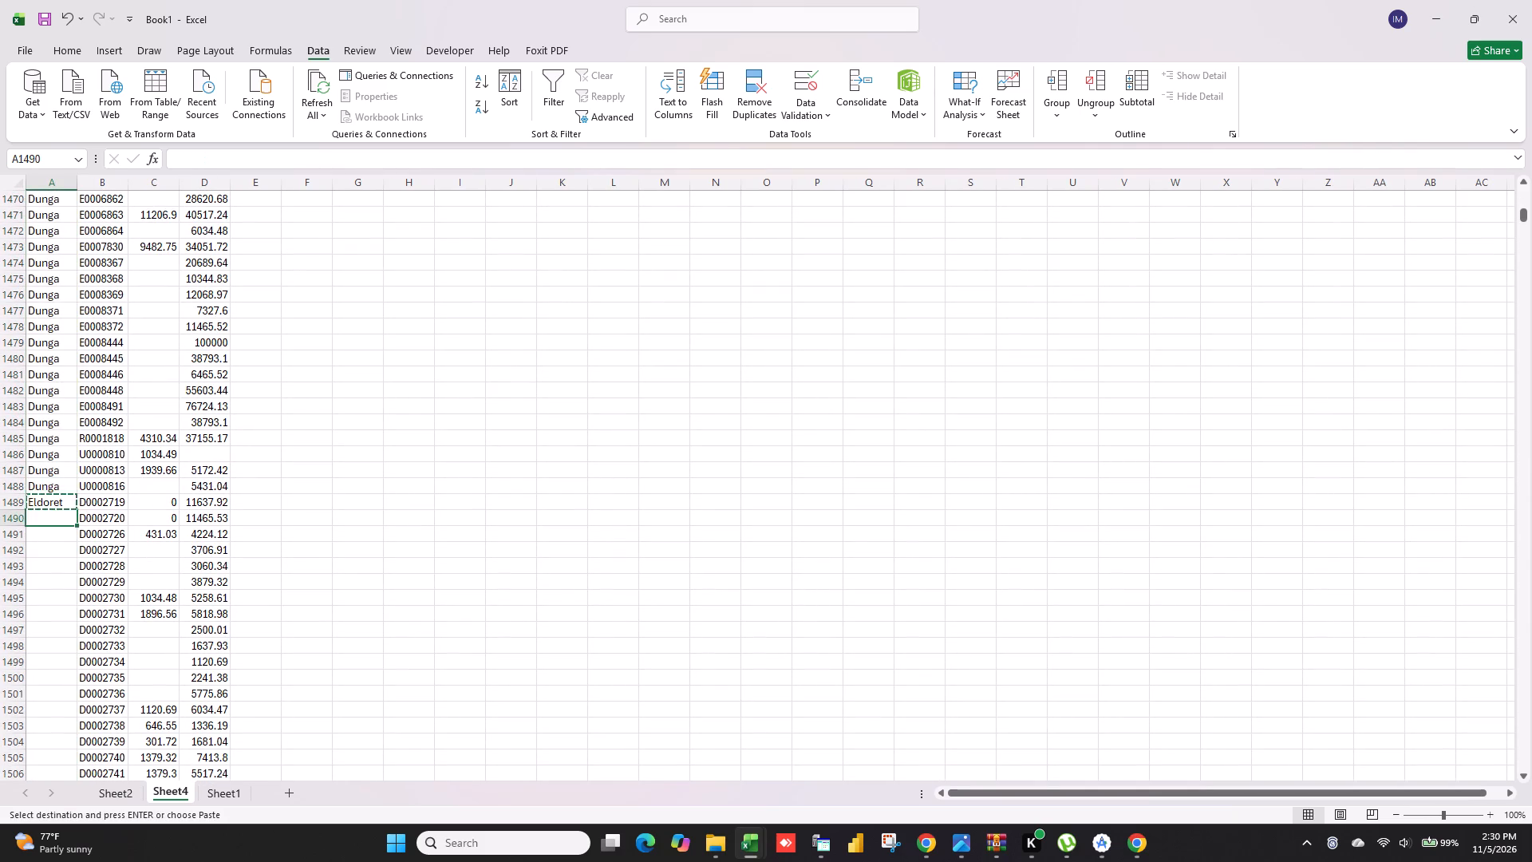
key(ctrl+shift+Down)
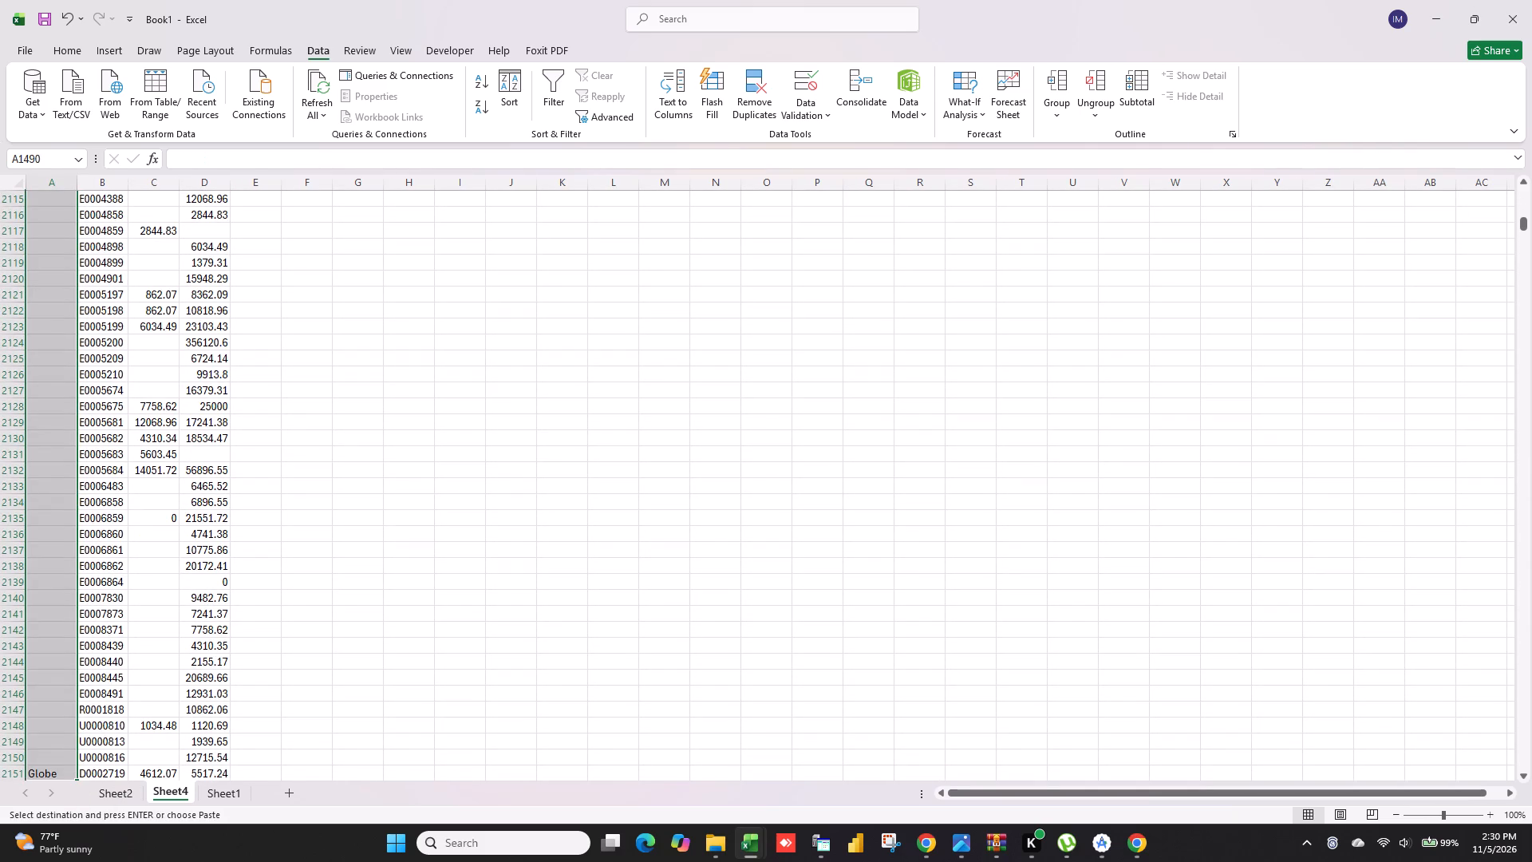
click(45, 759)
key(ctrl+shift+Up)
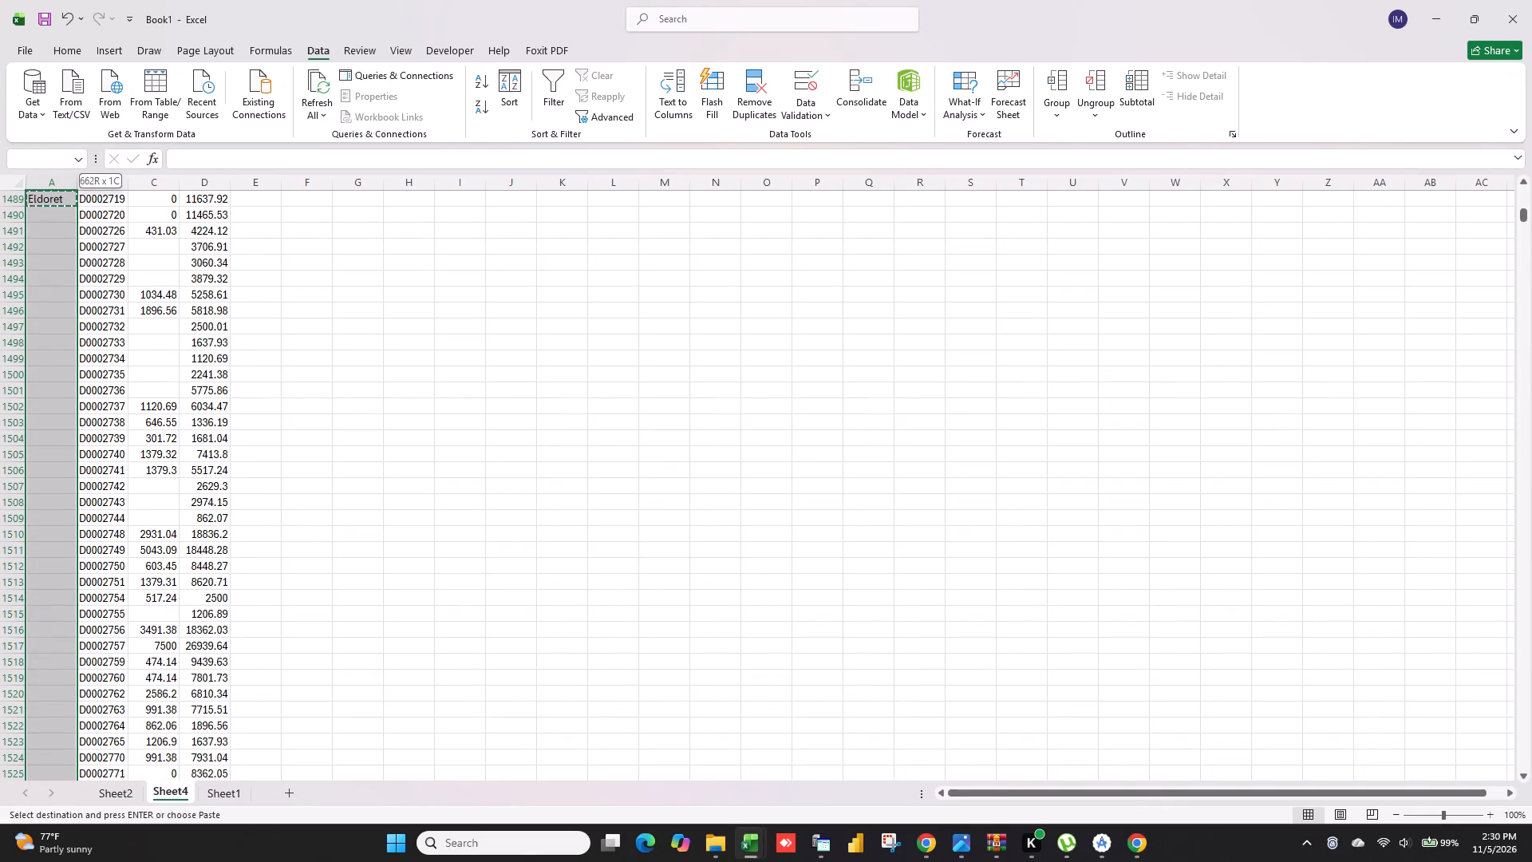
key(ctrl+v)
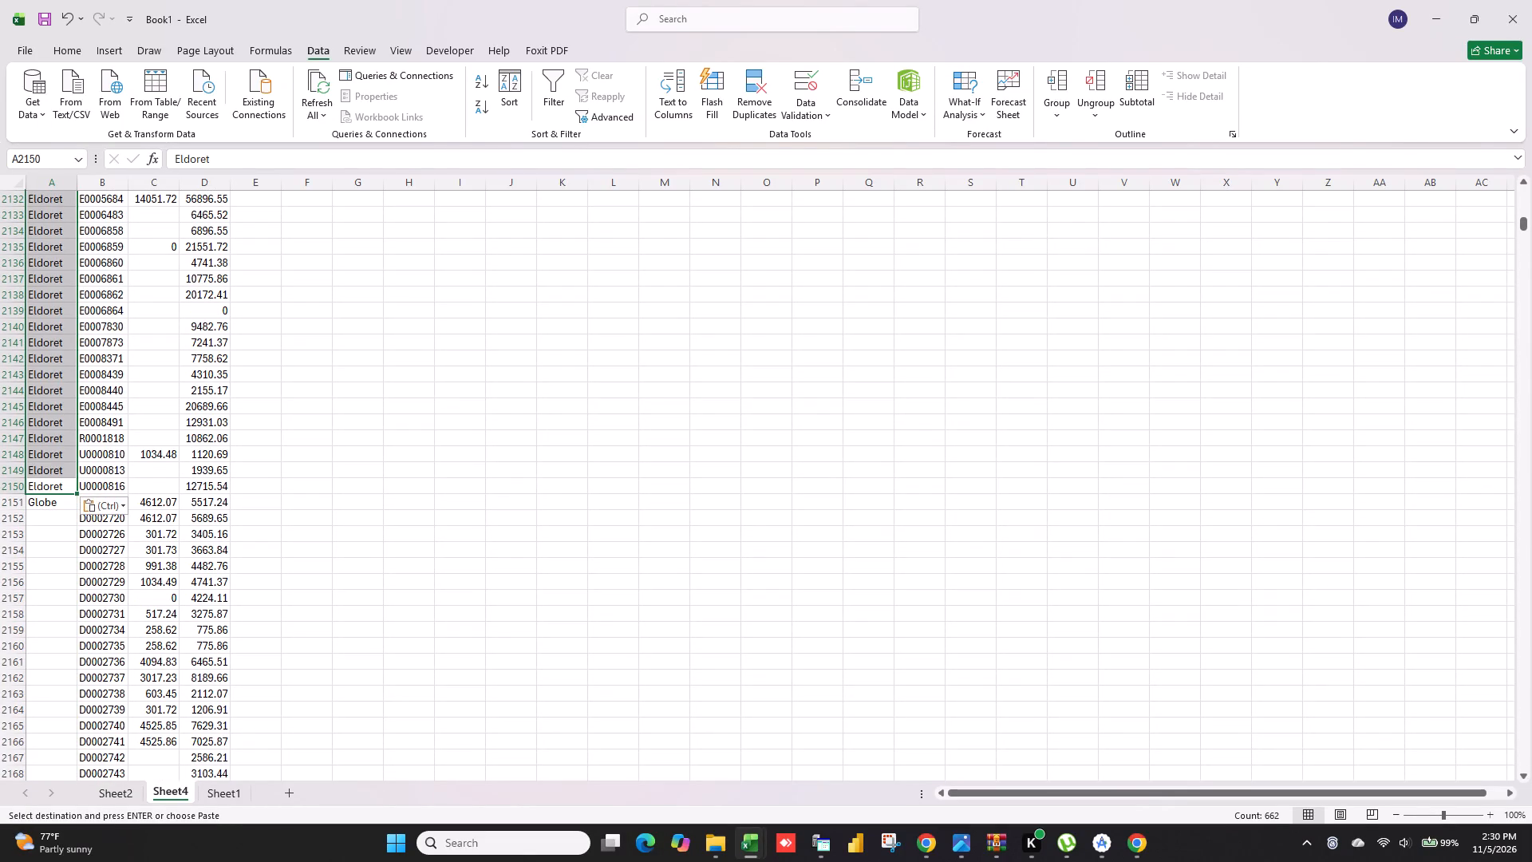
Copy the branch name Globe from cell A2151 down the branch column to row 2834.
click(45, 509)
key(ctrl+c)
click(48, 523)
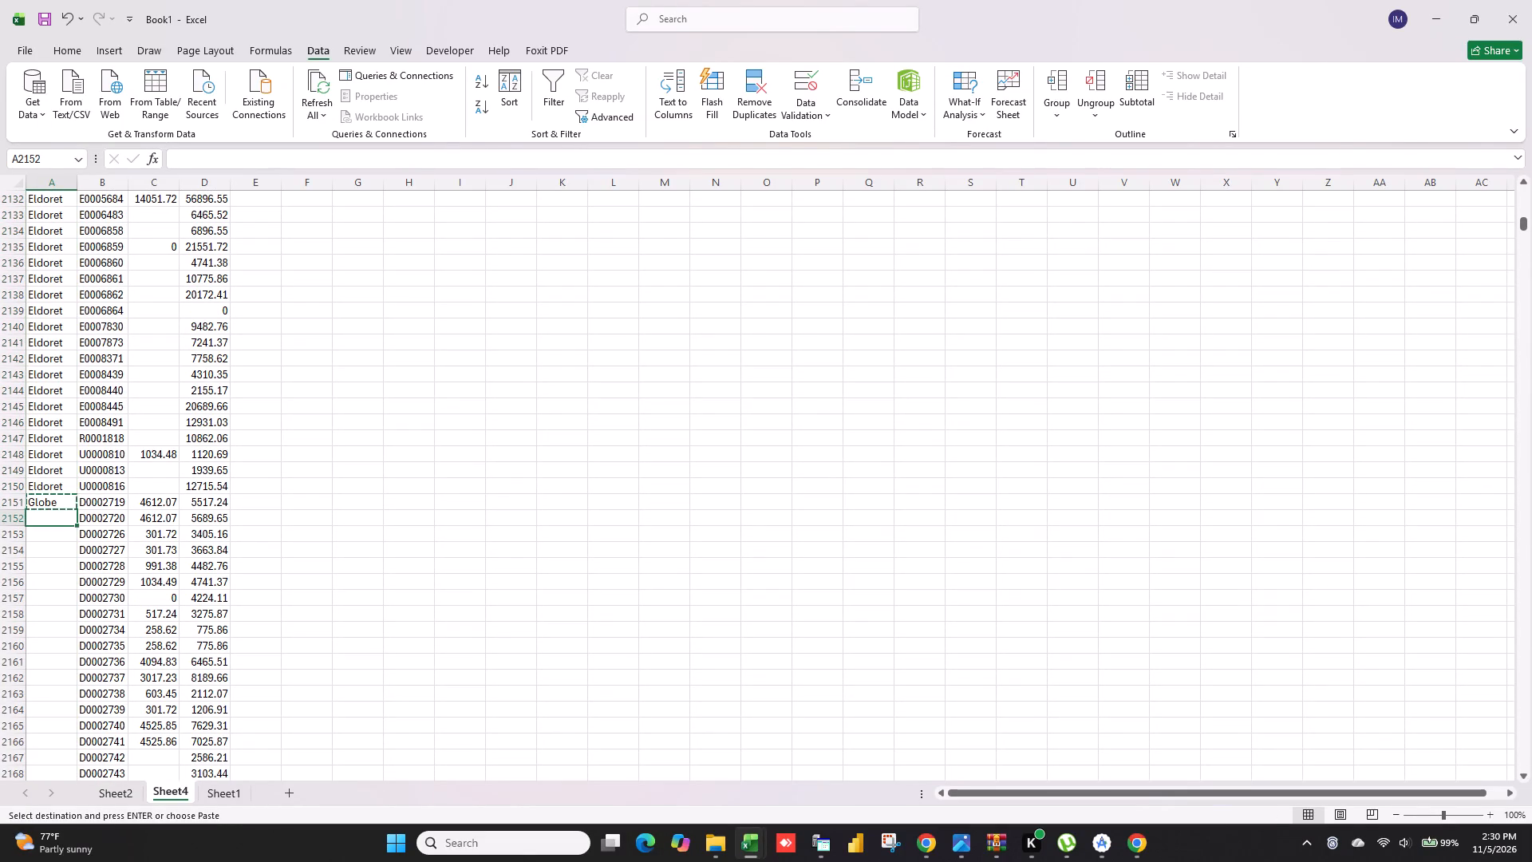
key(ctrl+shift+Down)
click(43, 754)
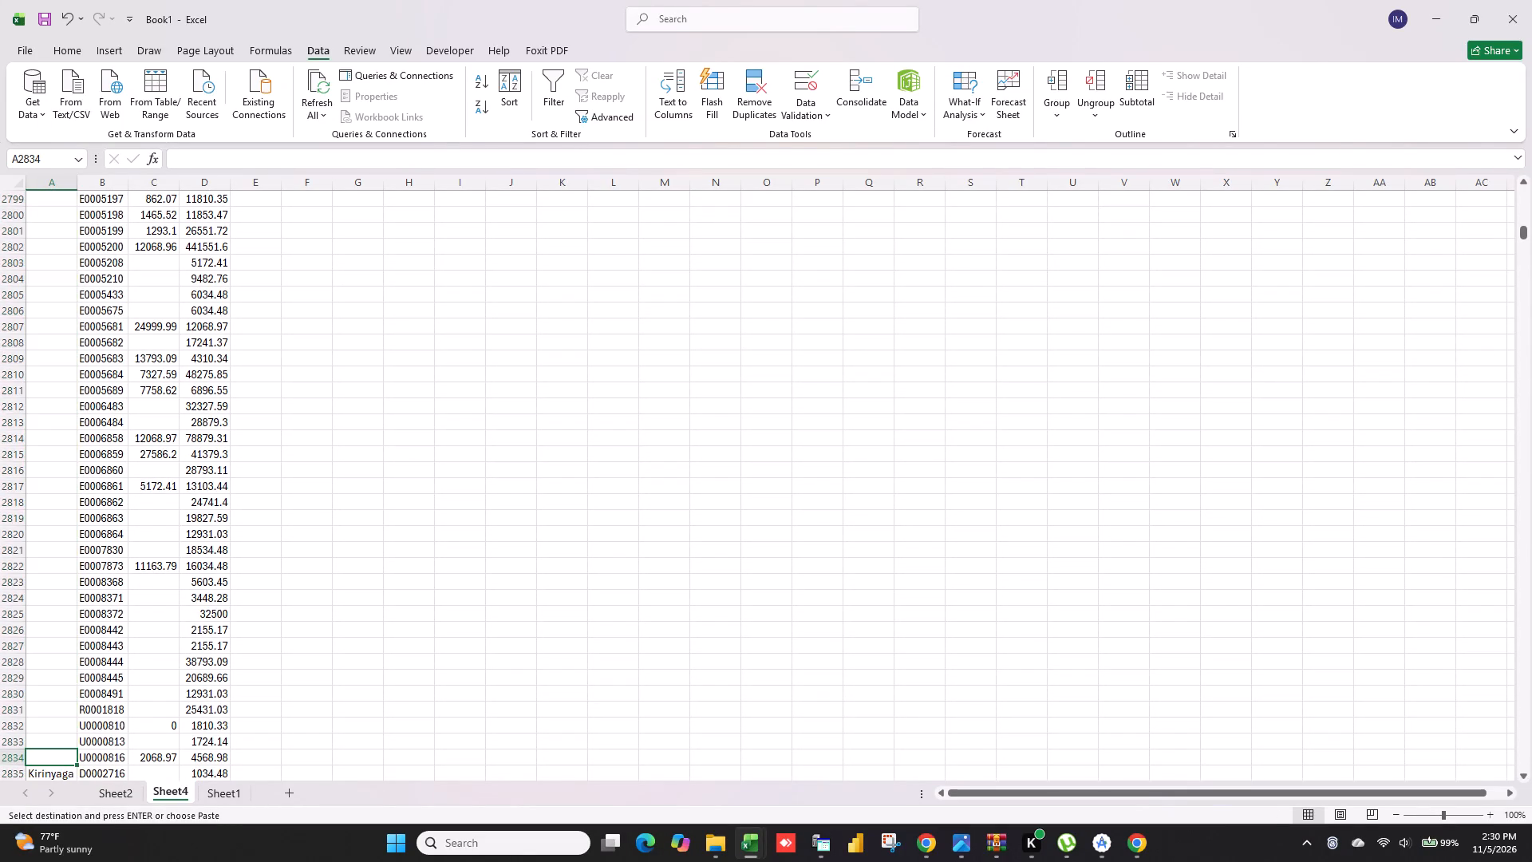
key(ctrl+shift+Up)
key(ctrl+v)
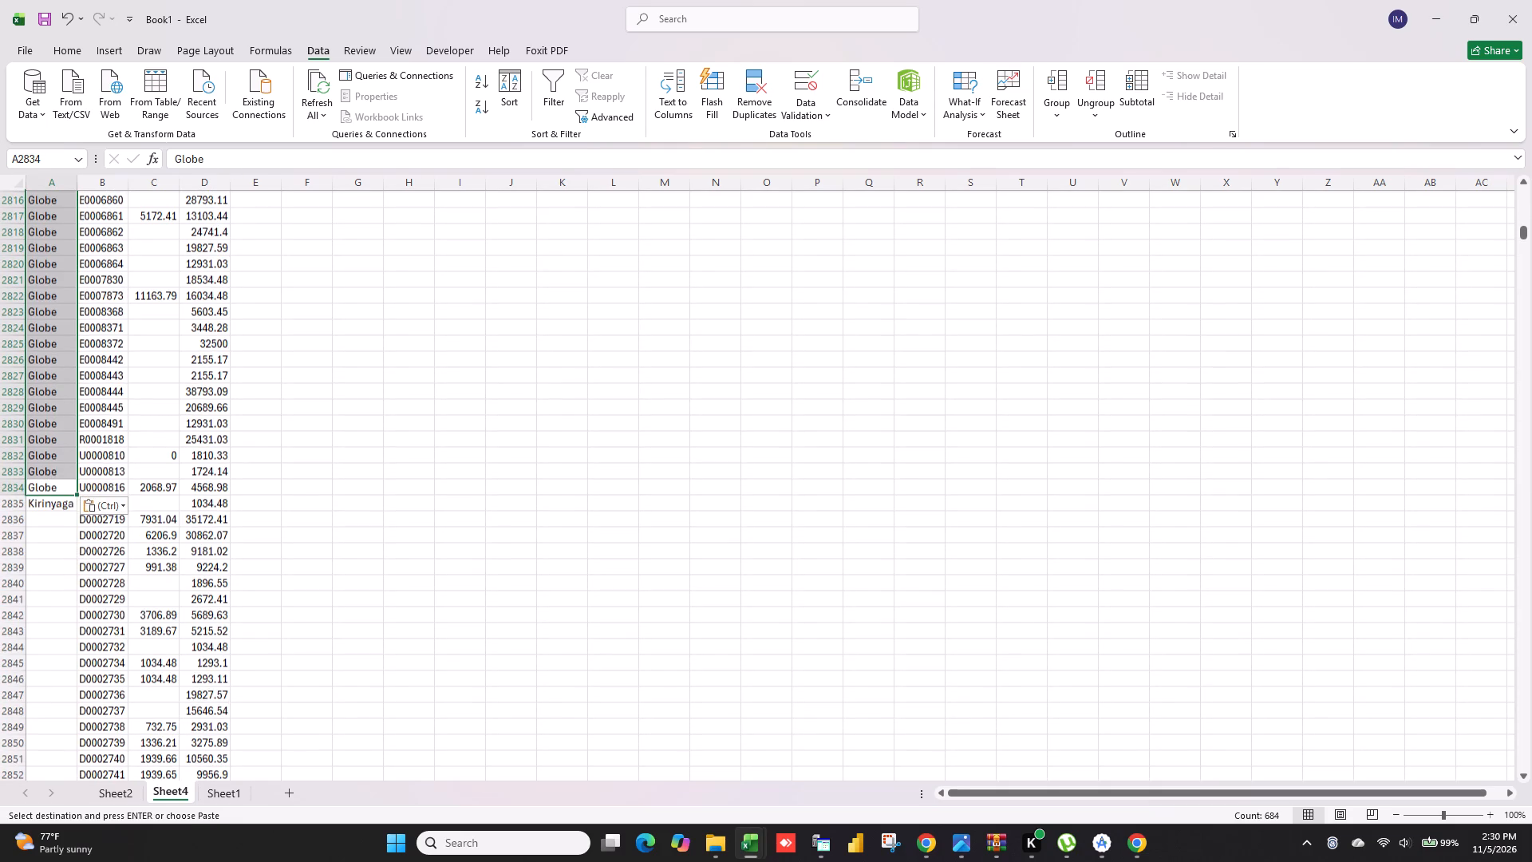
Copy the branch name Kirinyaga from cell A2835 down the branch column to row 3498.
click(53, 503)
key(ctrl+c)
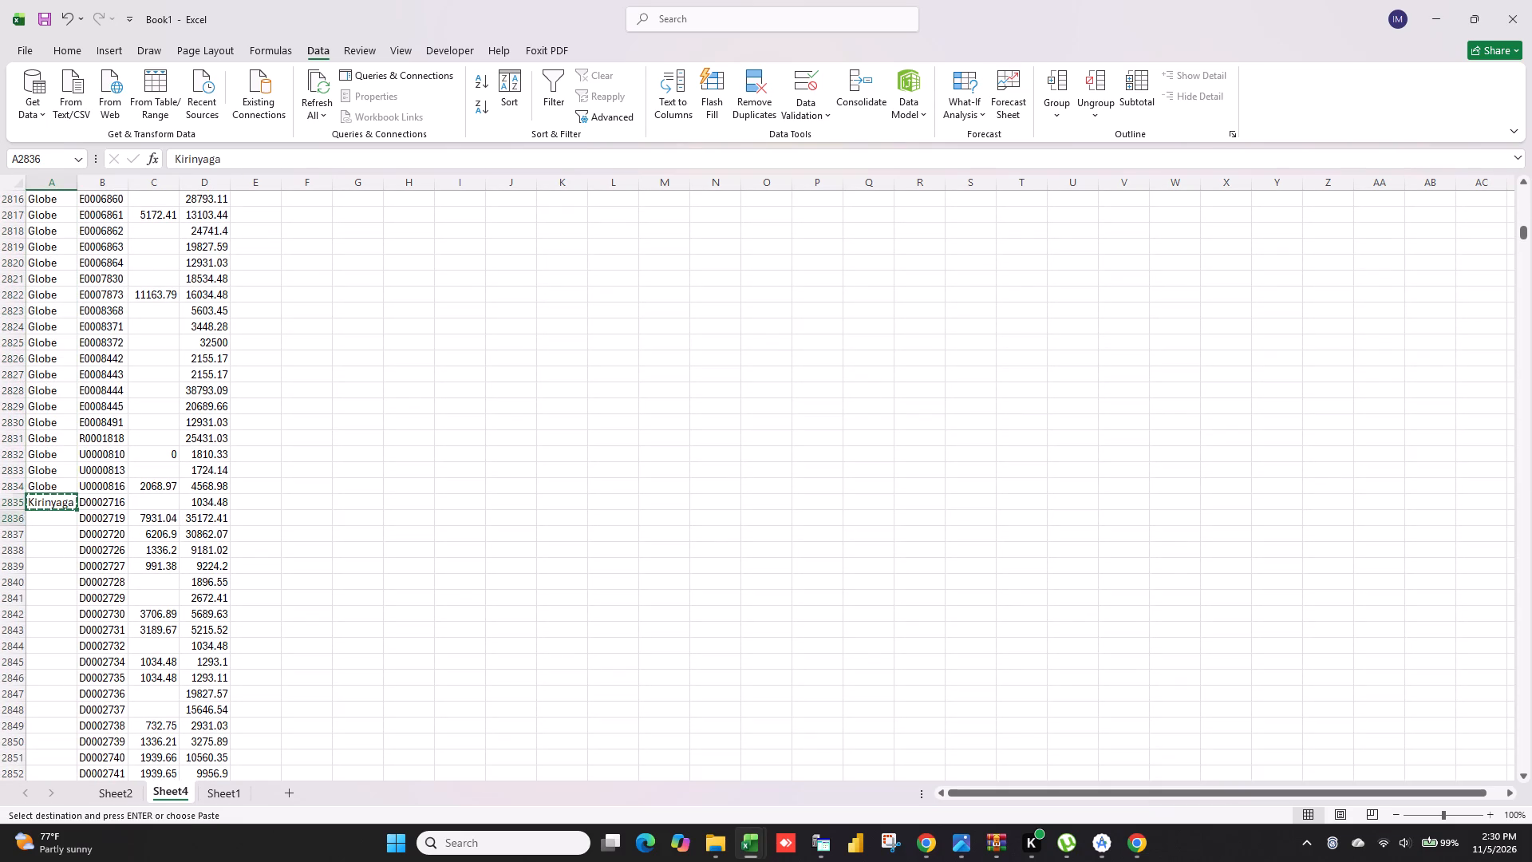
click(47, 525)
key(ctrl+shift+Down)
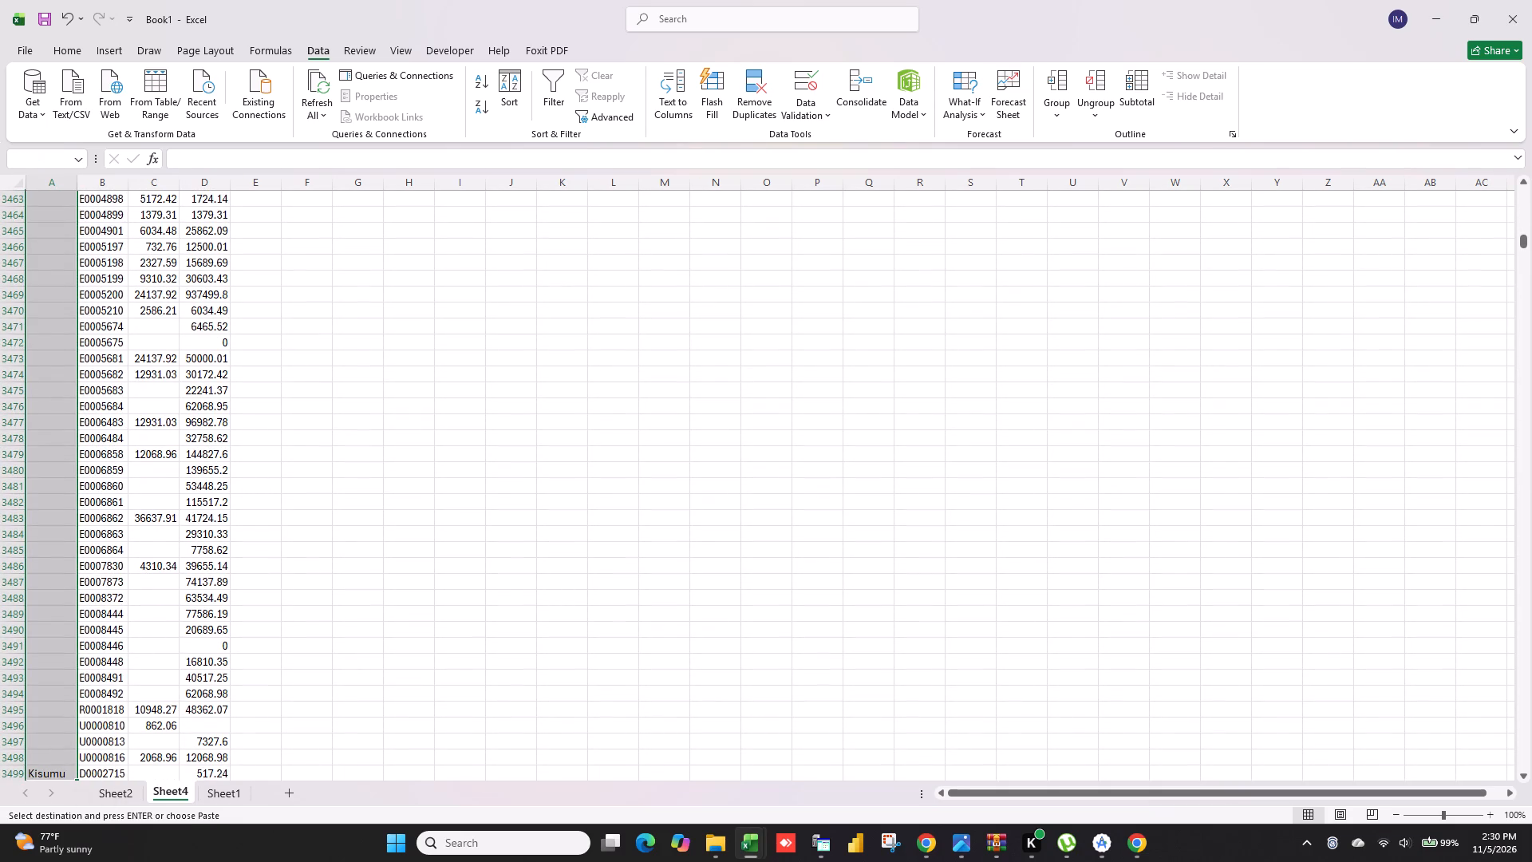
click(44, 755)
key(ctrl+shift+Up)
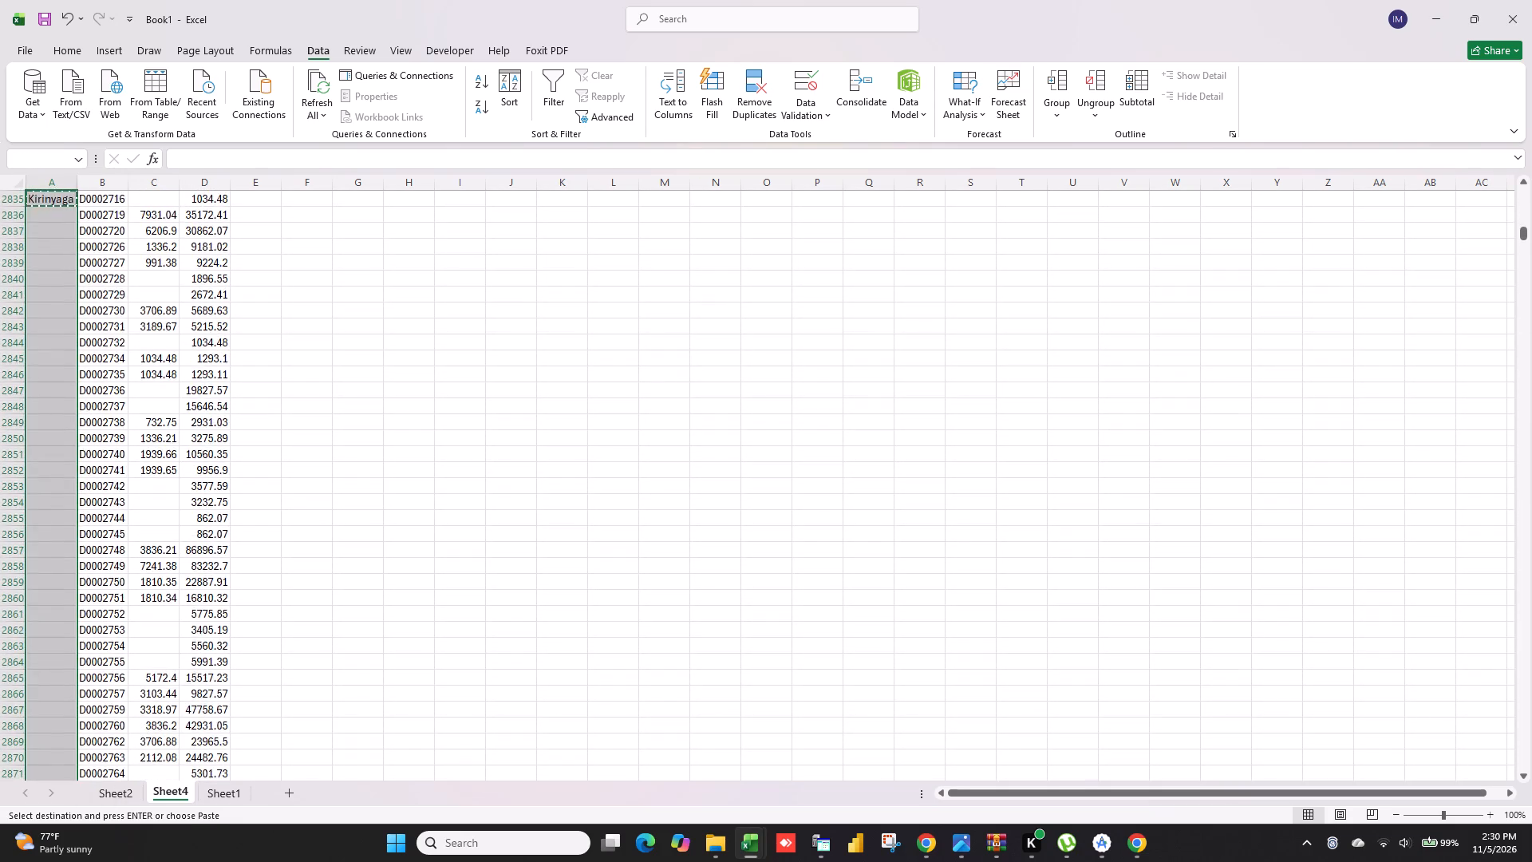
key(ctrl+v)
Copy the branch name Kisumu from cell A3499 down the branch column to row 4062.
click(45, 504)
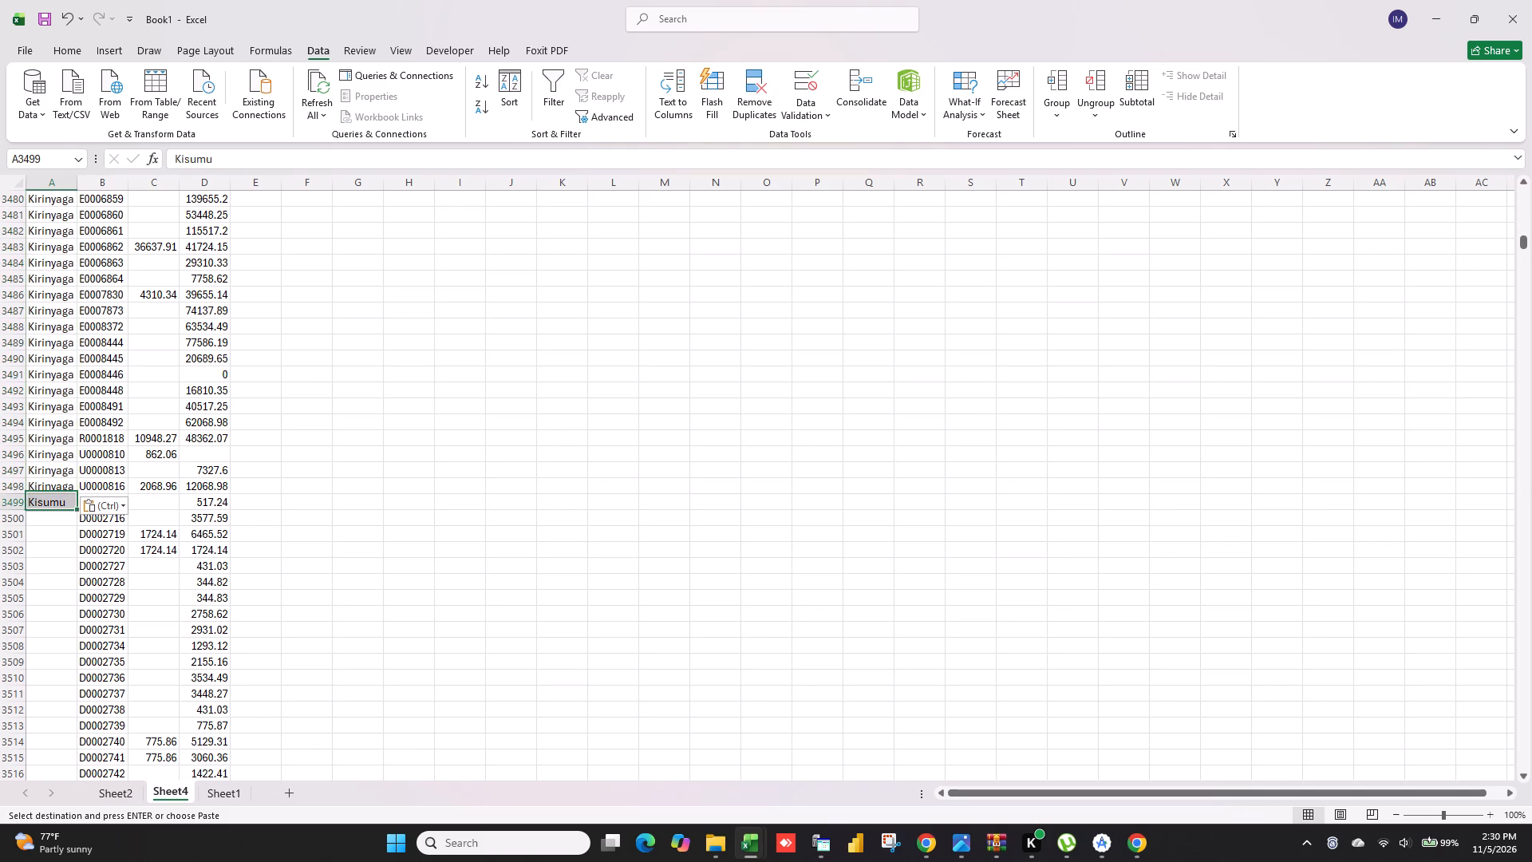
key(ctrl+c)
click(54, 517)
key(ctrl+shift+Down)
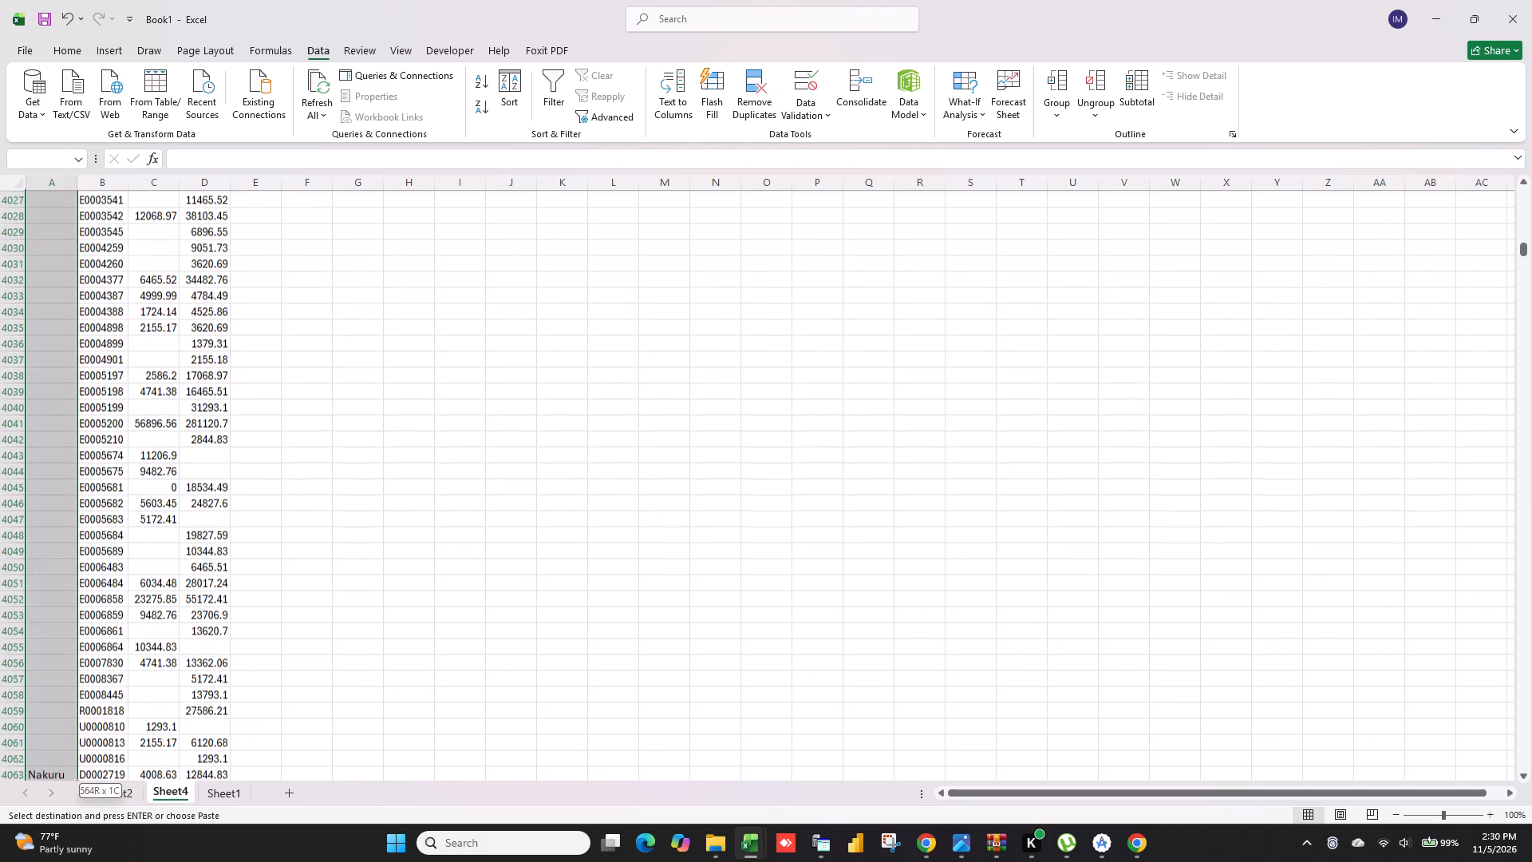
click(38, 755)
key(ctrl+shift+Up)
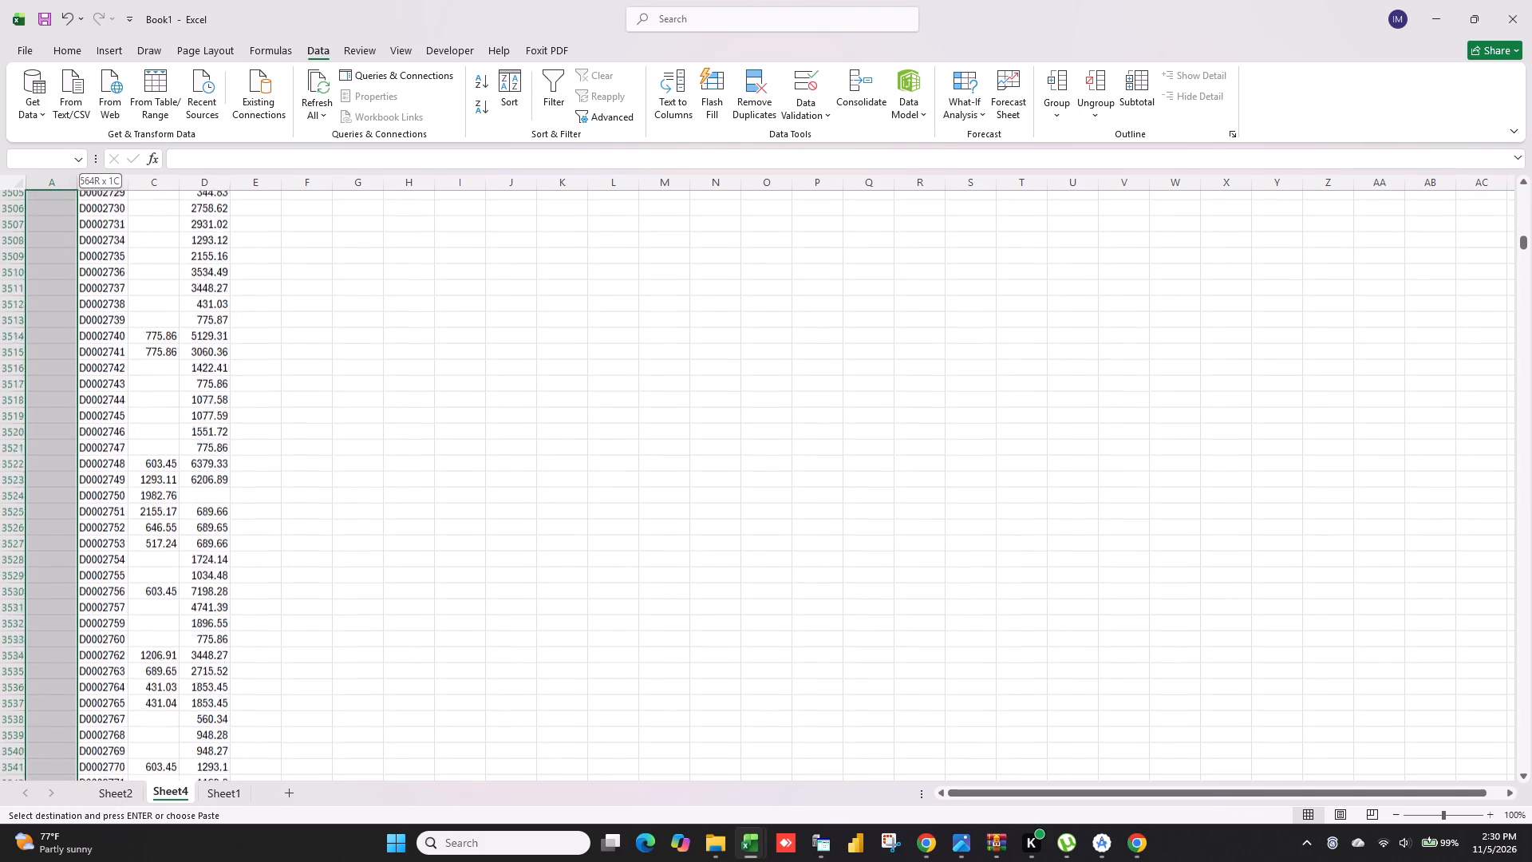
key(ctrl+v)
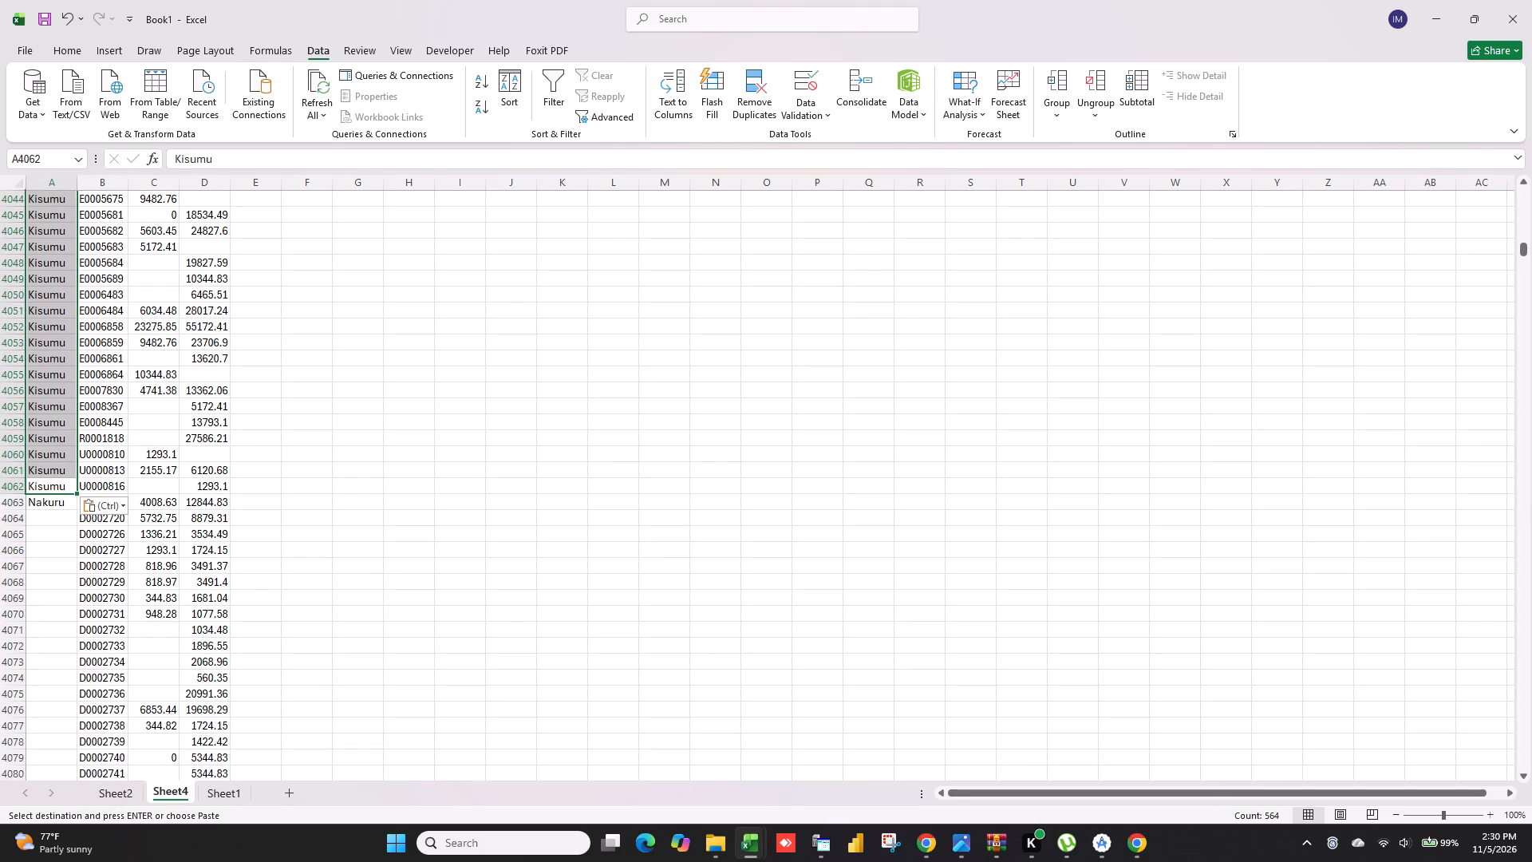
Copy the branch name Nakuru from cell A4063 down the branch column to row 4740.
click(45, 499)
key(ctrl+c)
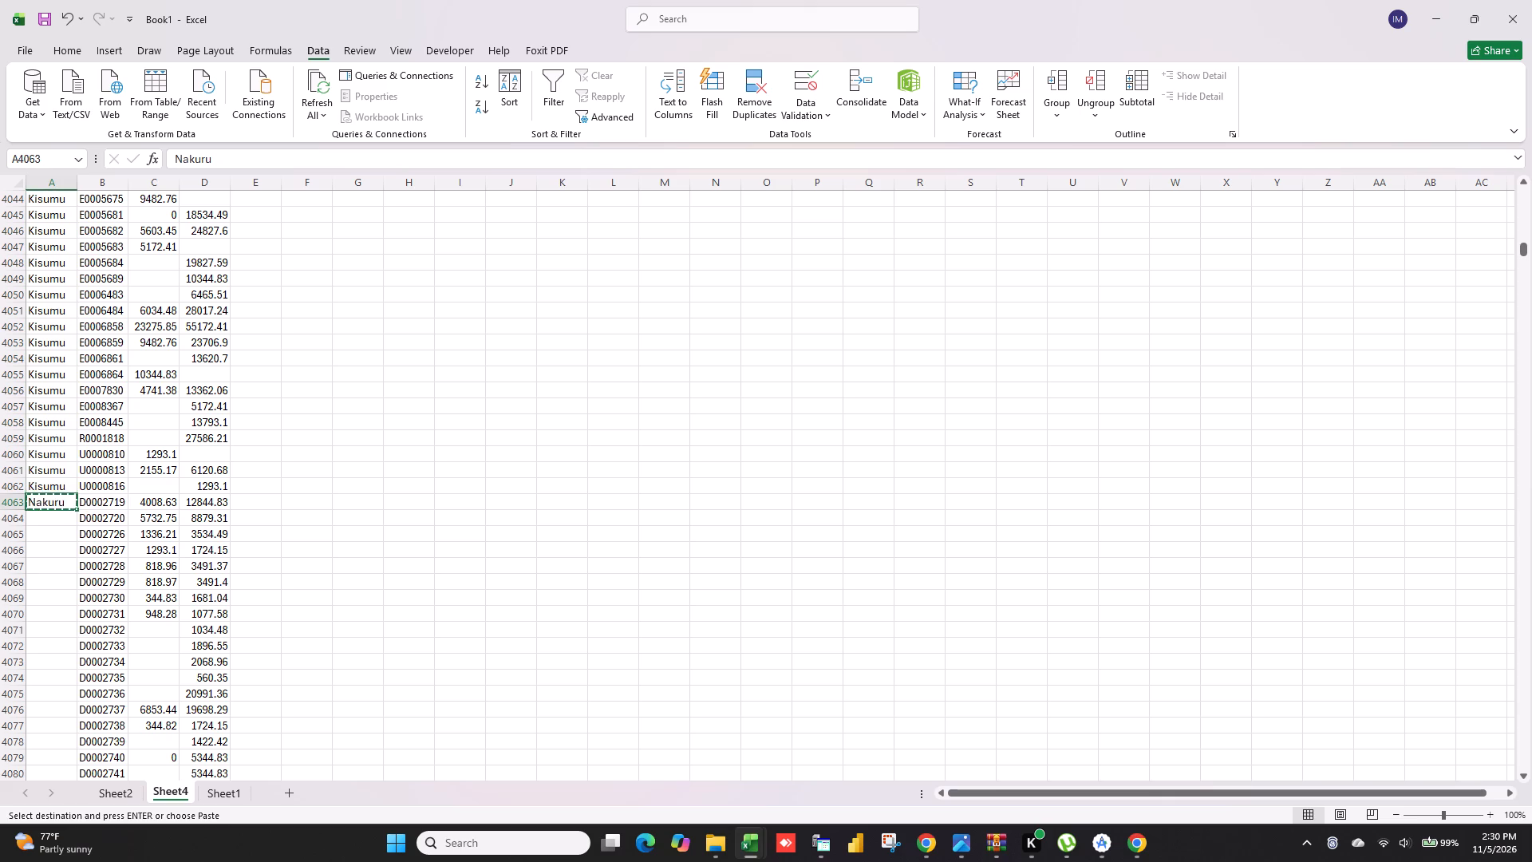
click(47, 515)
key(ctrl+shift+Down)
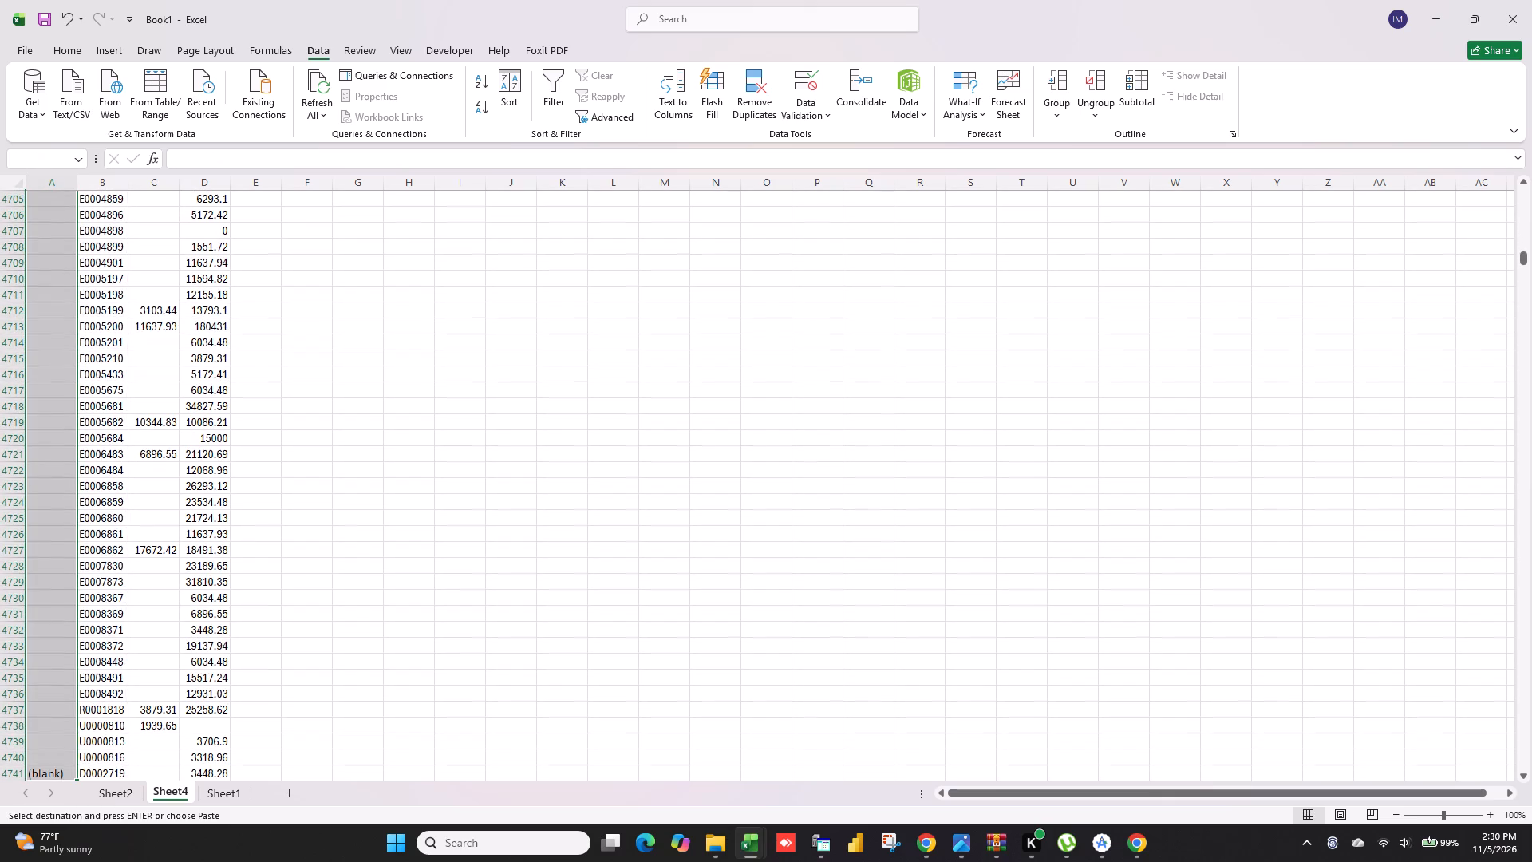
click(45, 761)
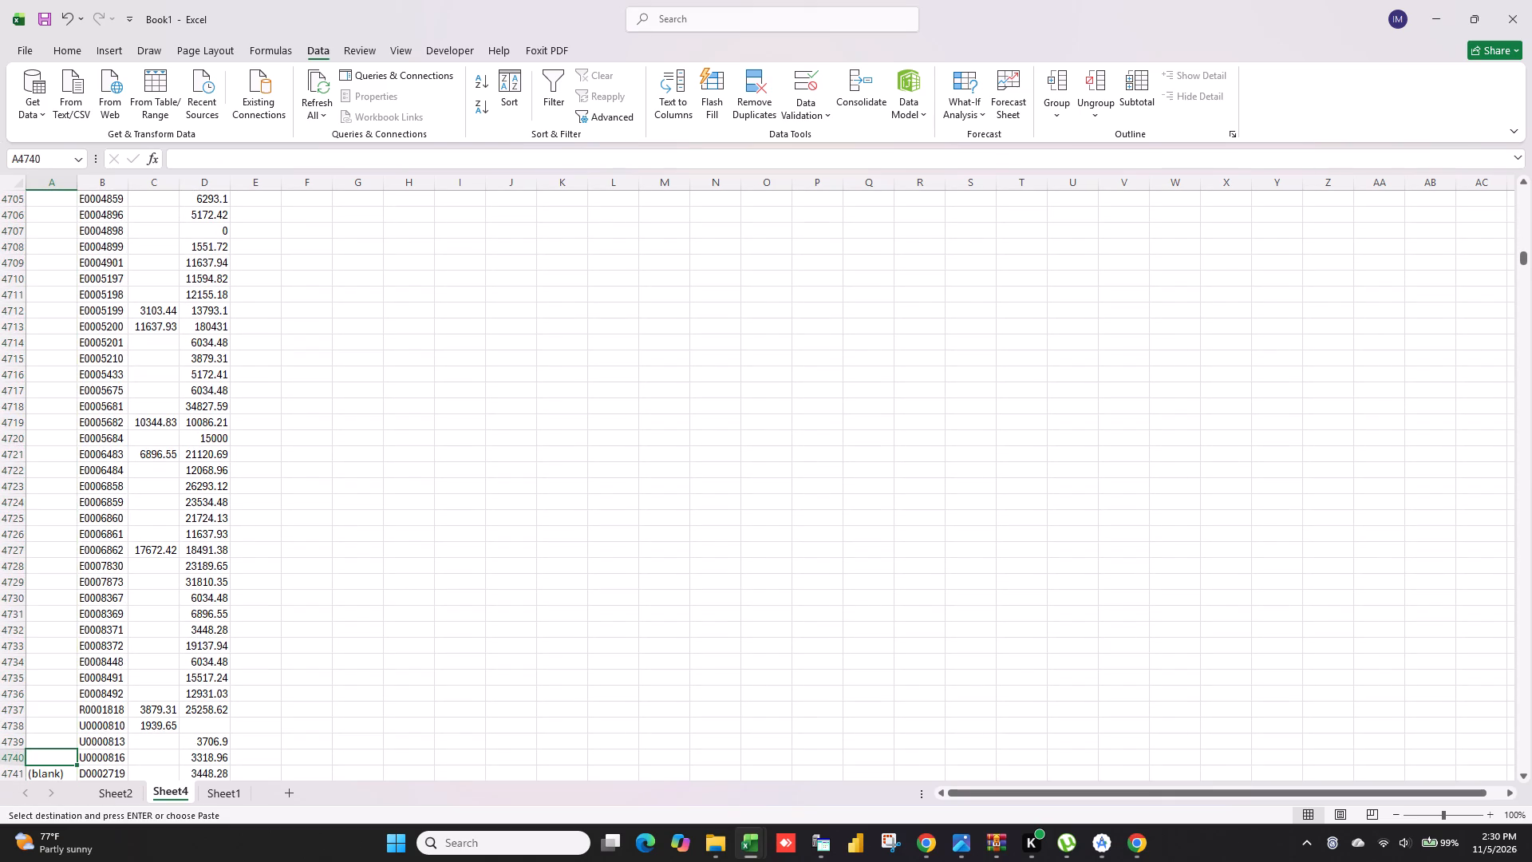
key(ctrl+shift+Up)
key(ctrl+v)
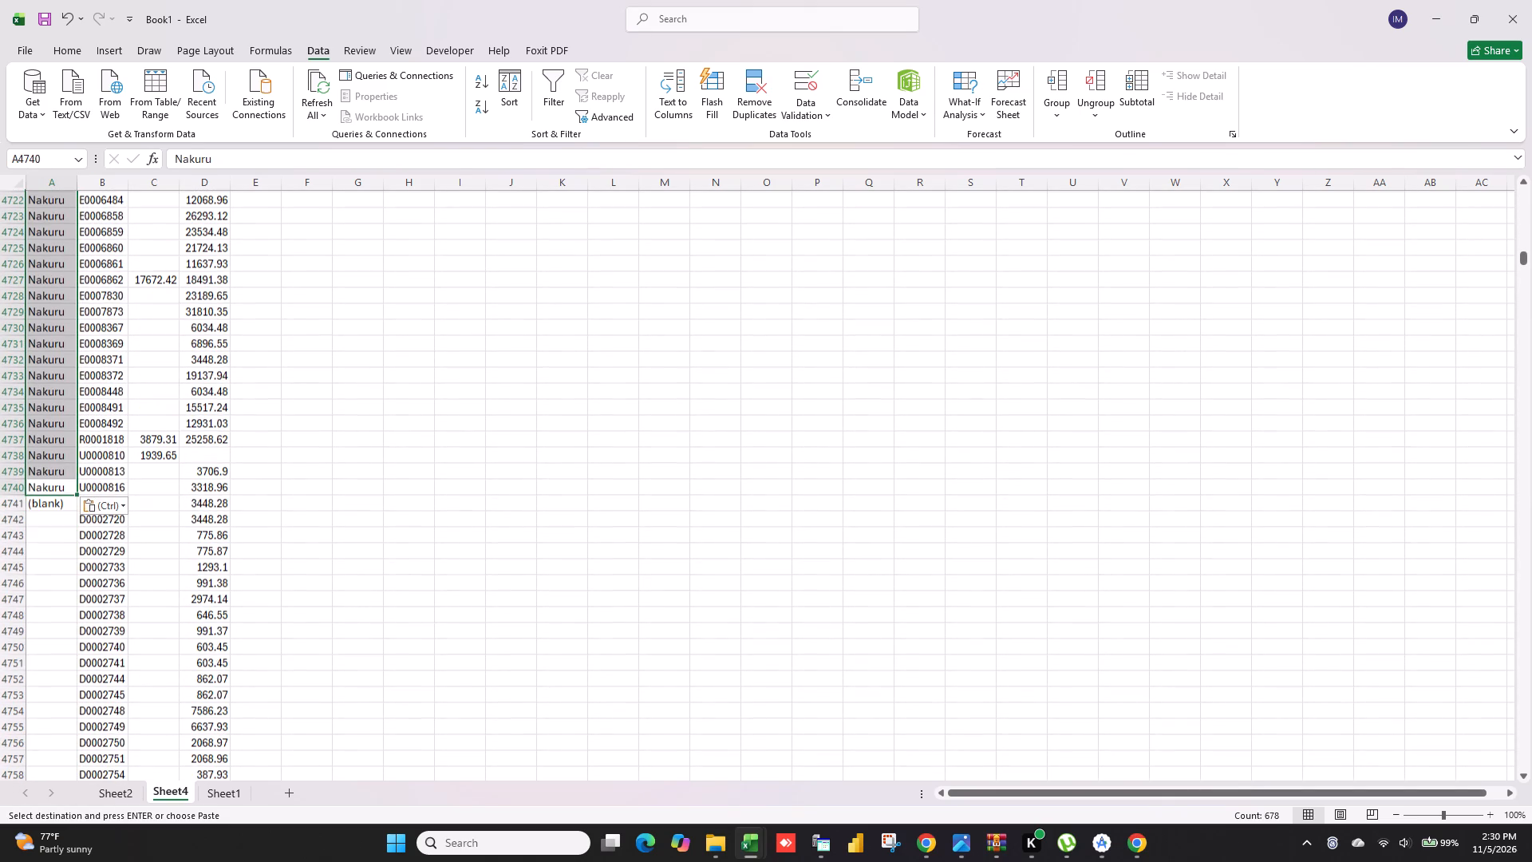
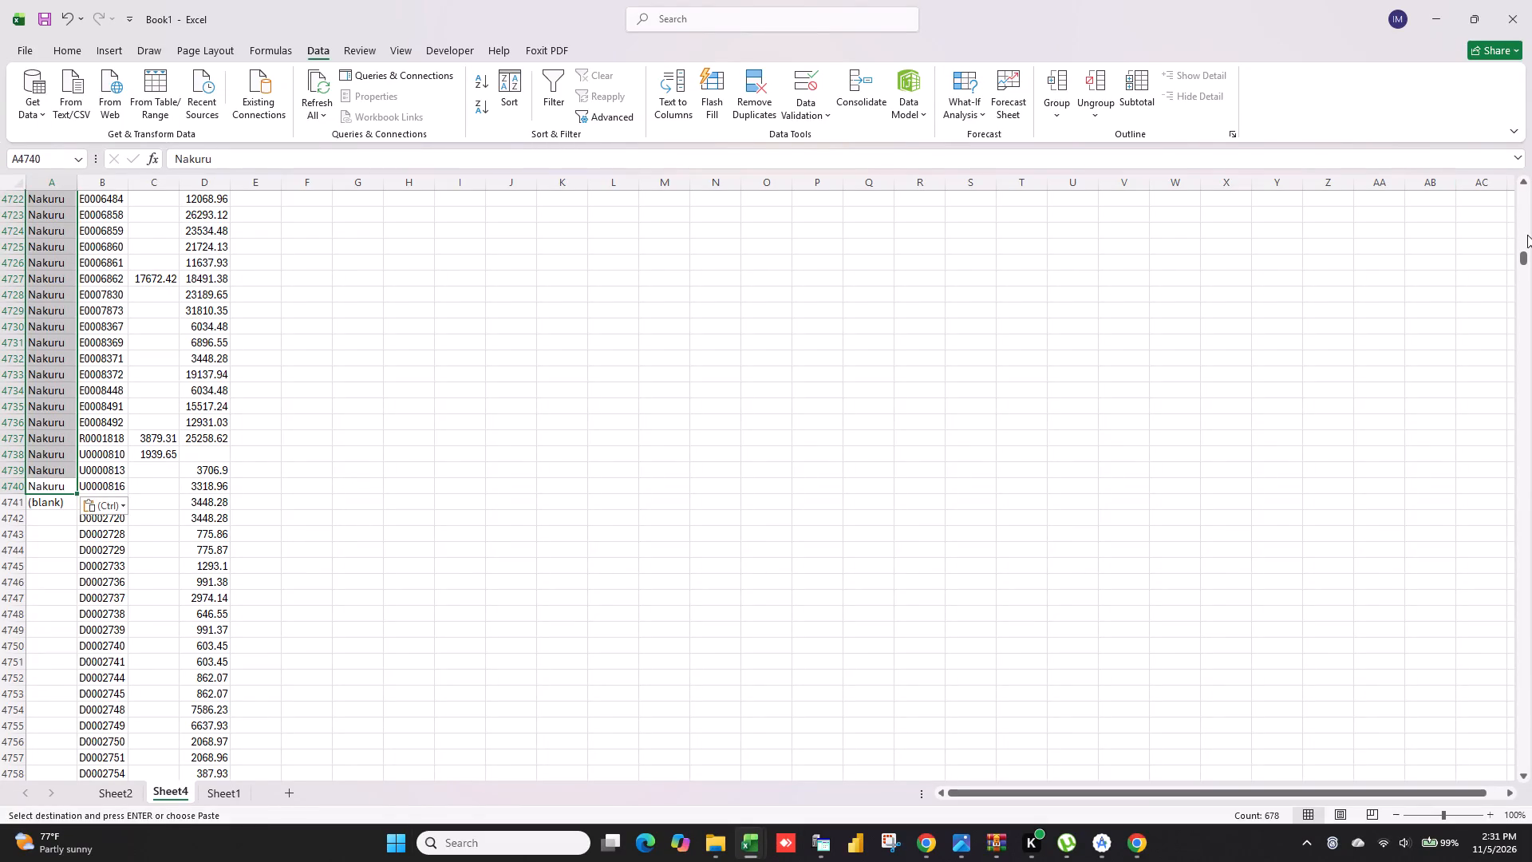
Look through the branch rows on Sheet4 and compare them with the Sheet2 pivot table down to its last rows.
drag(1522, 254, 1531, 215)
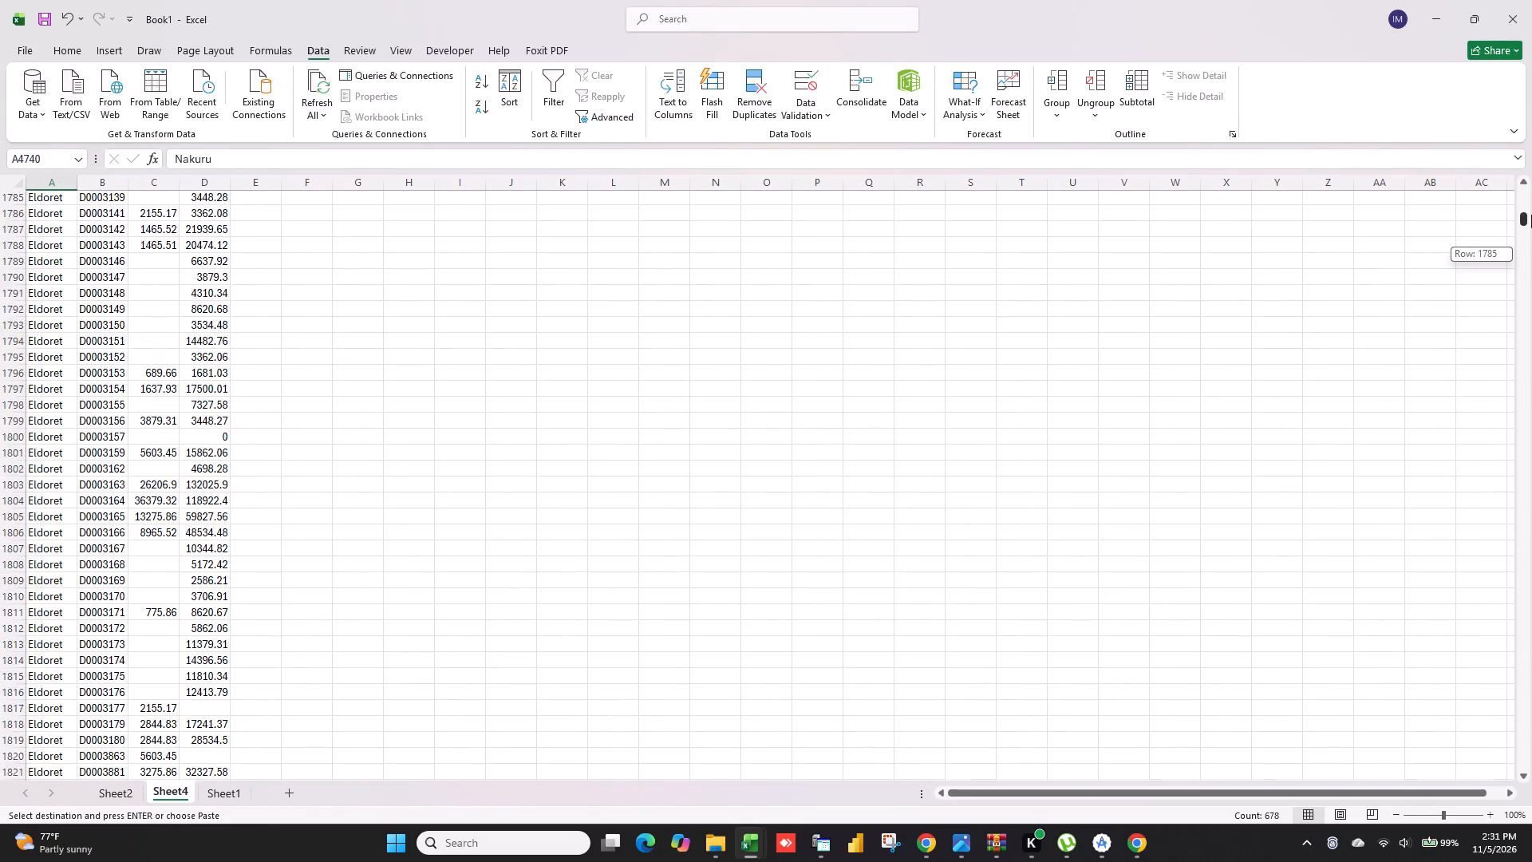
drag(1531, 215, 1531, 274)
scroll(203, 527, up, 12)
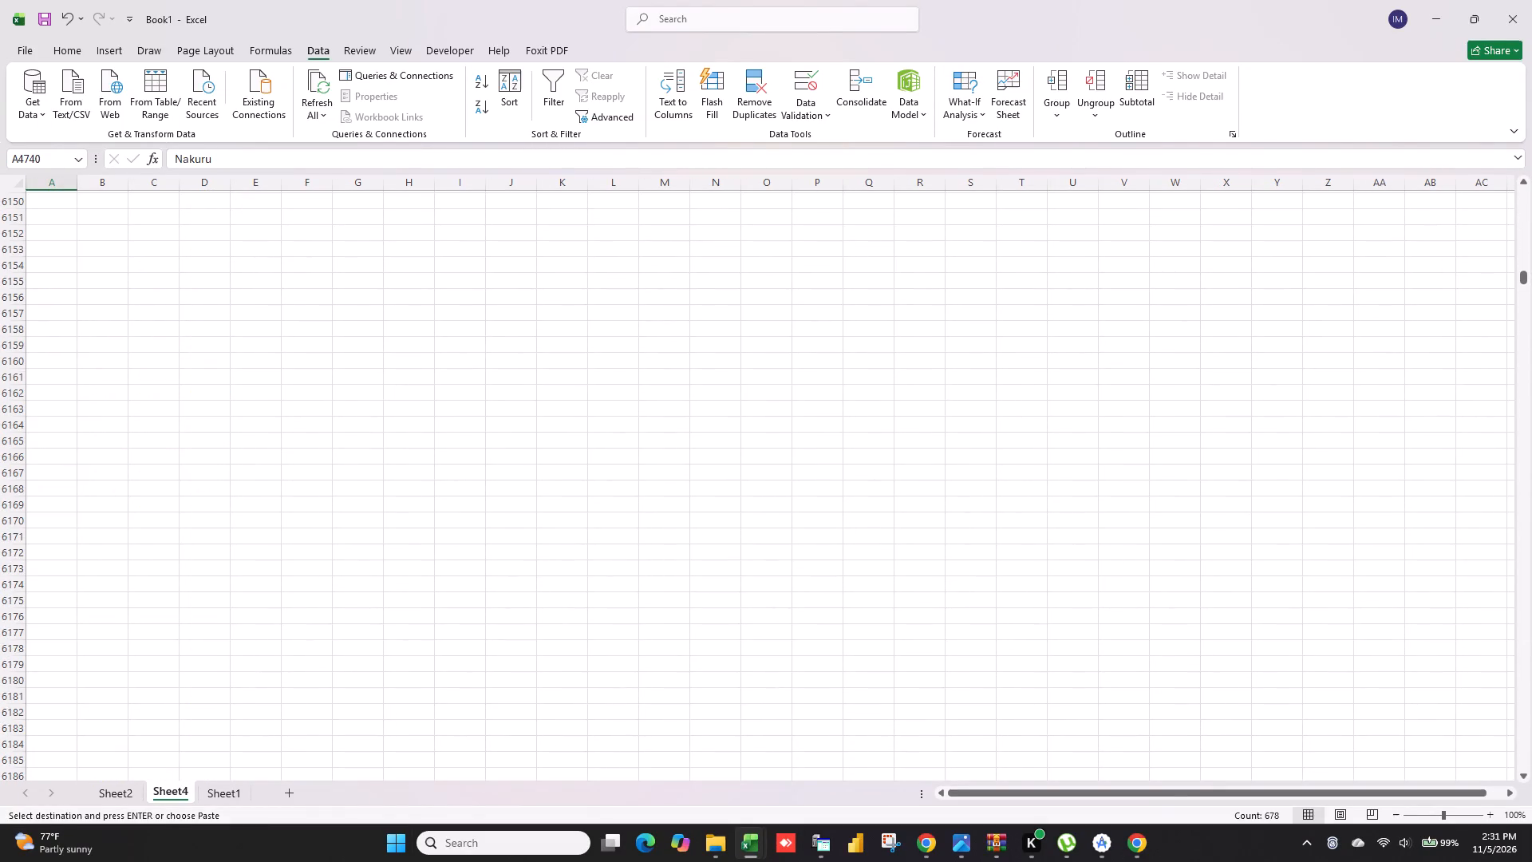
click(113, 794)
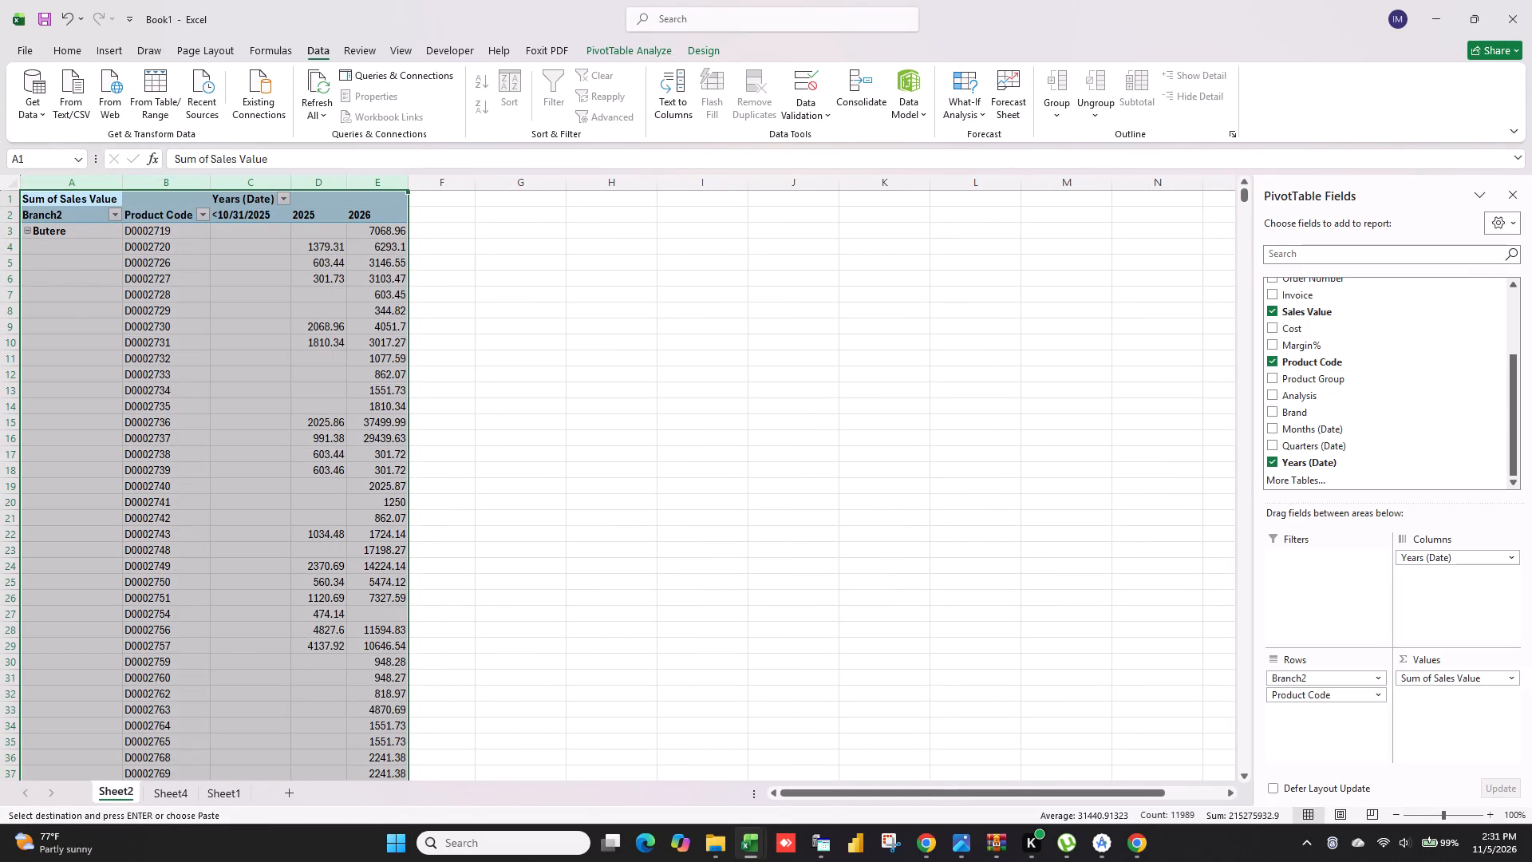
click(1016, 532)
drag(1525, 201, 1526, 237)
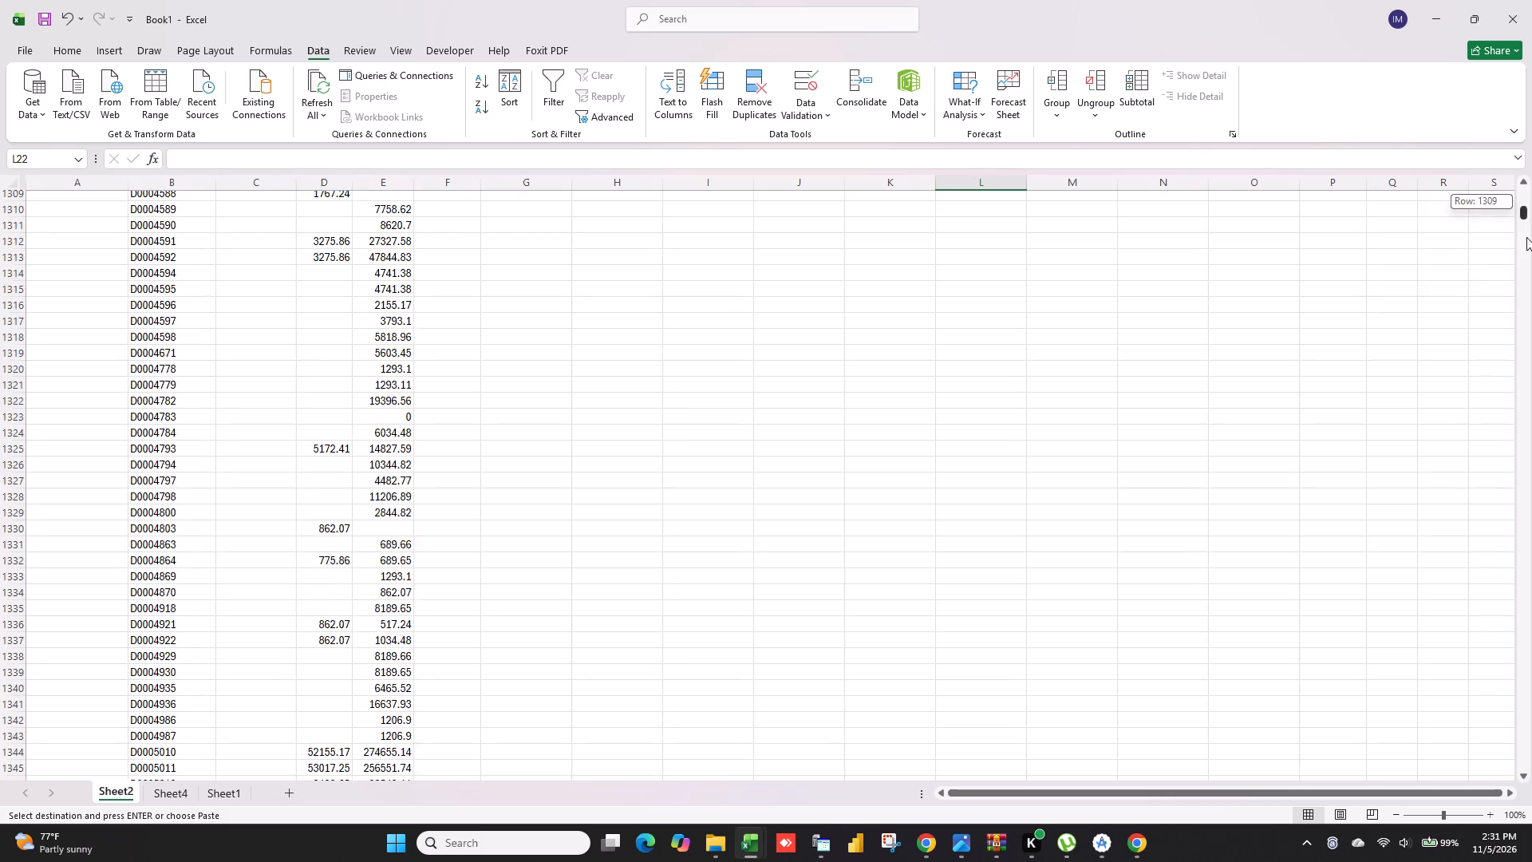
drag(1526, 237, 1531, 255)
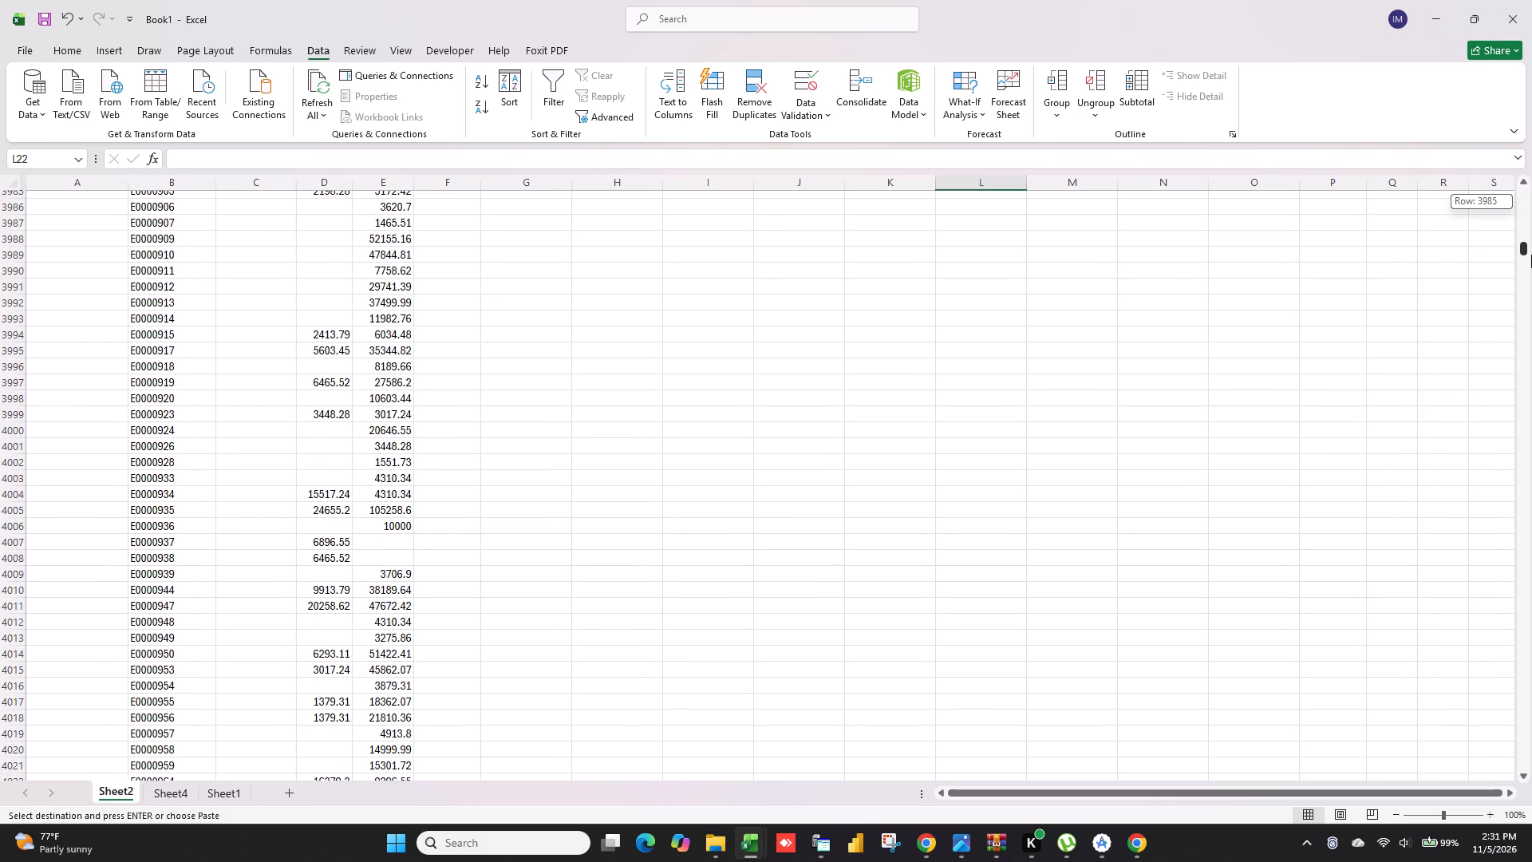
drag(1531, 255, 1531, 237)
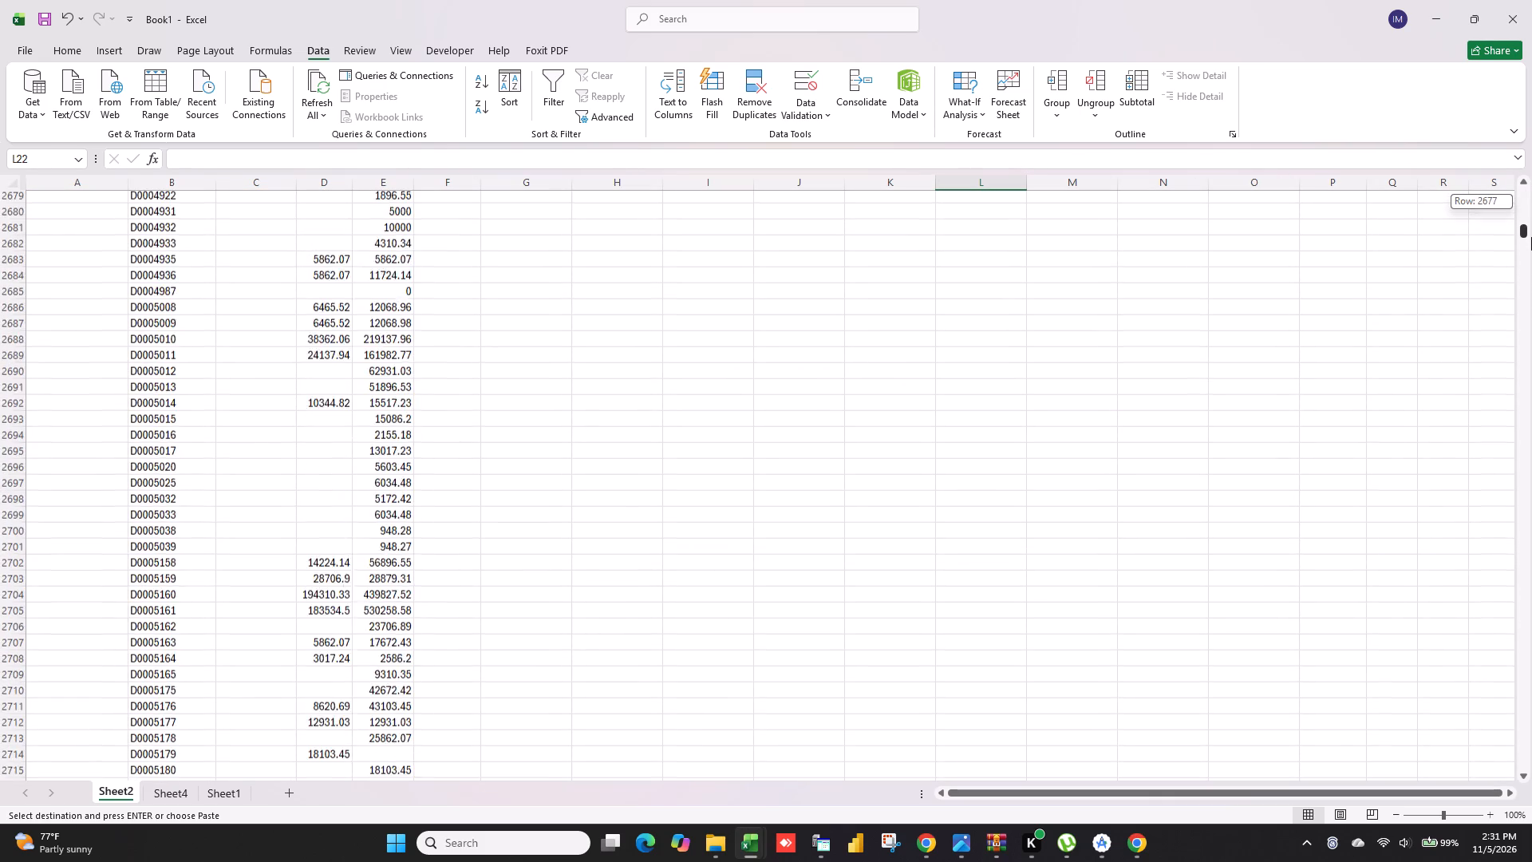
drag(1531, 237, 1531, 230)
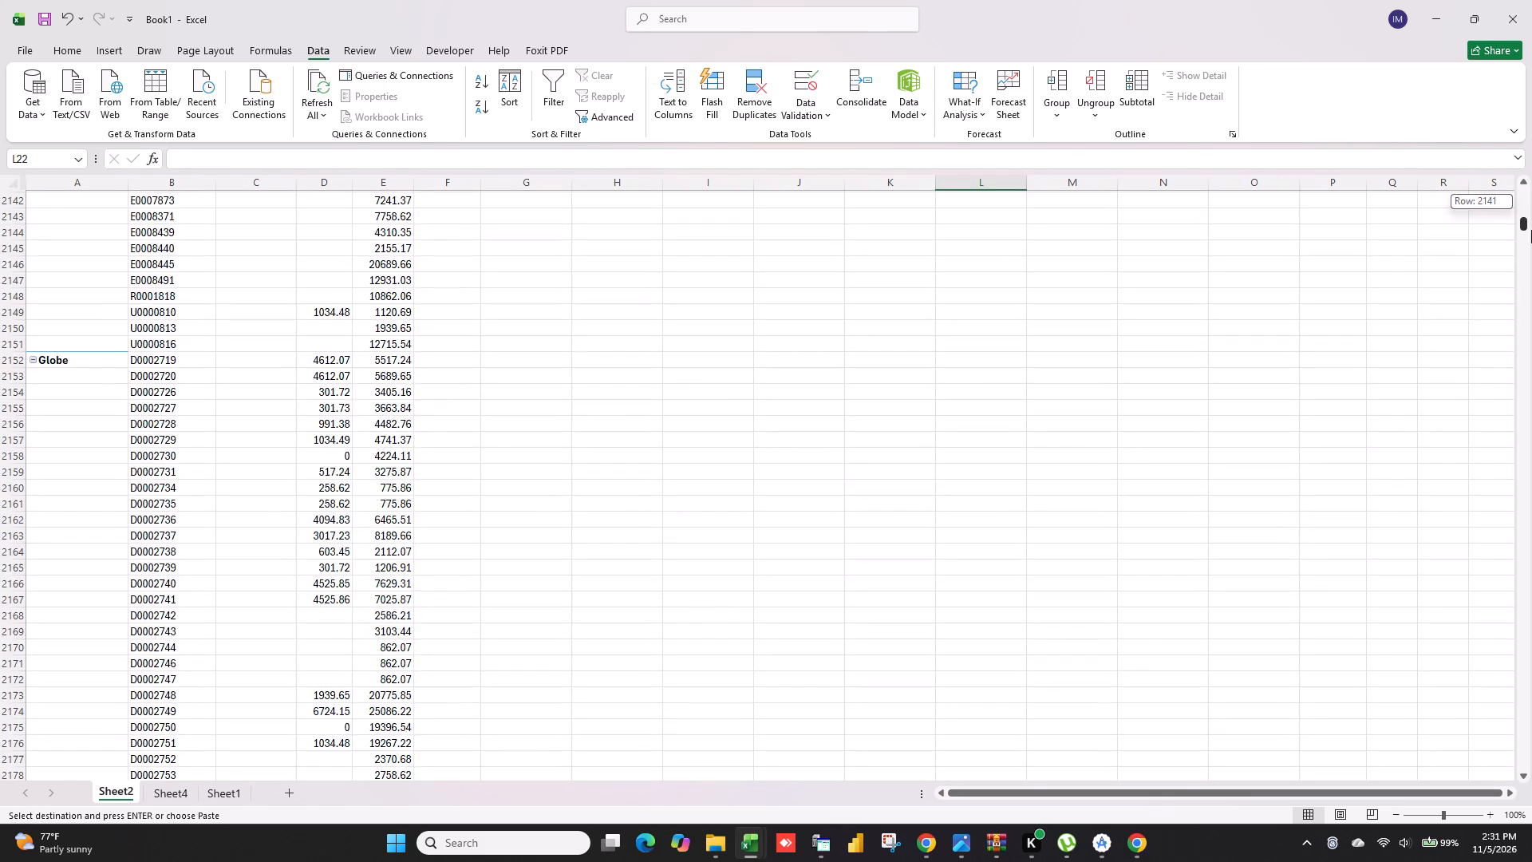
drag(1531, 230, 1531, 279)
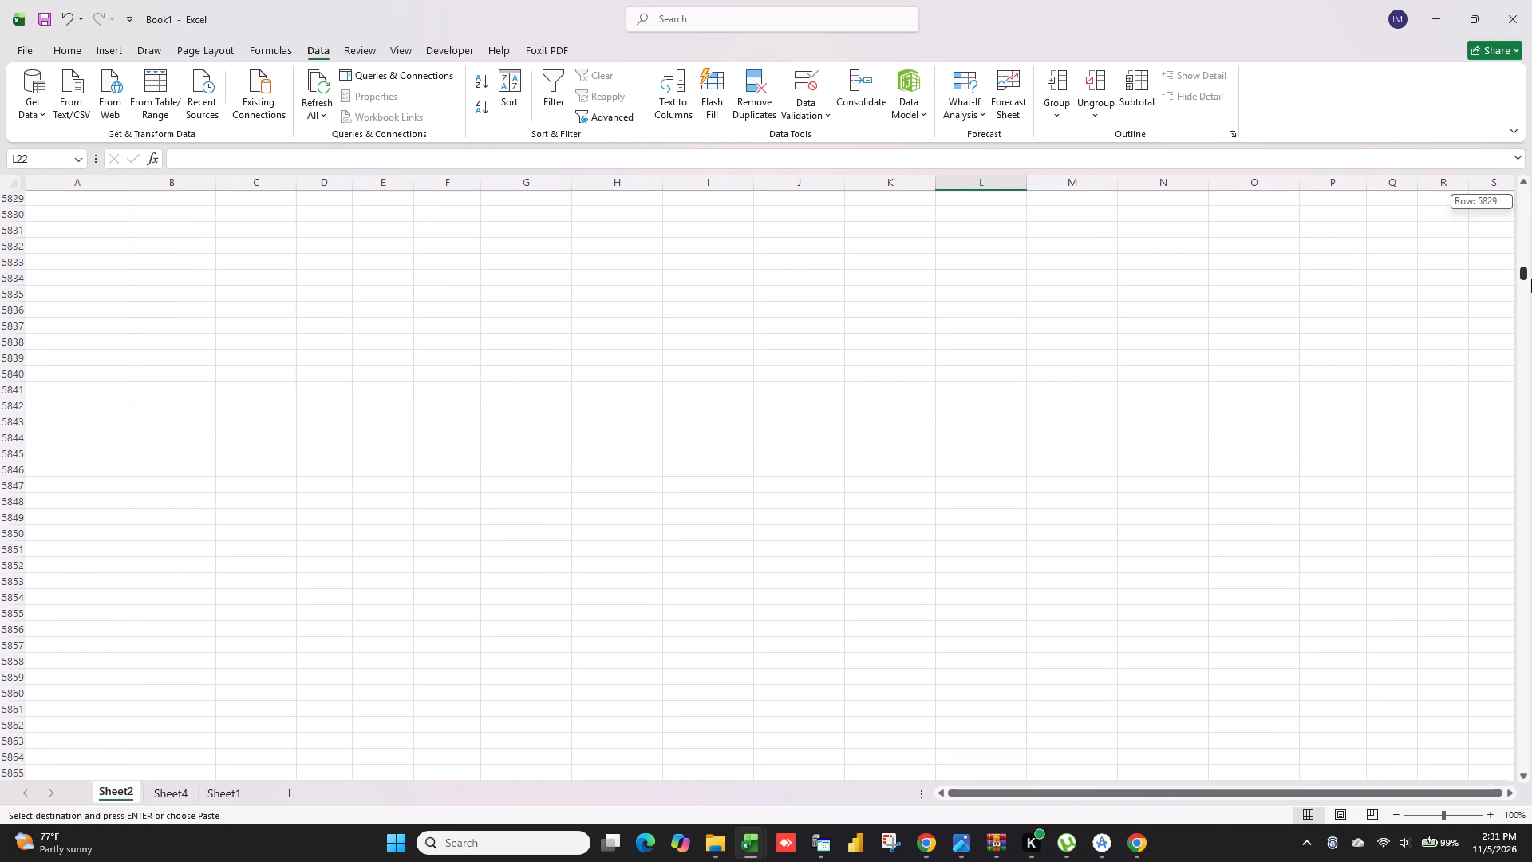
drag(1531, 279, 1531, 270)
click(141, 381)
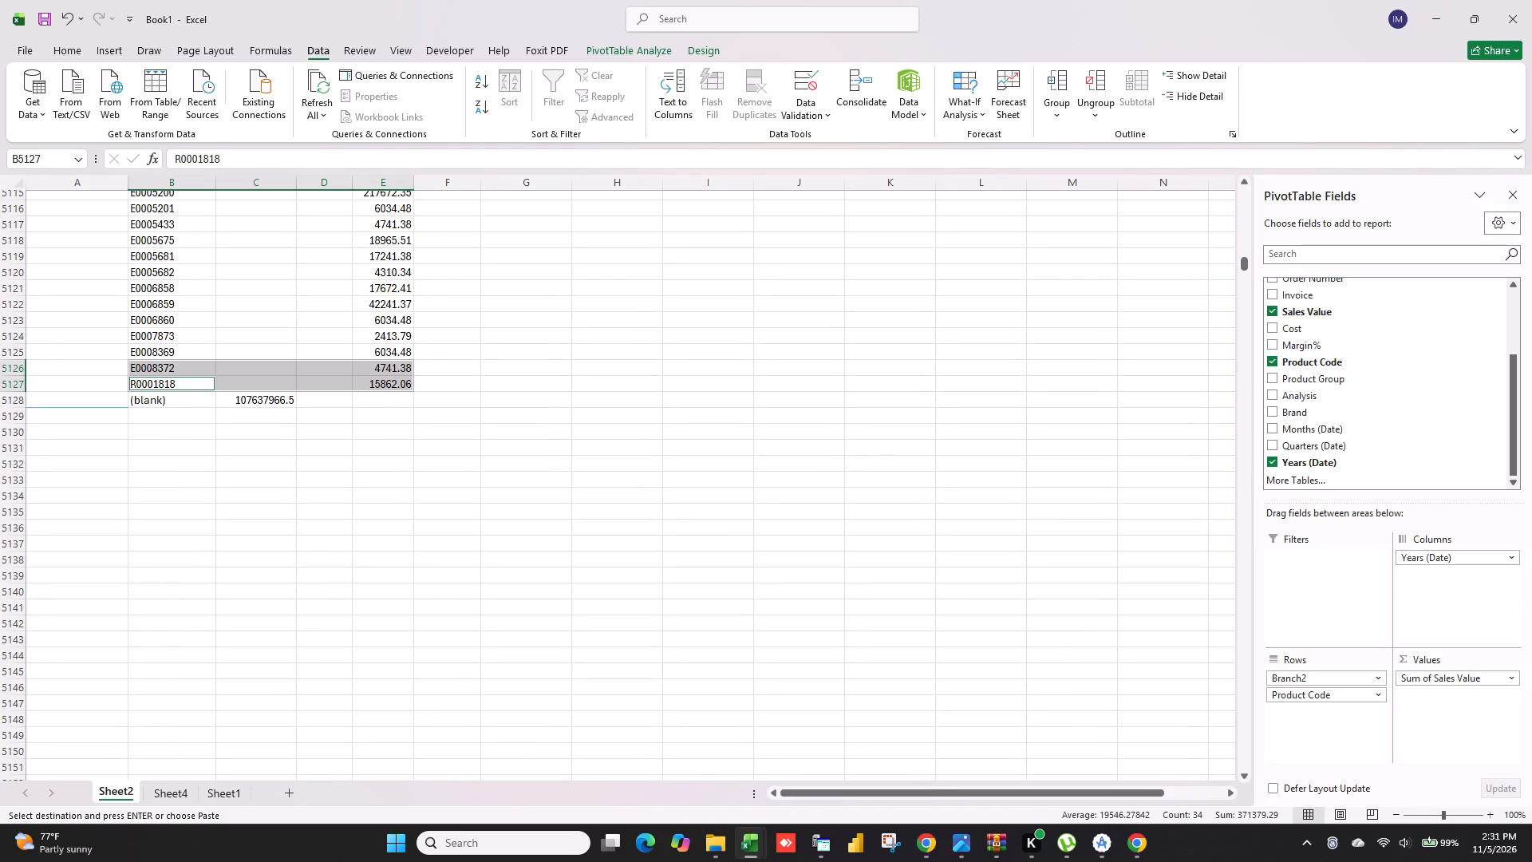
click(160, 565)
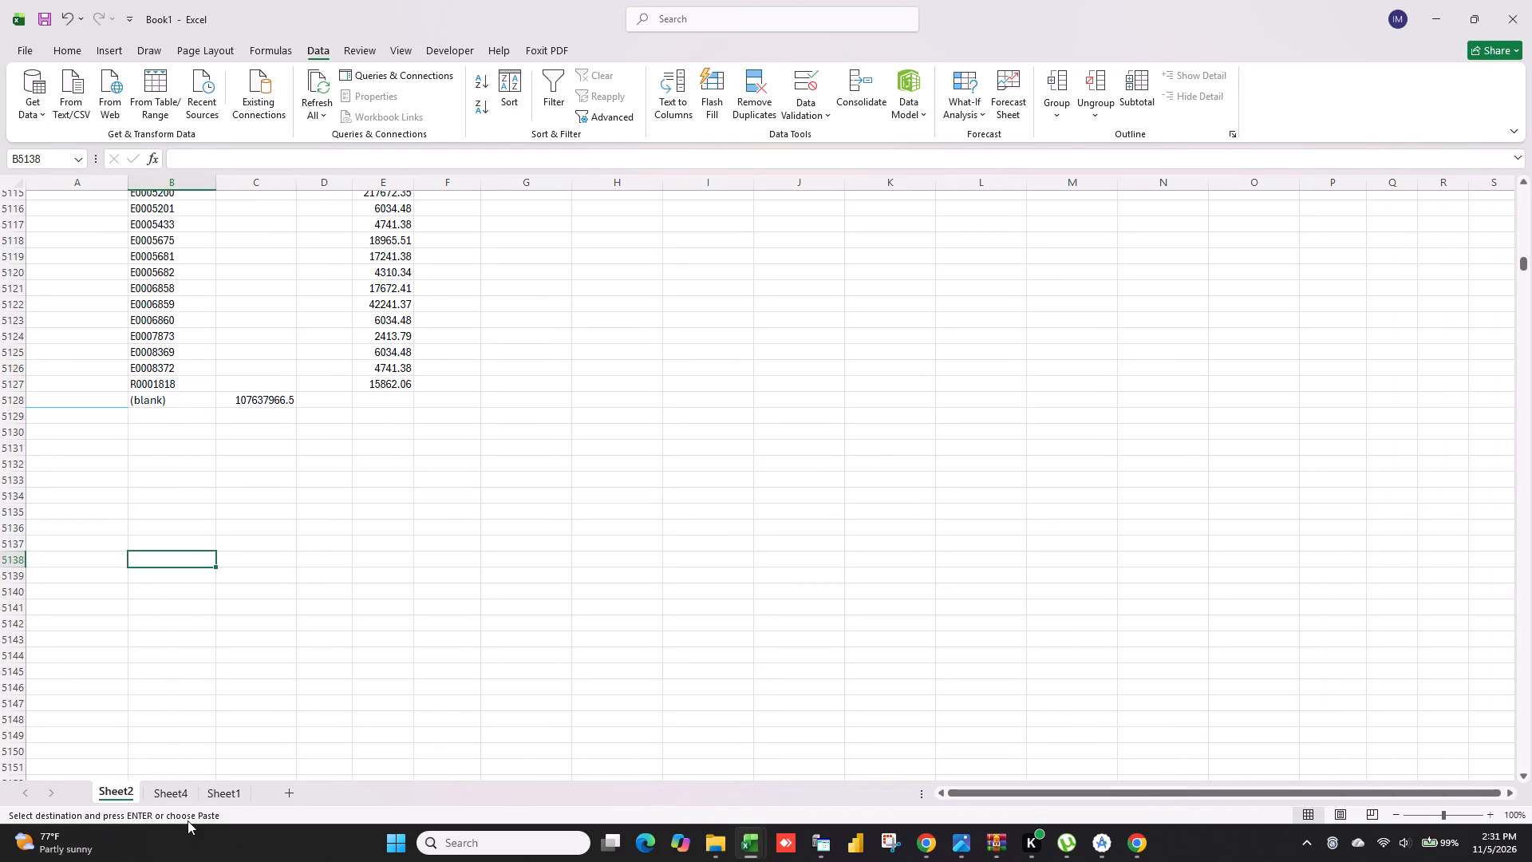
Examine the Sheet4 product rows under the (blank) branch label down to the end of the data.
click(166, 797)
click(66, 571)
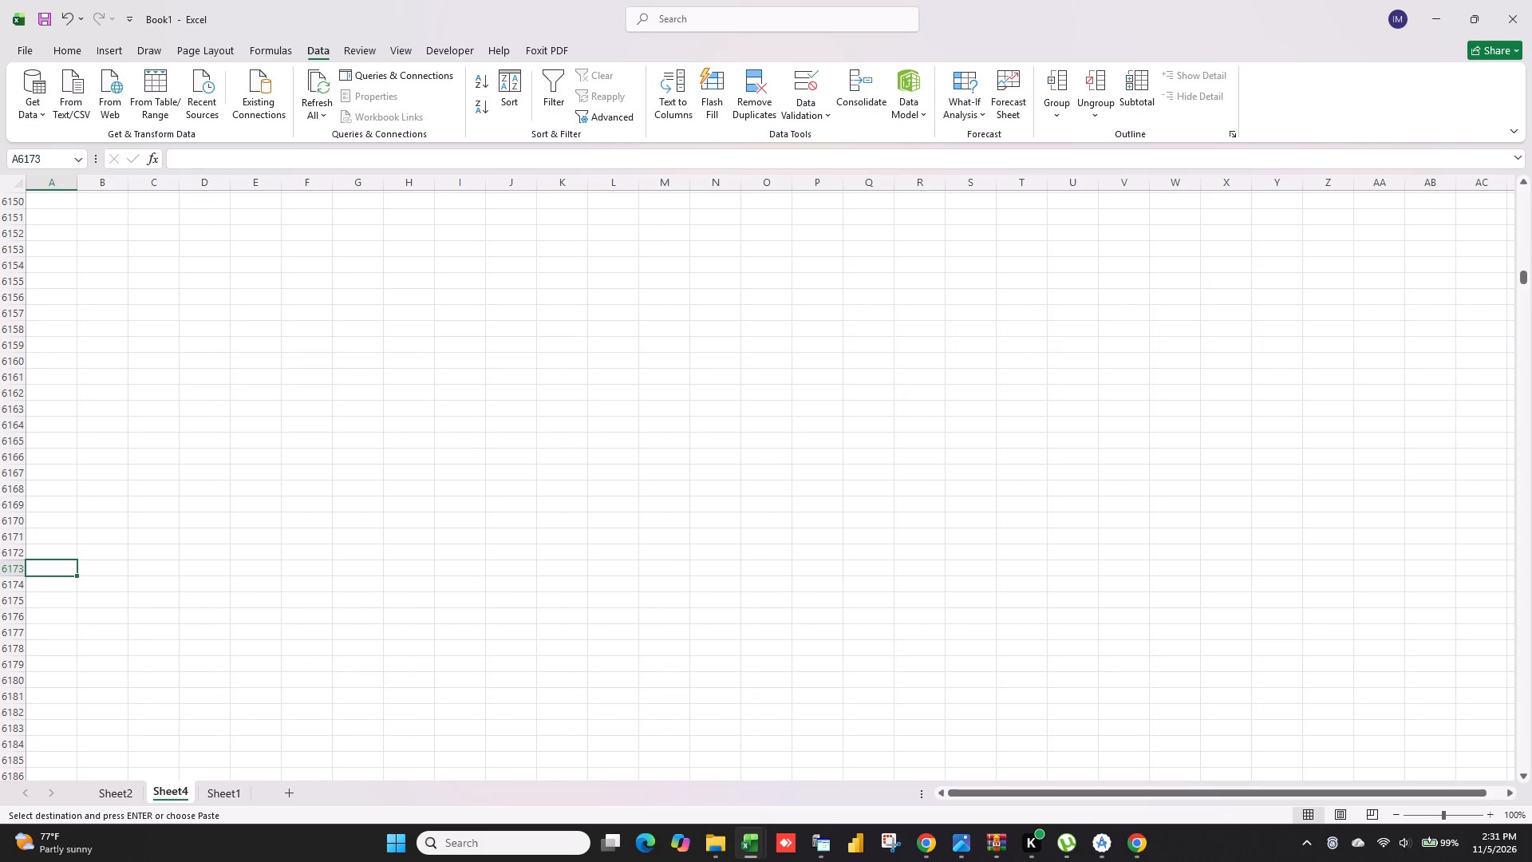
key(shift+Up)
key(ctrl+shift+Up)
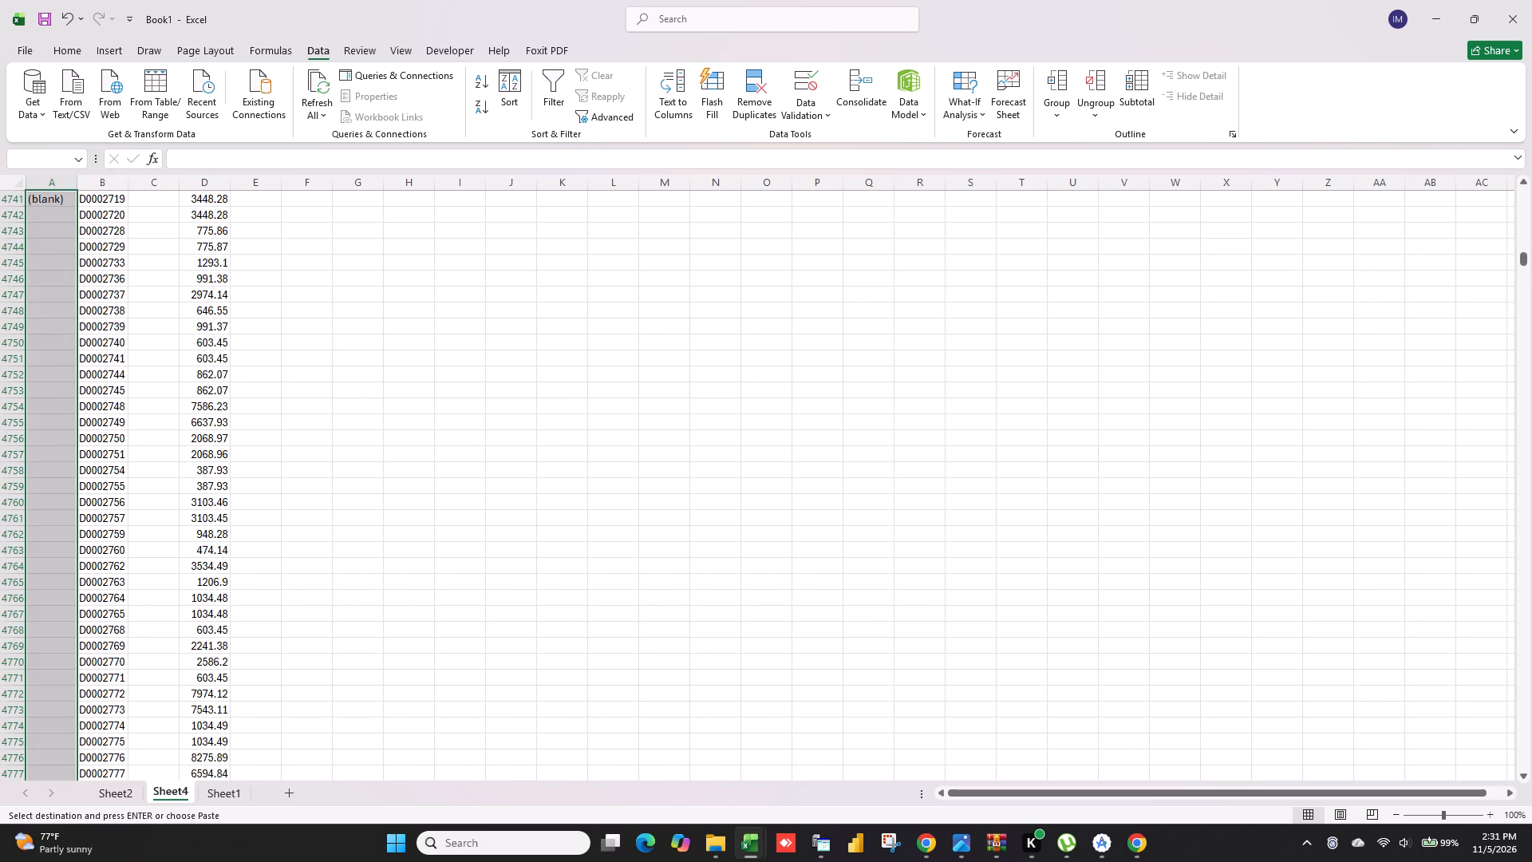
scroll(61, 576, down, 20)
scroll(61, 576, down, 19)
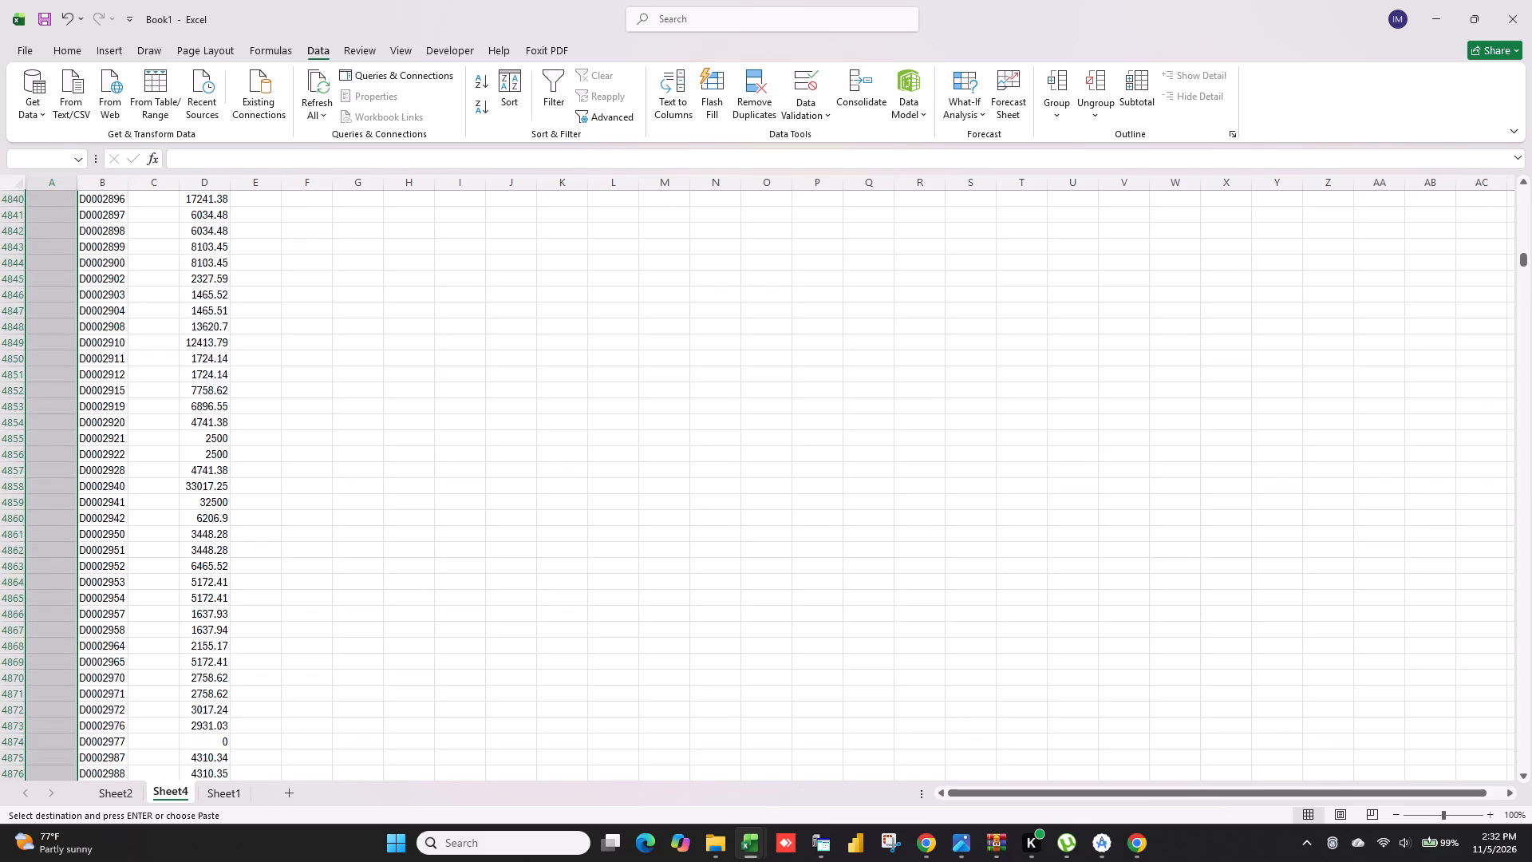
scroll(174, 698, down, 9)
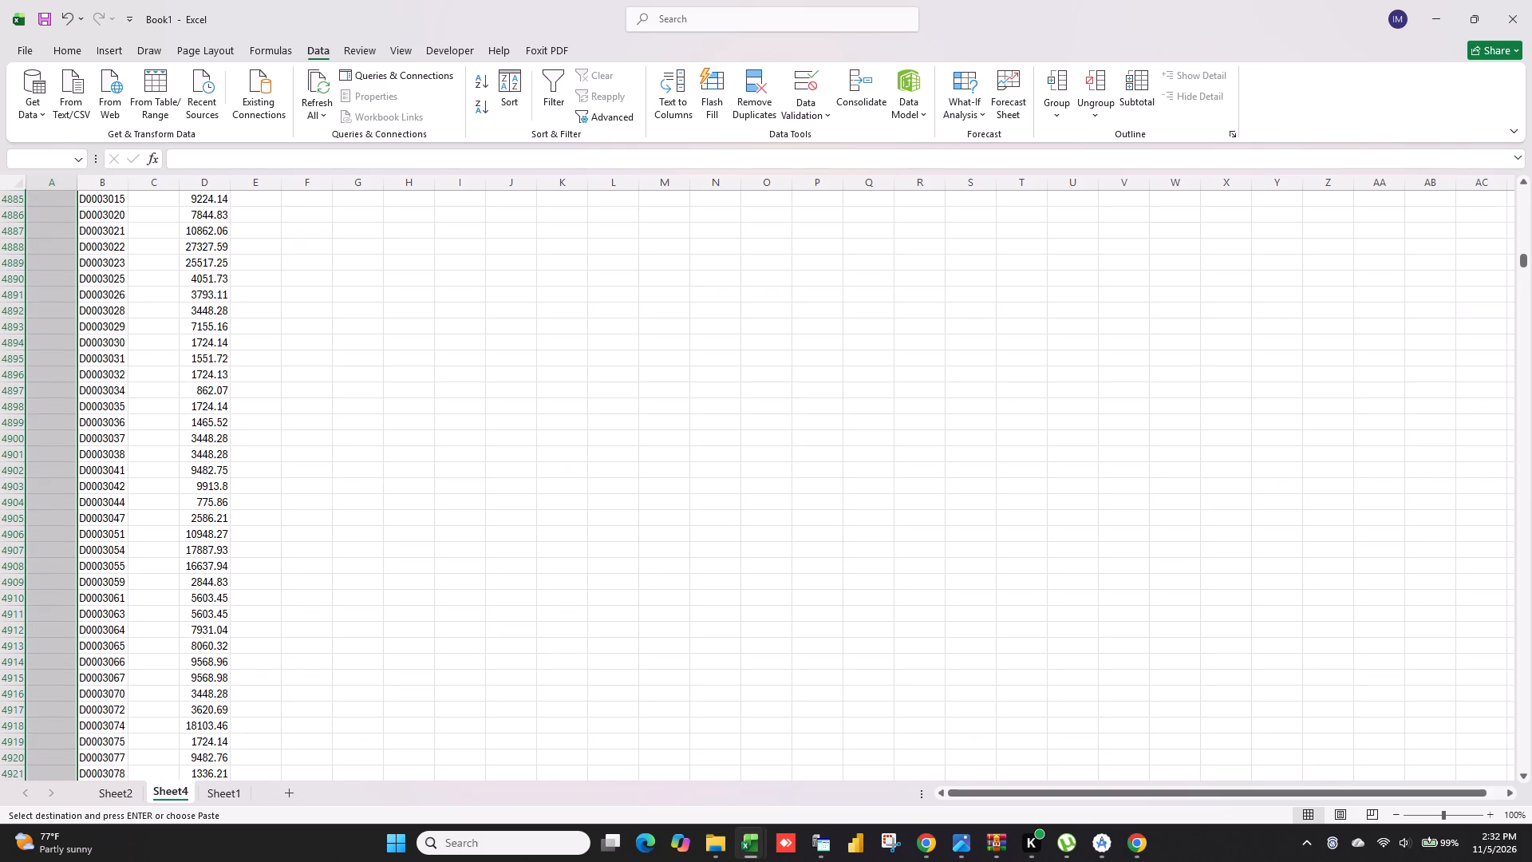
drag(1519, 264, 1518, 273)
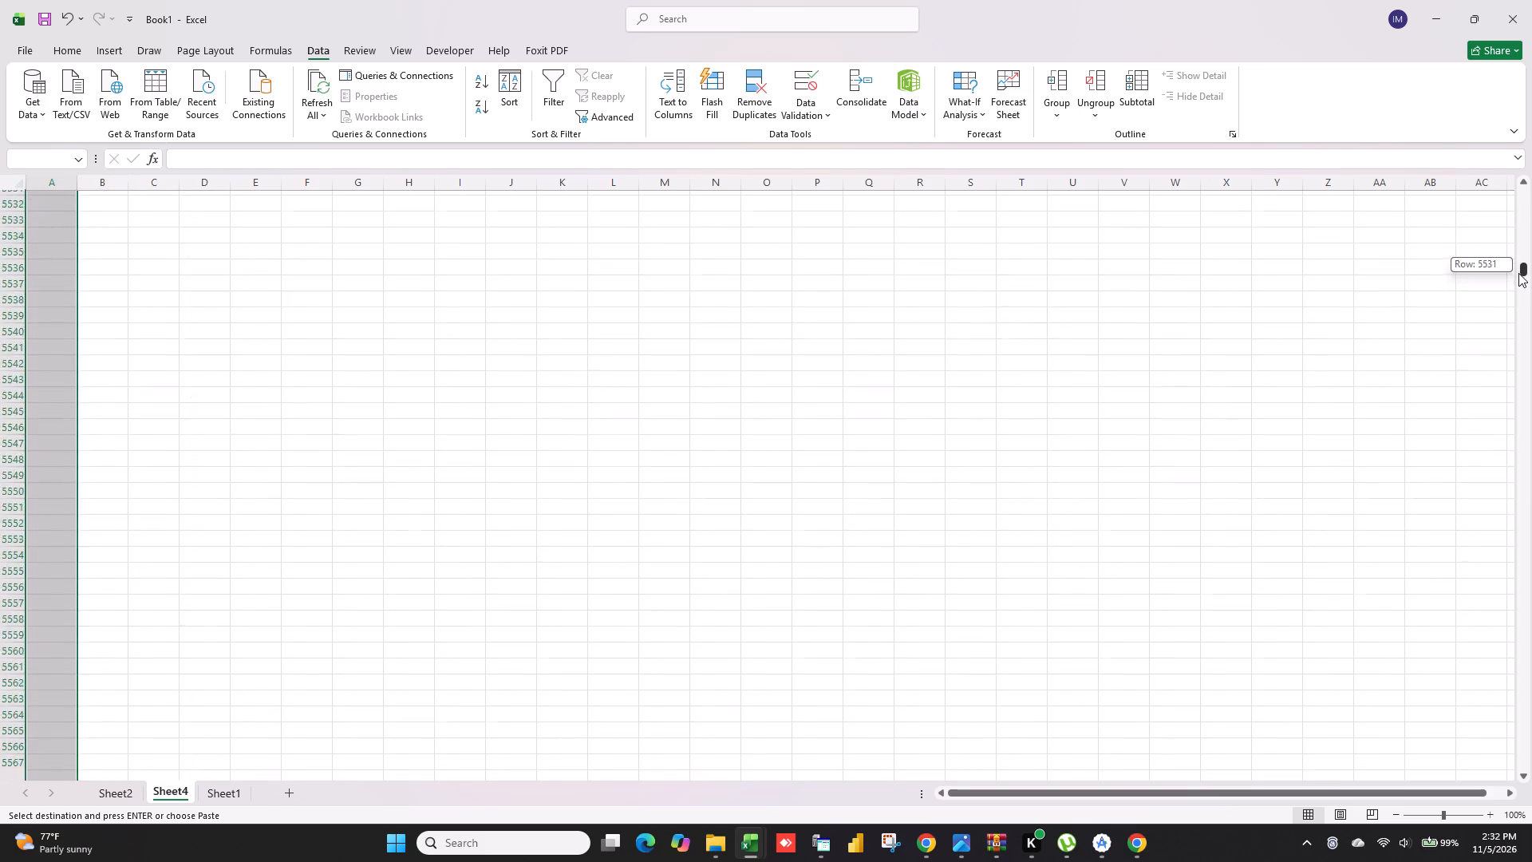
Auto-fit the width of the Product Code column on Sheet4.
drag(1518, 273, 1531, 0)
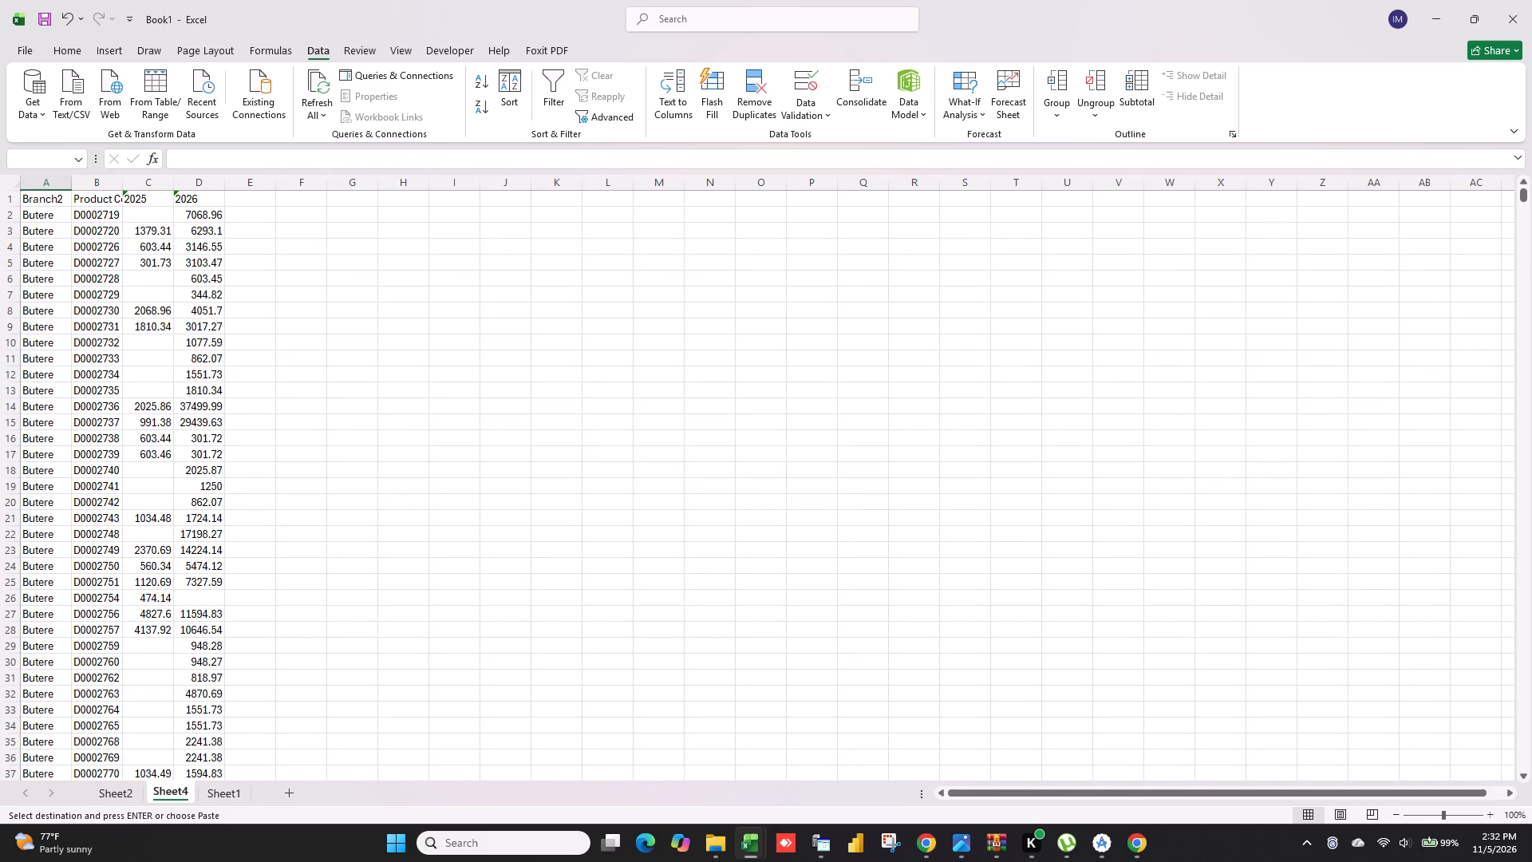
double_click(123, 183)
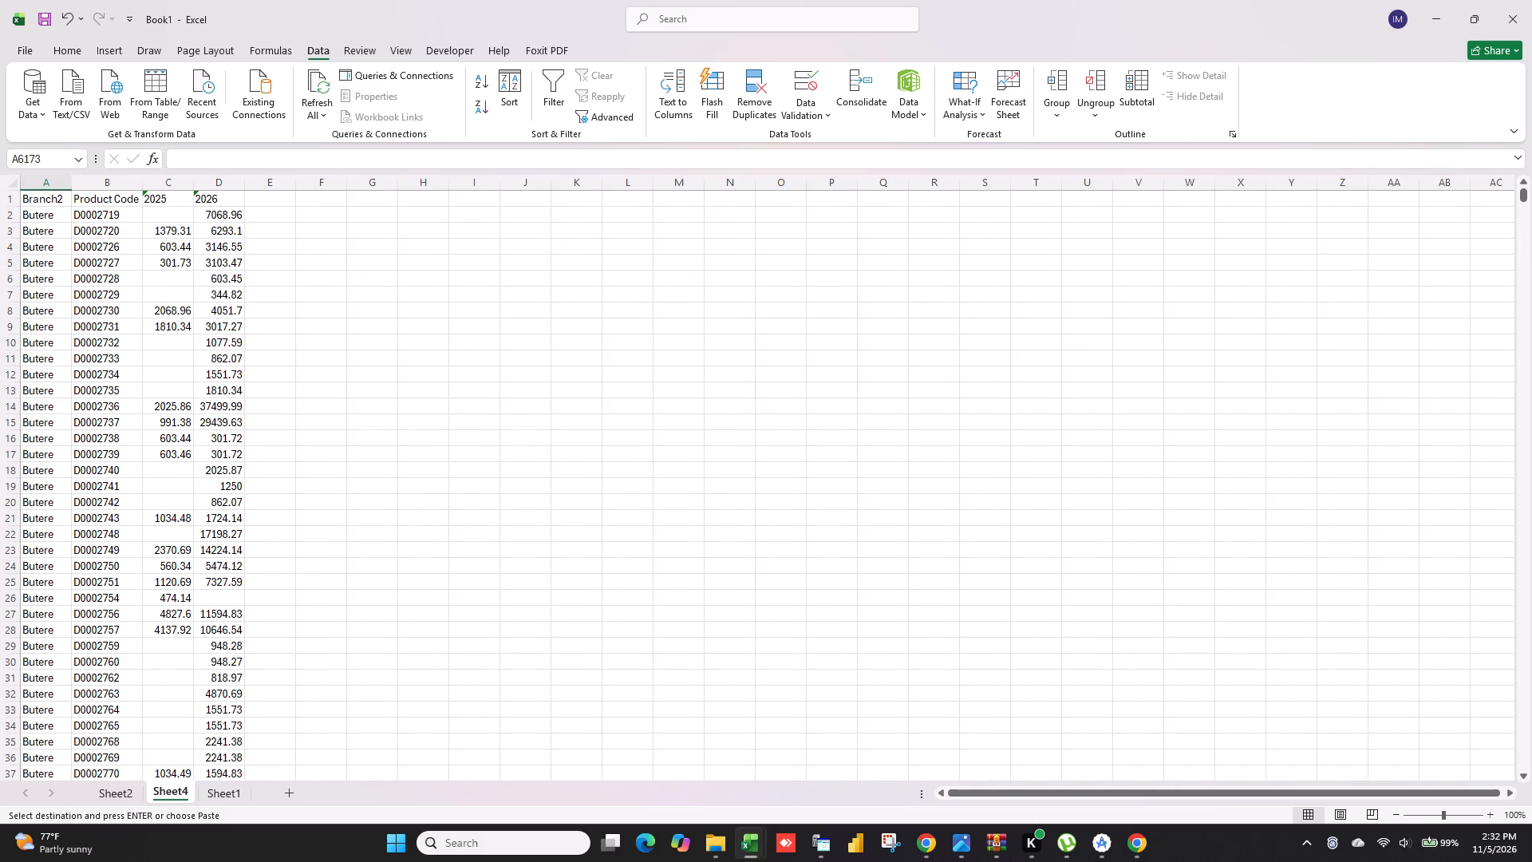
Add the 2025 and 2026 sales in E2 with the formula =C2+D2 and fill it down column E.
click(259, 212)
key(equal)
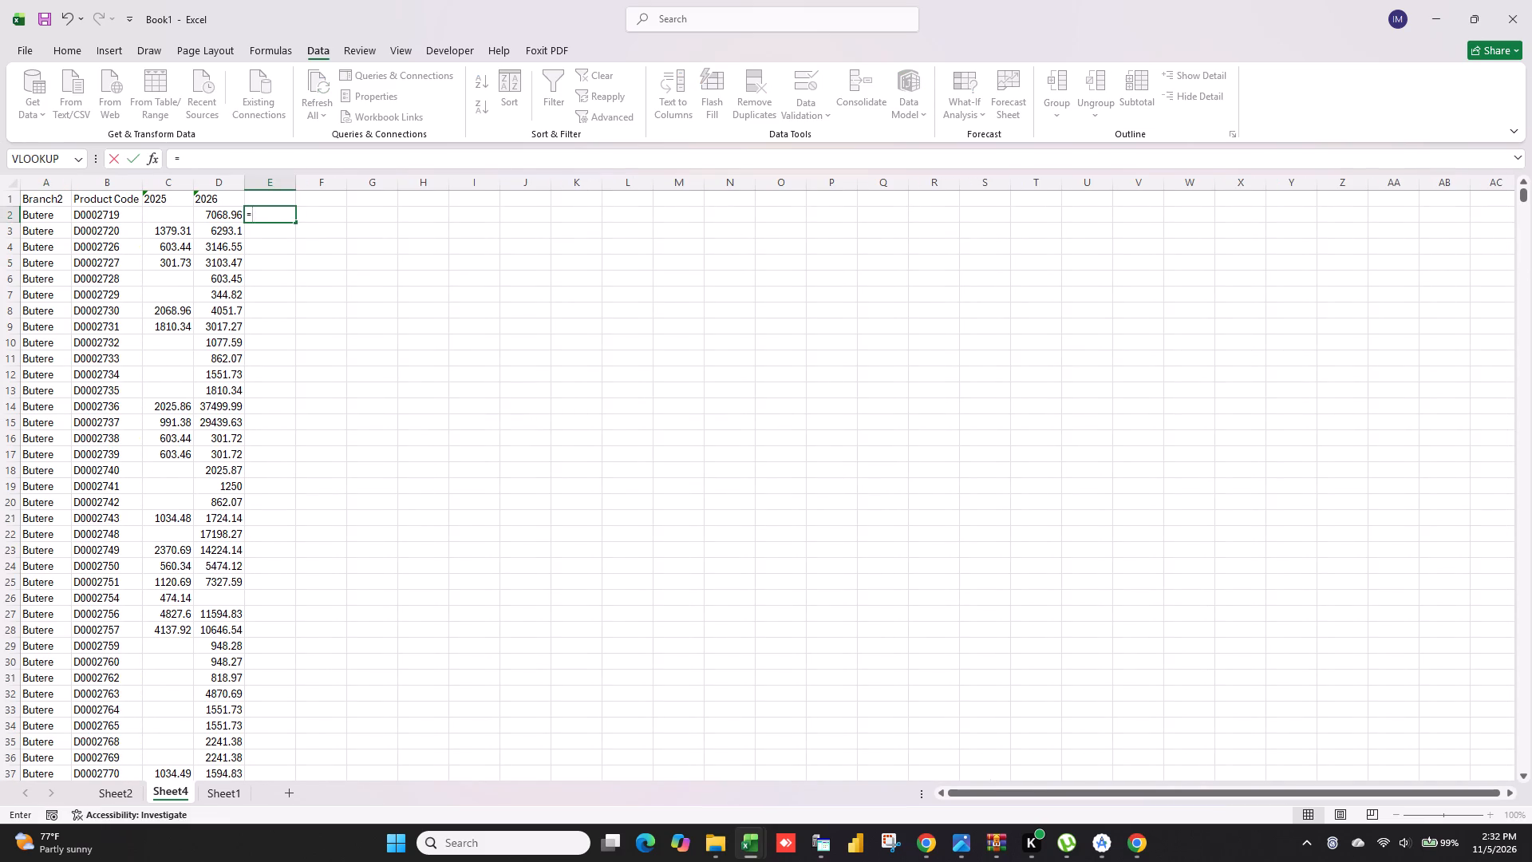
click(177, 213)
key(plus)
click(215, 208)
key(Return)
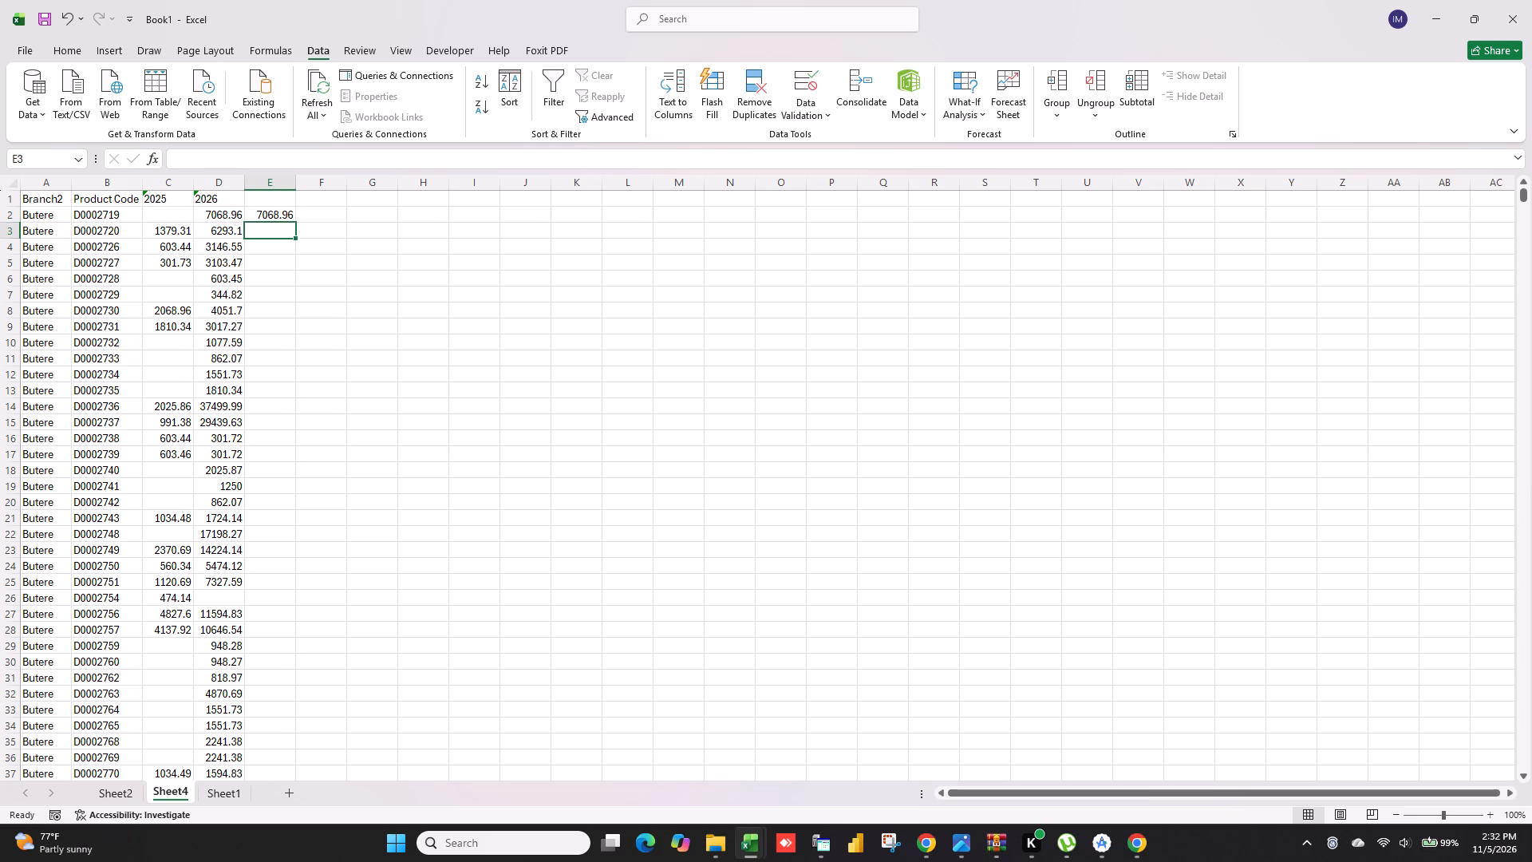
click(290, 214)
double_click(295, 219)
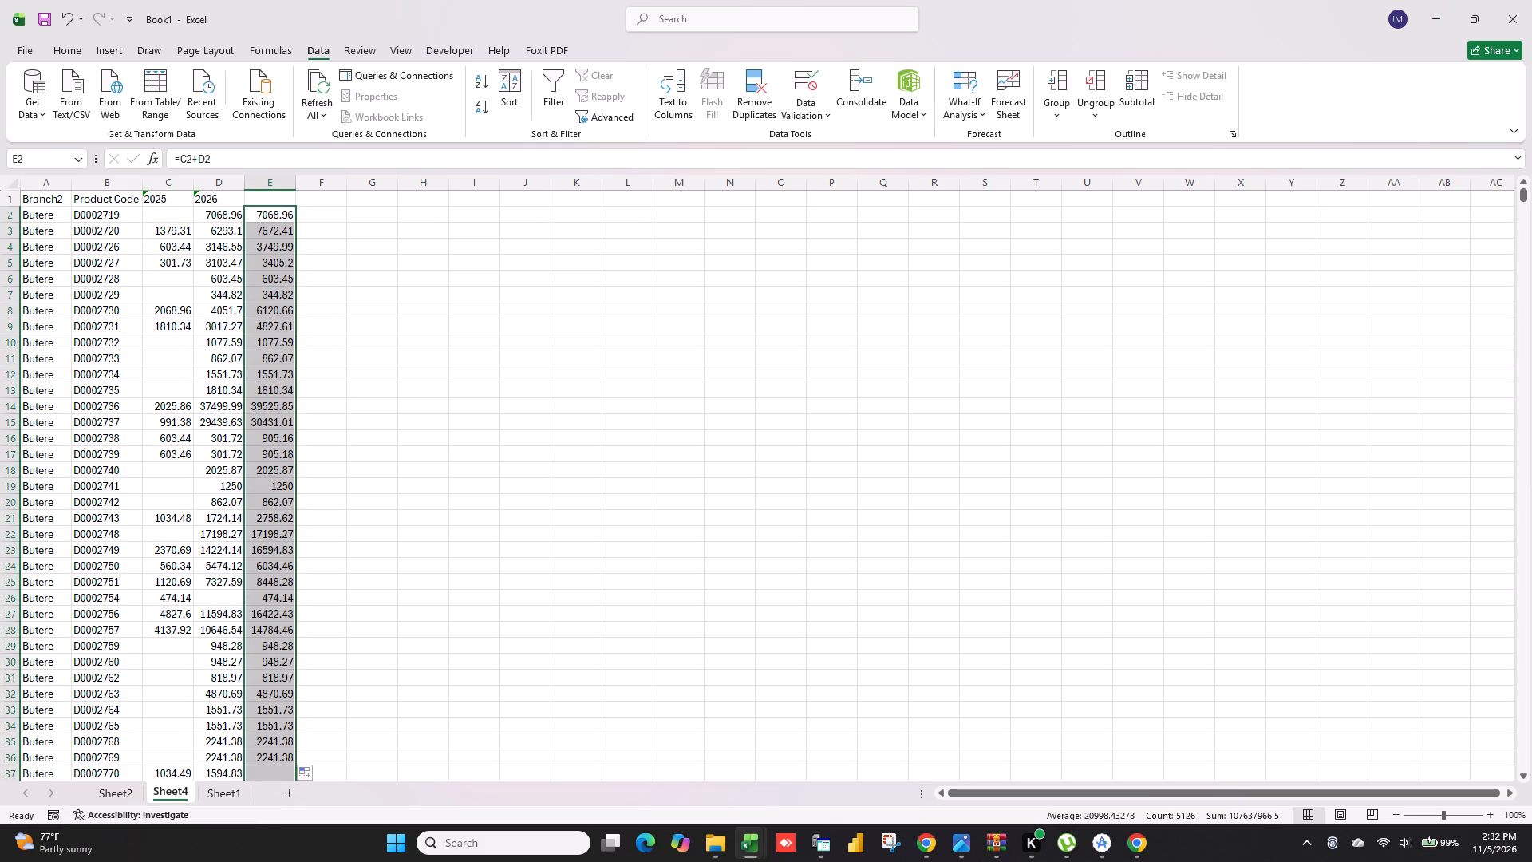
Turn on filtering for the Sheet4 header row, including the new column E.
click(286, 200)
click(544, 98)
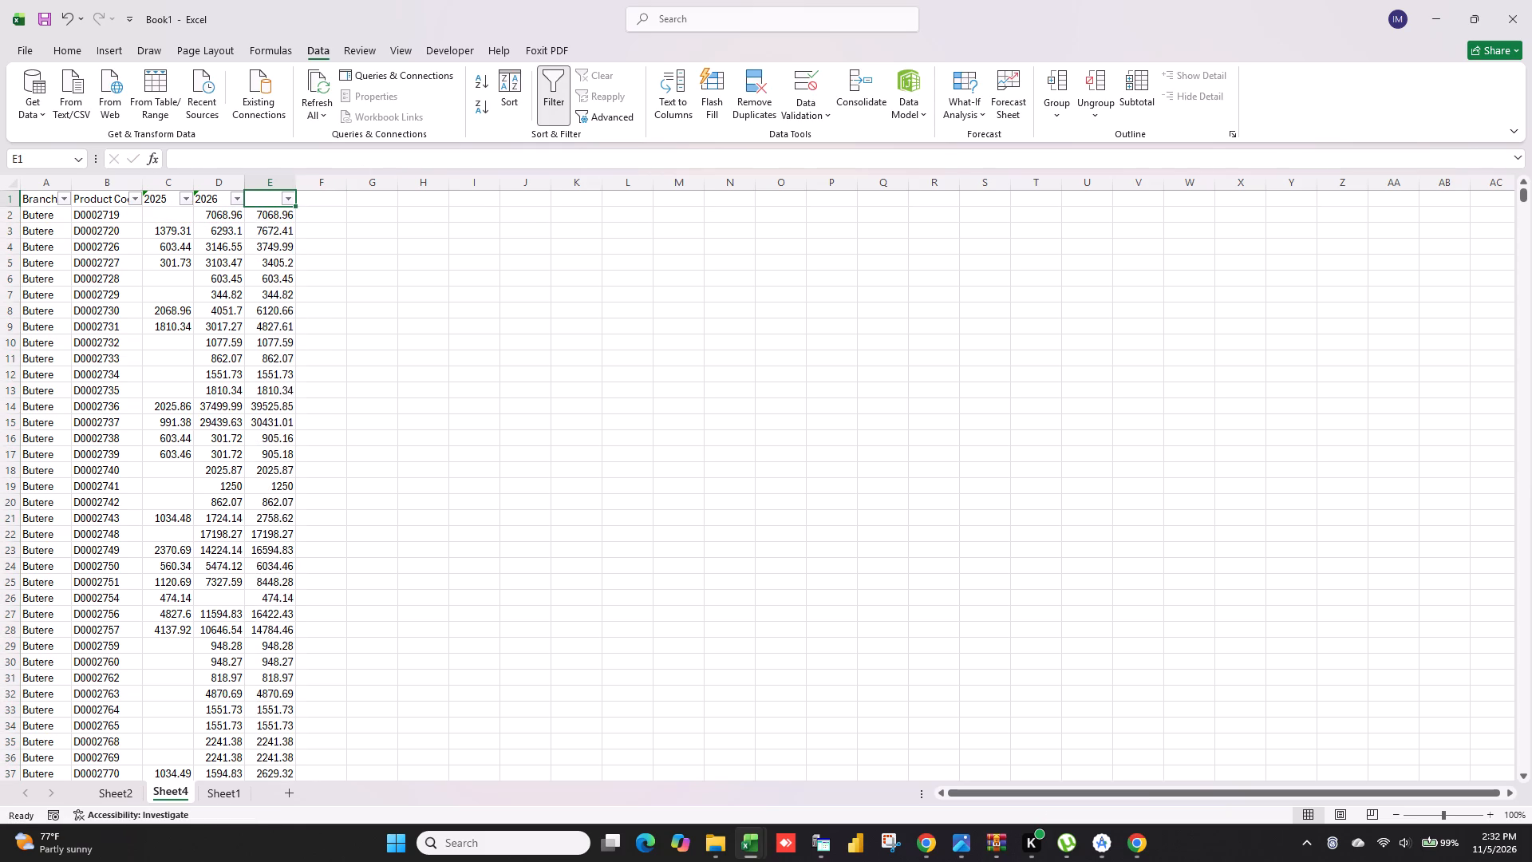
Sort the Sheet4 rows by the combined sales in column E from largest to smallest.
click(289, 203)
click(375, 246)
scroll(172, 725, up, 5)
scroll(172, 721, down, 4)
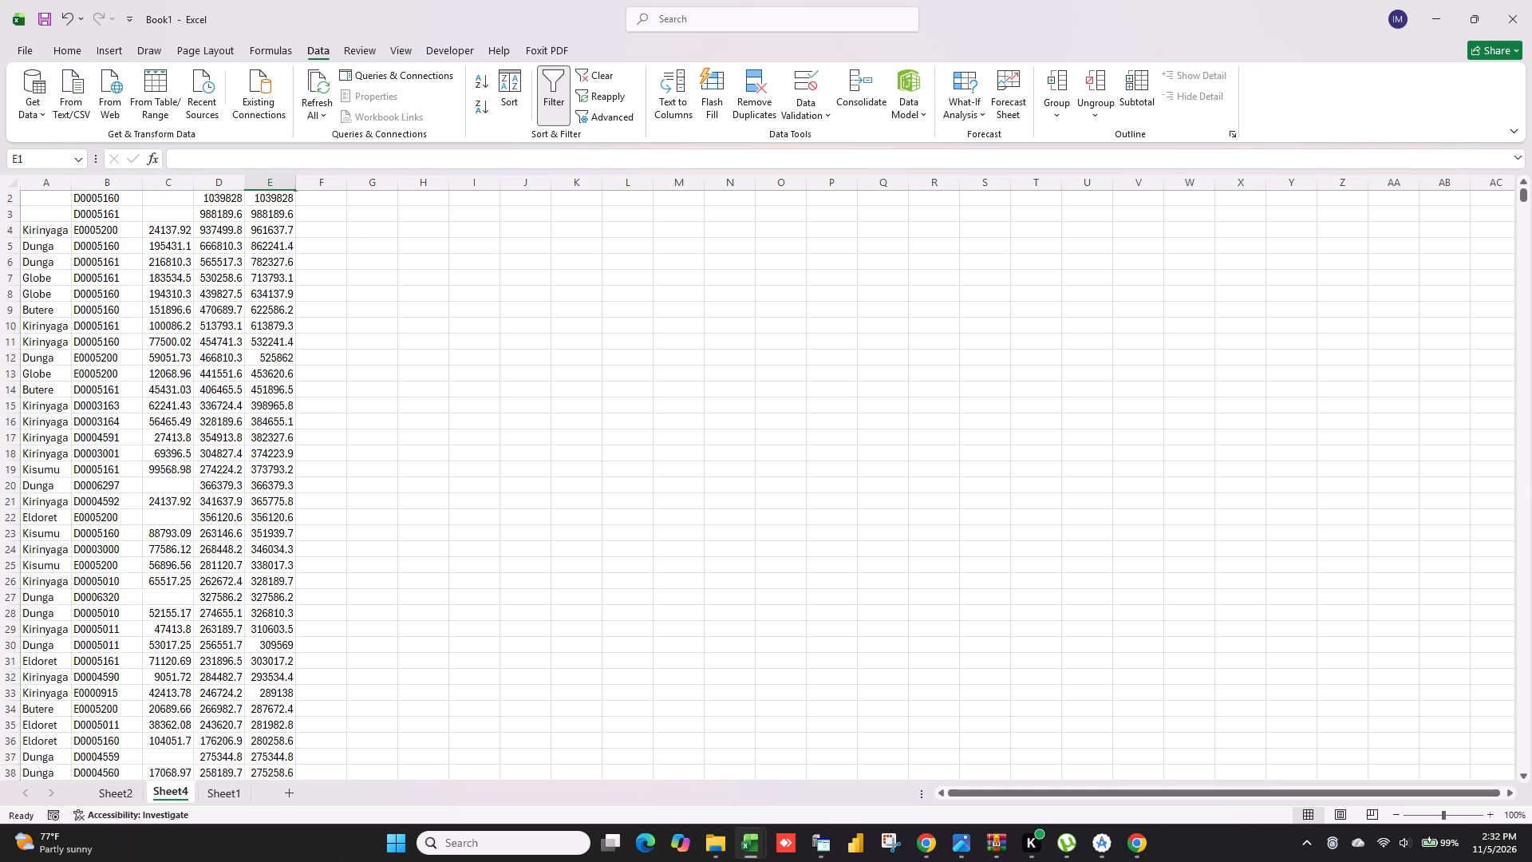
scroll(174, 717, down, 2)
scroll(174, 716, up, 7)
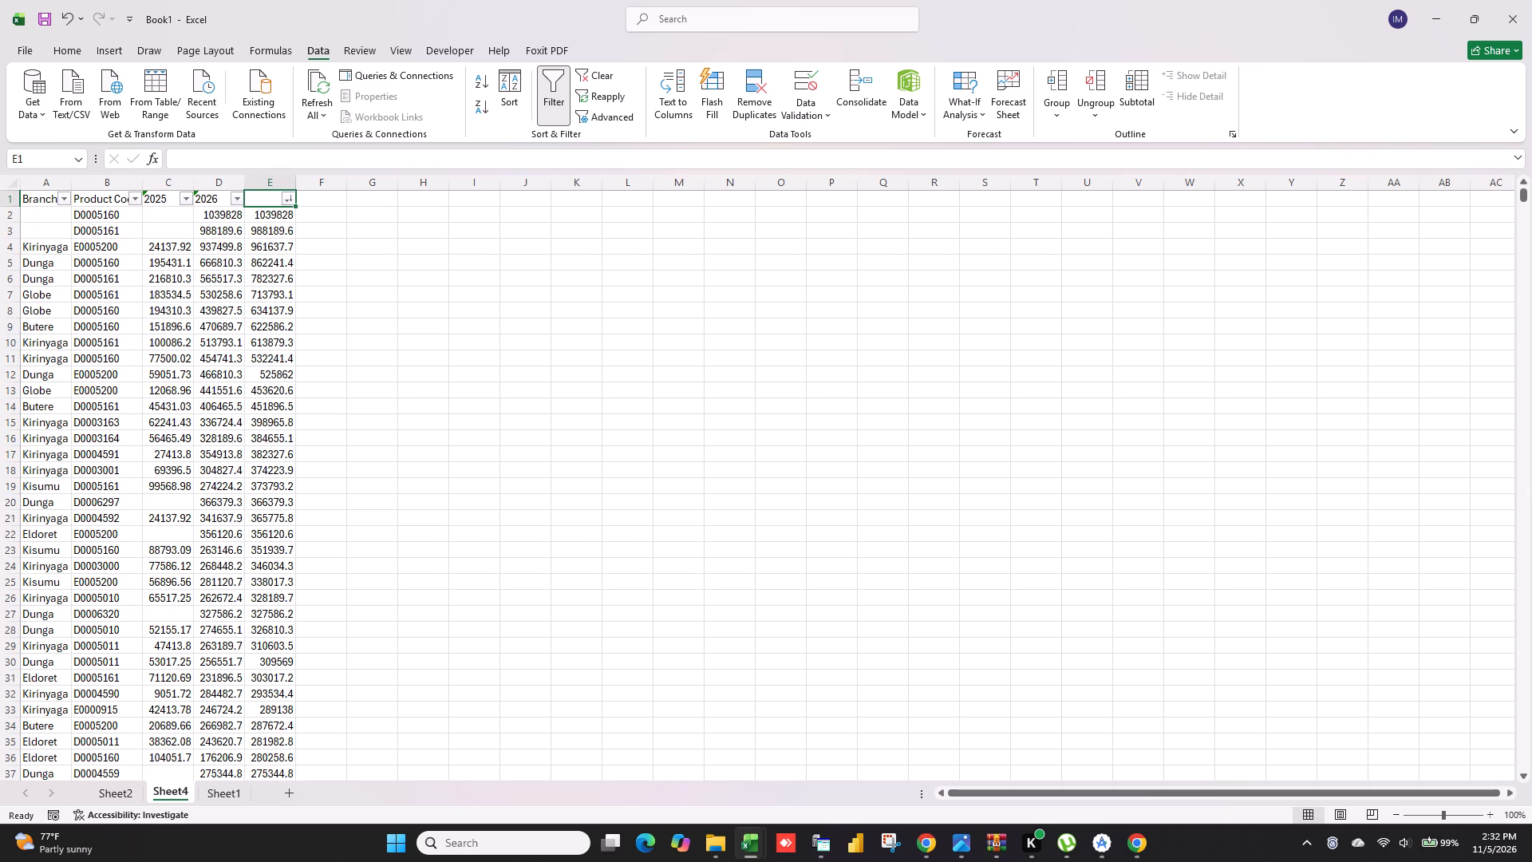
Copy product code E0005200 from the first Kirinyaga row and switch to the Chrome browser.
click(130, 246)
key(ctrl+c)
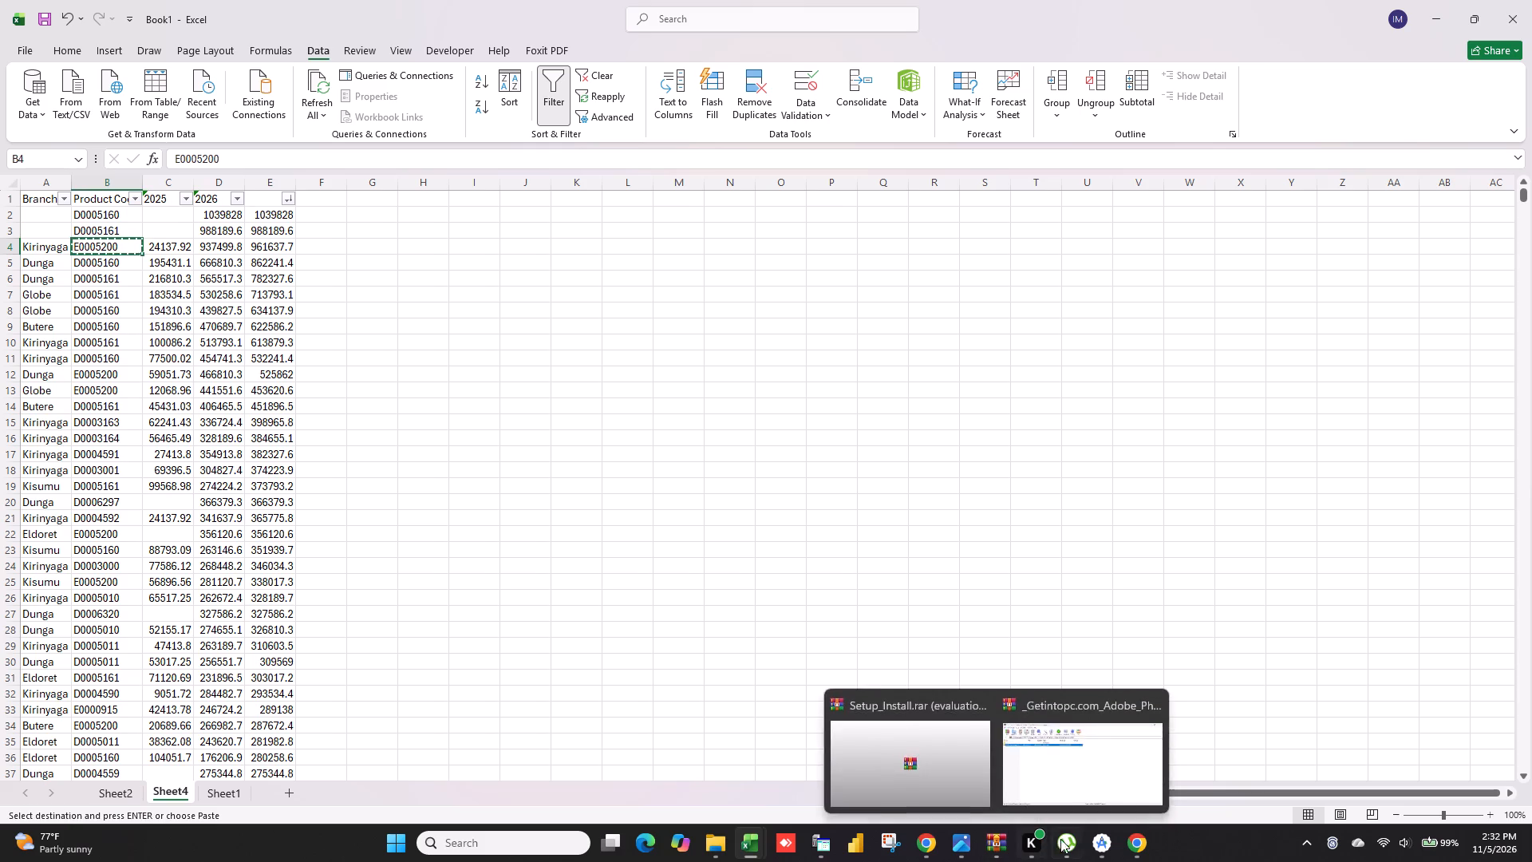
click(1139, 834)
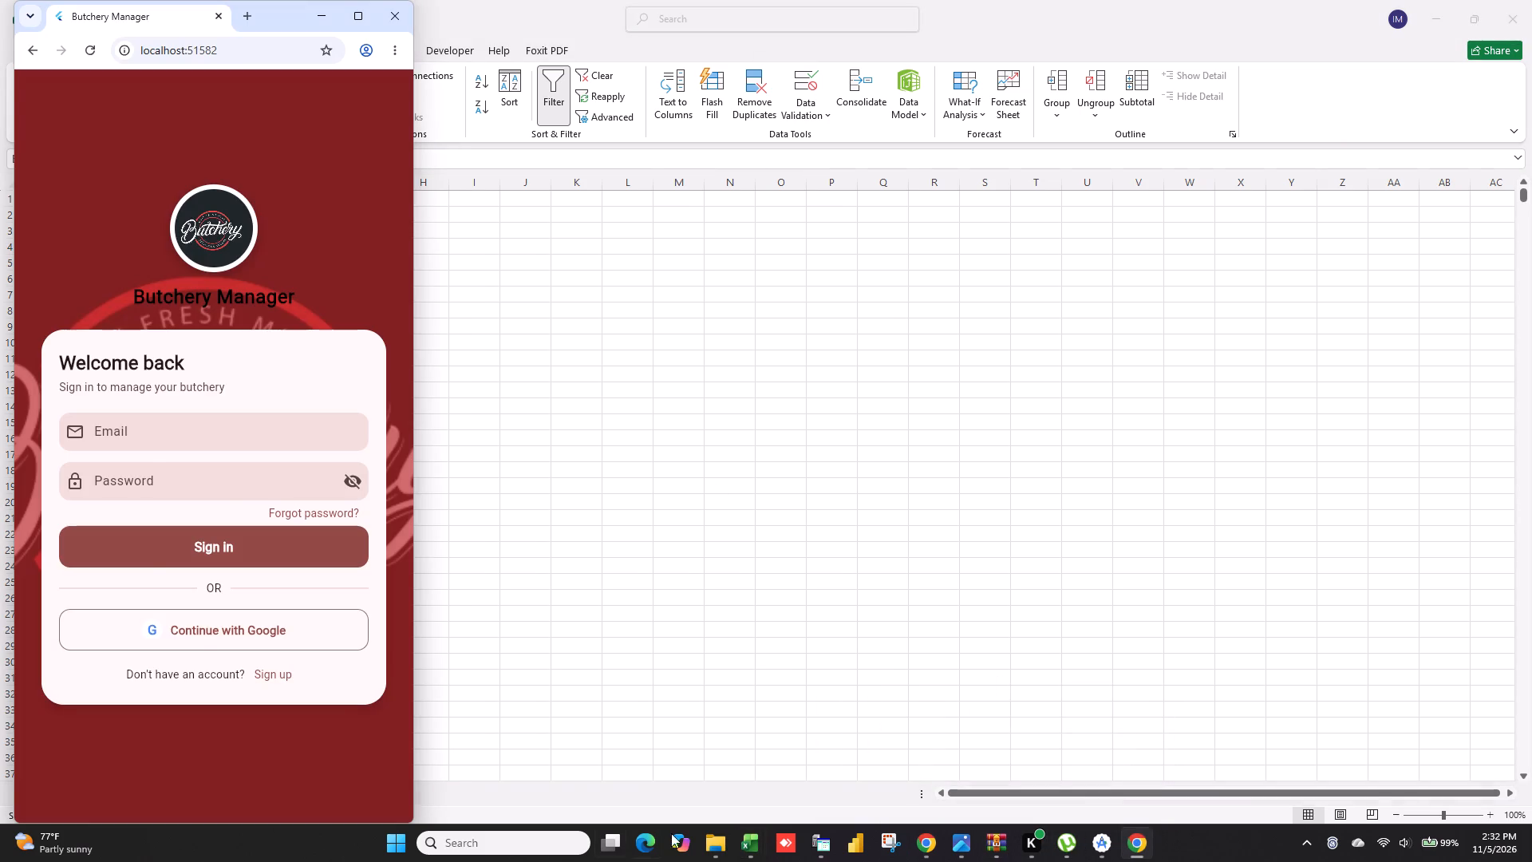
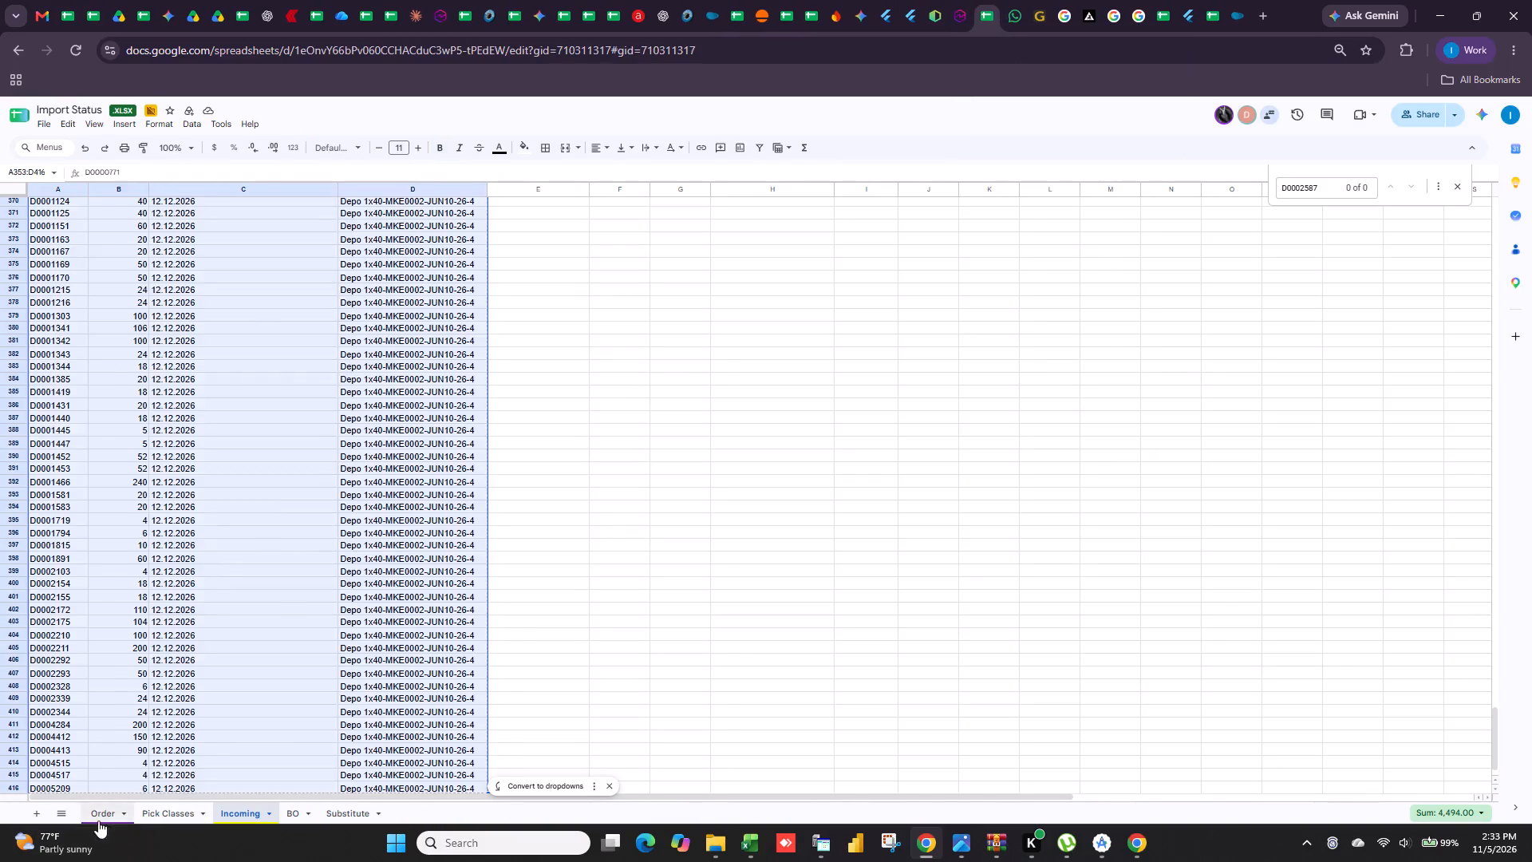
Search the Order sheet of Import Status for product code E0005200, and return to Book1 in Excel.
click(496, 493)
key(ctrl+f)
key(ctrl+v)
key(Return)
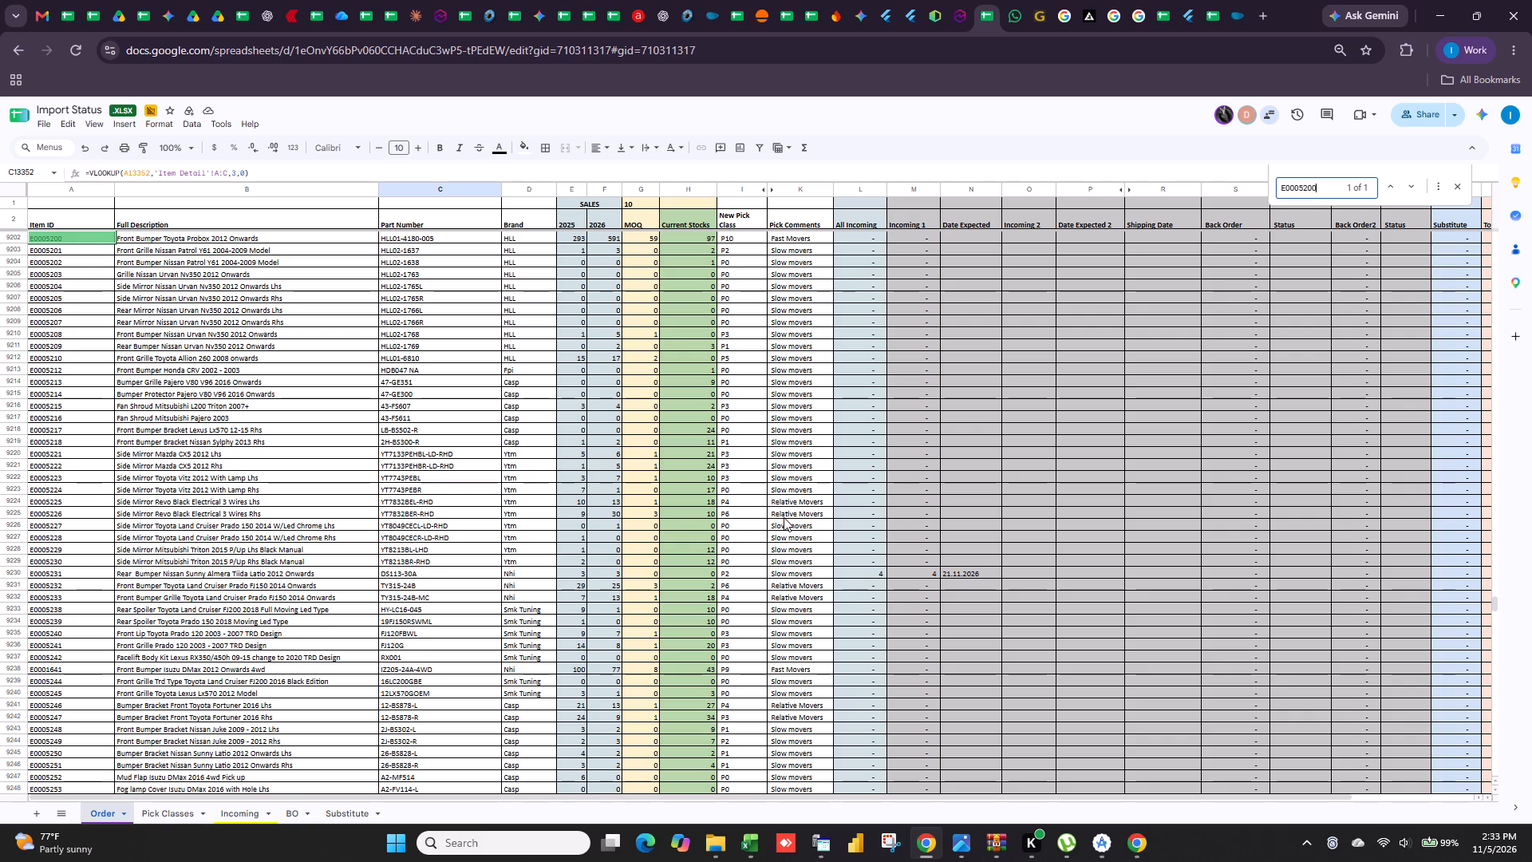
click(1429, 4)
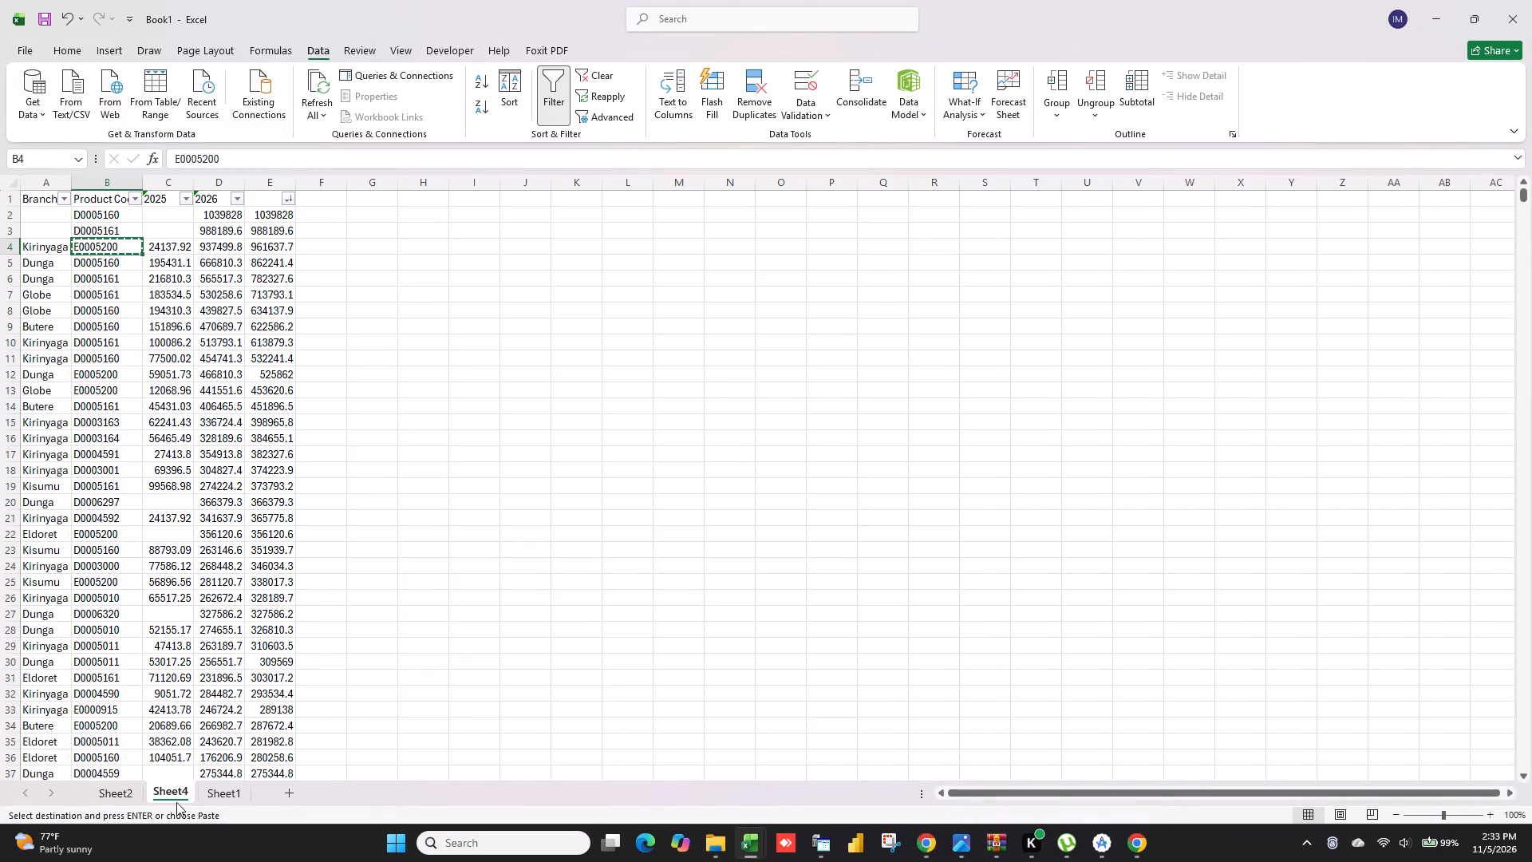
Examine the branch number and branch name columns on Sheet1 down through the sales rows.
right_click(175, 800)
click(571, 537)
click(114, 789)
click(218, 789)
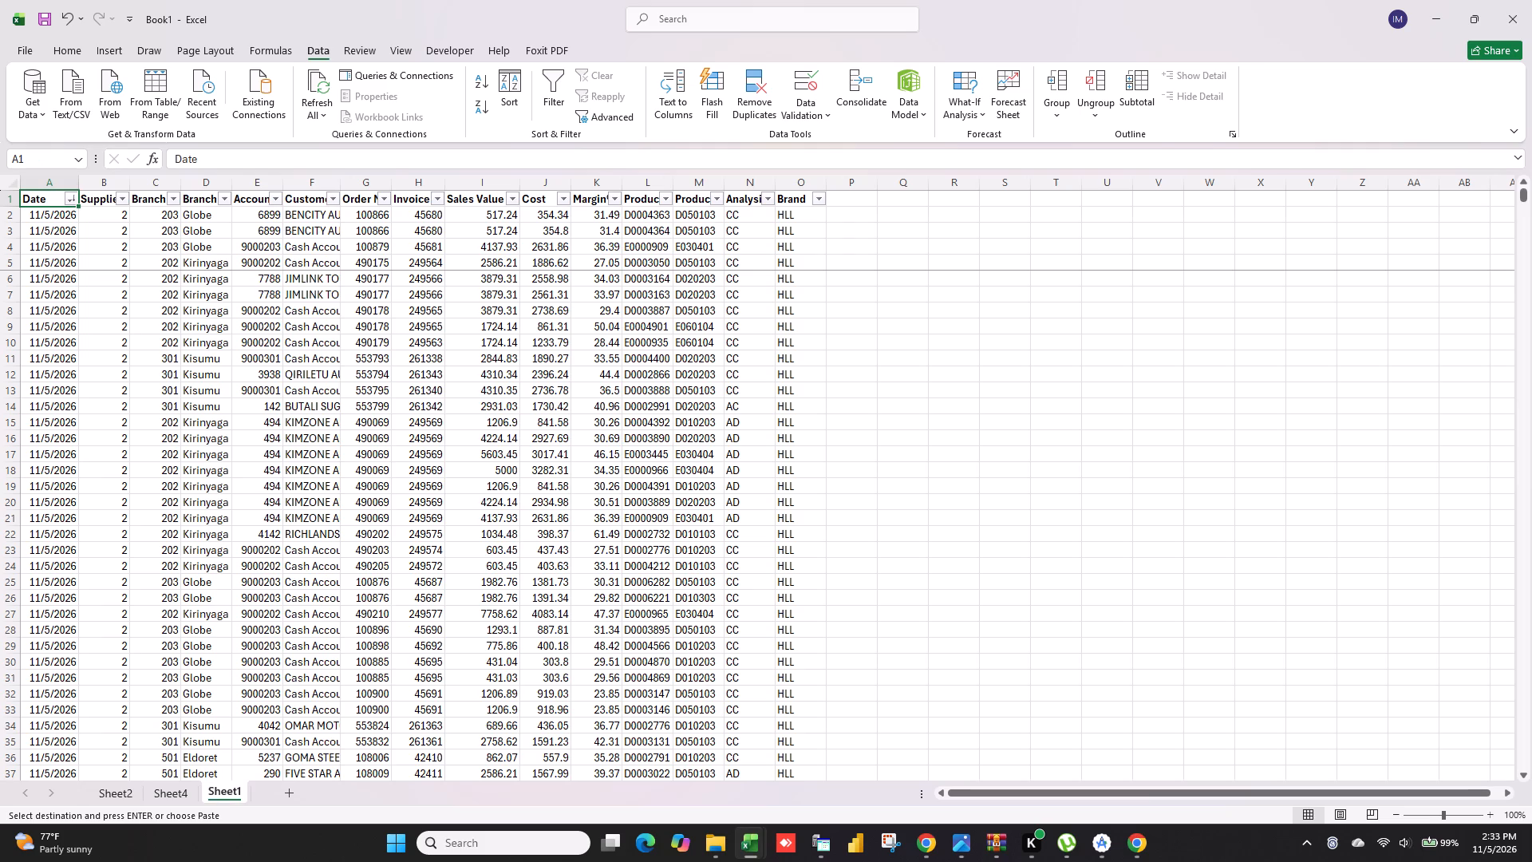
drag(1523, 201, 1531, 406)
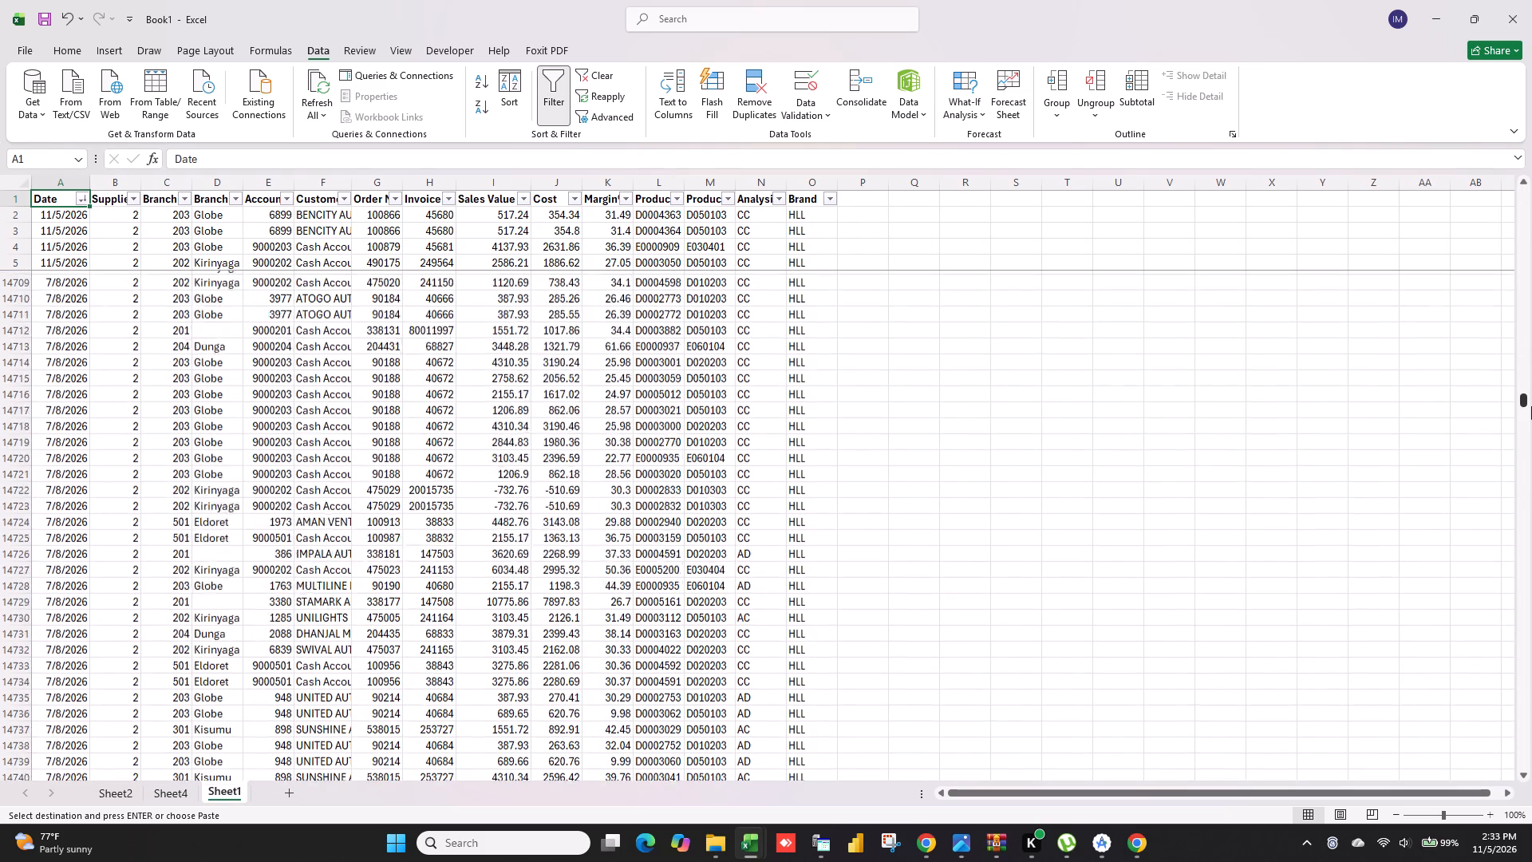
drag(1531, 406, 1526, 362)
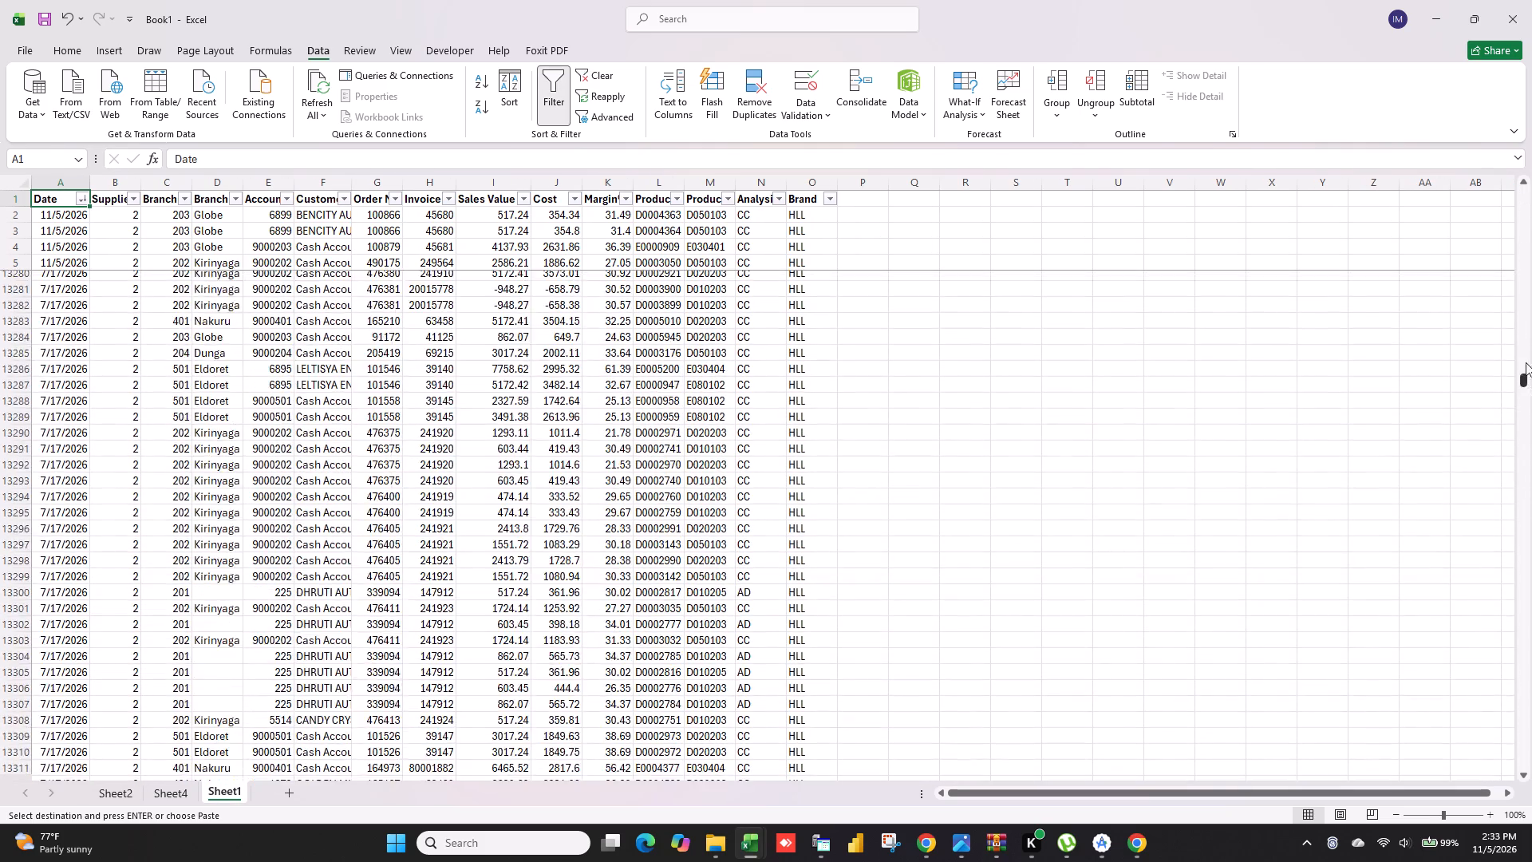
drag(1526, 362, 1494, 18)
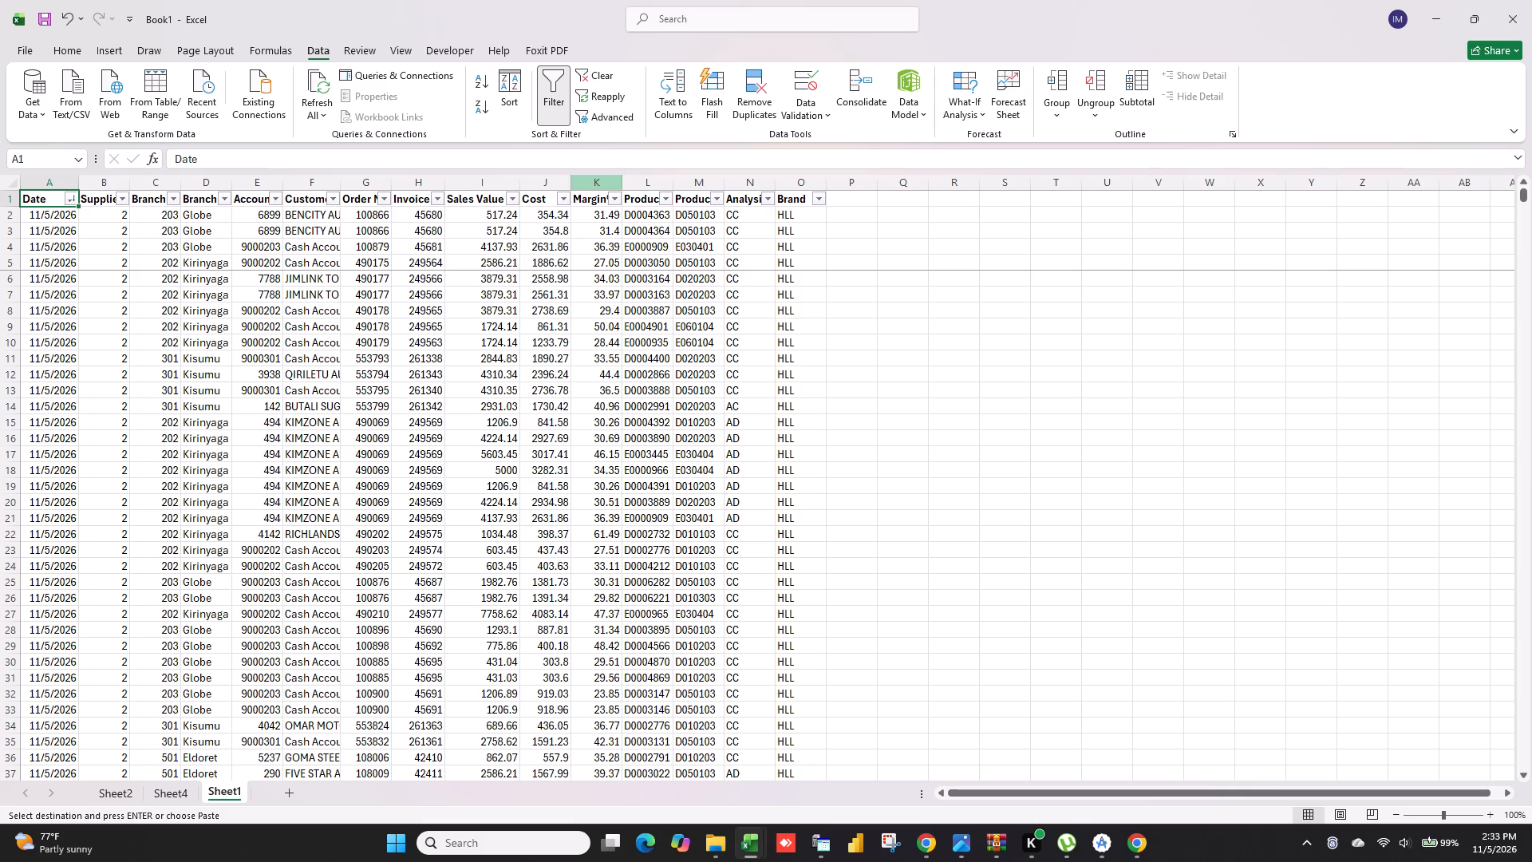
click(594, 70)
click(211, 183)
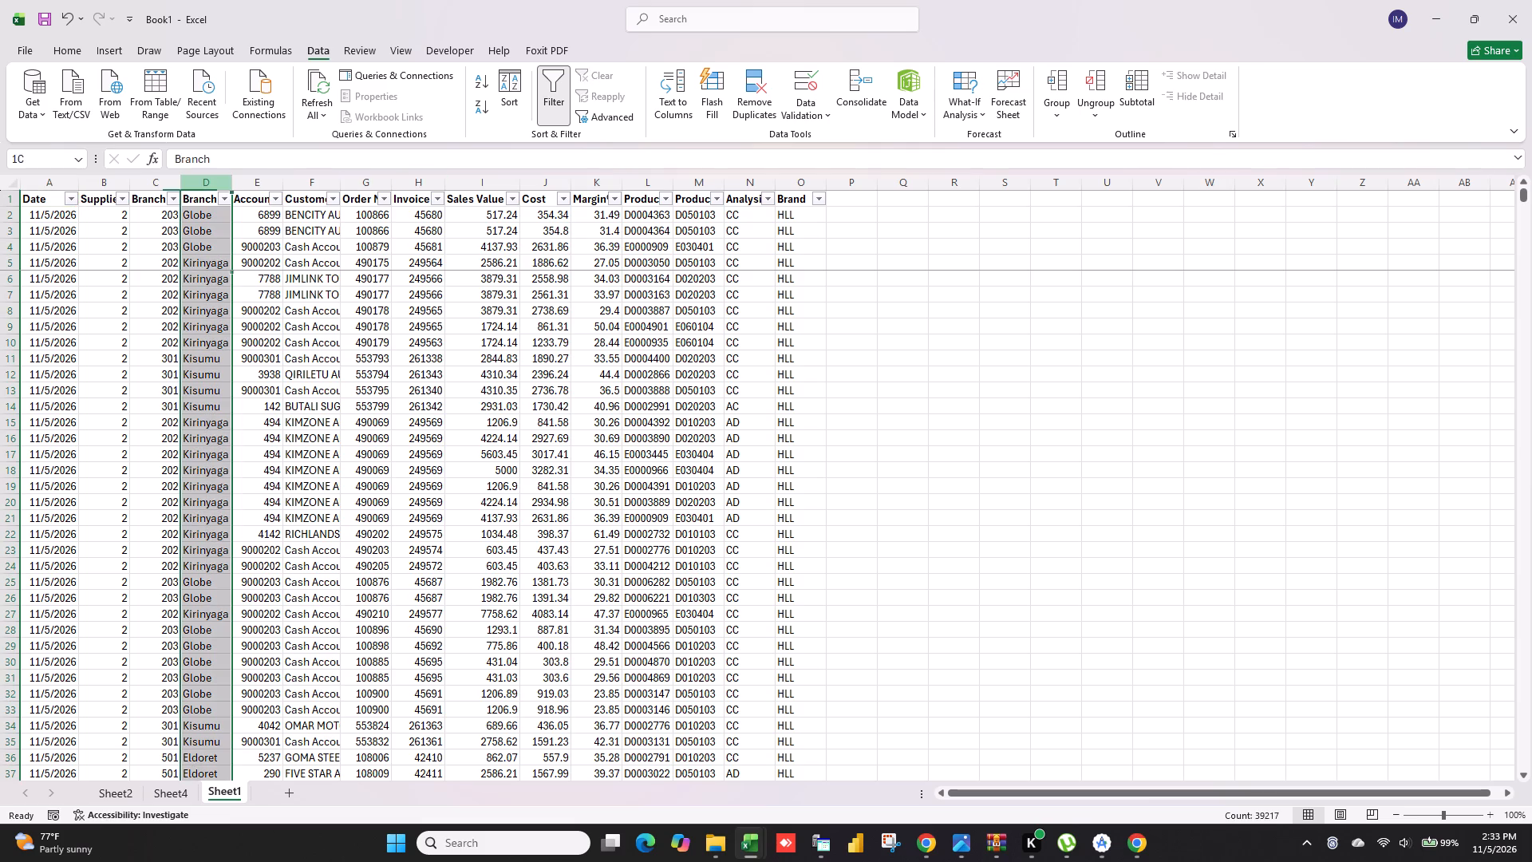
click(209, 214)
key(ctrl+shift+Down)
key(ctrl+shift+Down)
key(ctrl+shift+Down)
key(ctrl+shift+Down)
key(ctrl+shift+Down)
key(ctrl+shift+Down)
key(ctrl+shift+Down)
key(ctrl+shift+Down)
key(ctrl+shift+Down)
key(ctrl+shift+Down)
key(ctrl+shift+Down)
key(ctrl+shift+Down)
key(ctrl+shift+Down)
key(ctrl+shift+Down)
key(ctrl+shift+Down)
key(ctrl+shift+Down)
key(ctrl+shift+Down)
key(ctrl+shift+Down)
key(ctrl+shift+Down)
key(ctrl+shift+Down)
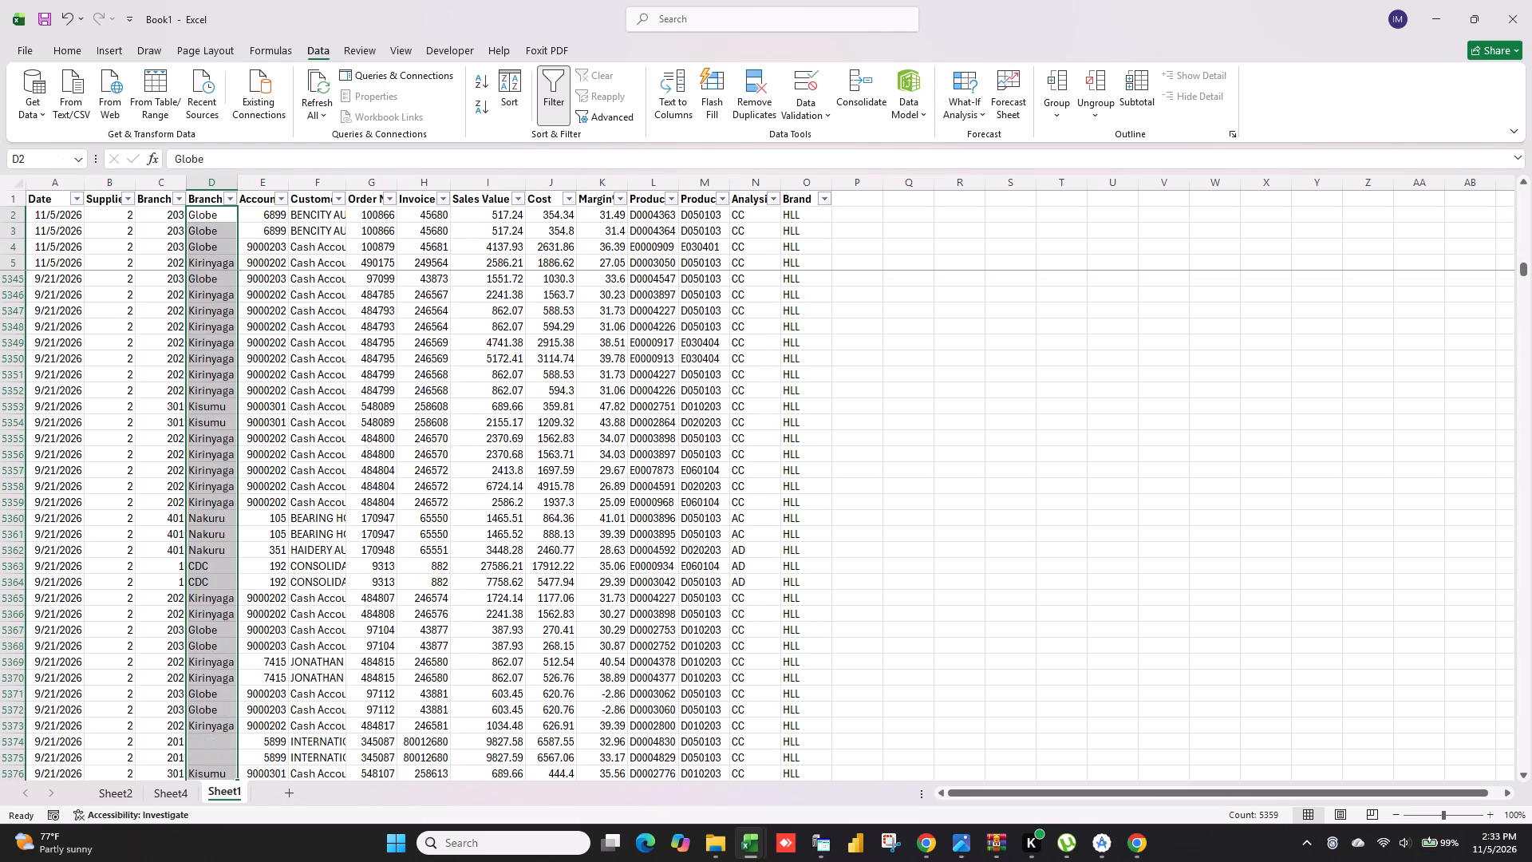
drag(1522, 267, 1531, 633)
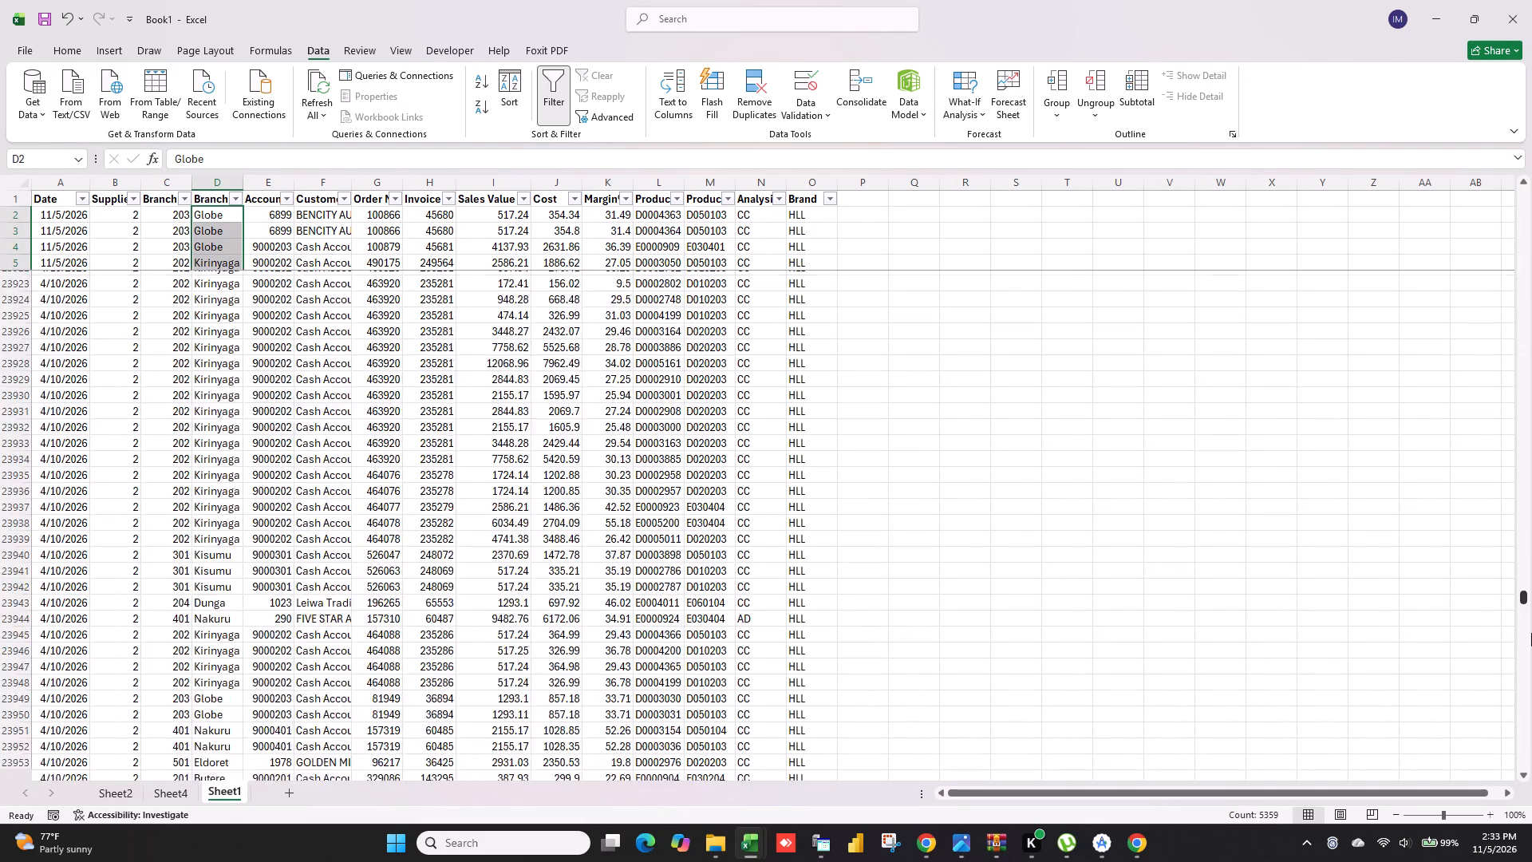
drag(1531, 633, 1474, 0)
Clear all of column D on Sheet1 and re-enter the header Branch in D1.
click(195, 182)
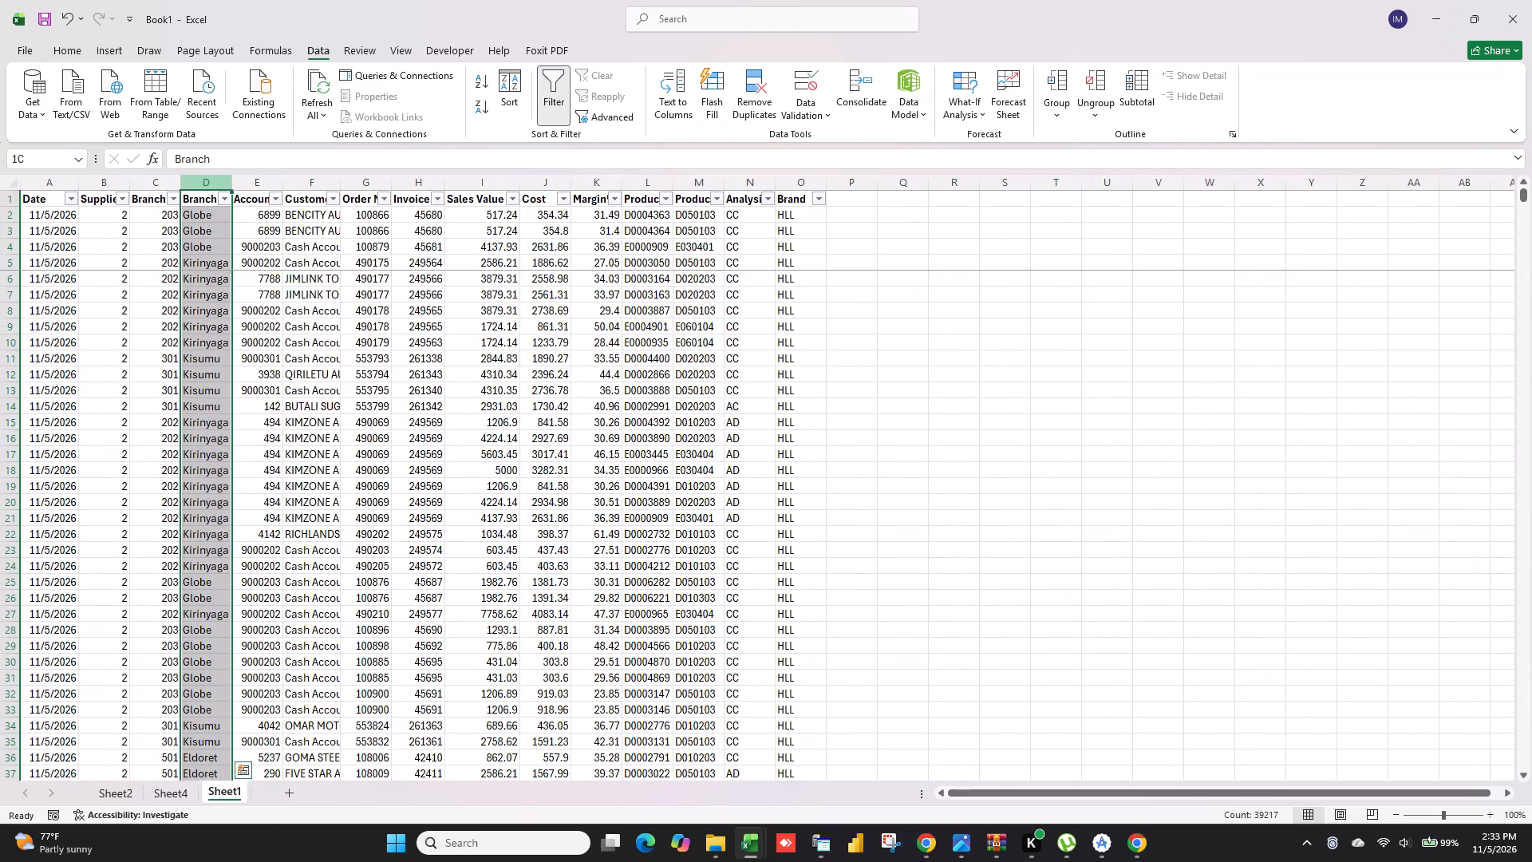
key(Delete)
click(203, 200)
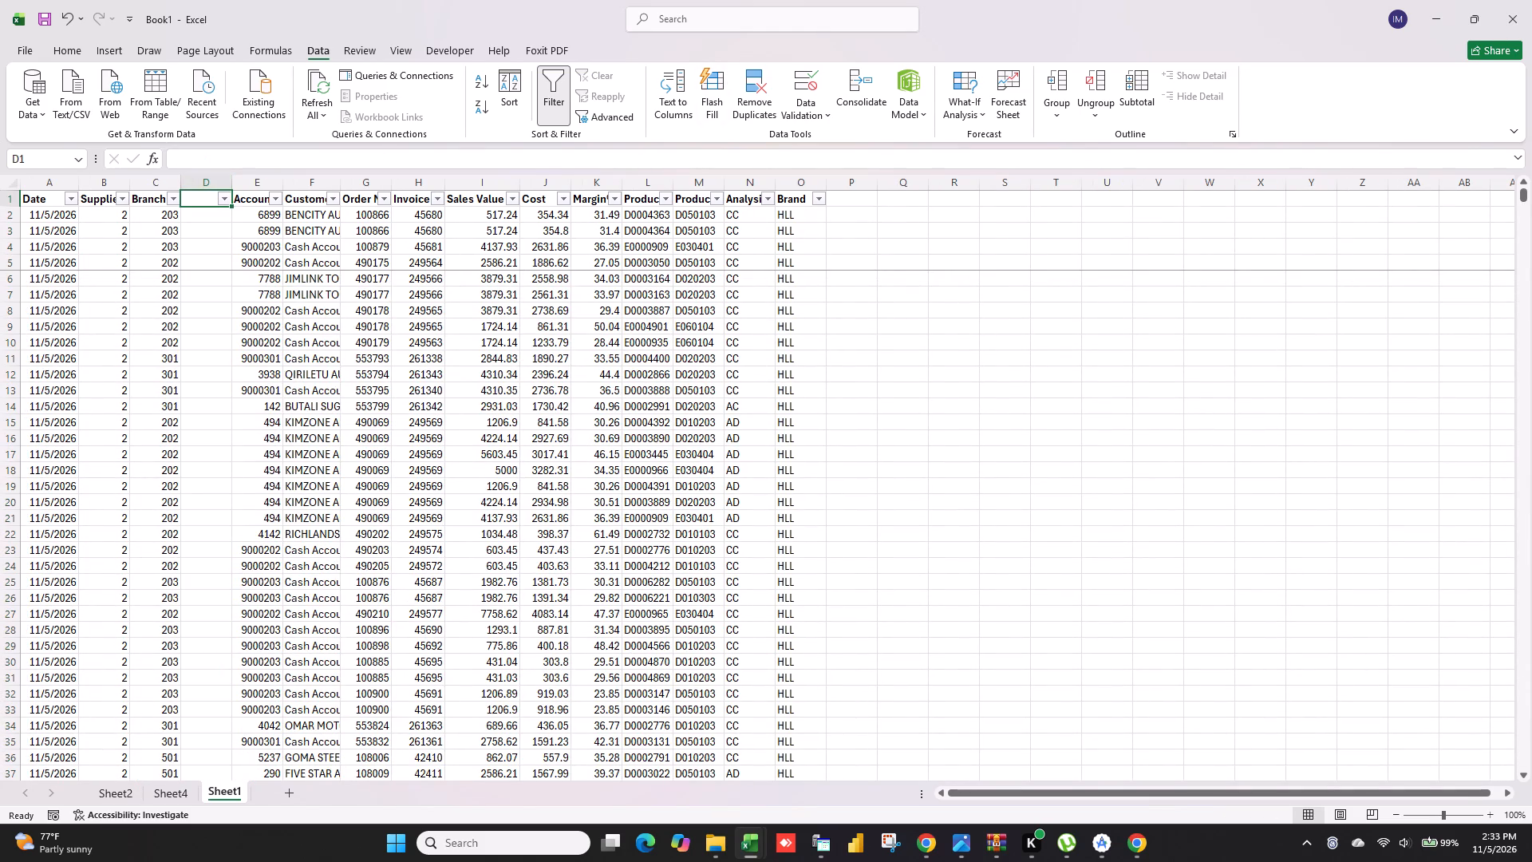
text(BRanch)
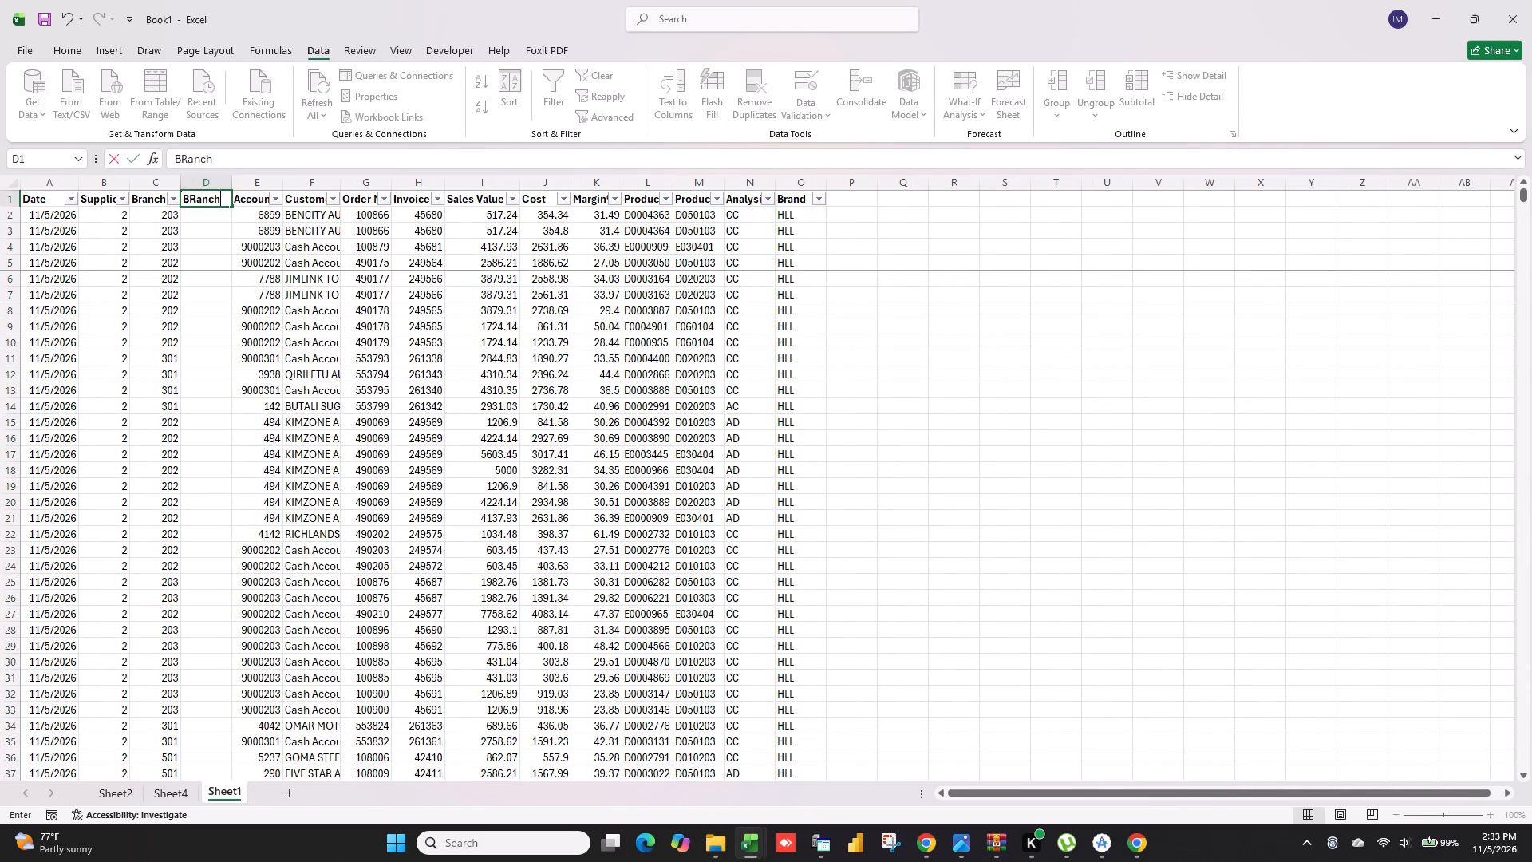
key(BackSpace)
key(BackSpace)
key(BackSpace)
key(BackSpace)
key(BackSpace)
text(ranch)
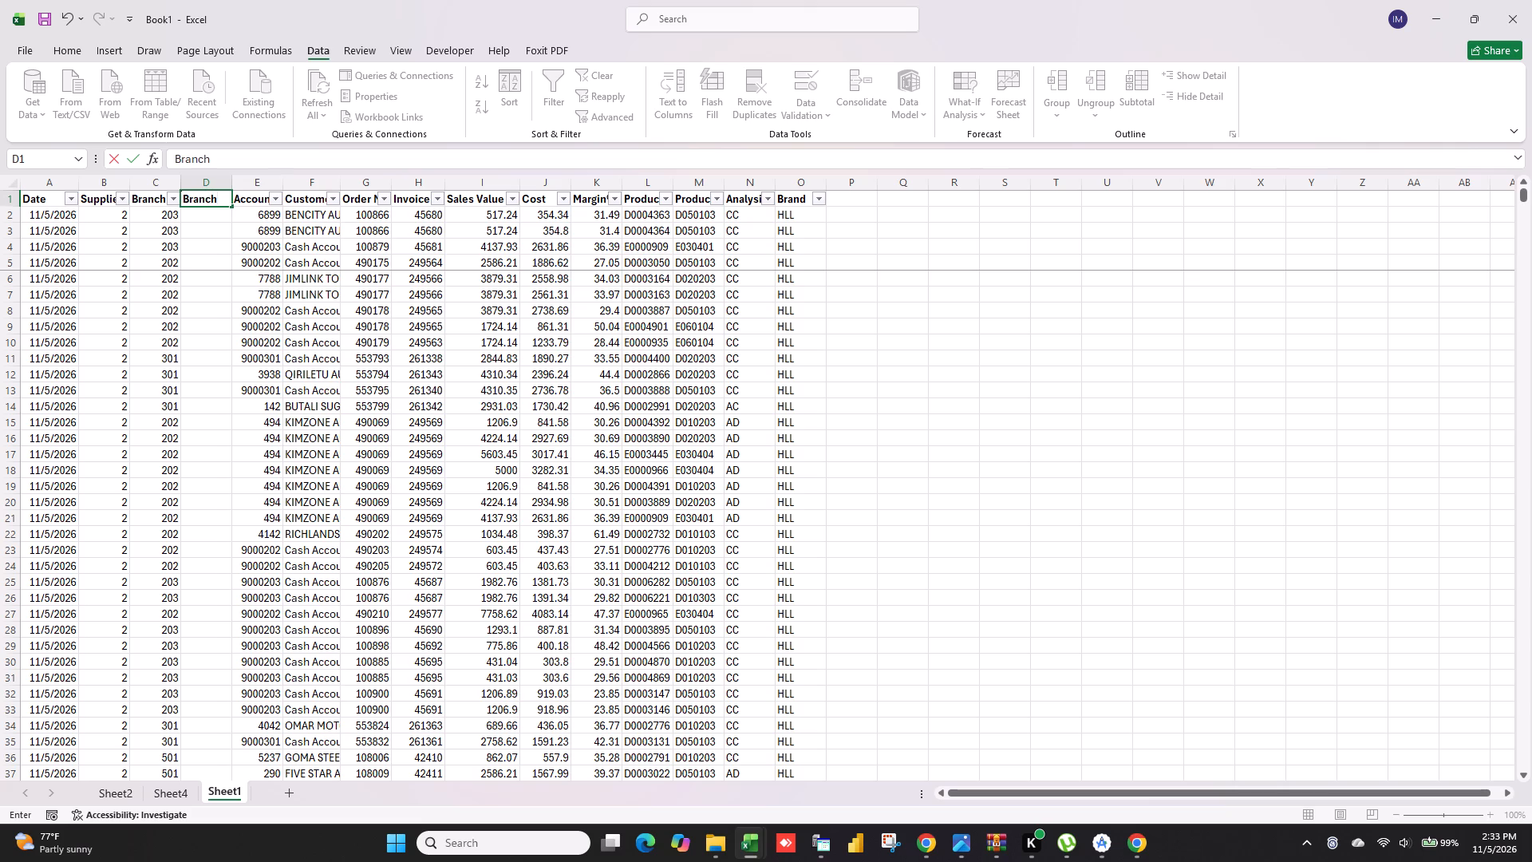
key(Return)
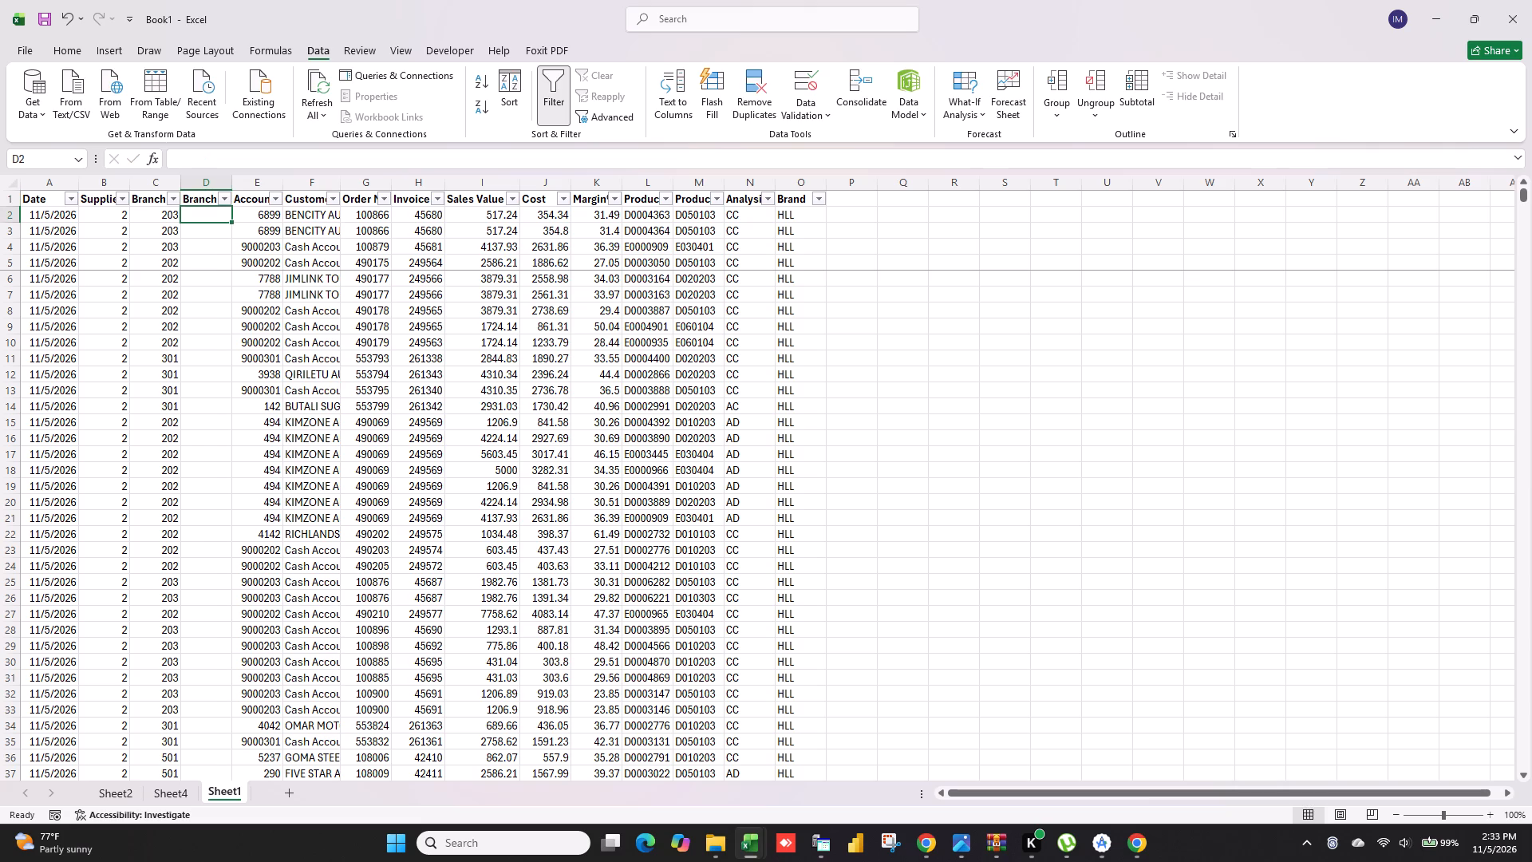
Filter Sheet1's branch number column C to show only branch 1.
click(172, 202)
click(243, 410)
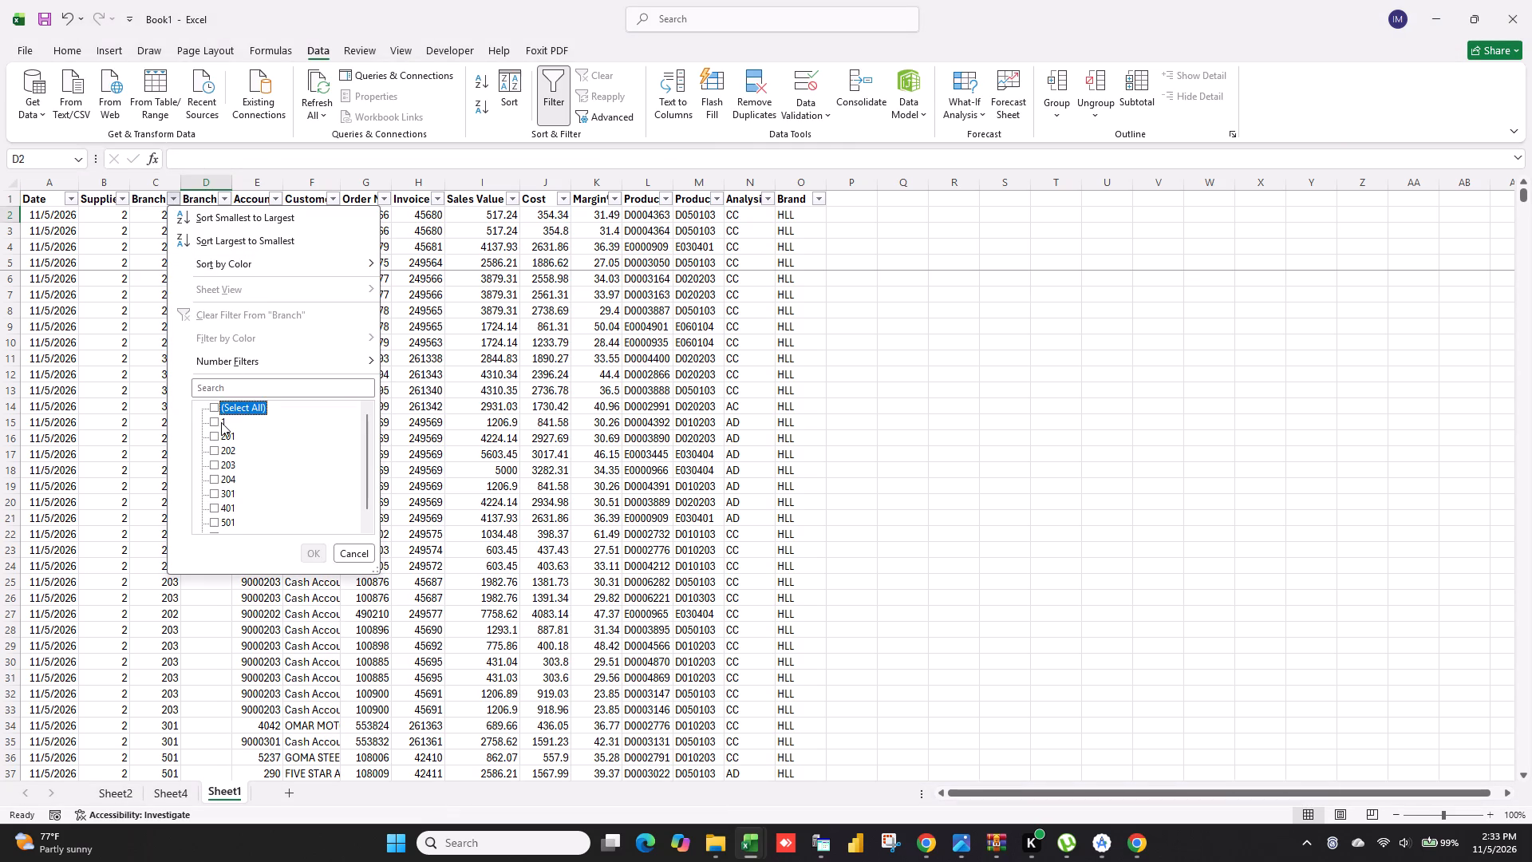
click(221, 422)
click(302, 549)
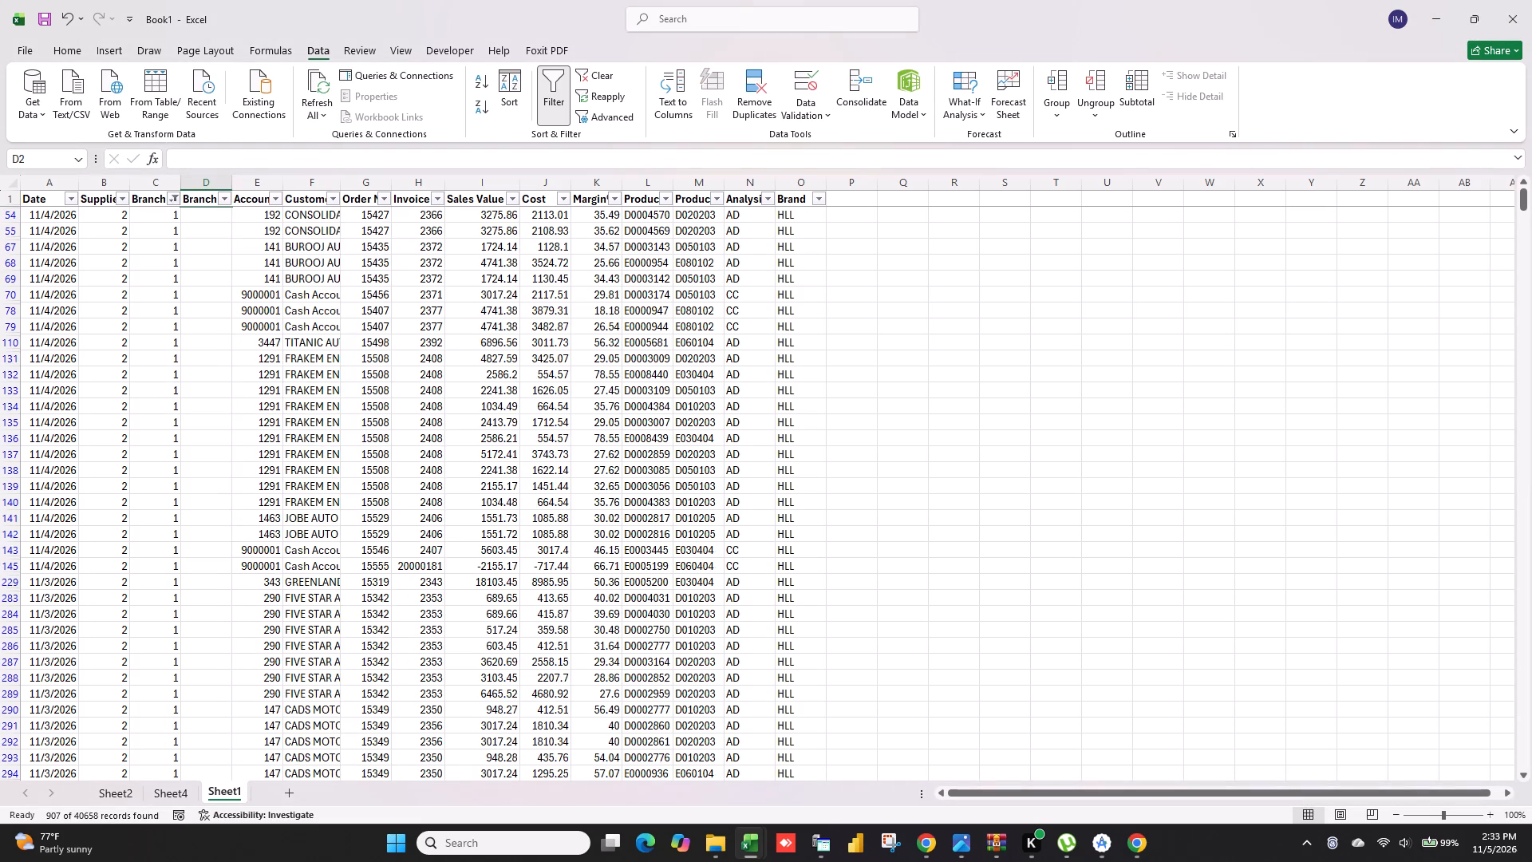
Enter CDC as the branch name in D54 and copy it to column D of every filtered branch 1 row.
click(215, 213)
text(CG)
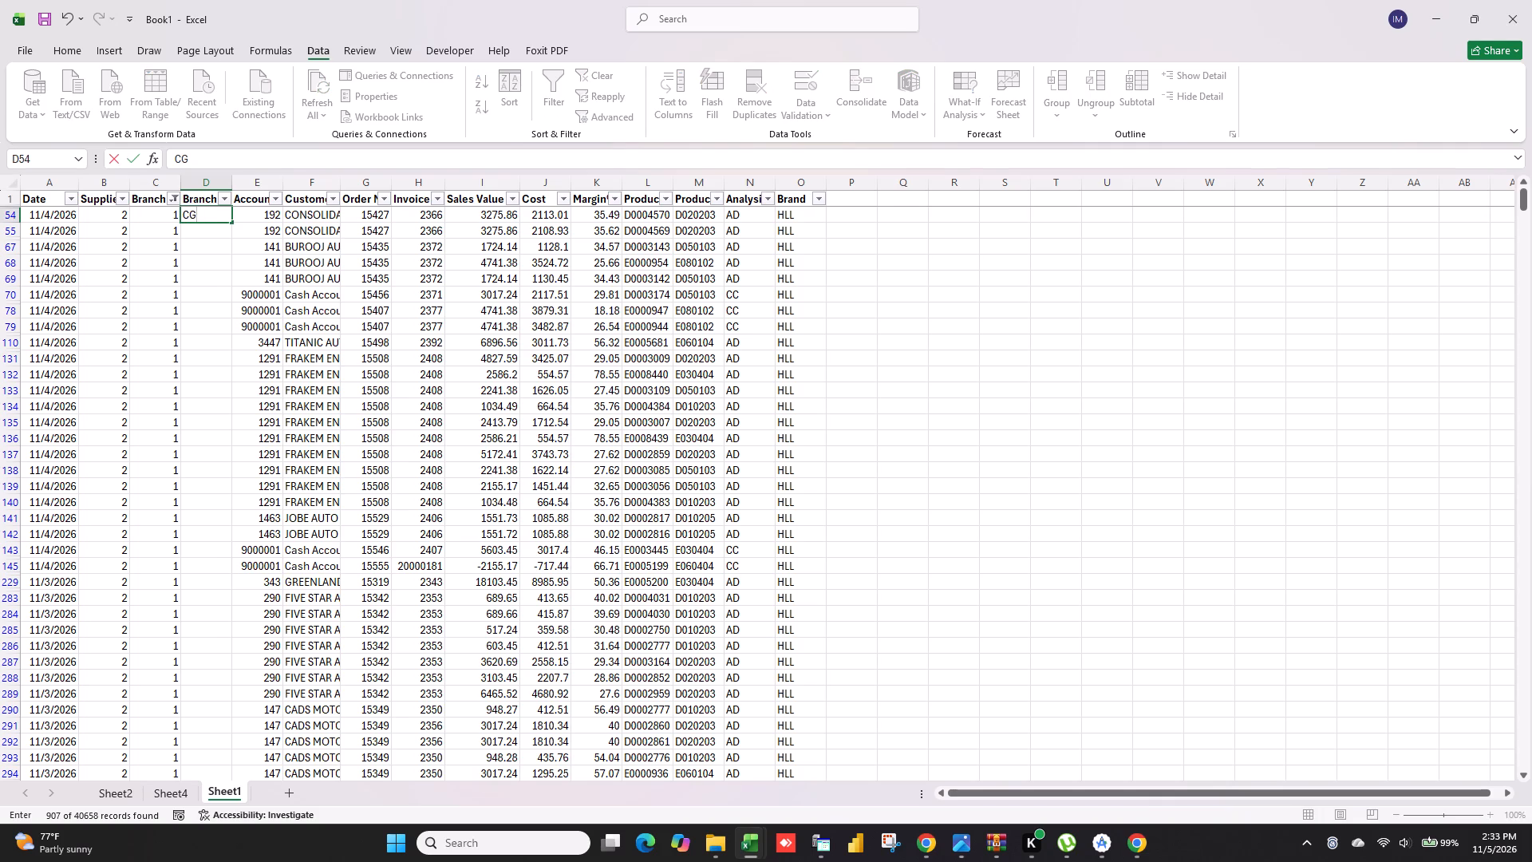
key(BackSpace)
text(DC)
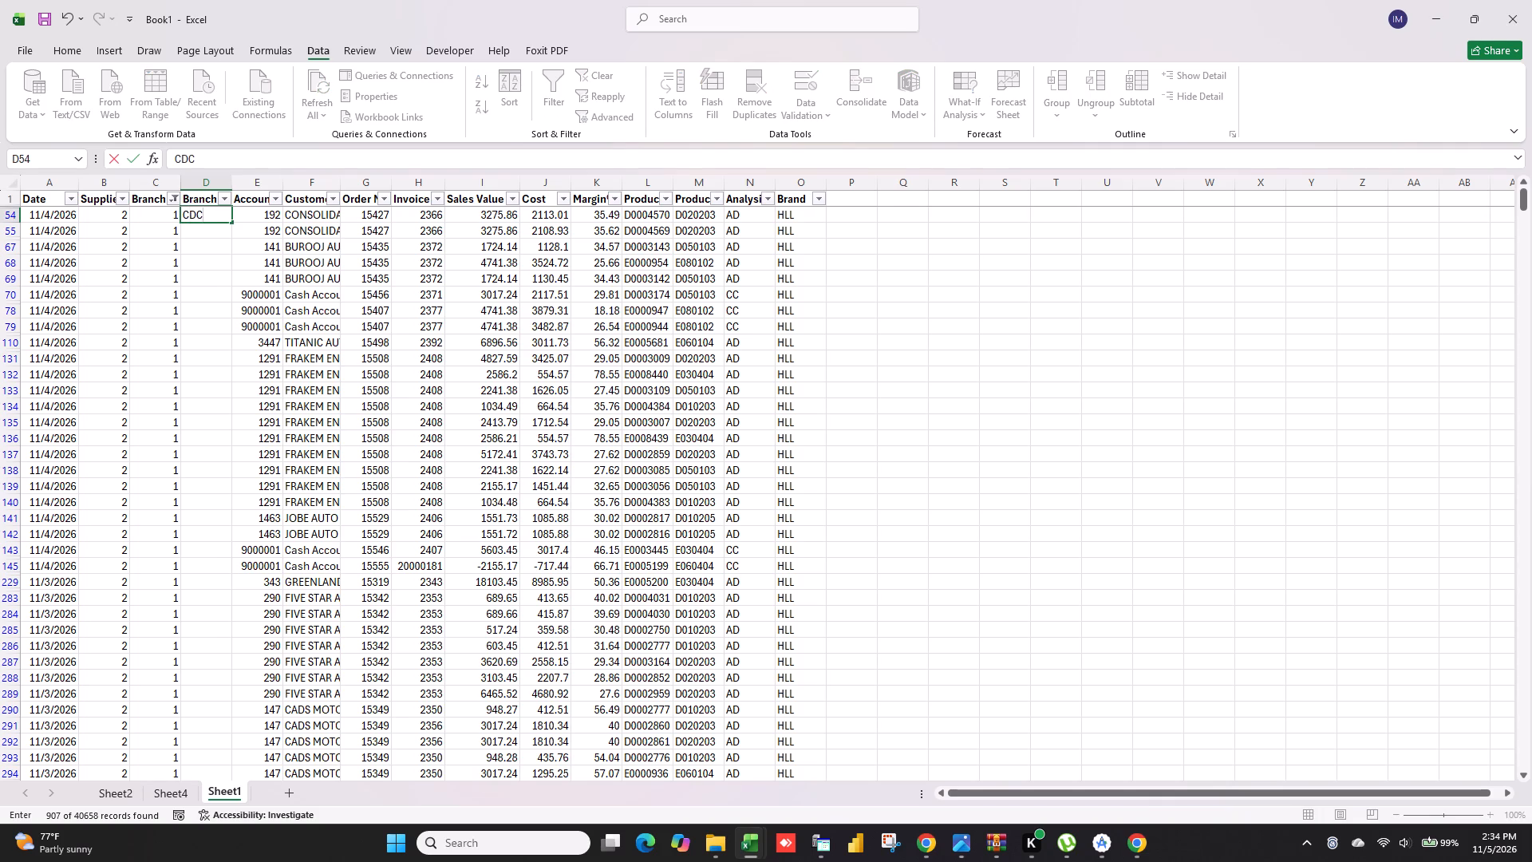
click(227, 309)
click(207, 218)
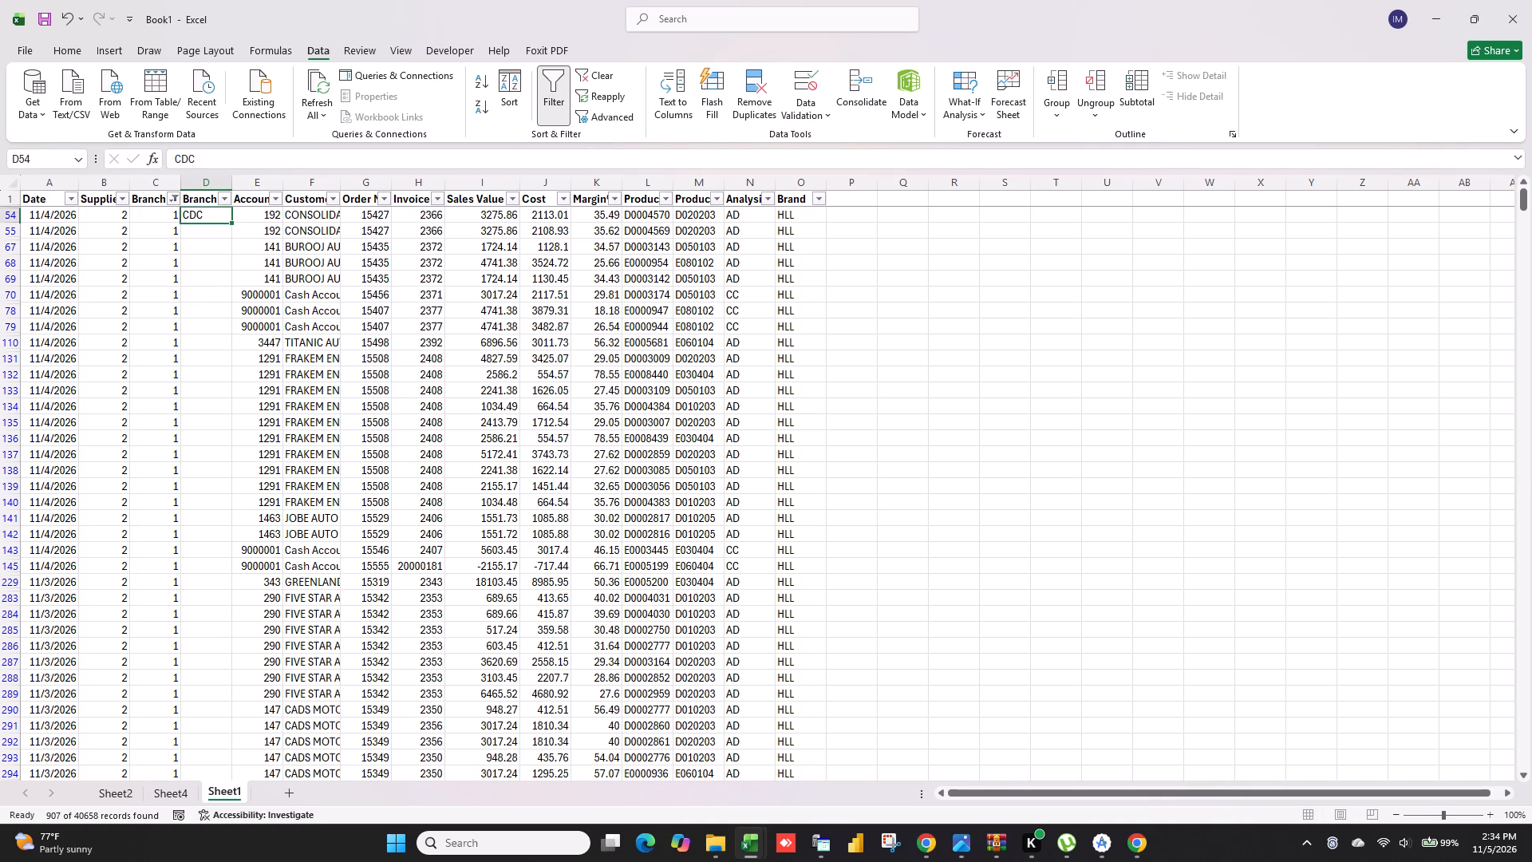
key(ctrl+c)
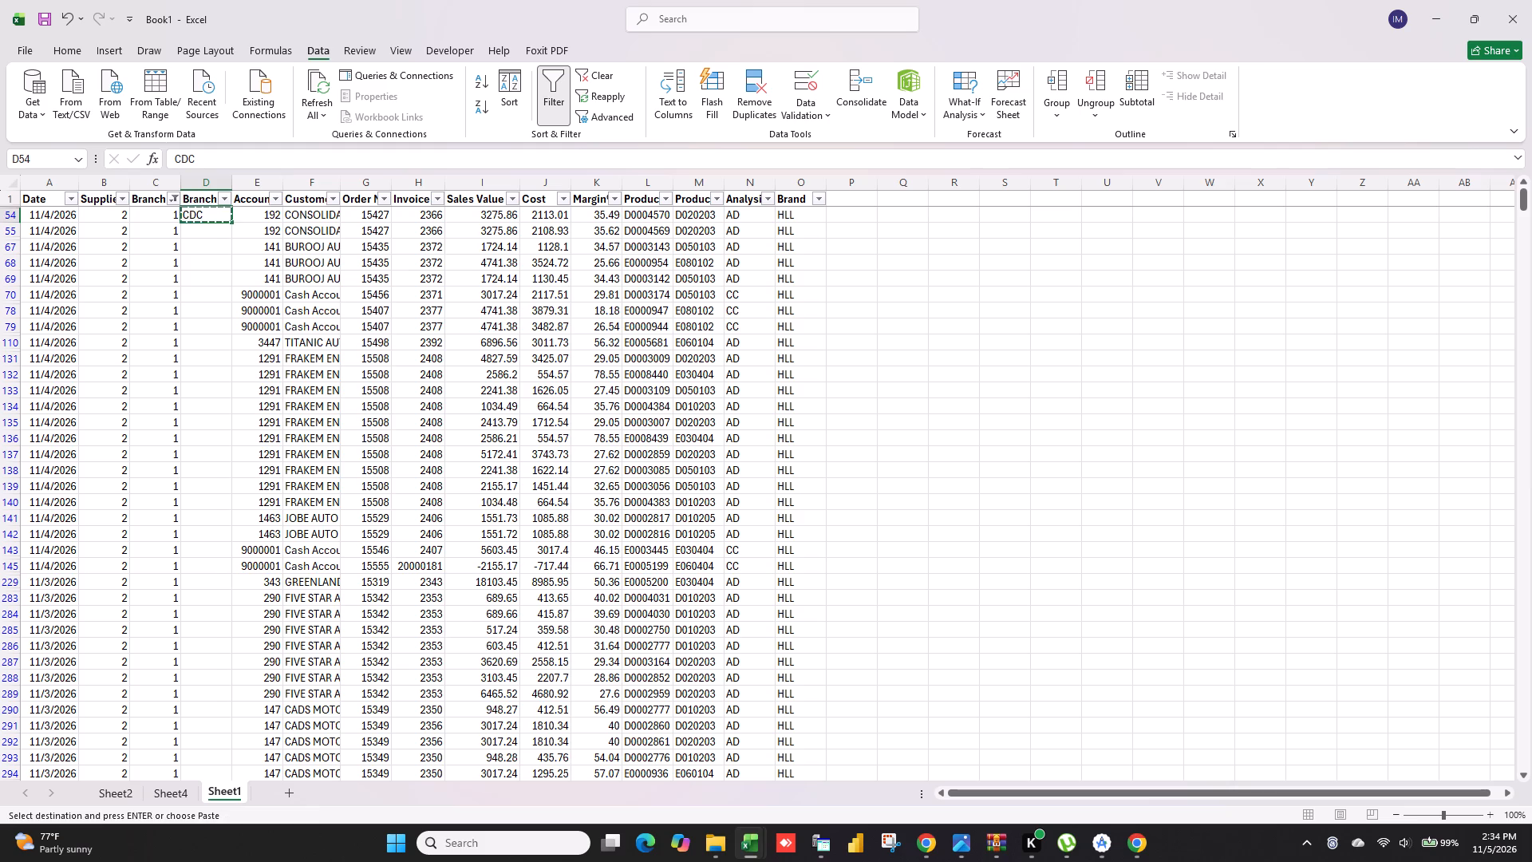
drag(1524, 200, 1531, 641)
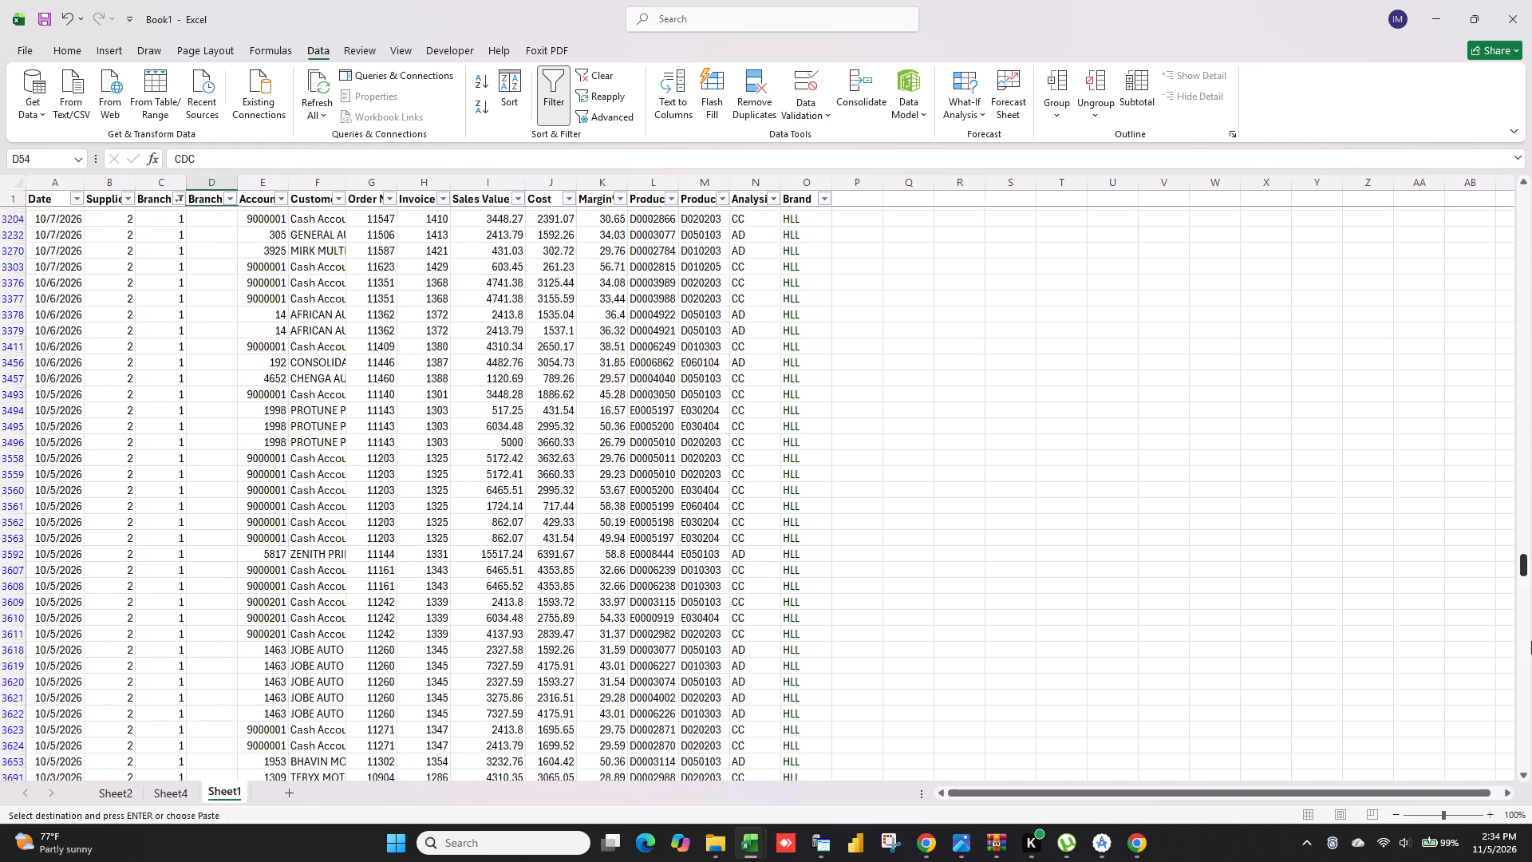
drag(1531, 641, 1531, 861)
click(211, 737)
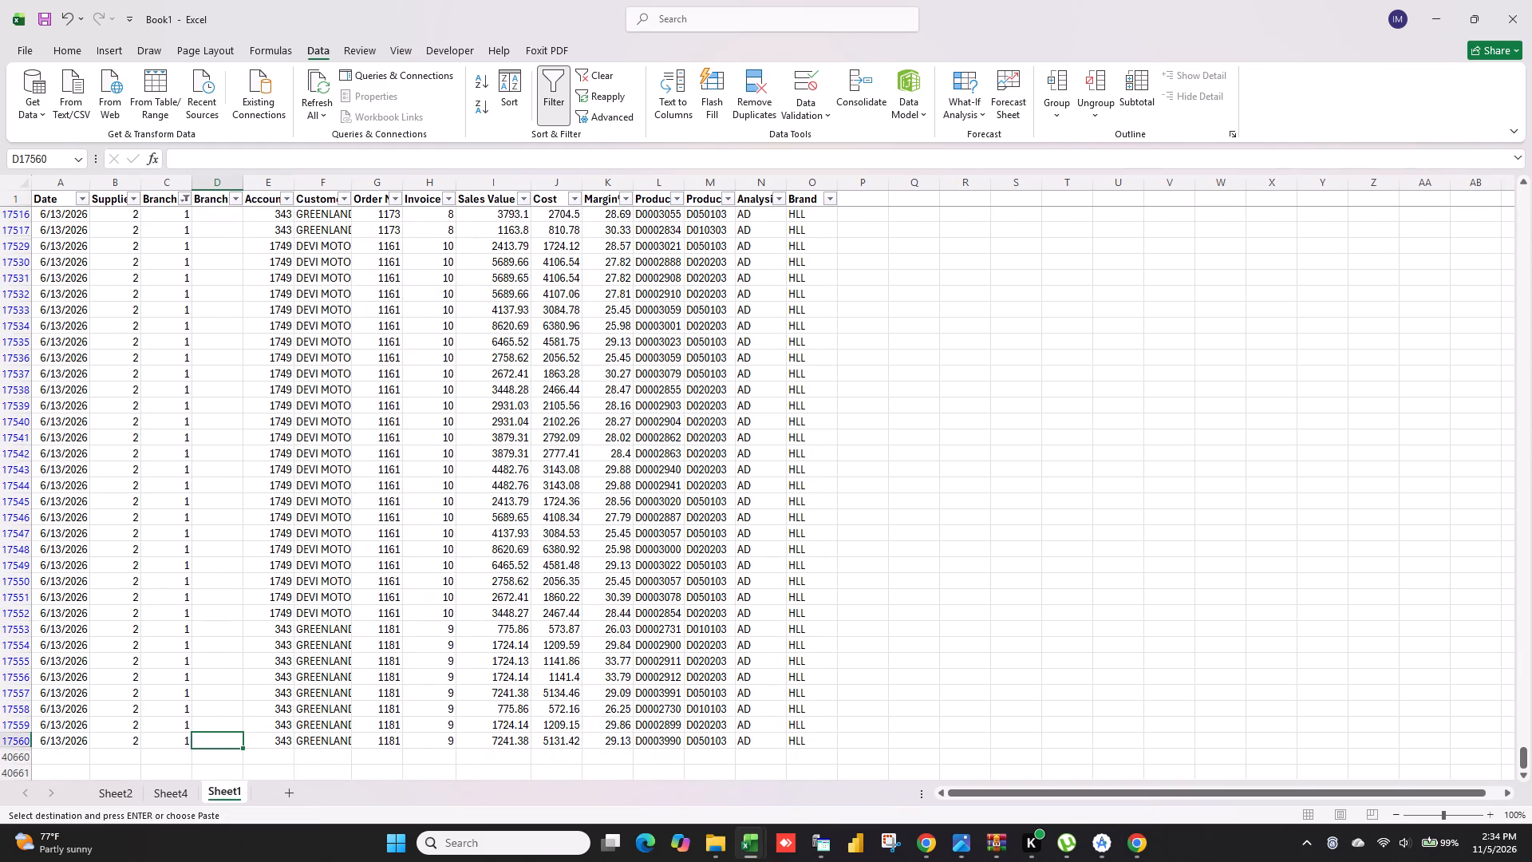
key(ctrl+shift+Up)
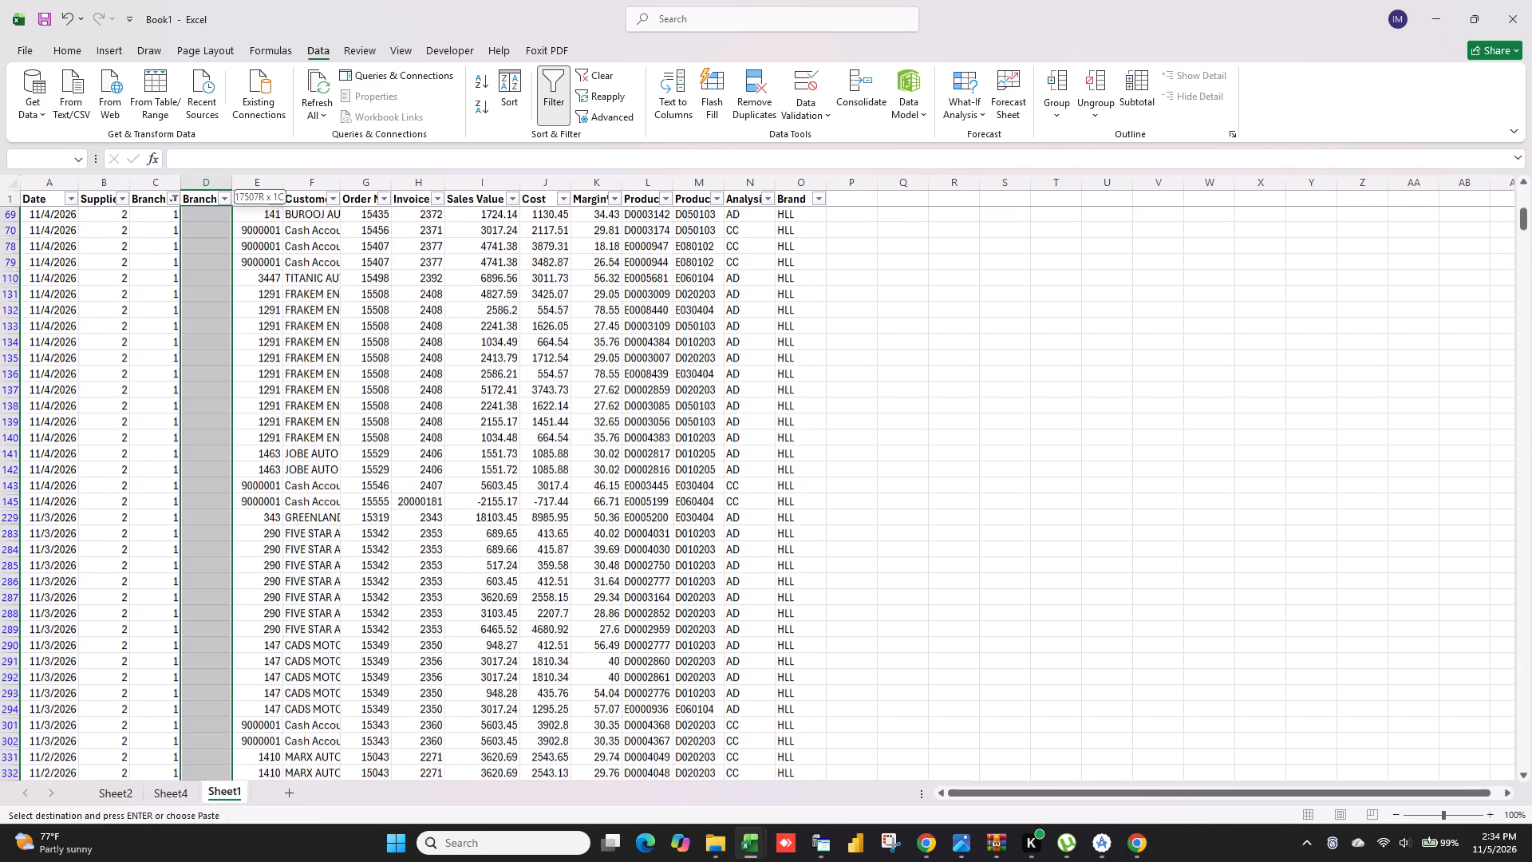
key(ctrl+v)
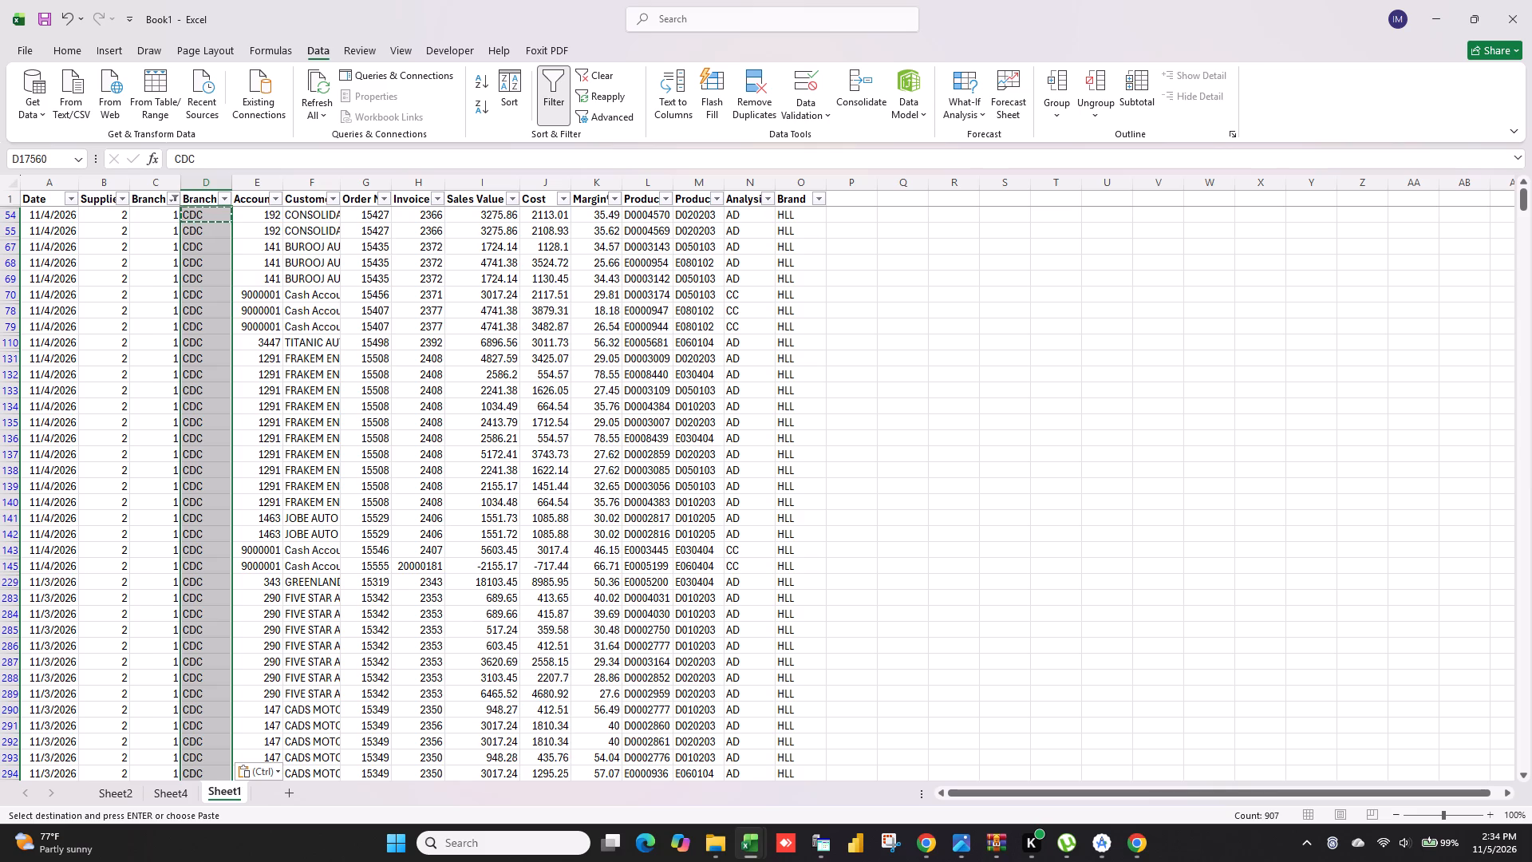
Clear the branch 1 filter and filter column C to show only branch 201.
click(1182, 391)
click(601, 75)
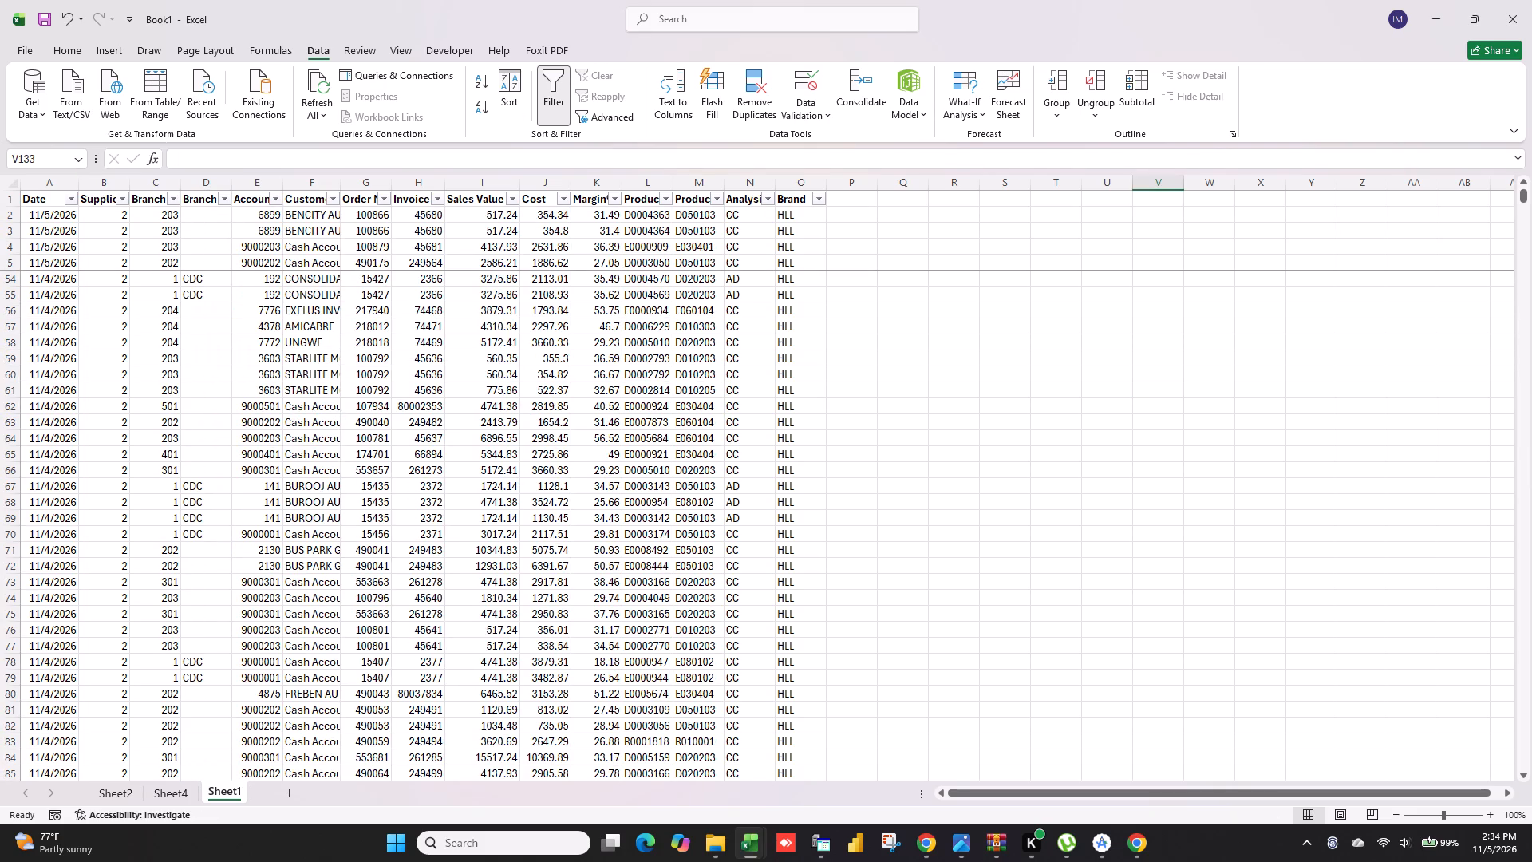
click(176, 198)
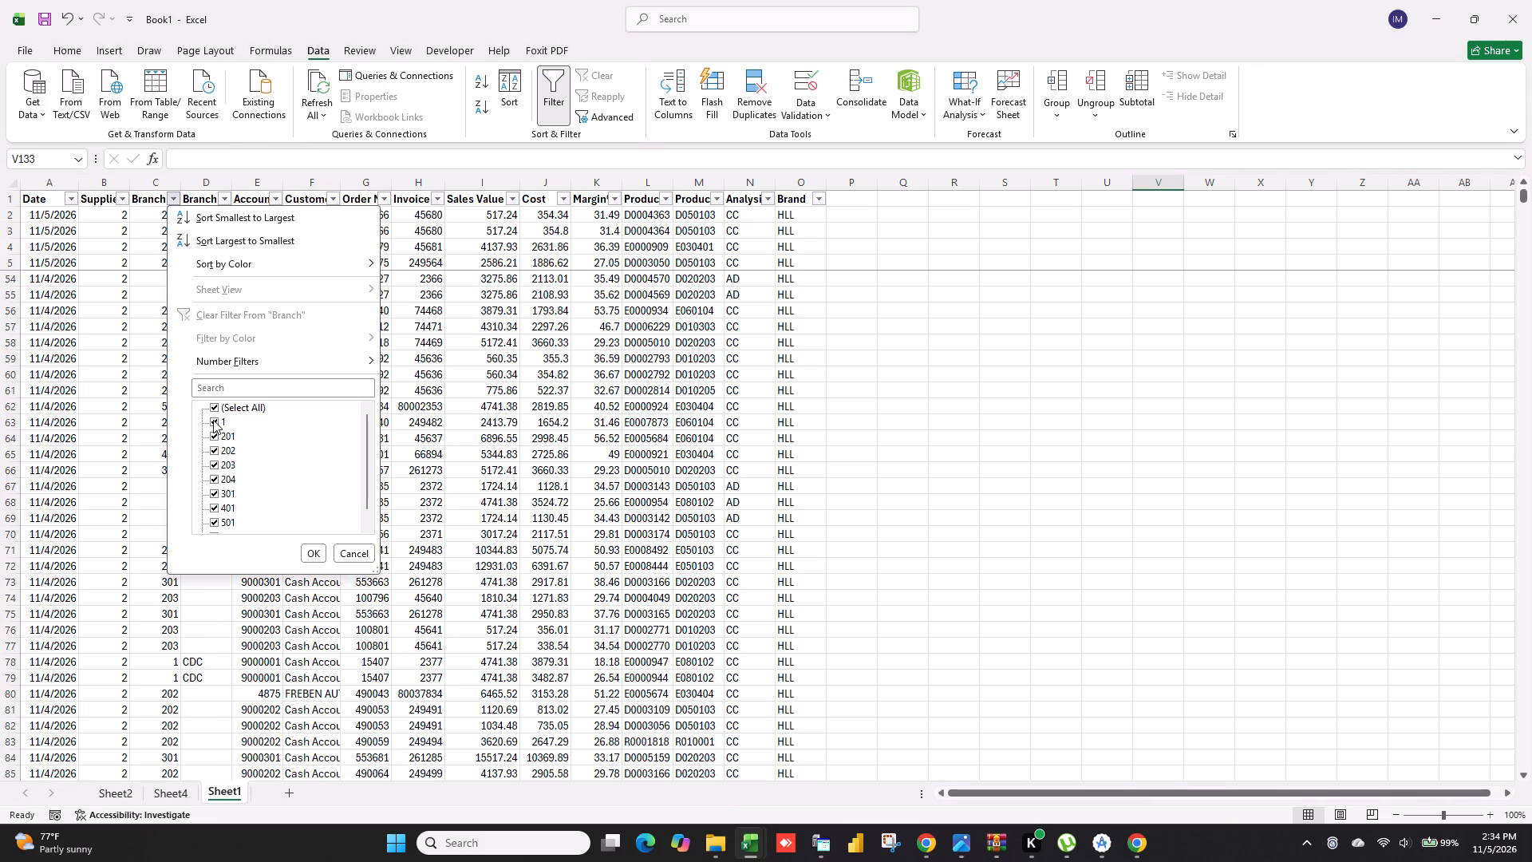
click(213, 420)
click(222, 405)
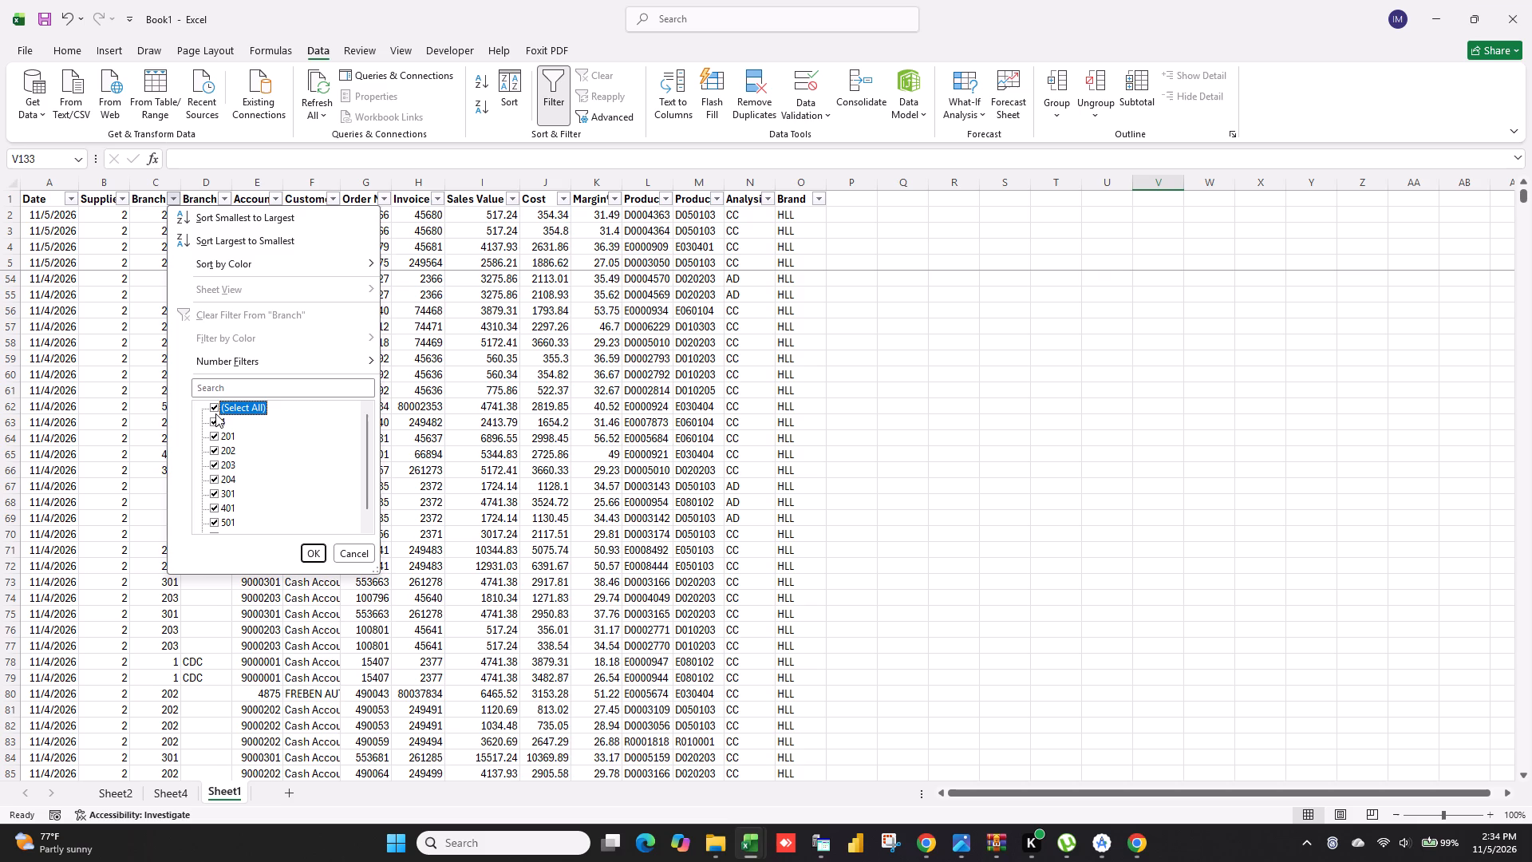
click(215, 405)
click(215, 434)
click(323, 545)
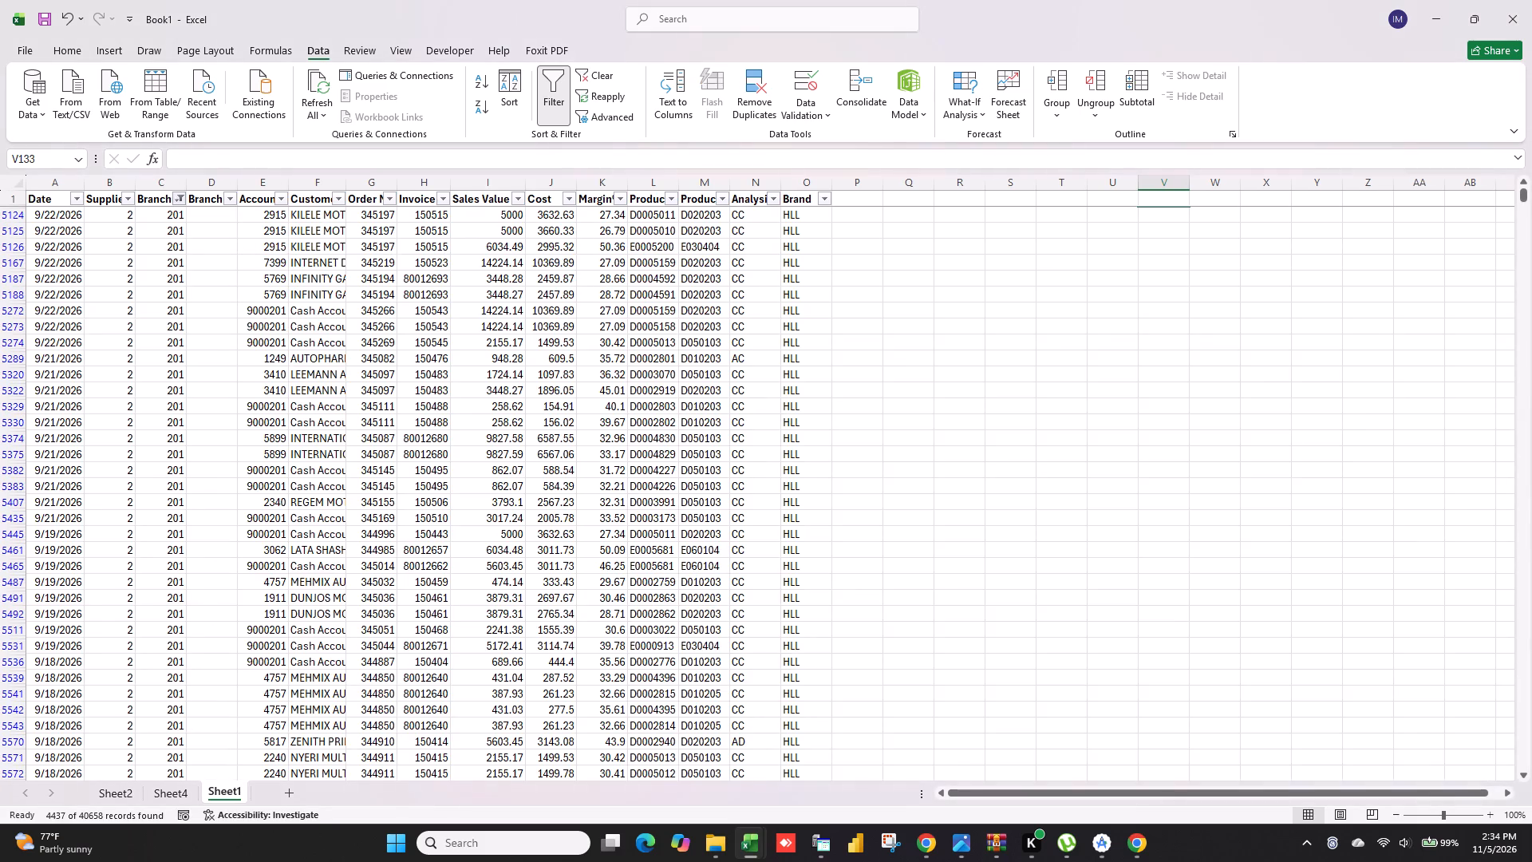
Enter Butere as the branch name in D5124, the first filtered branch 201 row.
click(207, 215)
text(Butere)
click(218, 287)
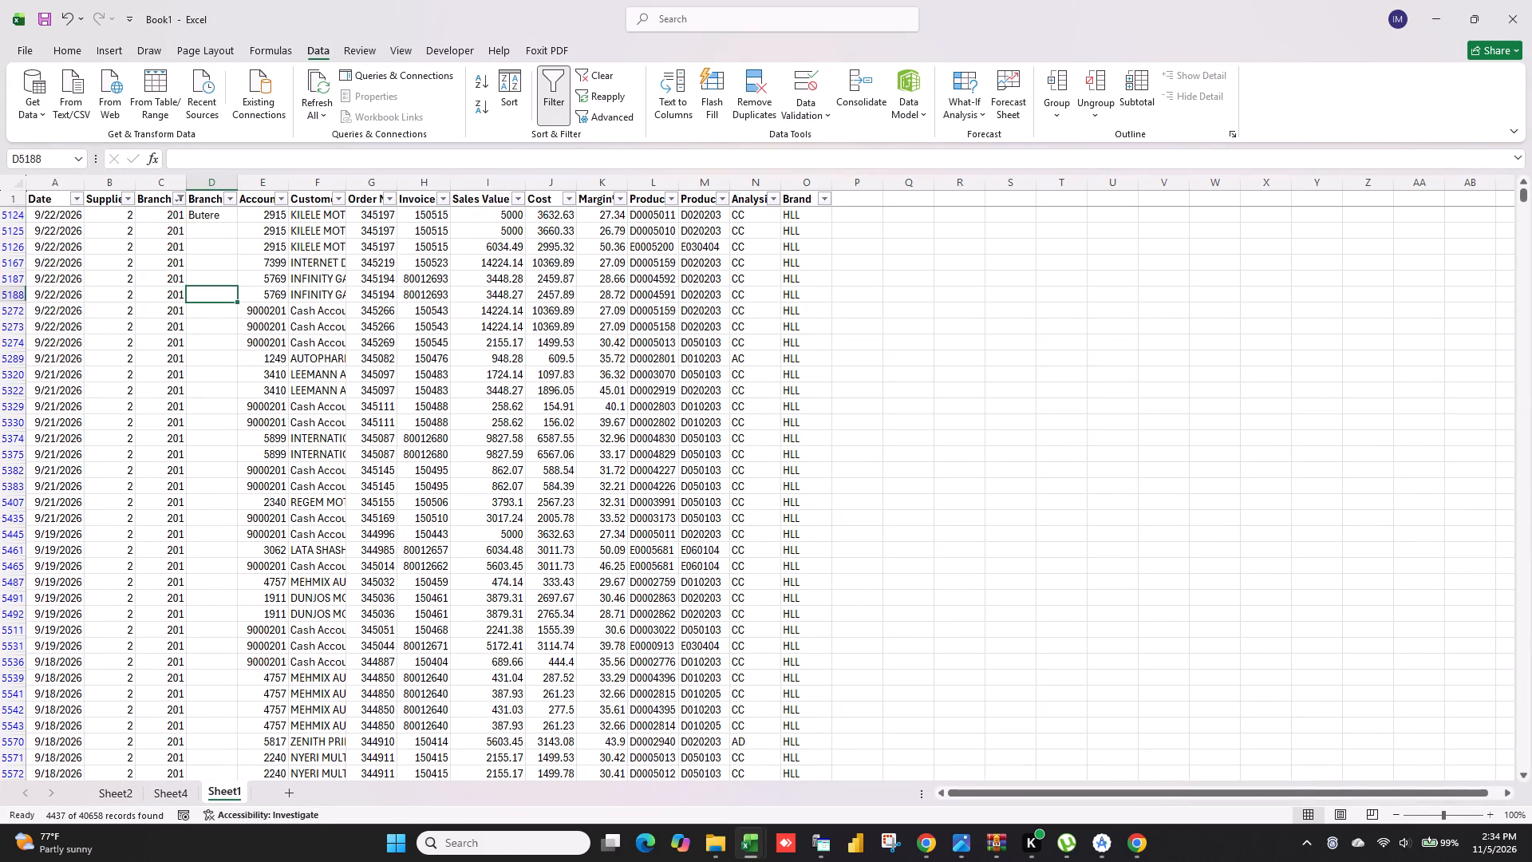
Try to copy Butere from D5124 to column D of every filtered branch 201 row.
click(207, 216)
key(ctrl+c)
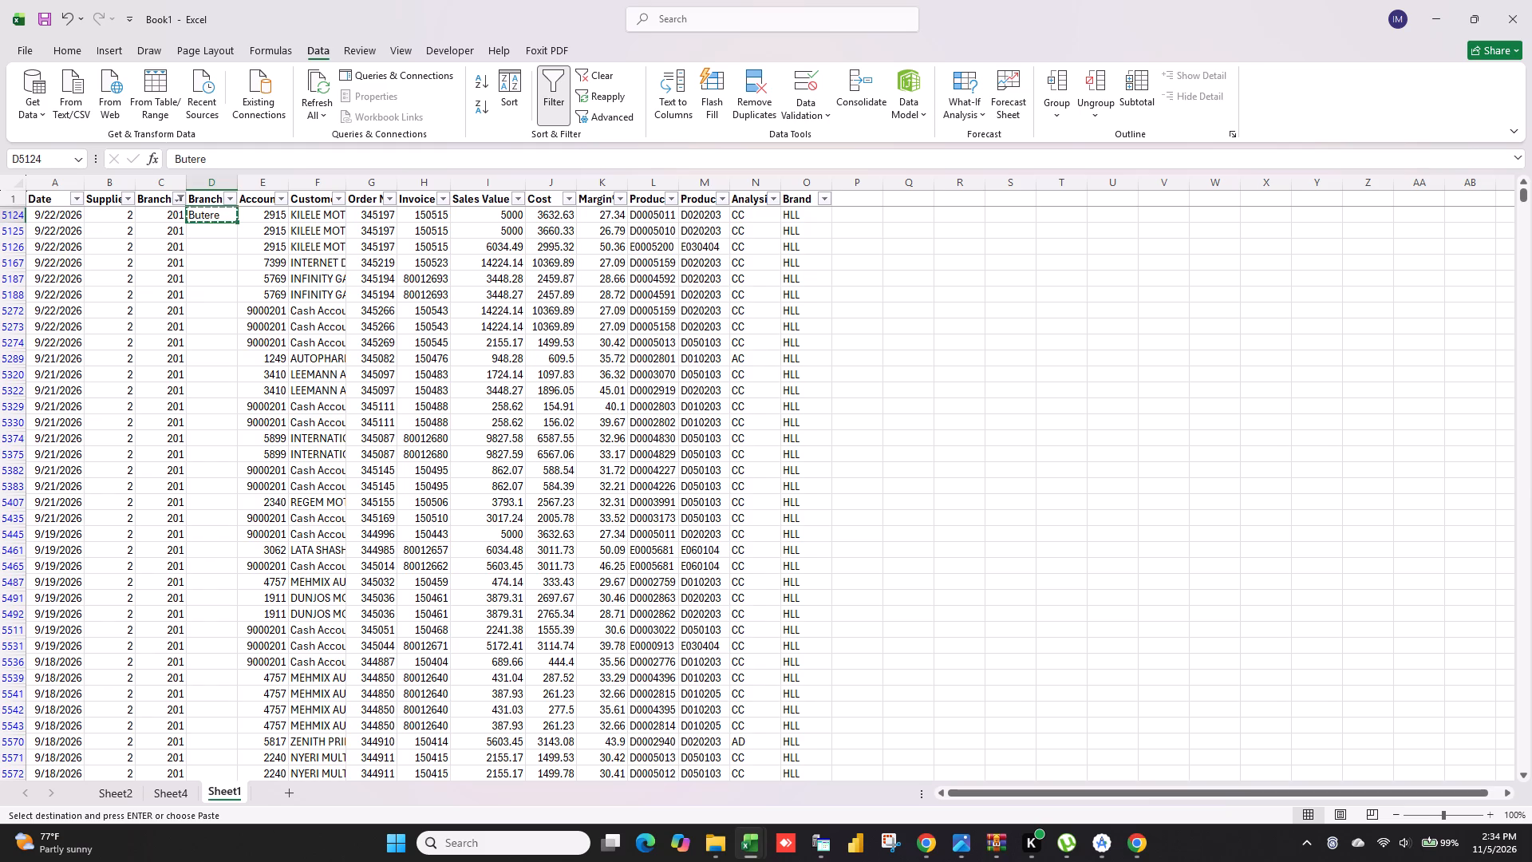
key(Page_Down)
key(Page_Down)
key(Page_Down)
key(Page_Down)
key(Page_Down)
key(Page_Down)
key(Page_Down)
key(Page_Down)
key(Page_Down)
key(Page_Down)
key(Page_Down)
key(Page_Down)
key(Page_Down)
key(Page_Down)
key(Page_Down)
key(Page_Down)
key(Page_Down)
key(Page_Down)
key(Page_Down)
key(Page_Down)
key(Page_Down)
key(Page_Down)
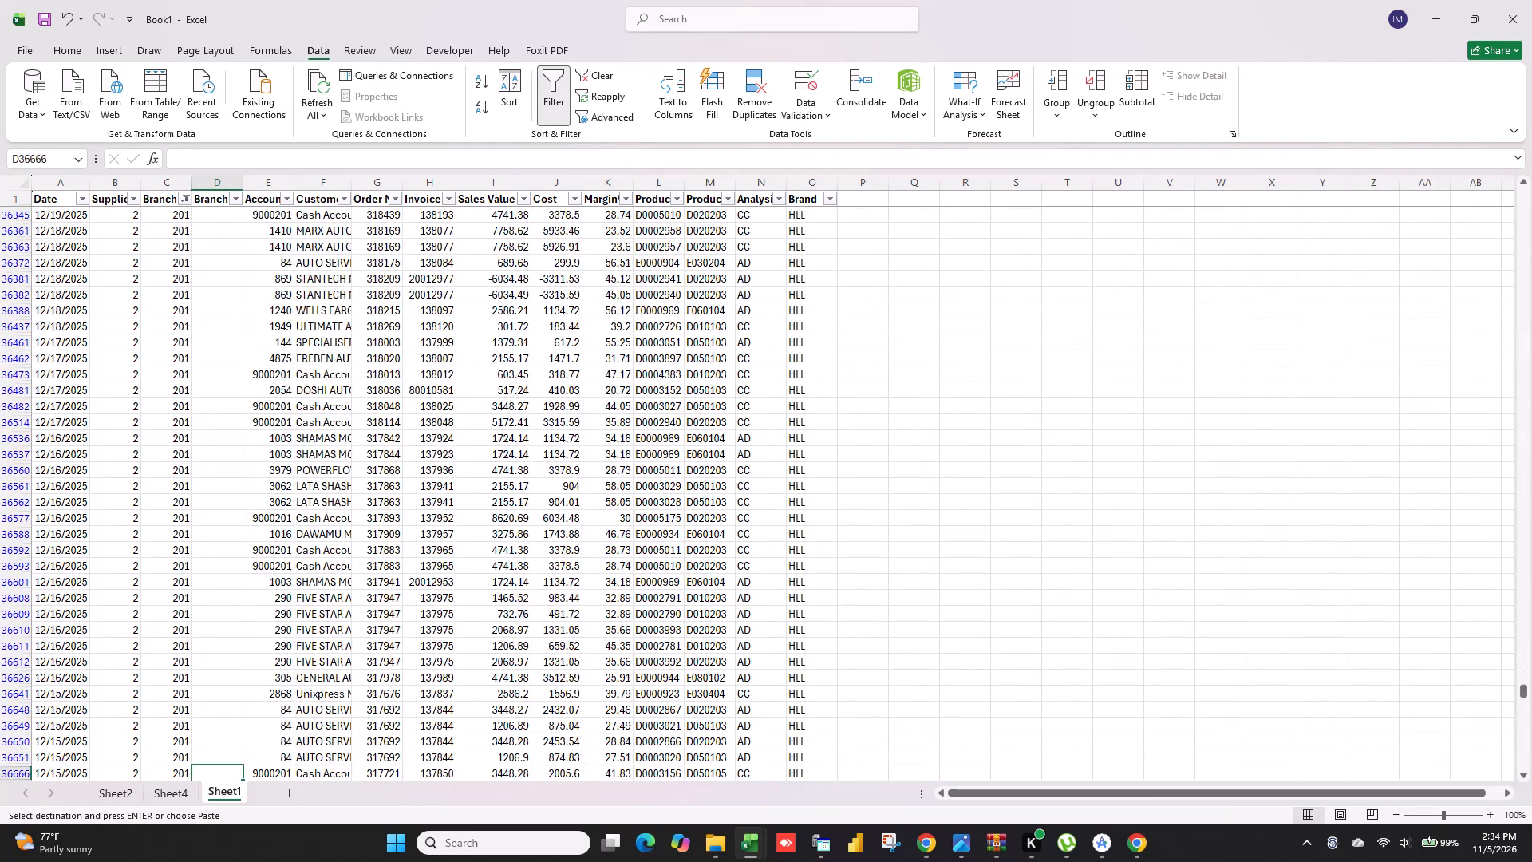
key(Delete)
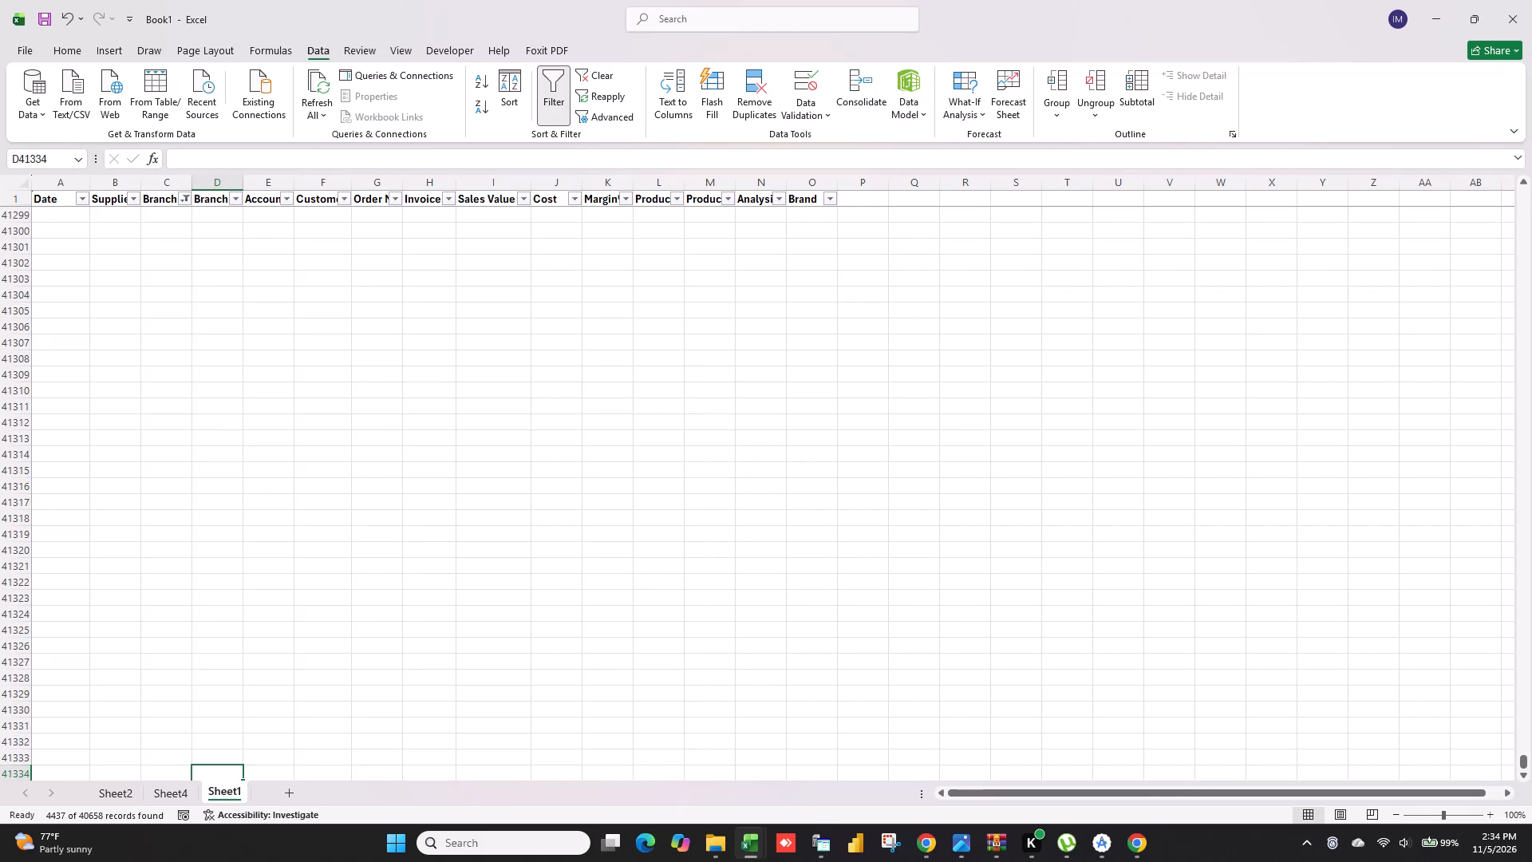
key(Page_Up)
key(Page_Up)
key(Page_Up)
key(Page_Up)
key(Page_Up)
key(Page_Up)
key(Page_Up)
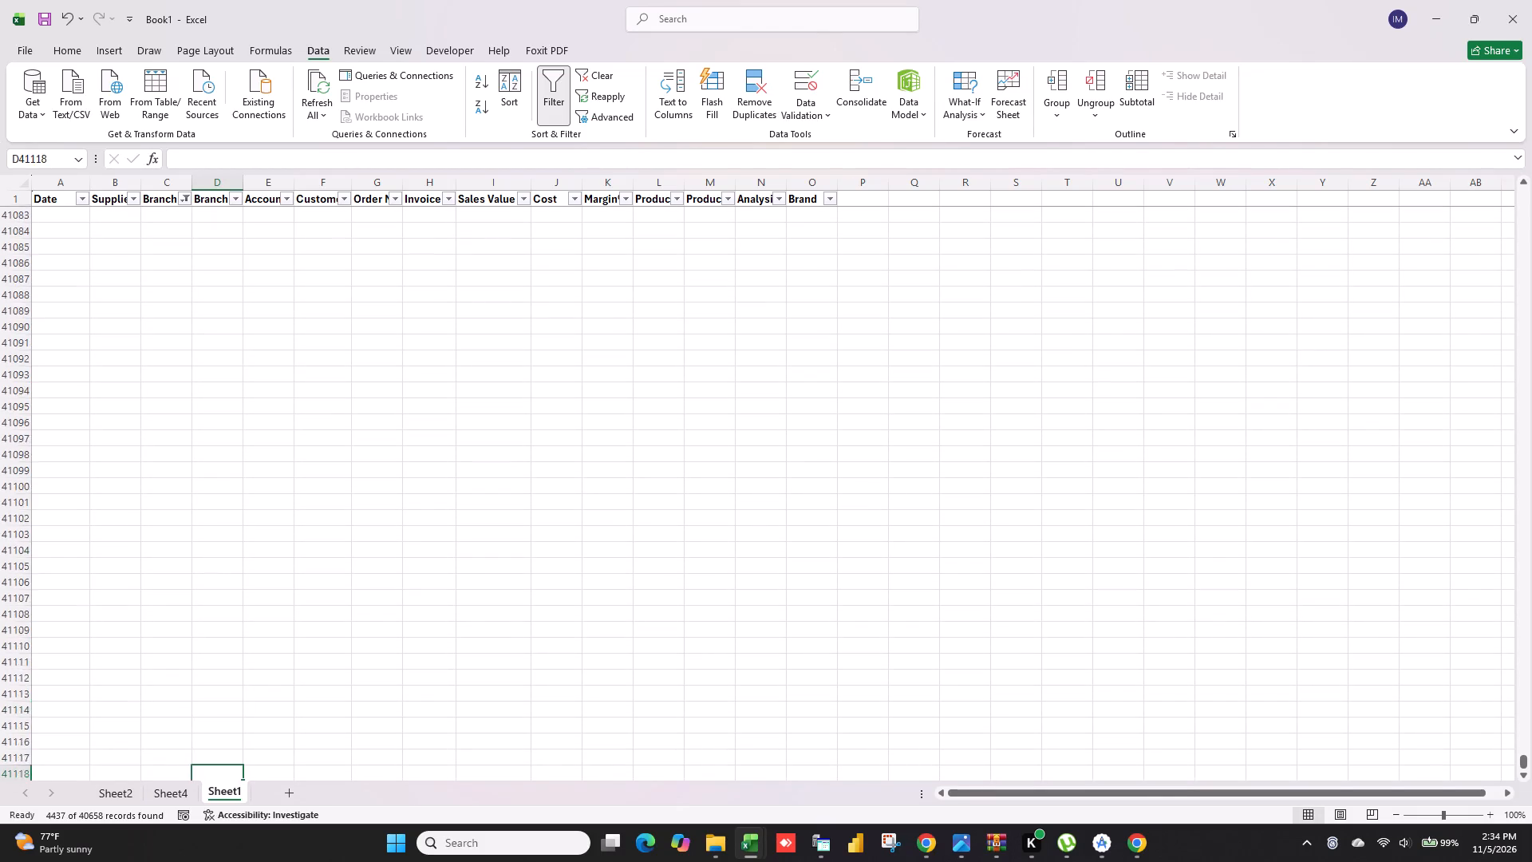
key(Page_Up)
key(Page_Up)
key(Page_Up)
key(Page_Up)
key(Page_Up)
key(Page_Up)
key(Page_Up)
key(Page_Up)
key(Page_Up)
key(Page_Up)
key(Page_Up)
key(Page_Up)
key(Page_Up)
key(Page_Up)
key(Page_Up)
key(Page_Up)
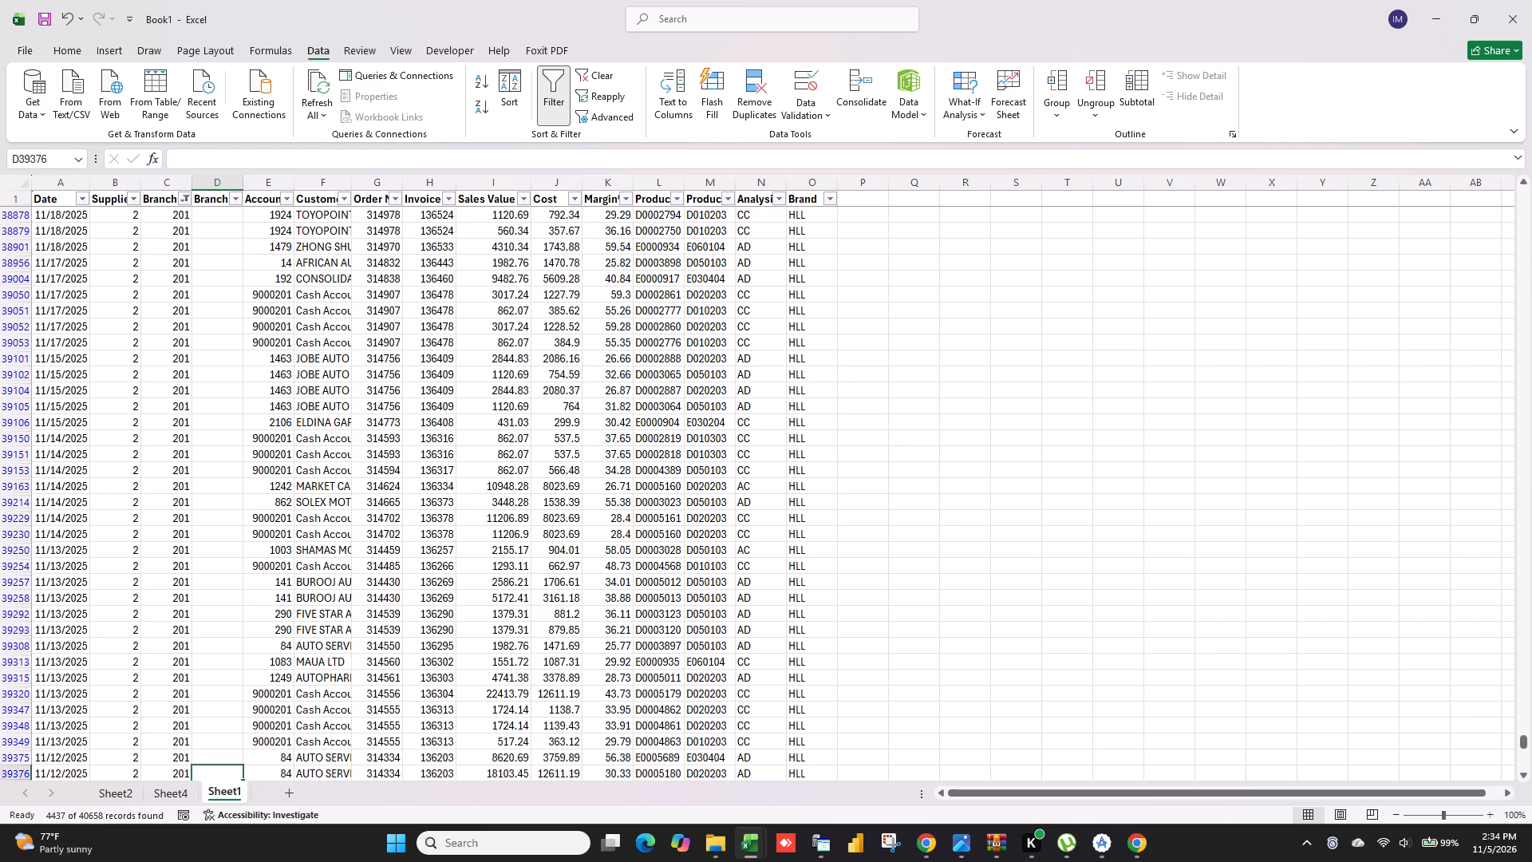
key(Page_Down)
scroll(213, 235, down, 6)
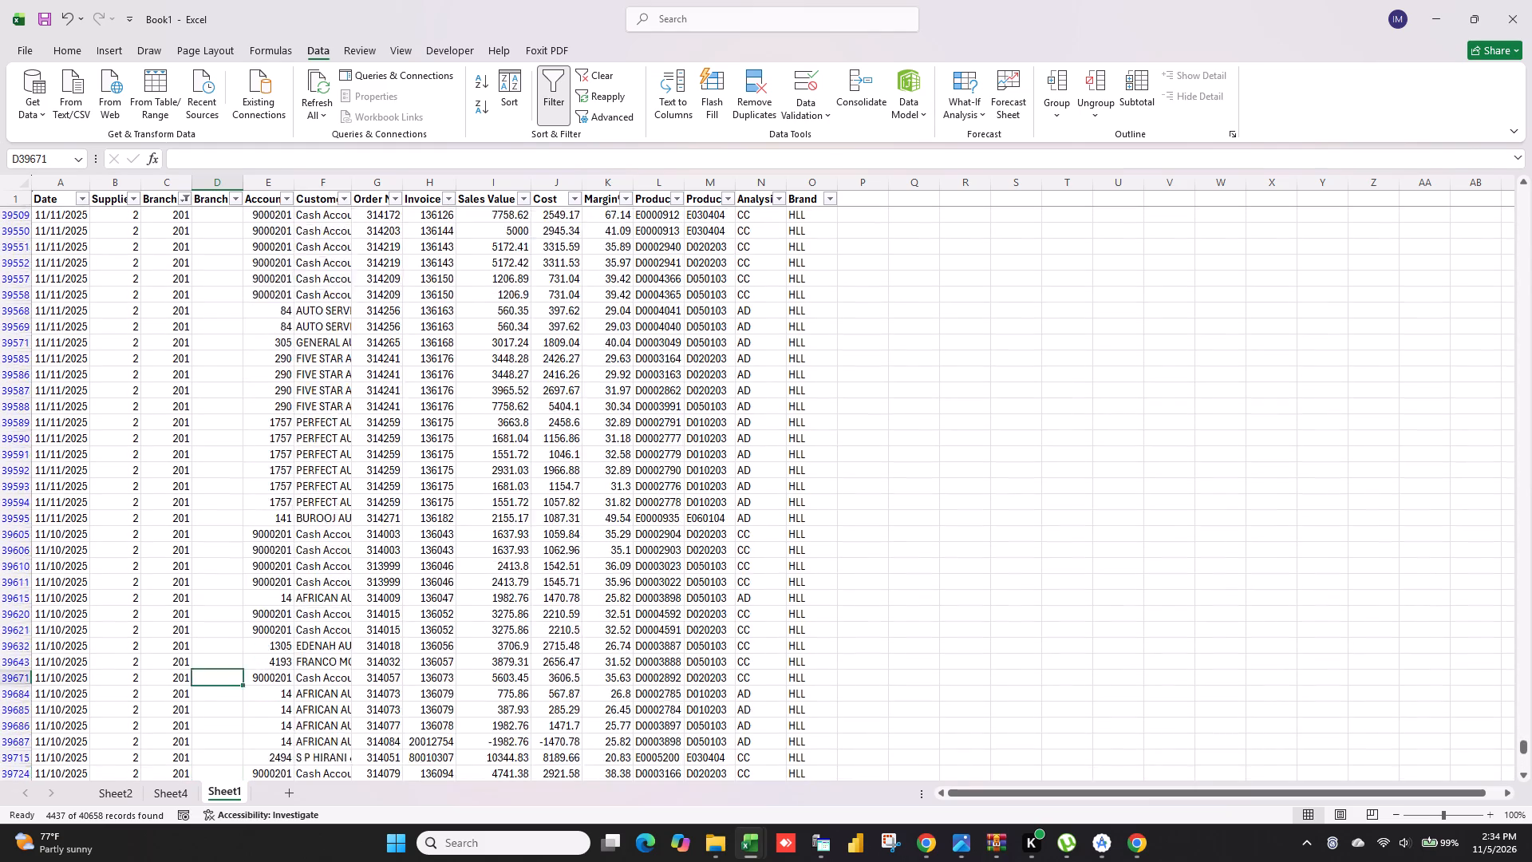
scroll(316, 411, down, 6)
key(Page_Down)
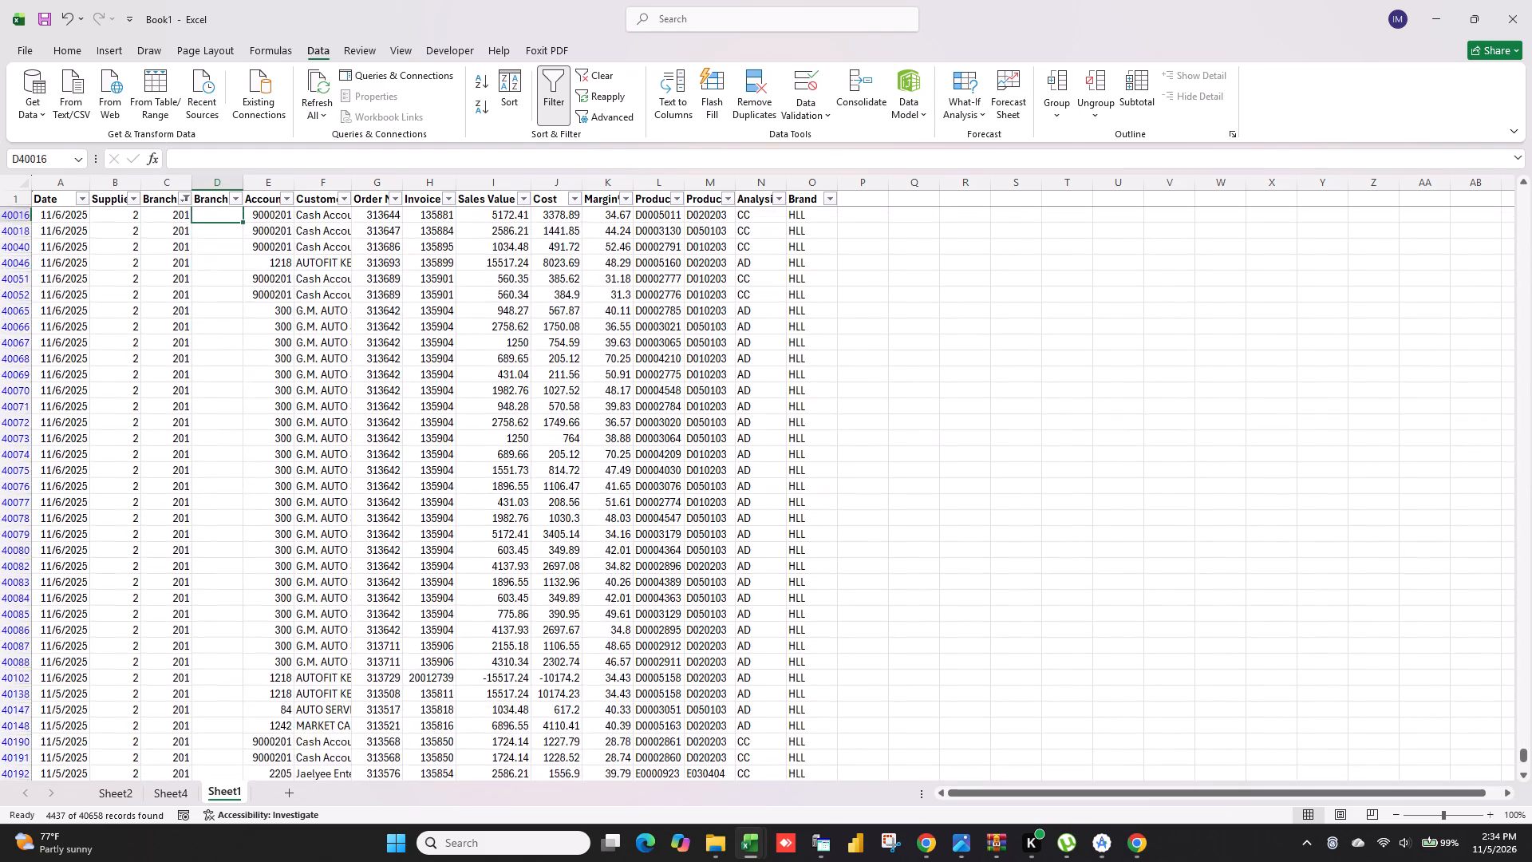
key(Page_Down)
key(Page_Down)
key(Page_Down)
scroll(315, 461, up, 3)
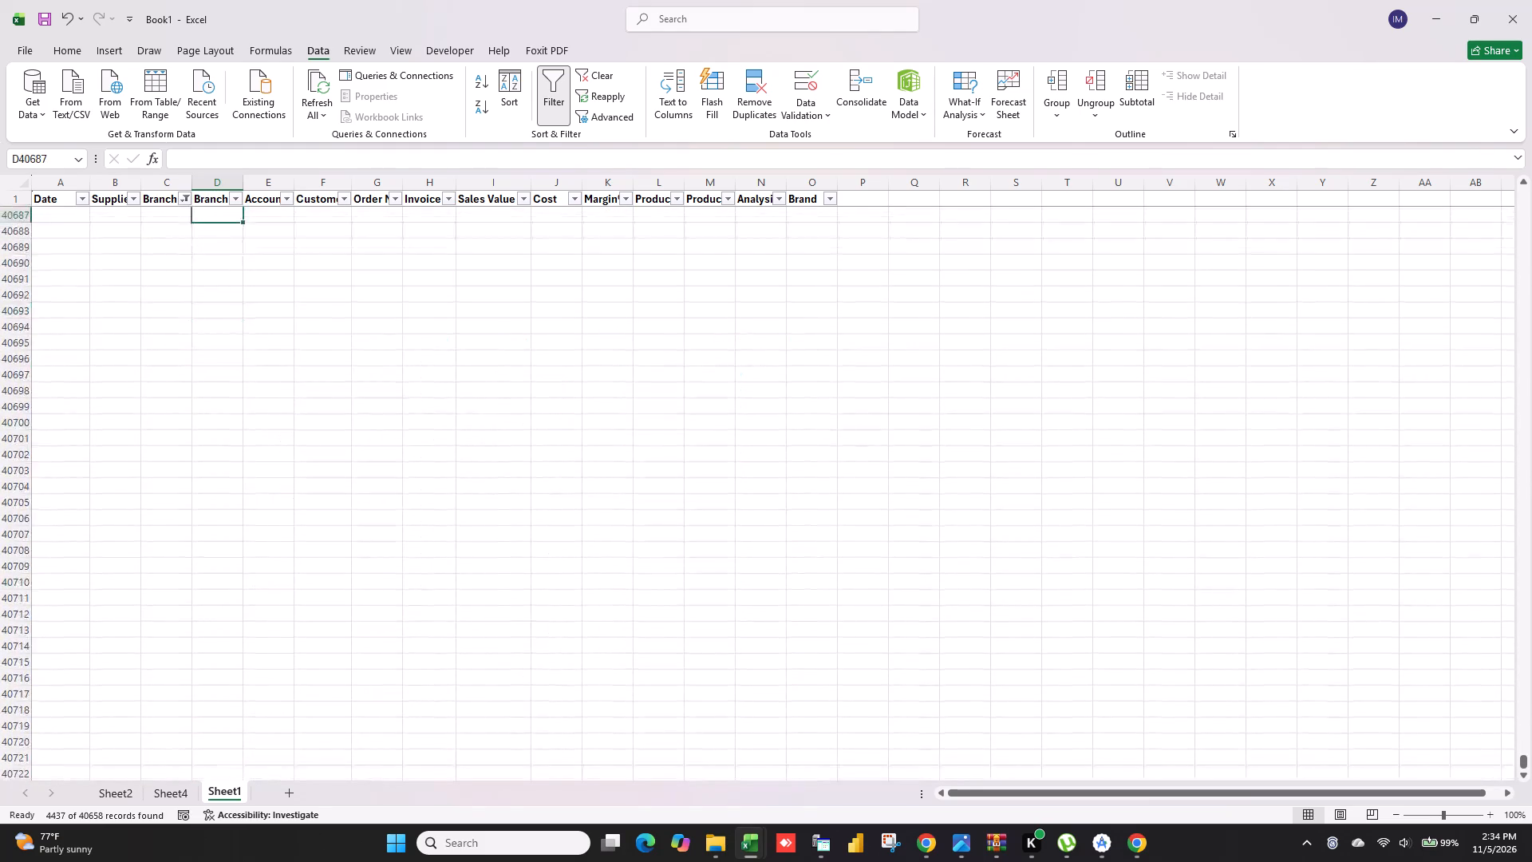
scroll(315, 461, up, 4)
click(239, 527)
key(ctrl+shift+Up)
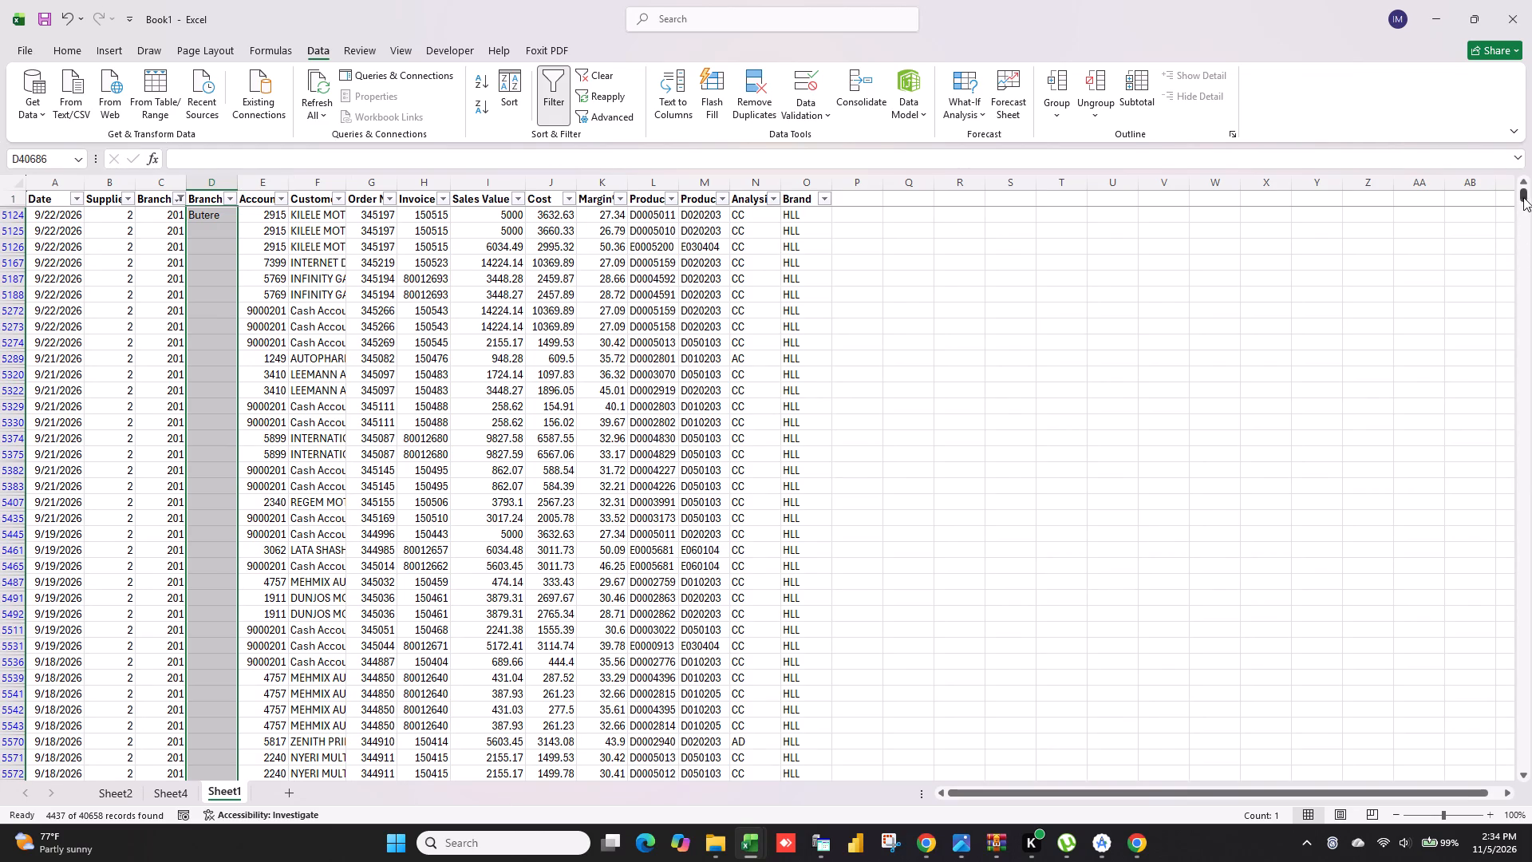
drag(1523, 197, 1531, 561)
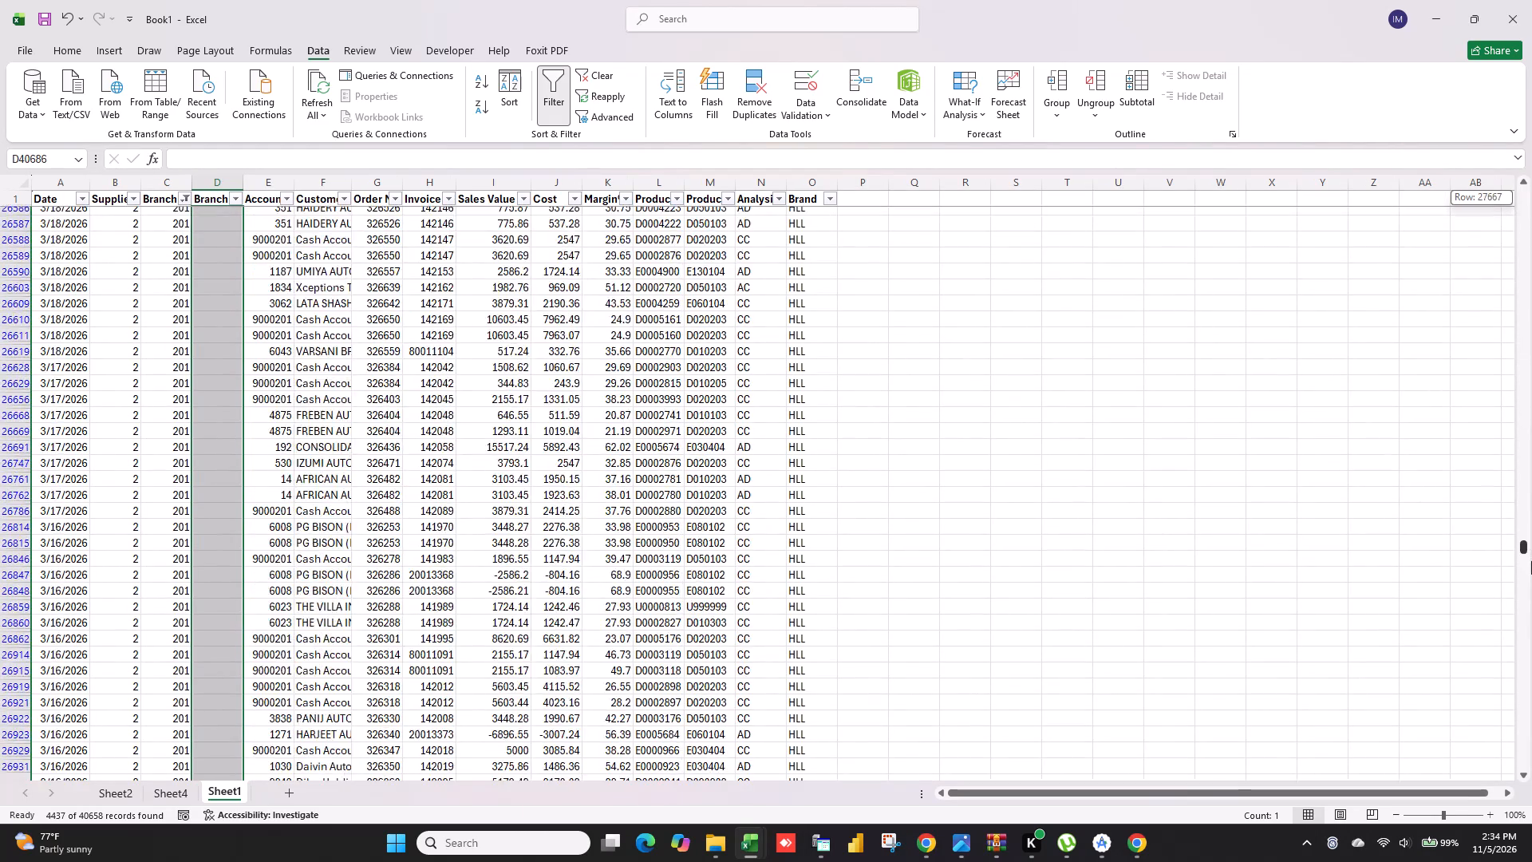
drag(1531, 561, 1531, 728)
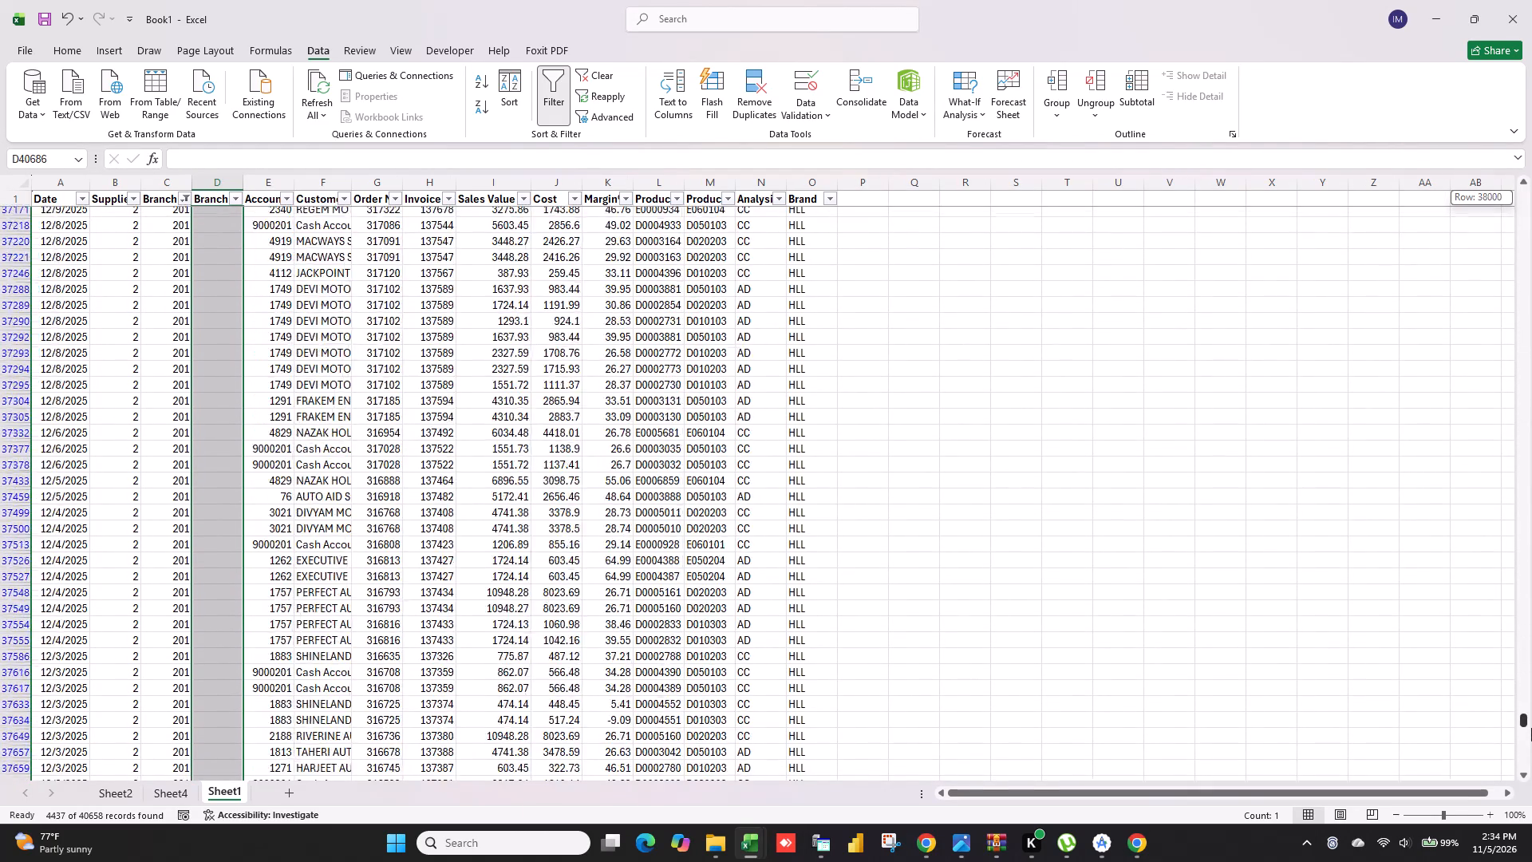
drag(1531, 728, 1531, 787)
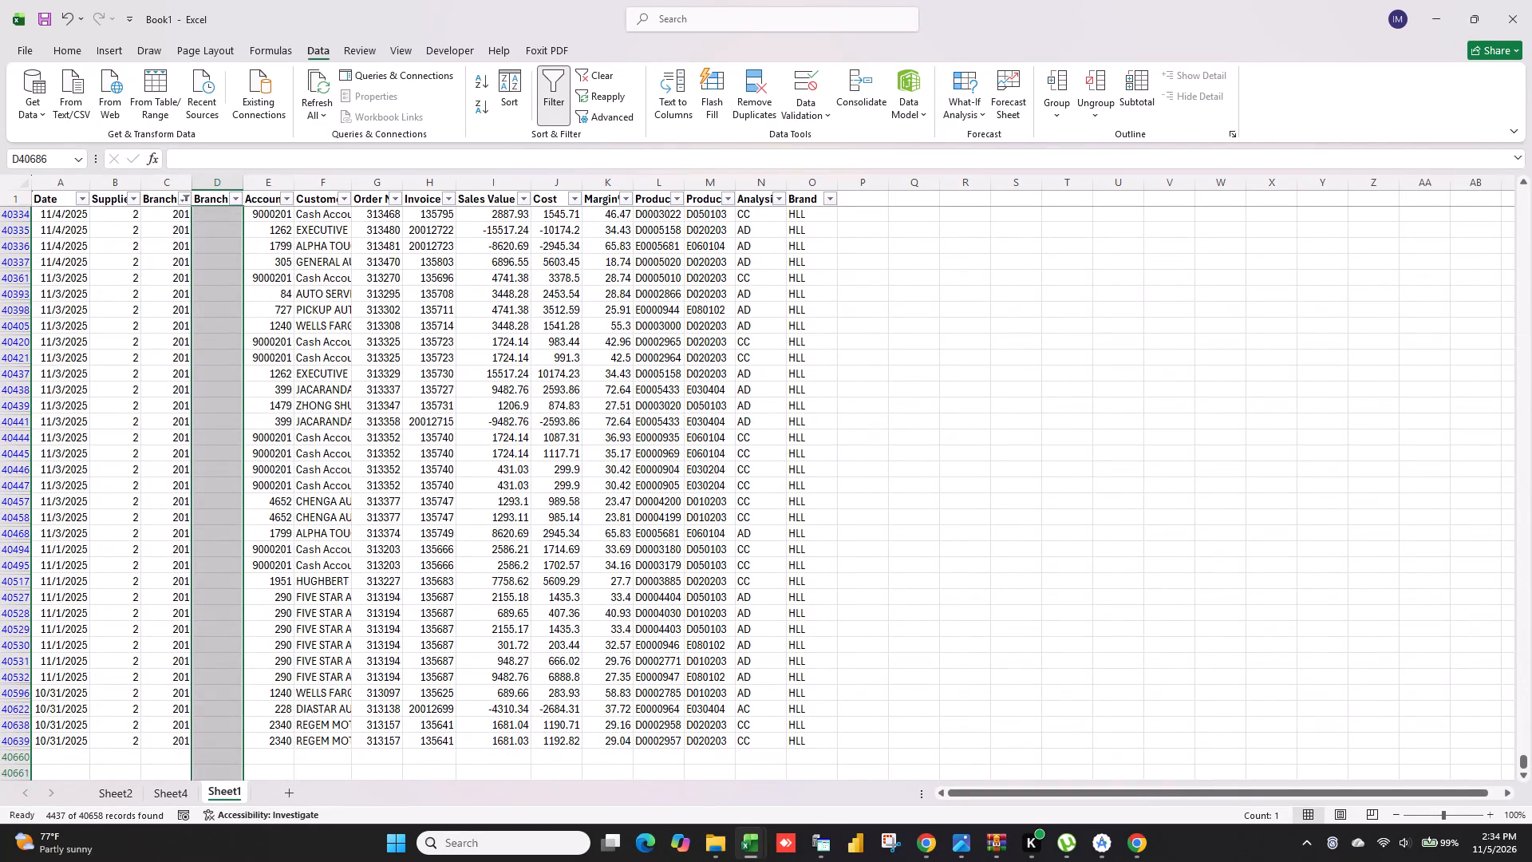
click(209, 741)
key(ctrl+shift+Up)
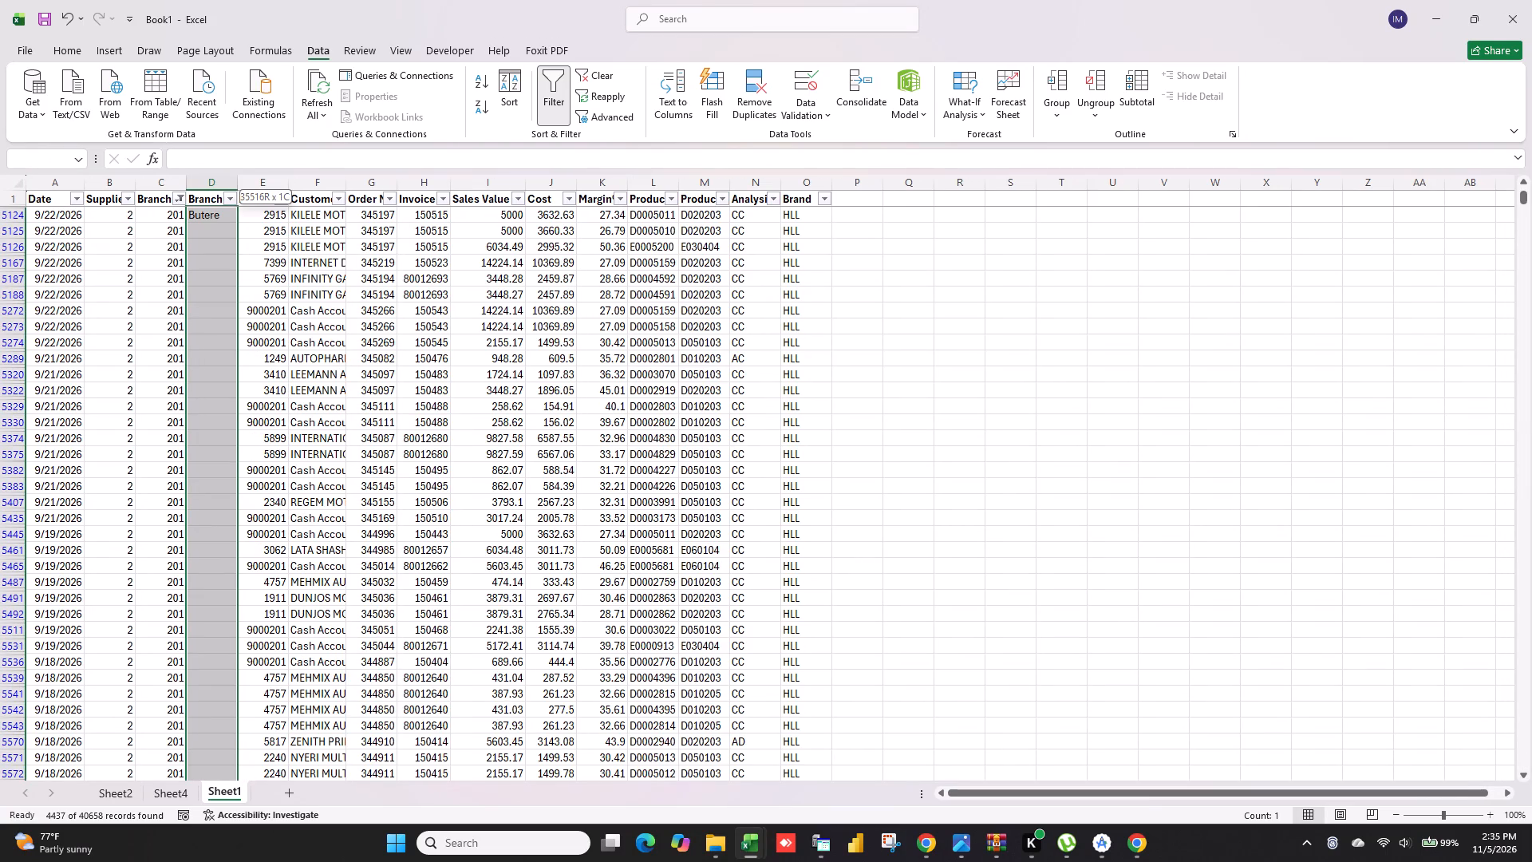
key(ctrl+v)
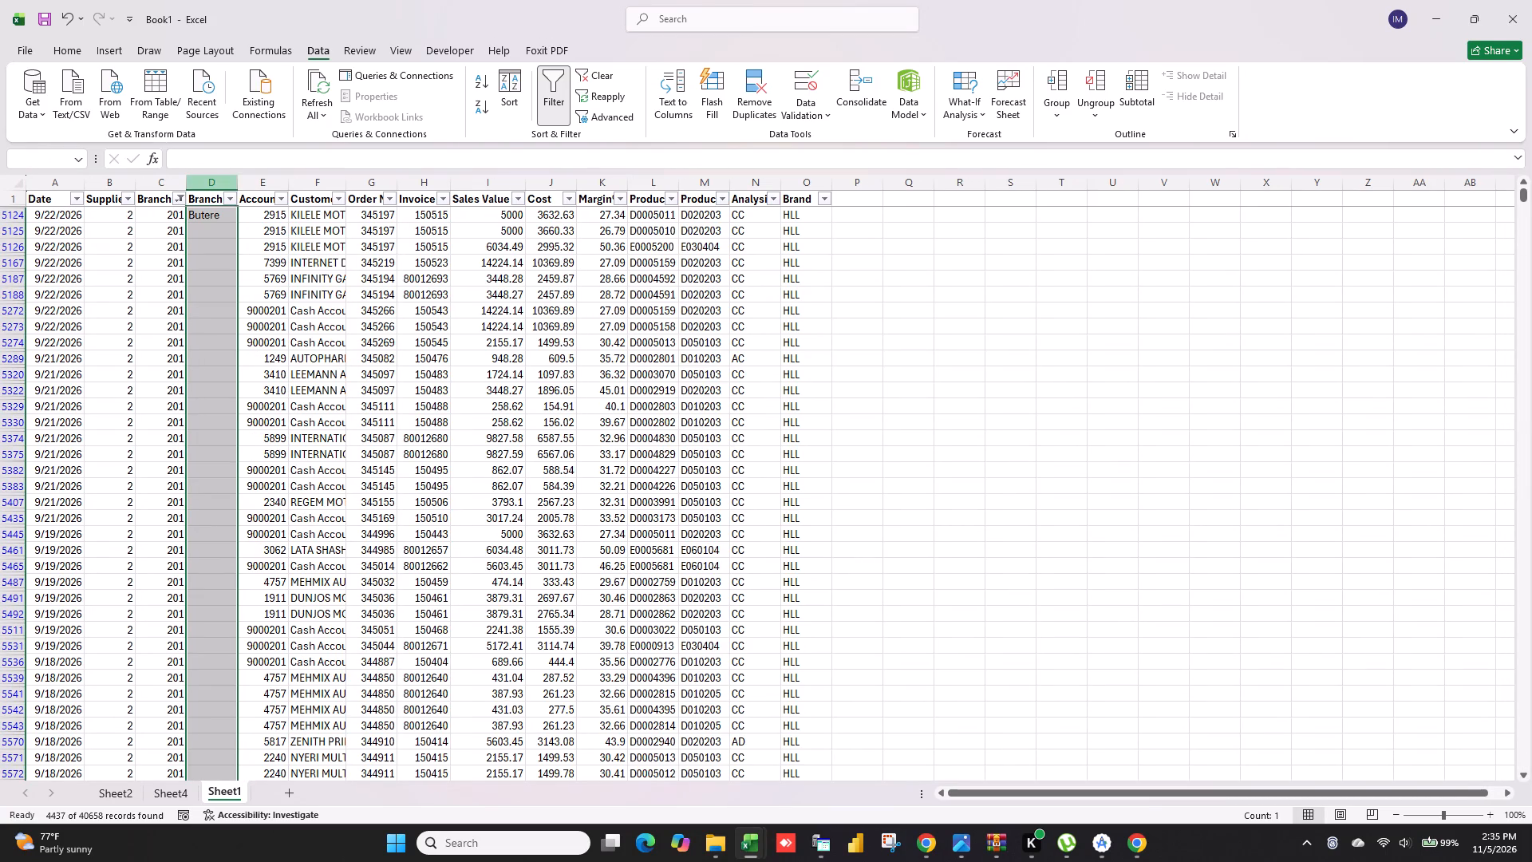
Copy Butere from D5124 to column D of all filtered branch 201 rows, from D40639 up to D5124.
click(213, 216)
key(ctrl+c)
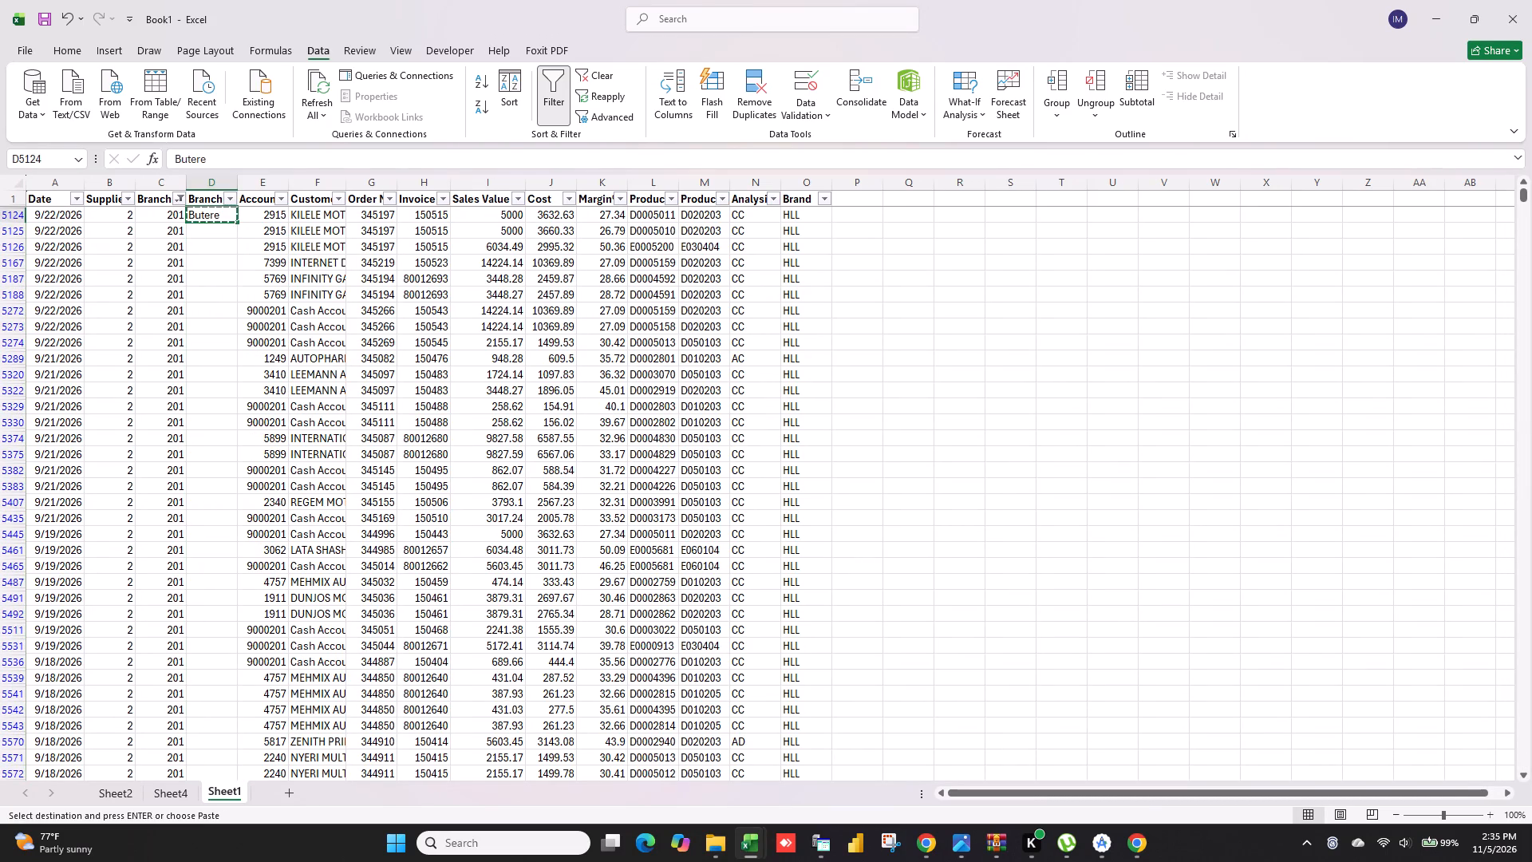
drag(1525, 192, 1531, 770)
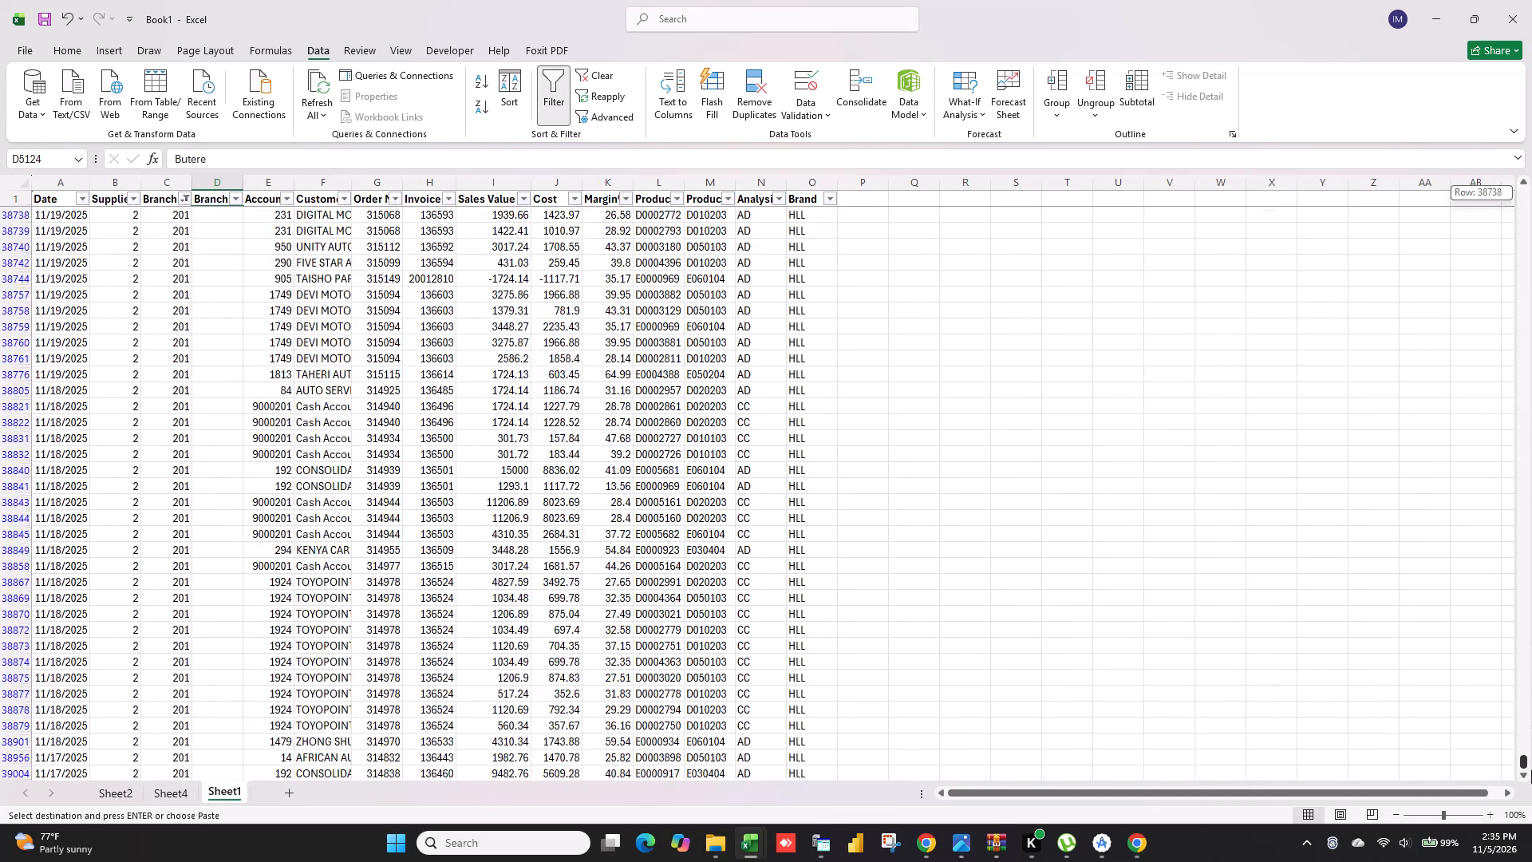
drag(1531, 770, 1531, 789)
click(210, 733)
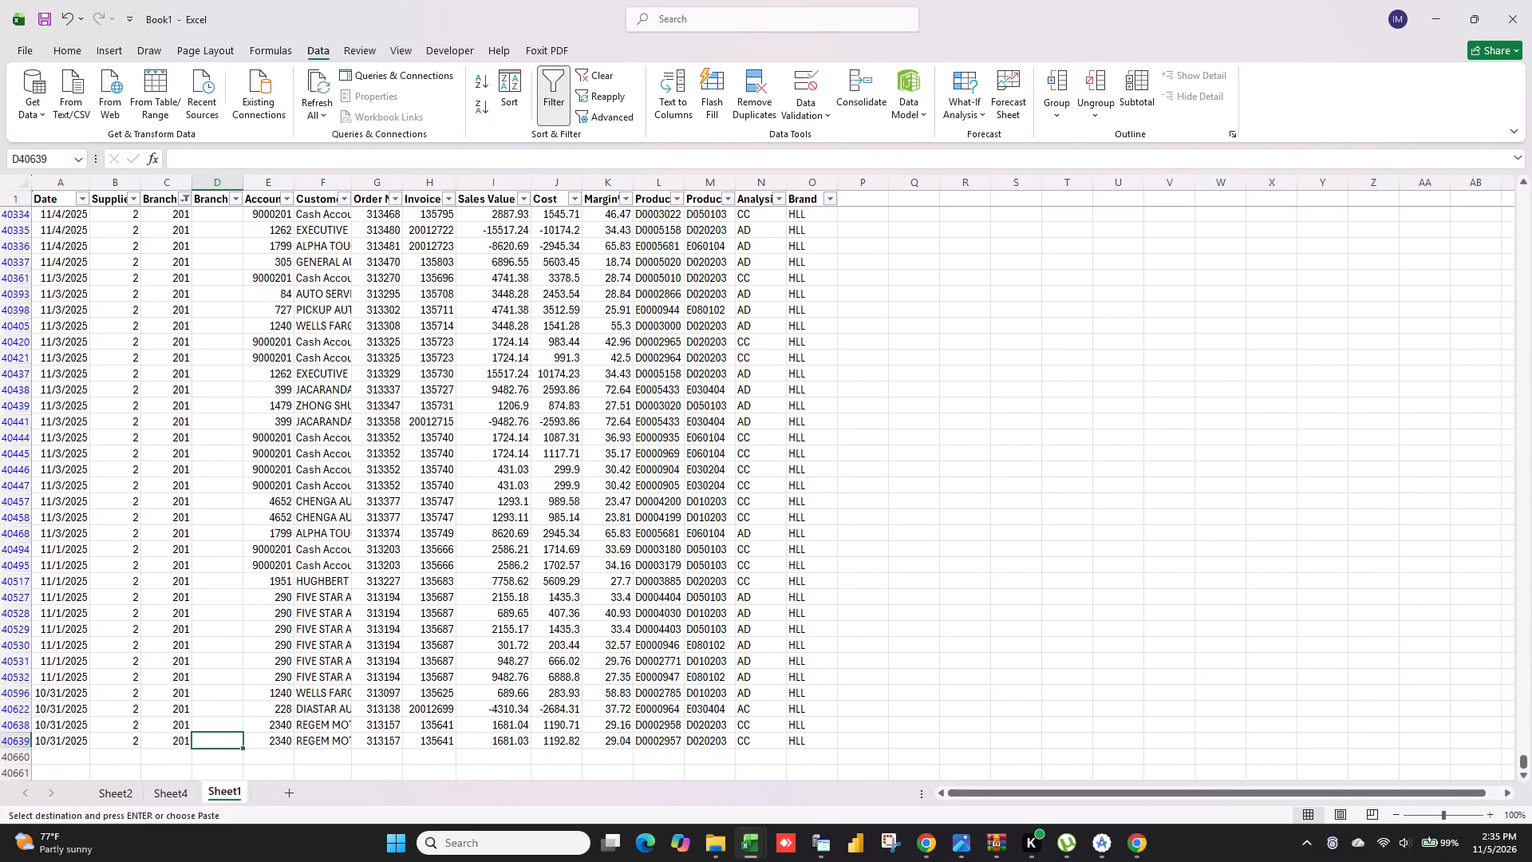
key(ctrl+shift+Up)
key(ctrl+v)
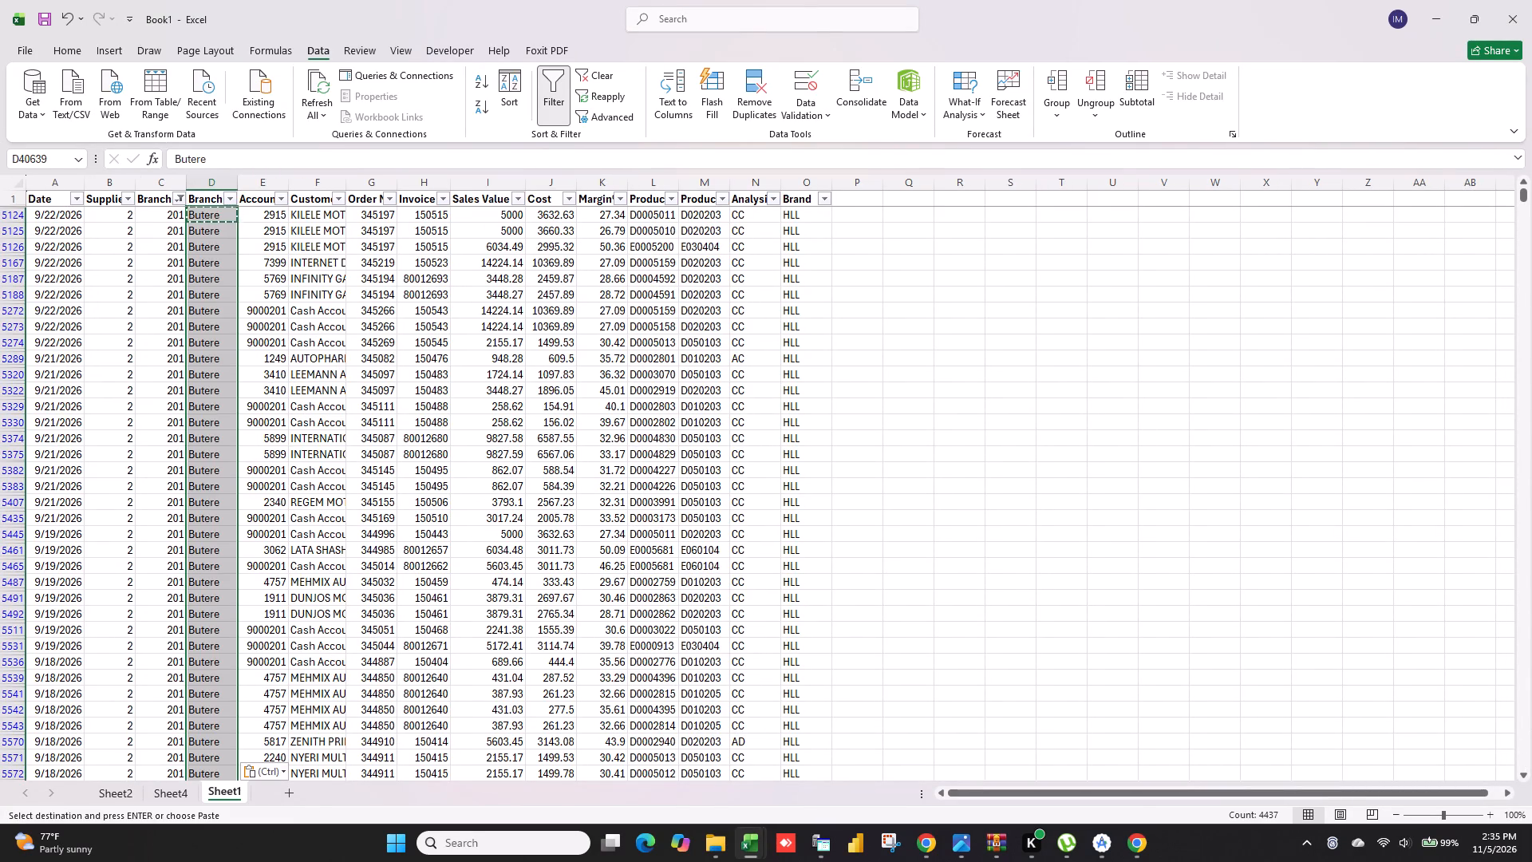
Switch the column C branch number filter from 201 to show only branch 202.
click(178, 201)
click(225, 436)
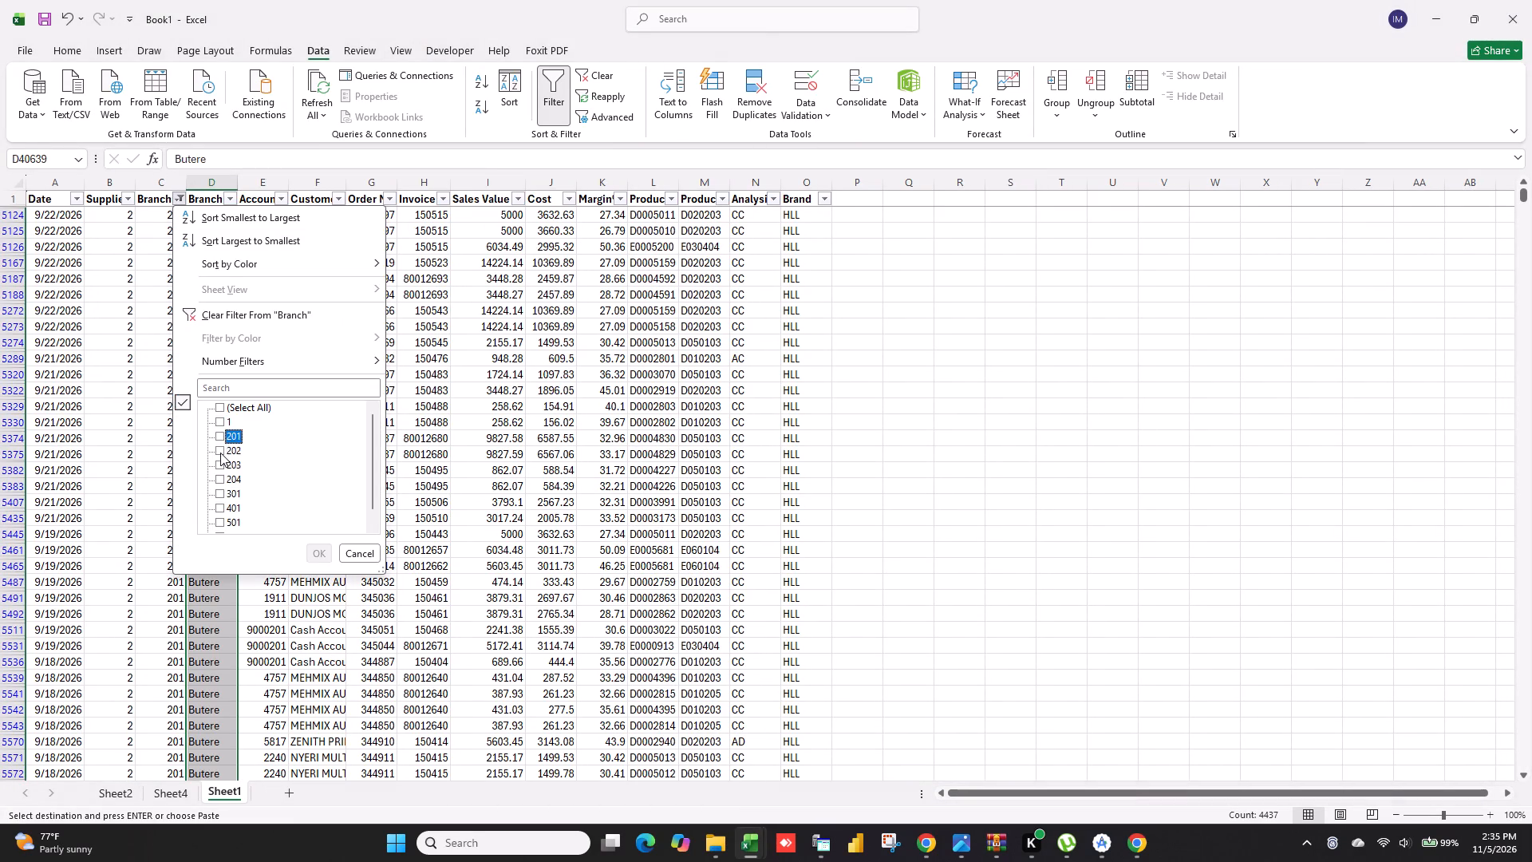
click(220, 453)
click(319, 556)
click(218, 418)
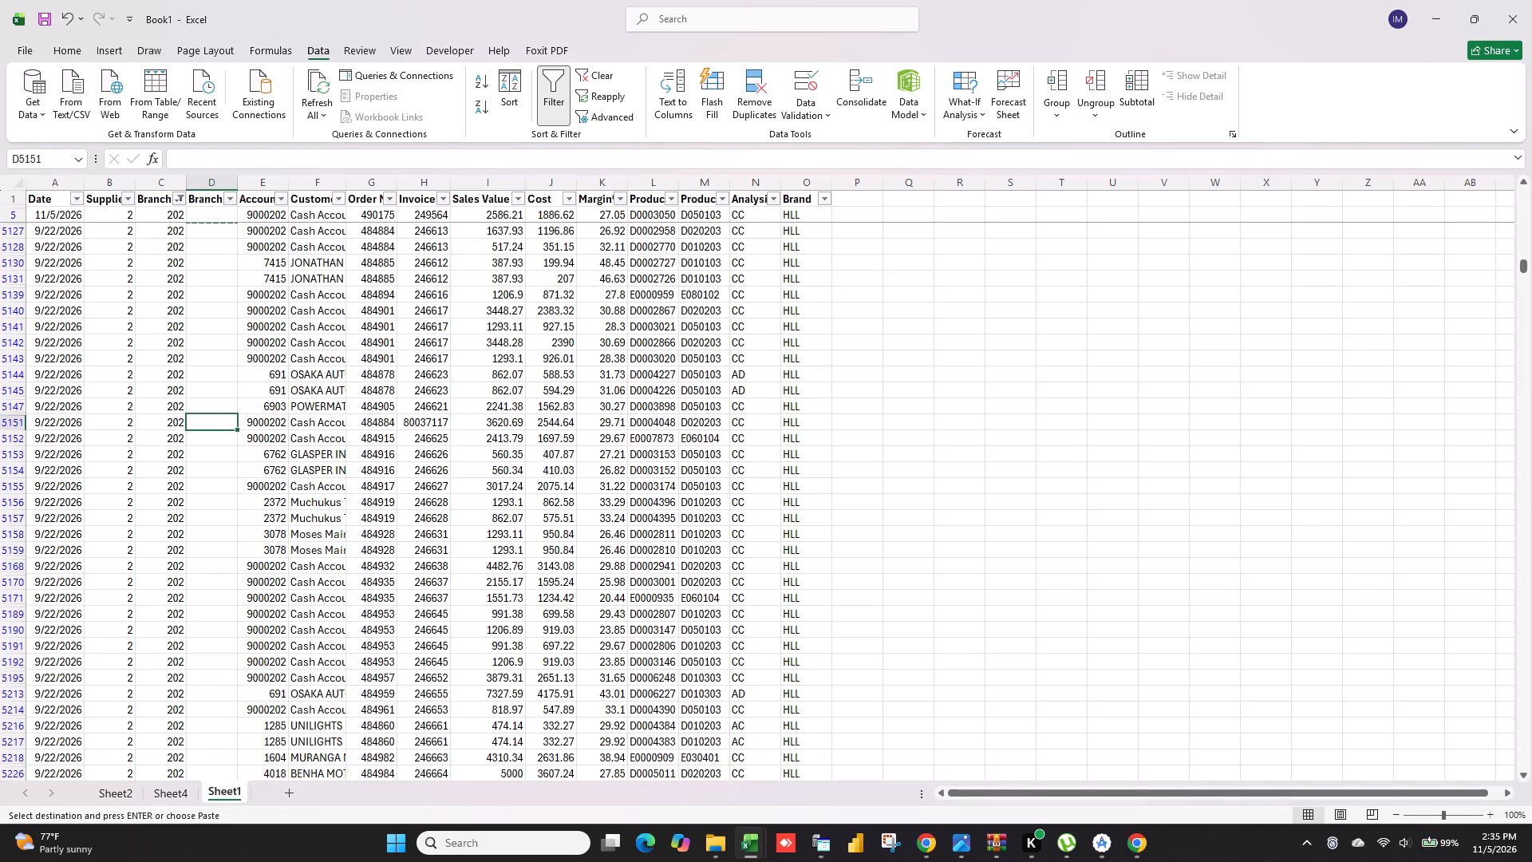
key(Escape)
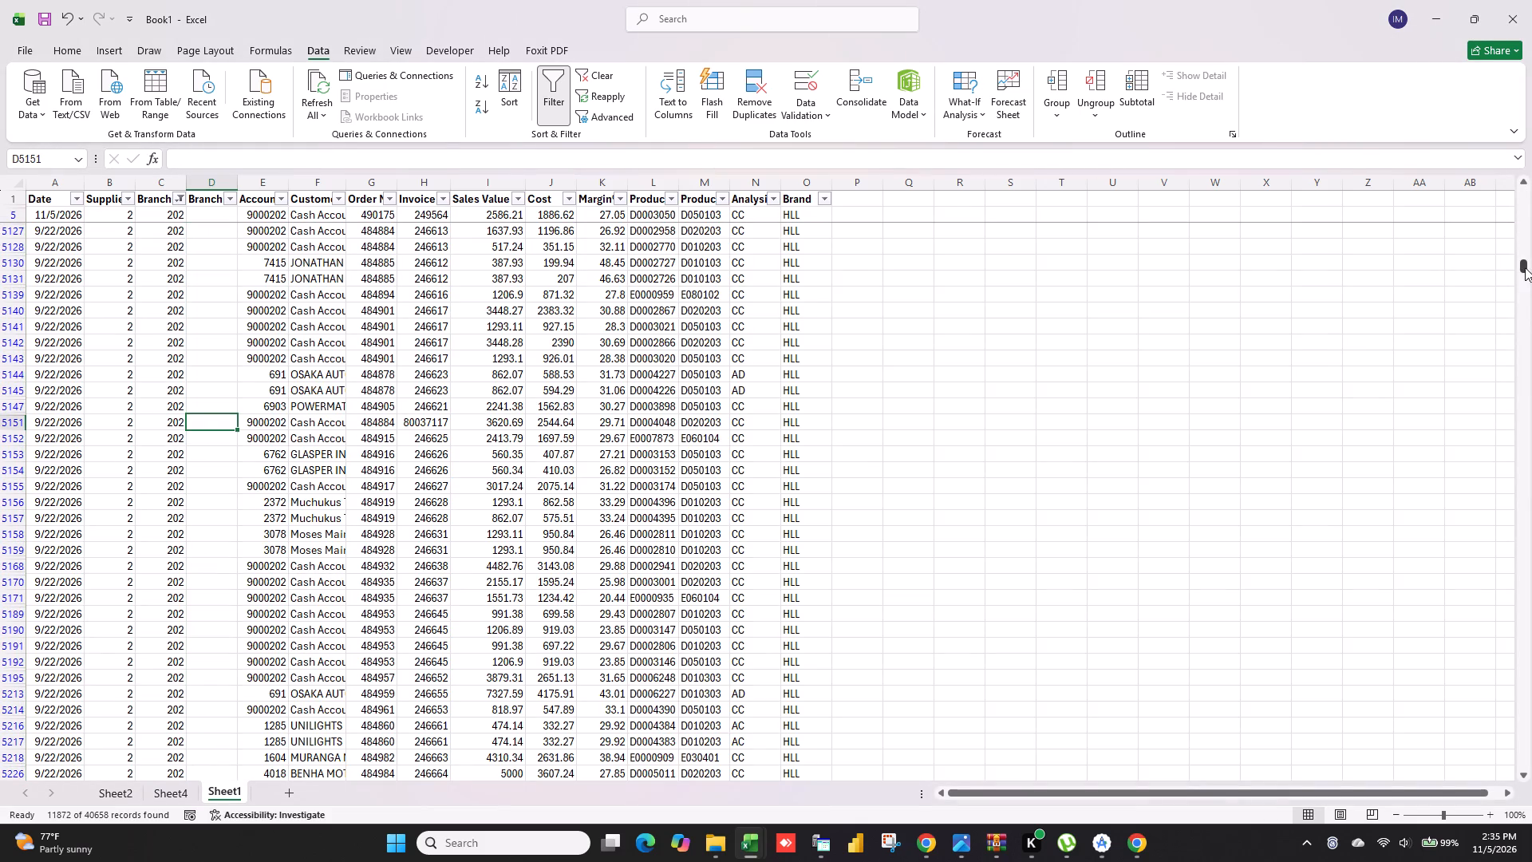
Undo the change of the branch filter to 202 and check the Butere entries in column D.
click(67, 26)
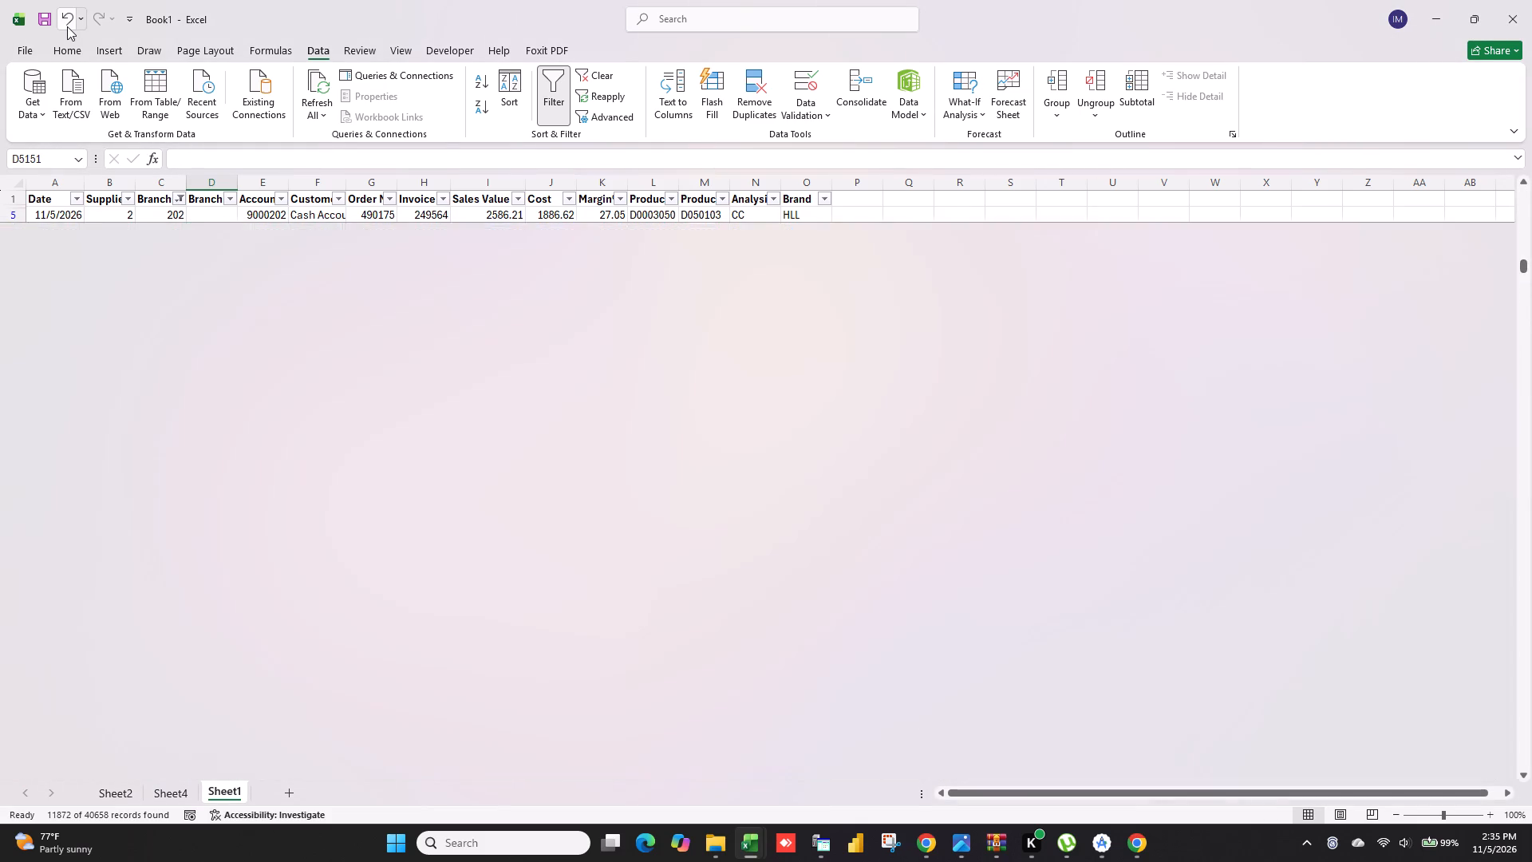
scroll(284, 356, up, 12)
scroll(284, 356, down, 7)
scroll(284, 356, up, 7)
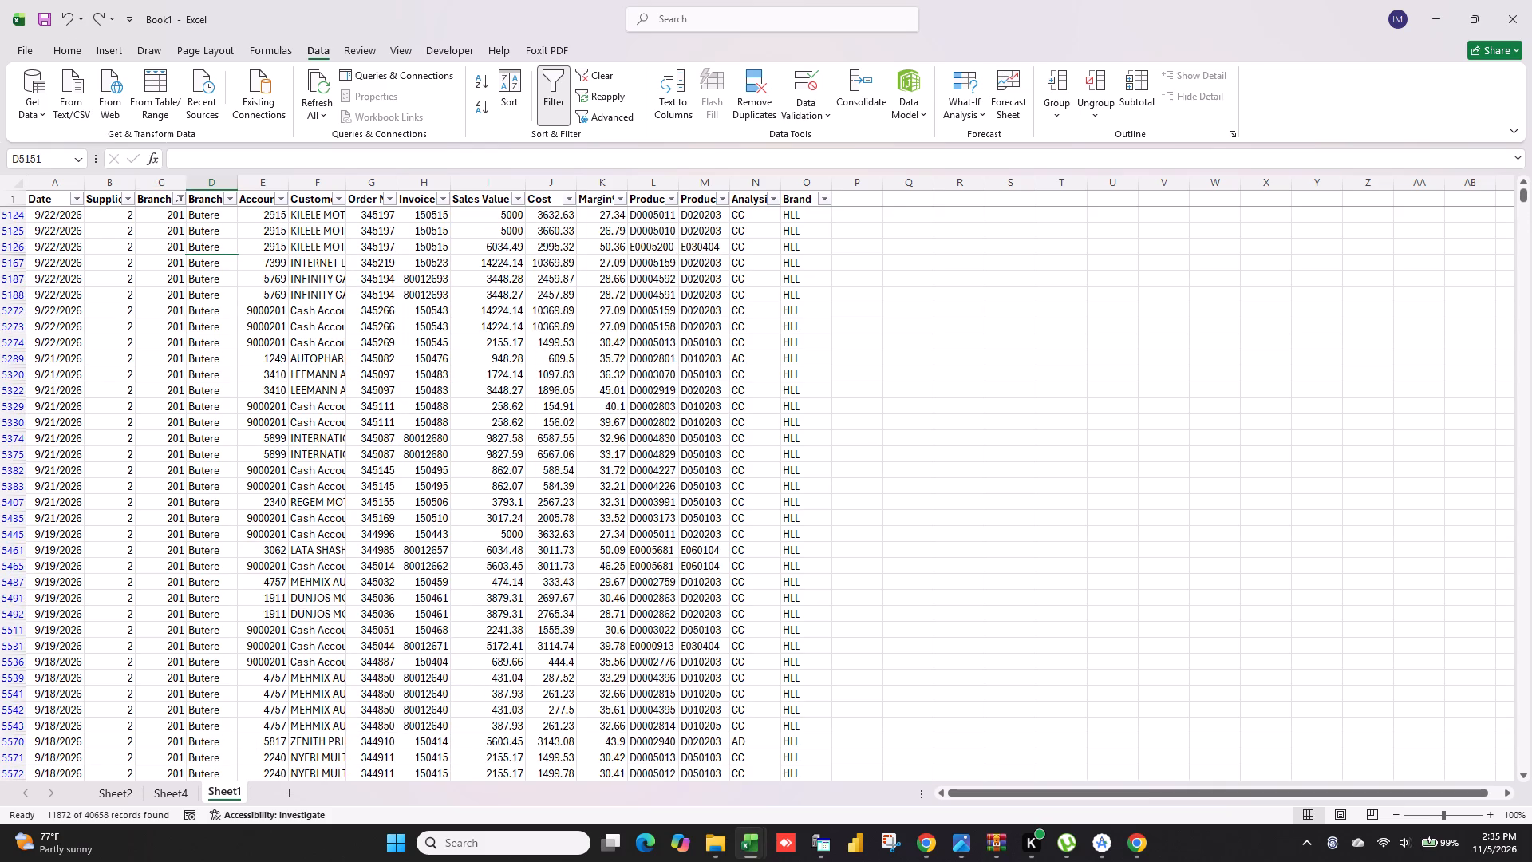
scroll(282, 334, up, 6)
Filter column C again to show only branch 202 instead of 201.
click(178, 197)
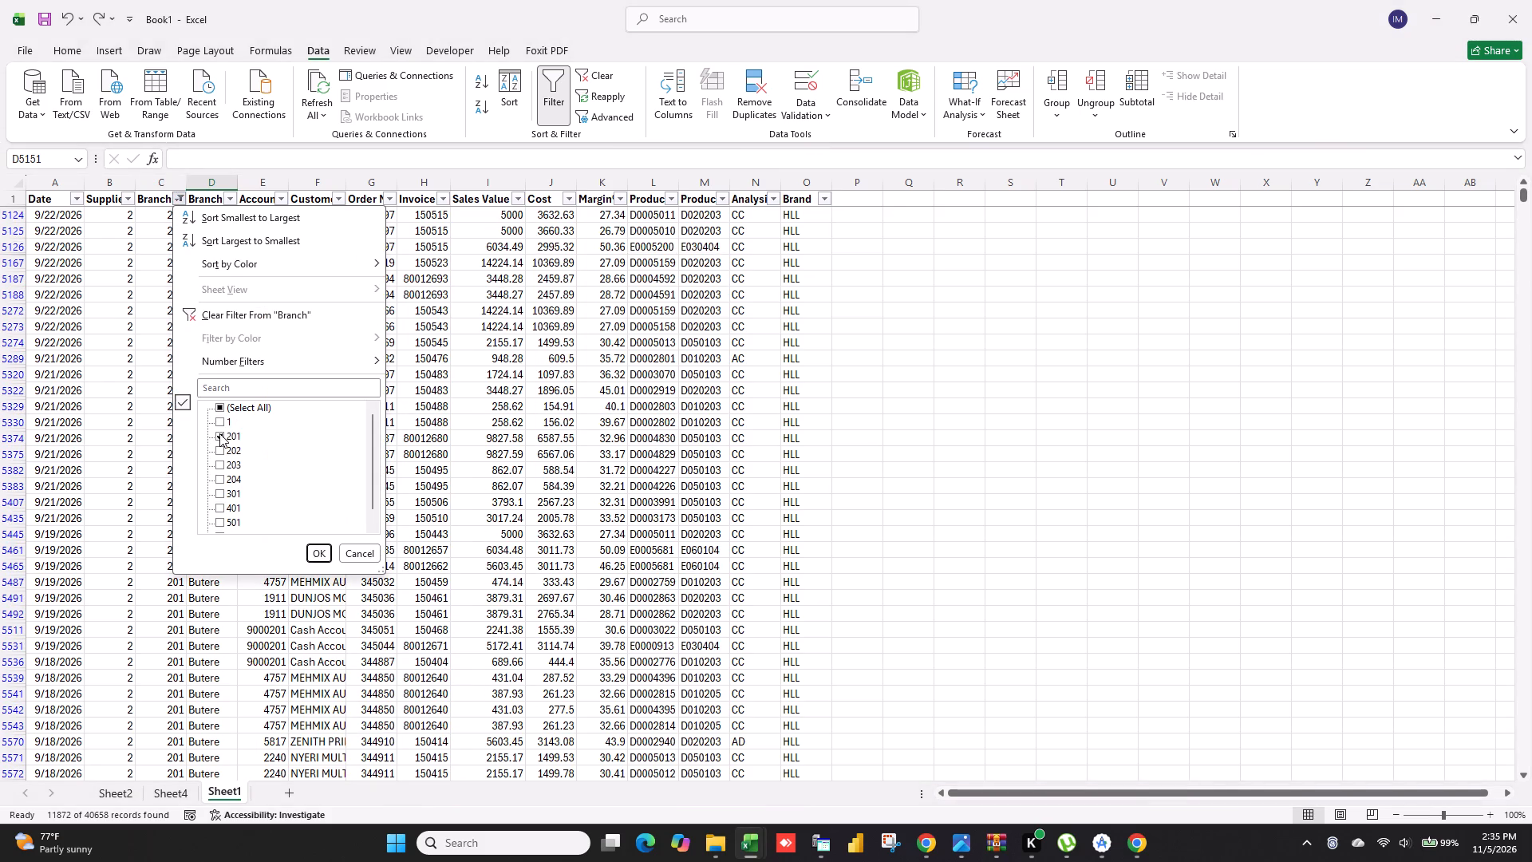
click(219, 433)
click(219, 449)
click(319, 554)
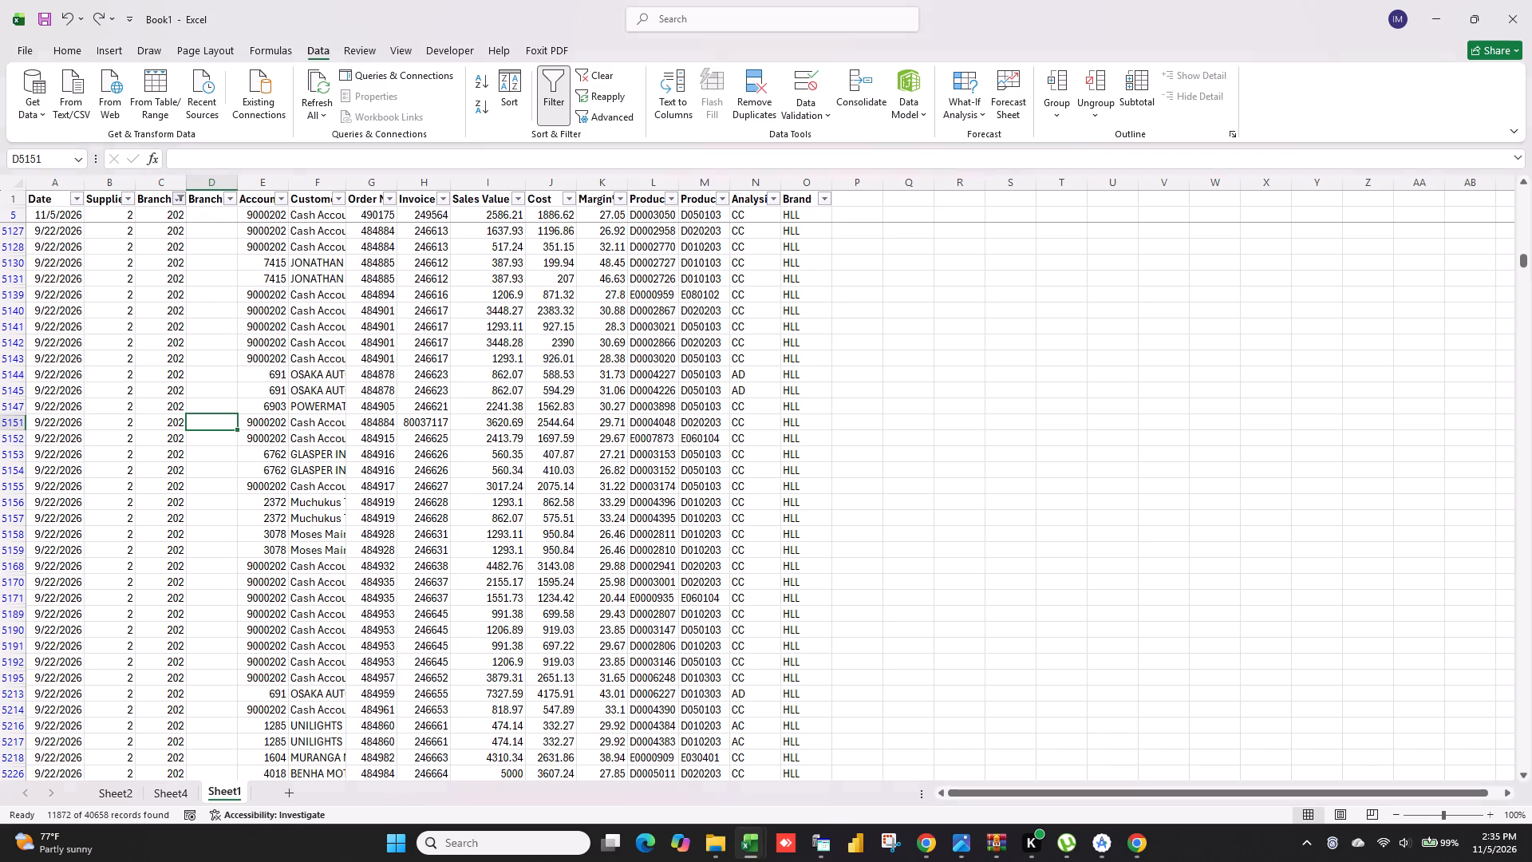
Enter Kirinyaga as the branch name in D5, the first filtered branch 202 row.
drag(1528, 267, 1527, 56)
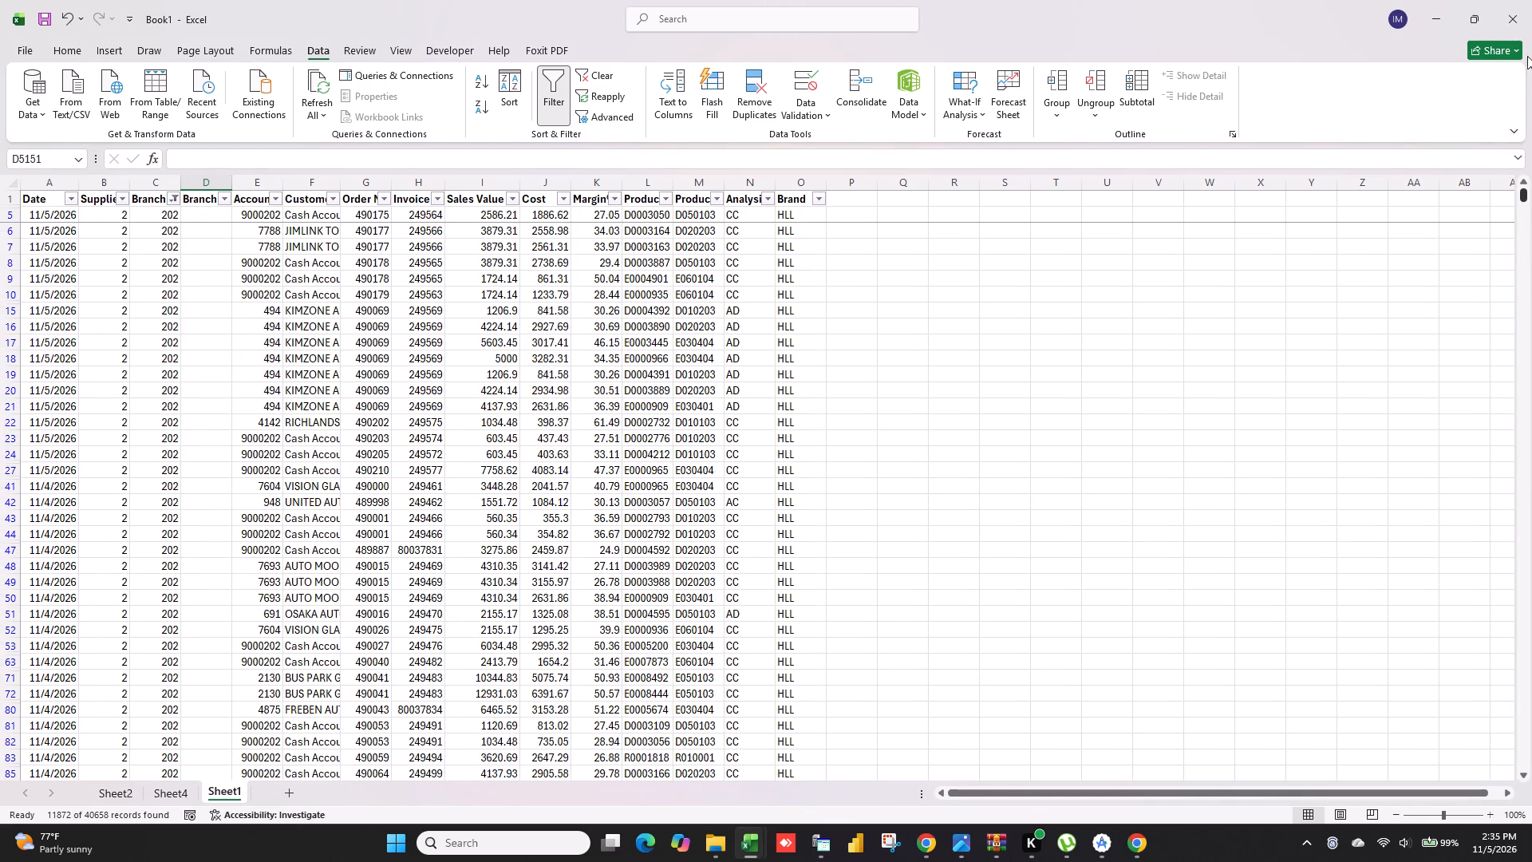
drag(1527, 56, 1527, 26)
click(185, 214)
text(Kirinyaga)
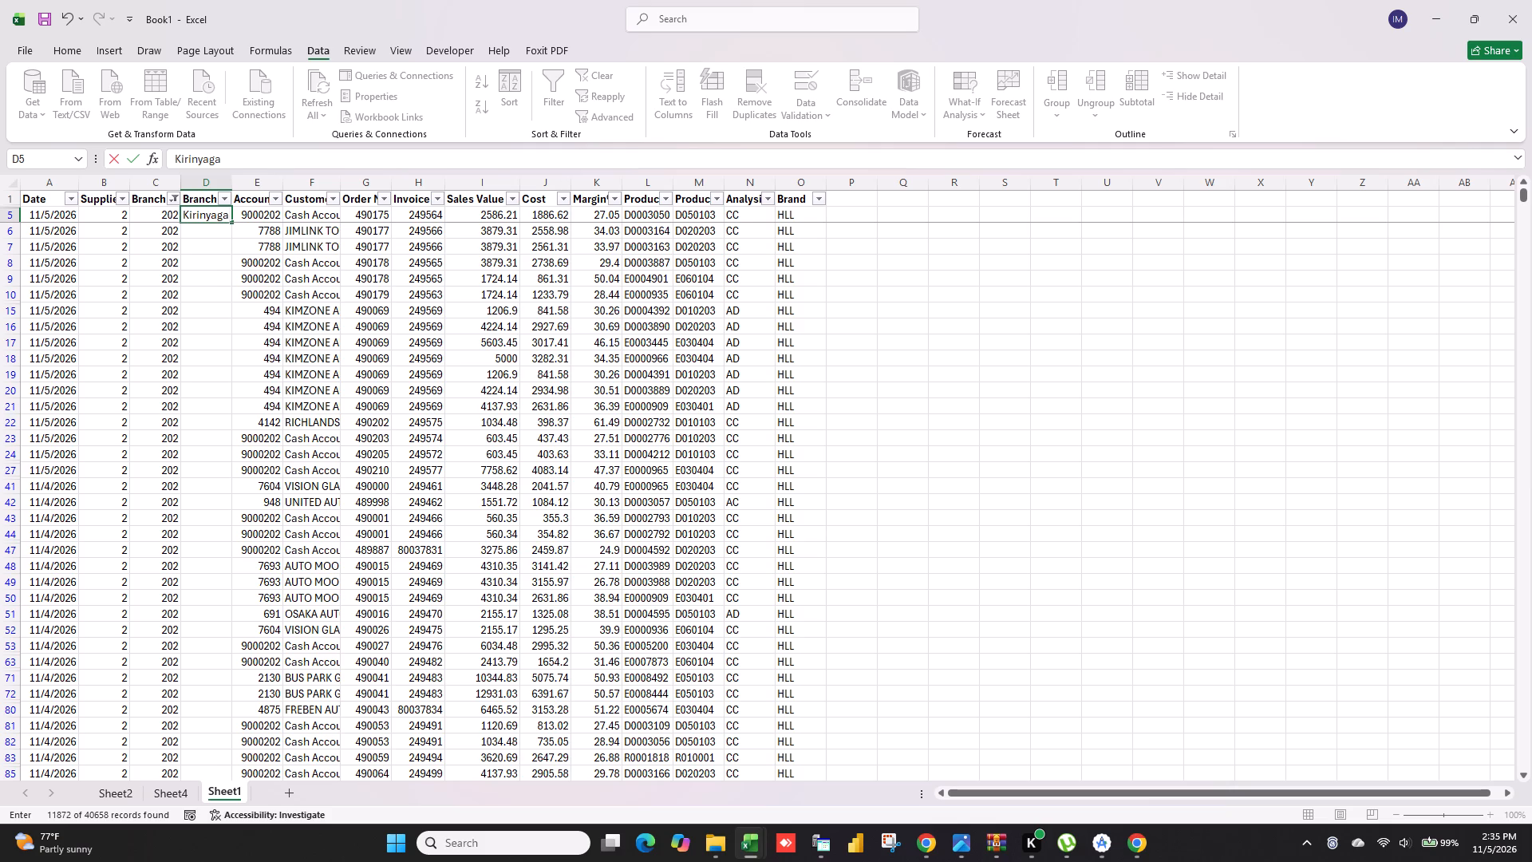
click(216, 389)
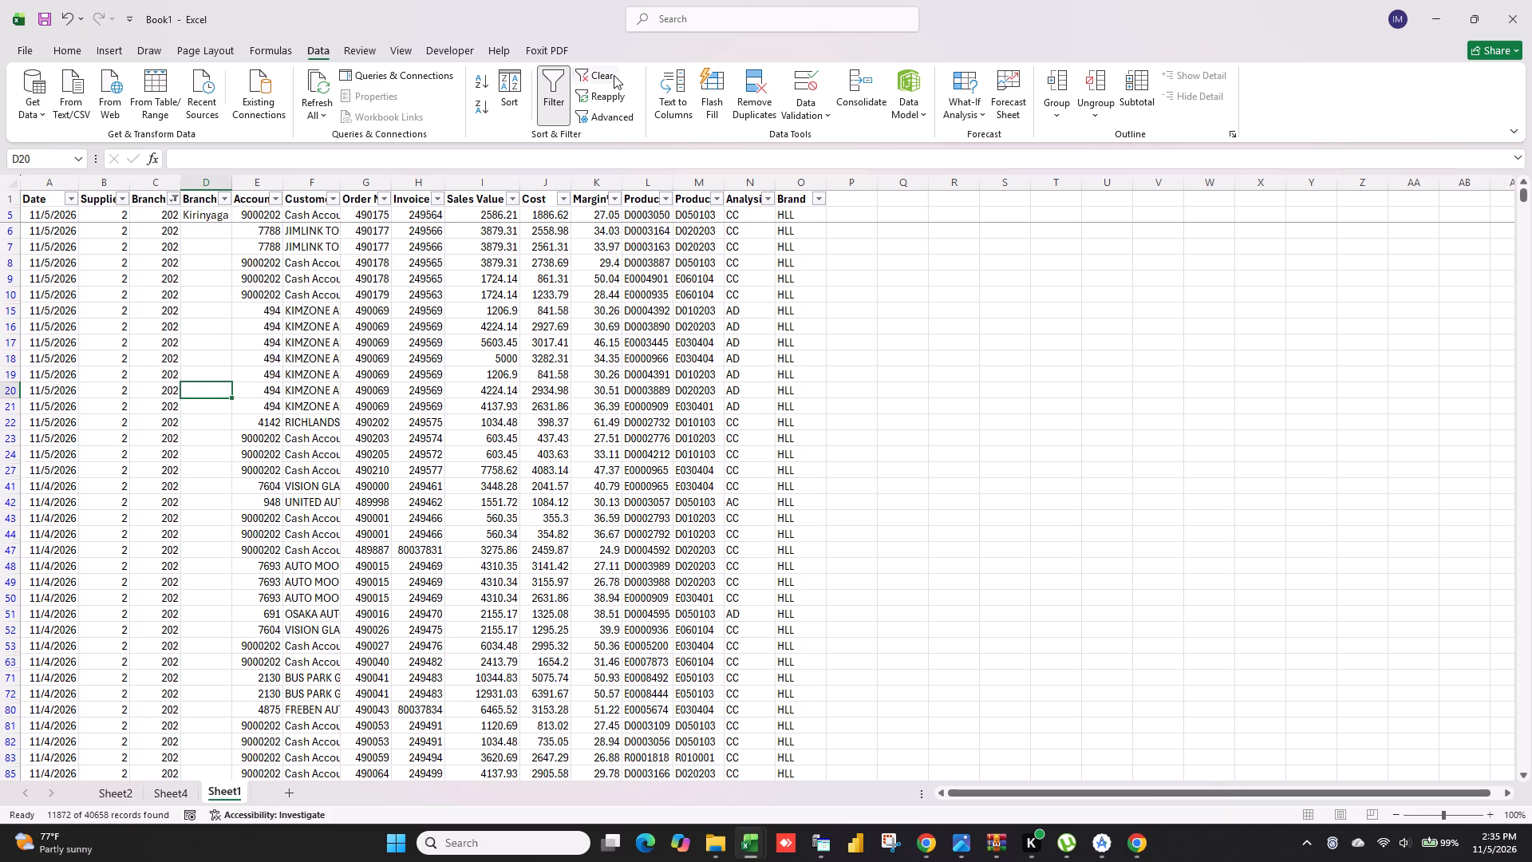
Clear the branch number filter on Sheet1 to show all rows.
click(614, 75)
Clear the contents of the whole column D on Sheet1 and re-enter the header Branch in D1.
click(213, 186)
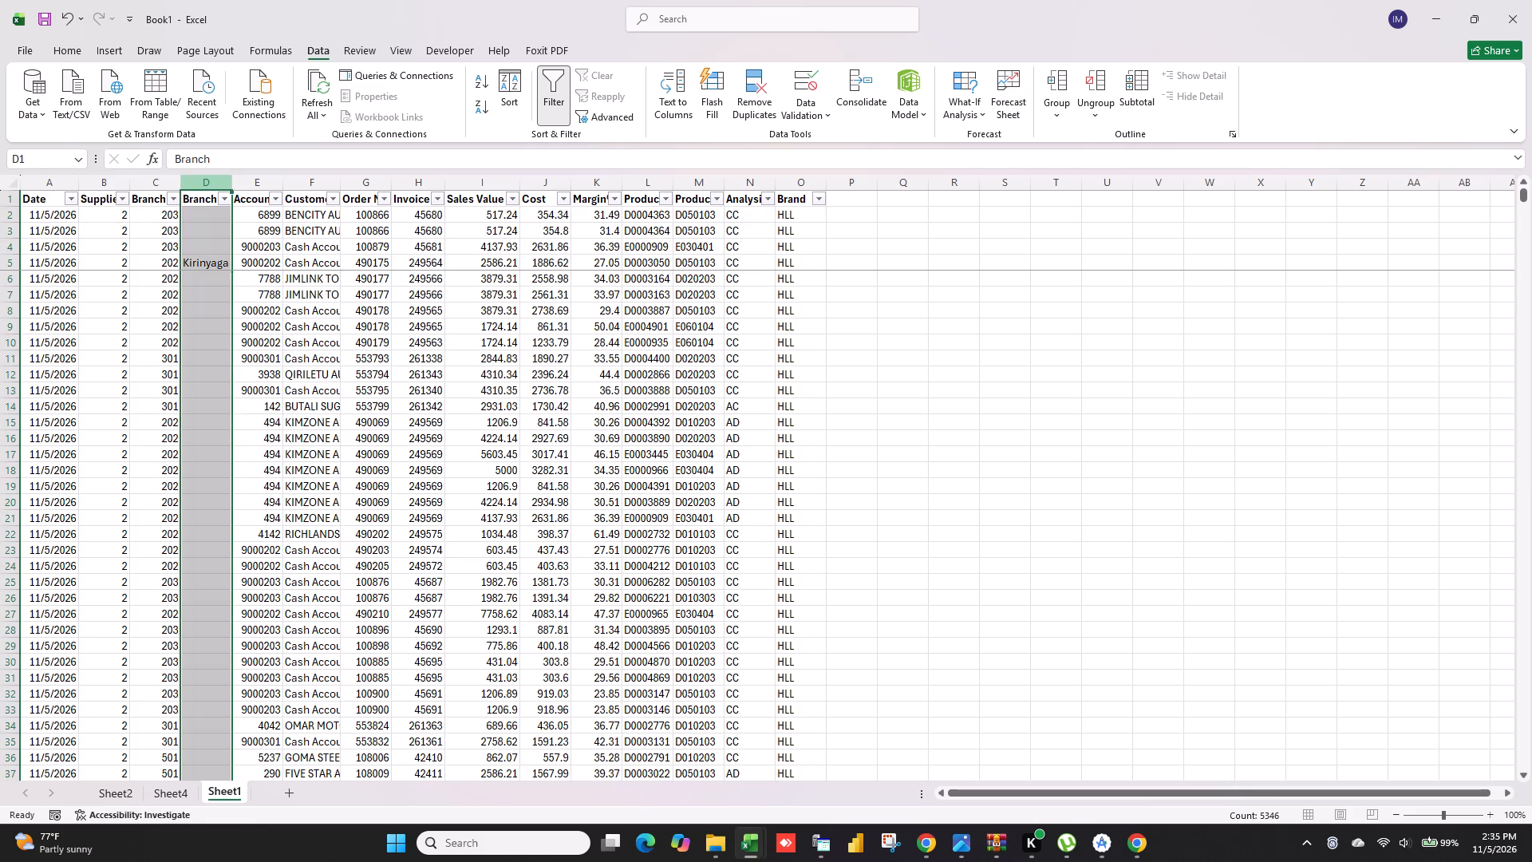
key(Delete)
click(216, 198)
text(Branch)
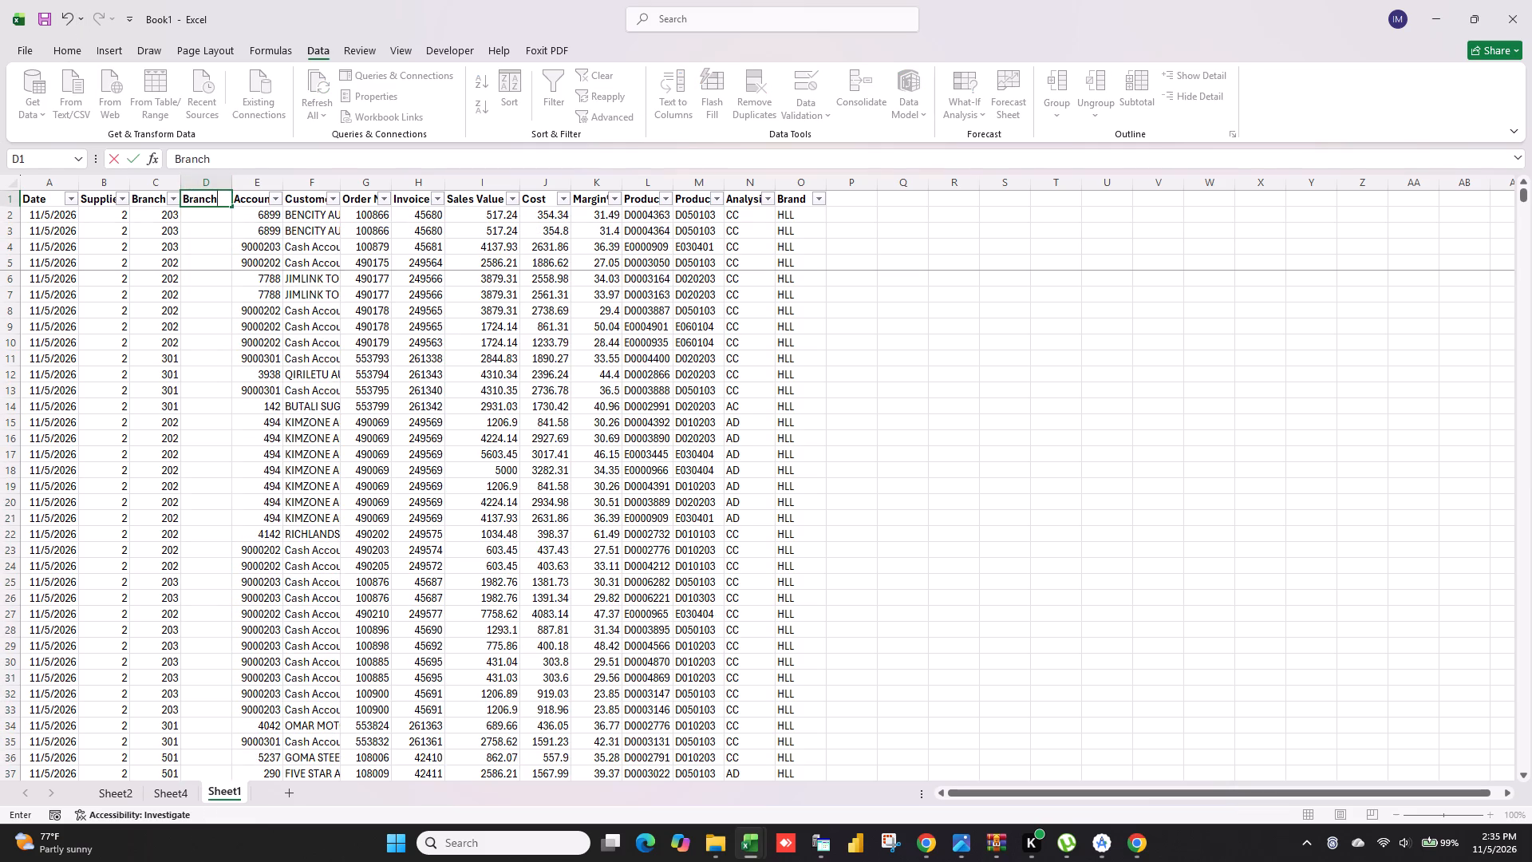
click(1177, 424)
Add a new blank worksheet after Sheet1.
click(278, 798)
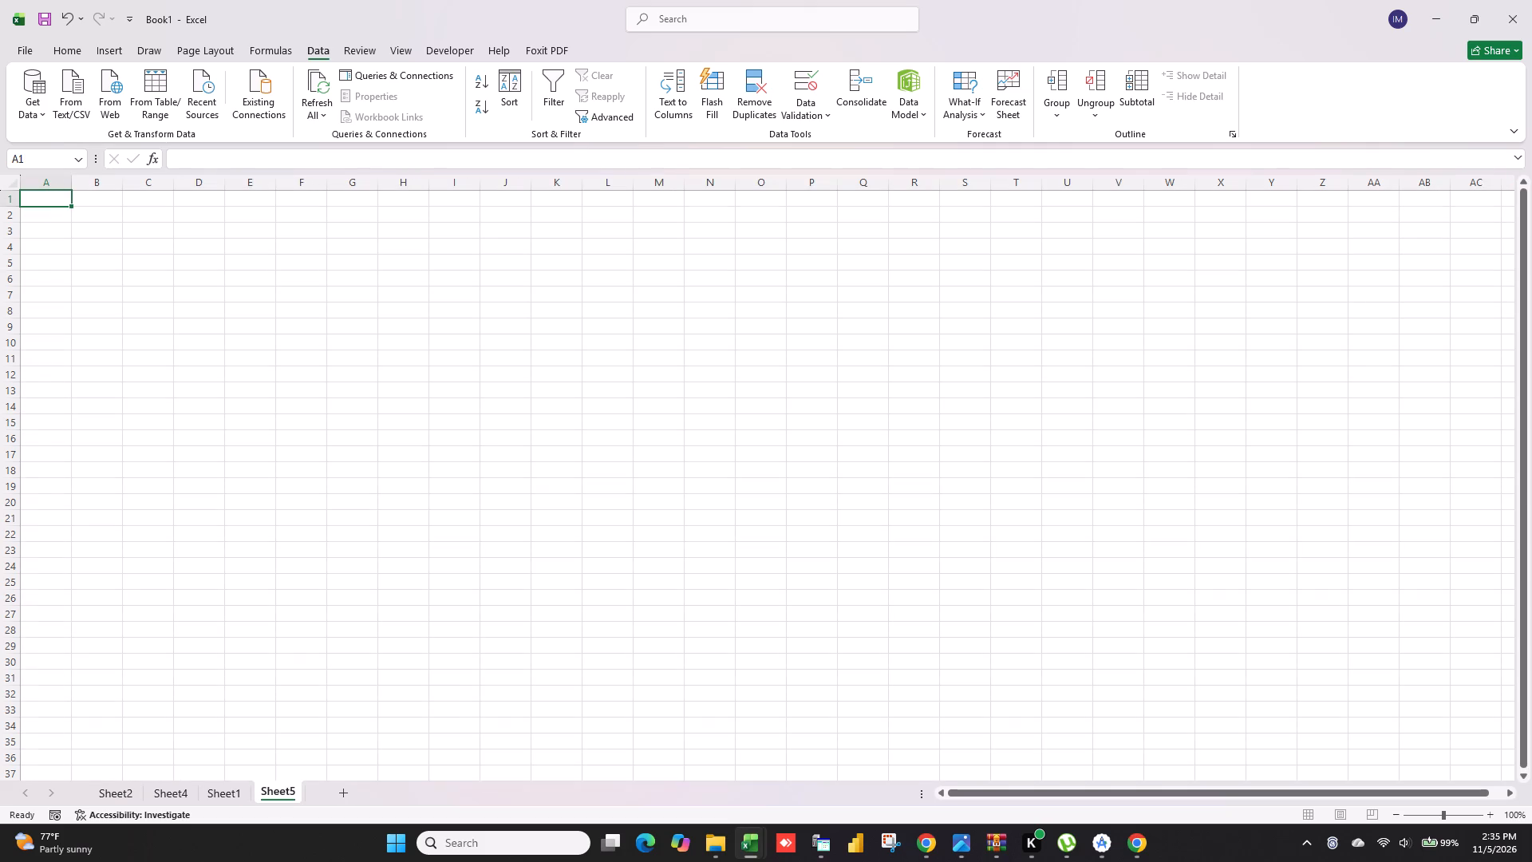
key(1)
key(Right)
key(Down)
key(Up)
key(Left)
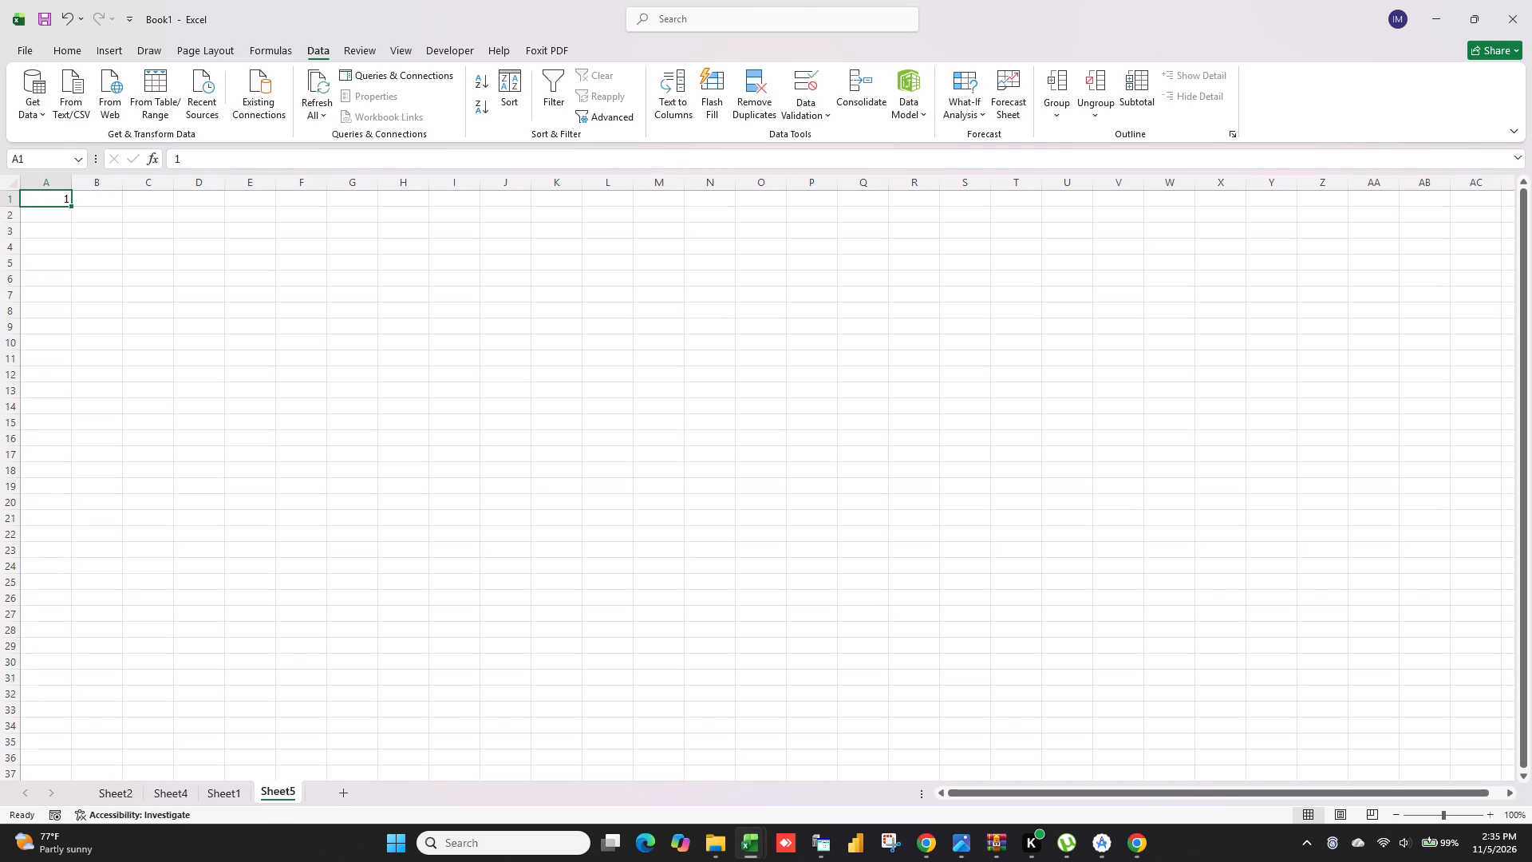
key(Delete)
Enter the header Code in A1 of the new sheet.
text(Code)
key(Left)
key(Down)
Enter the branch codes 1, 201, 202, 203 and 204 in A2:A6 under the Code header.
key(1)
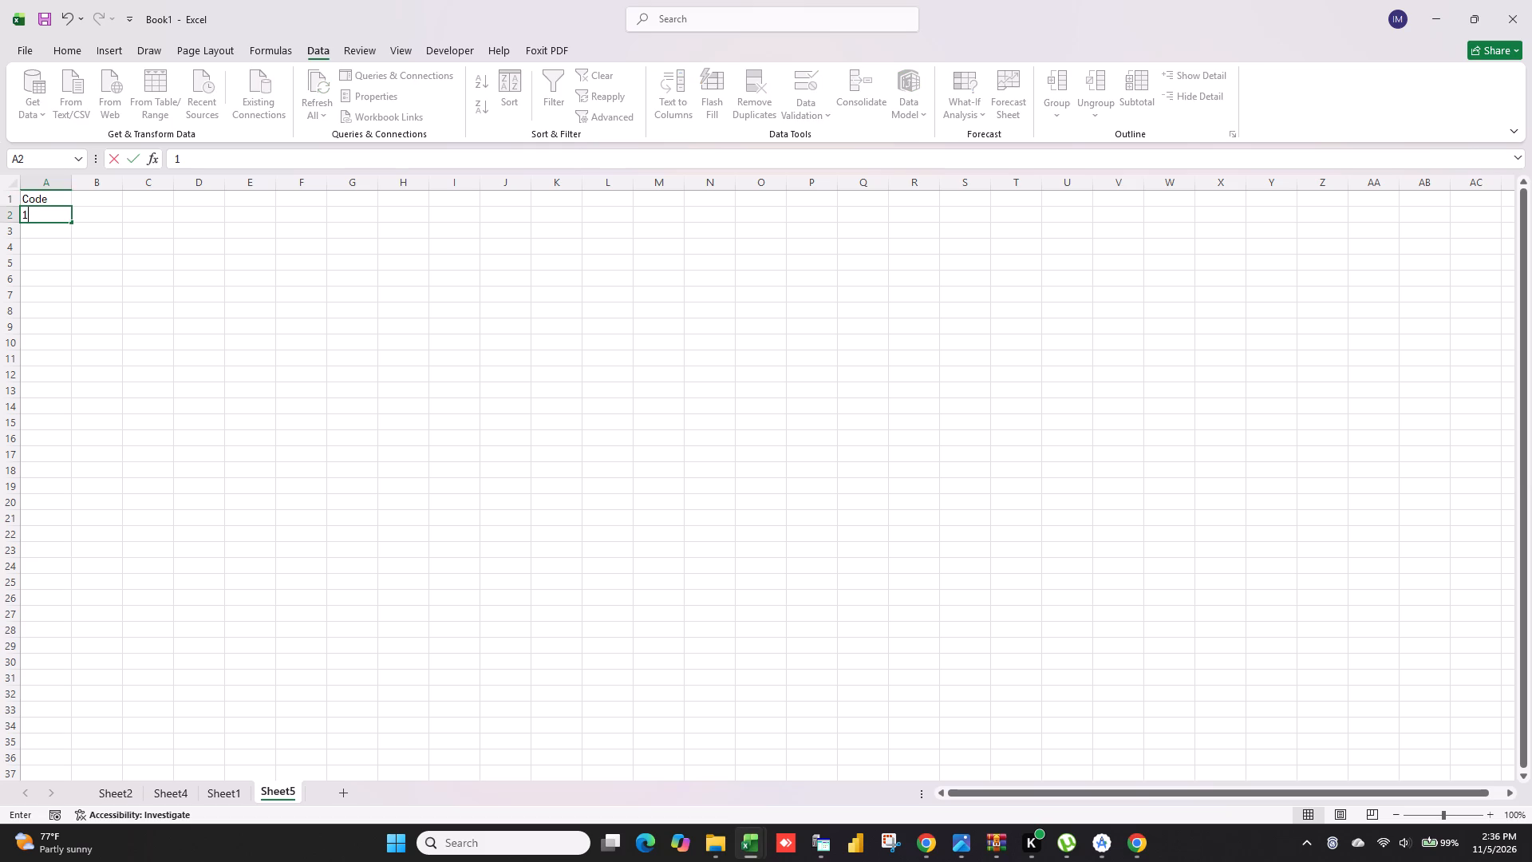
key(Down)
text(201)
key(Down)
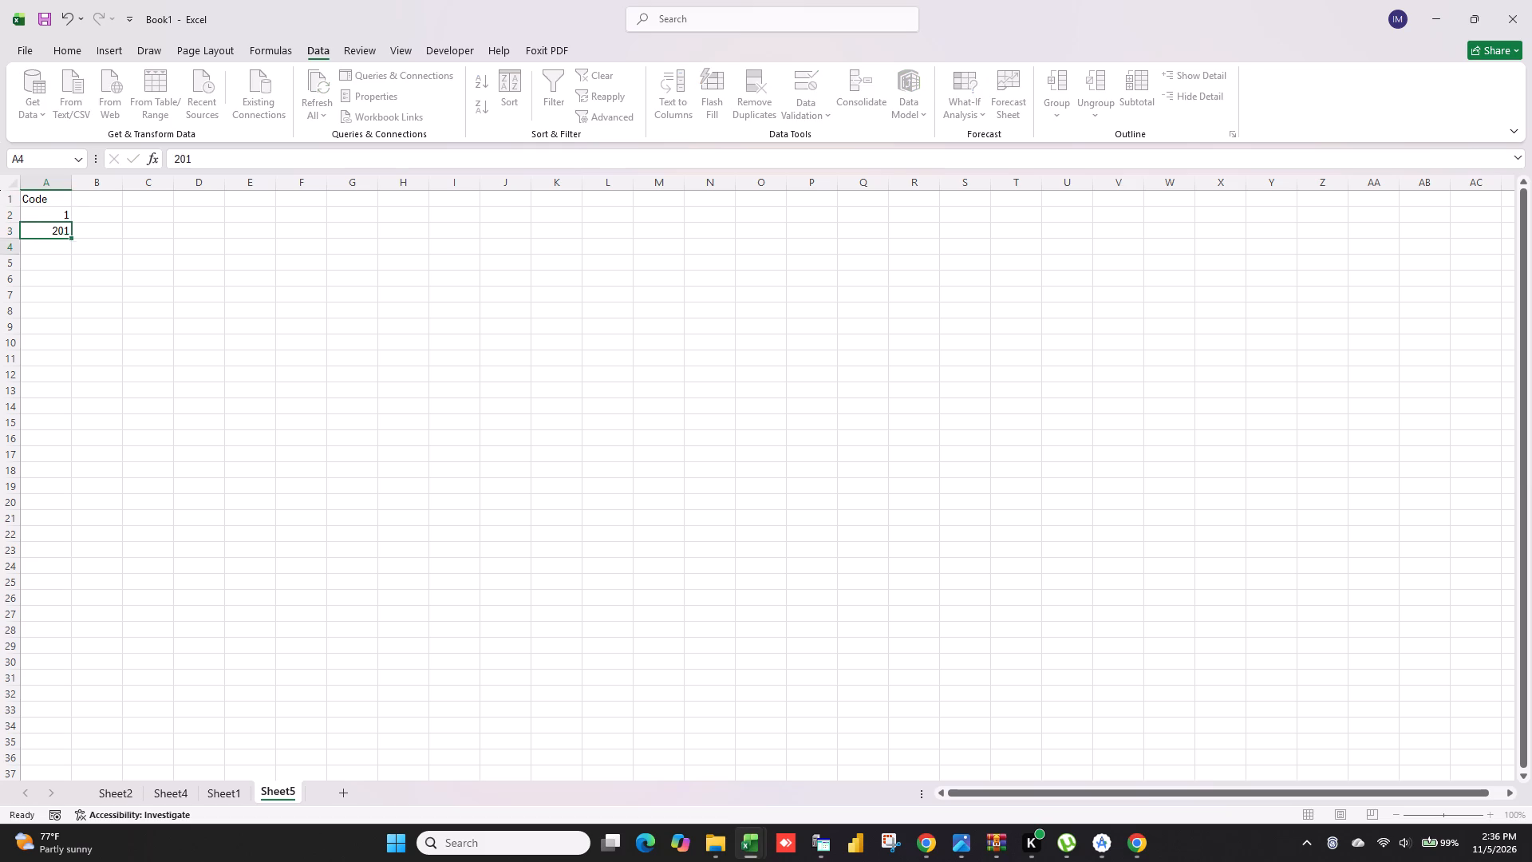
text(202)
key(Down)
text(20)
key(Down)
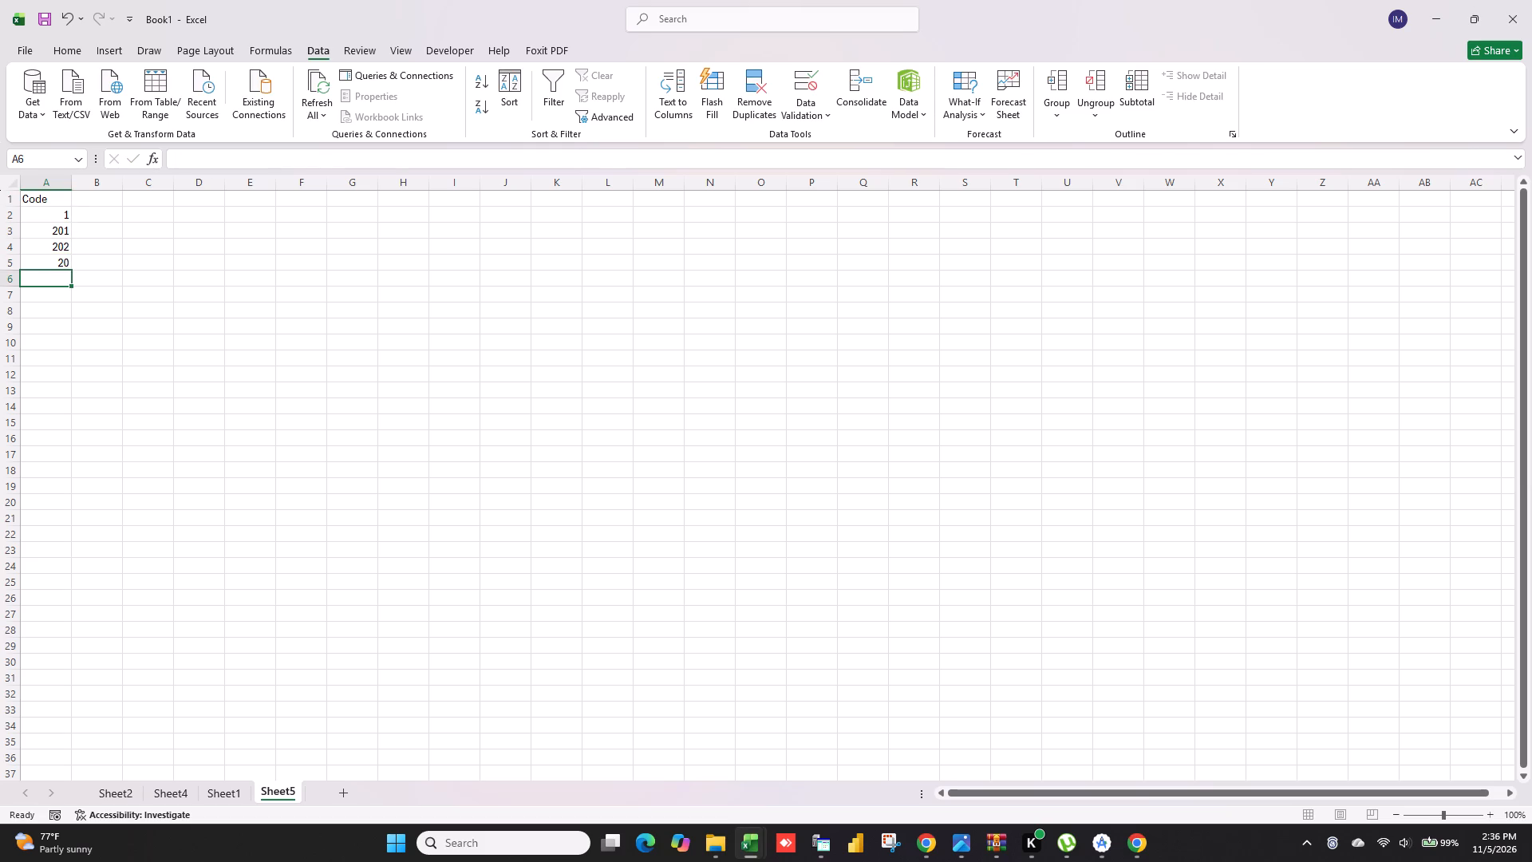
key(Up)
key(Delete)
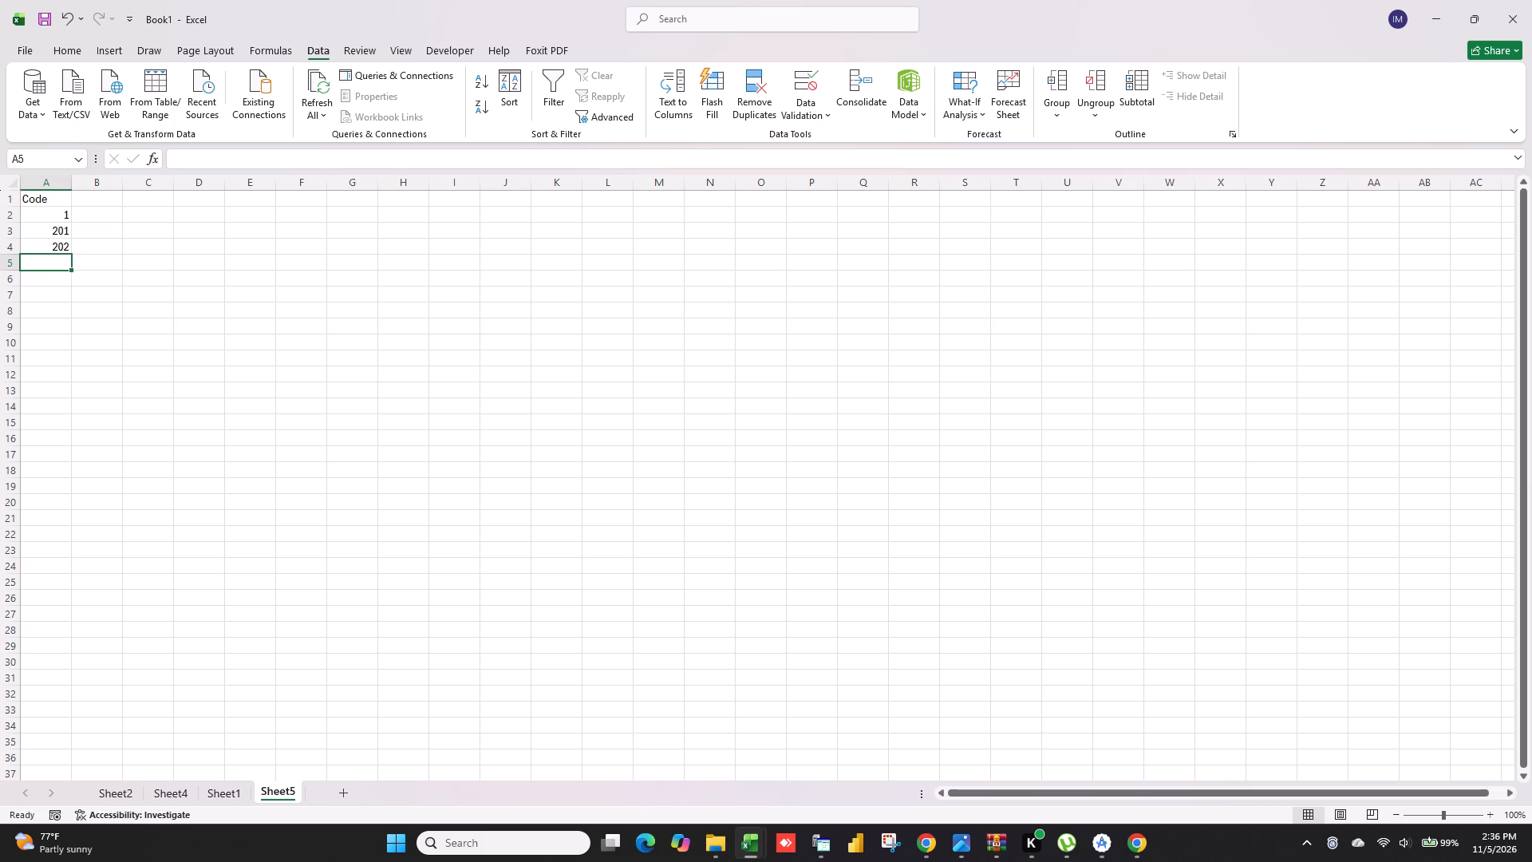
text(203)
key(Down)
text(204)
key(Down)
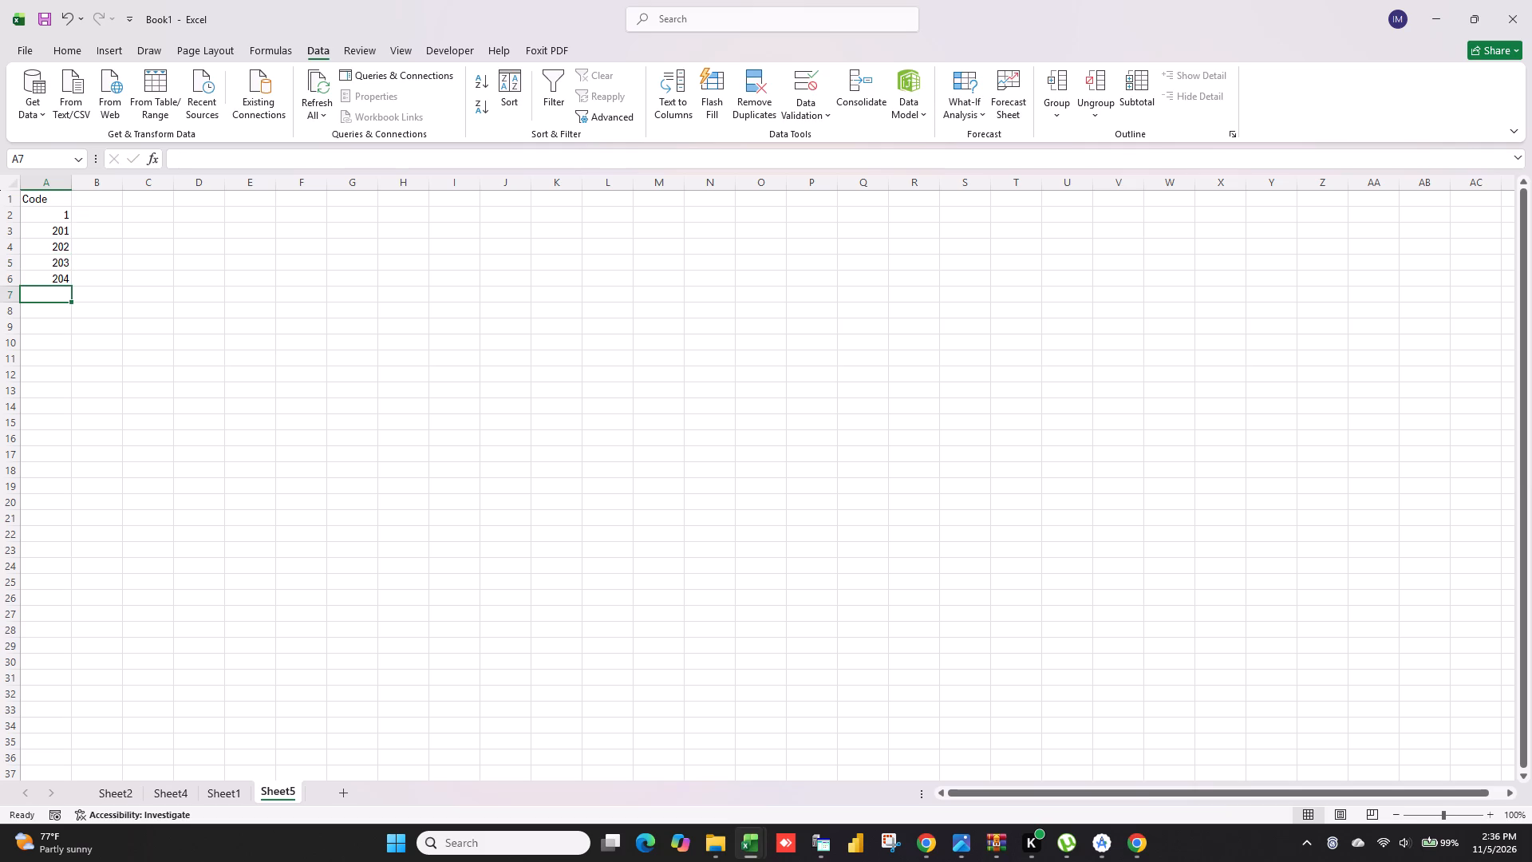
Continue the code list with 301, 401 and 501 in A7:A9.
text(301)
key(Down)
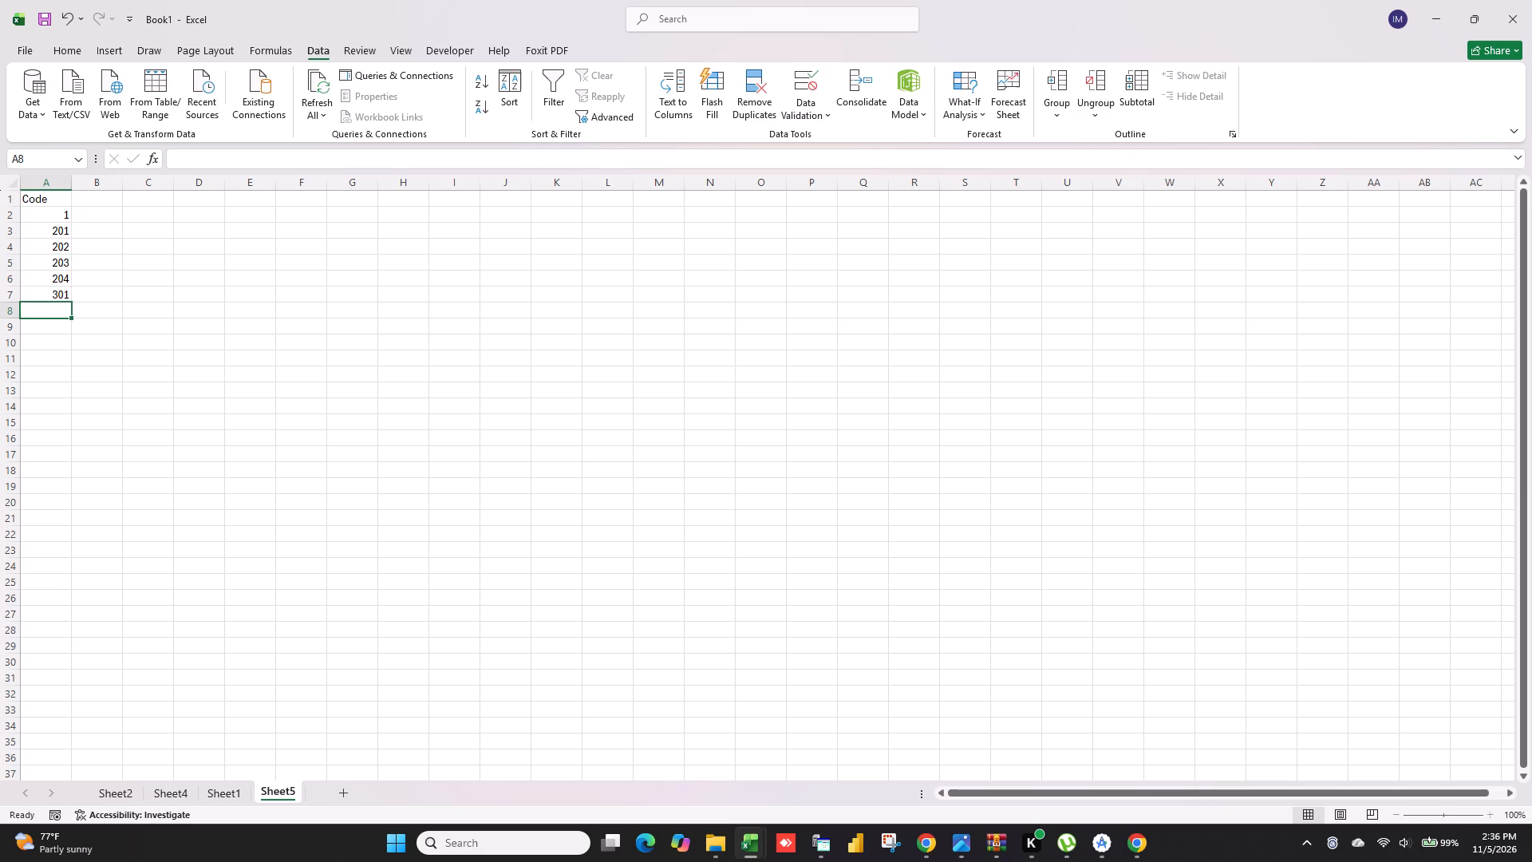
text(401)
key(Down)
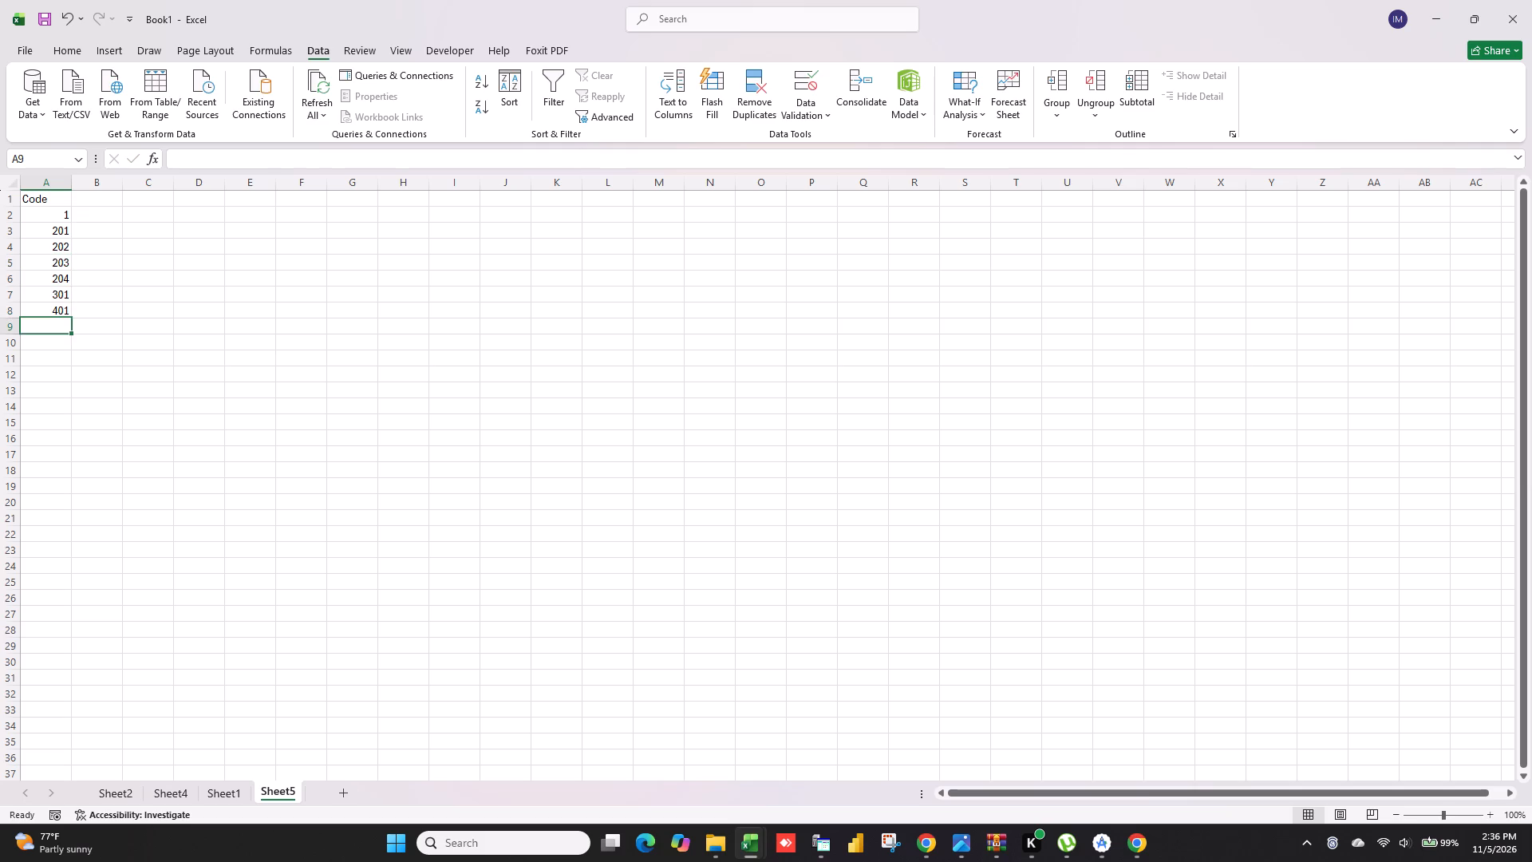
text(501)
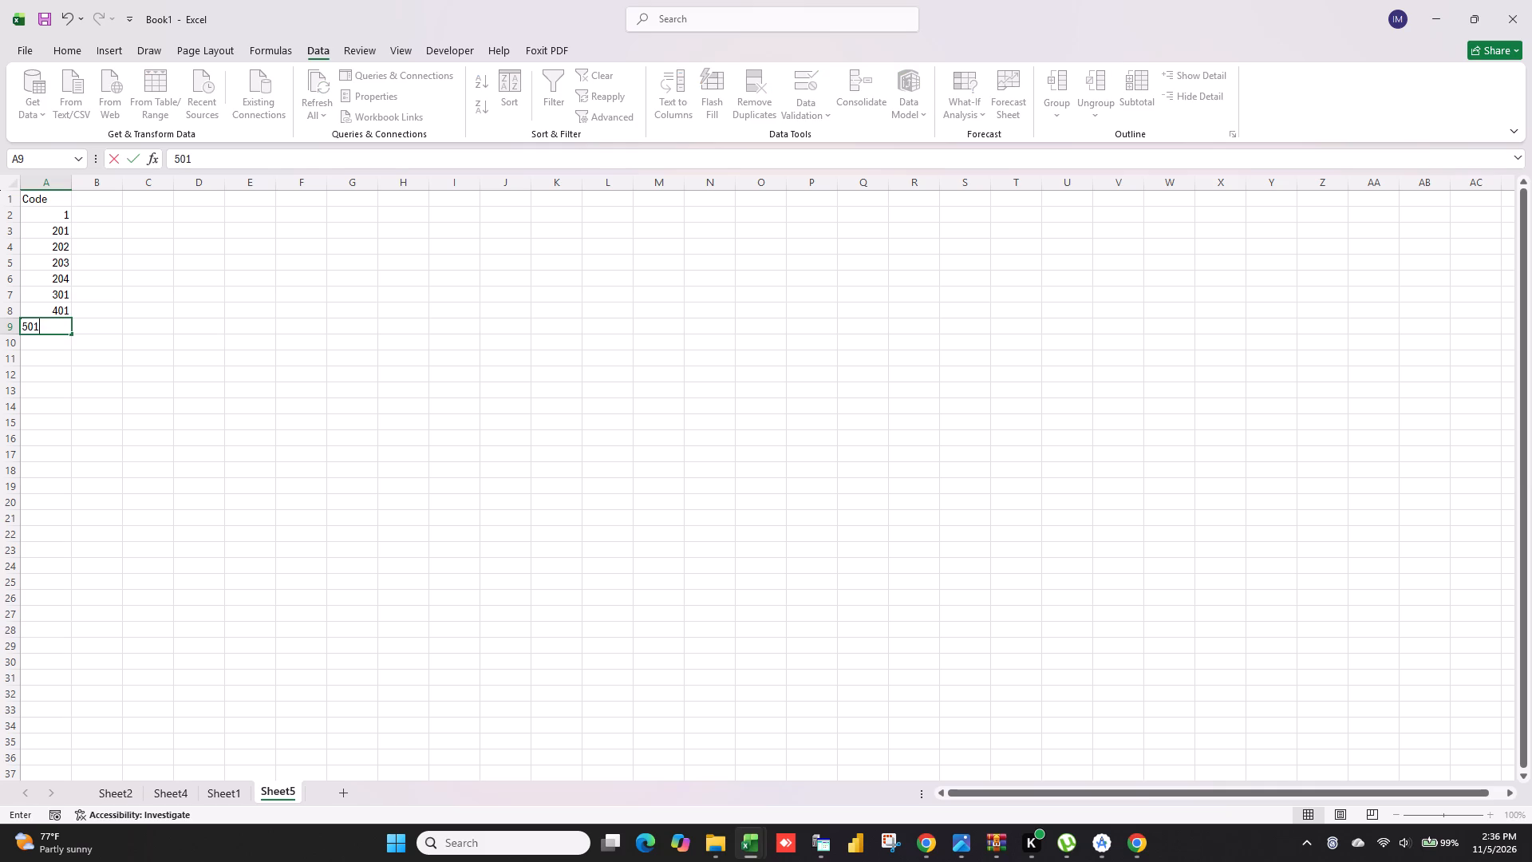
key(Down)
Enter the branch names CDC, Butere, Kirinyaga, Globe and Dunga in B2:B6 beside codes 1 and 201 to 204.
click(89, 223)
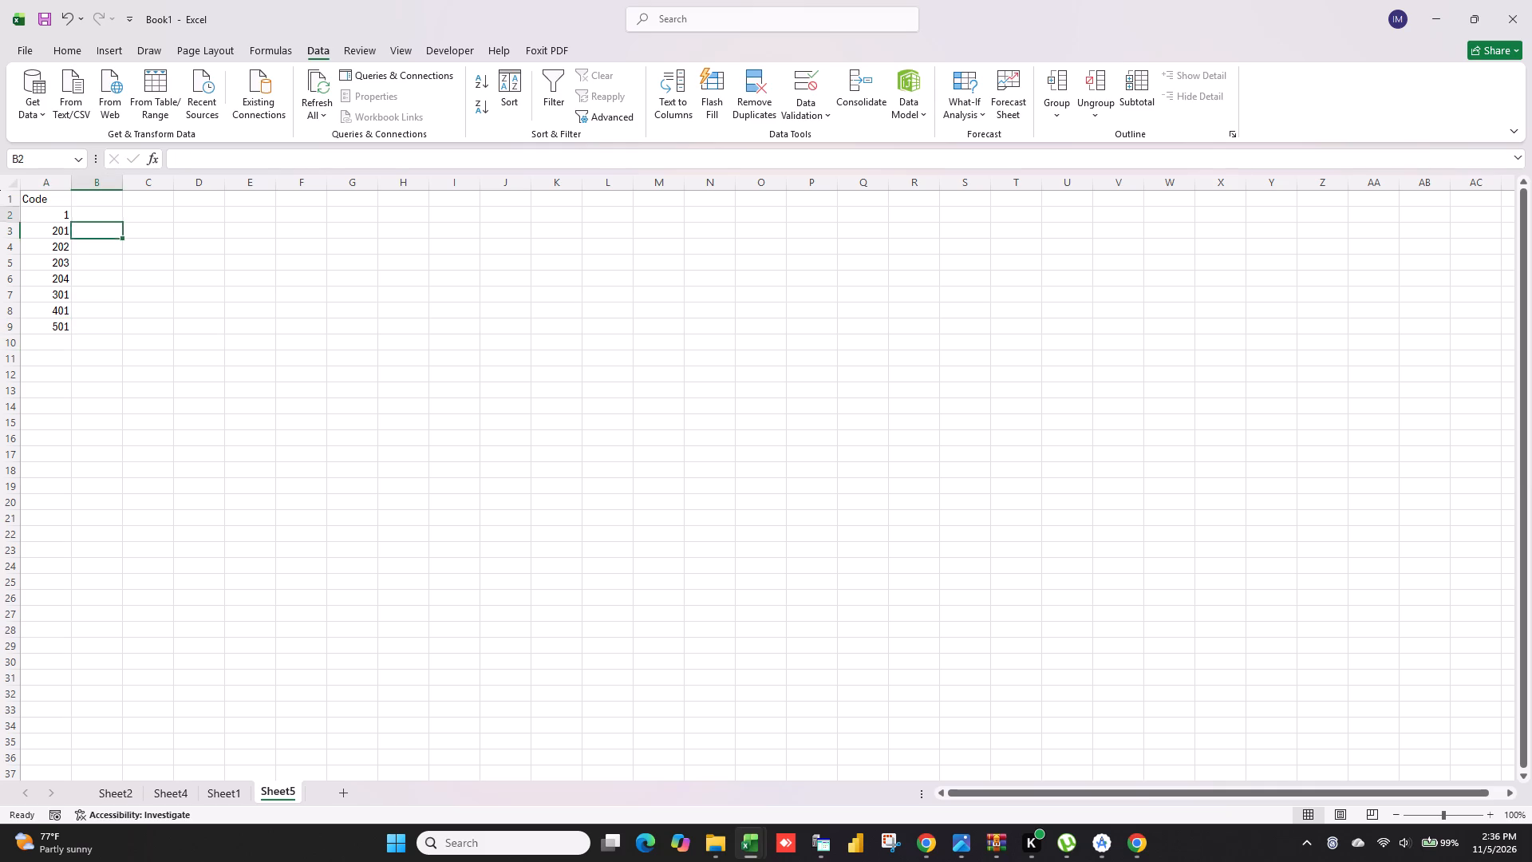
click(101, 216)
text(CDC)
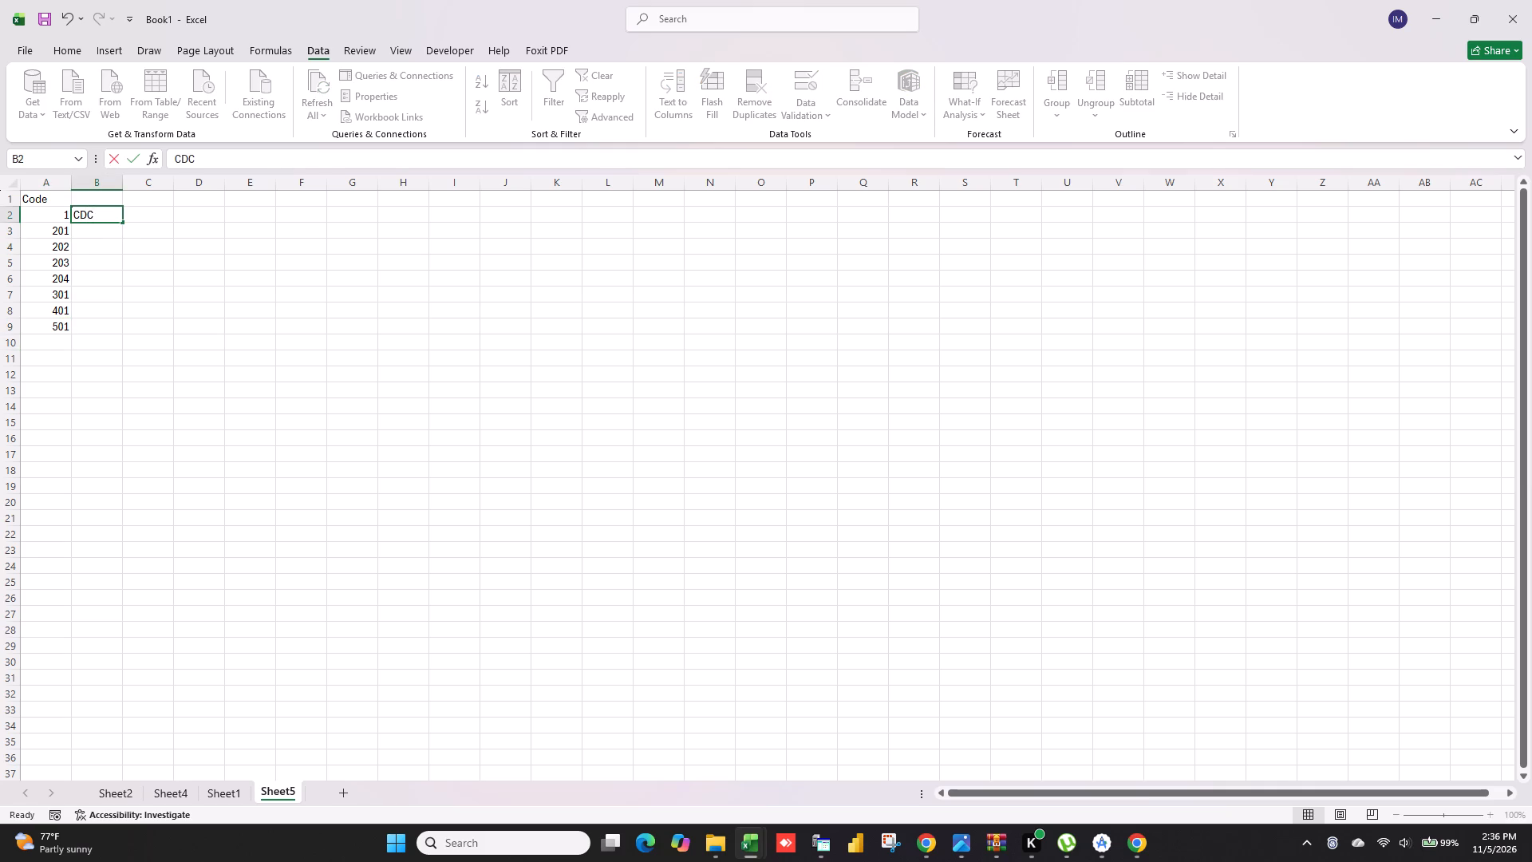
click(89, 233)
text(Butere)
click(92, 248)
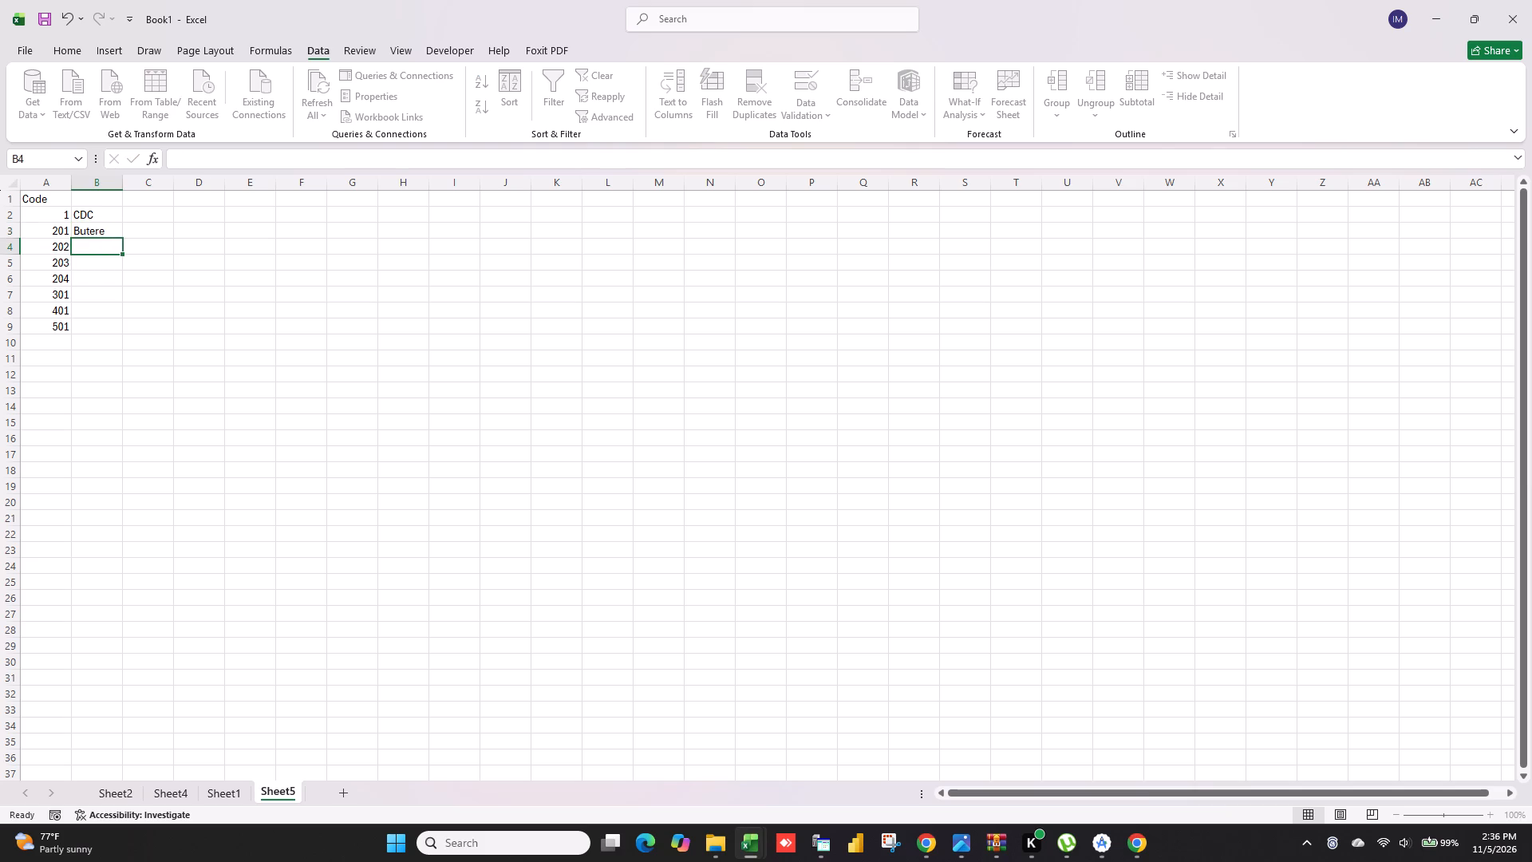
text(Kirinyaga)
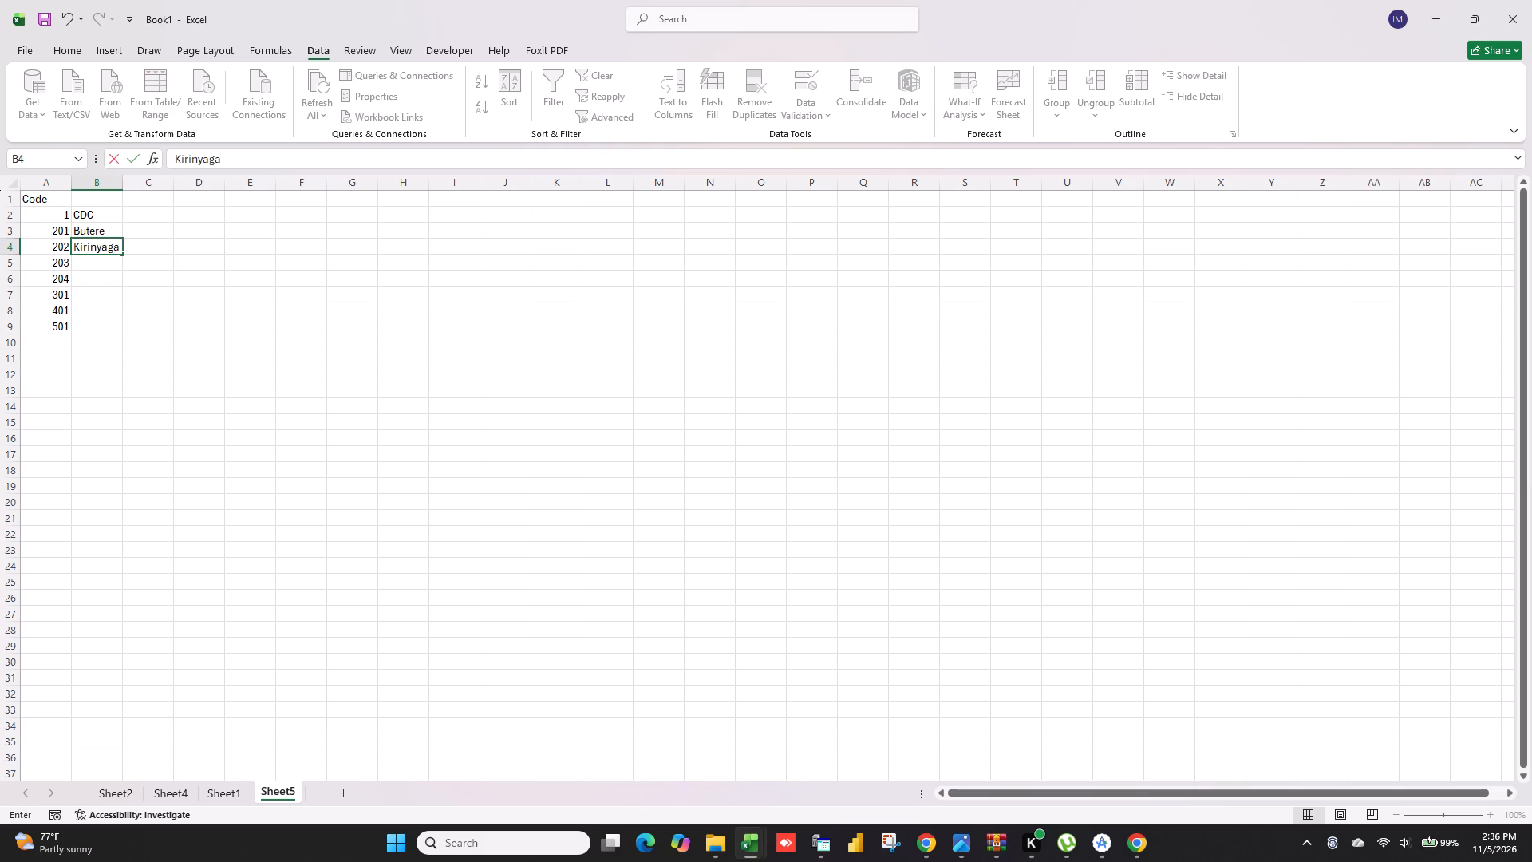
click(88, 267)
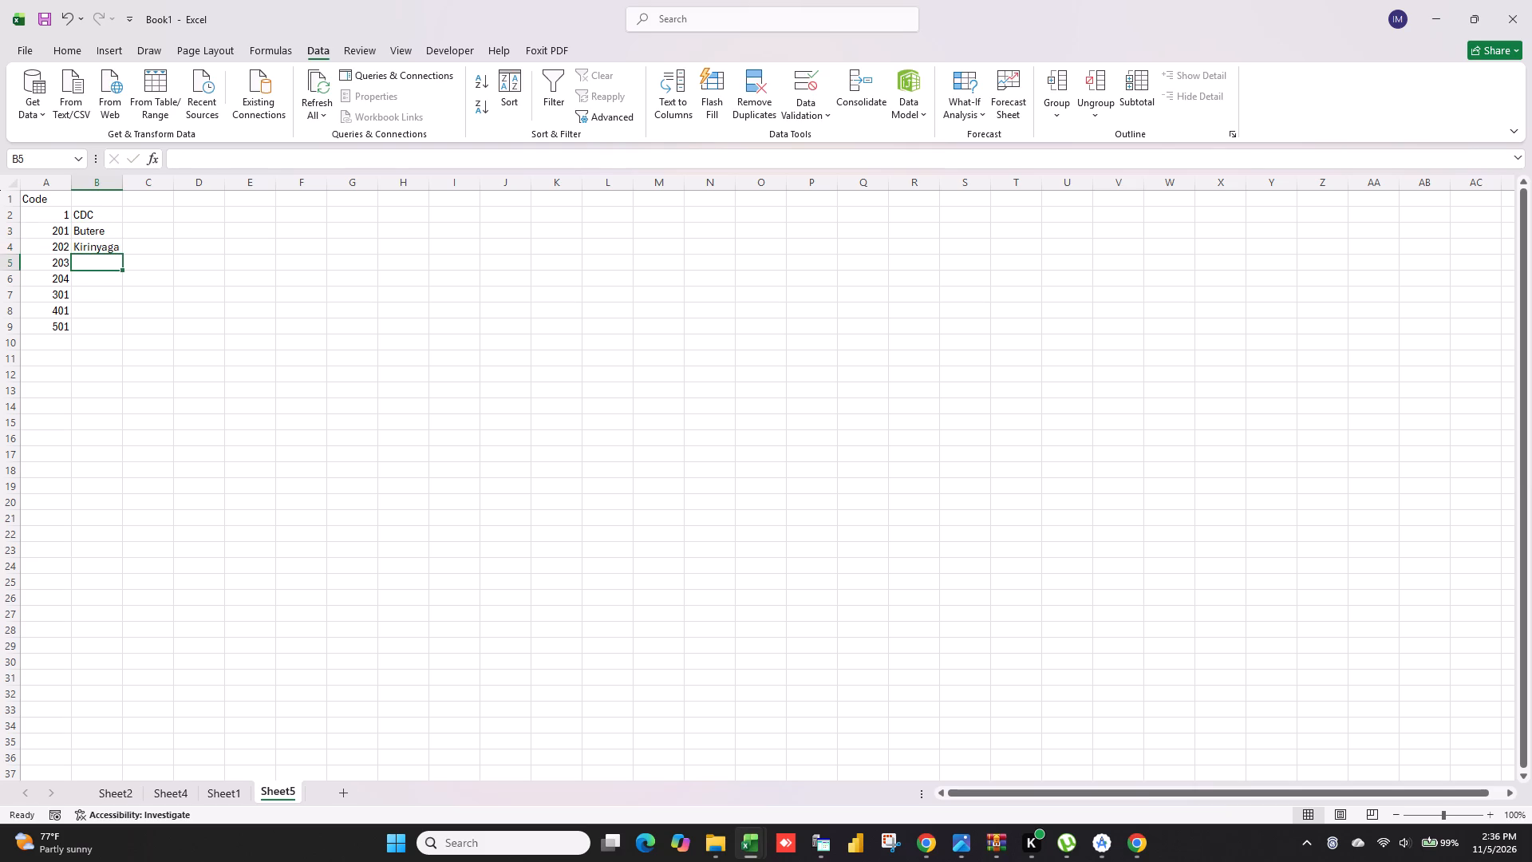
text(Globe)
click(90, 276)
text(Dunga)
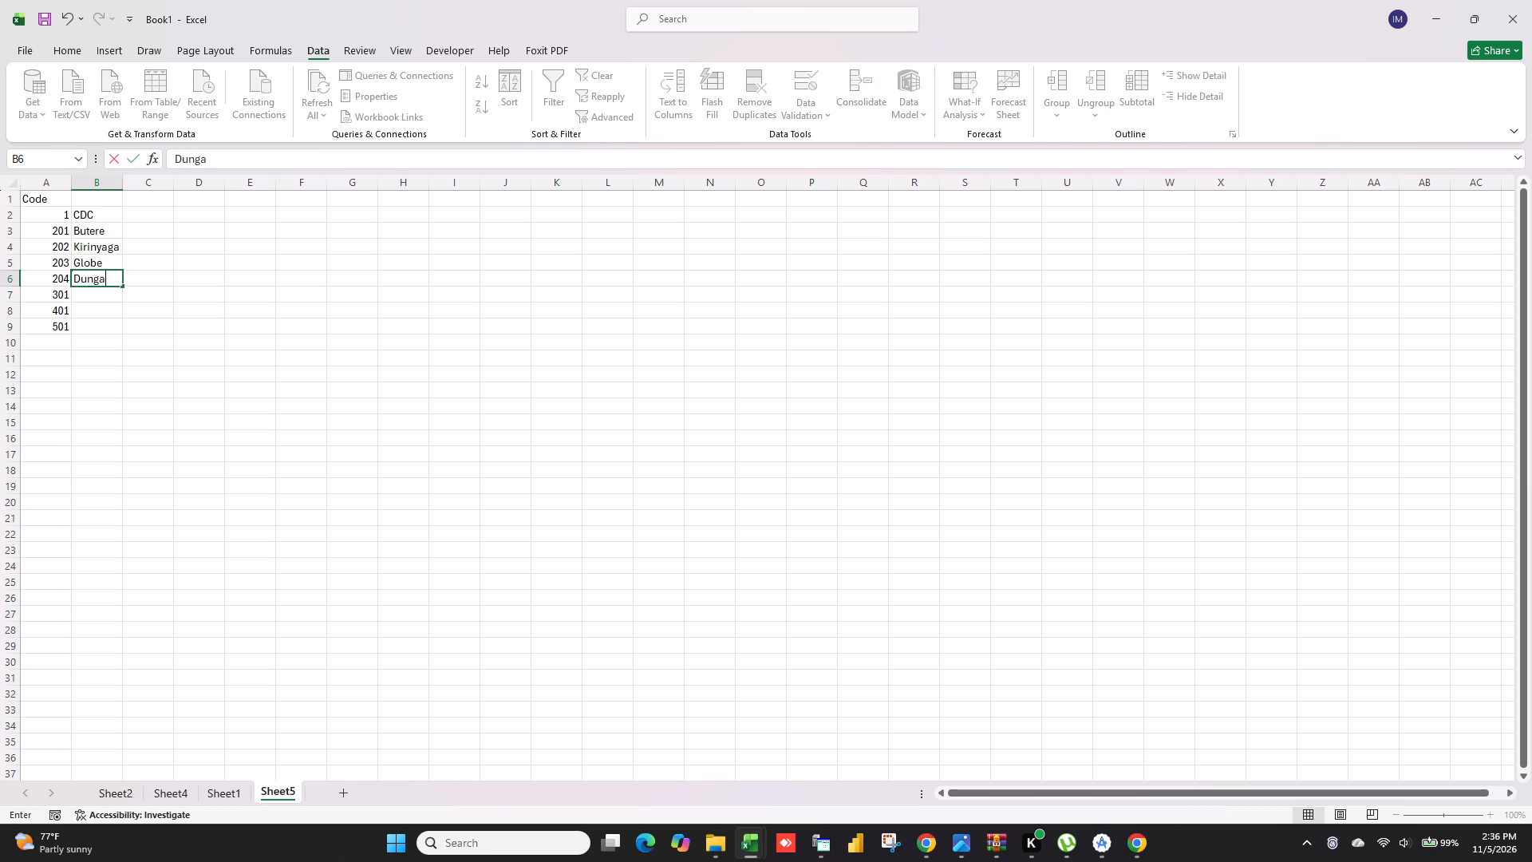
click(92, 344)
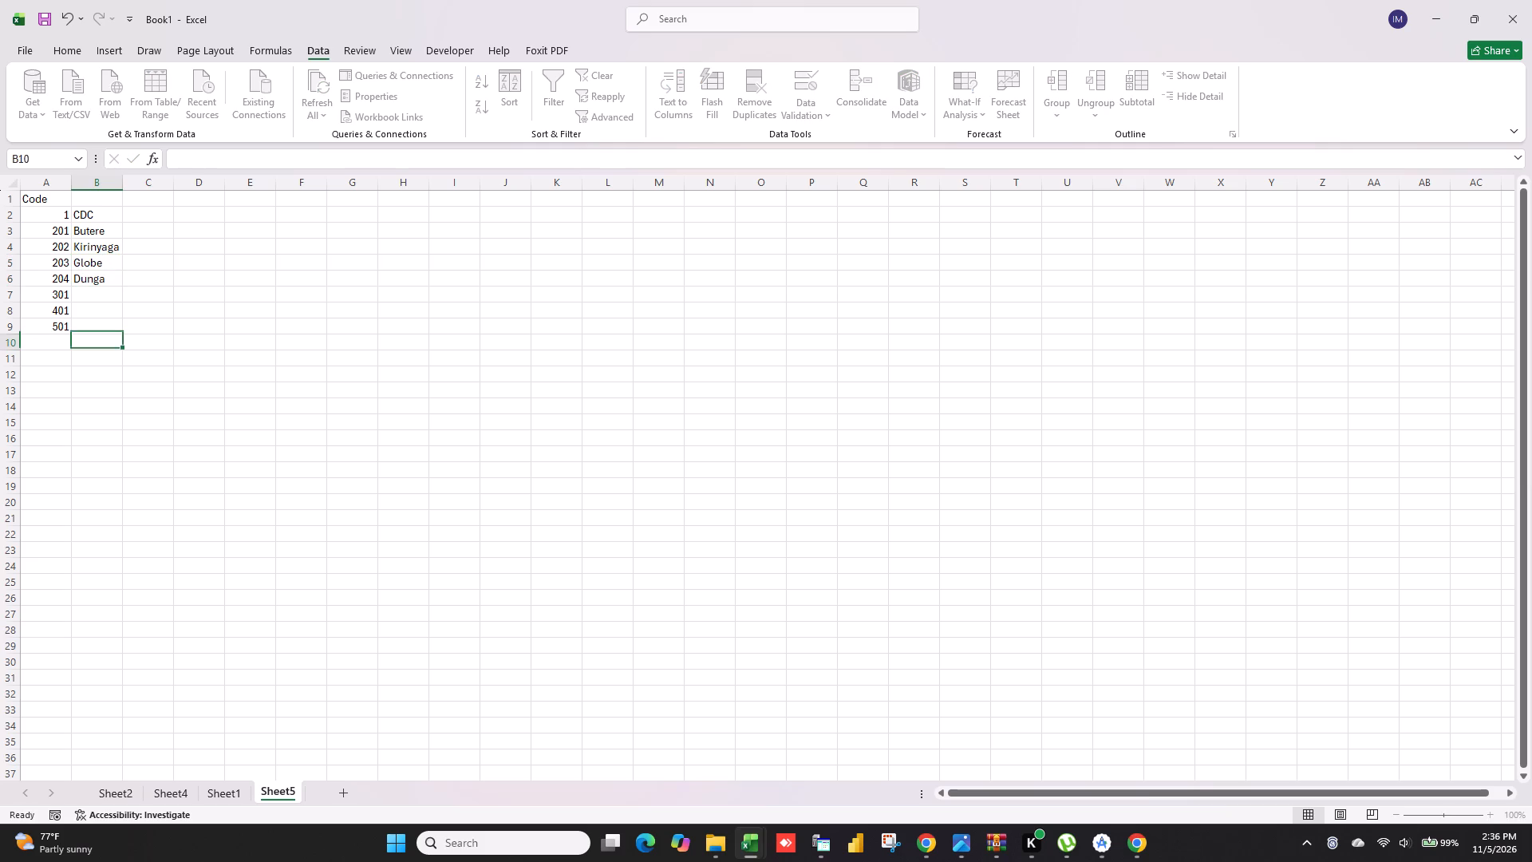
Enter the branch names Kisumu, Nakuru and Eldoret in B7:B9 beside codes 301, 401 and 501.
click(85, 299)
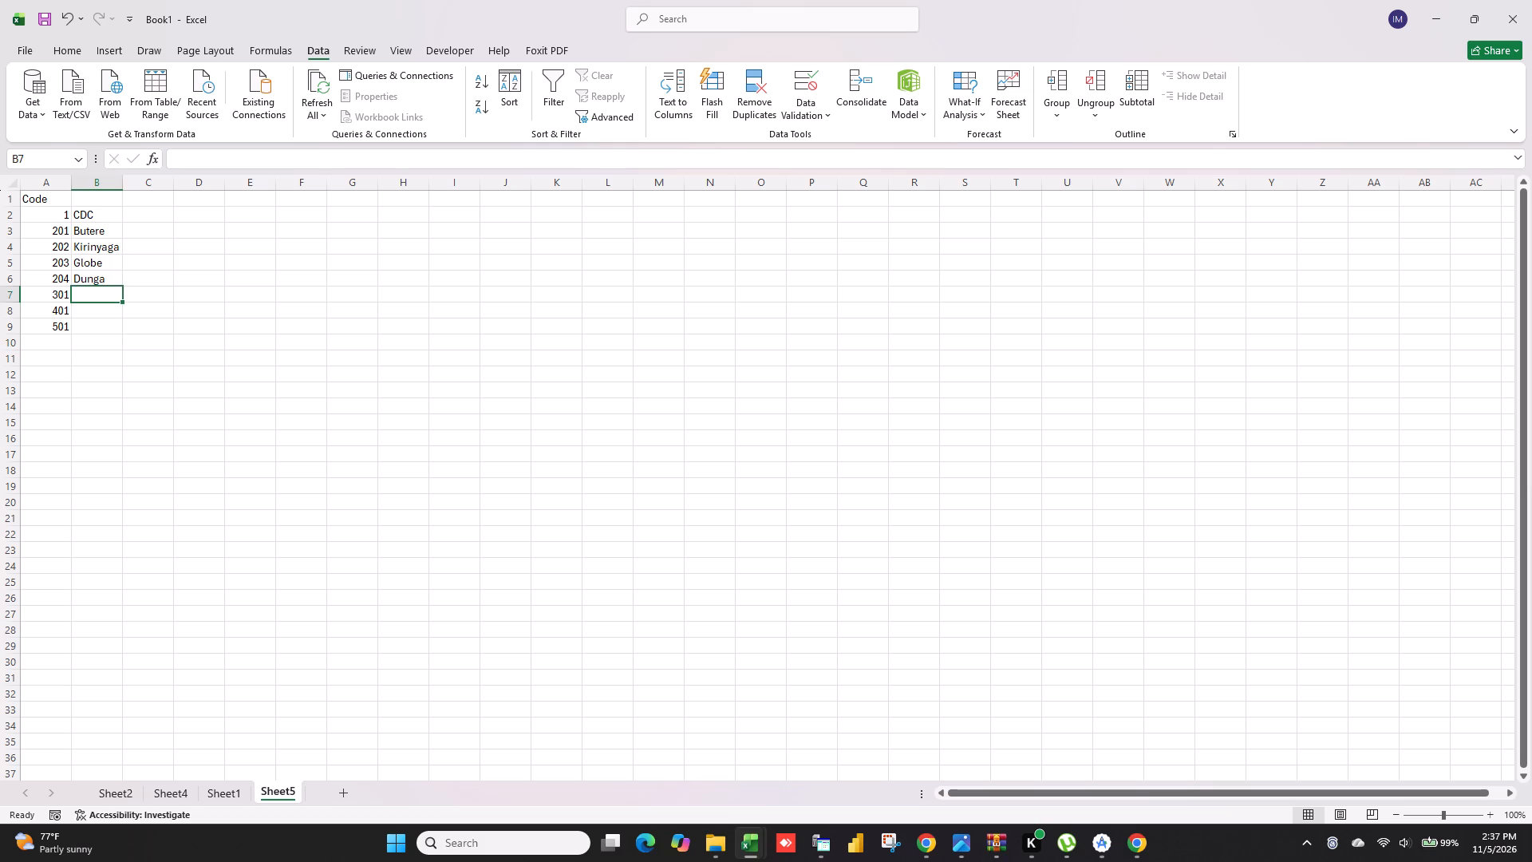
text(Kisumu)
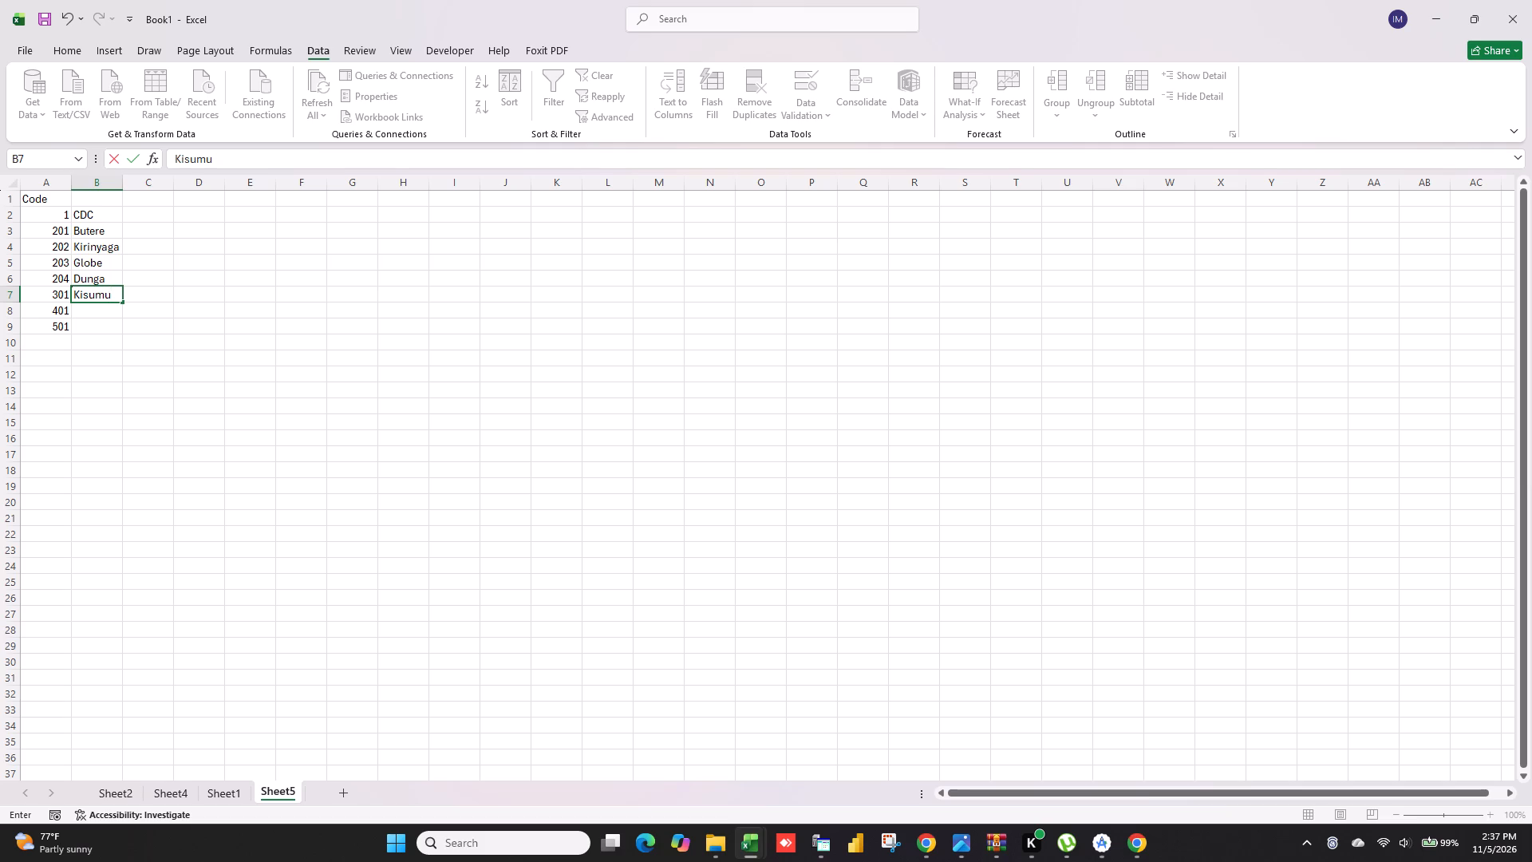
click(97, 305)
text(NAku)
key(BackSpace)
key(BackSpace)
key(BackSpace)
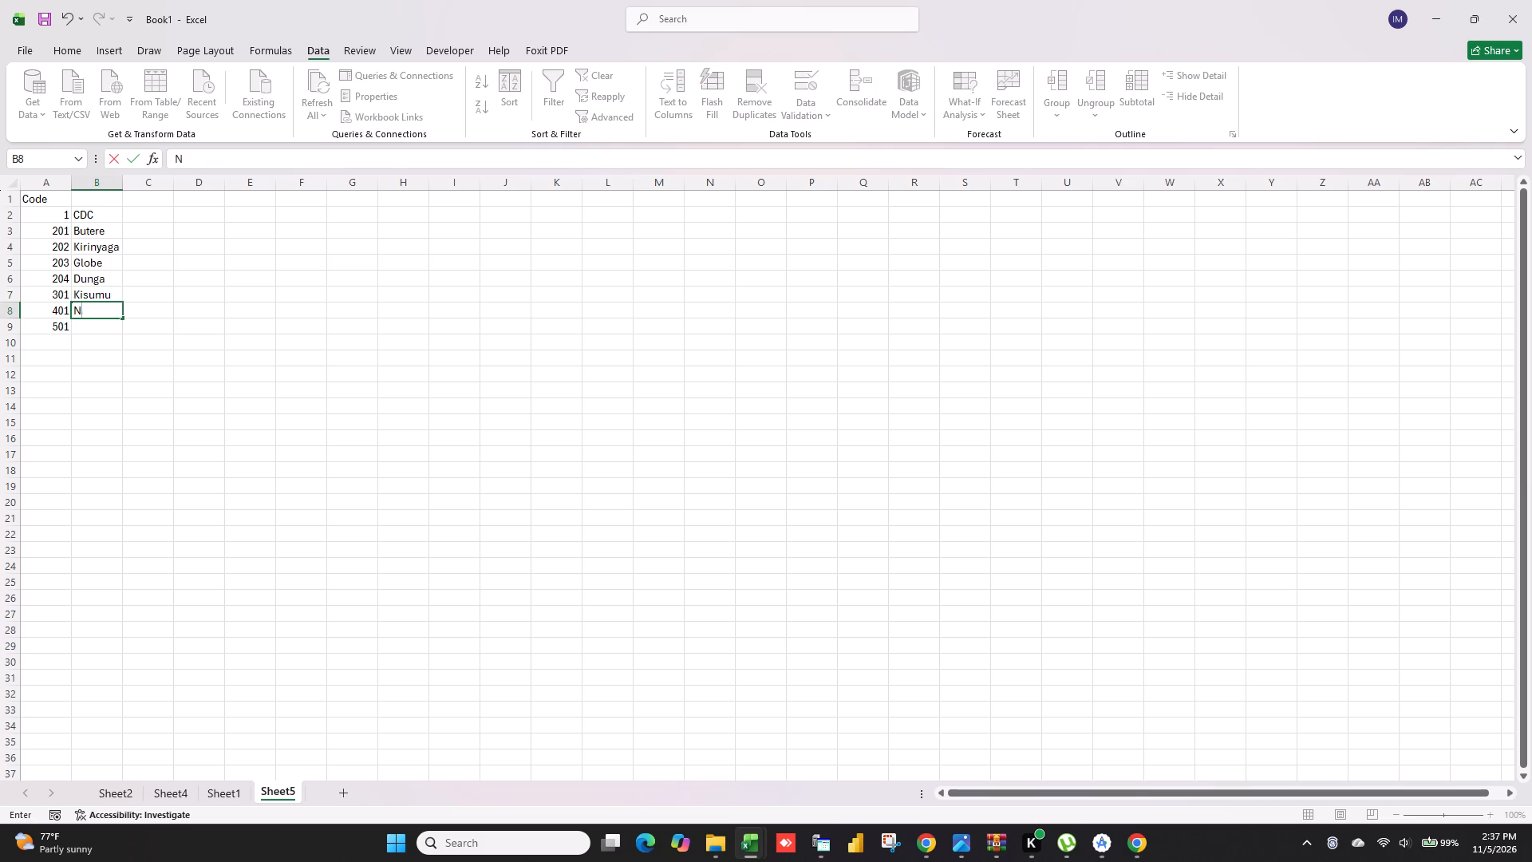
key(BackSpace)
text(NAkuru)
key(BackSpace)
key(BackSpace)
key(BackSpace)
key(BackSpace)
key(BackSpace)
text(akur)
key(u)
click(85, 327)
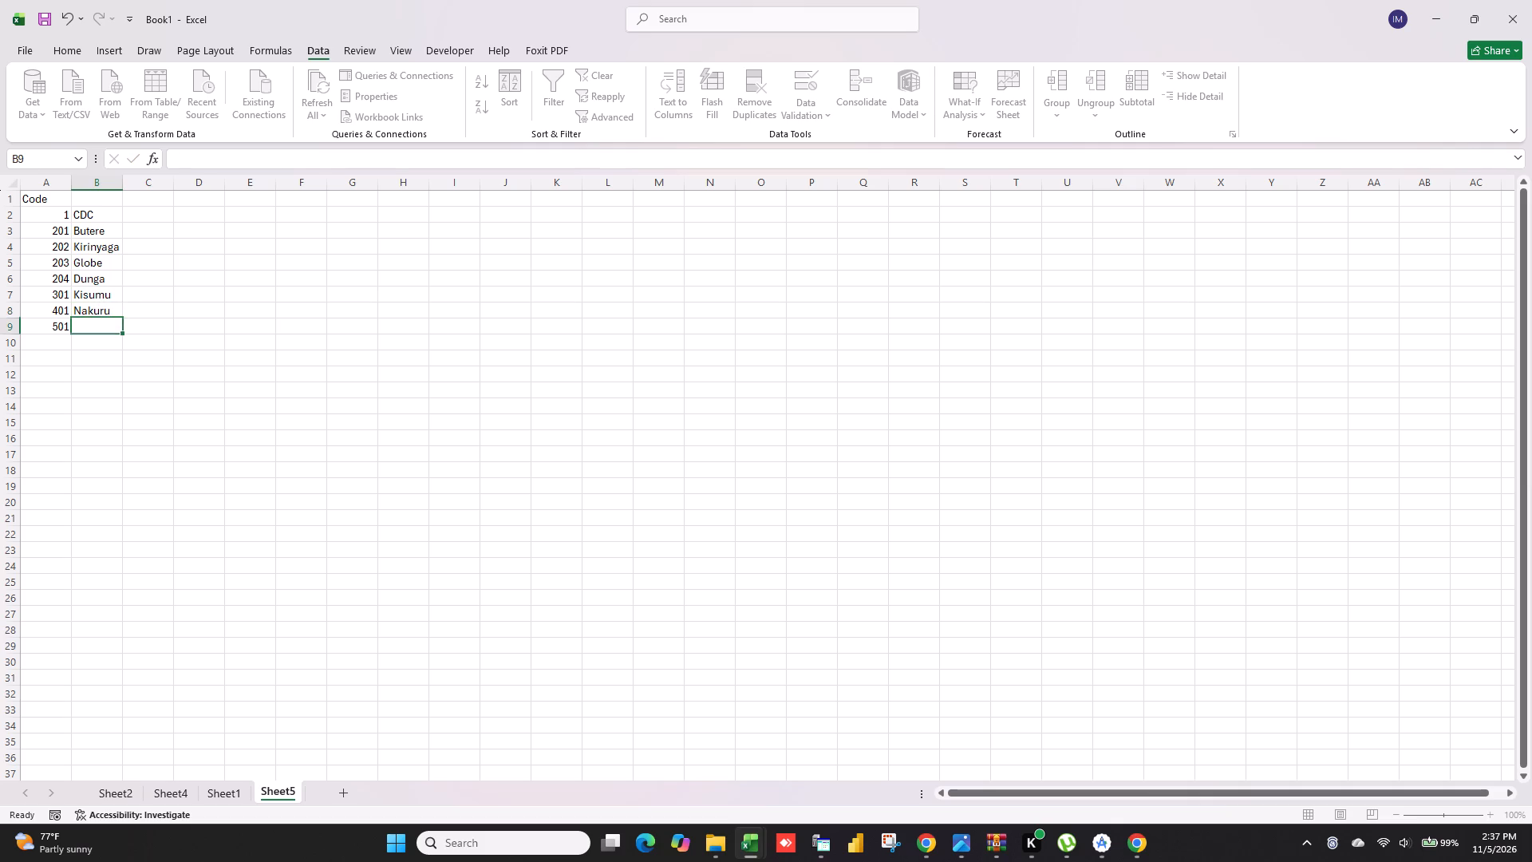
text(Eldoret)
click(82, 403)
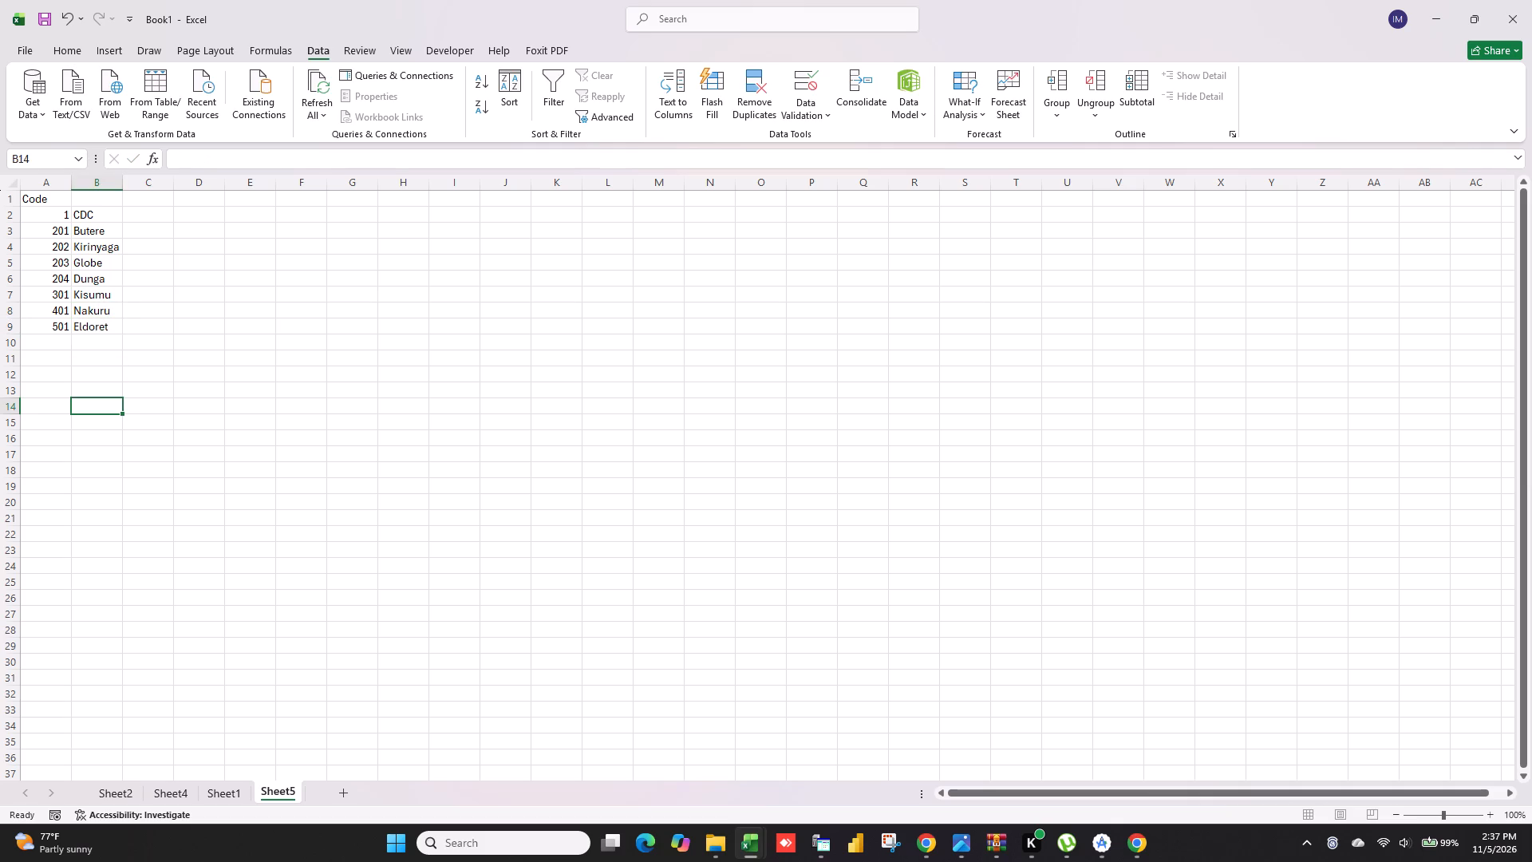
Enter the header Branch Name in B1 above the list of names.
click(87, 193)
text(Branc)
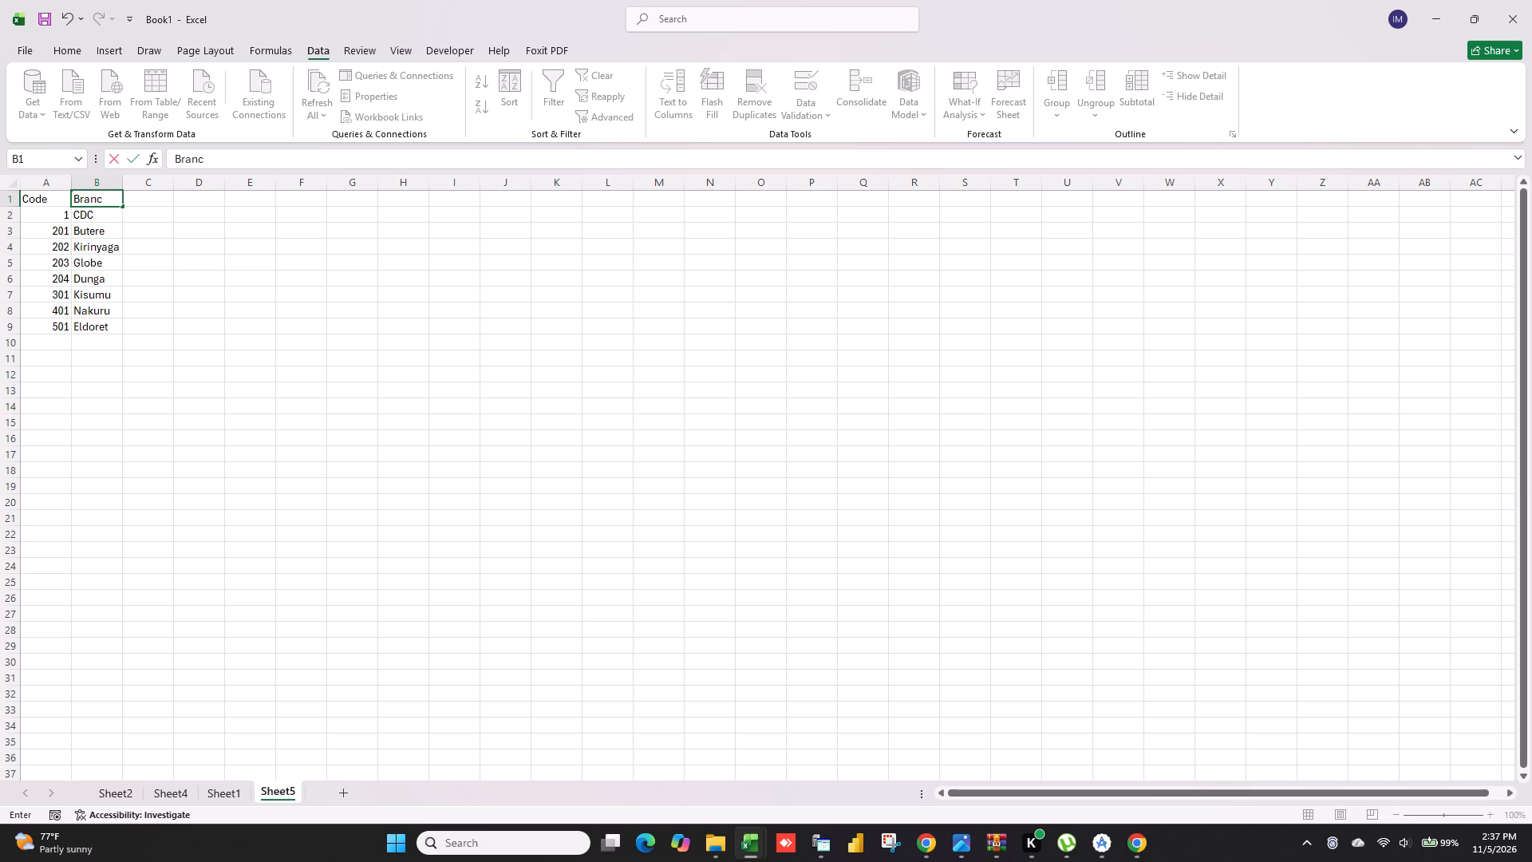
key(space)
key(BackSpace)
text(h NAme)
key(BackSpace)
key(BackSpace)
key(BackSpace)
text(amme)
key(BackSpace)
key(BackSpace)
key(BackSpace)
key(e)
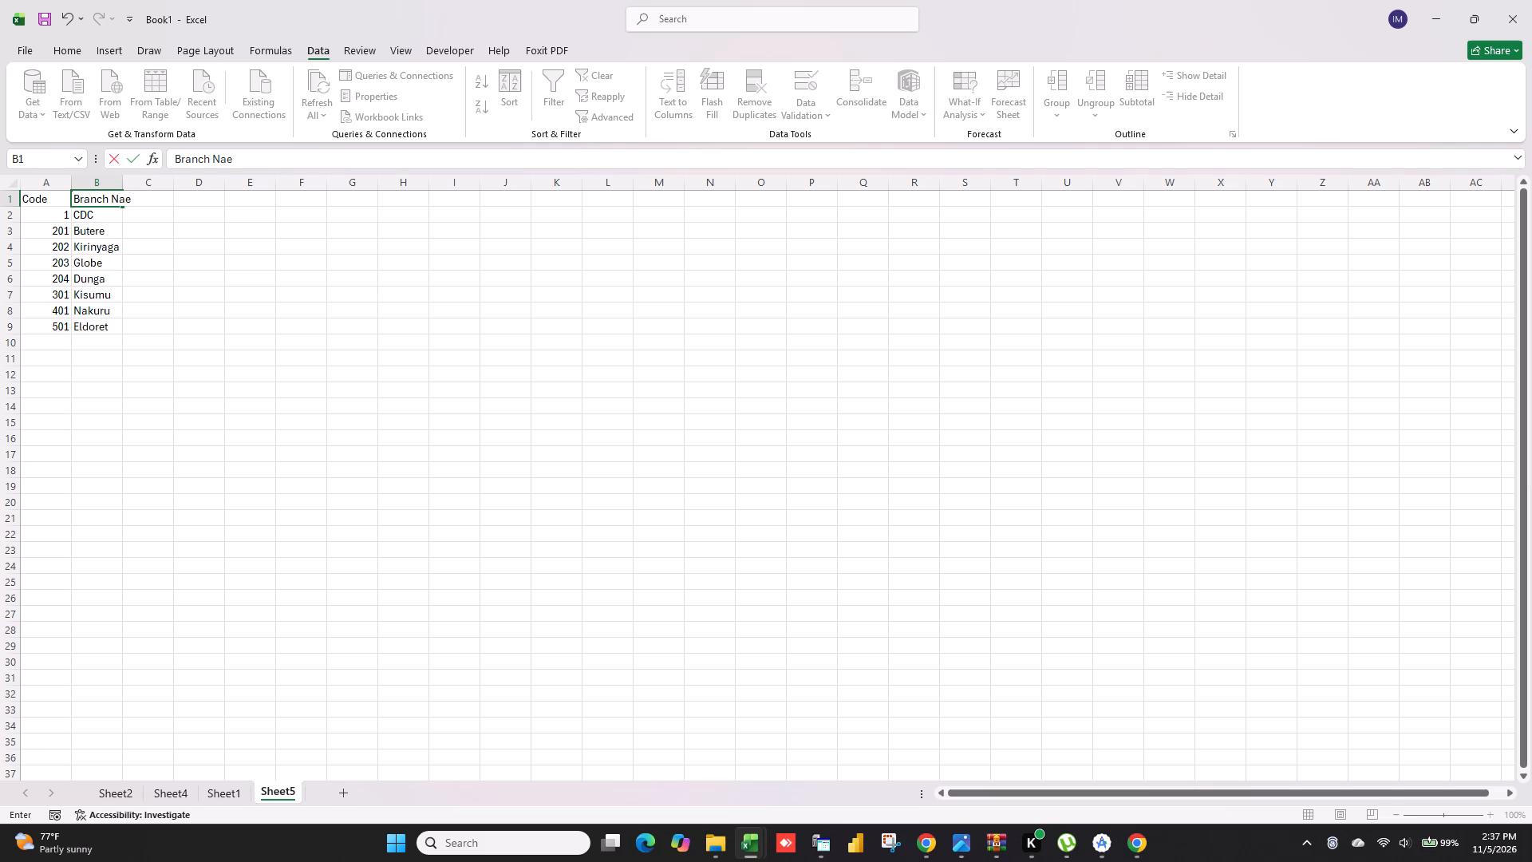
key(BackSpace)
text(me)
right_click(87, 193)
click(250, 445)
click(211, 633)
In D2 of Sheet1, enter a VLOOKUP of C2 in Sheet5 columns A:B, returning column 2 with exact match 0.
click(116, 794)
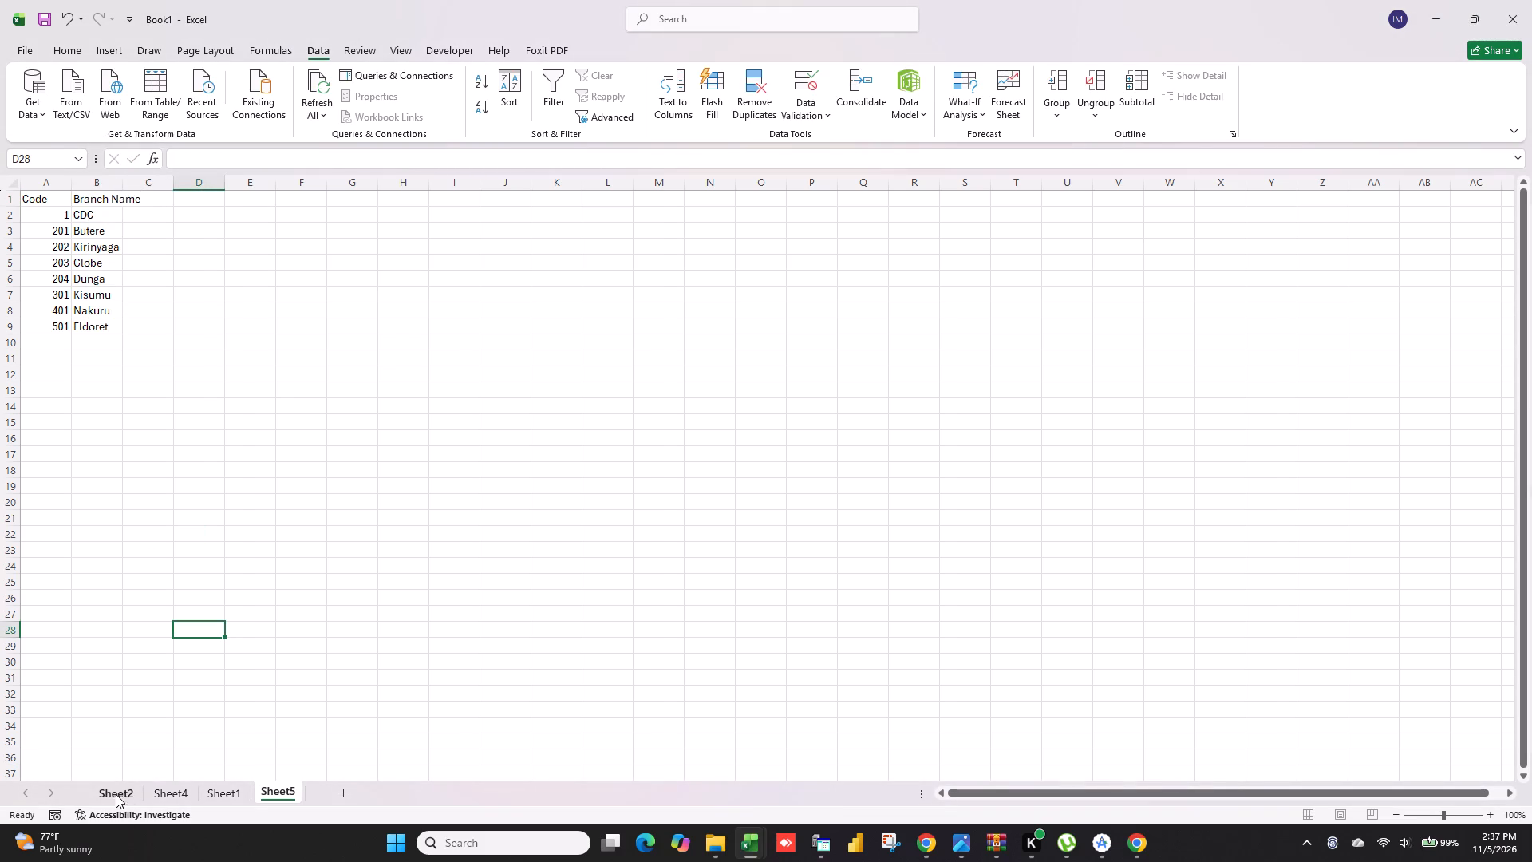
click(167, 801)
click(217, 797)
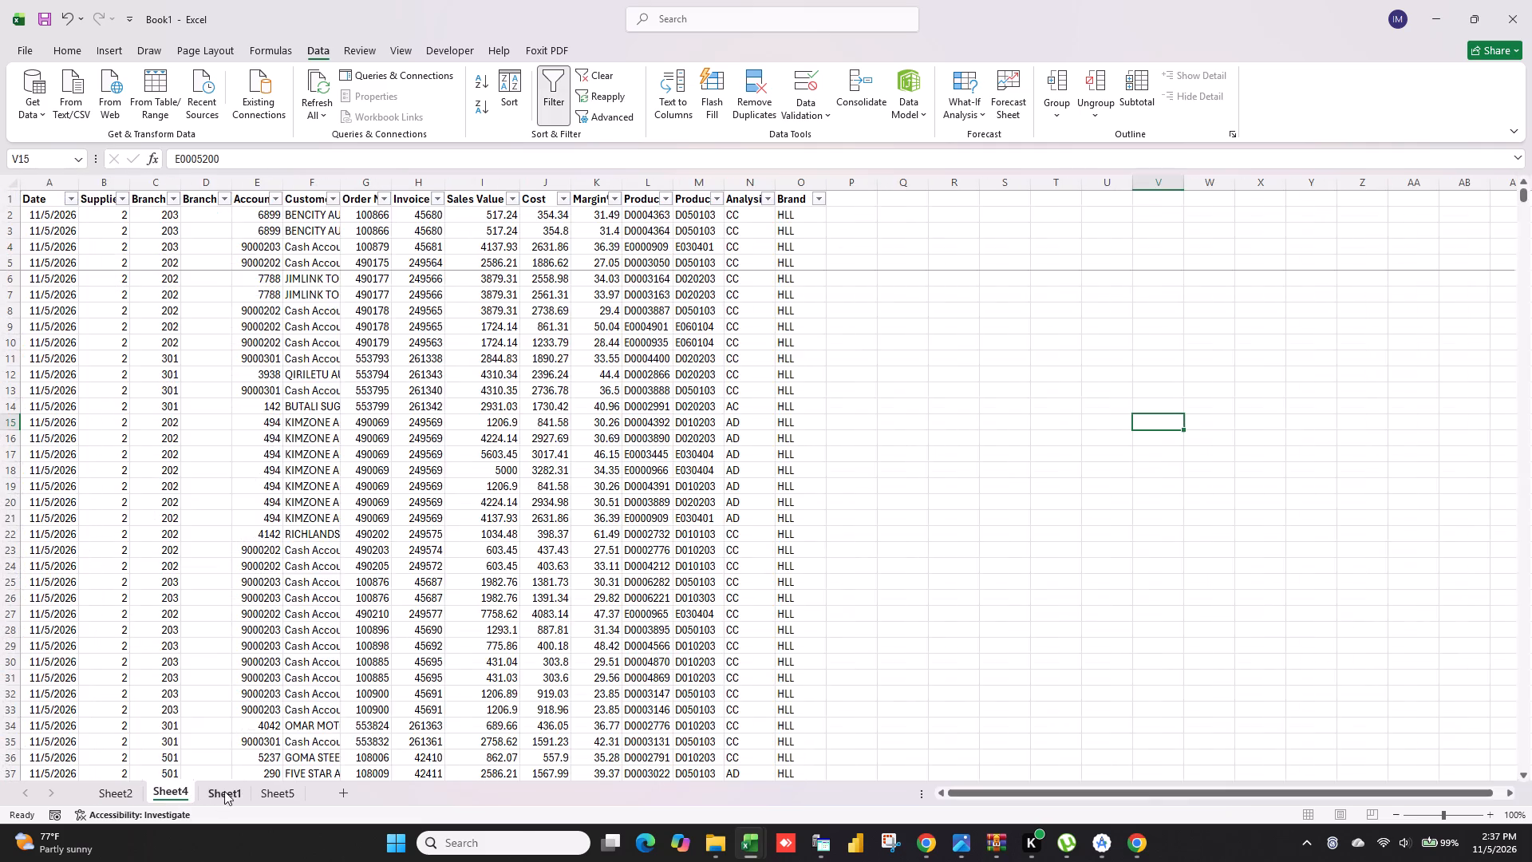
click(202, 211)
text(=vl)
key(Tab)
click(148, 210)
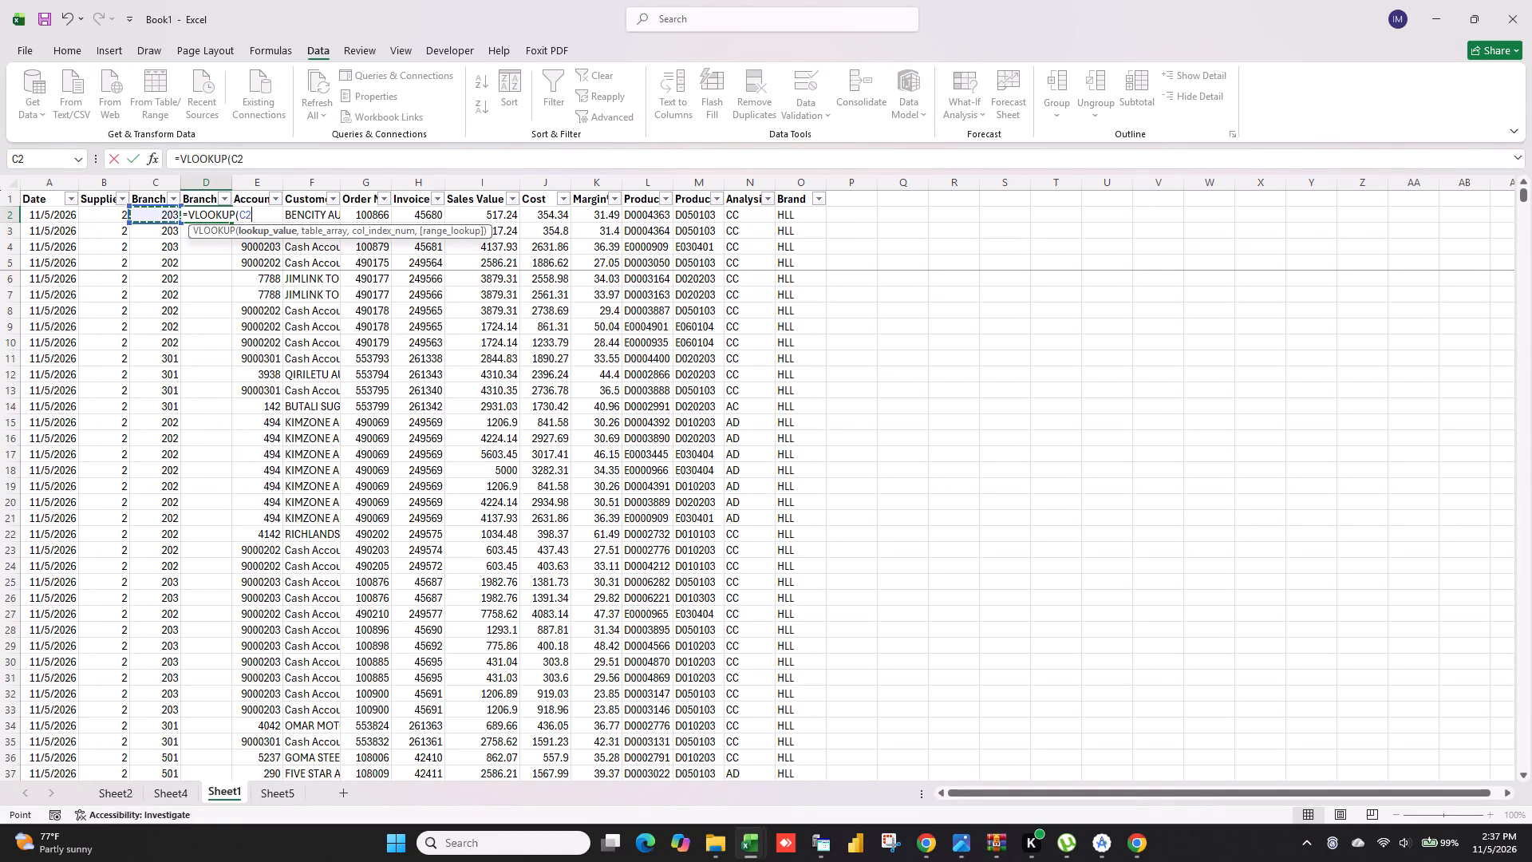
key(comma)
click(291, 779)
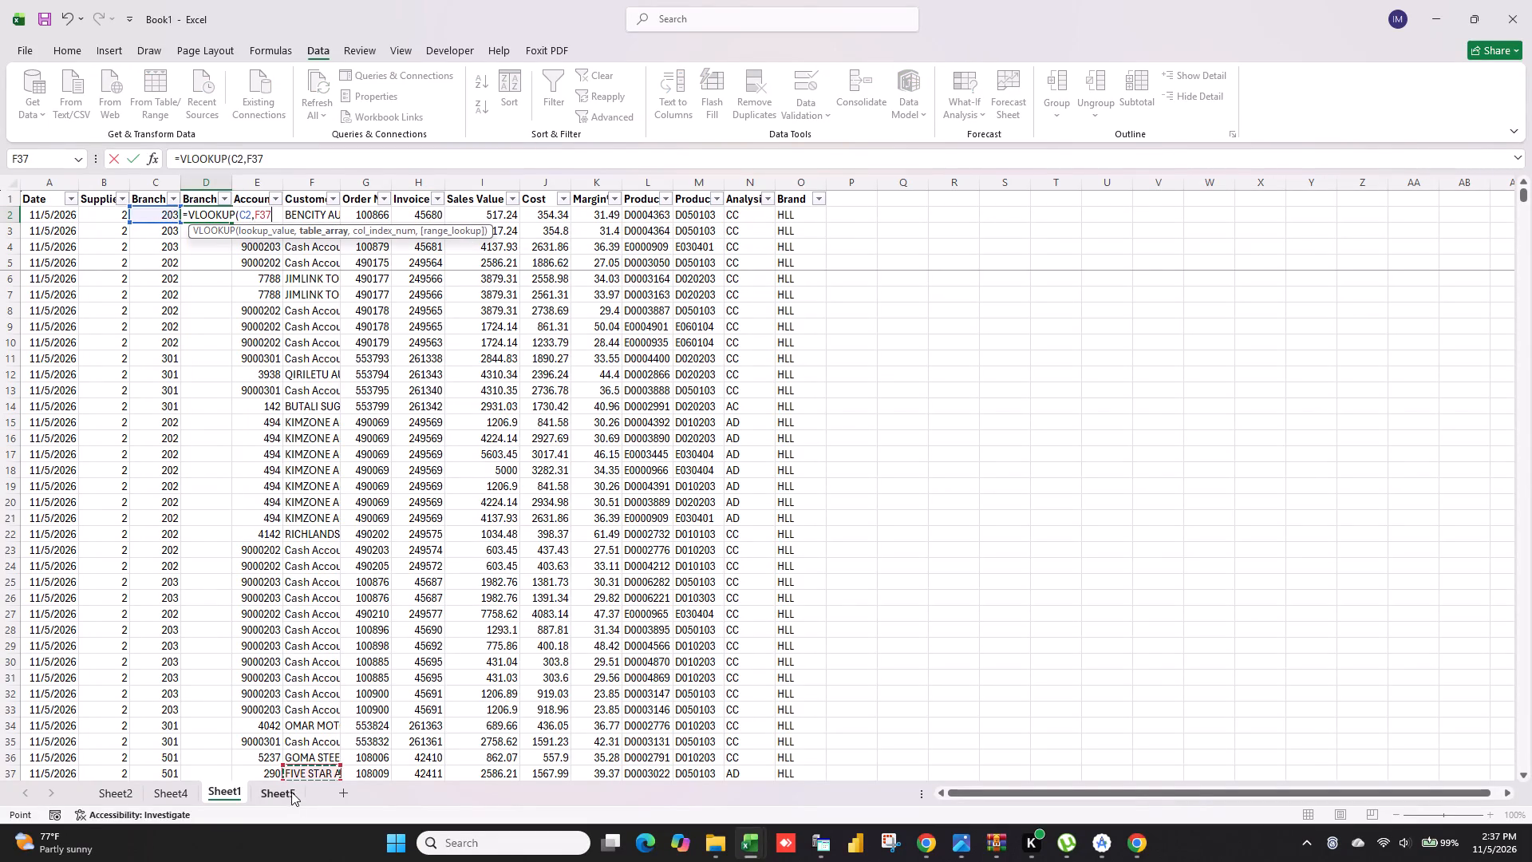
click(290, 797)
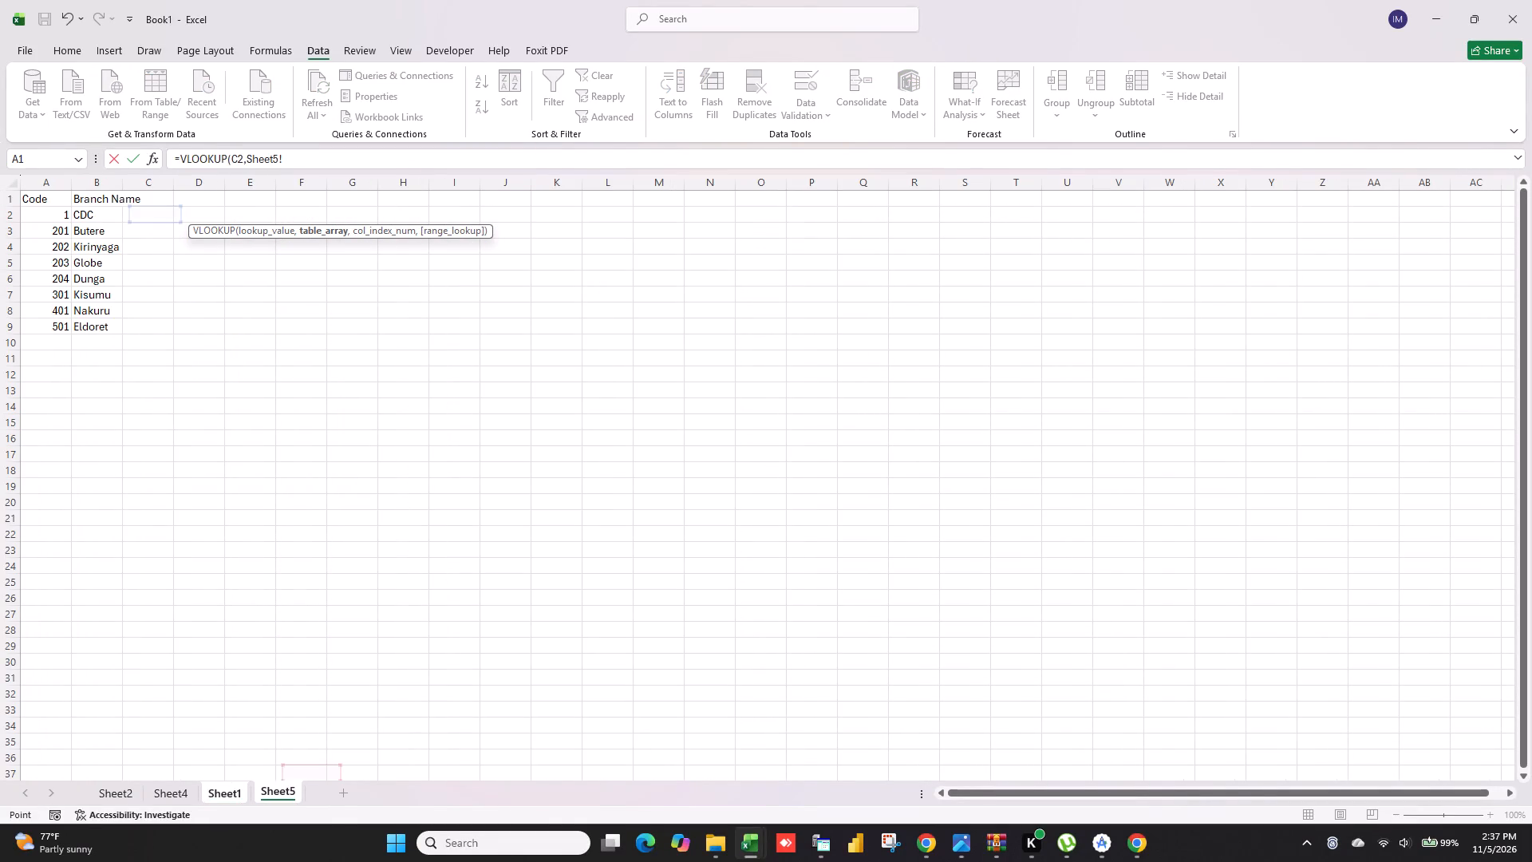
drag(53, 187, 81, 187)
text(,2,0)
key(Return)
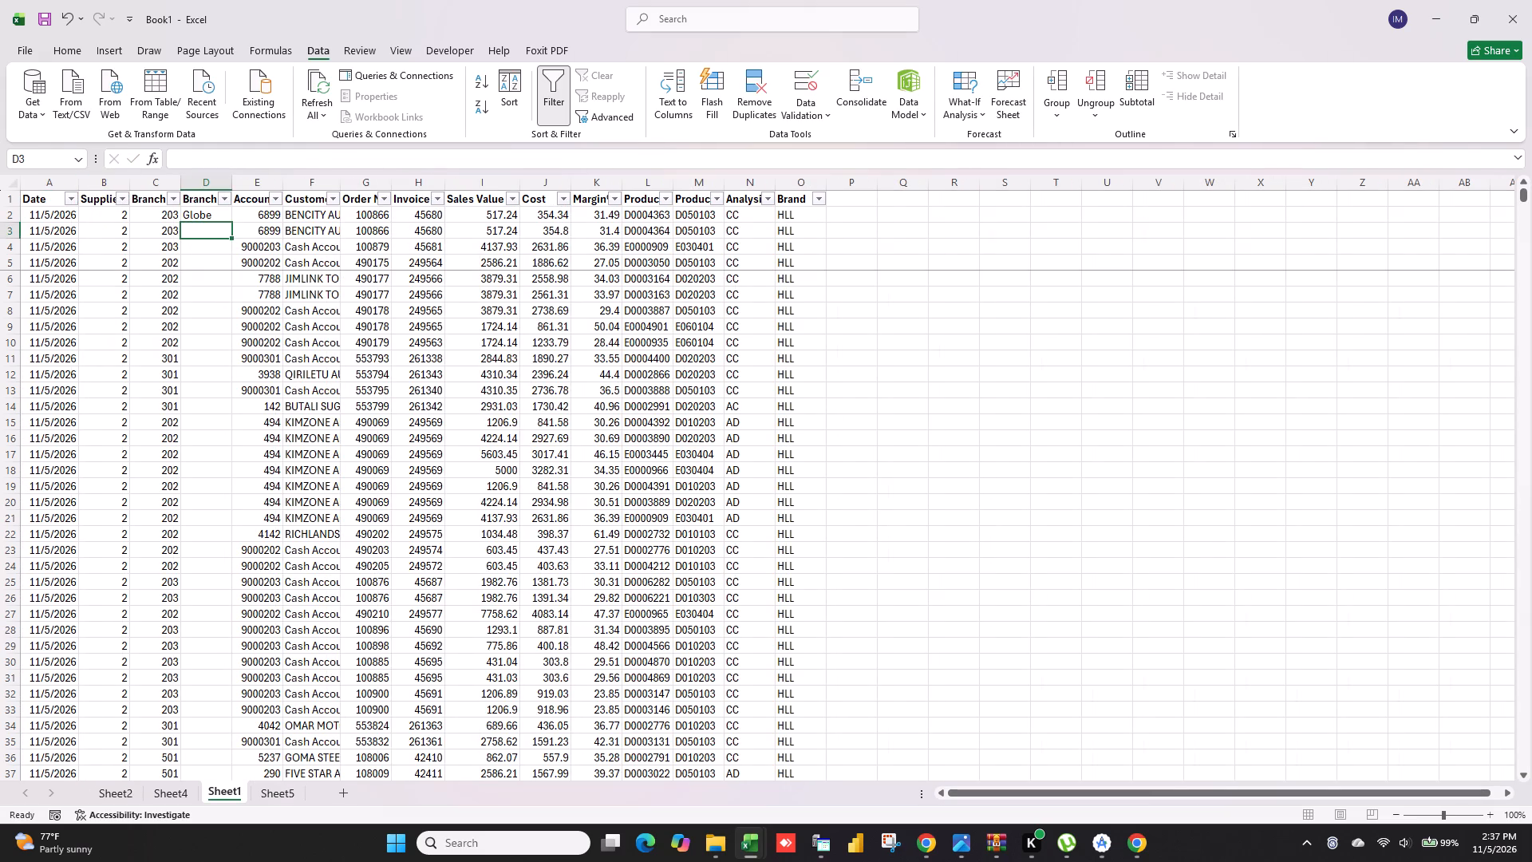
Fill the D2 lookup formula down the Branch column for all data rows on Sheet1.
click(215, 218)
double_click(230, 221)
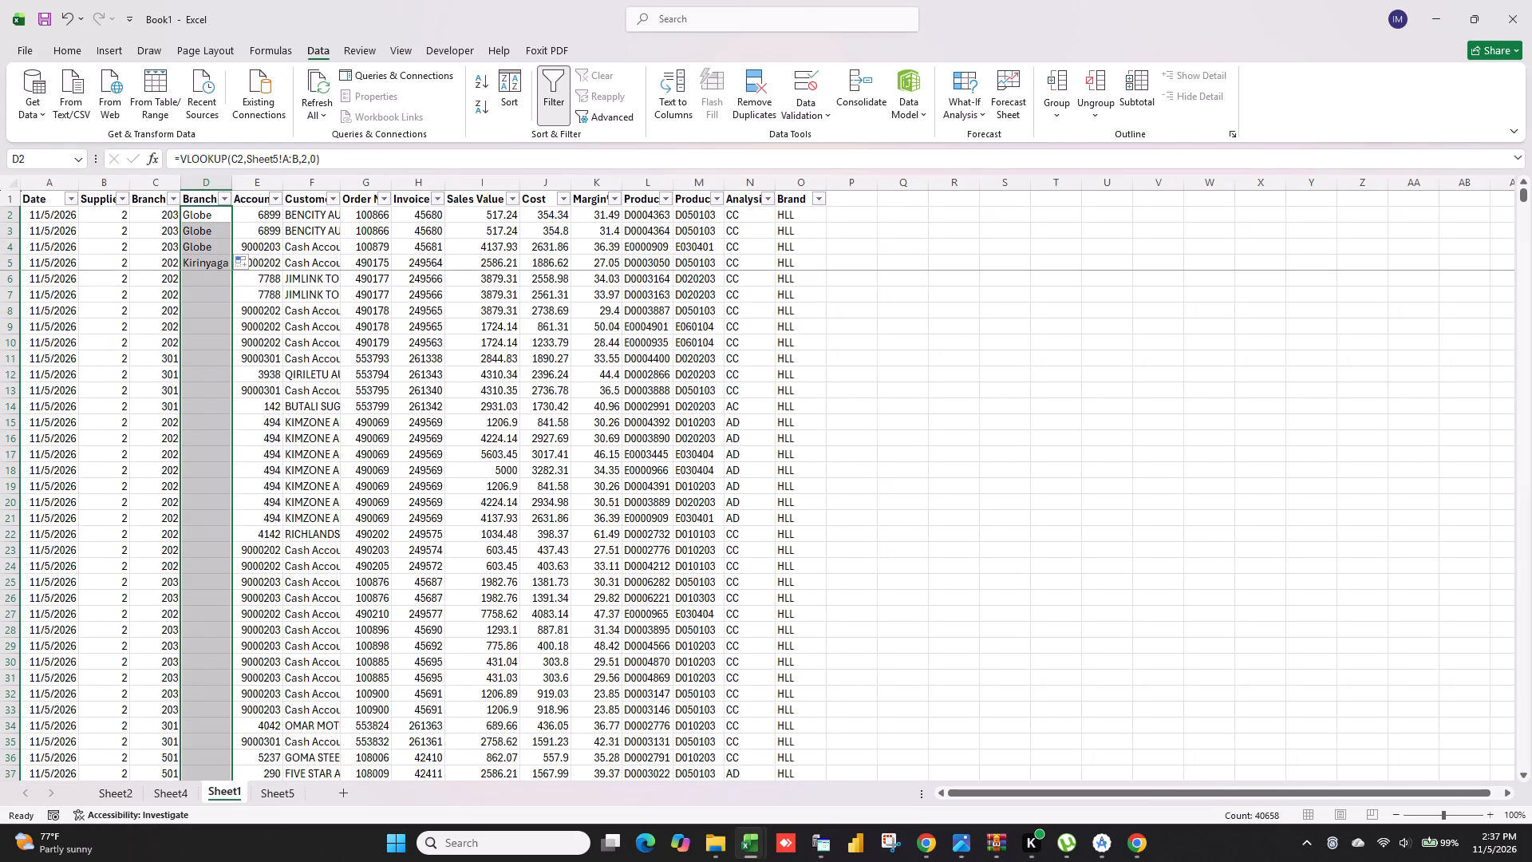
Clear the lookup formula from the Branch cell D40659 in the Total row at the end of the data.
drag(1518, 192, 1518, 258)
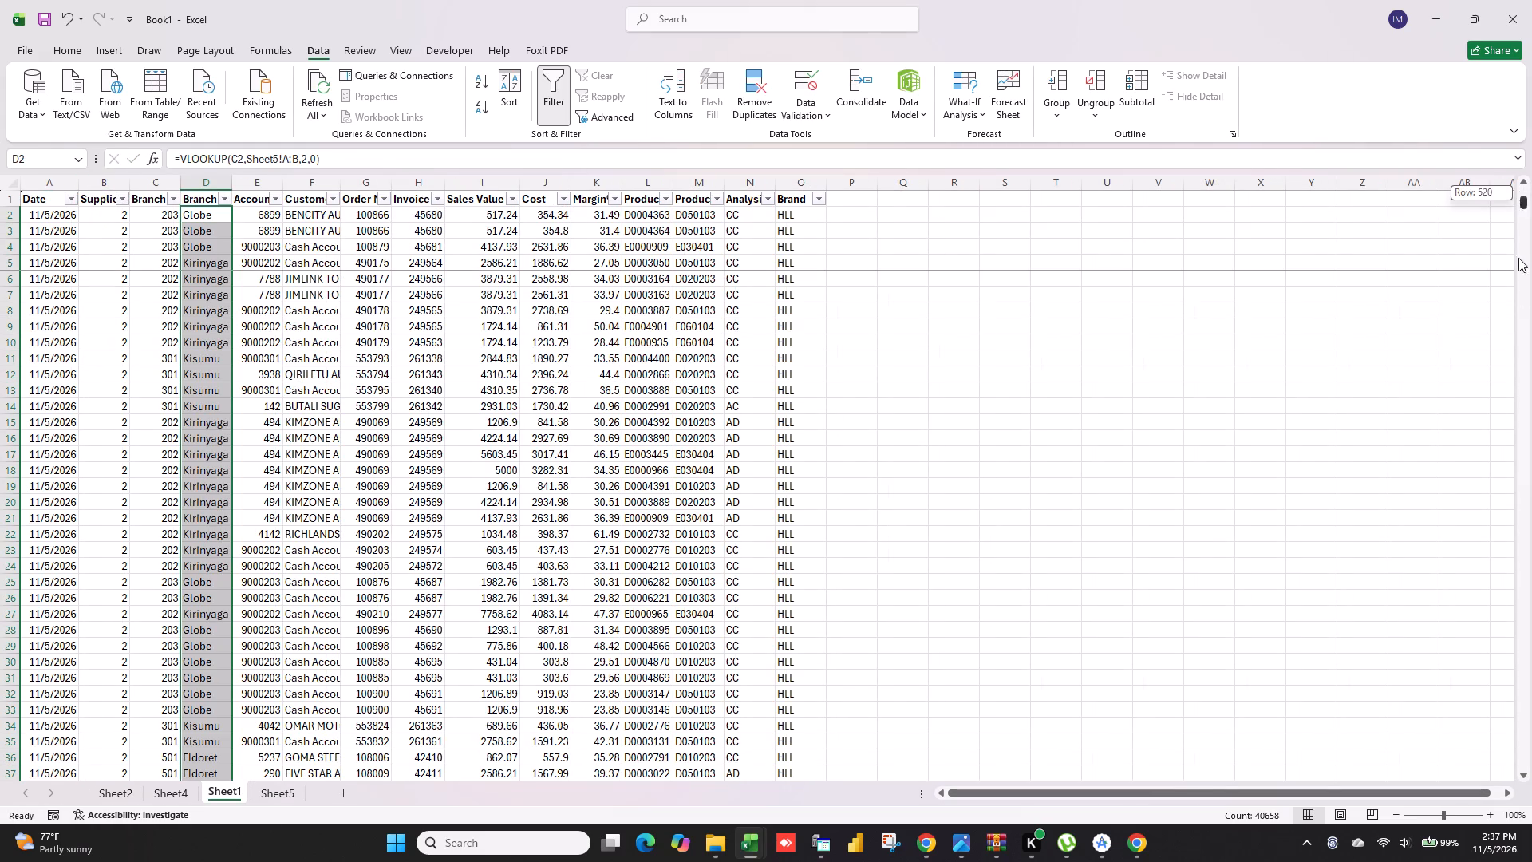
drag(1518, 258, 1531, 861)
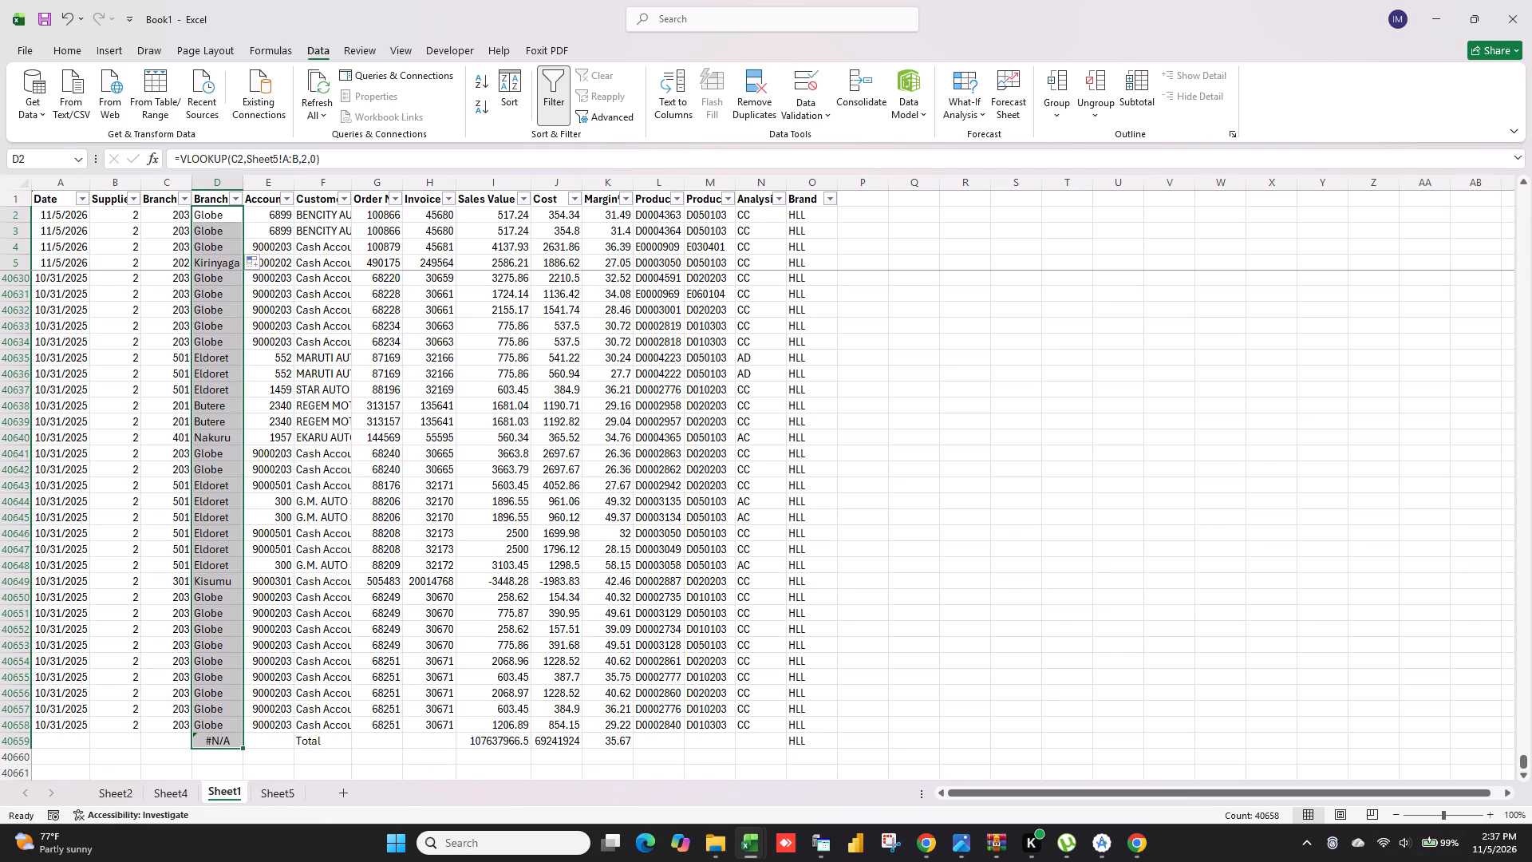
click(215, 741)
key(Delete)
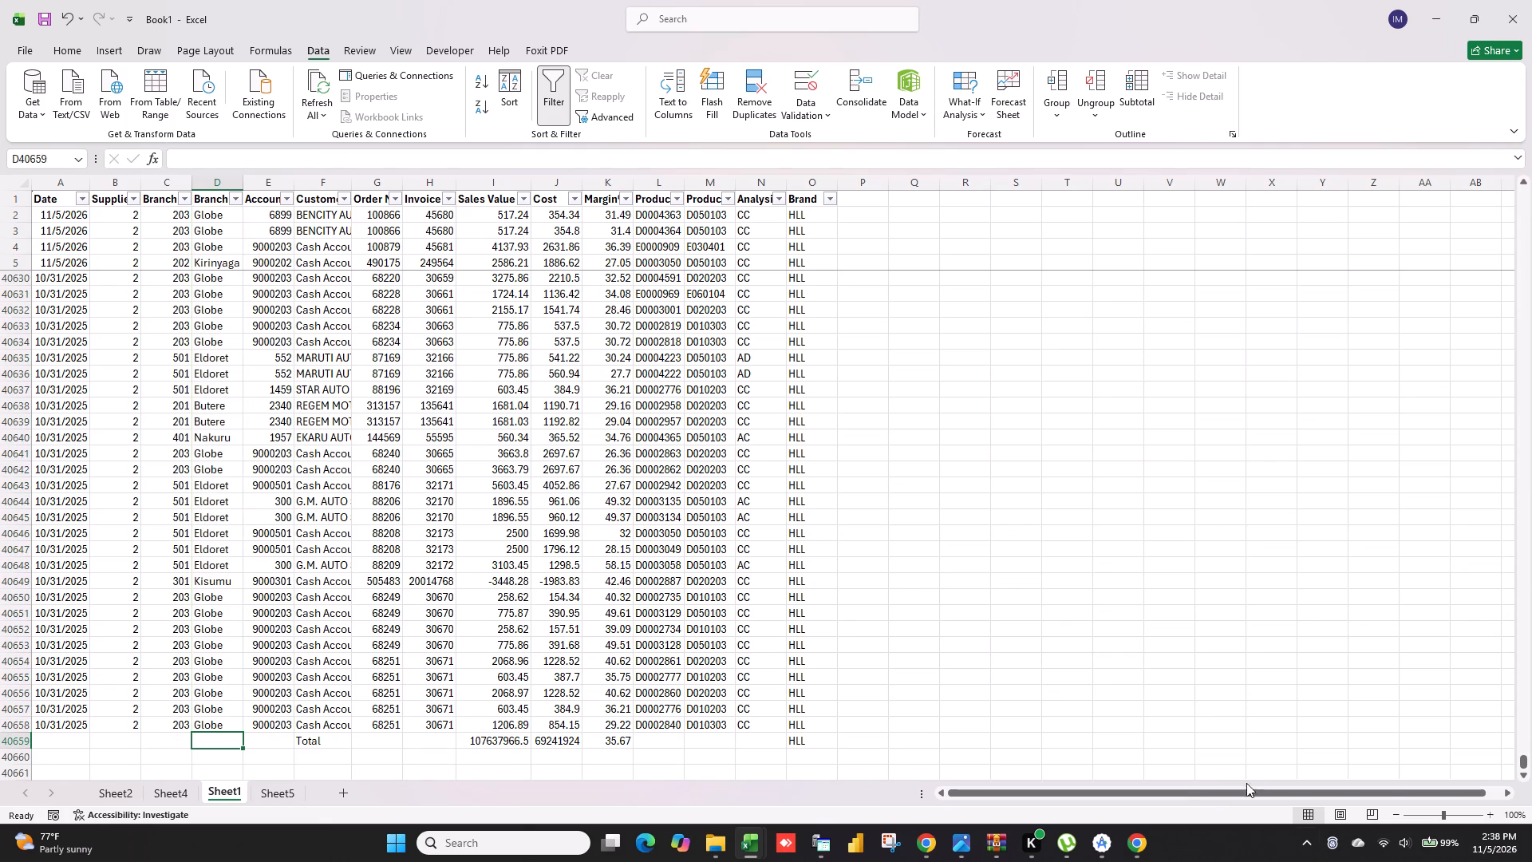
drag(1519, 756, 1488, 126)
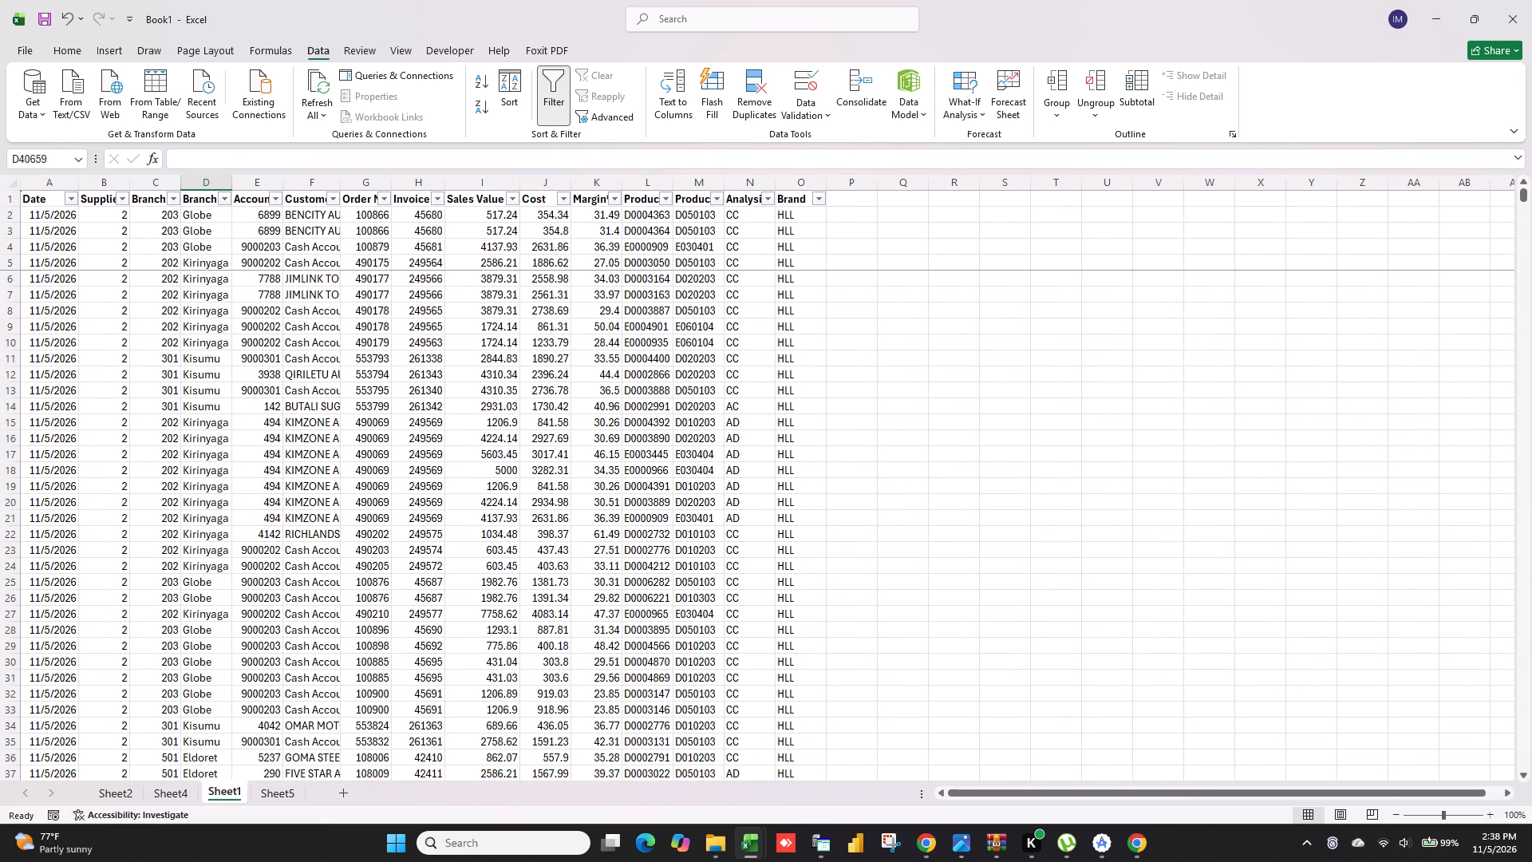
Delete the worksheets Sheet2 and Sheet4 from the workbook.
click(100, 792)
right_click(100, 792)
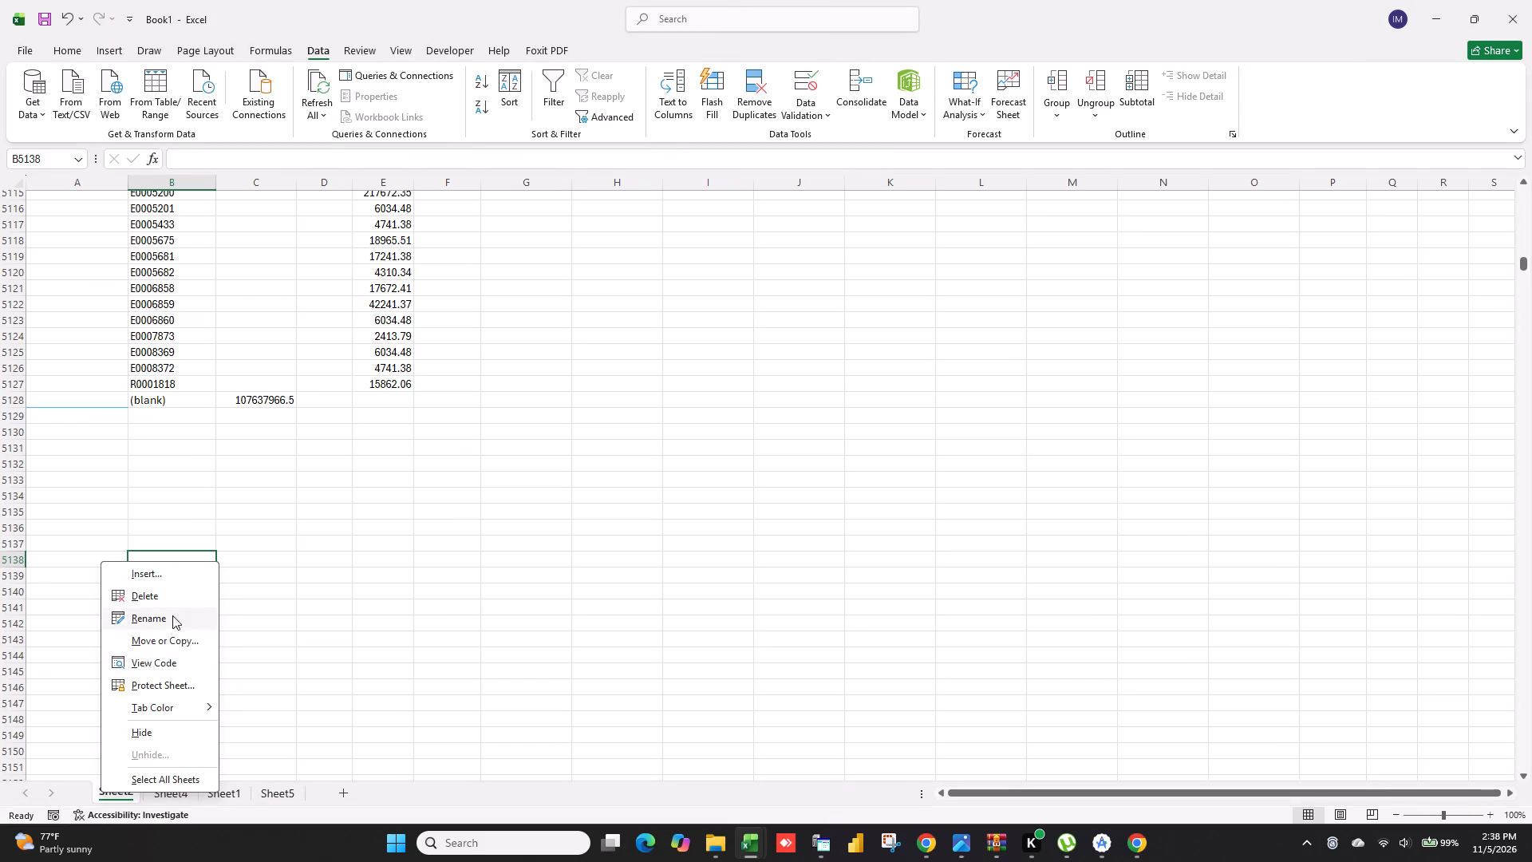
click(165, 595)
key(Return)
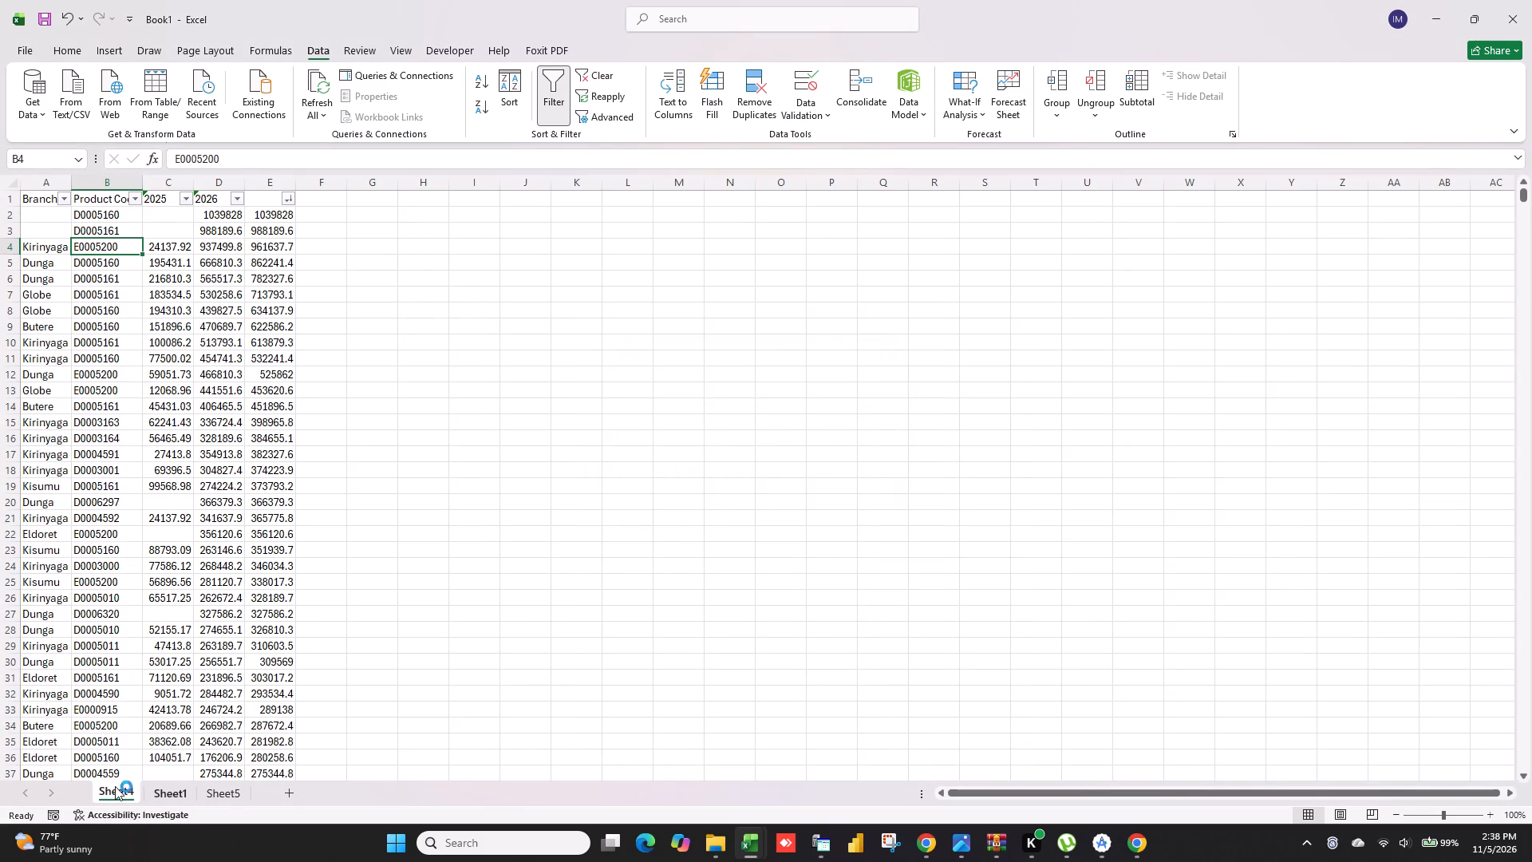
click(113, 797)
right_click(113, 797)
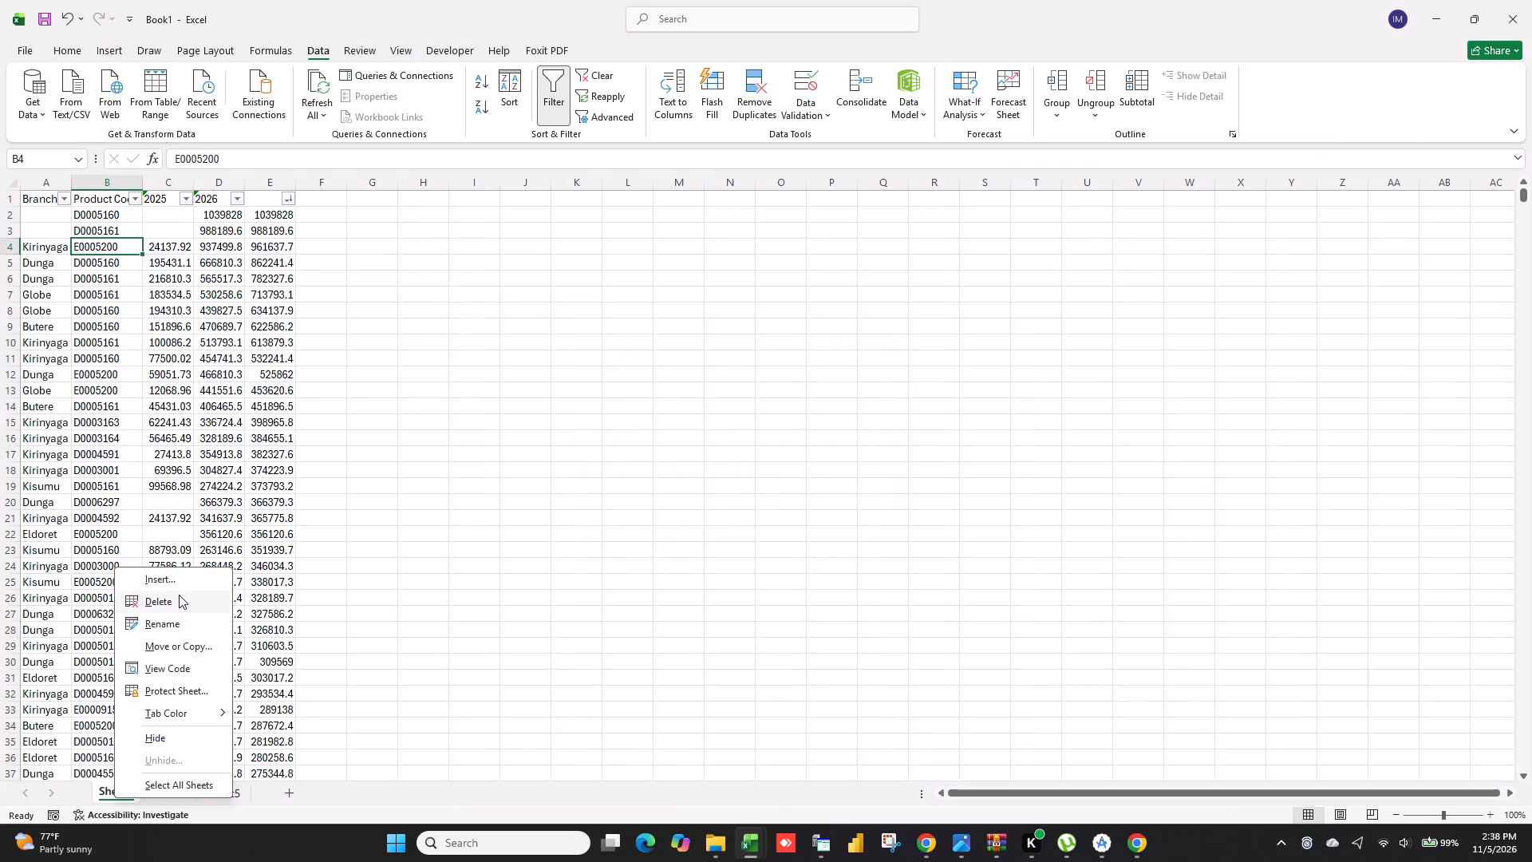
click(179, 595)
key(Return)
Rename the Sheet5 worksheet holding the branch code list as Branches.
click(164, 791)
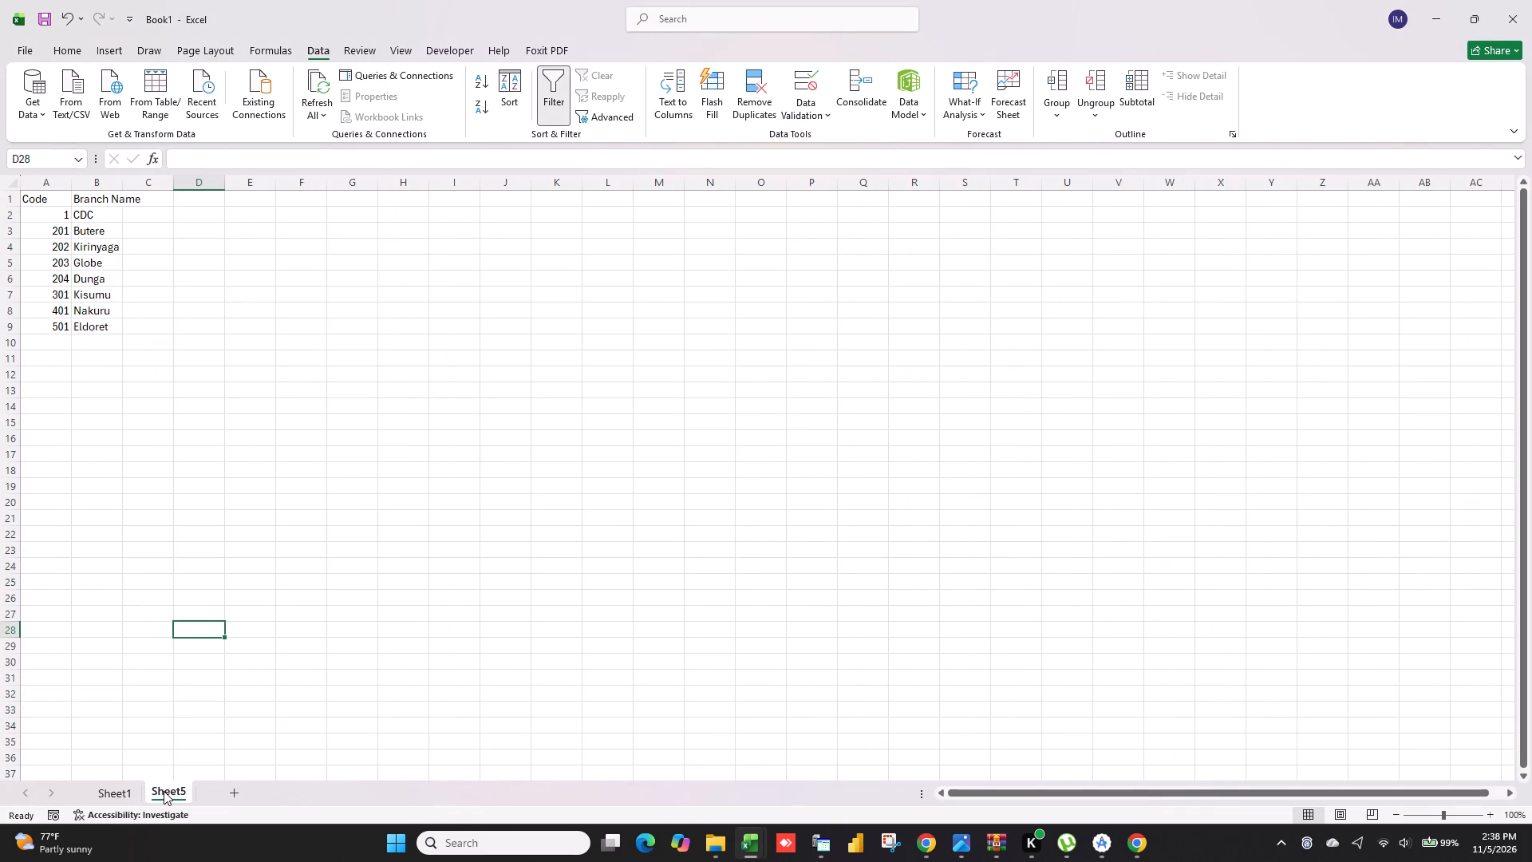
click(134, 793)
double_click(164, 794)
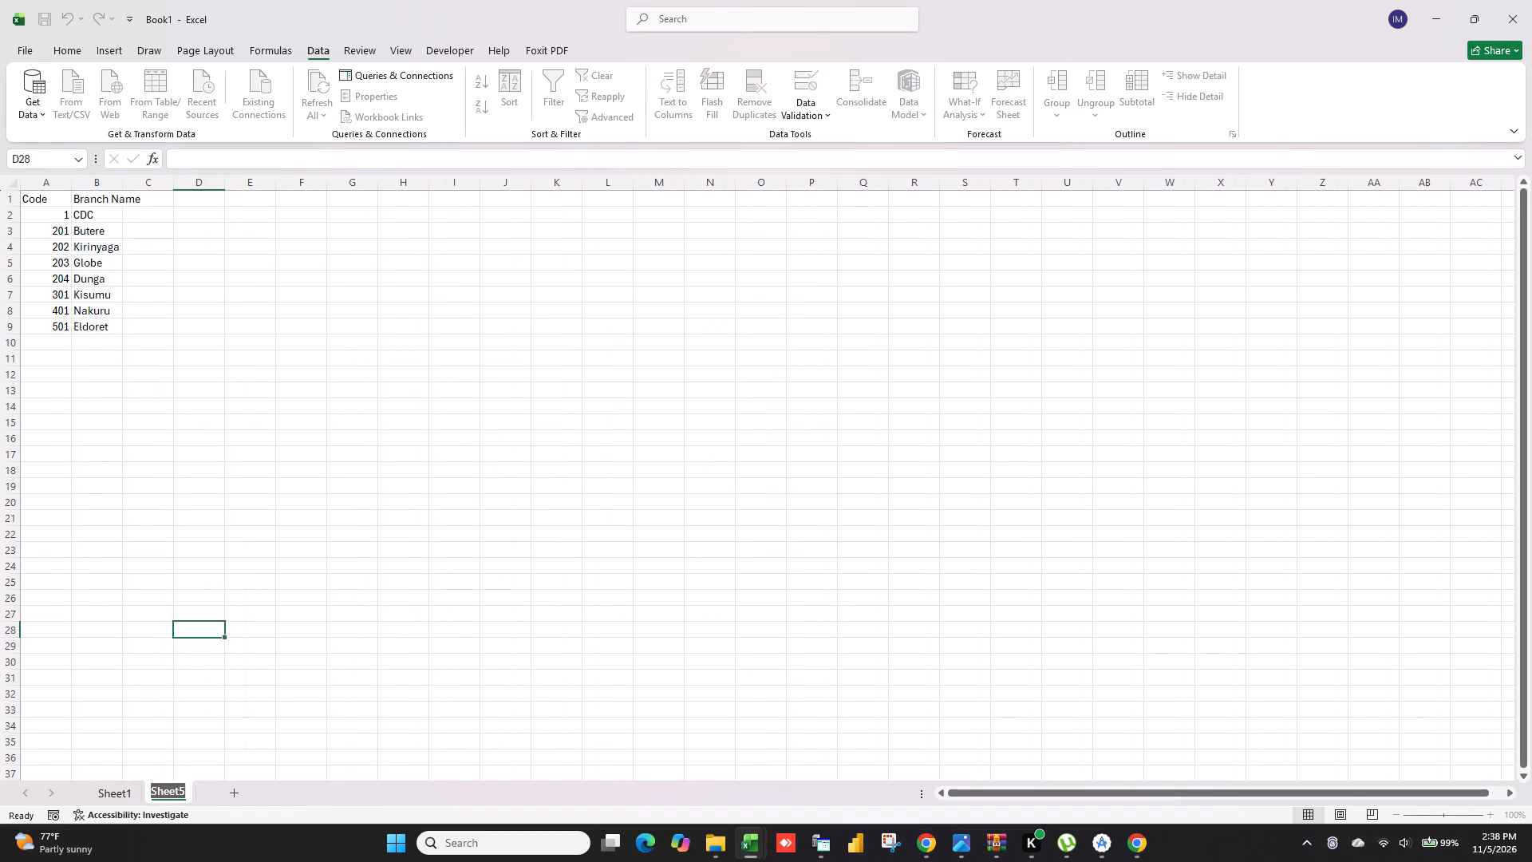
key(BackSpace)
text(Branch)
key(space)
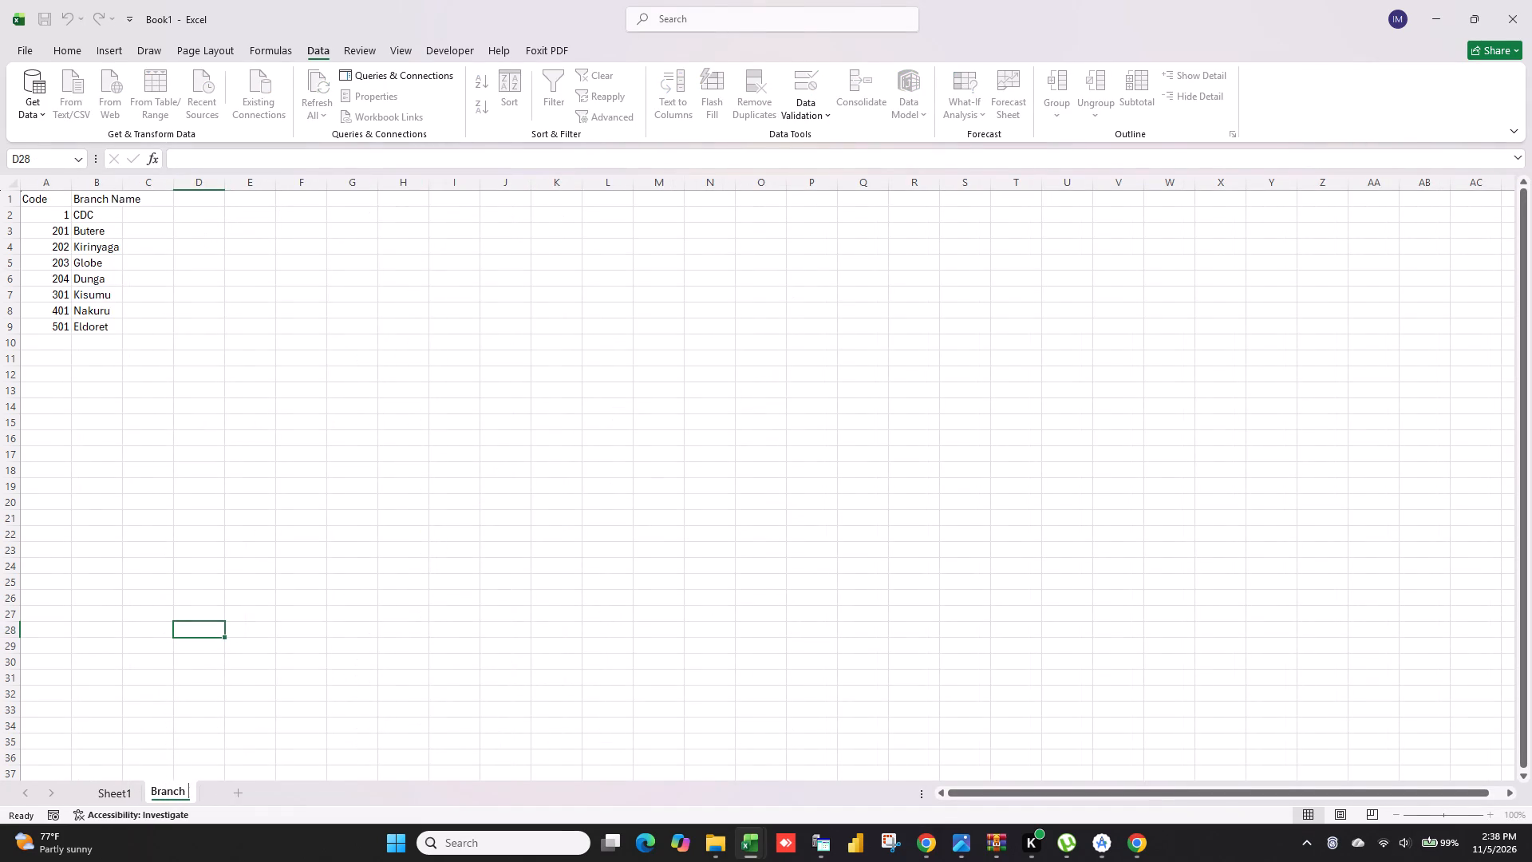
key(BackSpace)
text(ed)
key(BackSpace)
key(s)
Rename the Sheet1 worksheet holding the sales data as Master RAW.
click(116, 788)
double_click(116, 788)
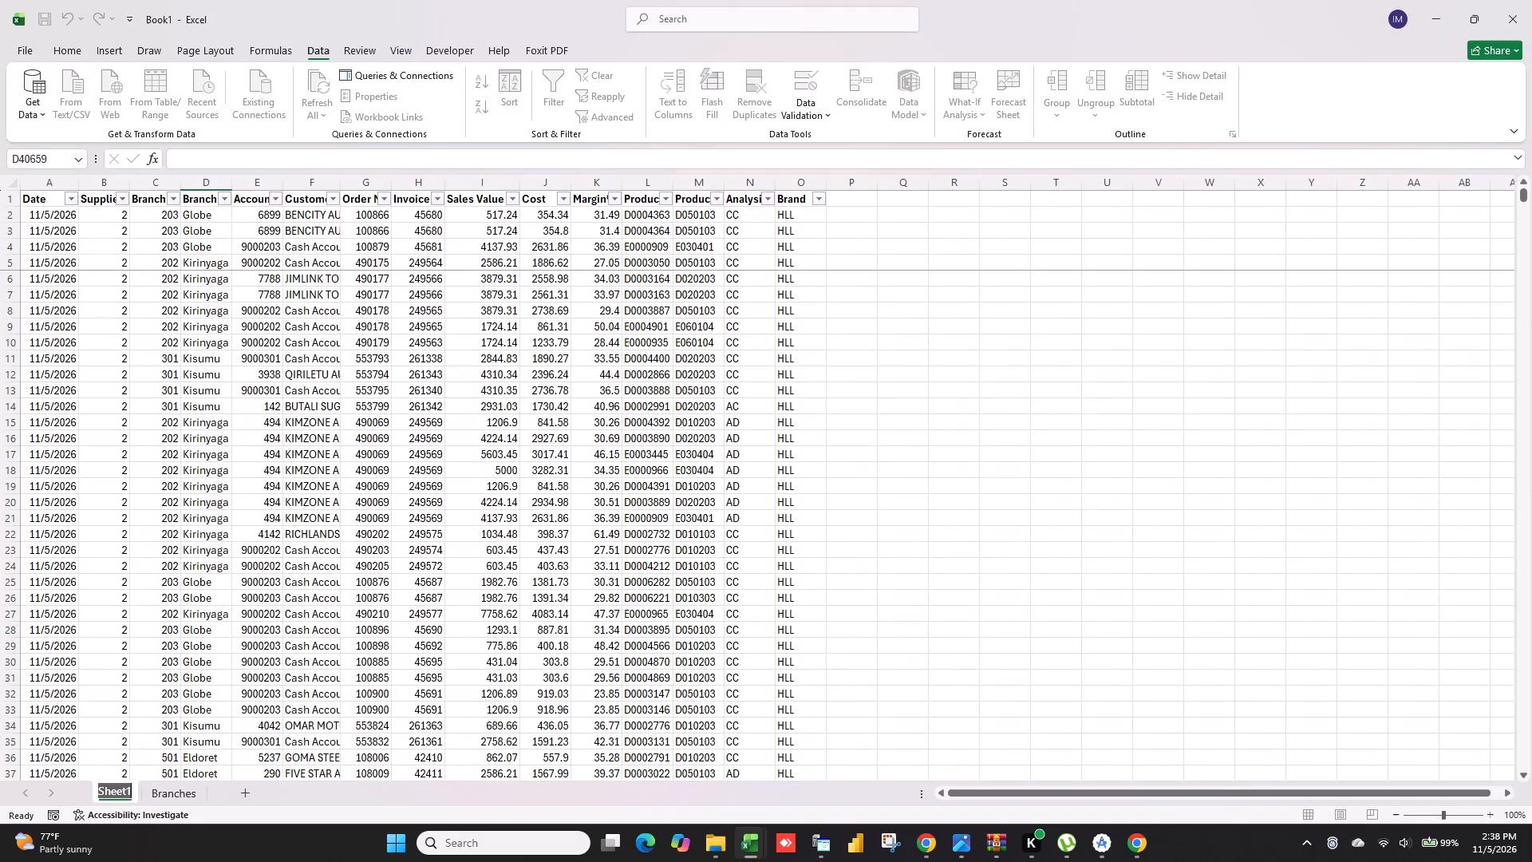
key(BackSpace)
text(MAster ====)
key(equal)
key(BackSpace)
key(BackSpace)
key(BackSpace)
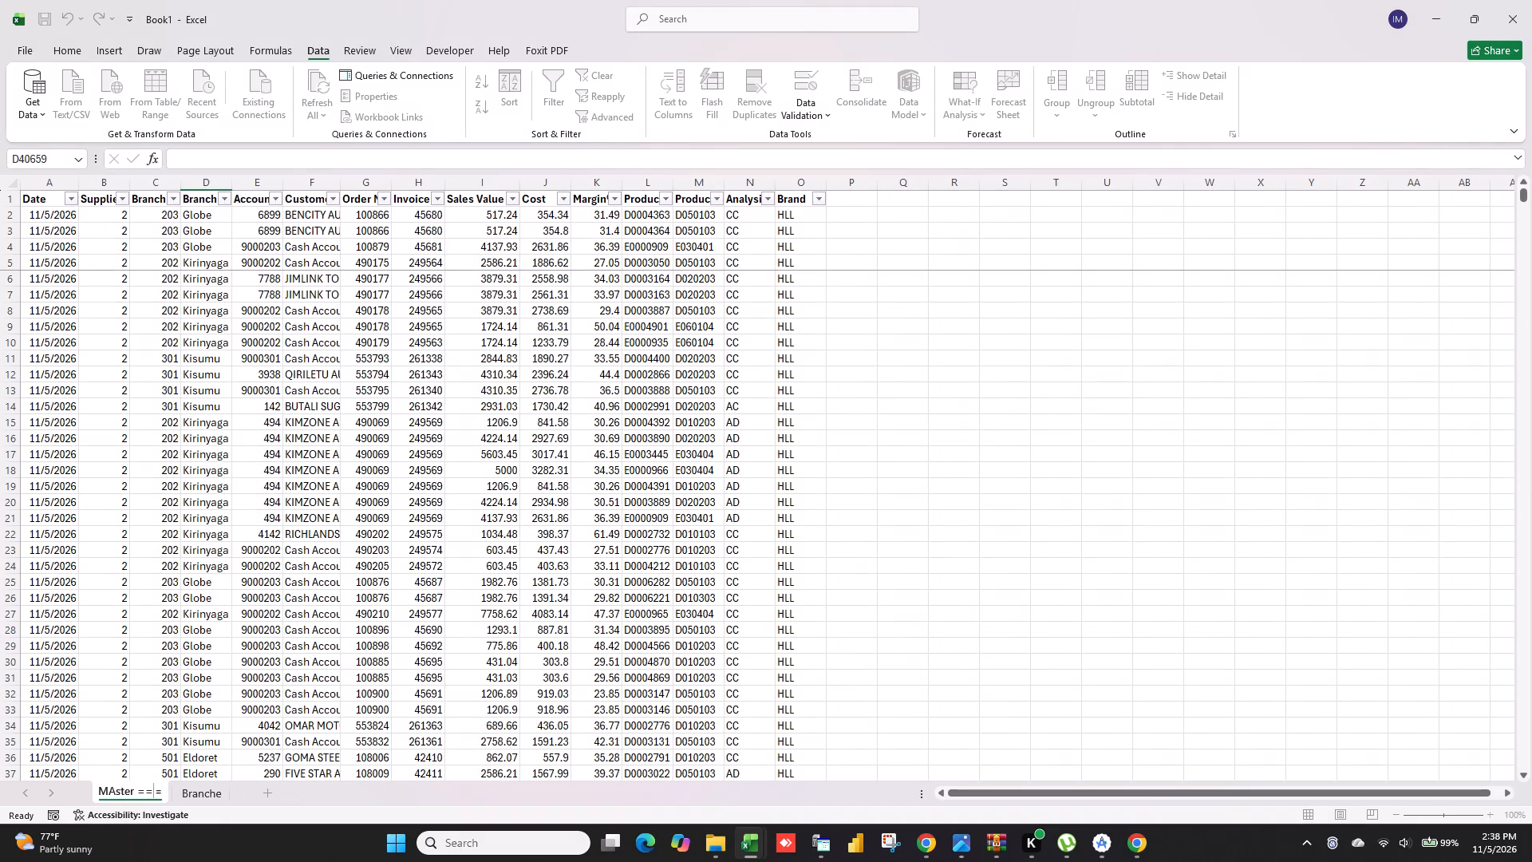
key(BackSpace)
key(BackSpace)
key(BackSpace)
key(BackSpace)
key(BackSpace)
key(BackSpace)
key(BackSpace)
key(BackSpace)
text(aster R)
key(a)
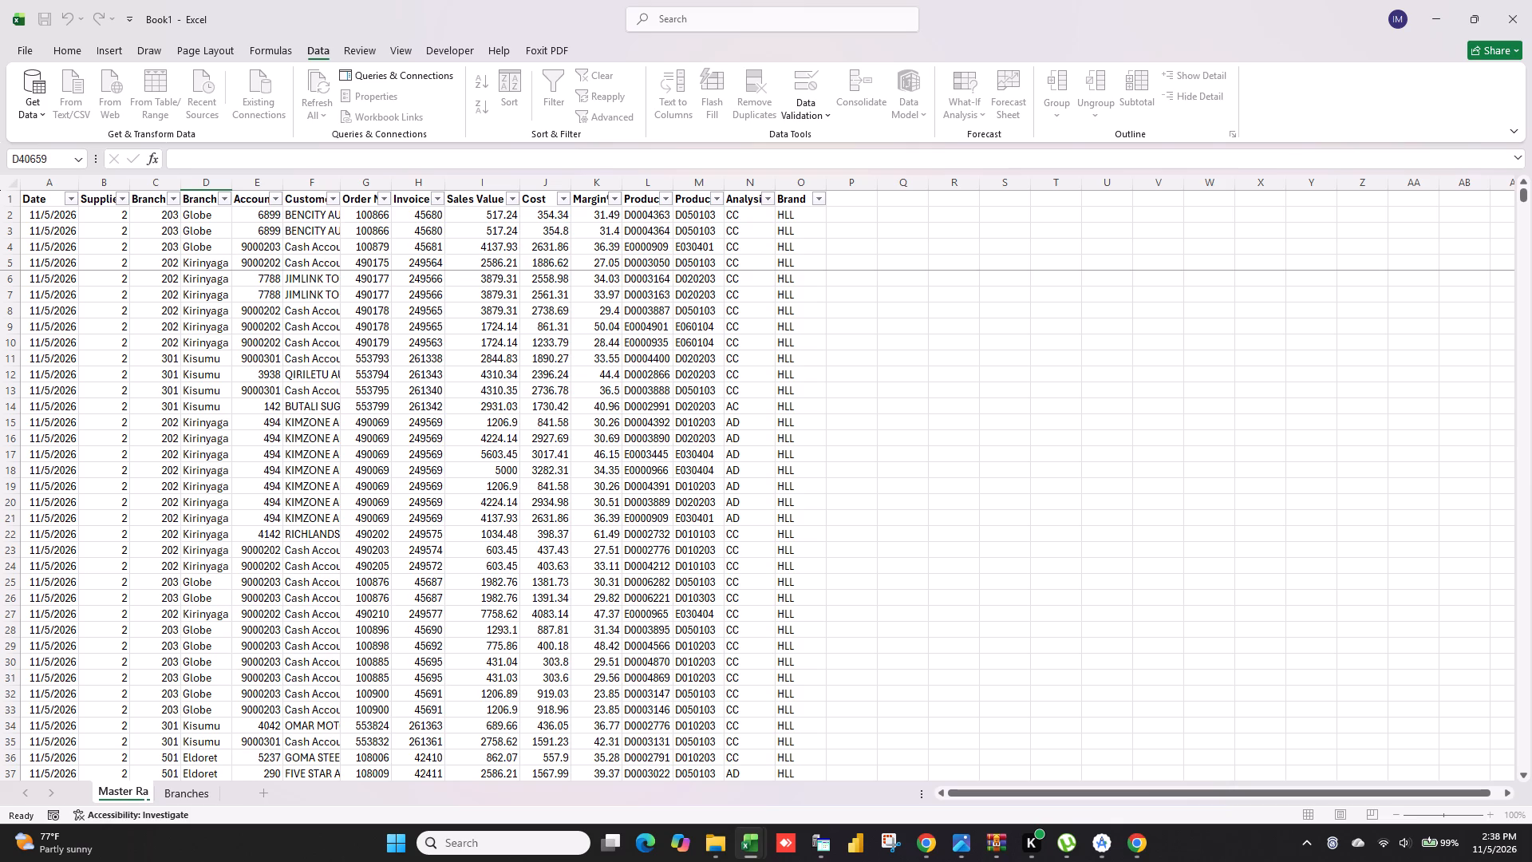
key(BackSpace)
text(Aw)
key(BackSpace)
key(shift+w)
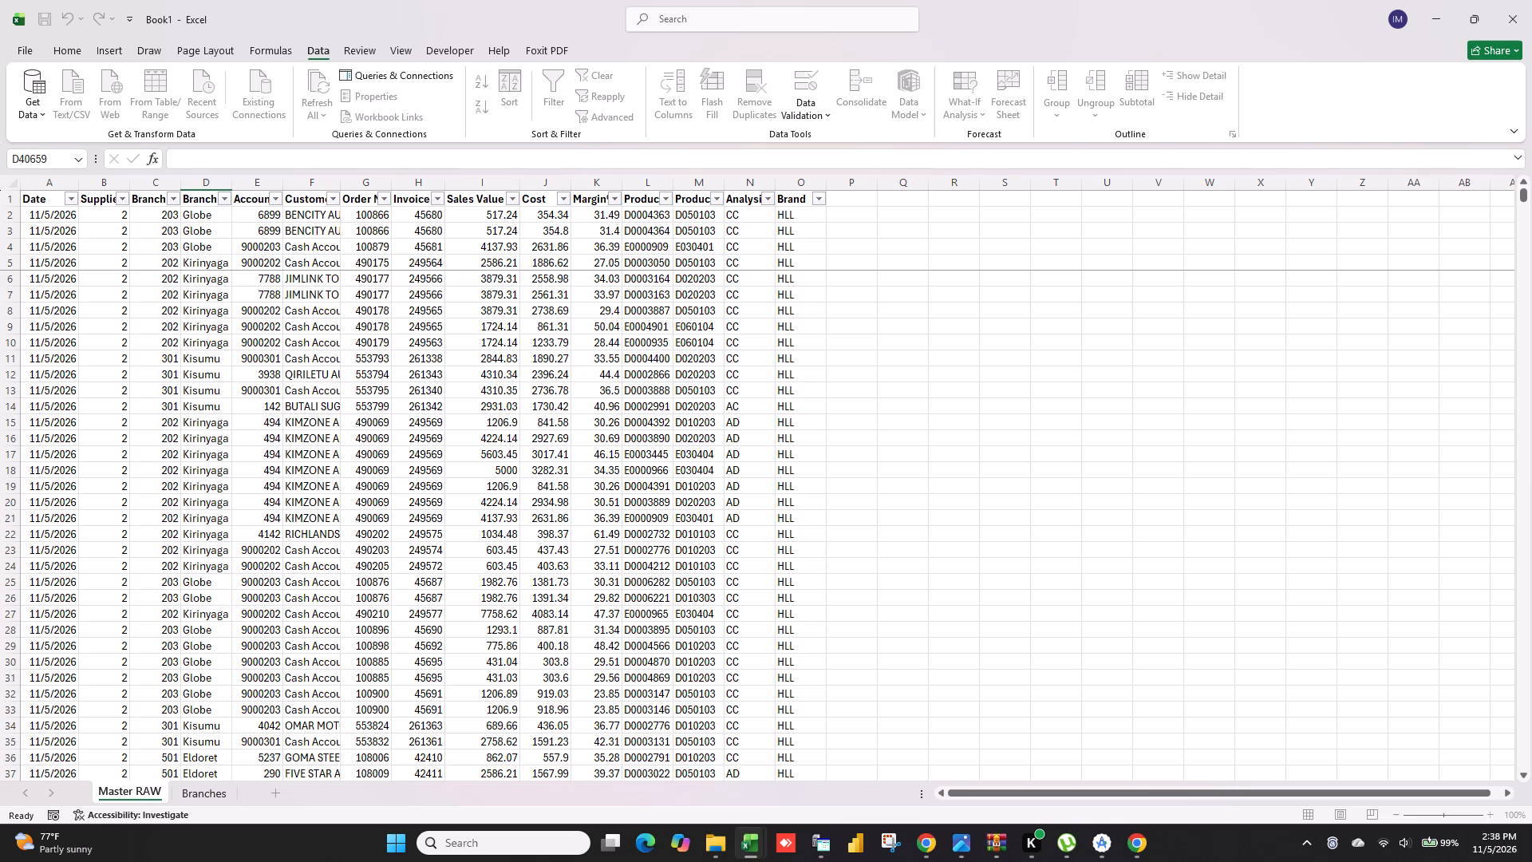
key(Return)
Create a PivotChart from columns A to O of Master RAW on a new worksheet.
scroll(401, 442, up, 7)
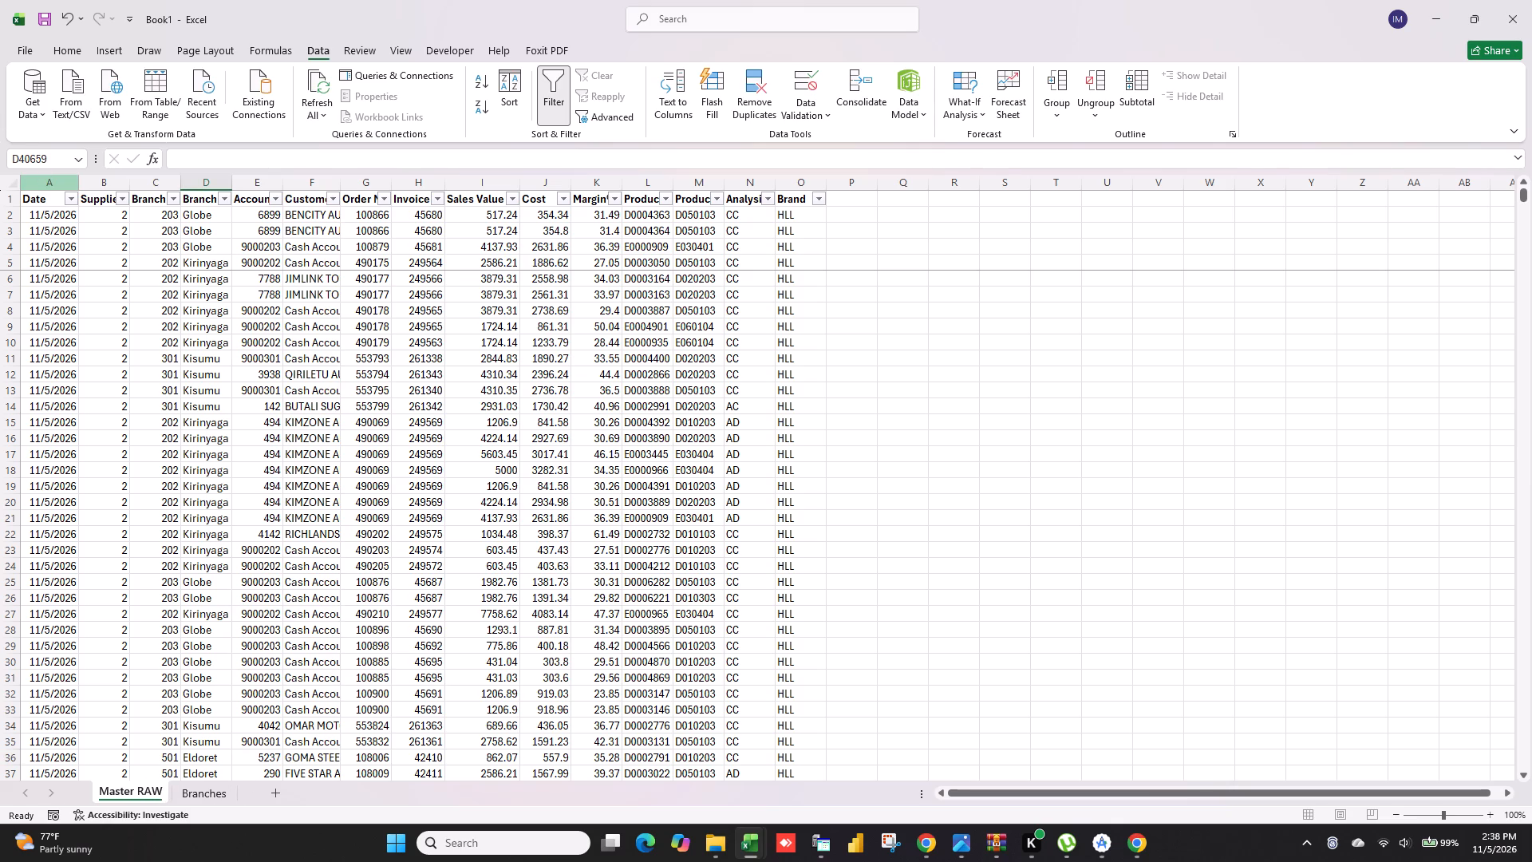
click(13, 179)
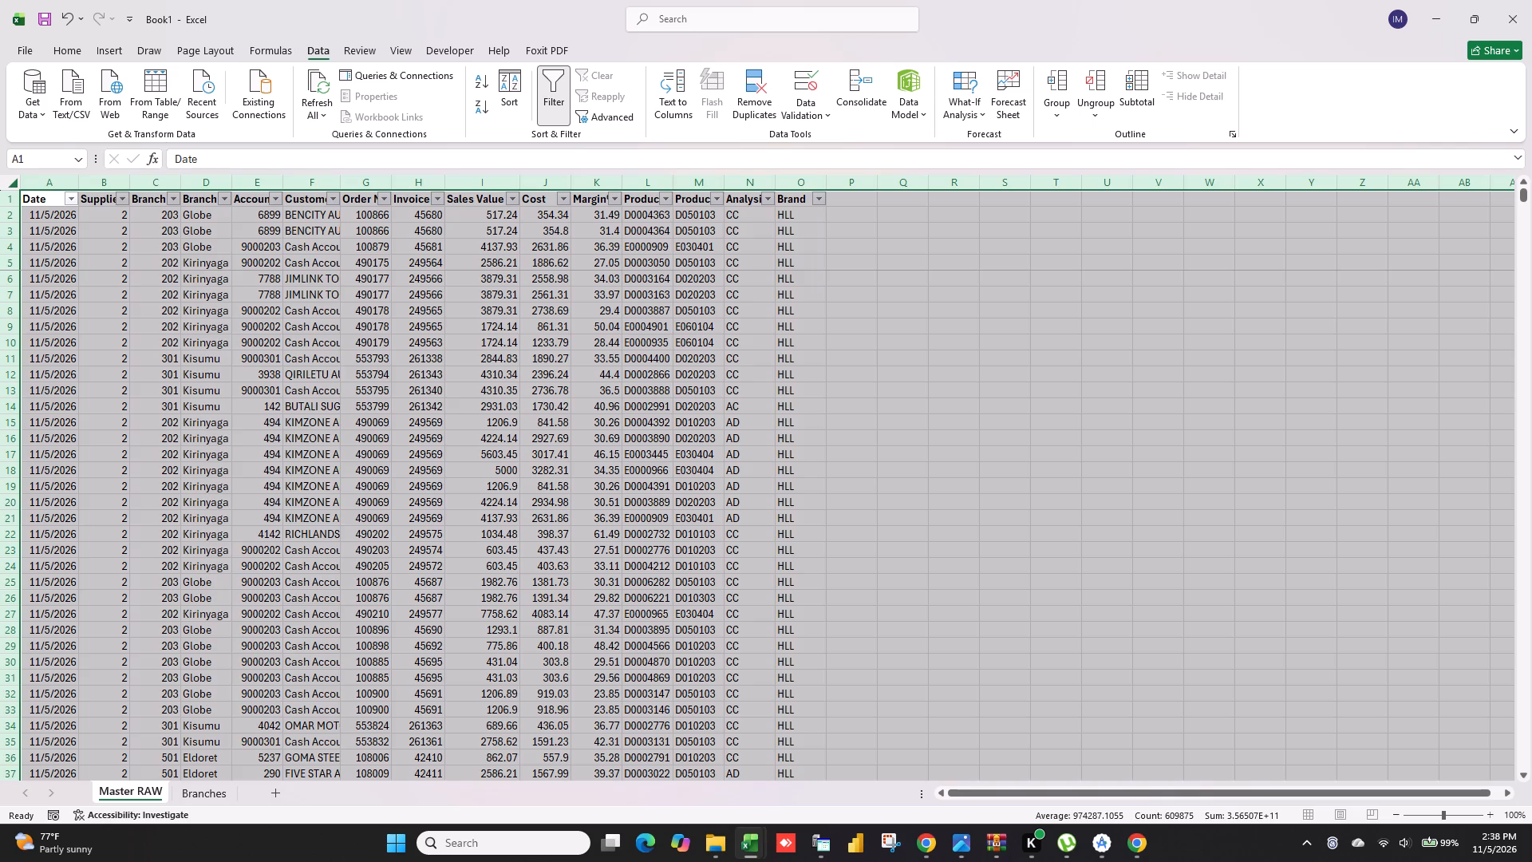
click(285, 337)
drag(61, 178, 751, 219)
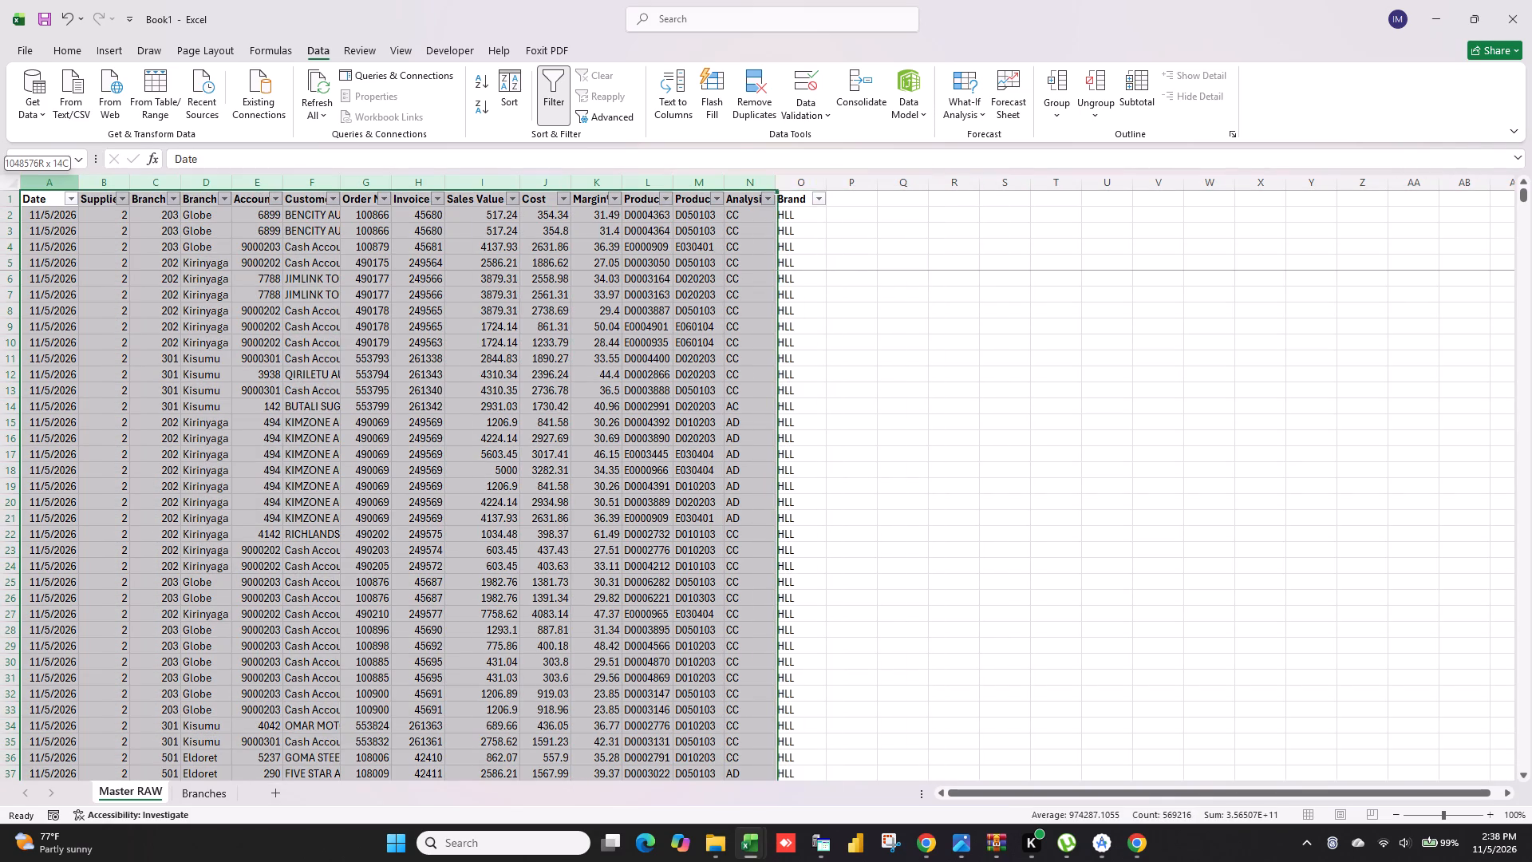
drag(751, 219, 807, 219)
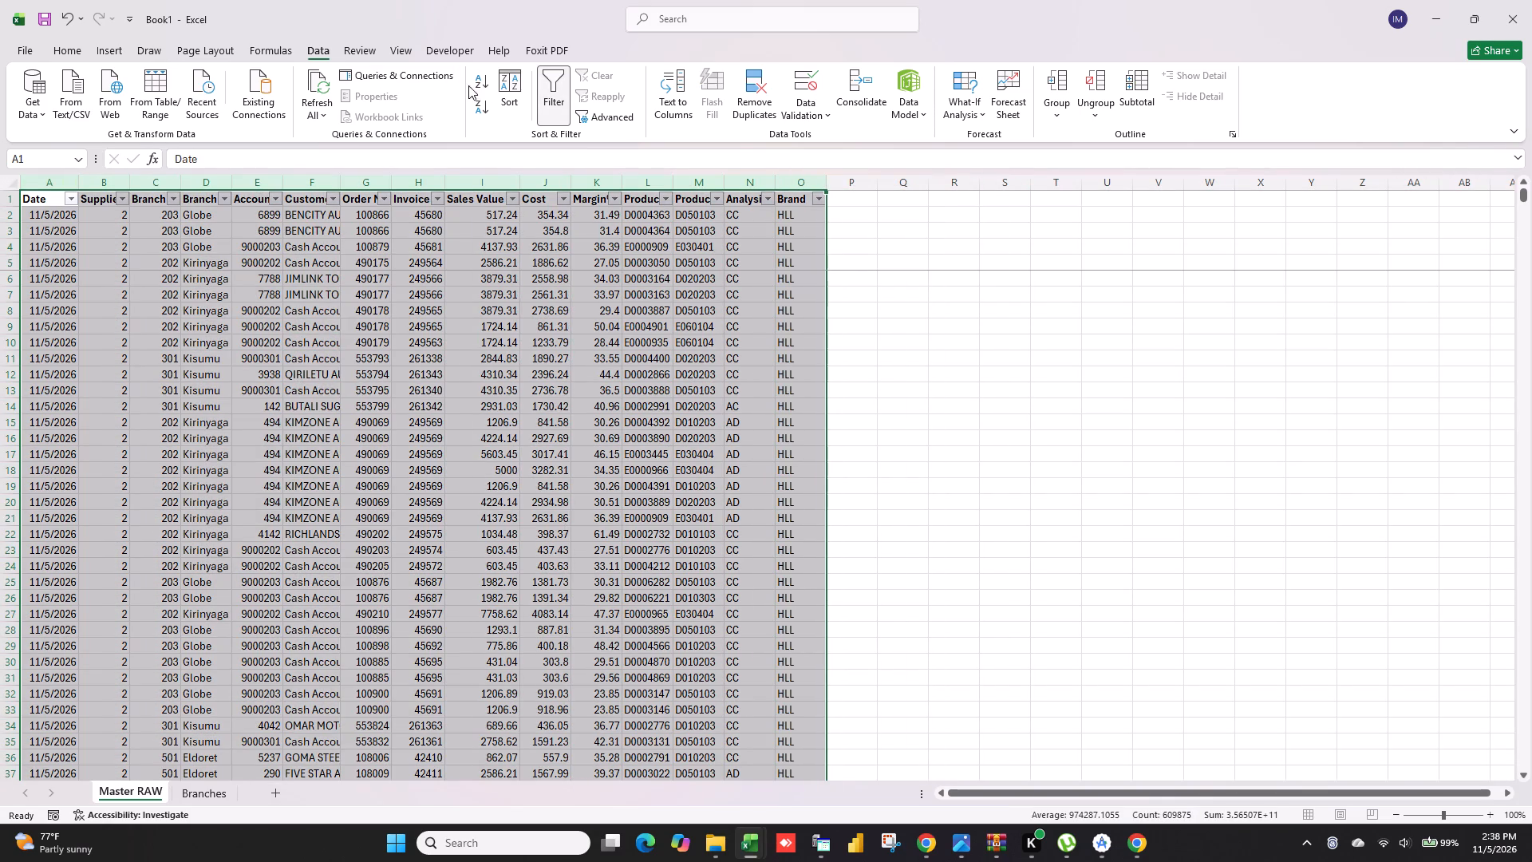
click(103, 56)
click(622, 116)
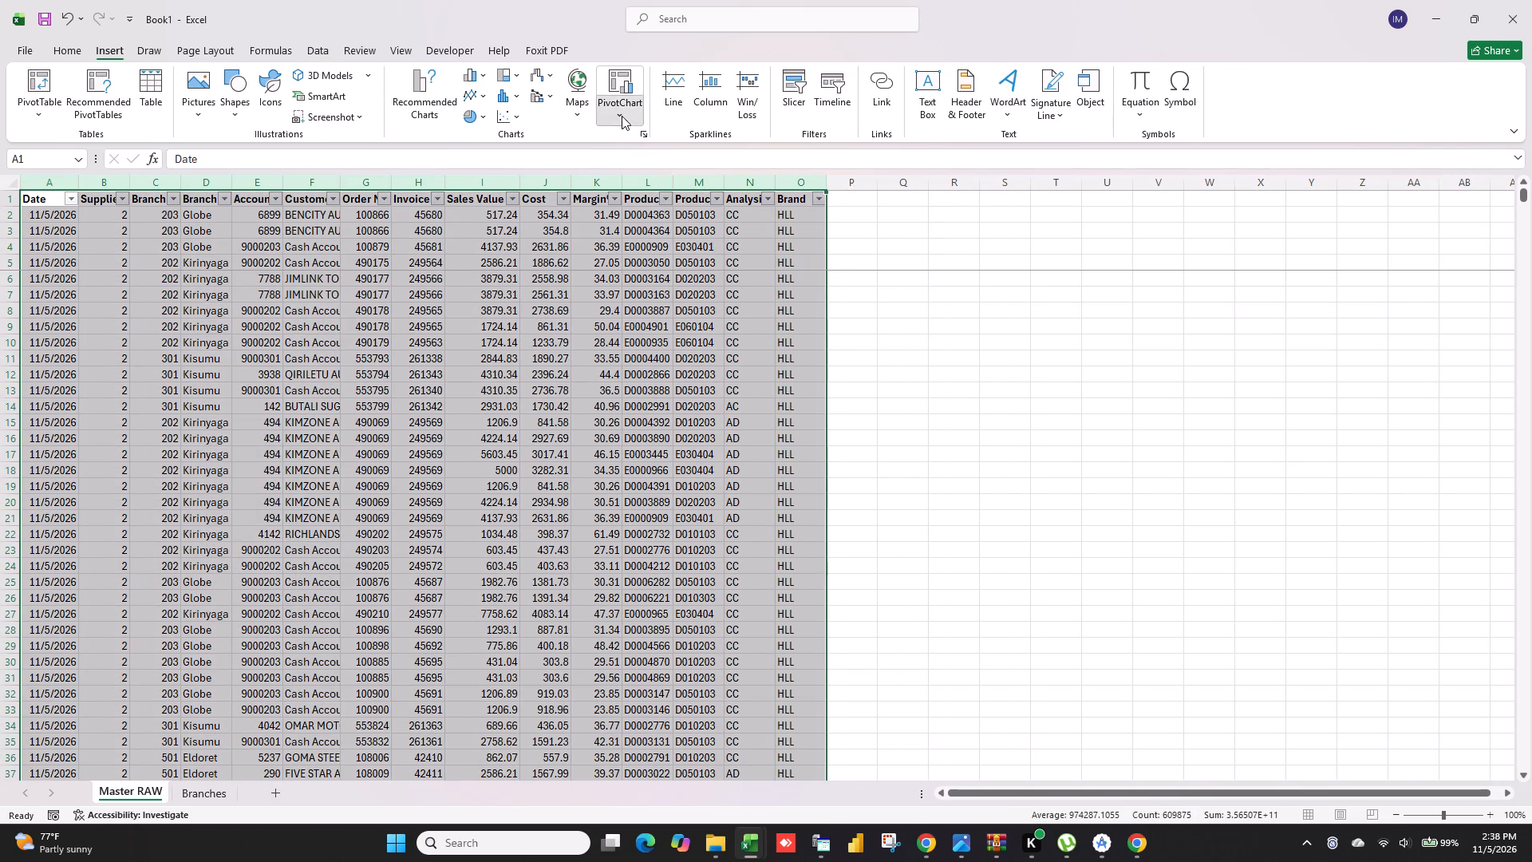
click(661, 144)
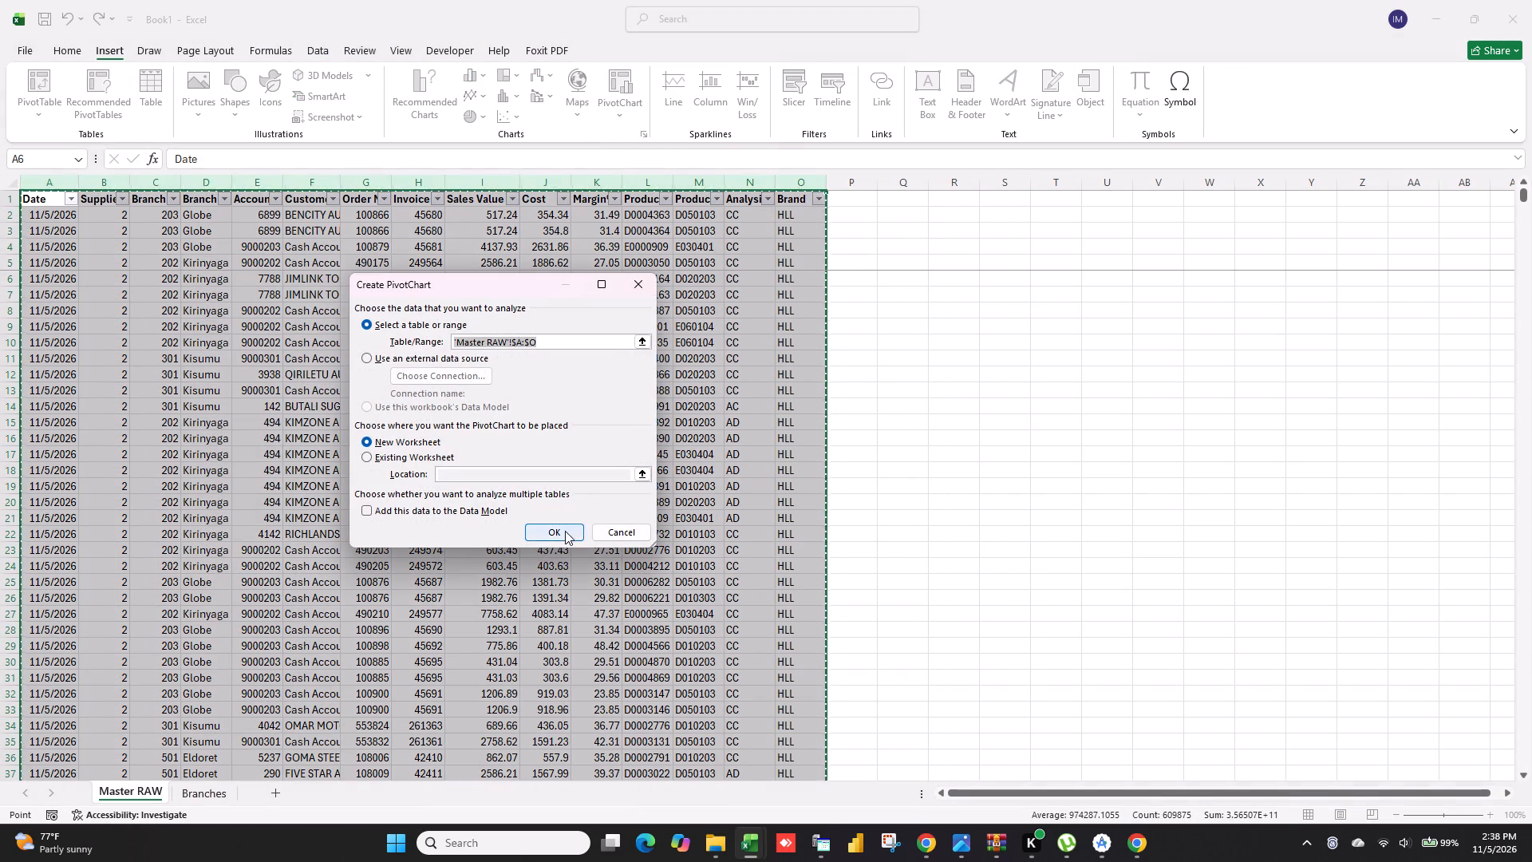
click(565, 531)
Cut the empty chart from the new sheet, keeping only the PivotTable.
right_click(281, 235)
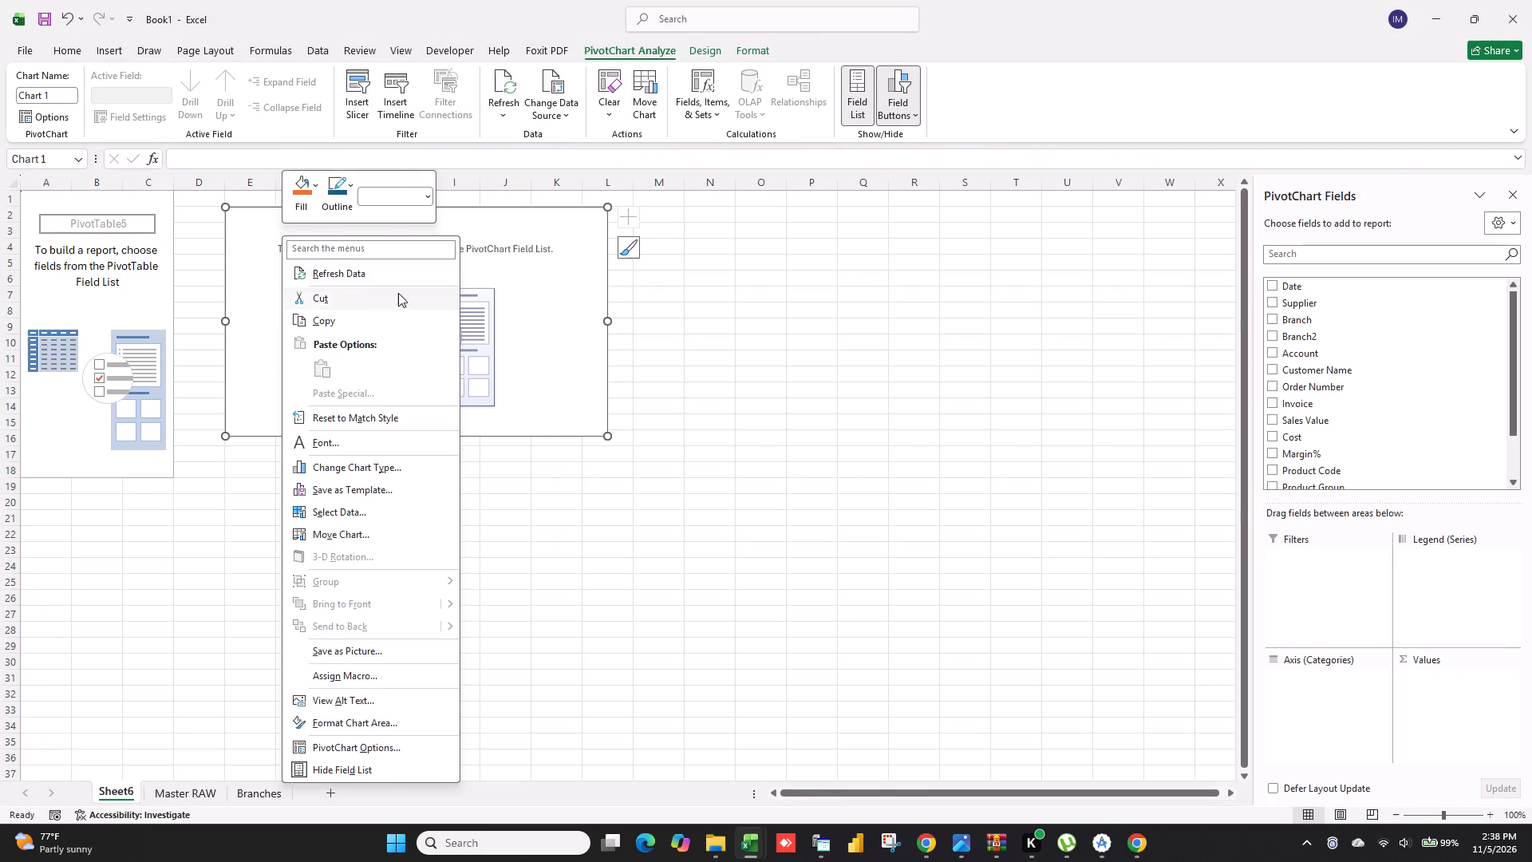
click(384, 299)
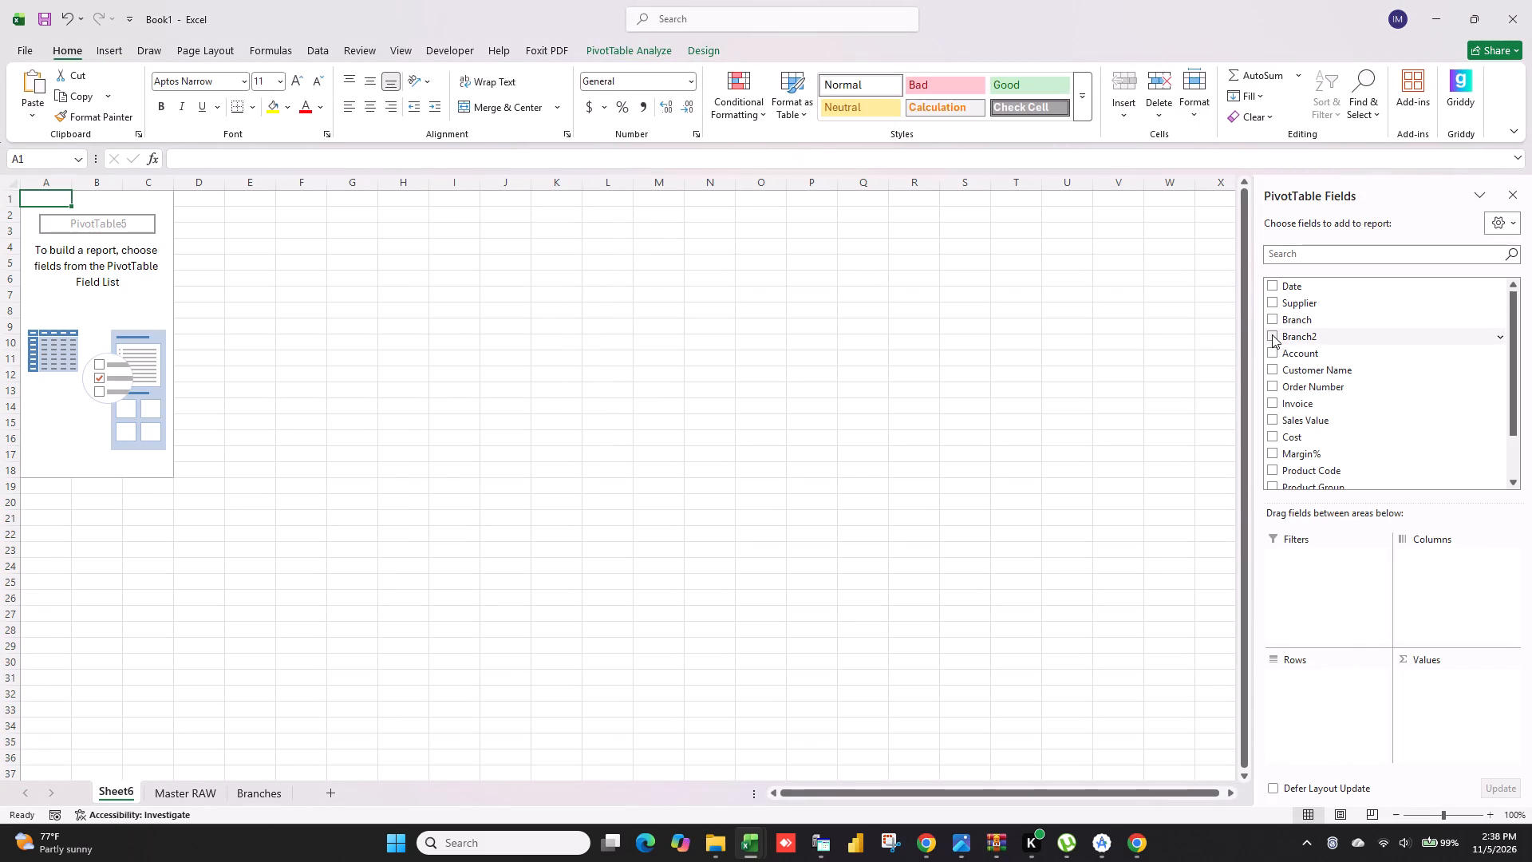
Add Branch2 and Product Code to the PivotTable rows and Sales Value as the summed value.
click(1272, 334)
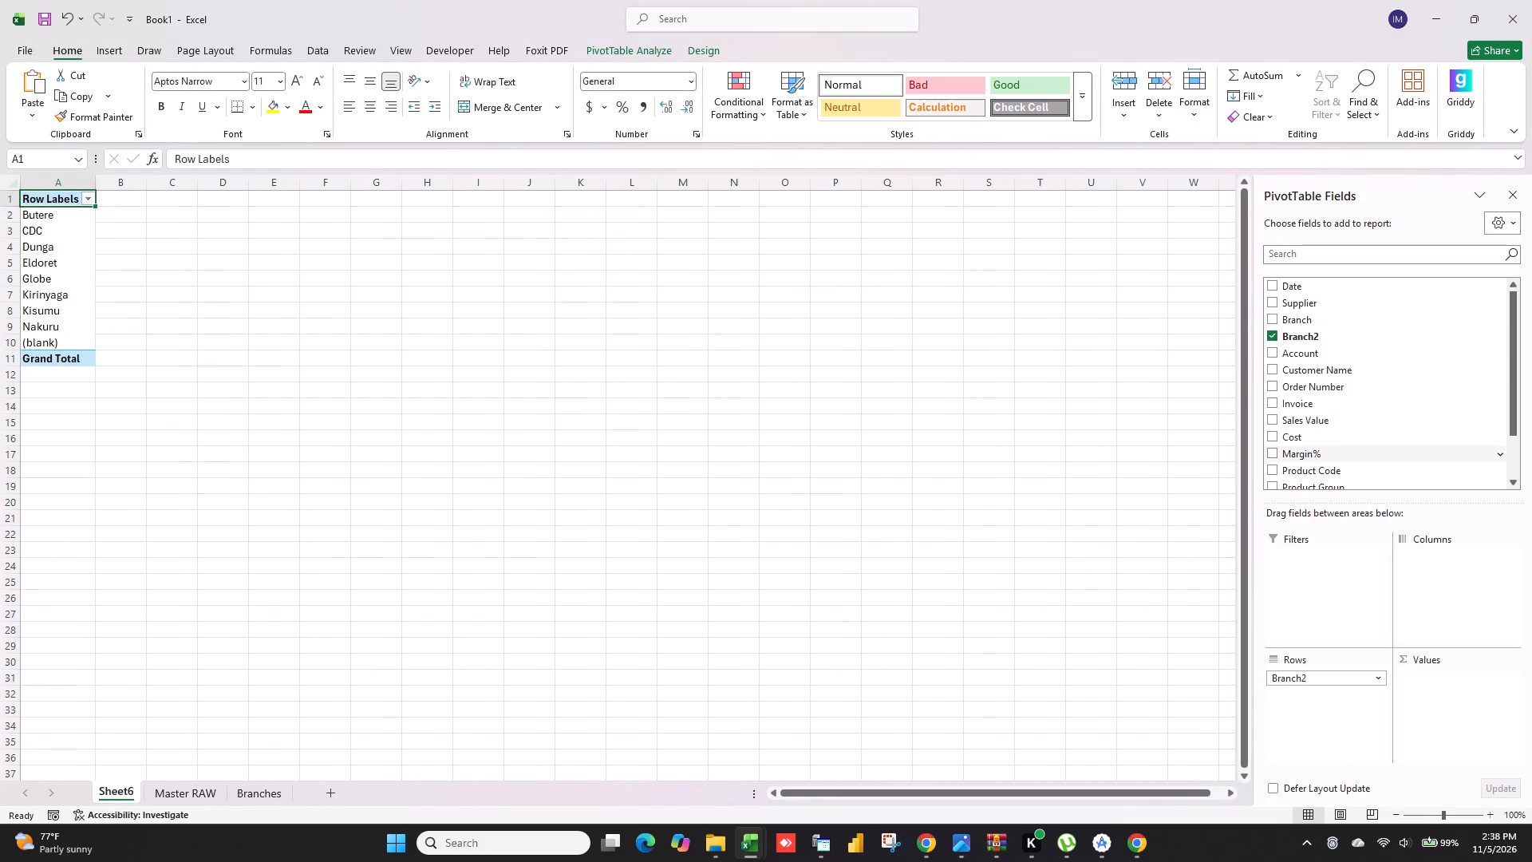
click(1274, 475)
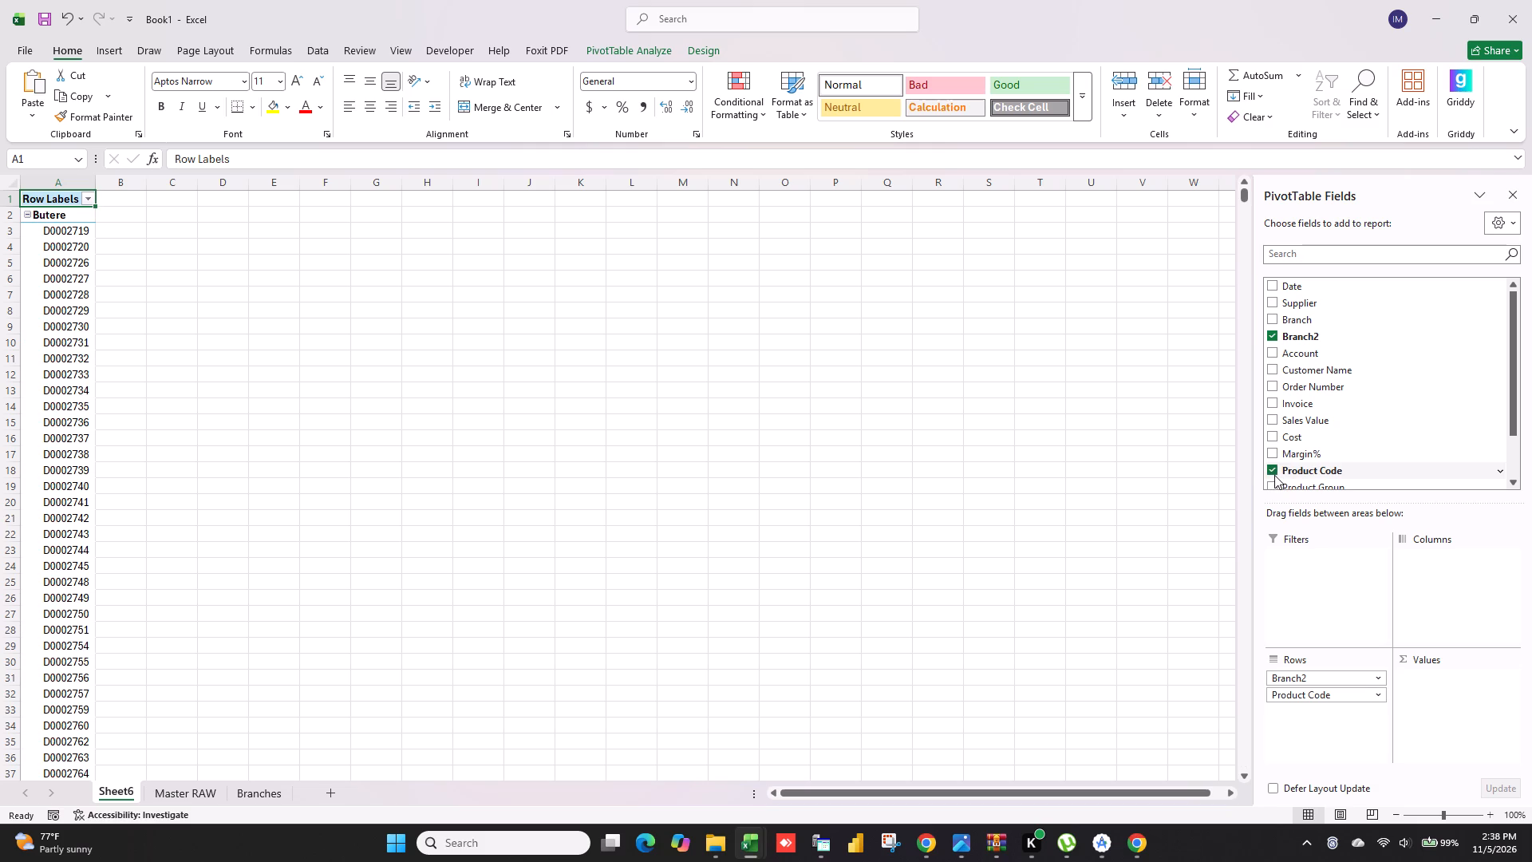
scroll(1324, 449, down, 2)
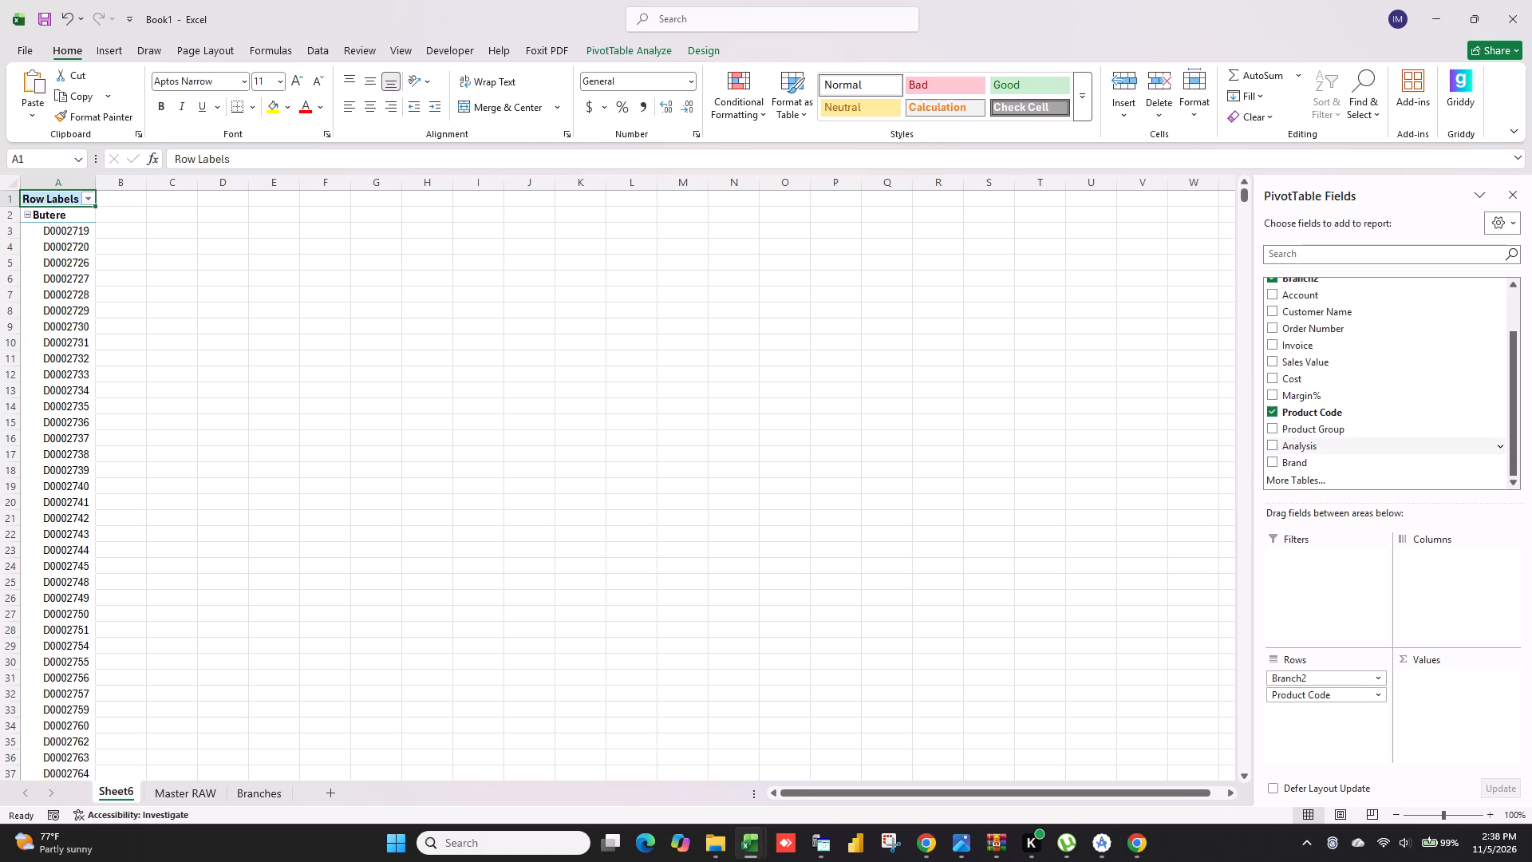
click(1273, 363)
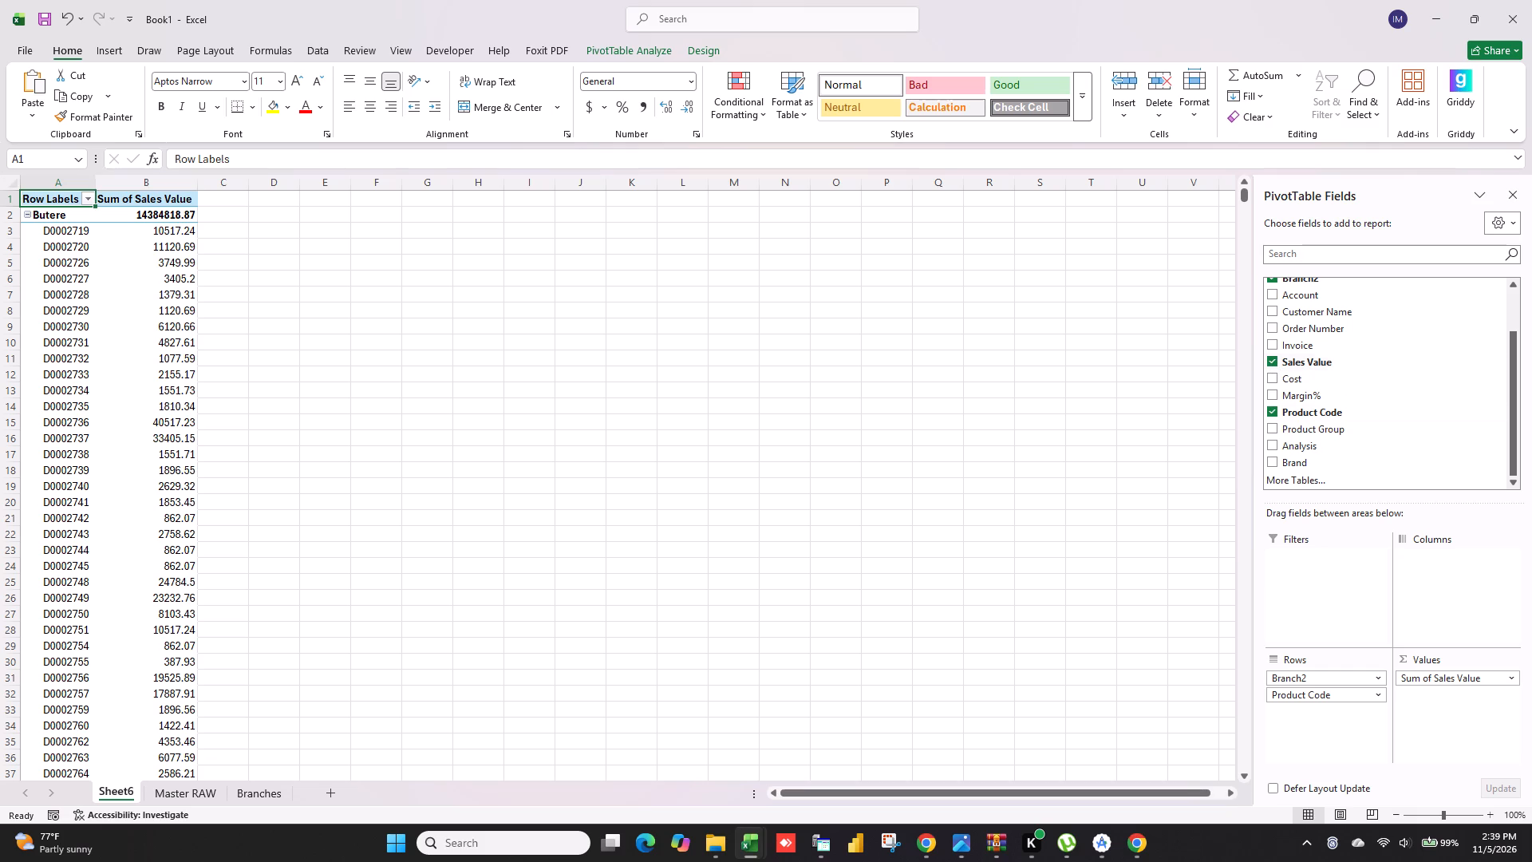
Place the Date field in the PivotTable's Columns area.
scroll(1315, 454, down, 3)
scroll(1305, 396, up, 2)
scroll(1305, 396, down, 4)
scroll(1300, 429, up, 1)
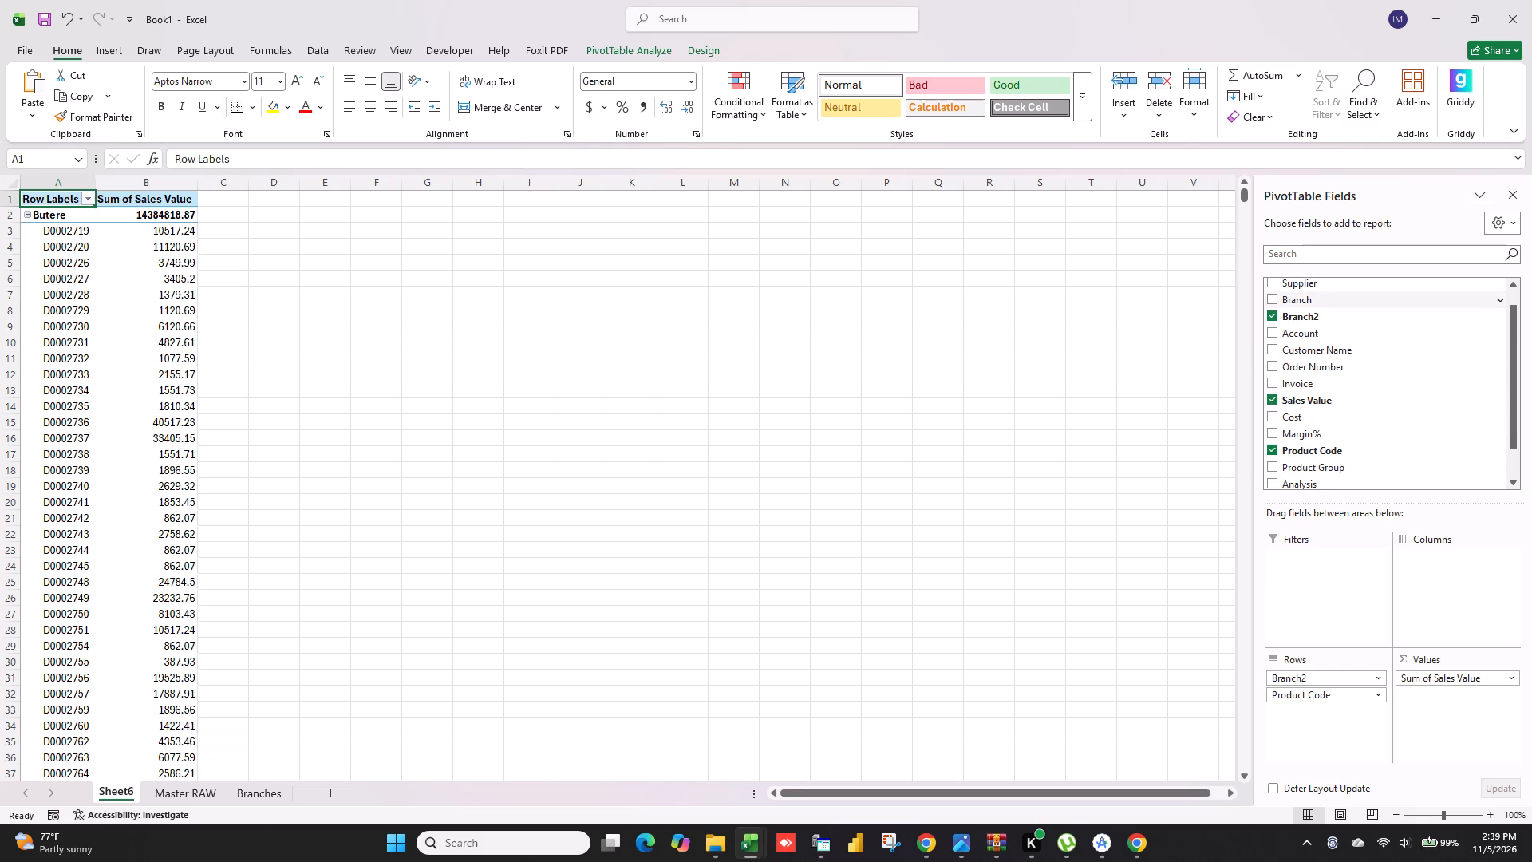
click(1282, 302)
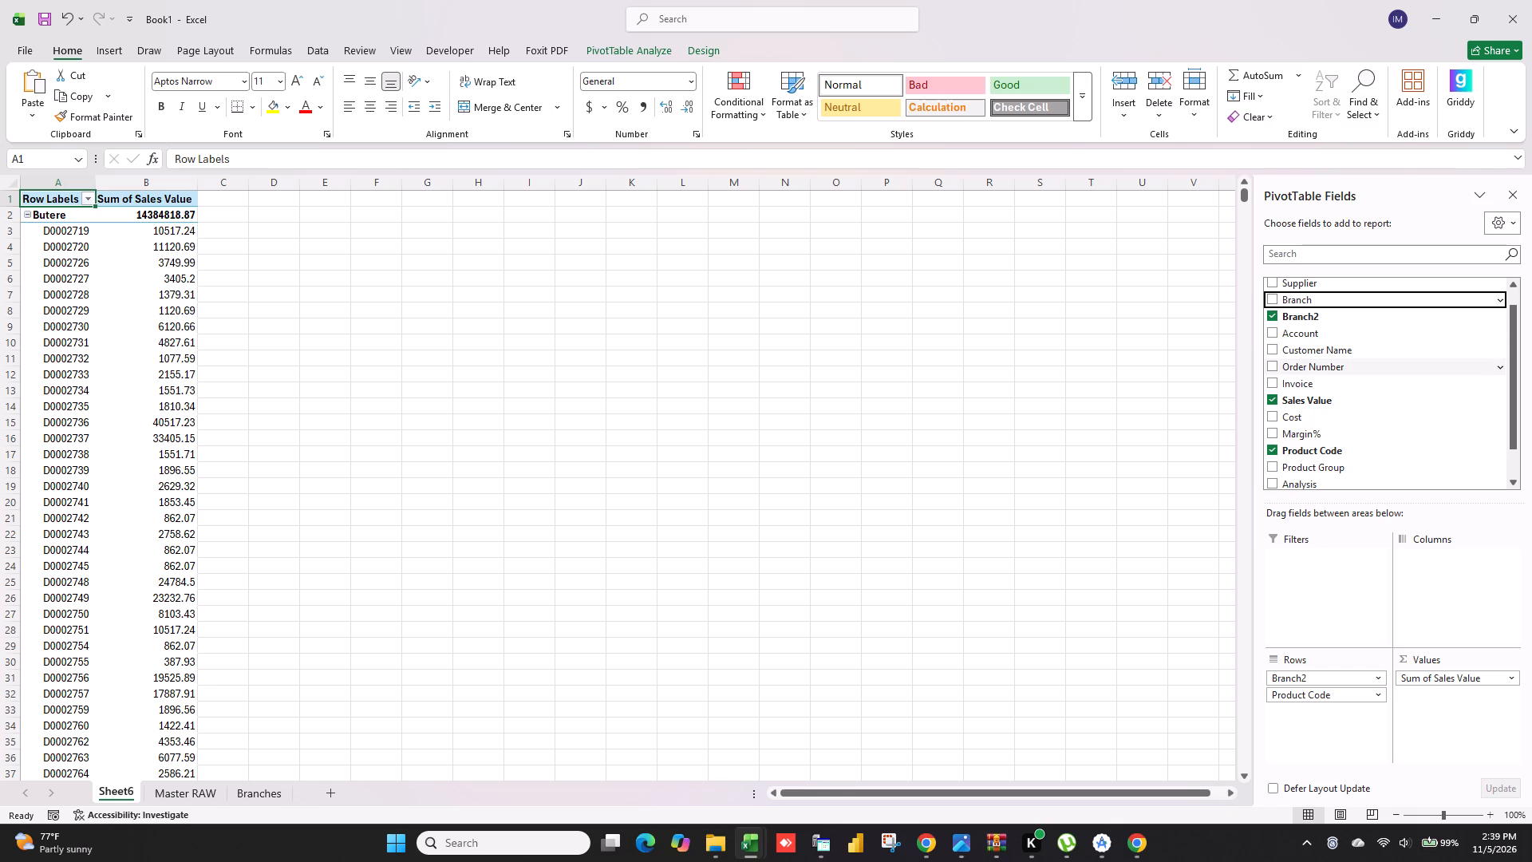
scroll(1337, 454, up, 4)
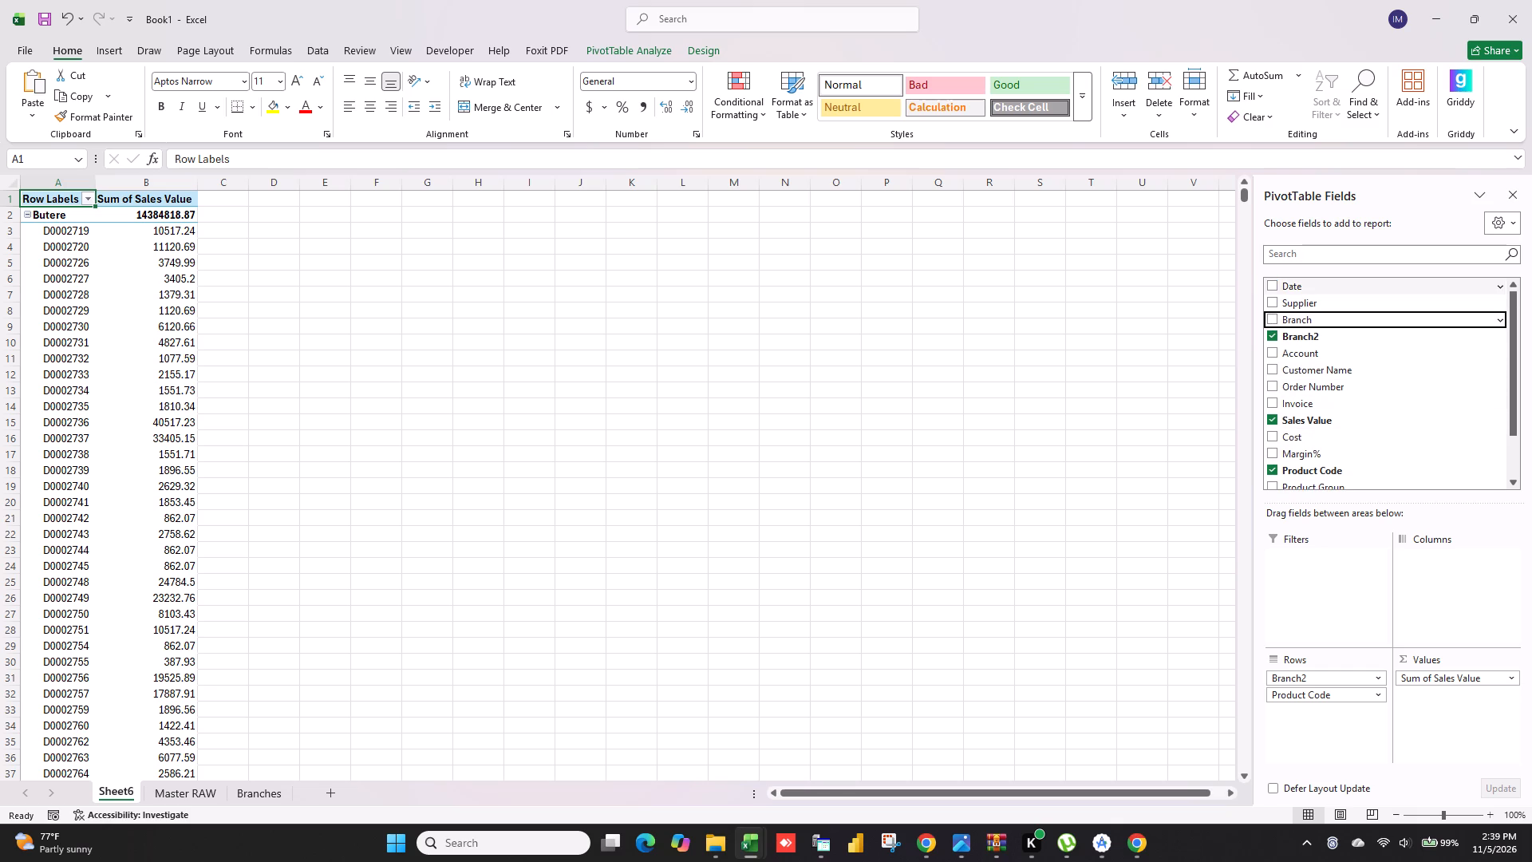
drag(1283, 283, 1454, 576)
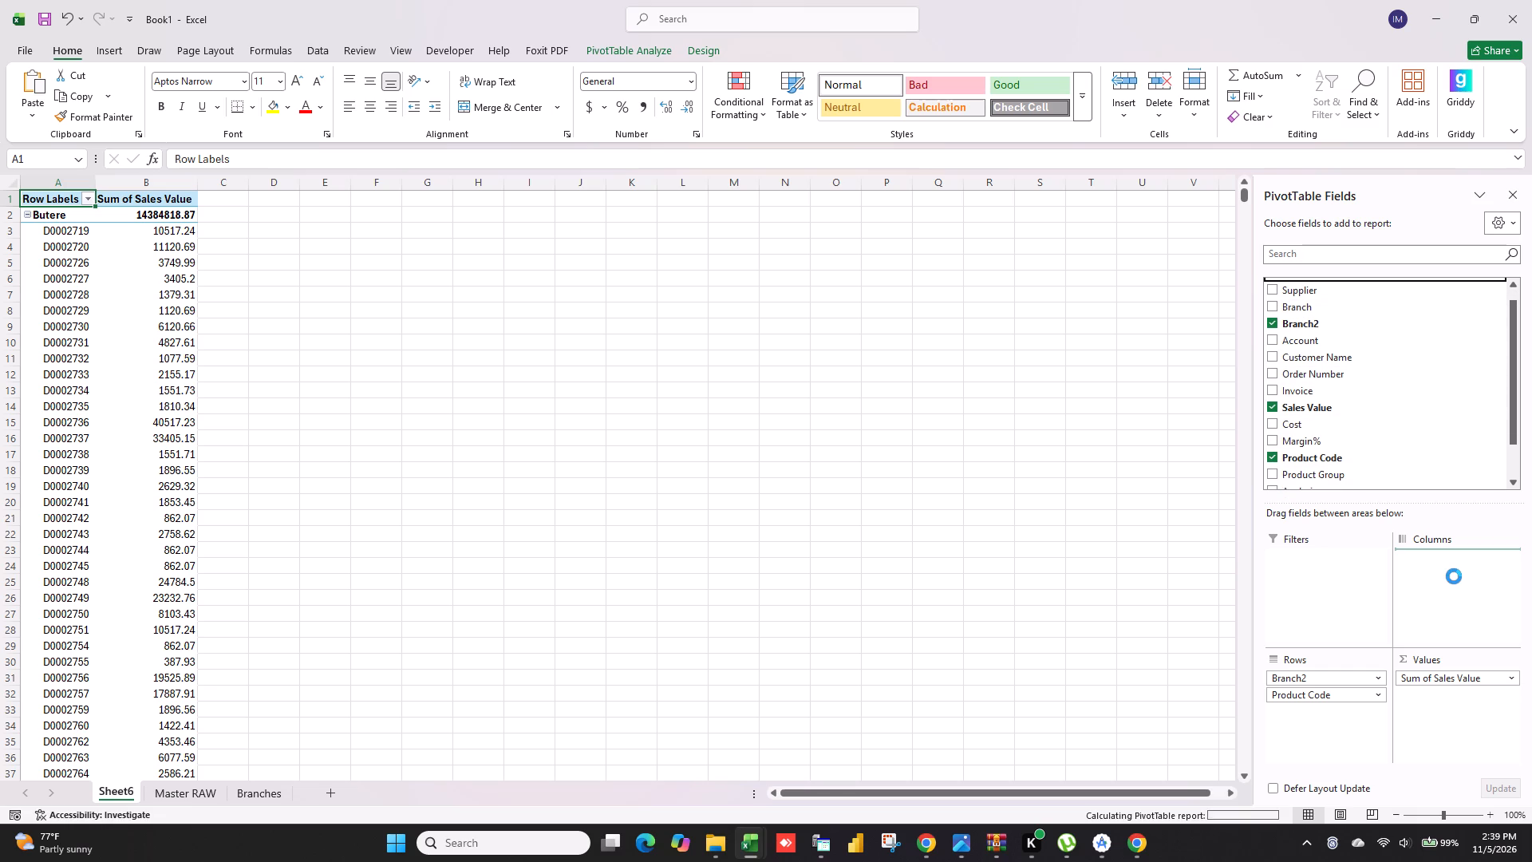
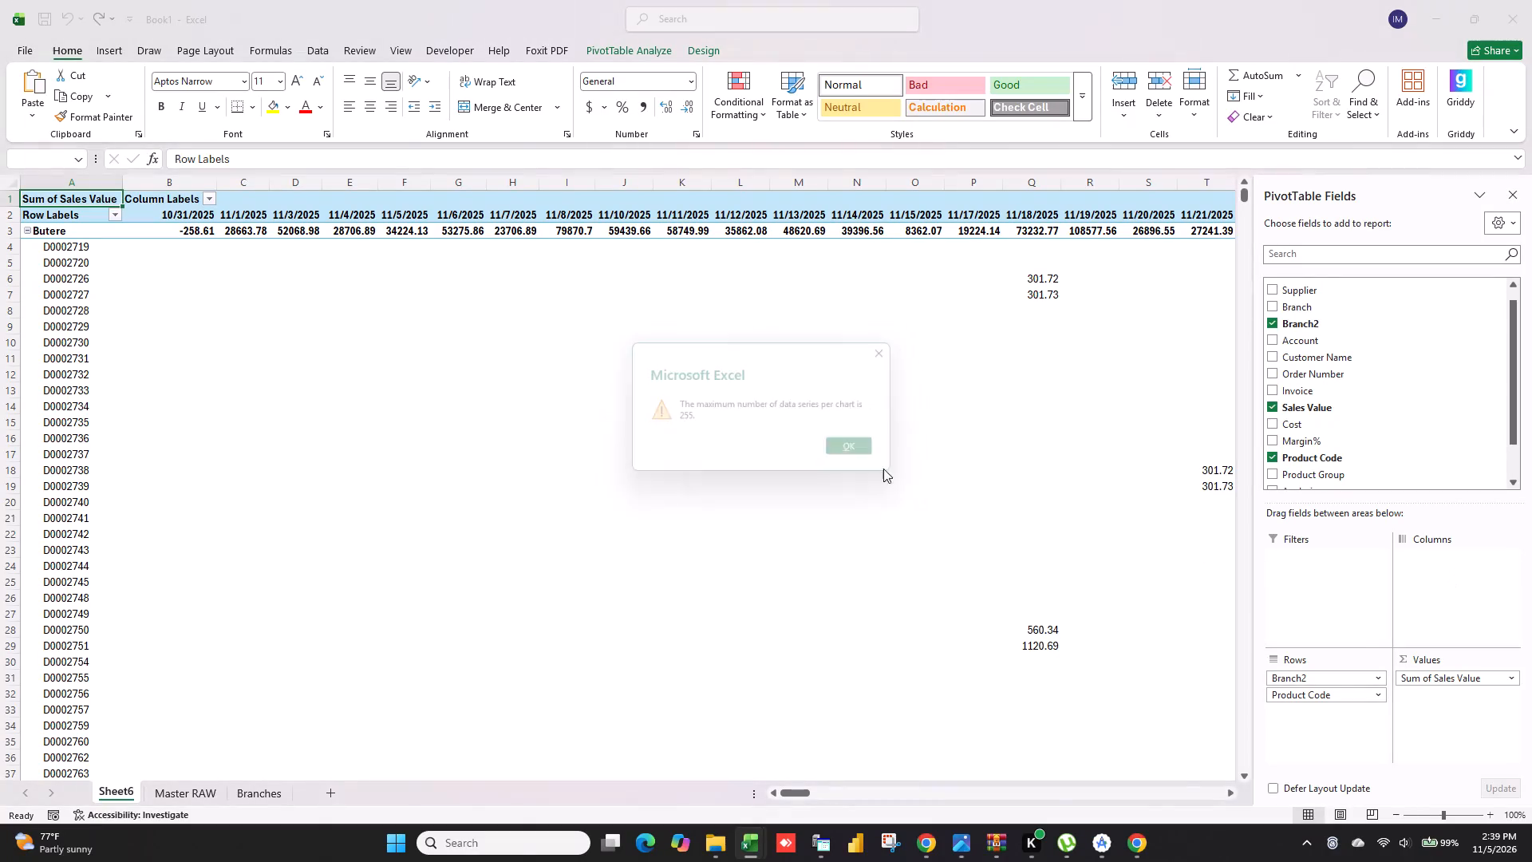
Remove the Quarters, Months and Date fields from the PivotTable's Columns area, keeping only Years (Date).
click(854, 463)
click(865, 454)
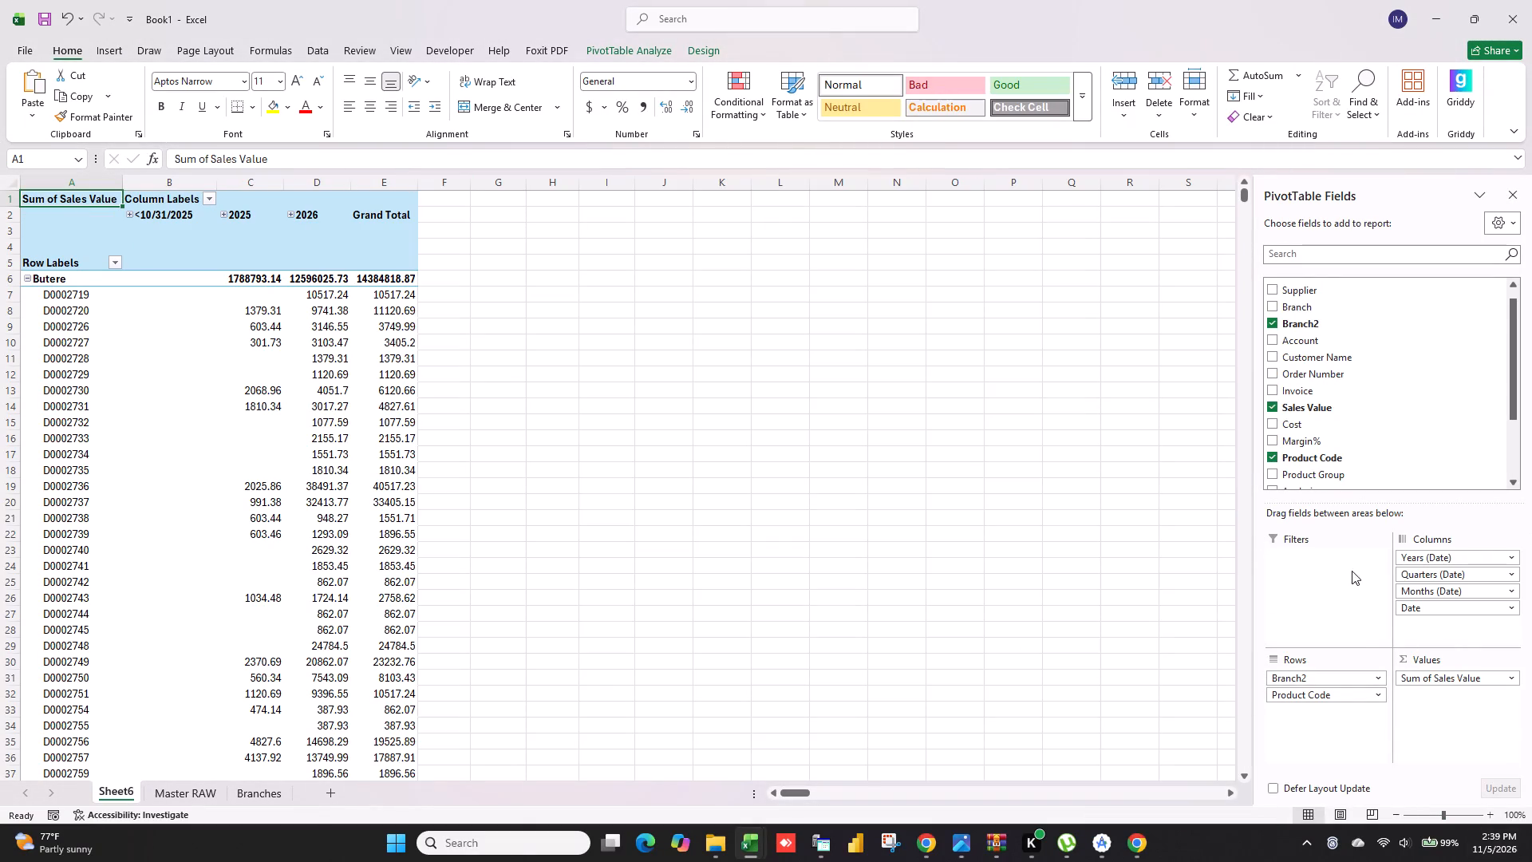
click(1458, 573)
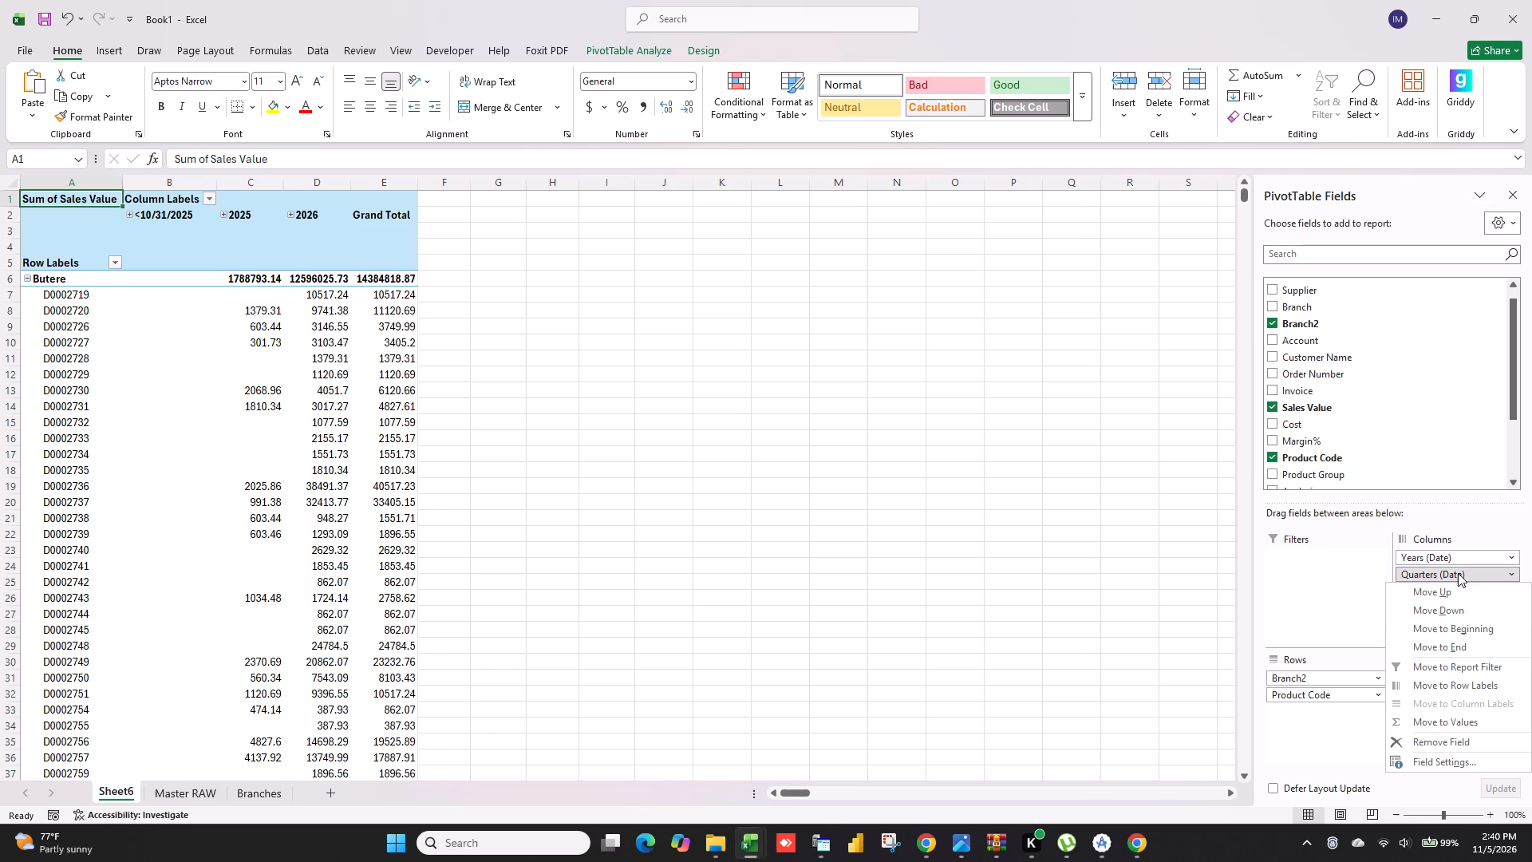
click(1447, 741)
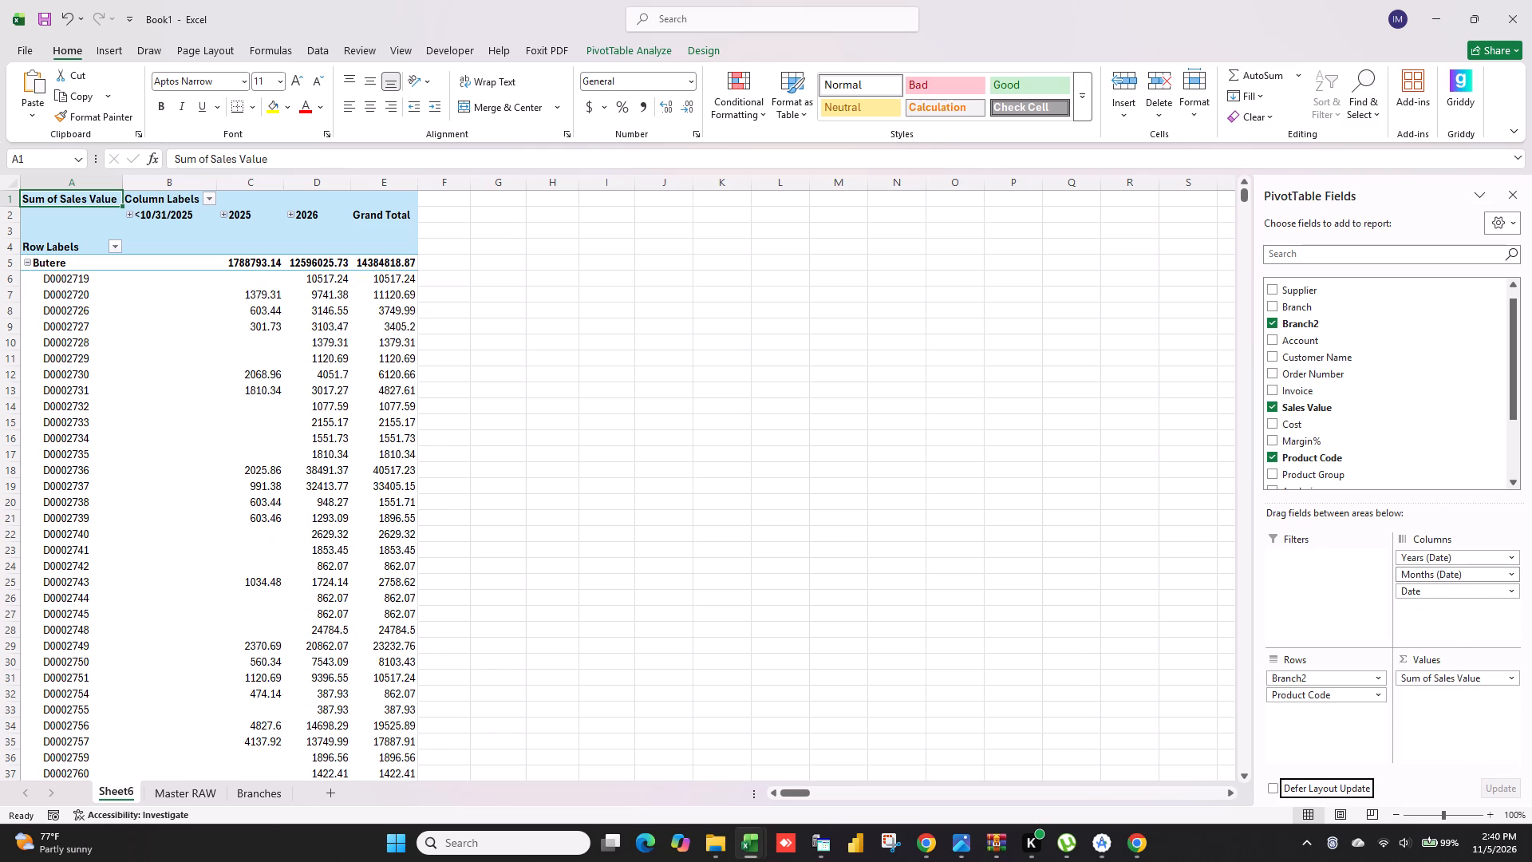
click(1473, 577)
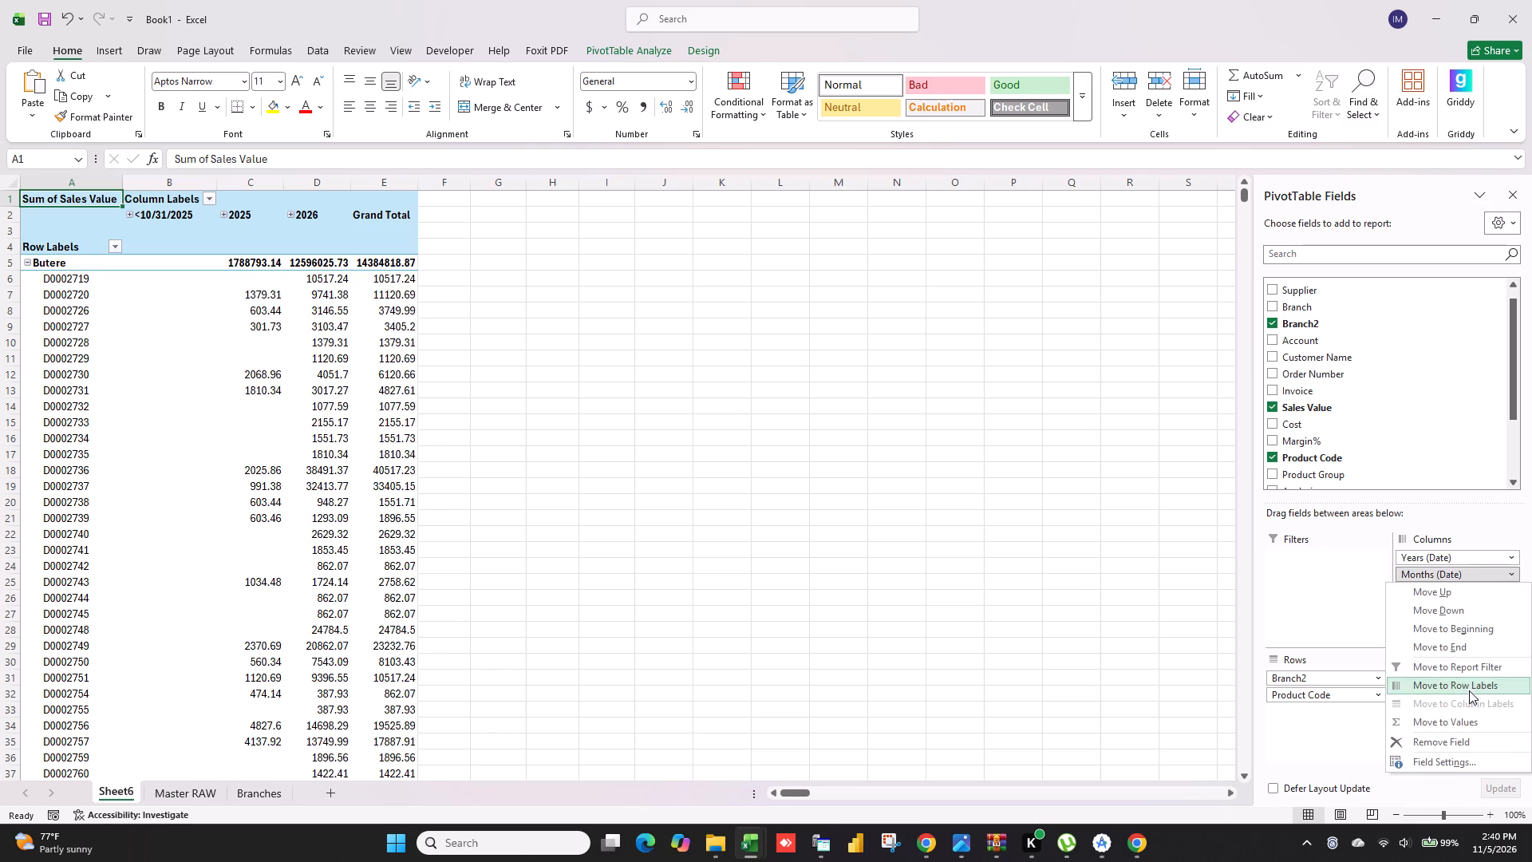
click(1455, 747)
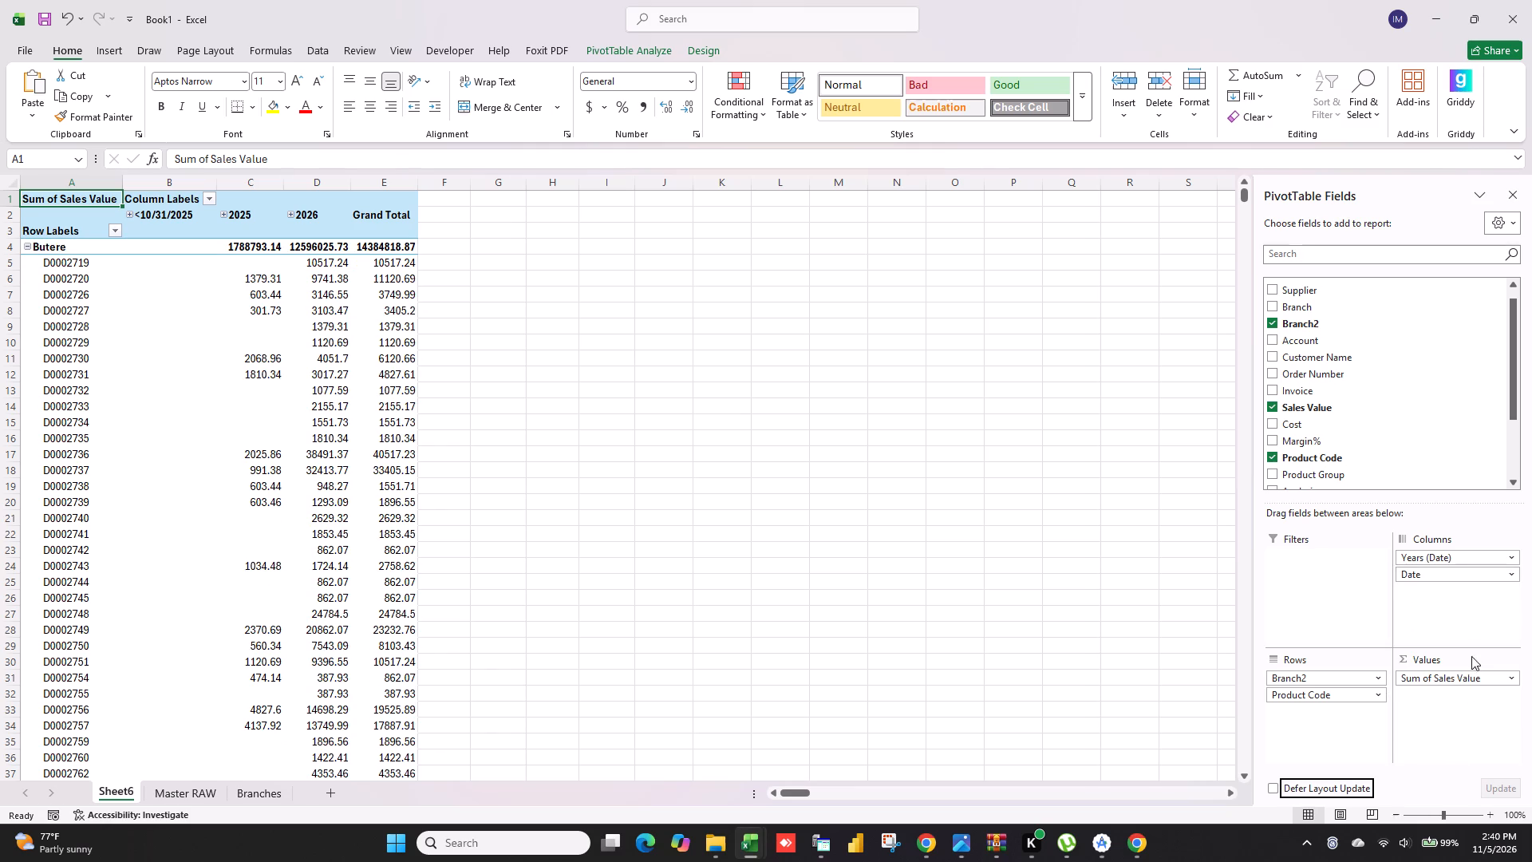
click(1471, 579)
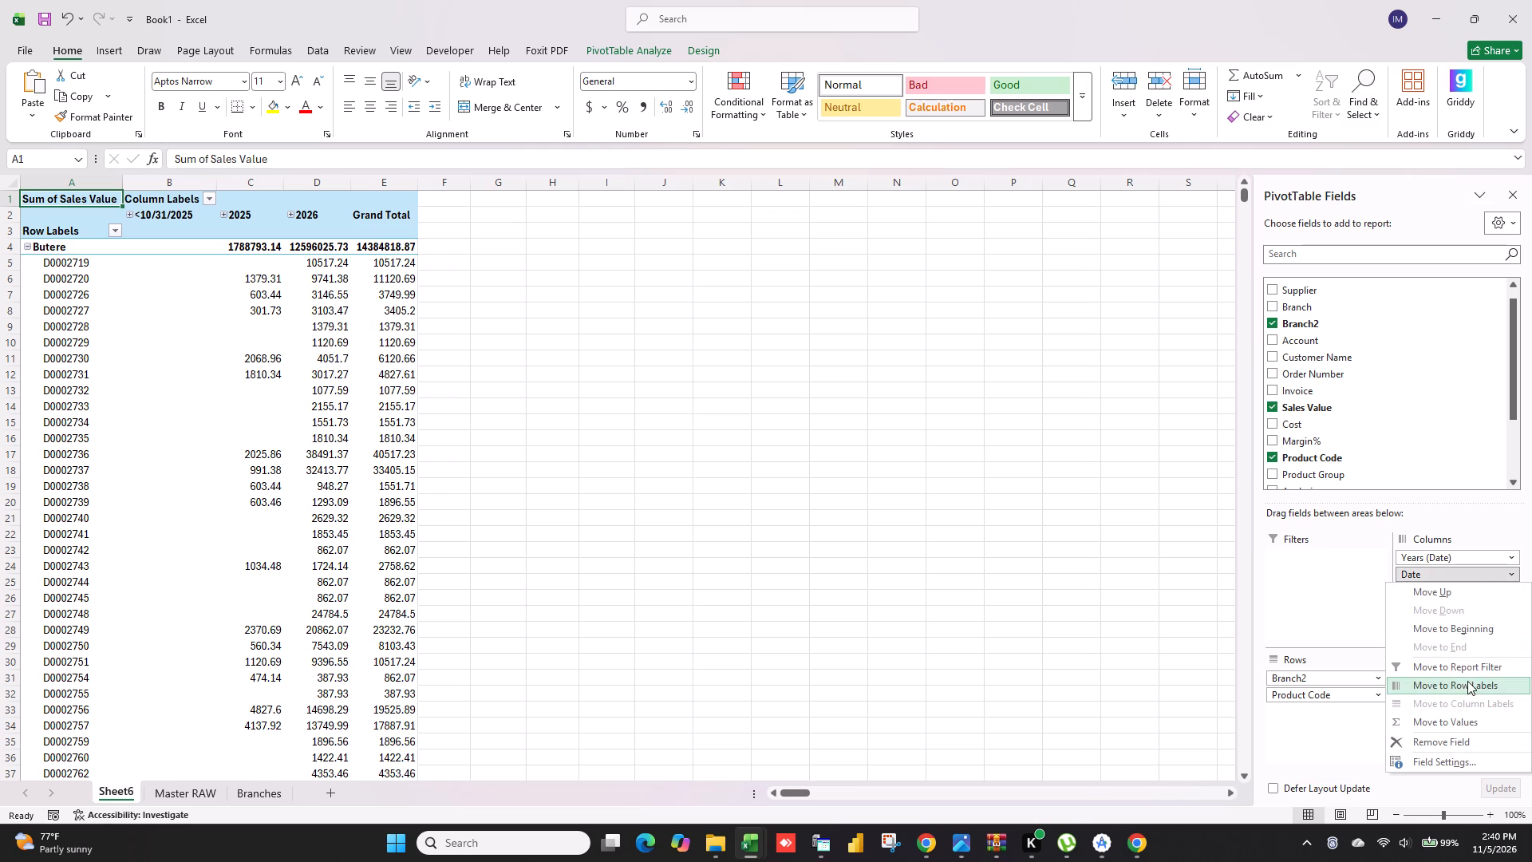
click(1459, 746)
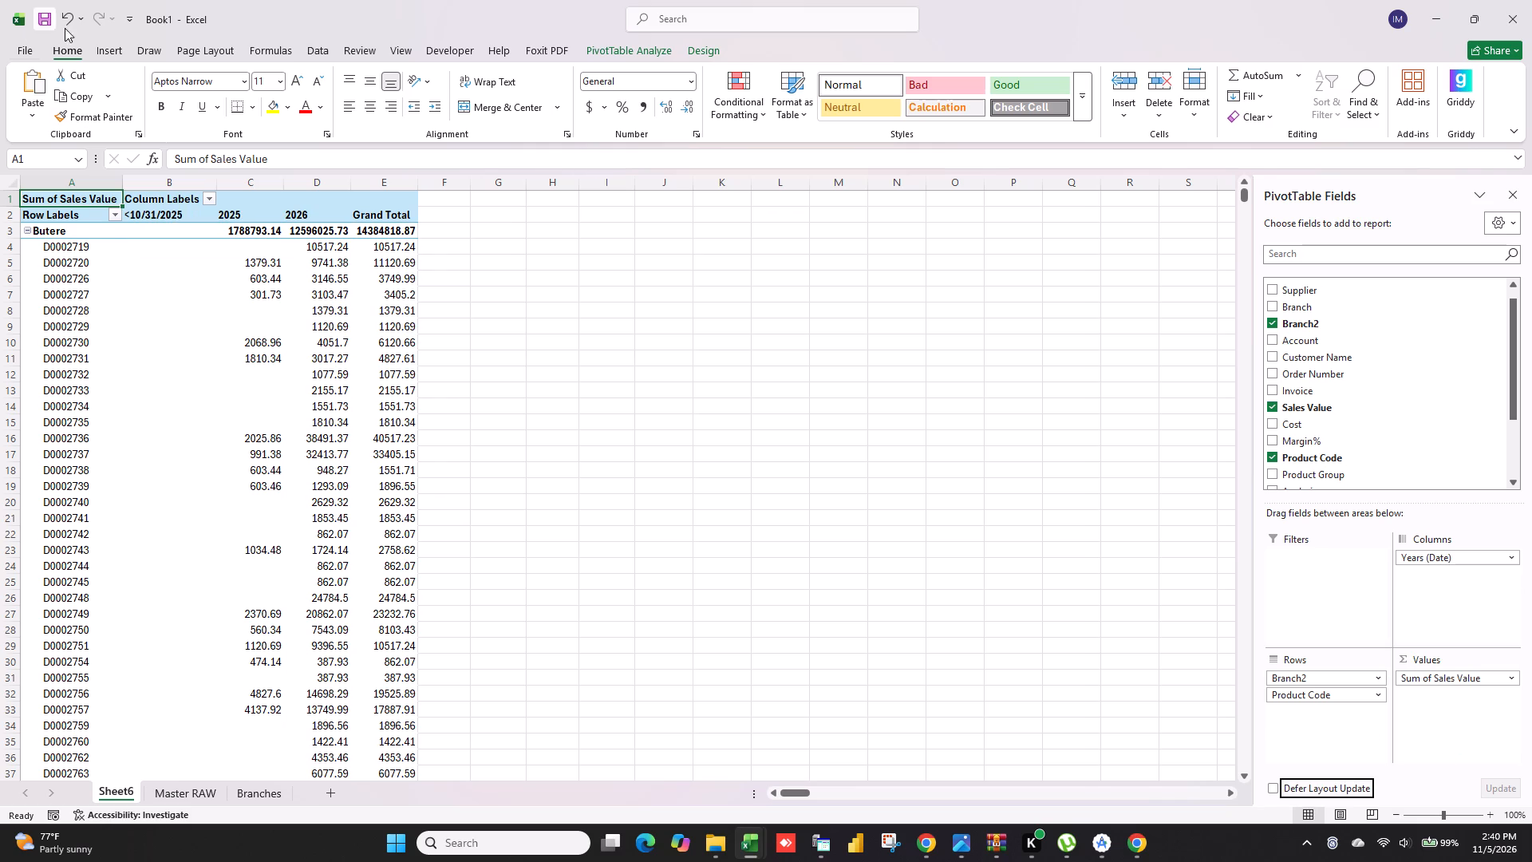
Switch the PivotTable to the tabular report layout and turn off its subtotals.
click(348, 198)
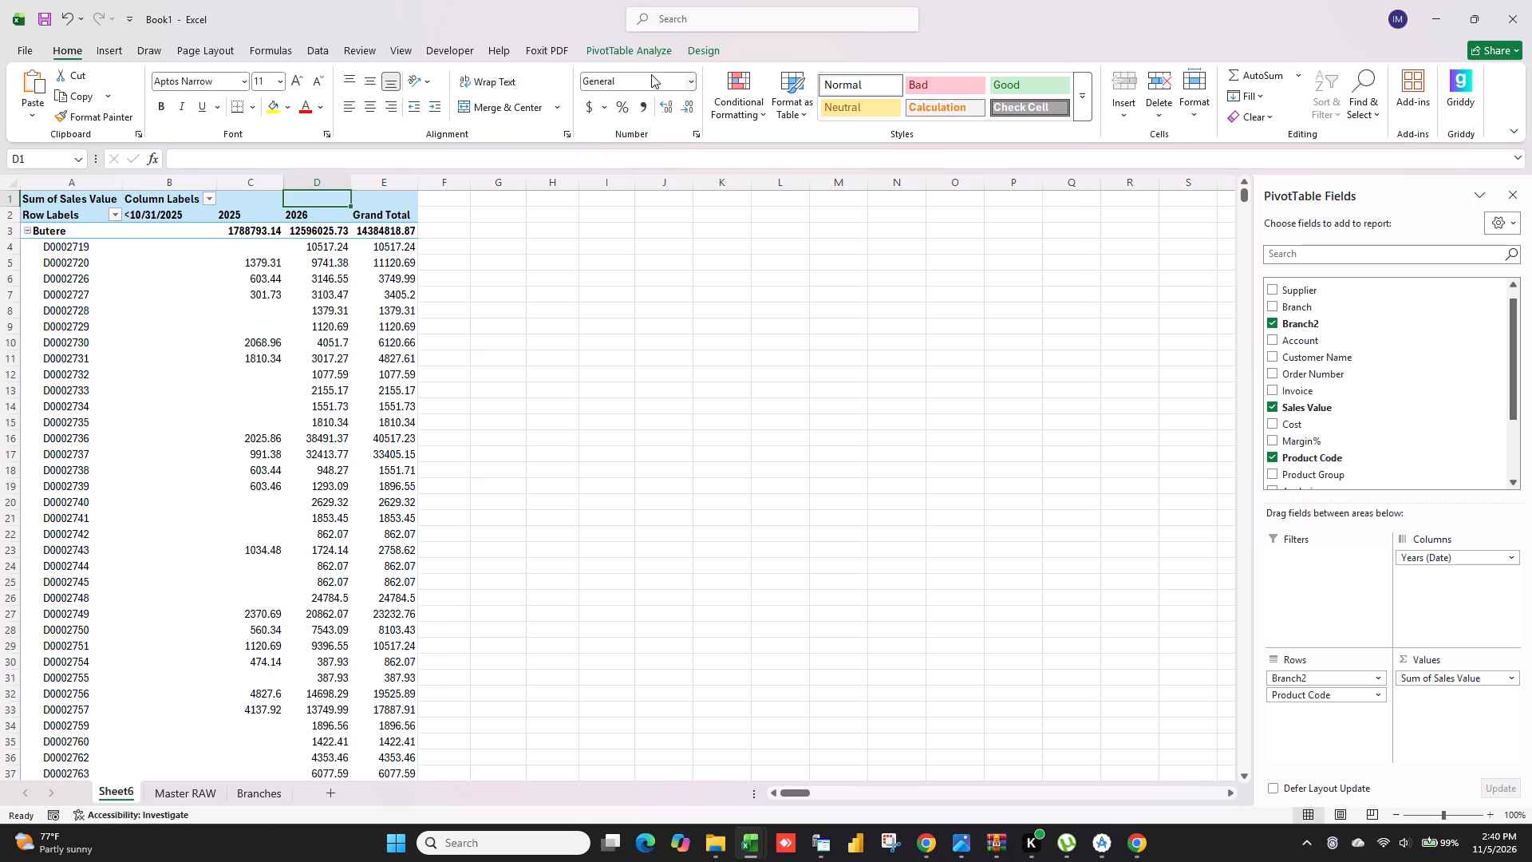
click(689, 48)
click(138, 107)
click(178, 211)
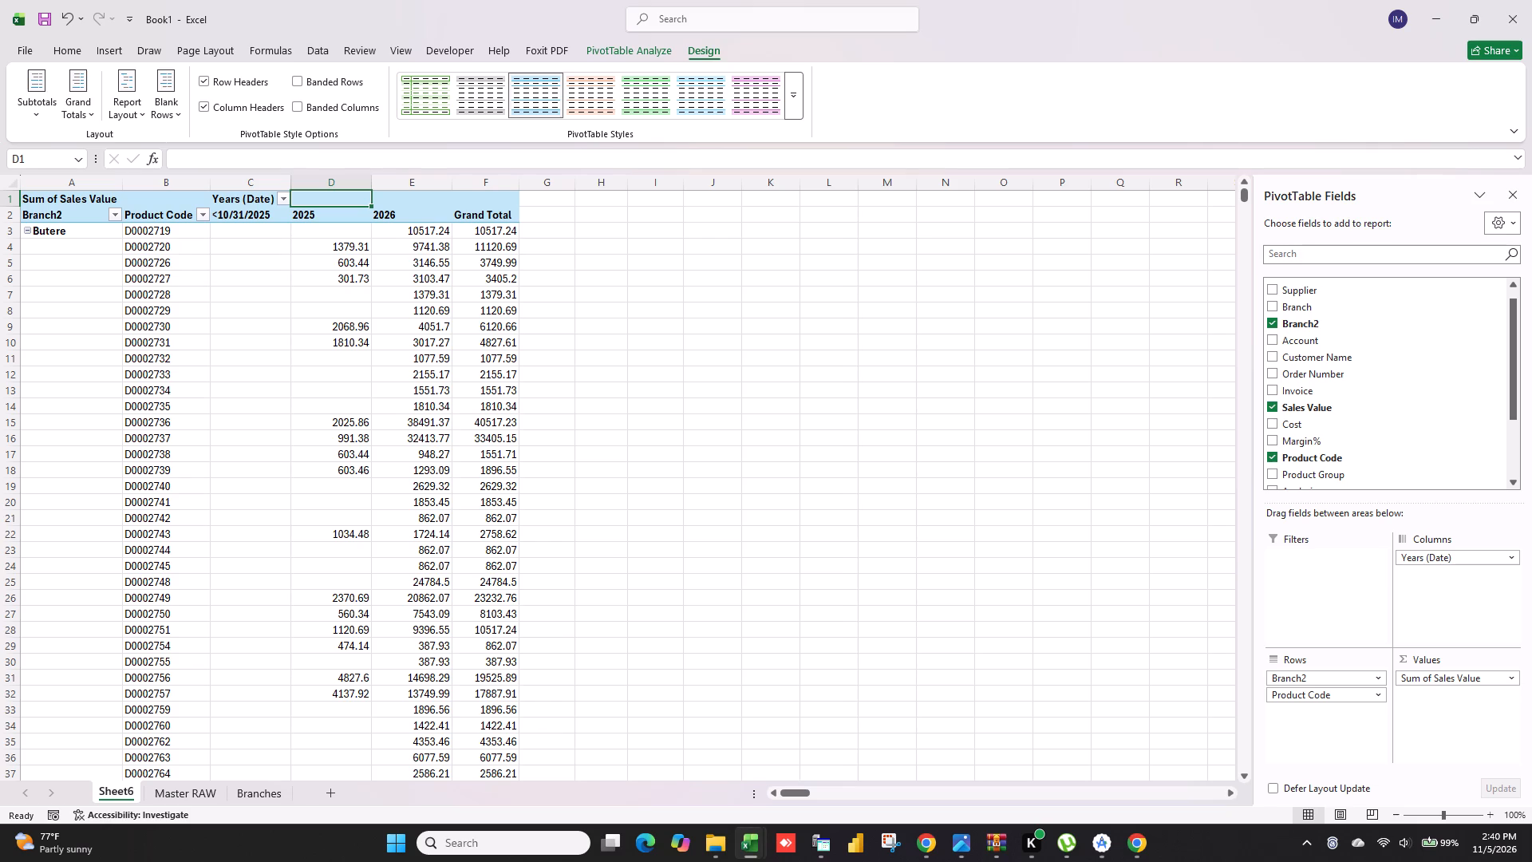
click(23, 97)
click(89, 139)
scroll(357, 366, down, 1)
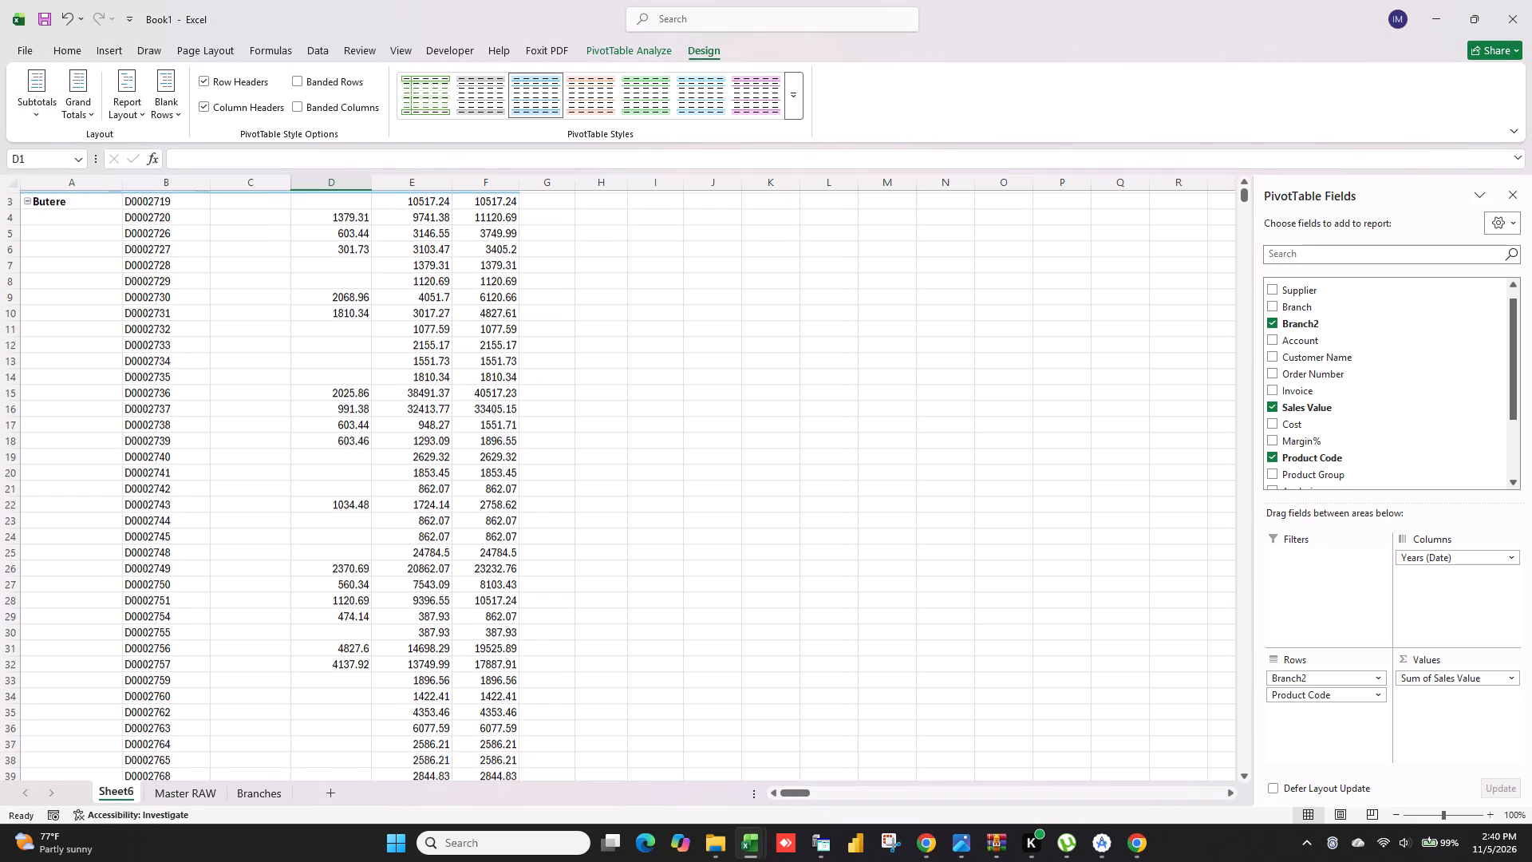
scroll(357, 366, down, 1)
scroll(357, 366, up, 6)
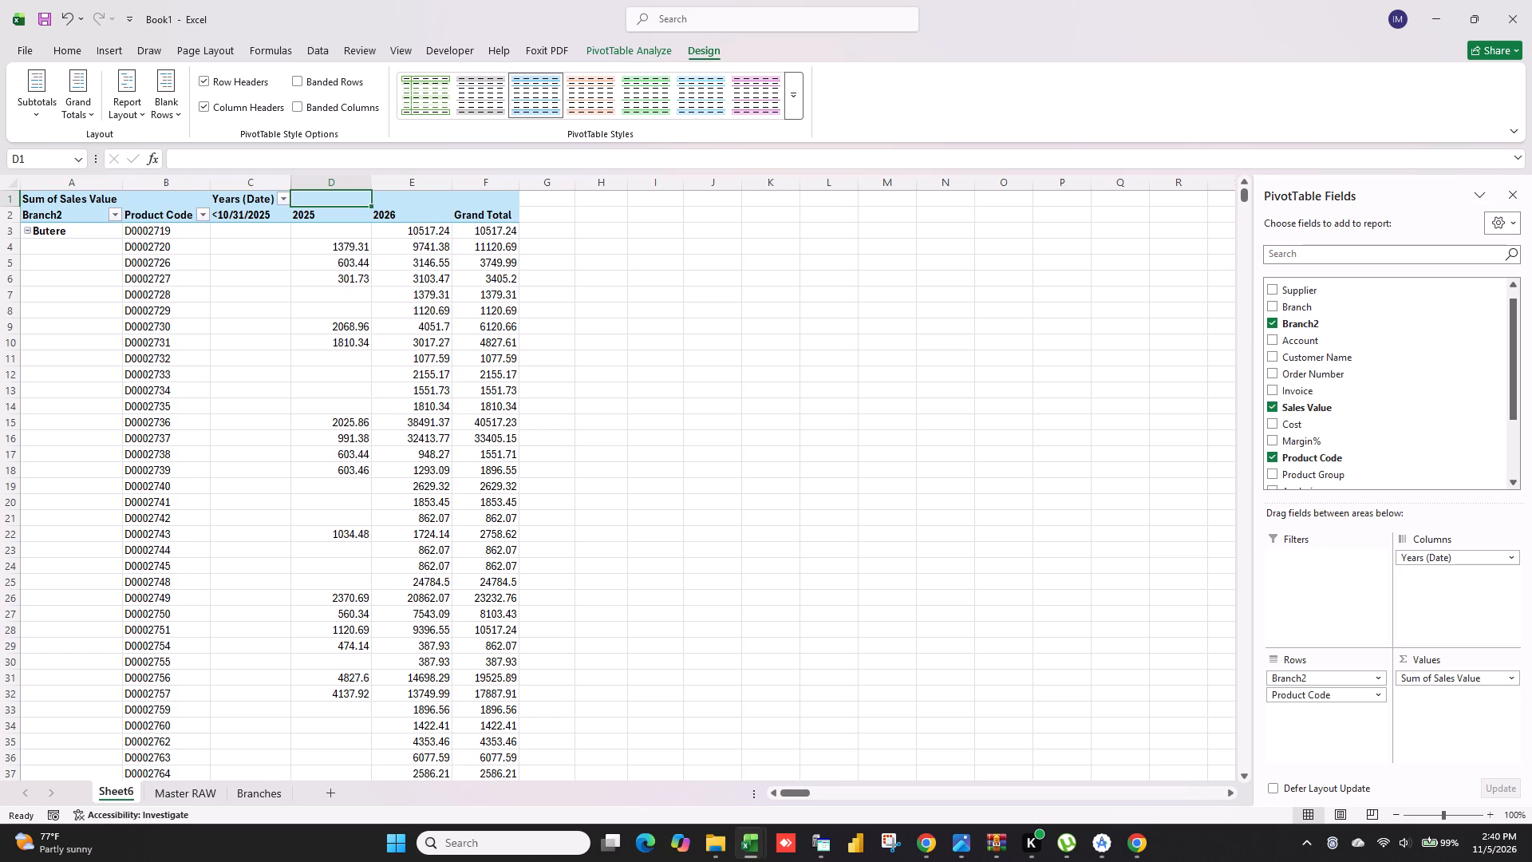
Copy the PivotTable's columns A to F and paste them as values into cell A1 of a new worksheet.
drag(74, 200, 456, 231)
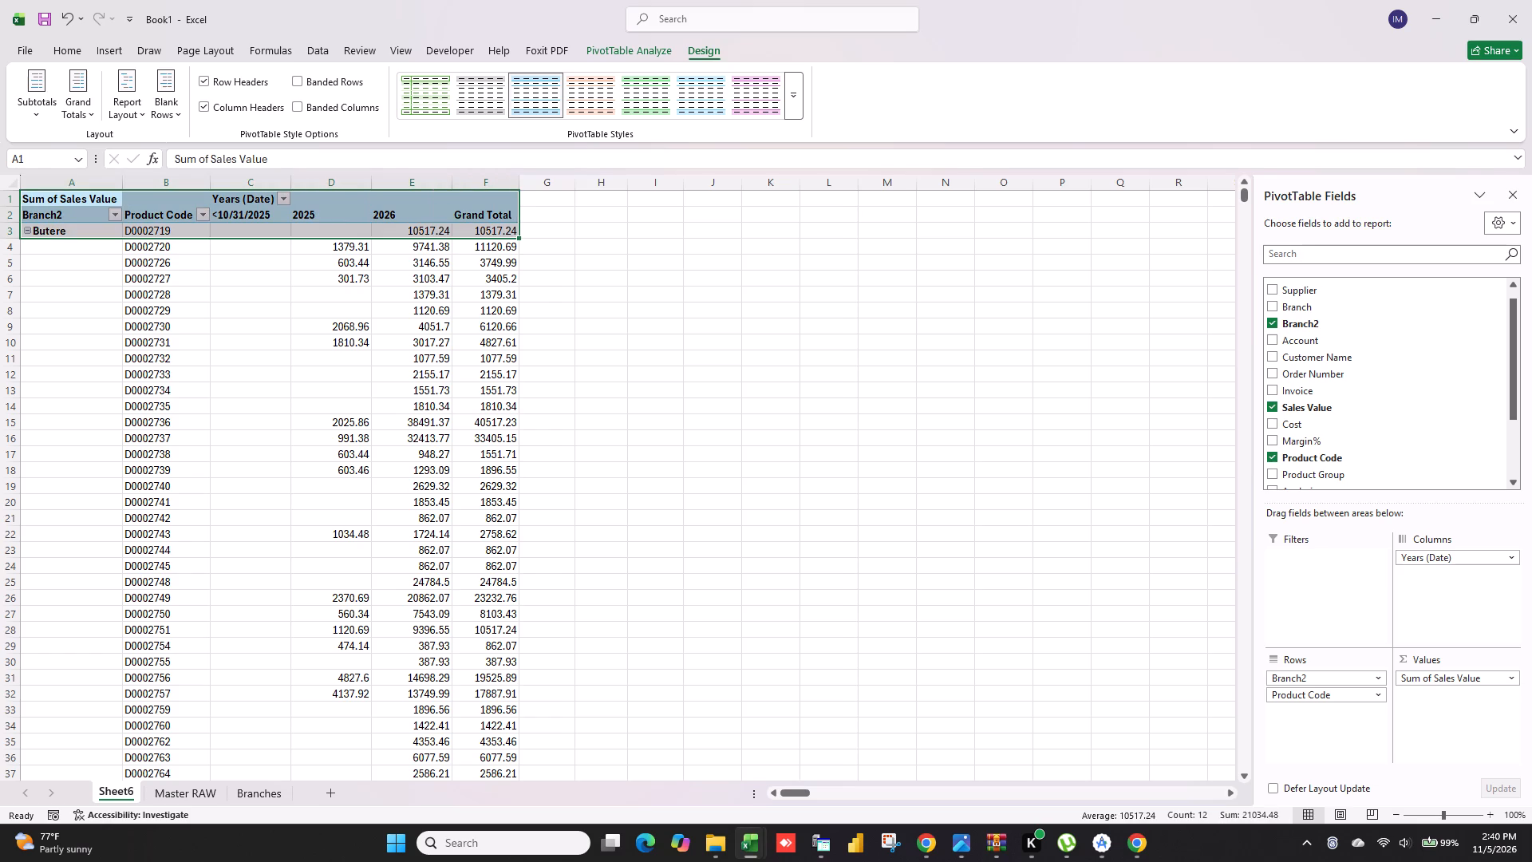
click(691, 299)
drag(93, 188, 457, 228)
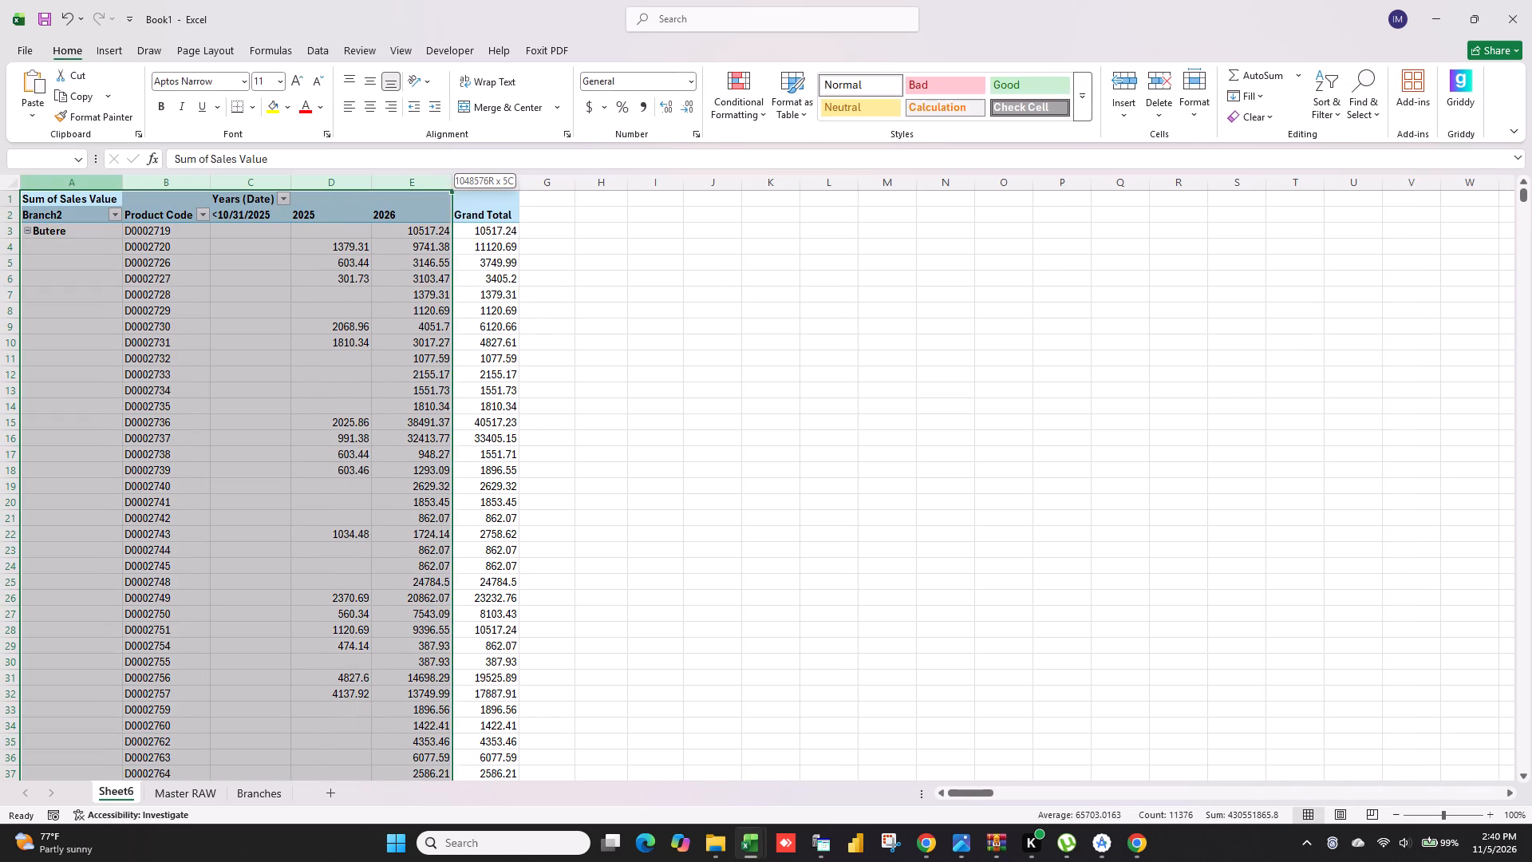
drag(457, 228, 482, 228)
key(ctrl+c)
click(323, 788)
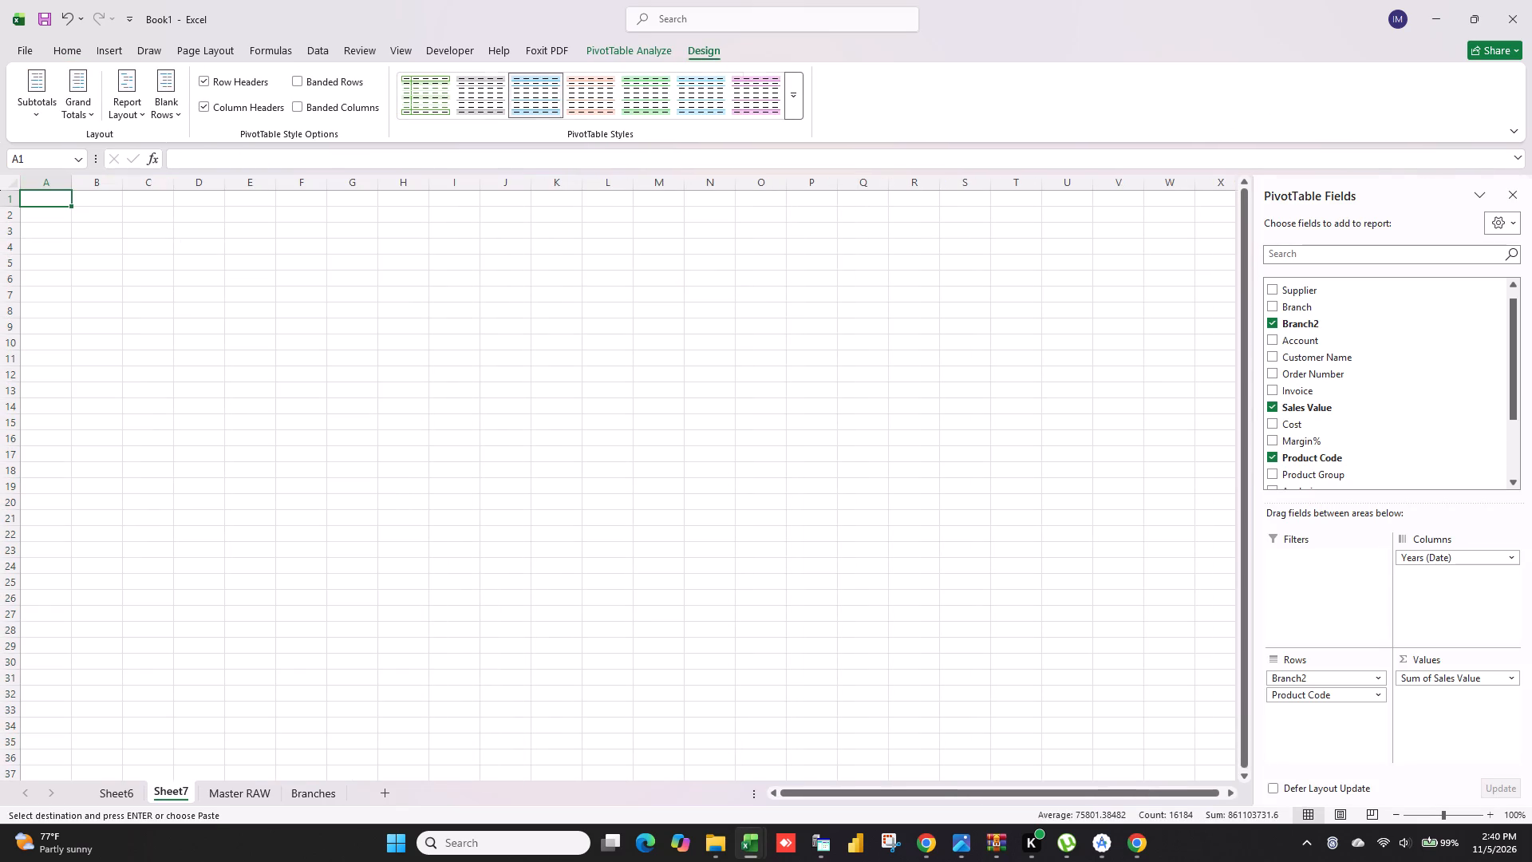
right_click(41, 201)
click(107, 308)
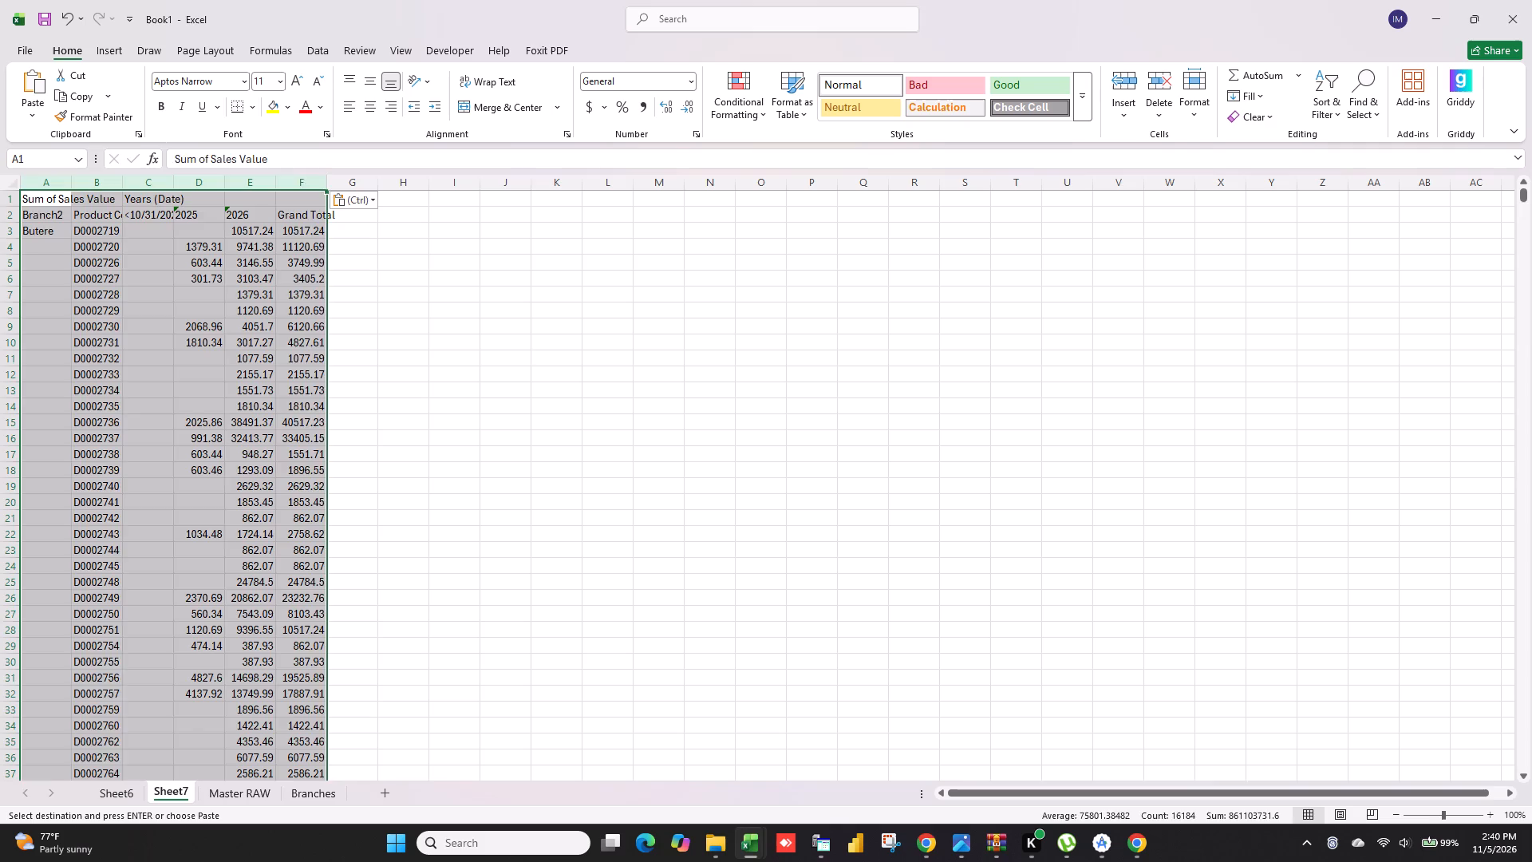
click(497, 366)
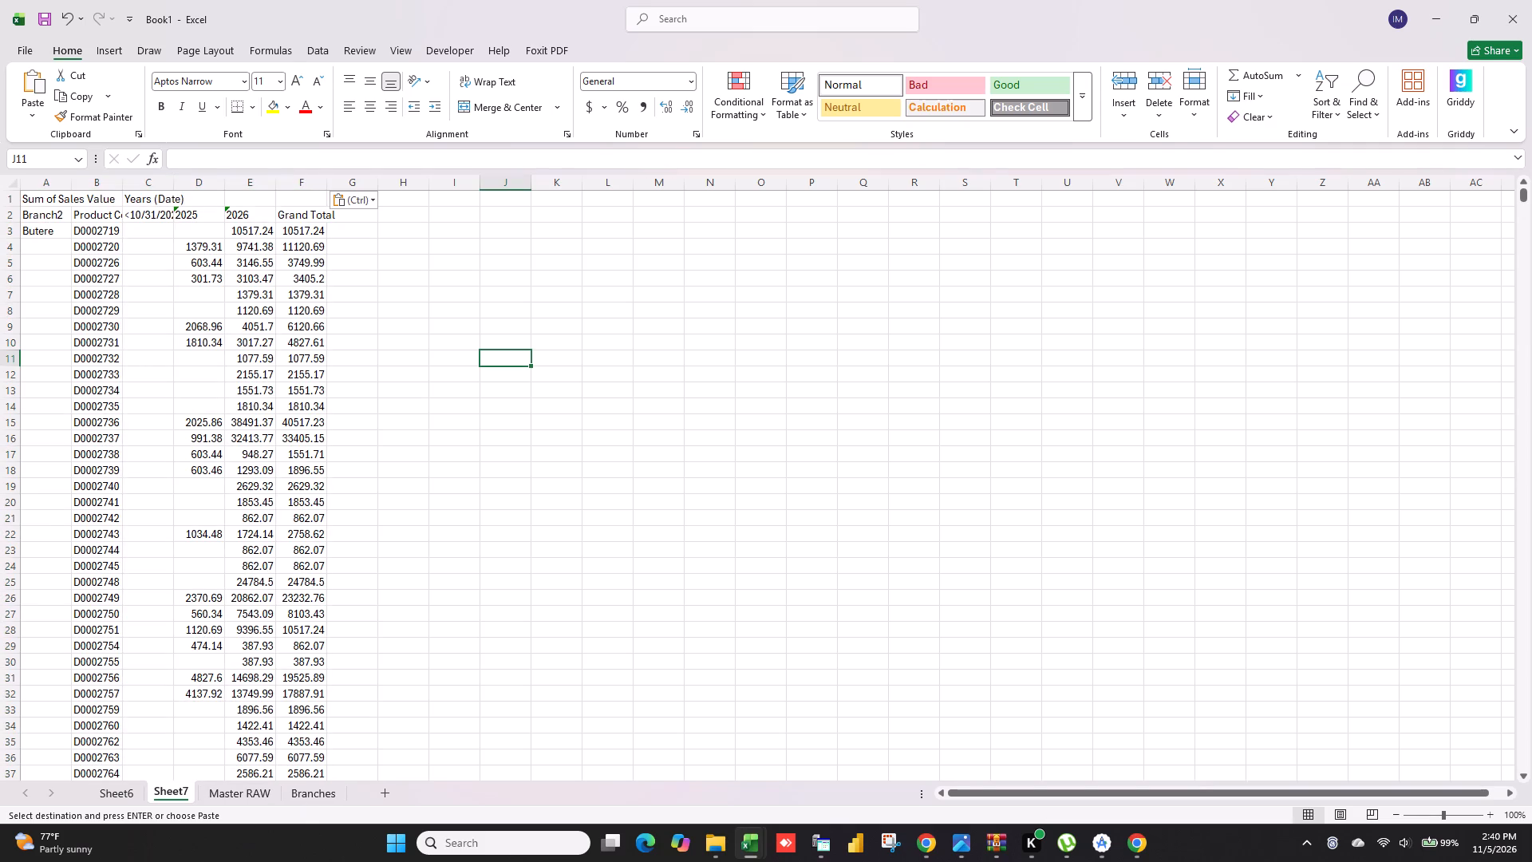
Delete the top "Sum of Sales Value" row and the "<10/31/2025" column from the pasted table.
click(6, 193)
key(ctrl+minus)
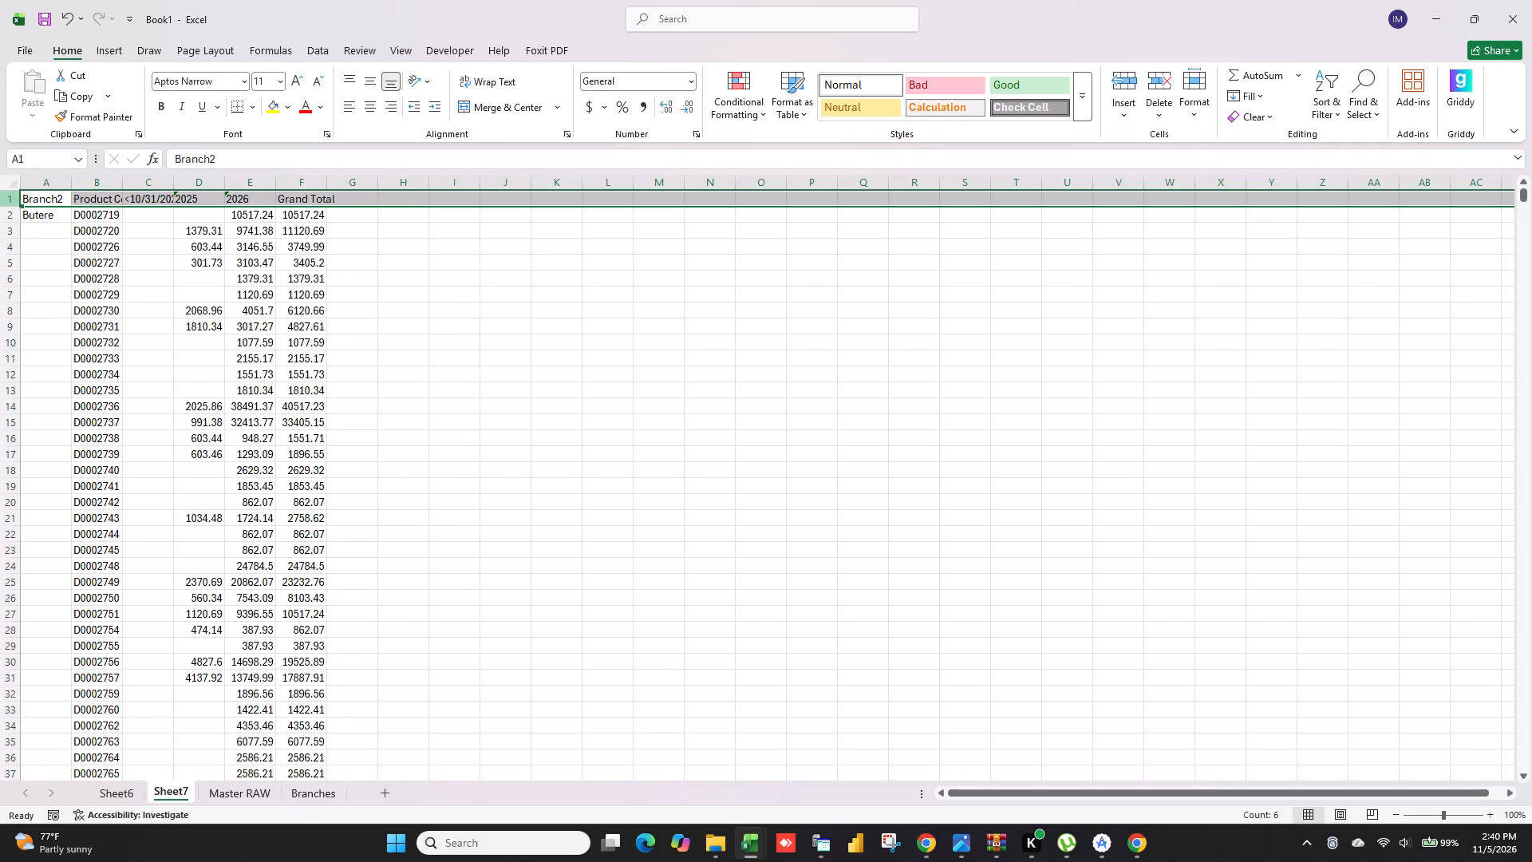
click(160, 185)
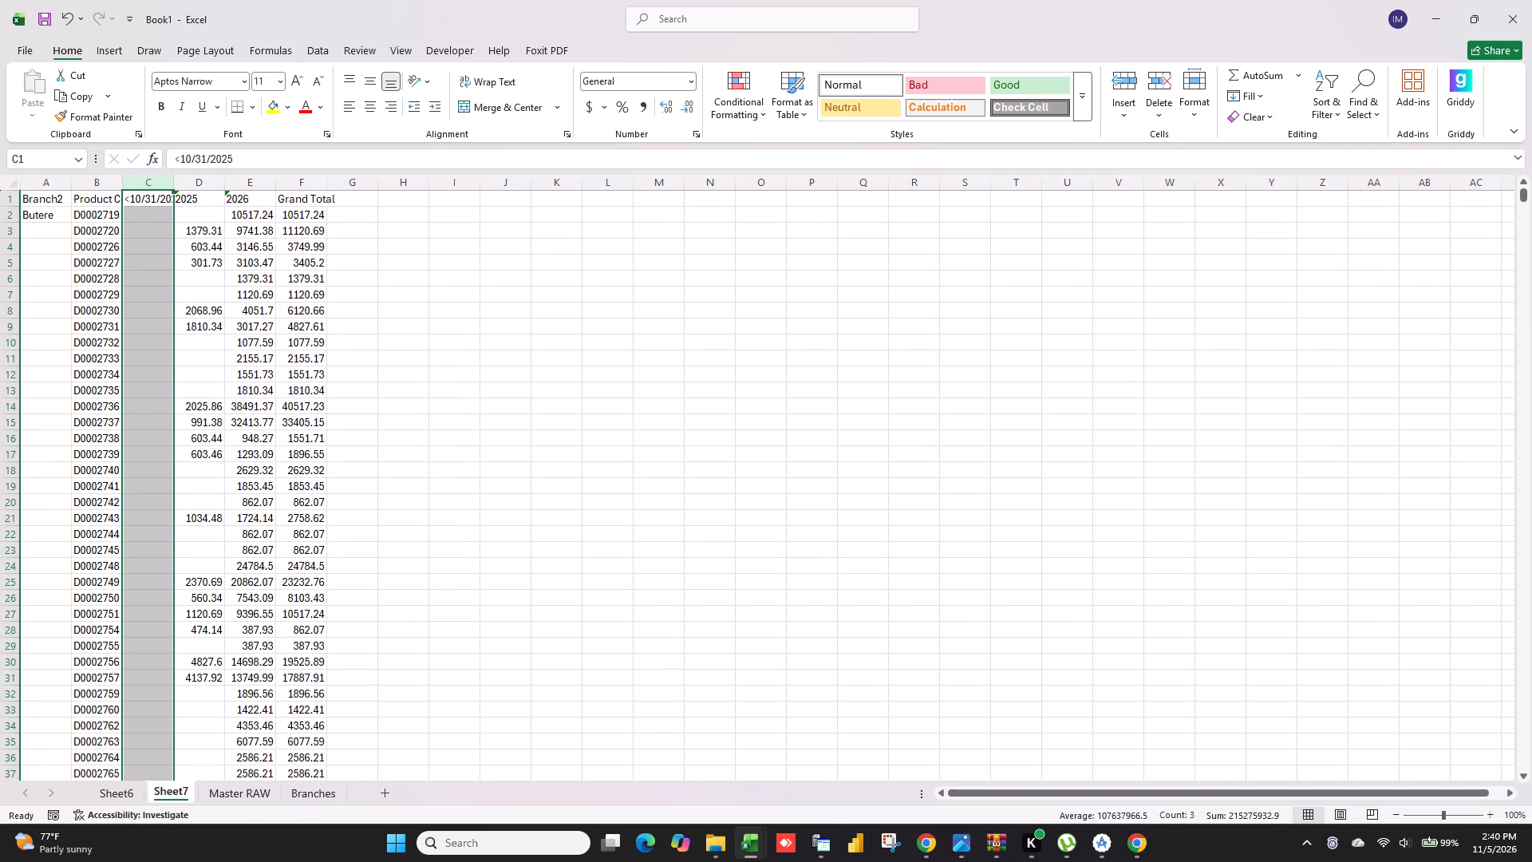
key(ctrl+minus)
click(532, 251)
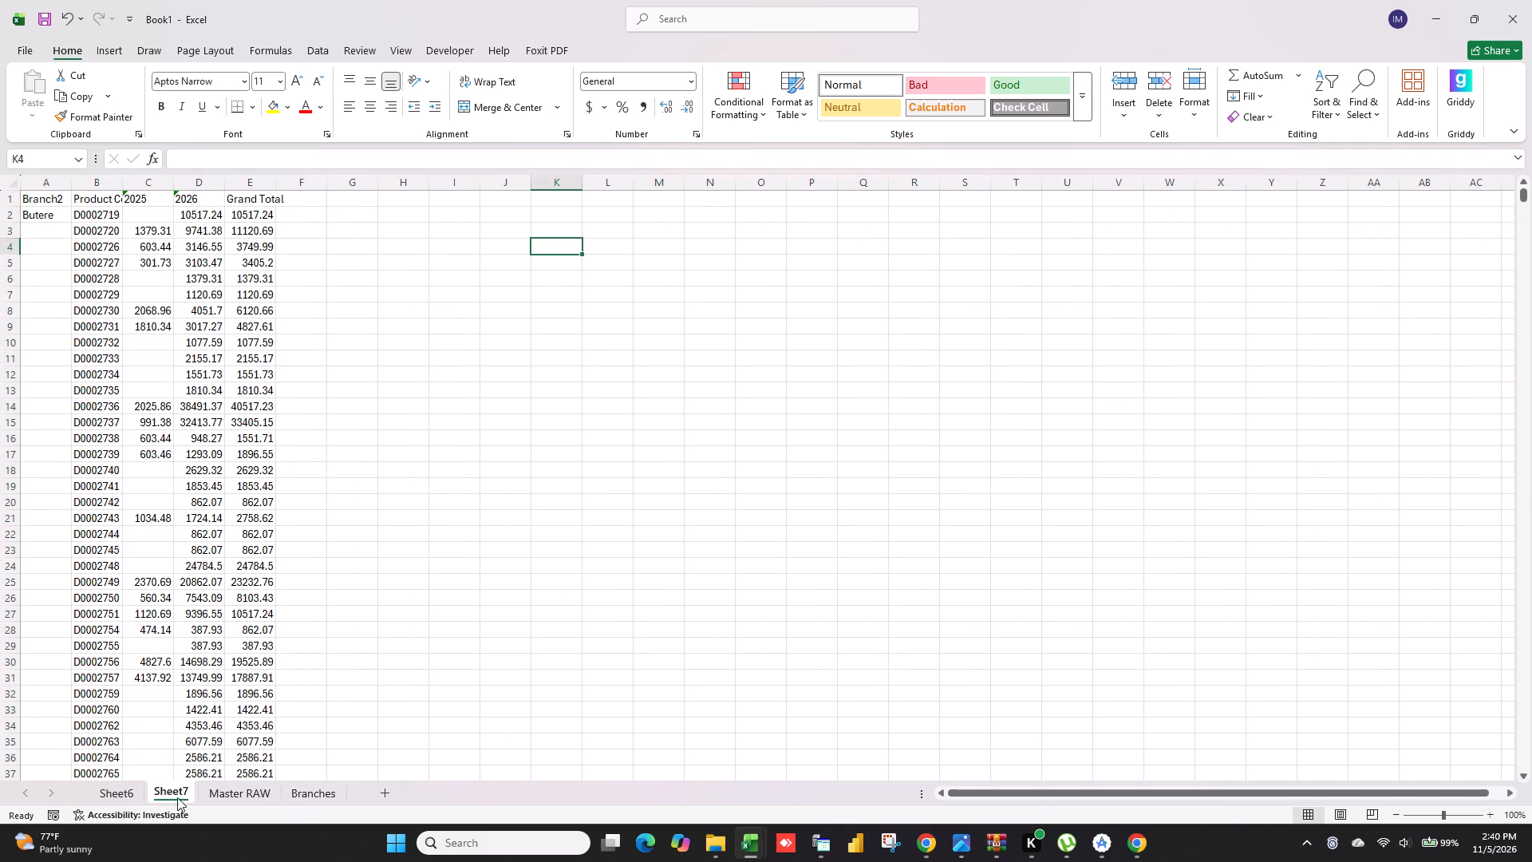
On the Branches sheet, copy the branch names in B2:B9 to column D, starting at D2.
click(113, 790)
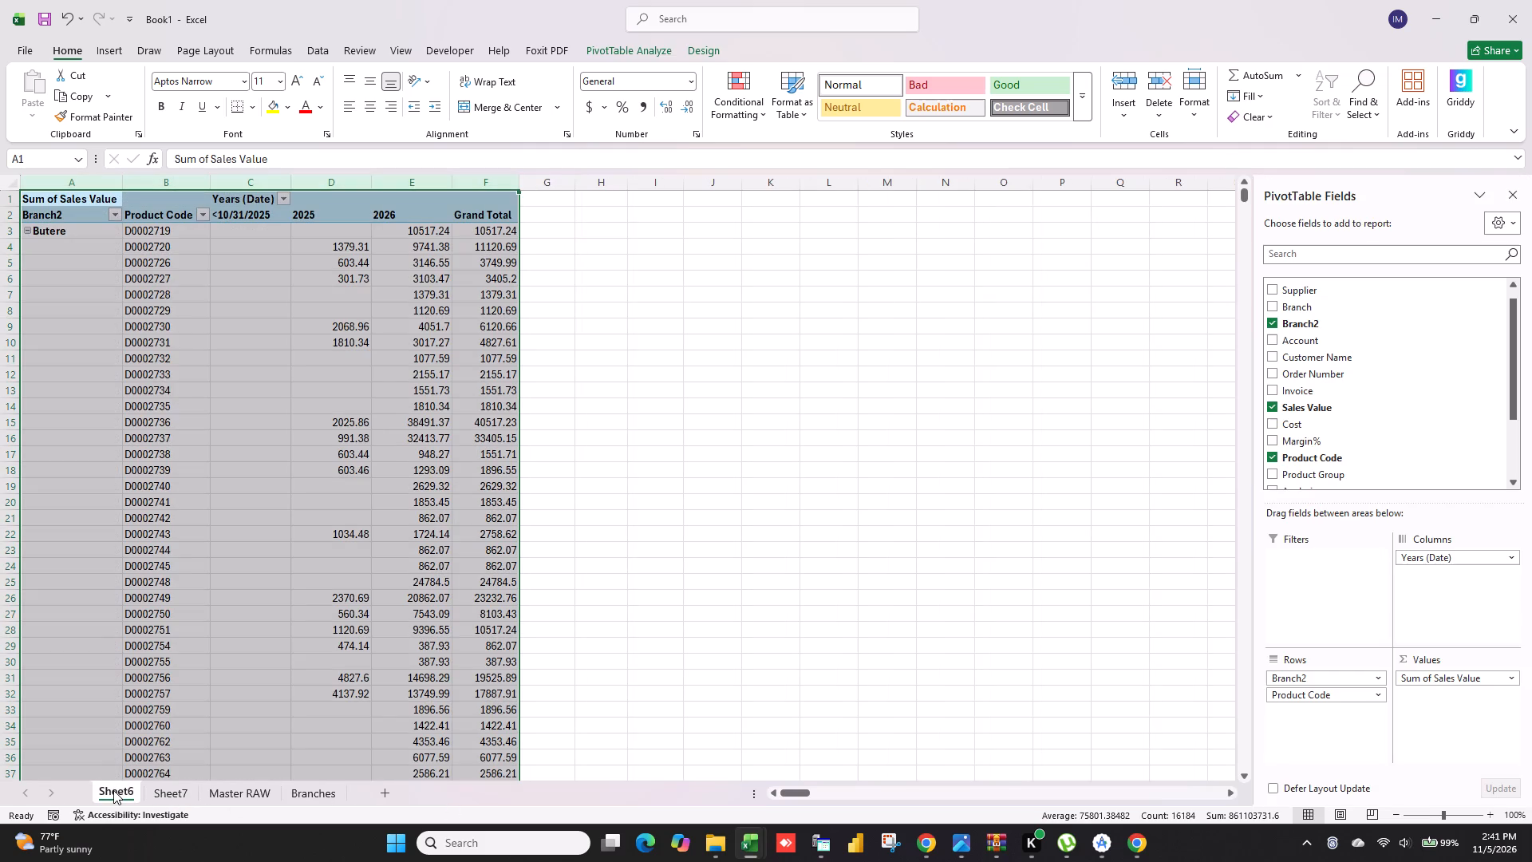
click(176, 804)
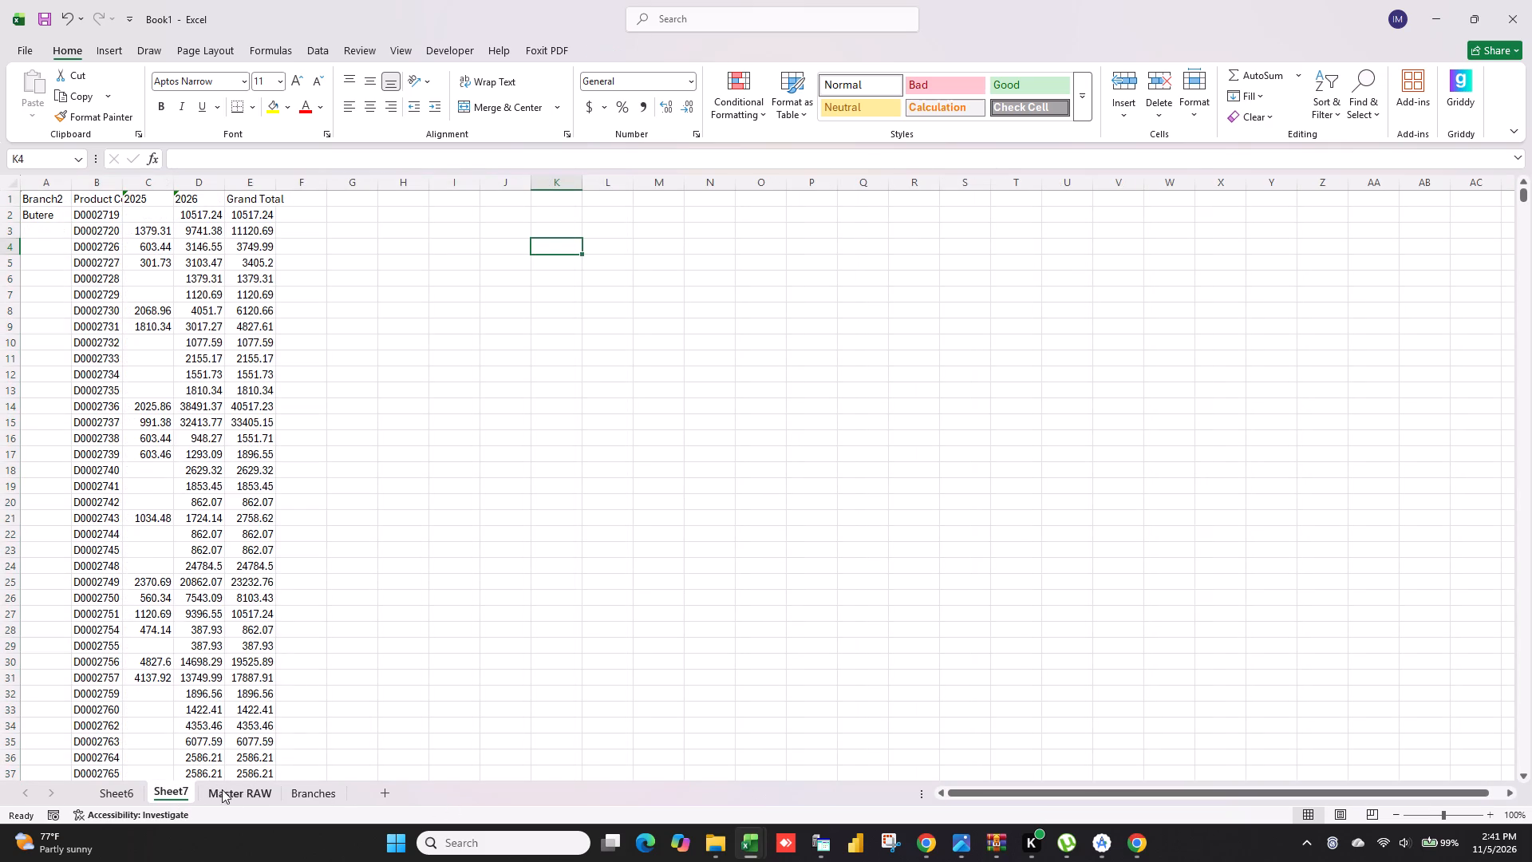
drag(230, 791, 237, 793)
click(306, 794)
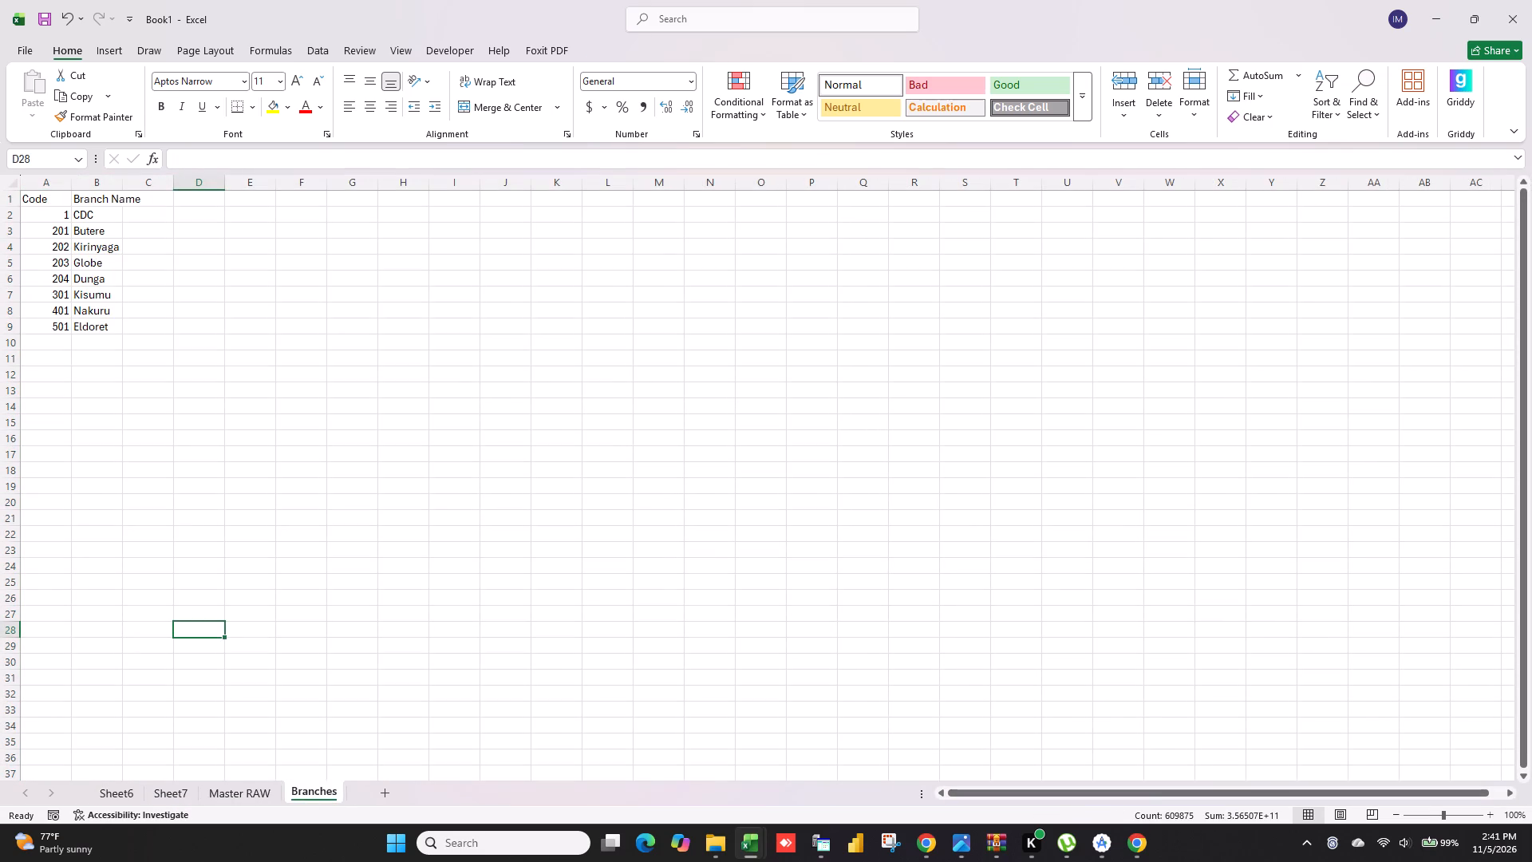
click(263, 215)
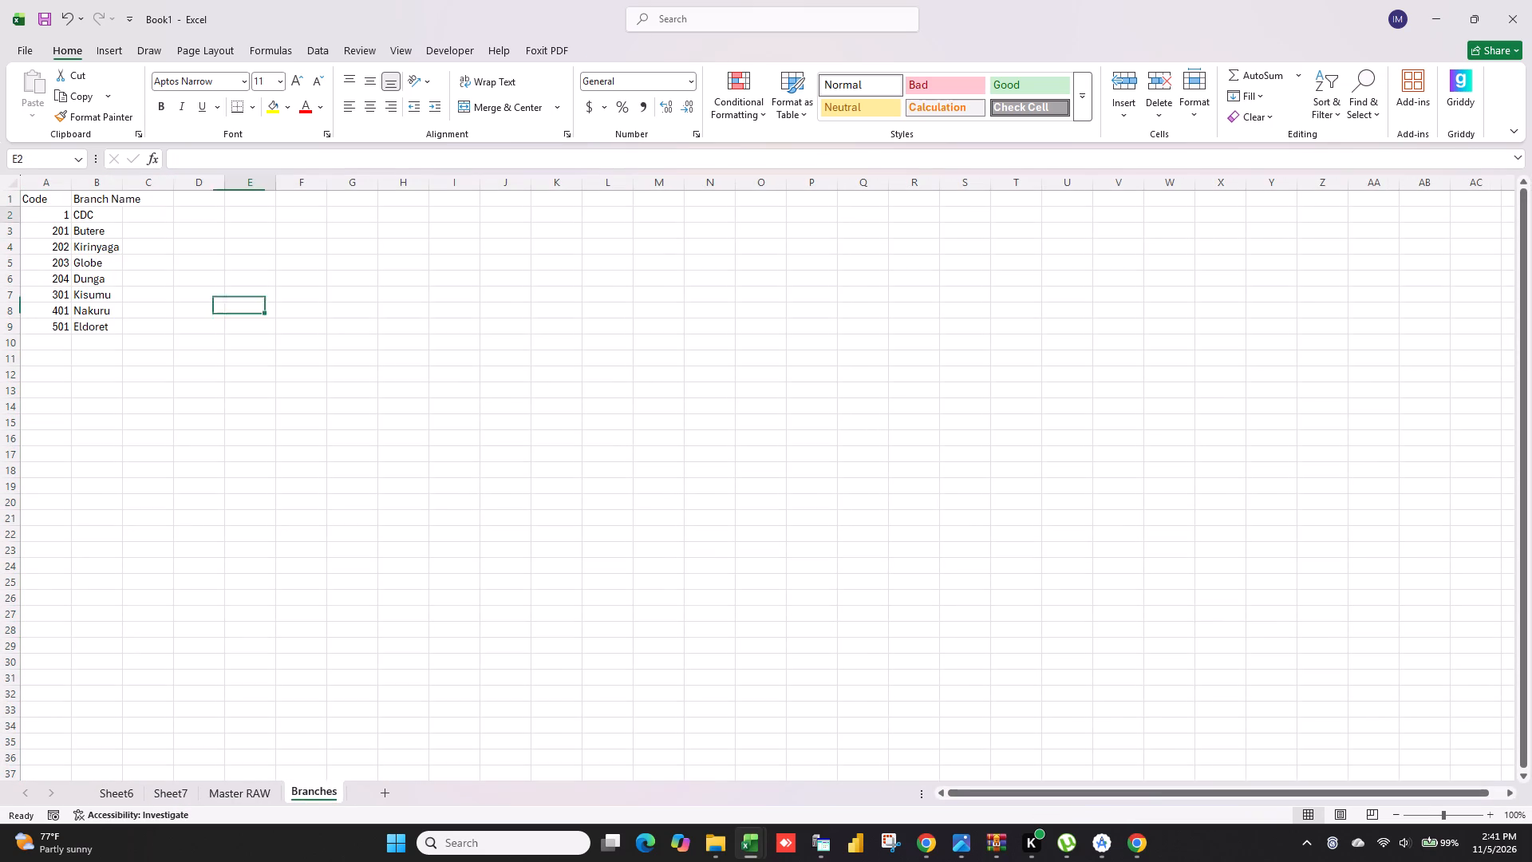
drag(106, 222, 96, 309)
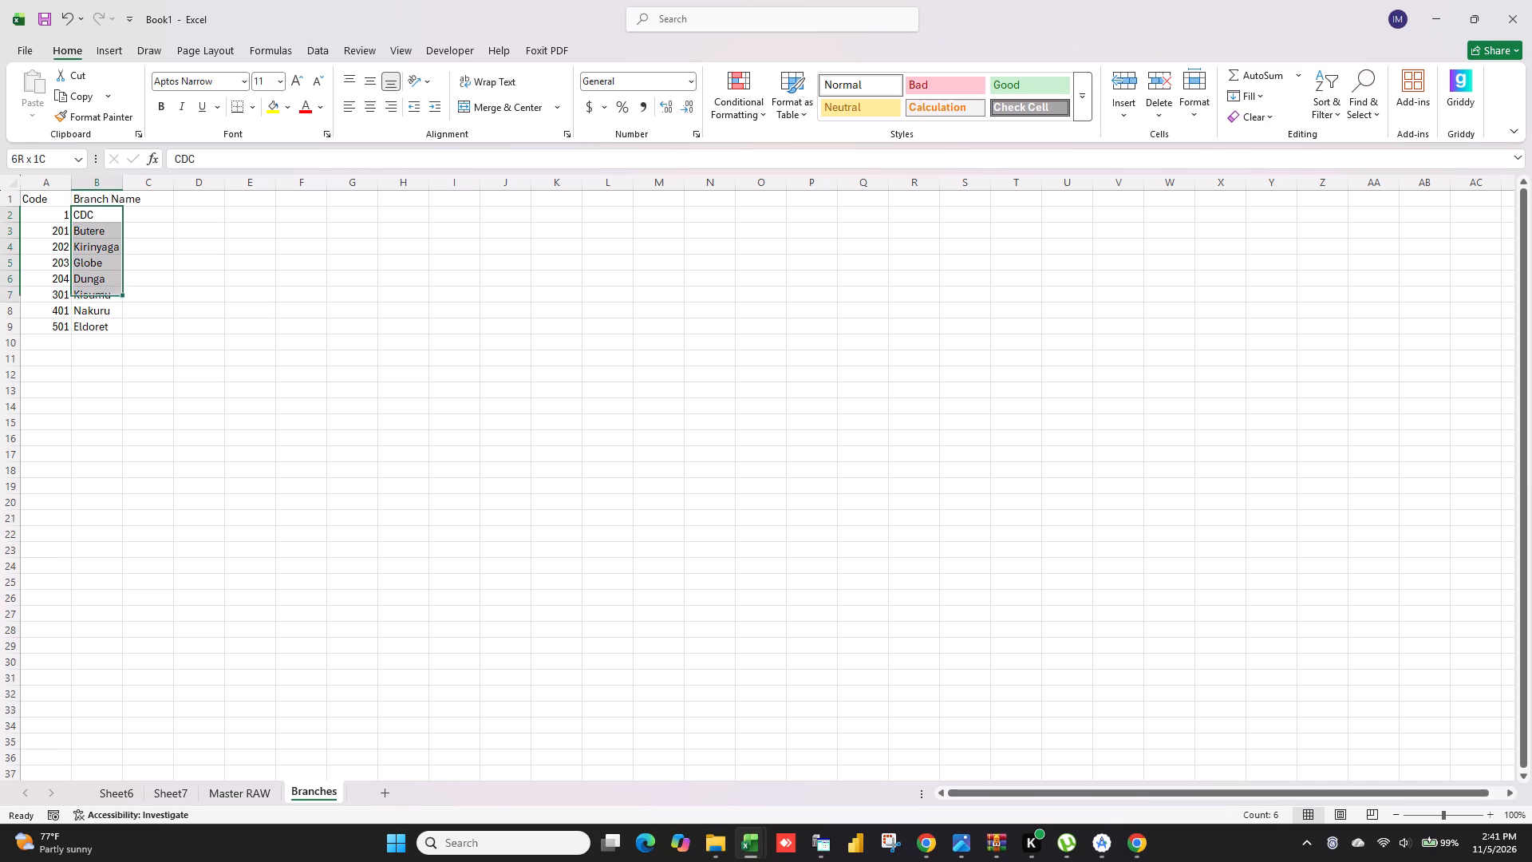
drag(96, 309, 95, 327)
key(ctrl+c)
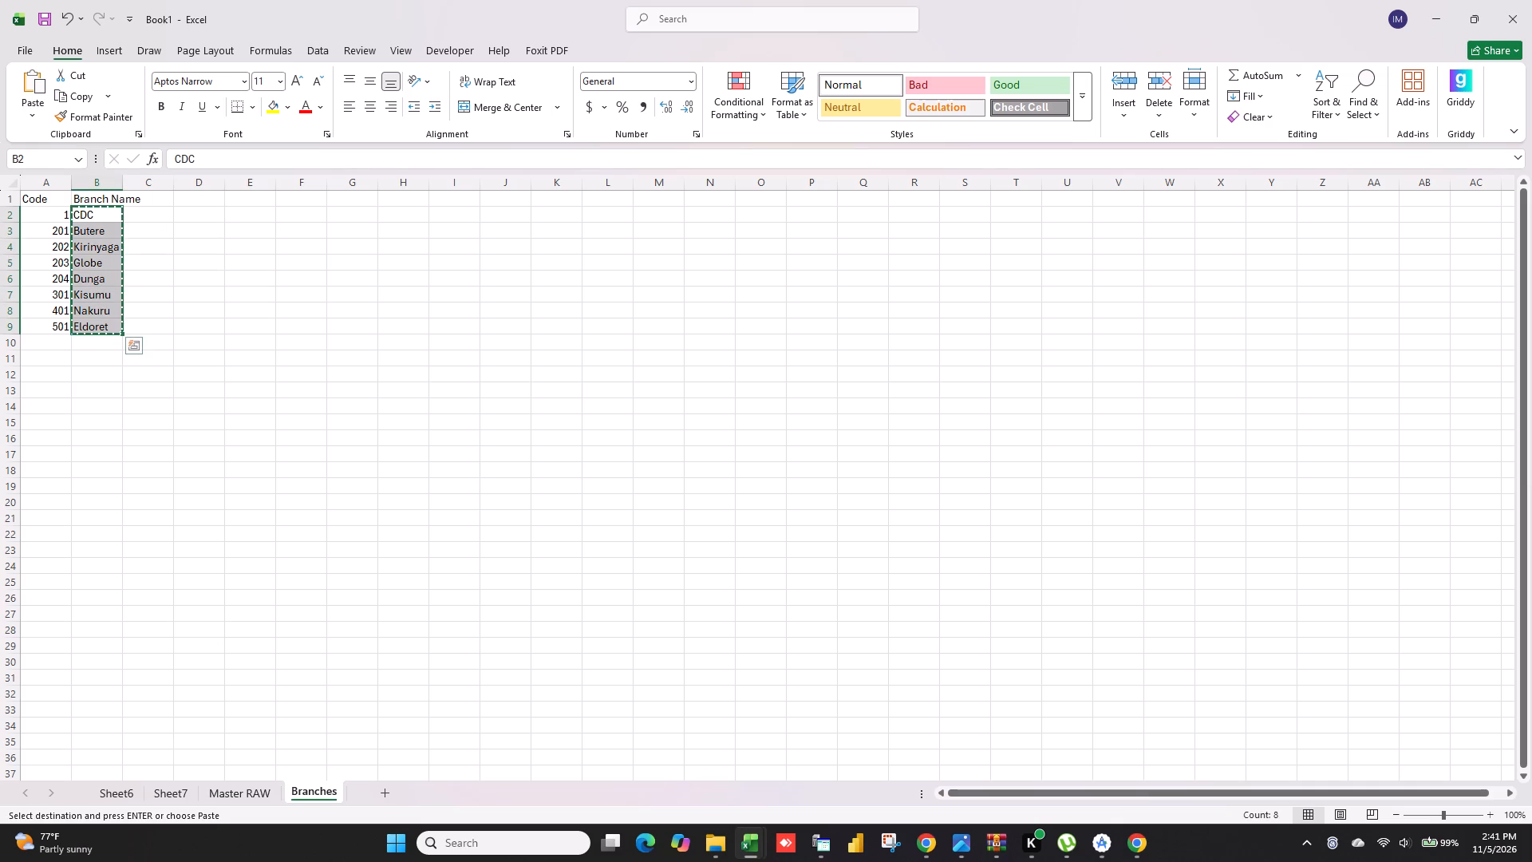
click(201, 216)
key(ctrl+v)
click(307, 263)
key(grave)
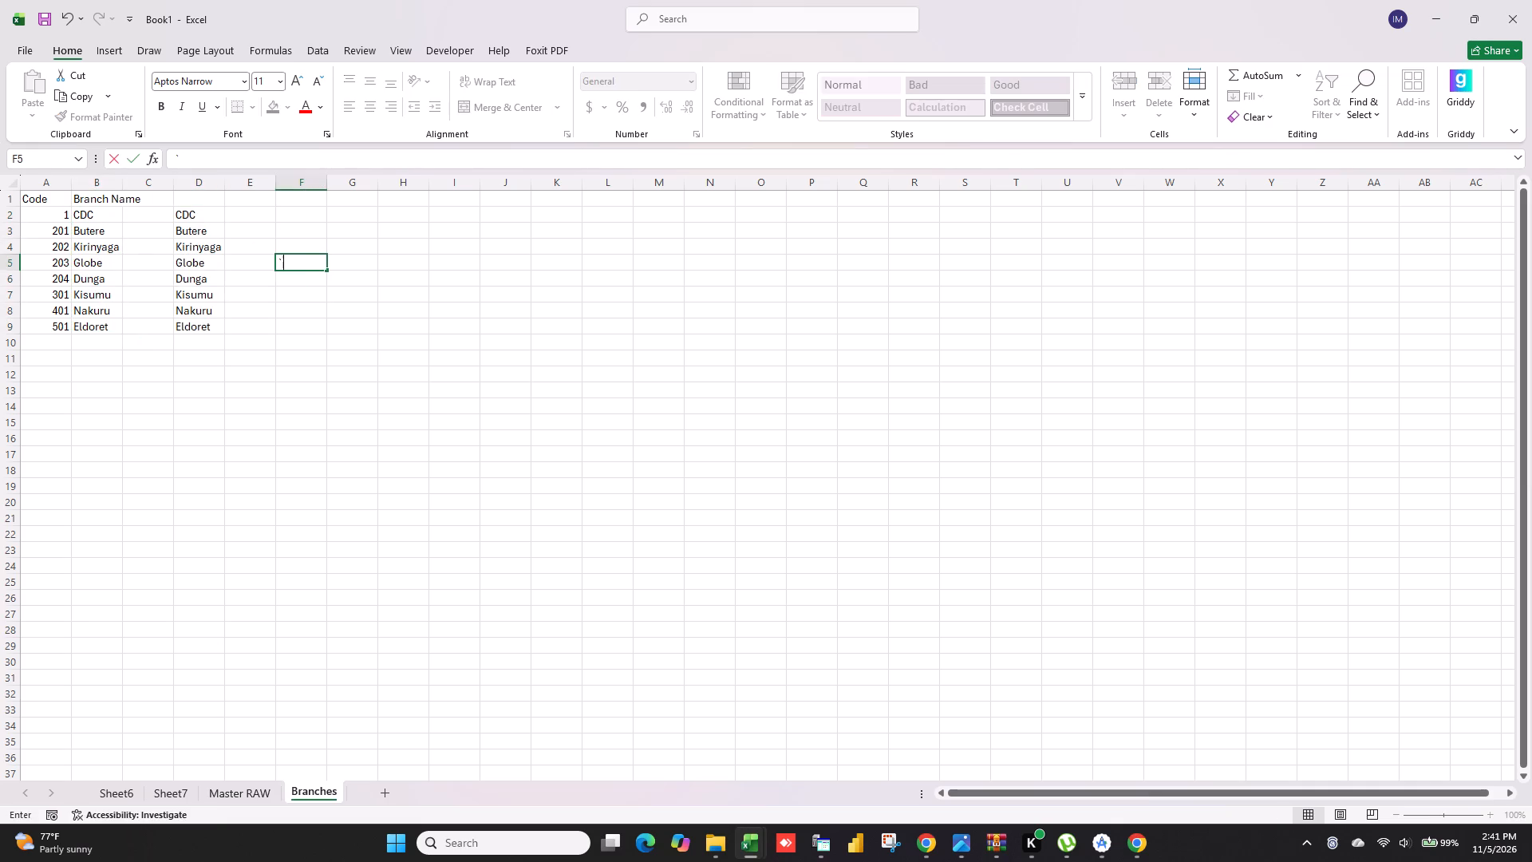
click(247, 213)
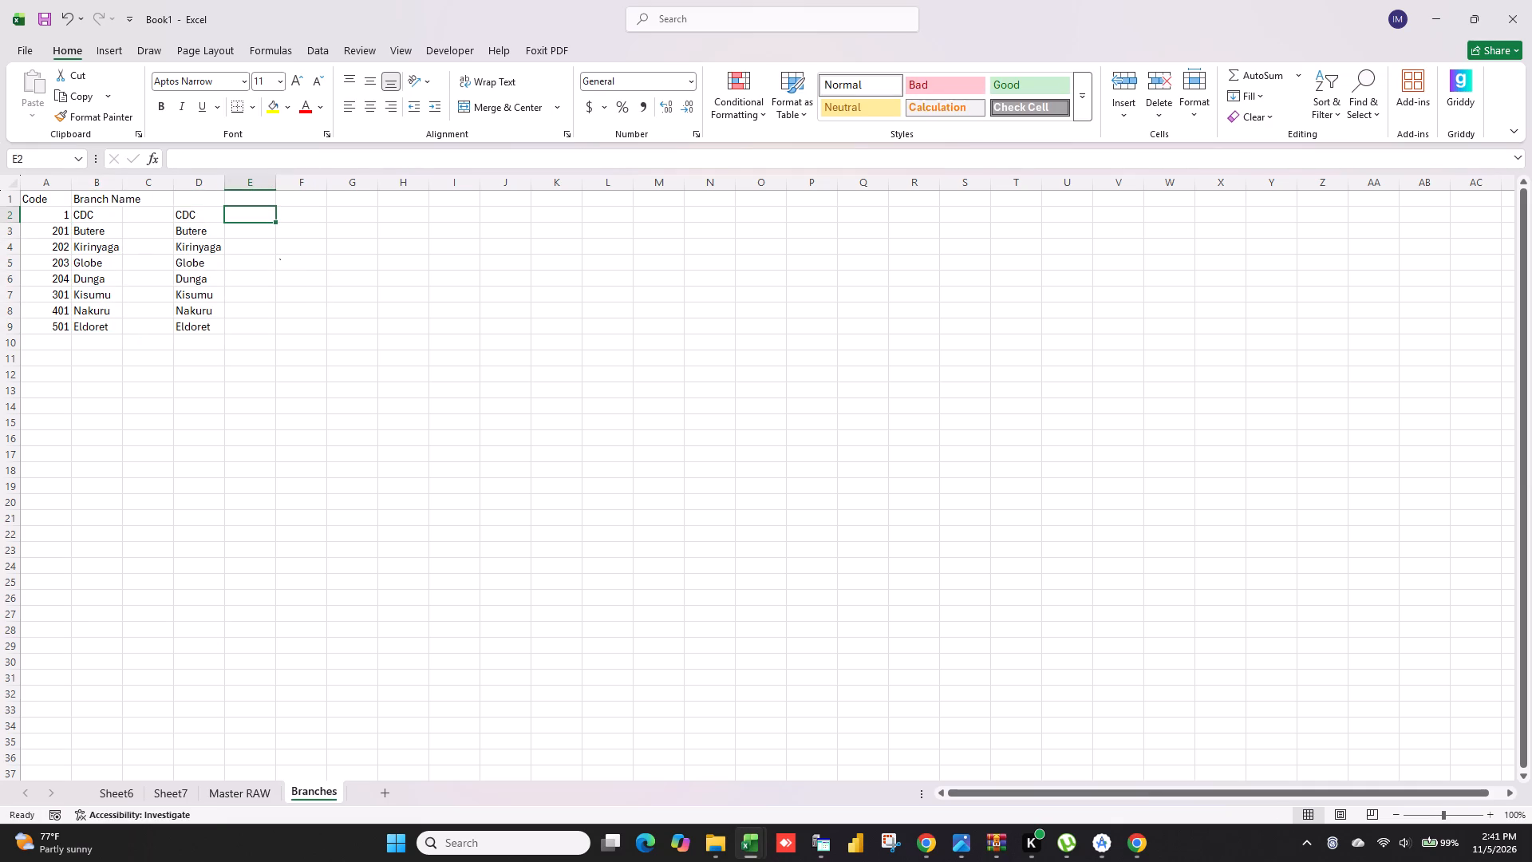
Copy the branch names in D2:D9 into the adjacent cells E2:E9.
drag(195, 212, 198, 319)
key(ctrl+c)
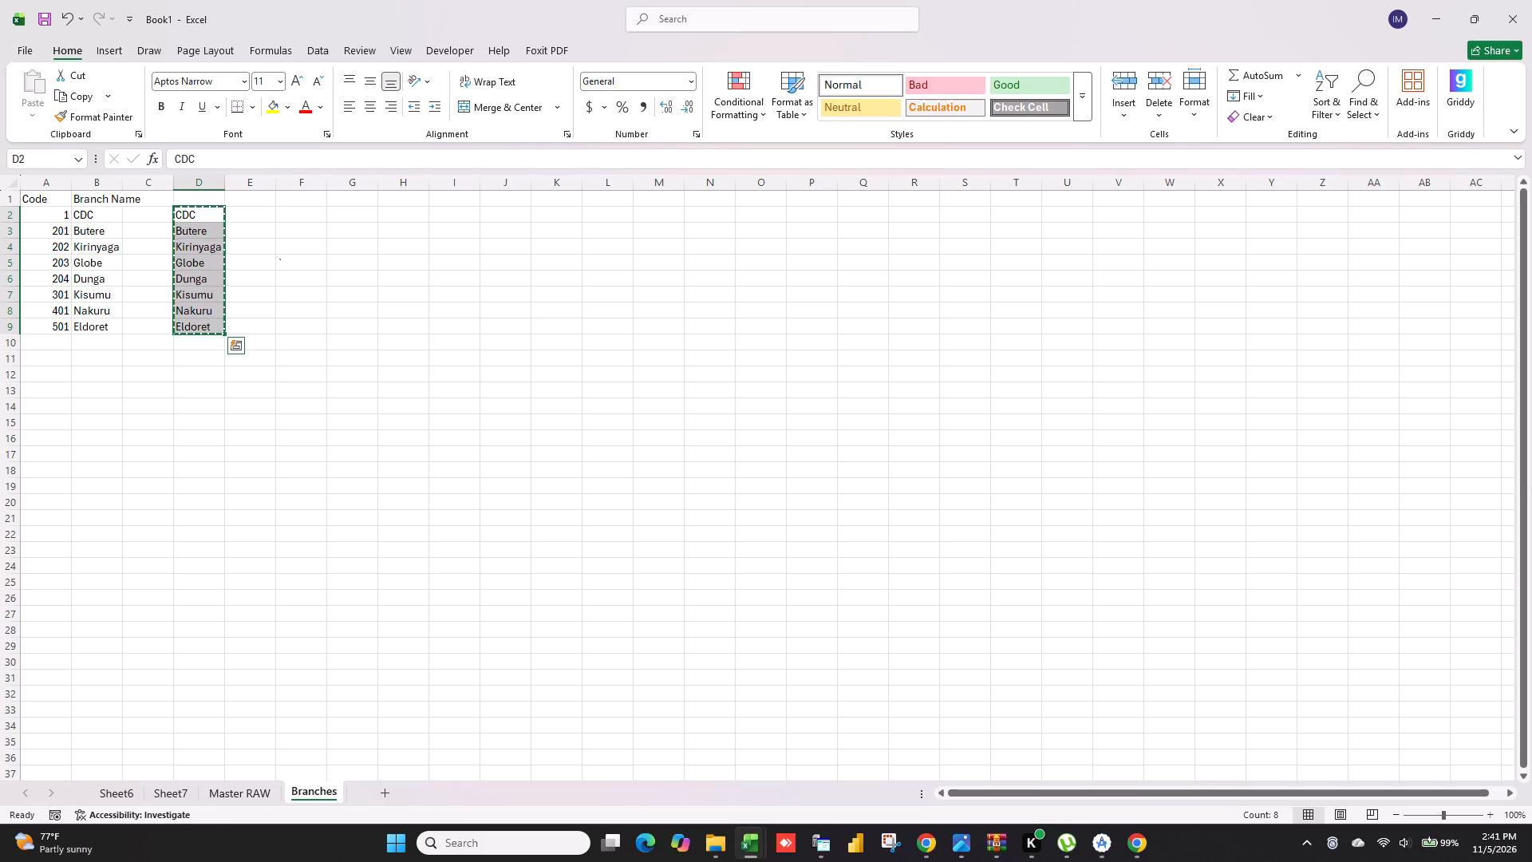
drag(255, 213, 250, 326)
key(ctrl+v)
key(ctrl+v)
key(Escape)
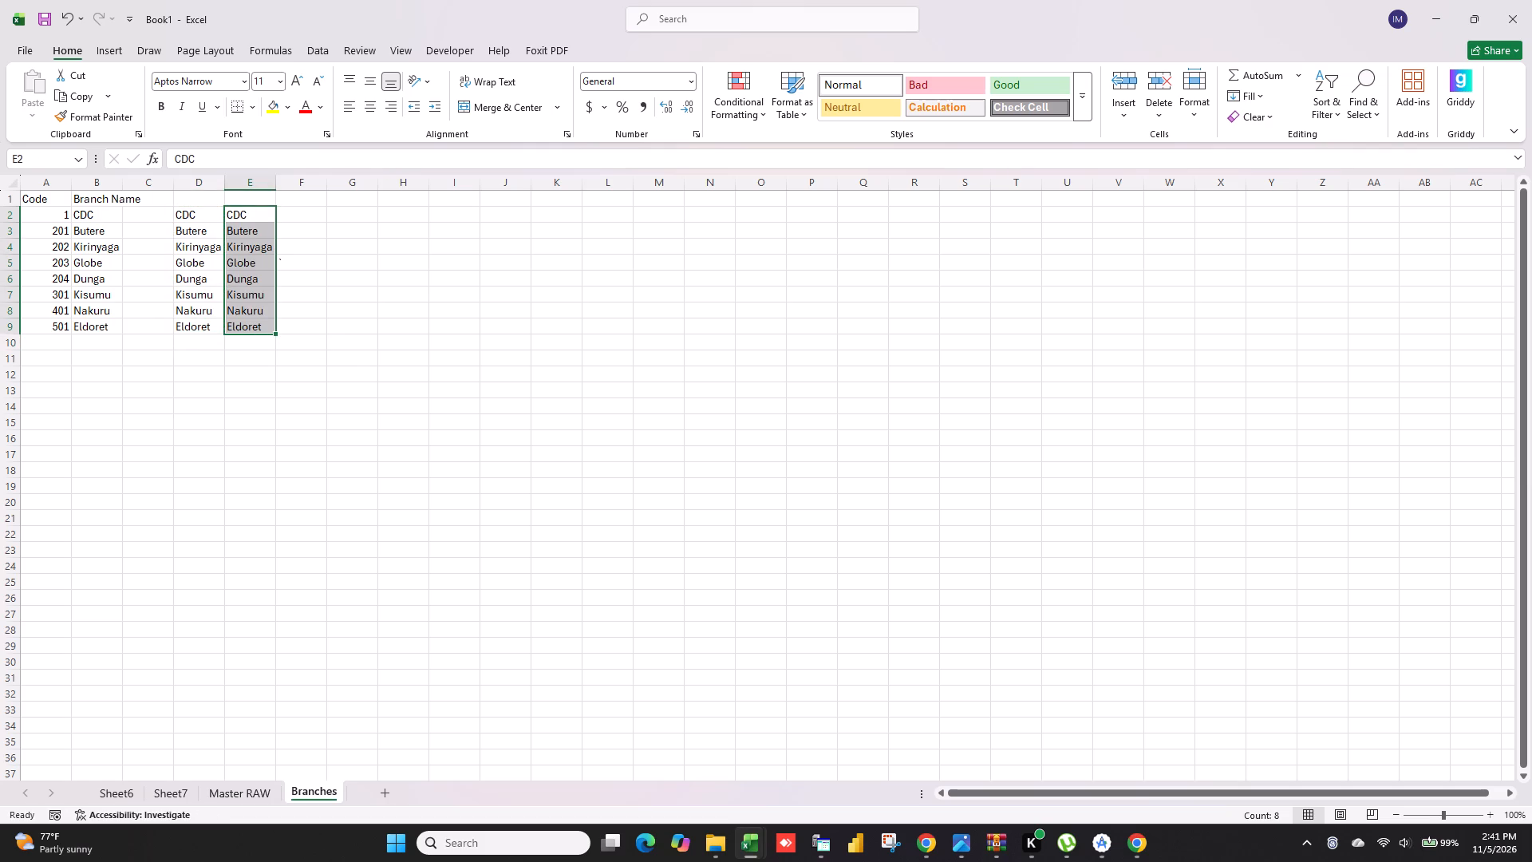
Copy the Code and Branch Name headers from A1:B1 to D1:E1 above the duplicated names.
drag(55, 201, 91, 202)
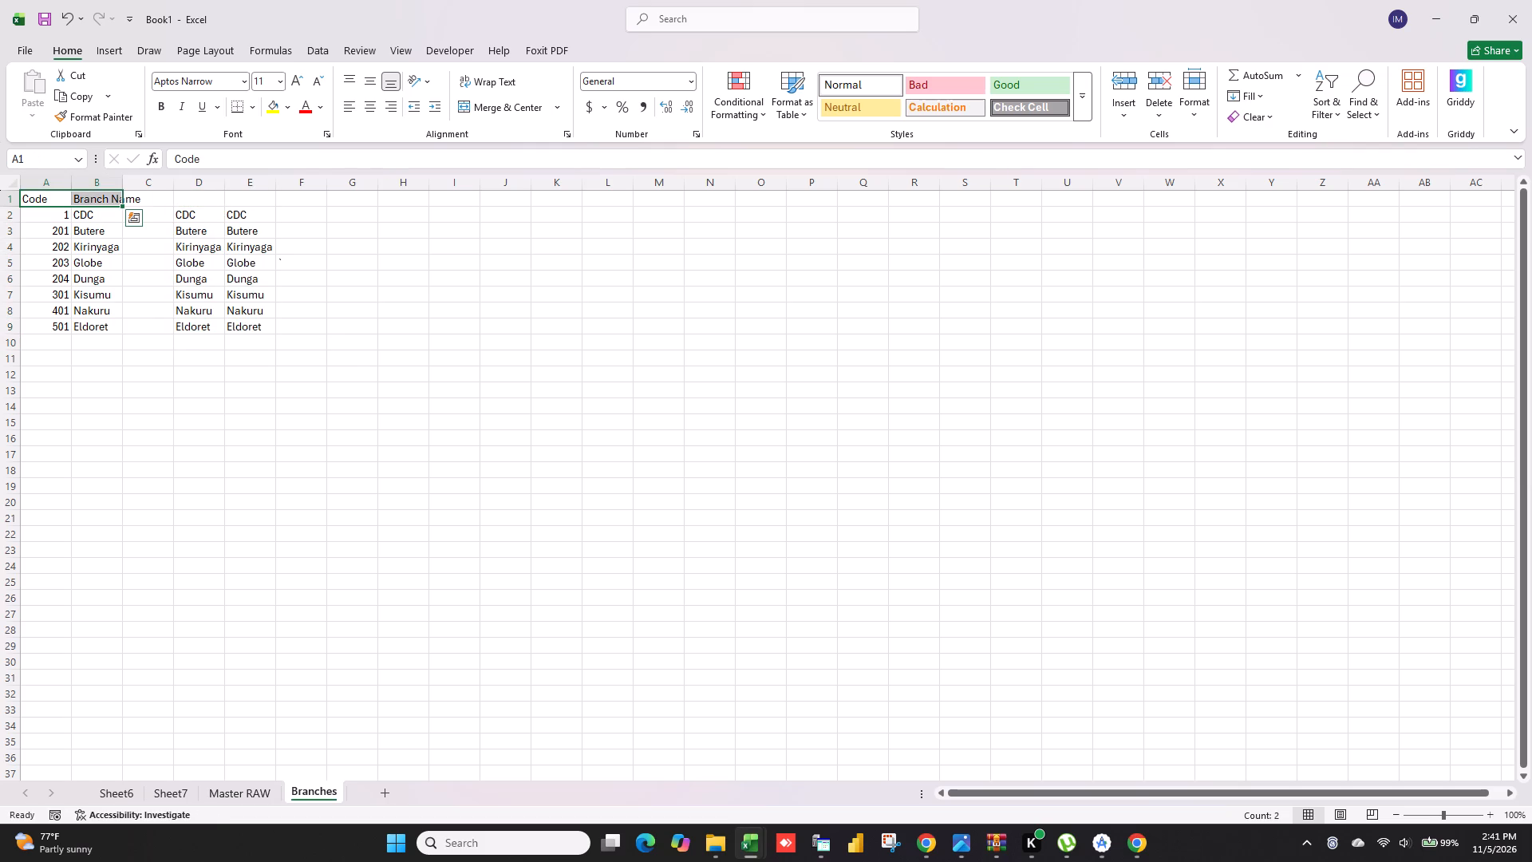
key(ctrl+c)
drag(198, 202, 243, 202)
key(ctrl+v)
click(330, 338)
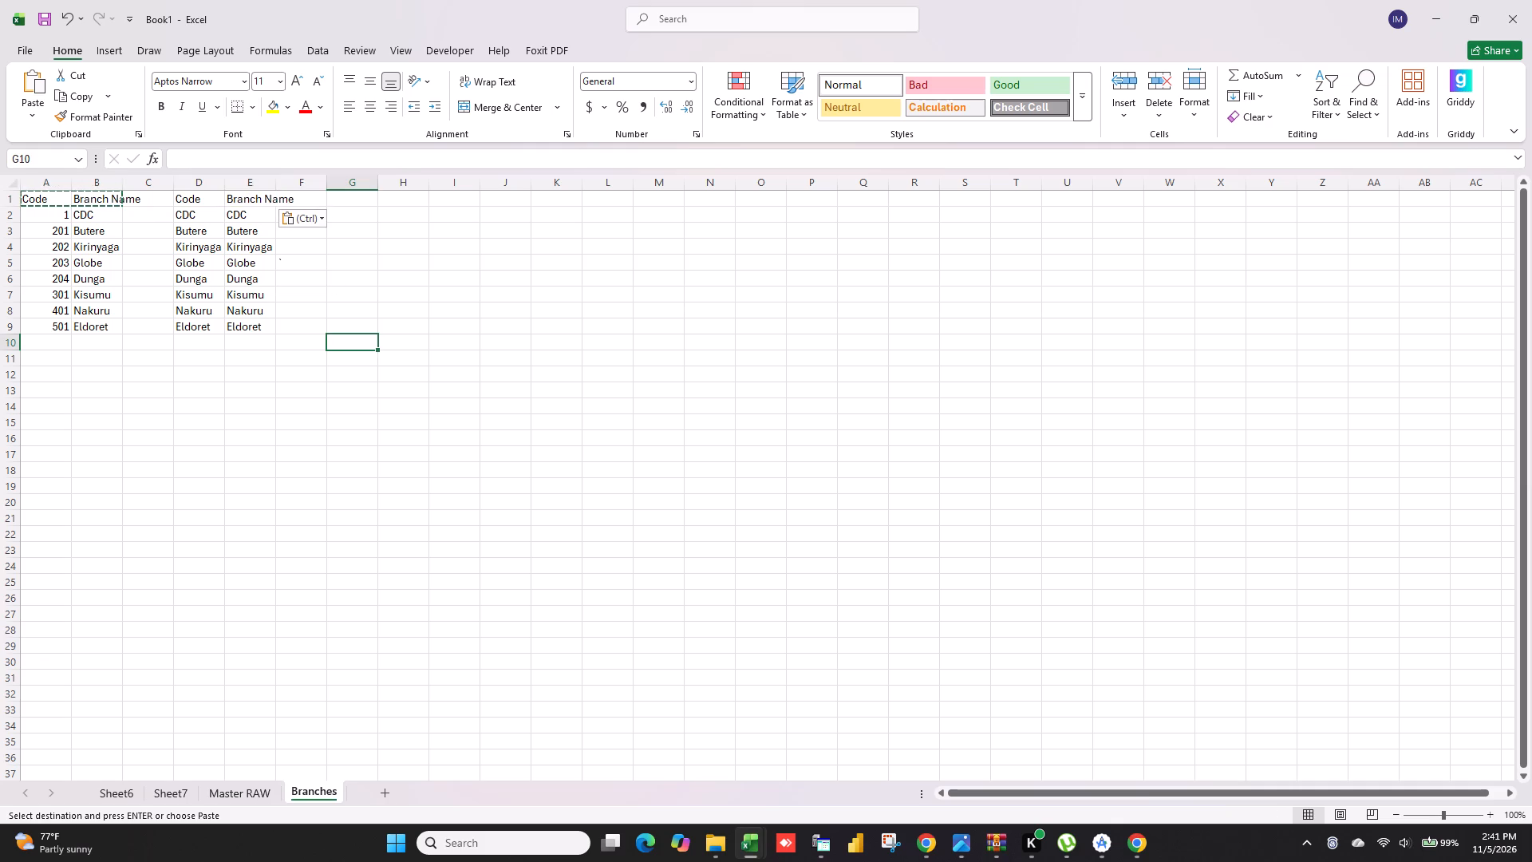
On Sheet7, insert a blank column between Branch2 and Product Code.
click(172, 799)
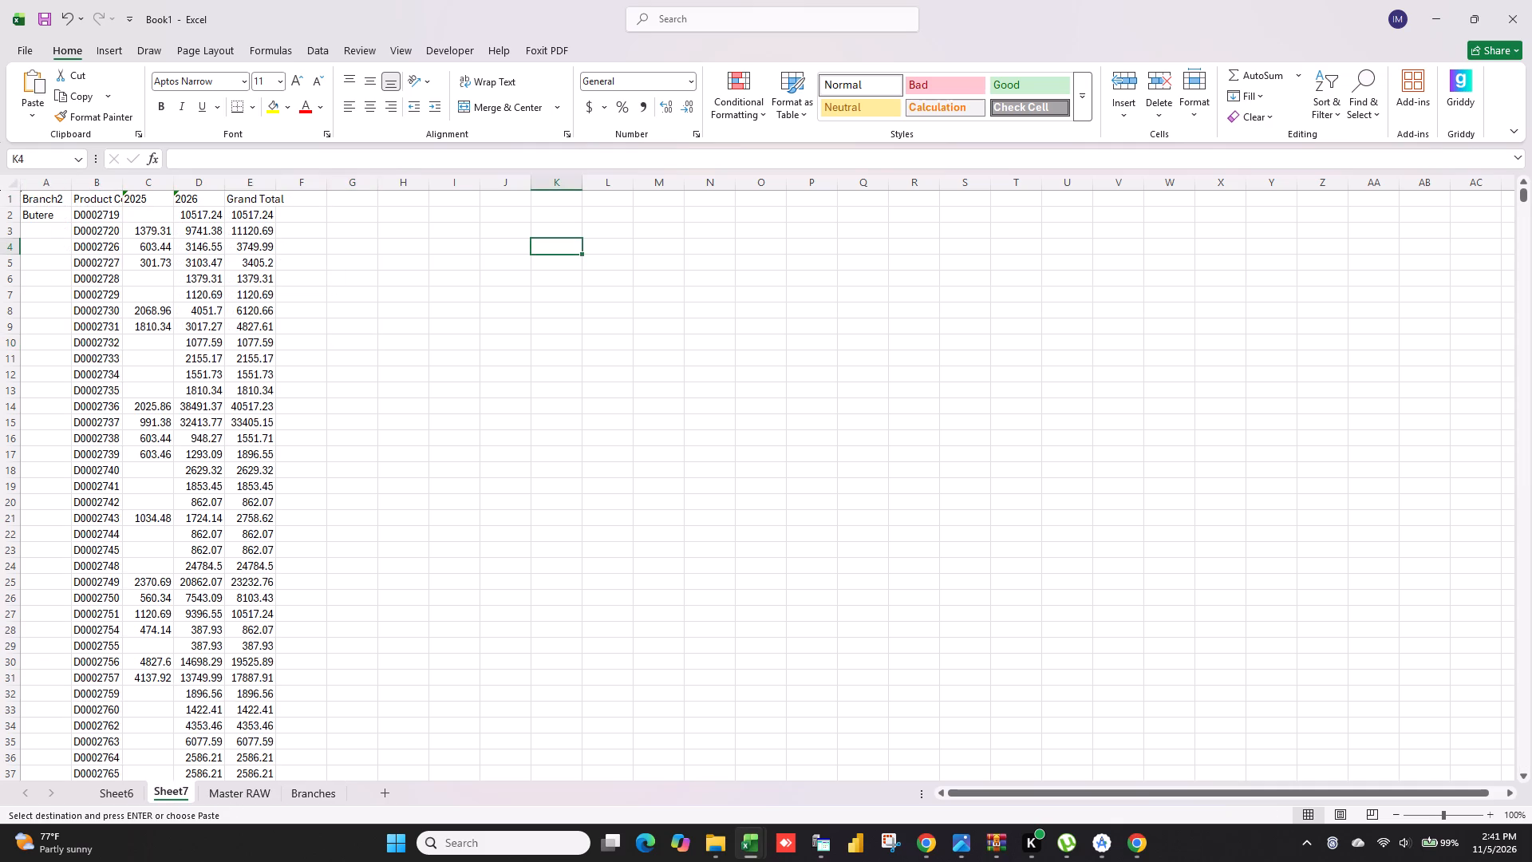
click(49, 217)
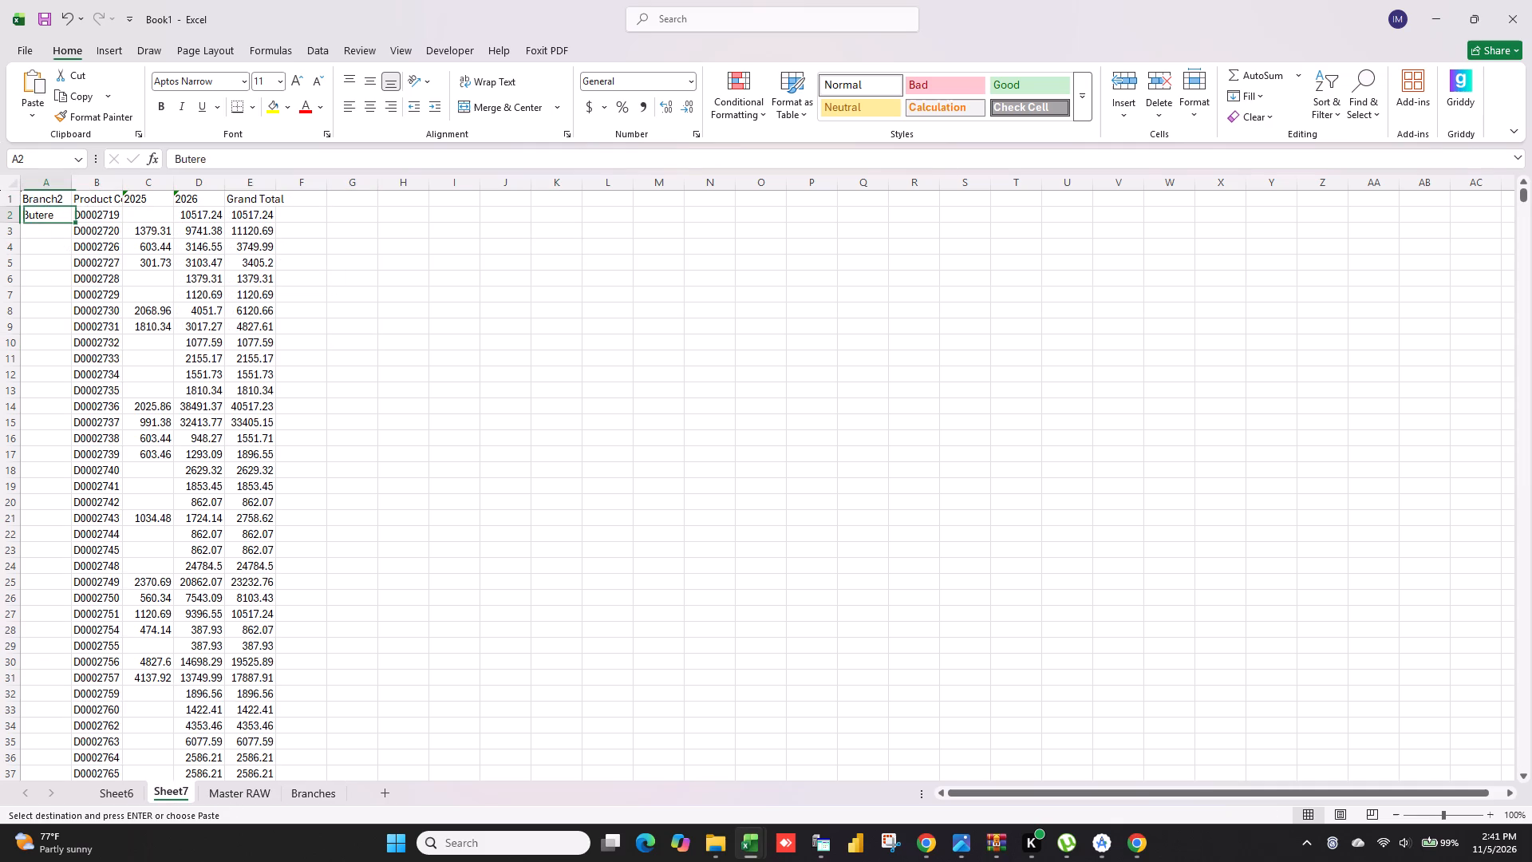
click(106, 187)
right_click(106, 187)
click(169, 344)
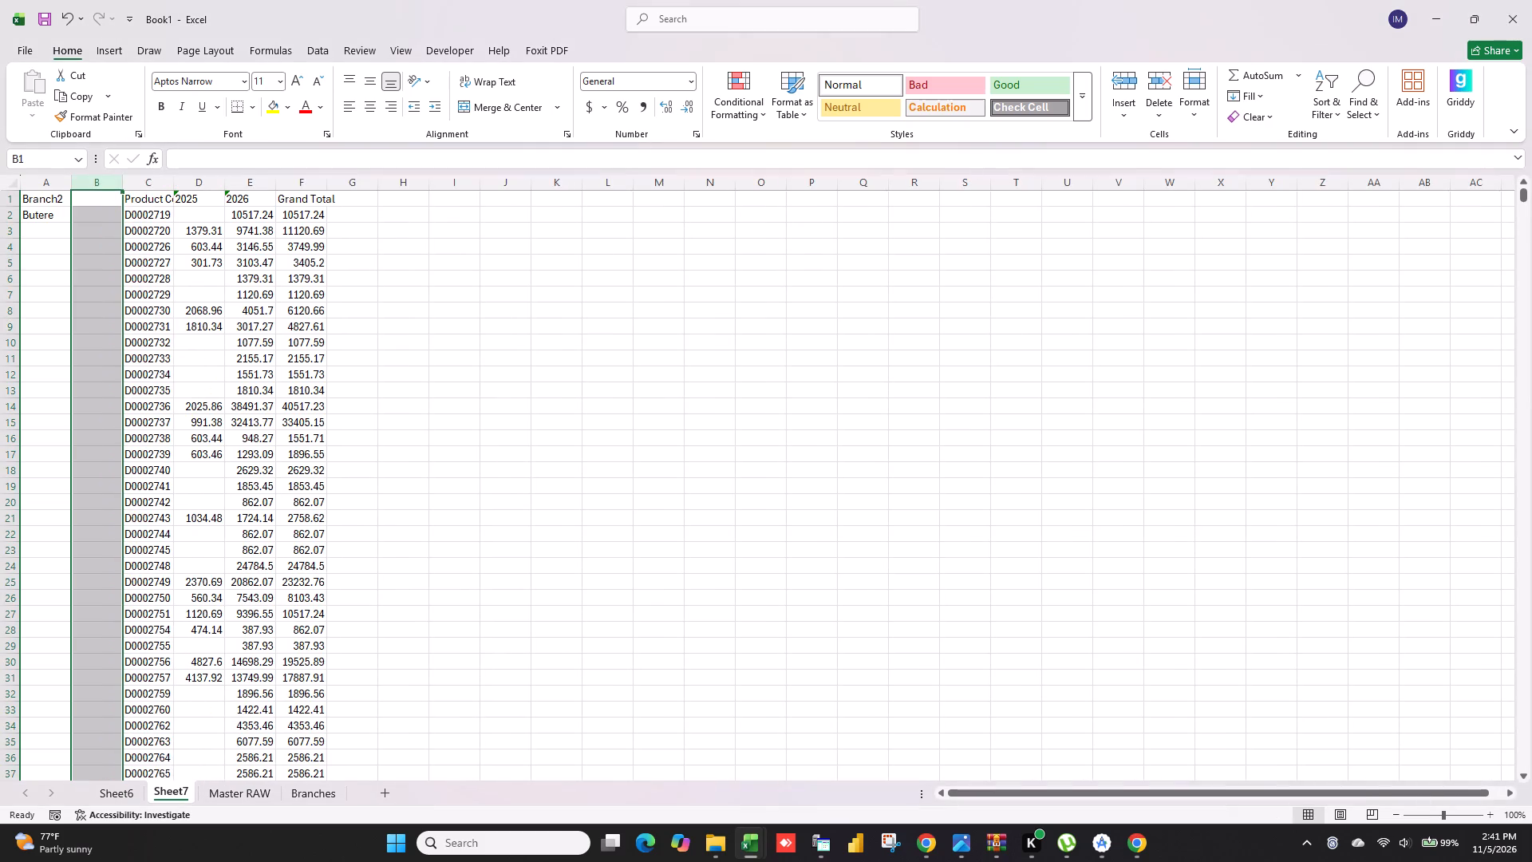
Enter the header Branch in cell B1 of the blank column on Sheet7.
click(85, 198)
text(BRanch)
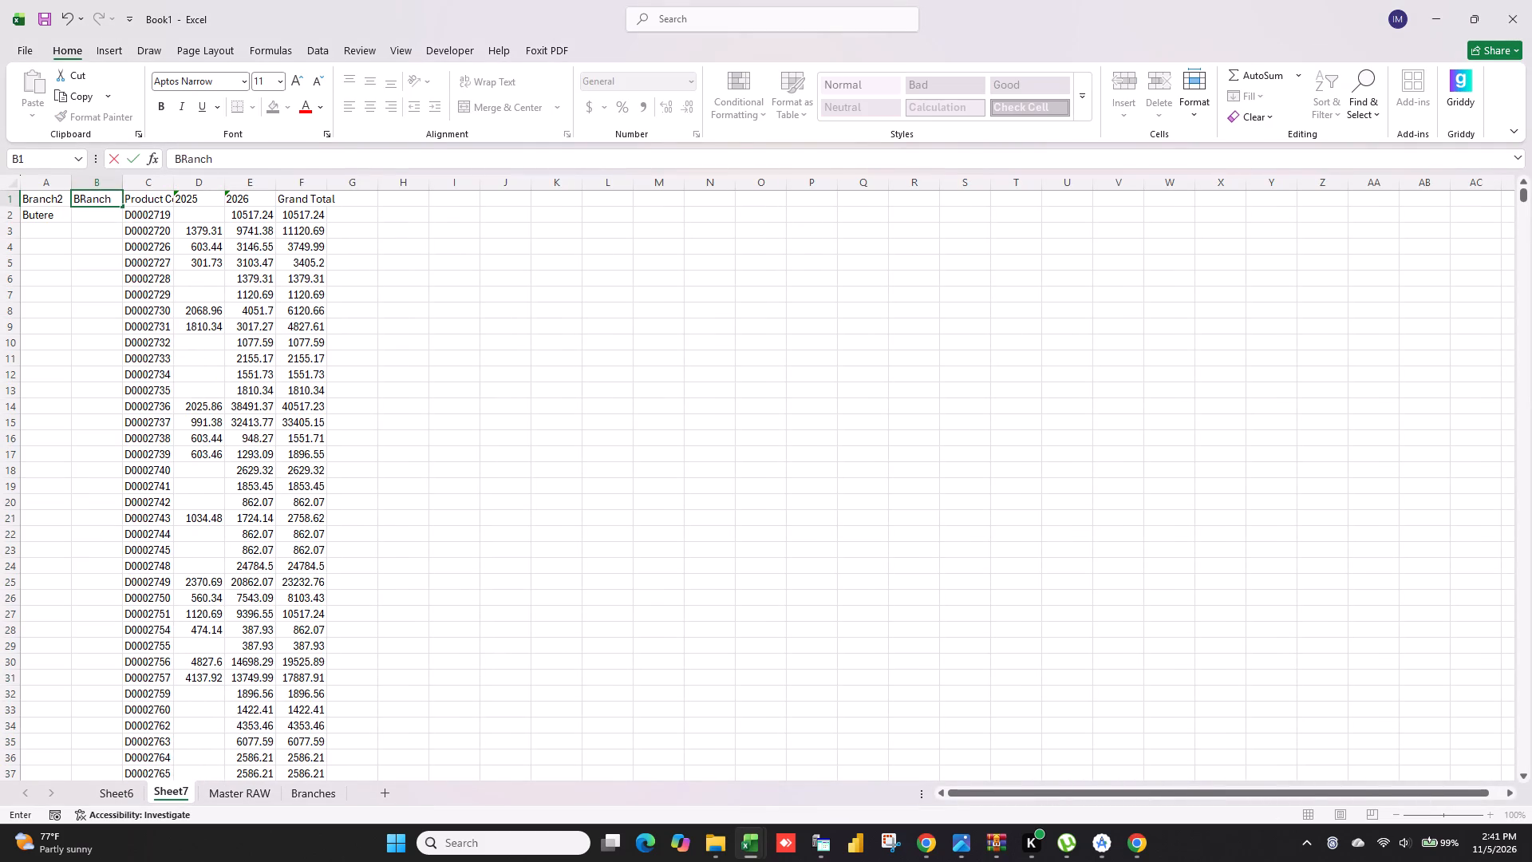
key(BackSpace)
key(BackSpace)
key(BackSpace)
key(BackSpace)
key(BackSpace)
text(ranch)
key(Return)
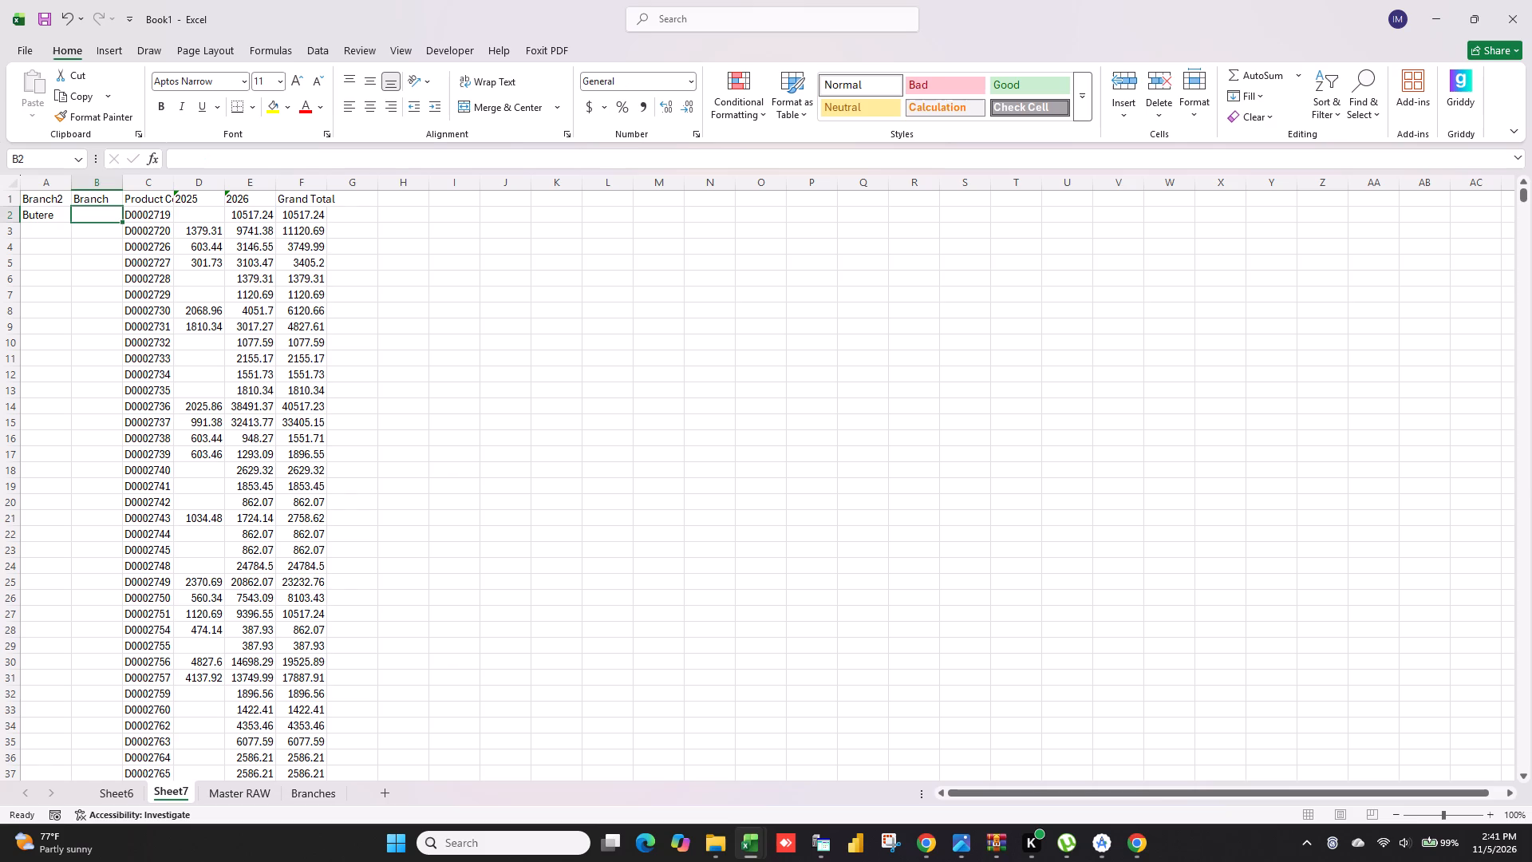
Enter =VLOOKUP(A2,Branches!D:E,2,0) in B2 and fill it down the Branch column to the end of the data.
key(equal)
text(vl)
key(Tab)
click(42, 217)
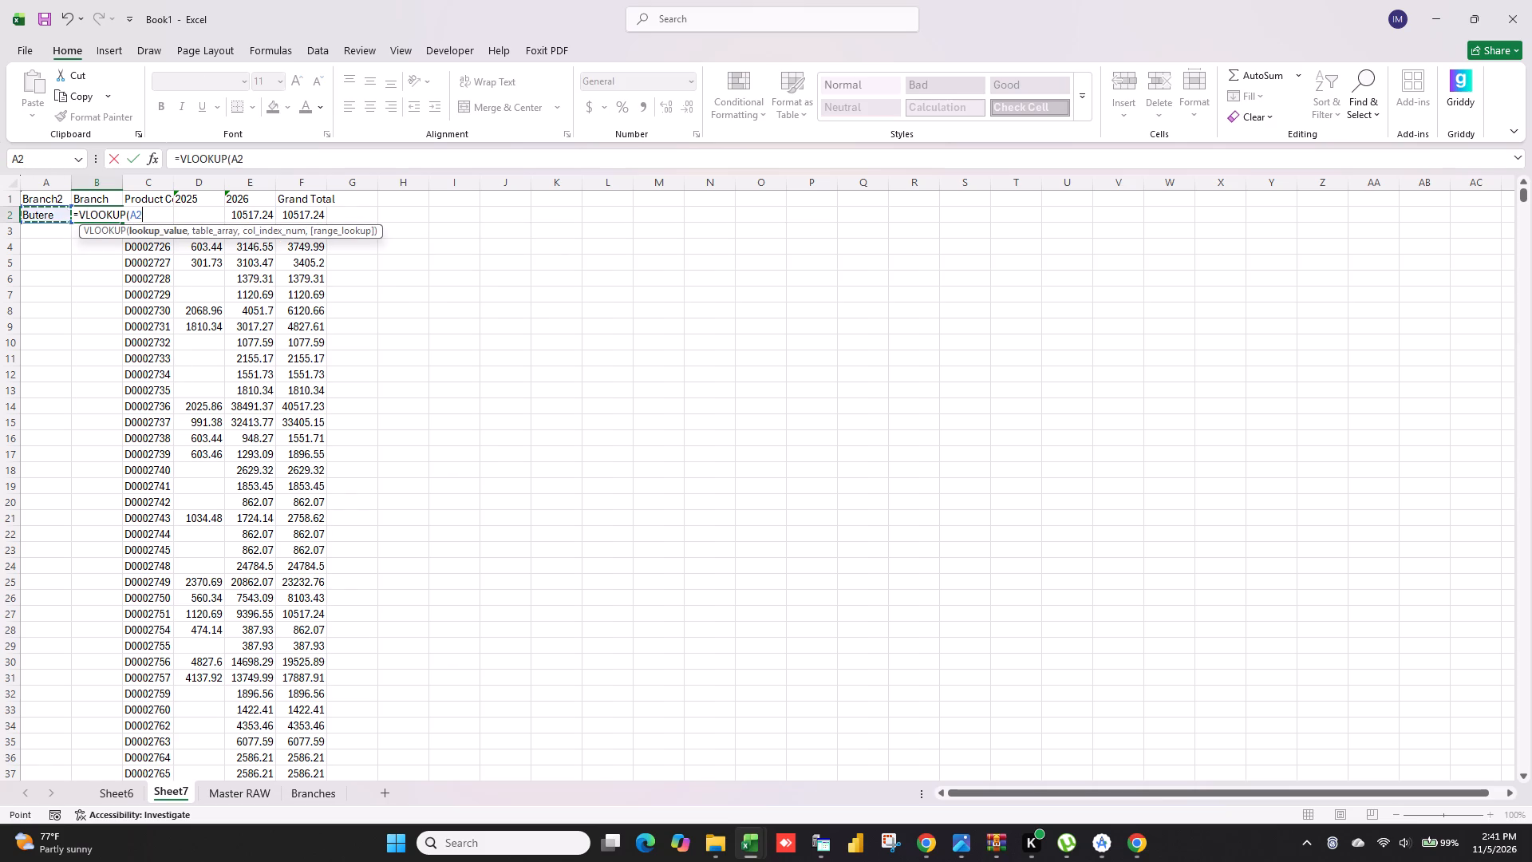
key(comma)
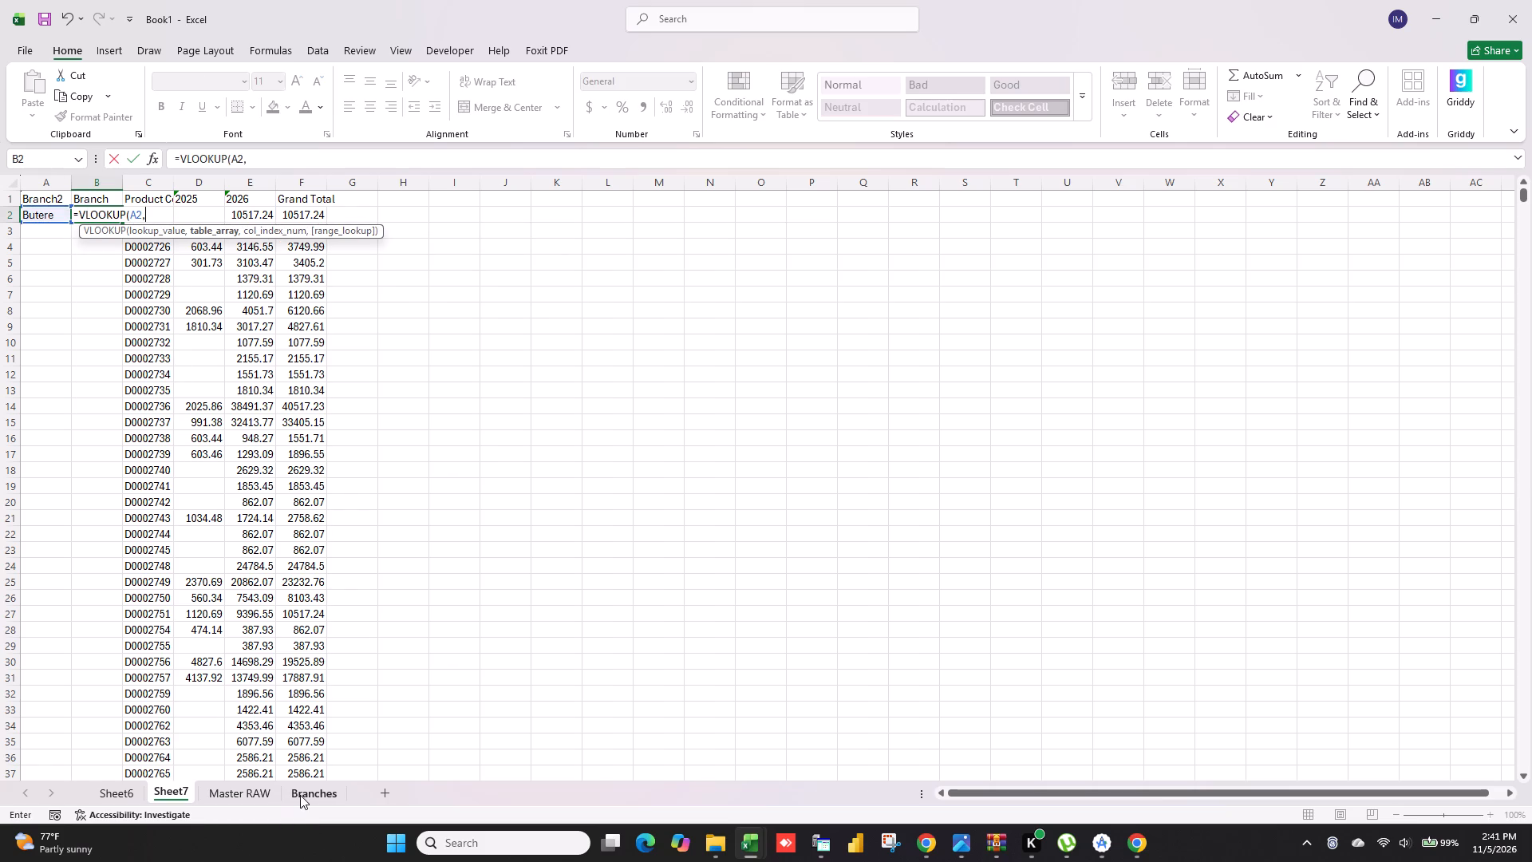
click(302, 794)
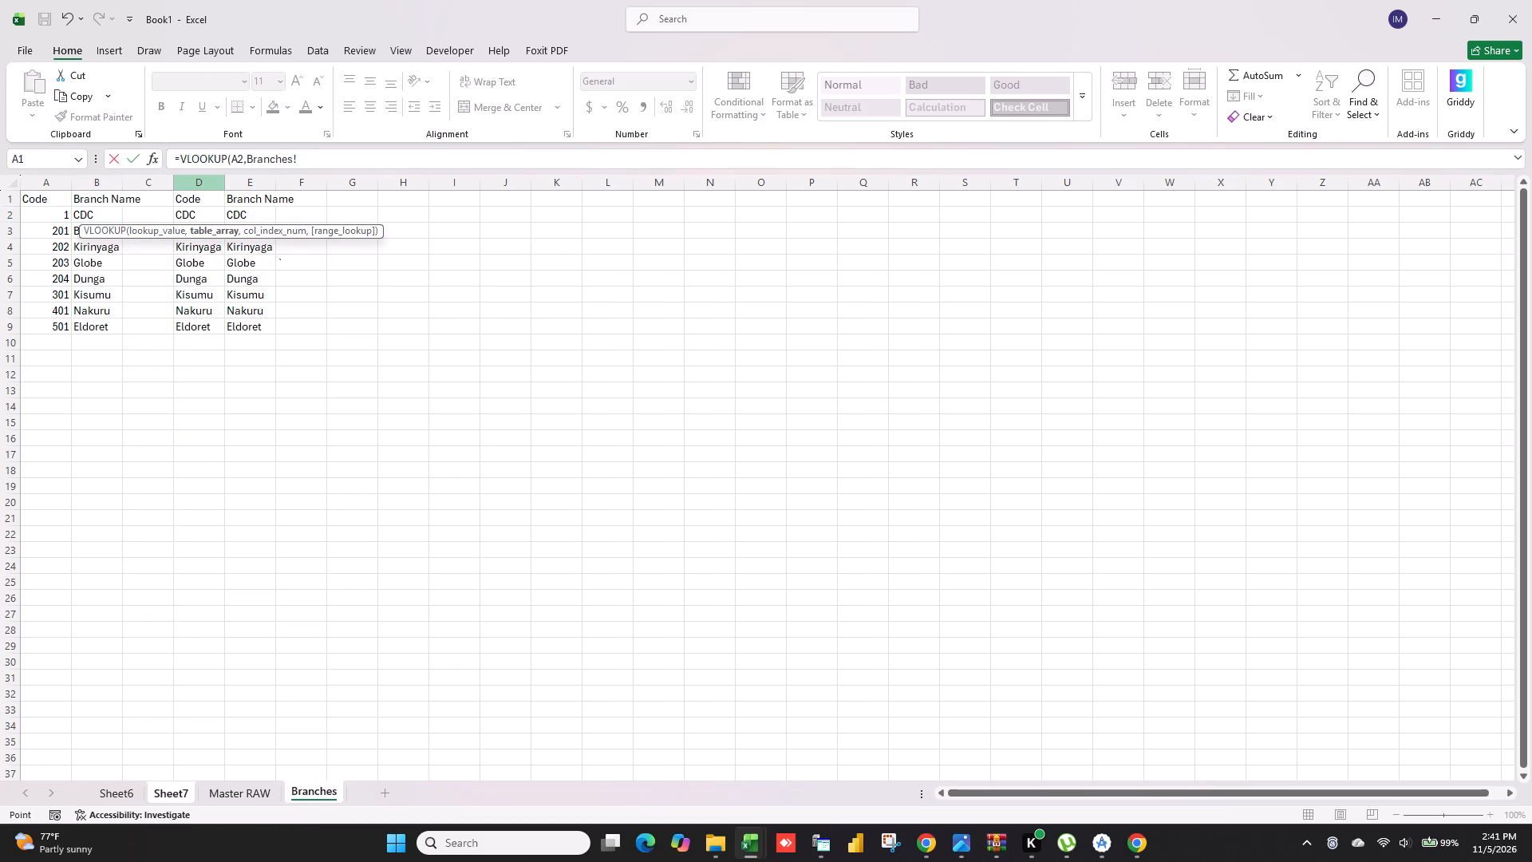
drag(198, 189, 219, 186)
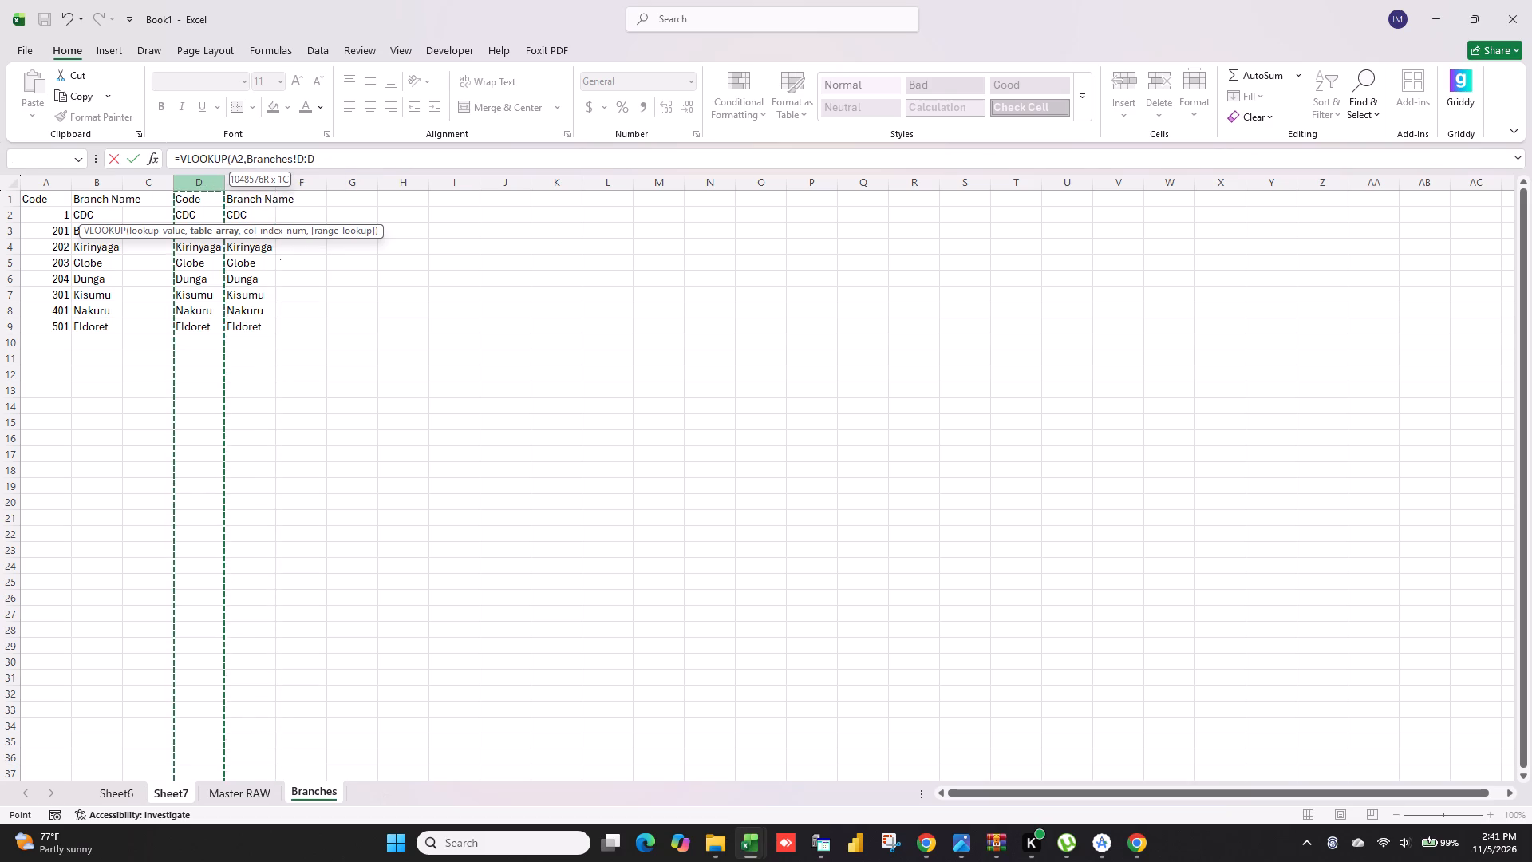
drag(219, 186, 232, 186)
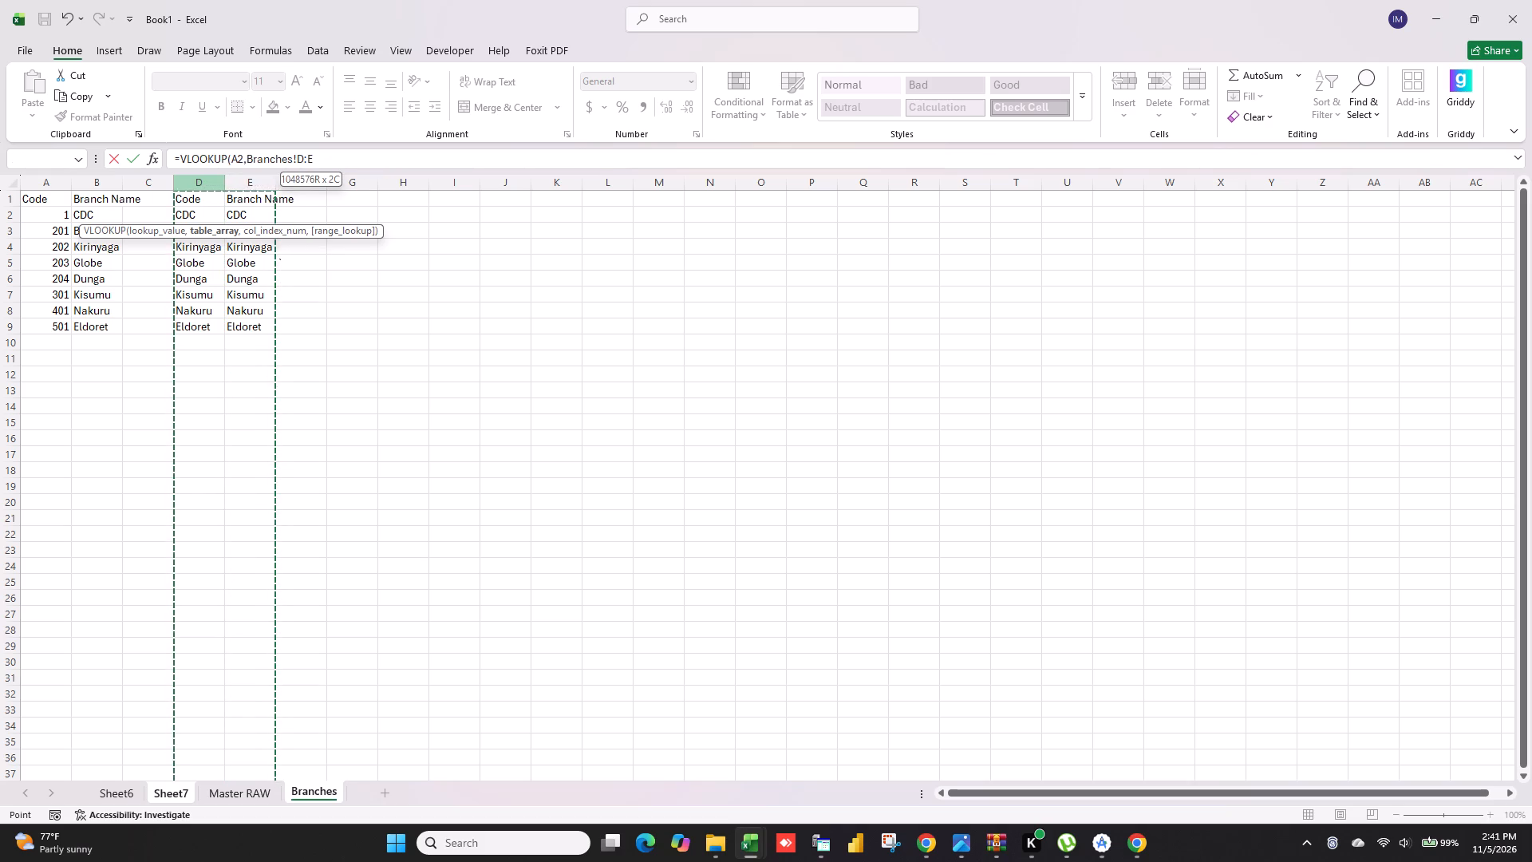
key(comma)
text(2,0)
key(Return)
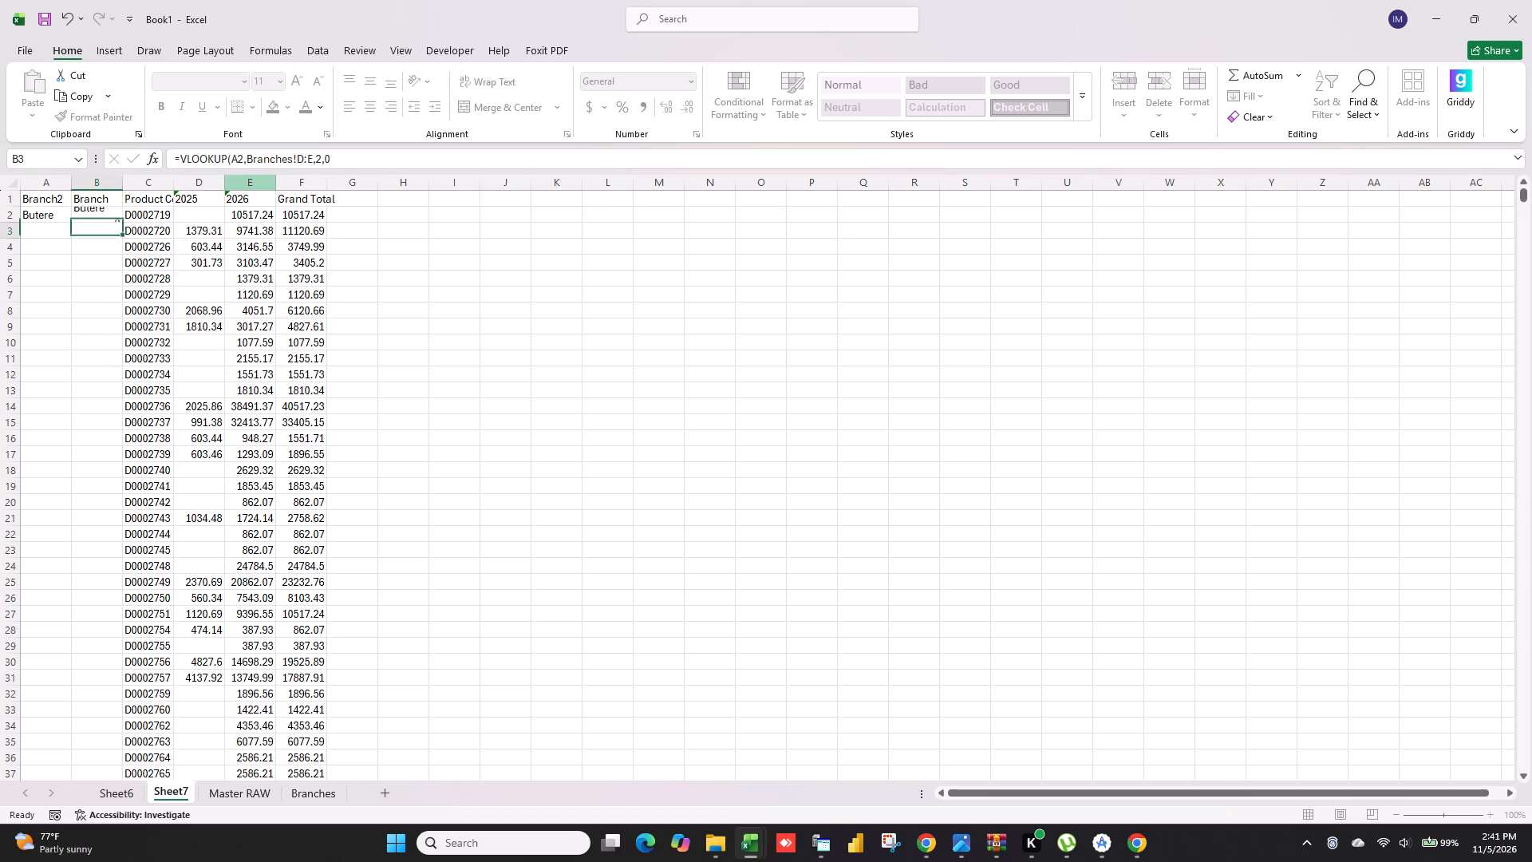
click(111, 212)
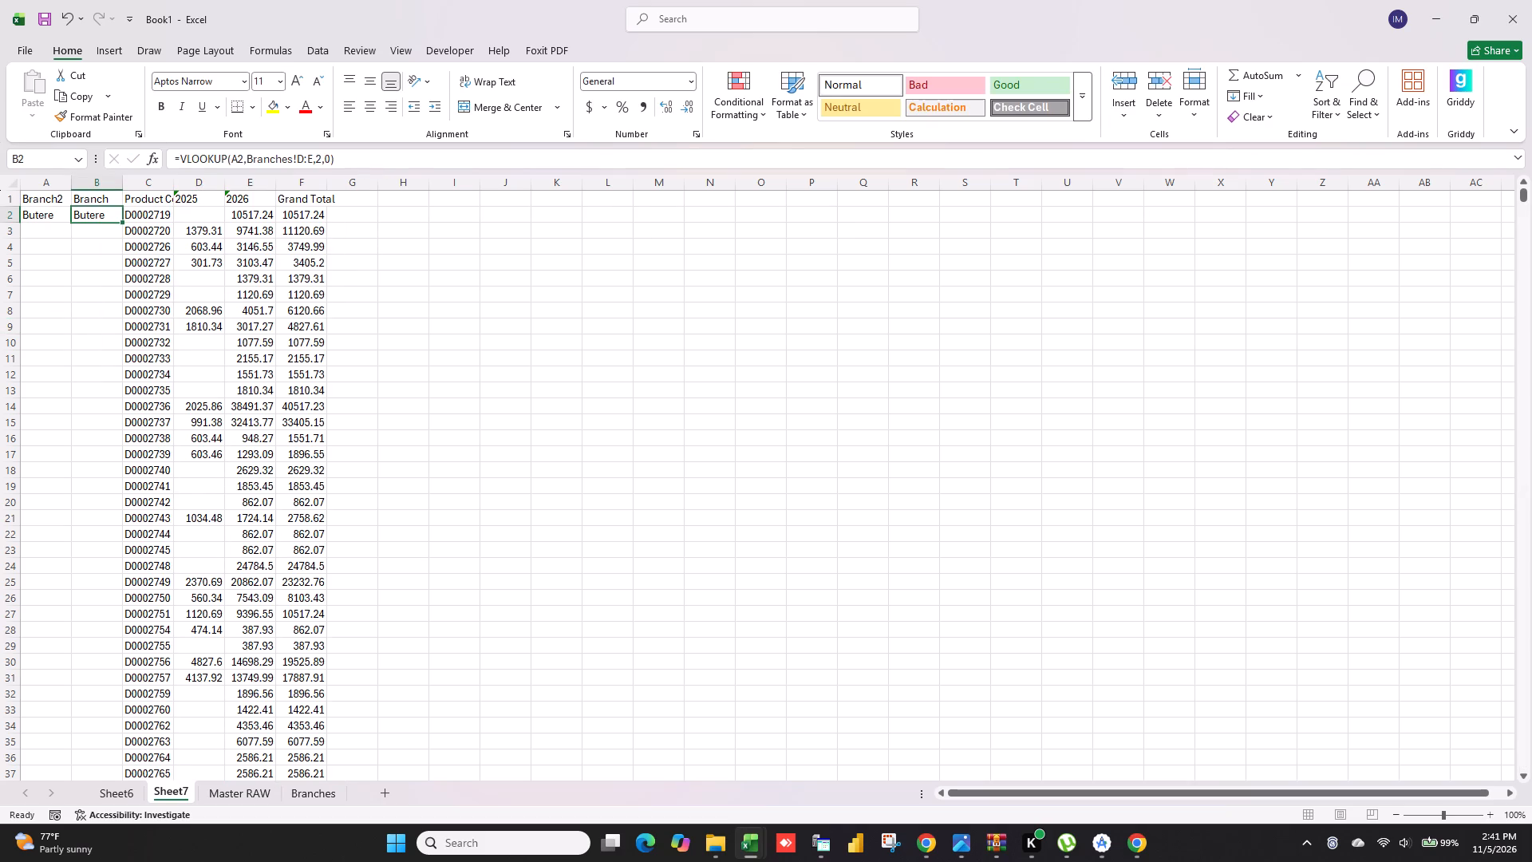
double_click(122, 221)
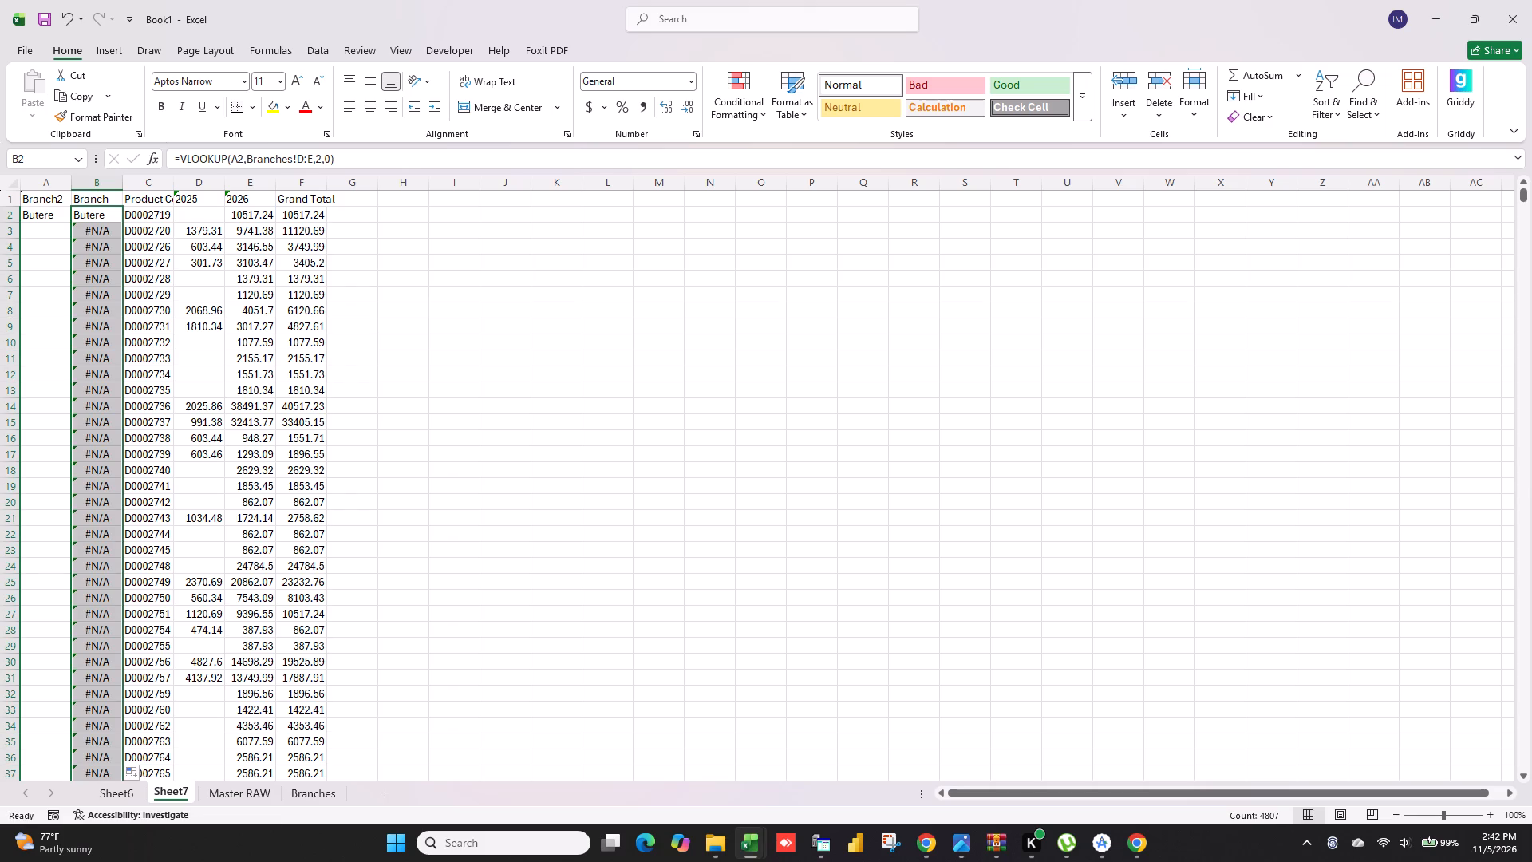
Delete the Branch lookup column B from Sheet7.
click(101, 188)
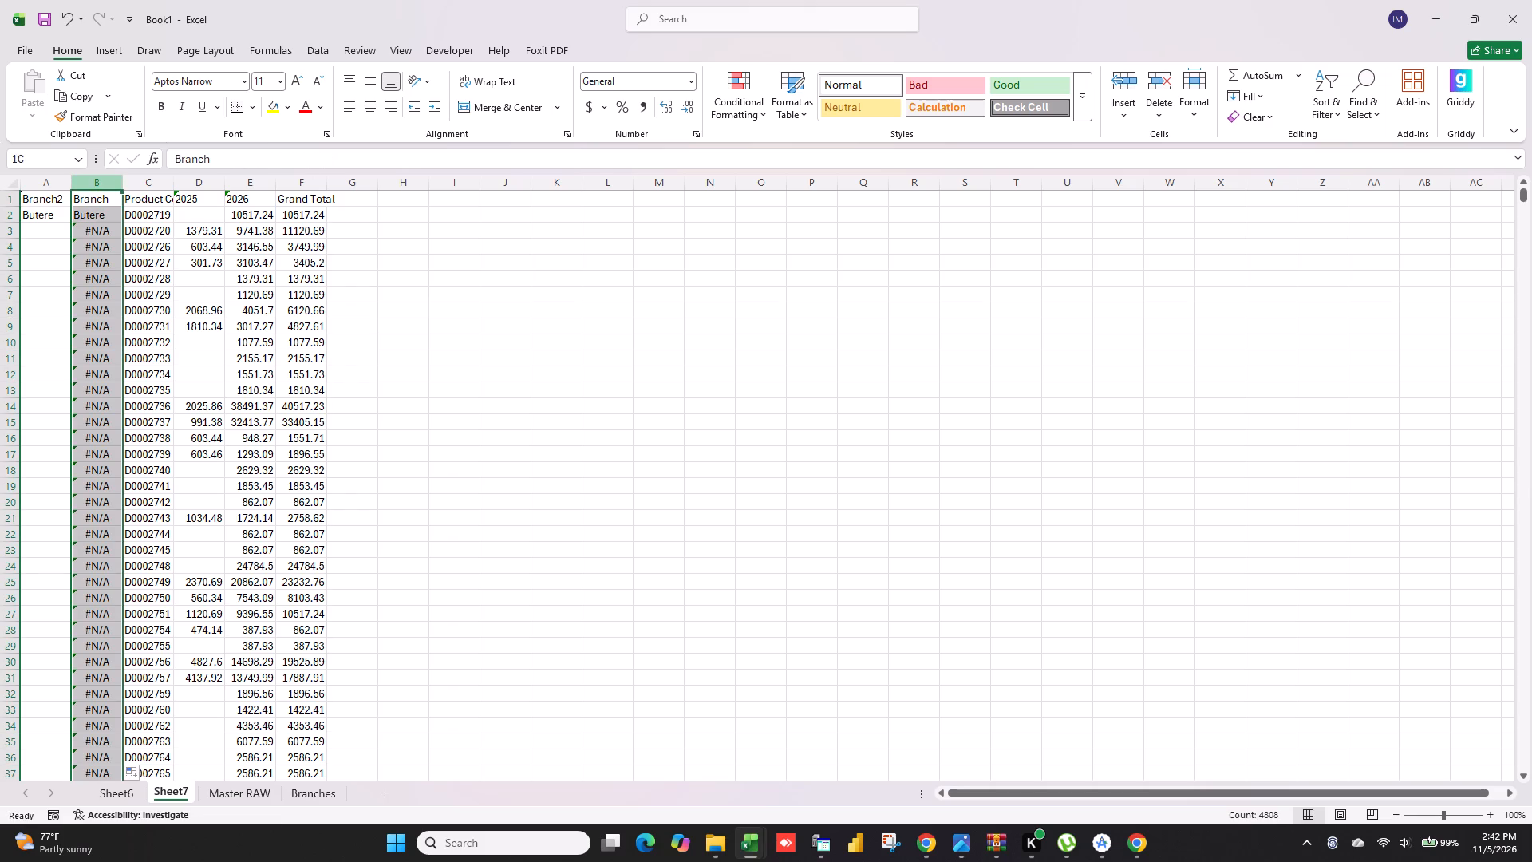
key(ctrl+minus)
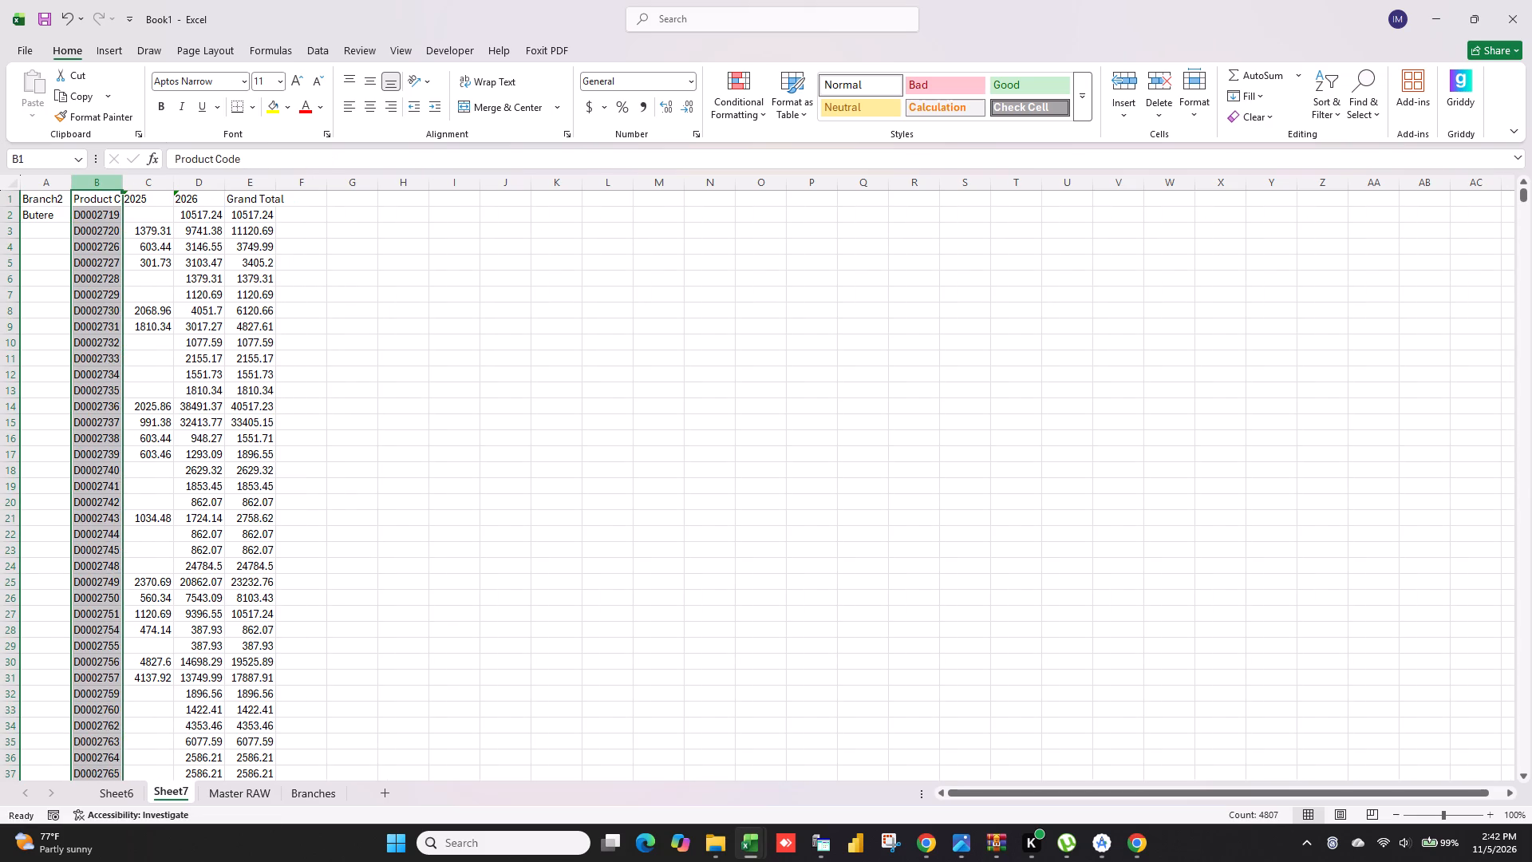
Copy Butere from A2 into the blank Branch2 cells below it, down to A618.
click(27, 214)
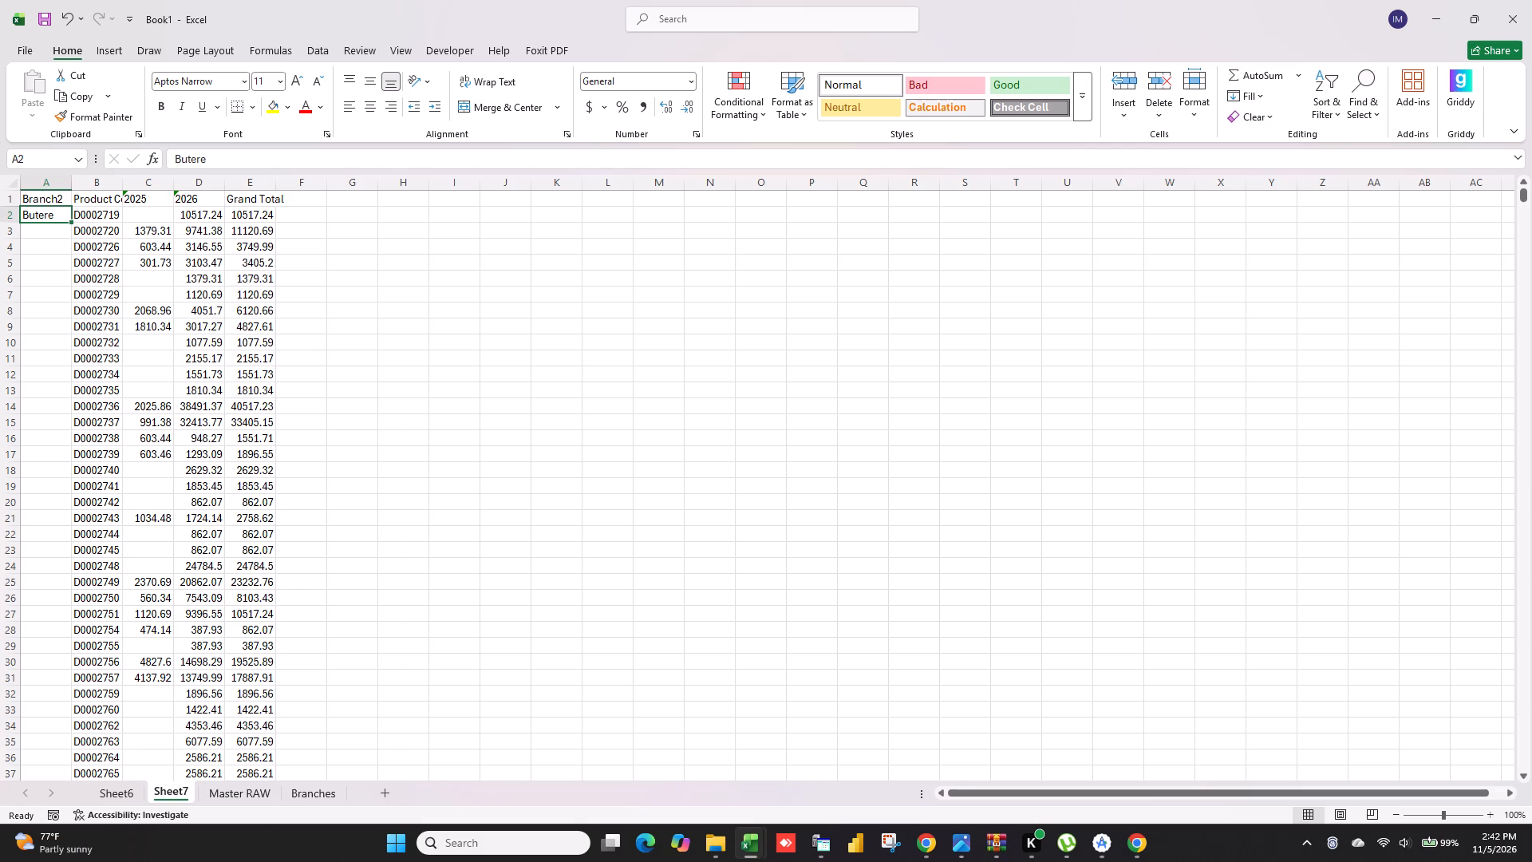
key(ctrl+c)
click(34, 223)
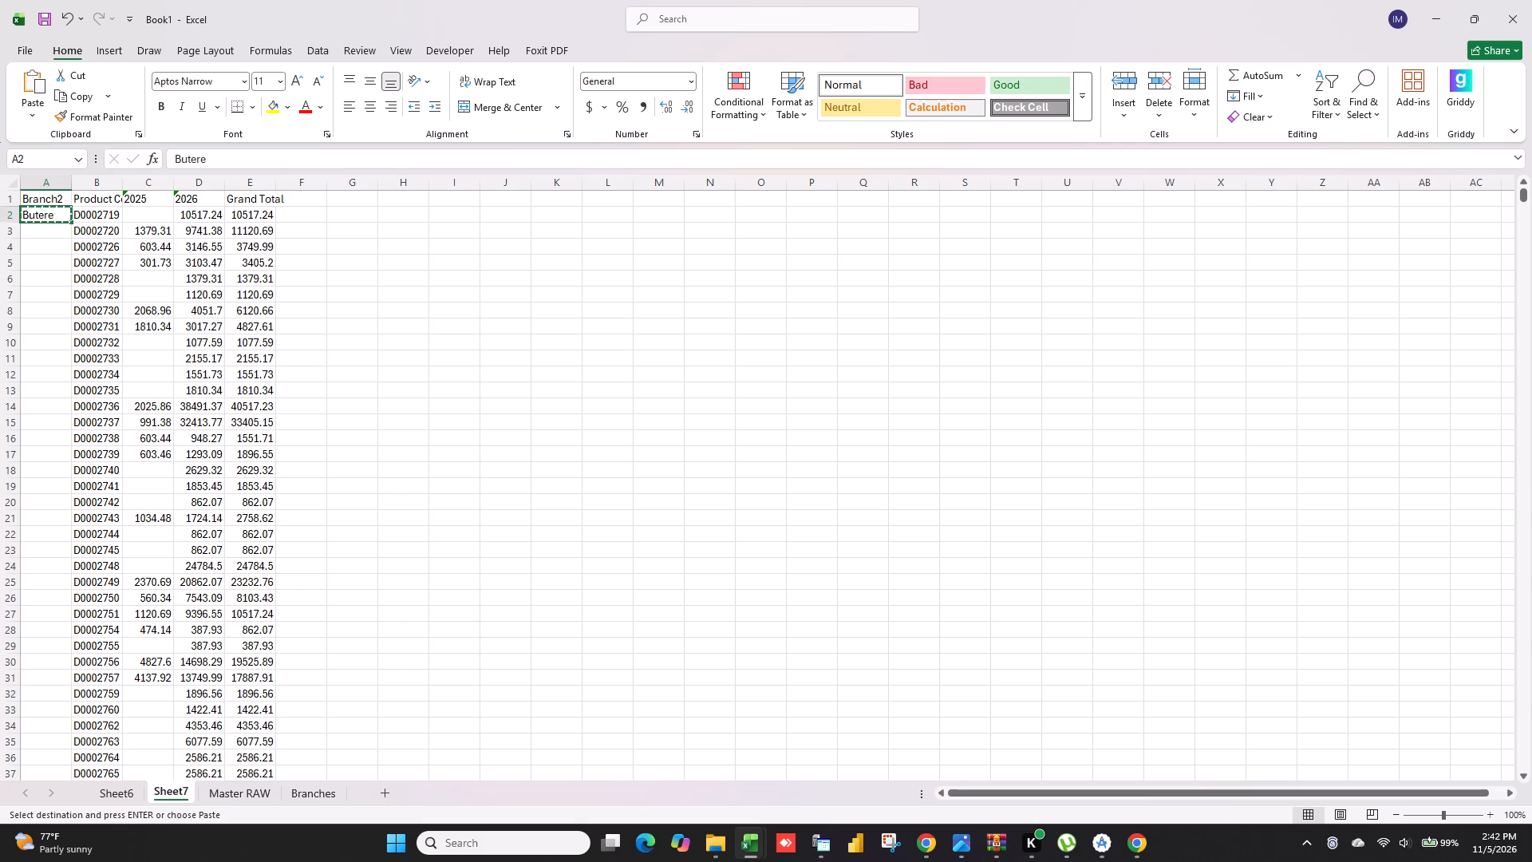
click(34, 227)
key(ctrl+shift+Down)
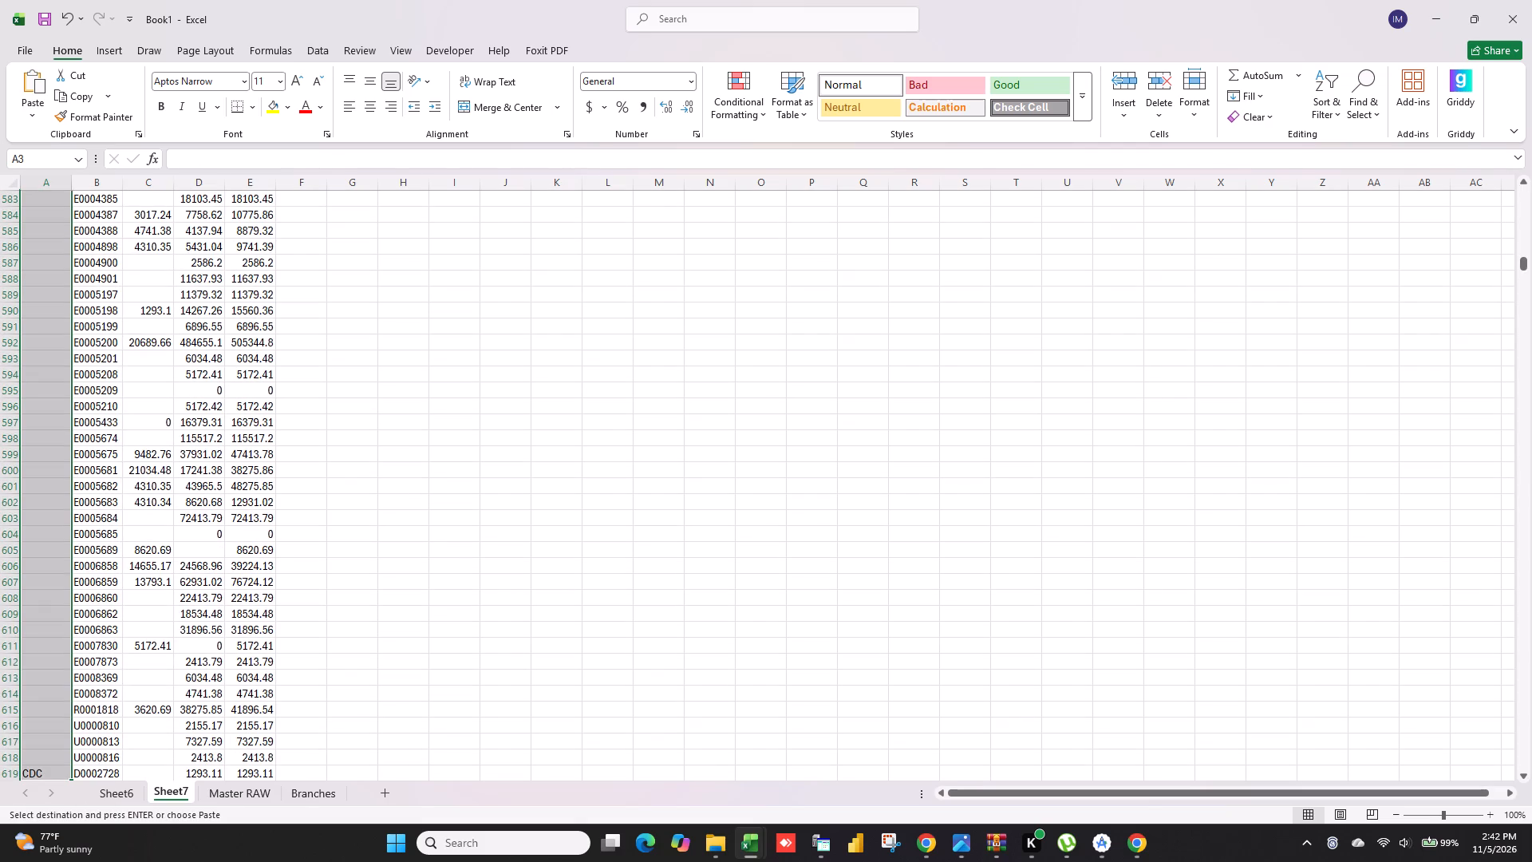
click(38, 752)
key(ctrl+shift+Up)
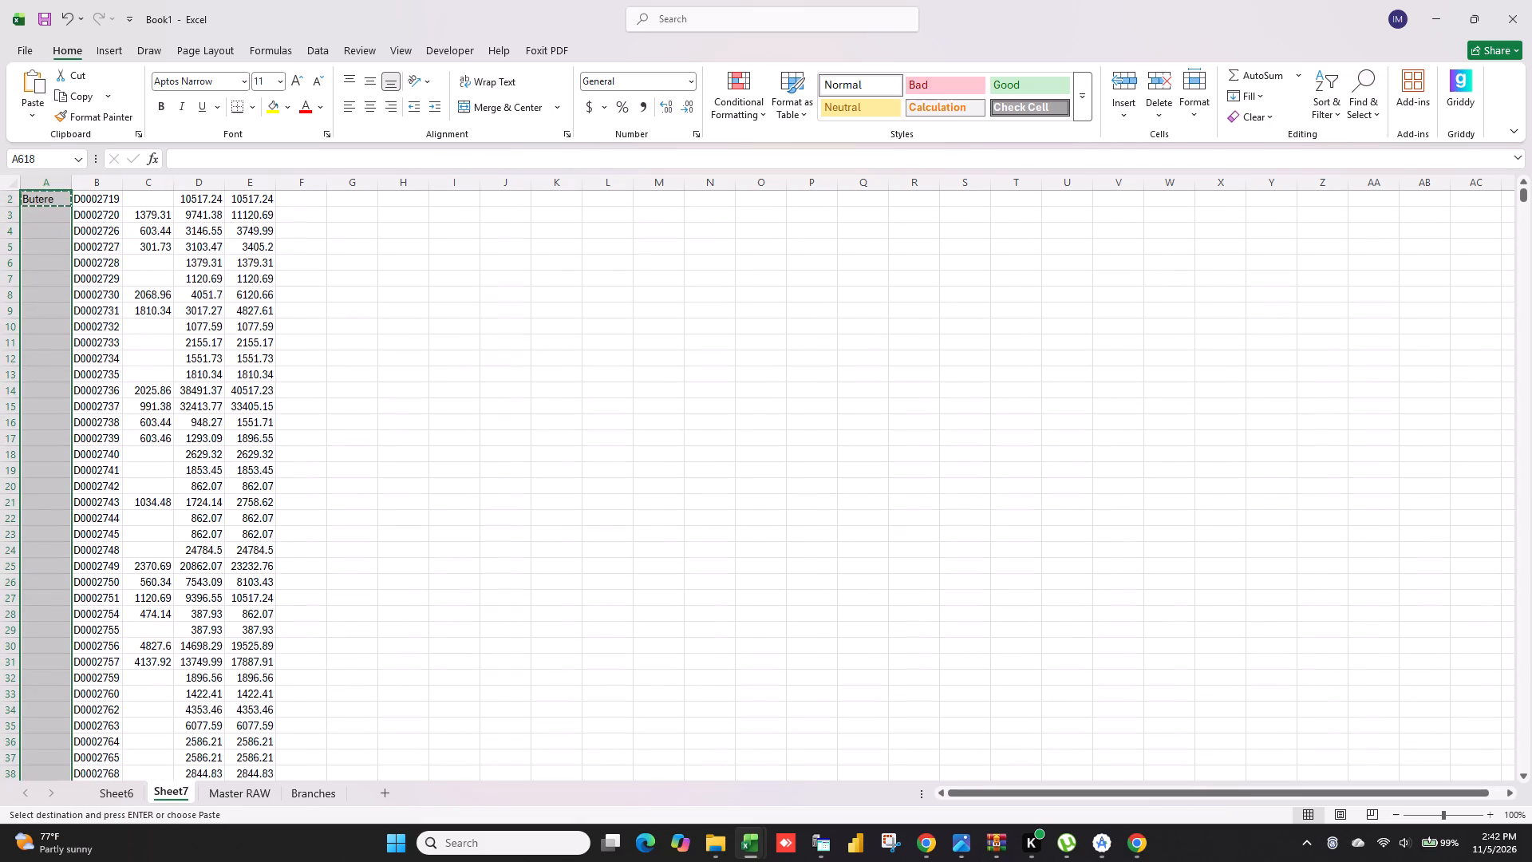
key(ctrl+v)
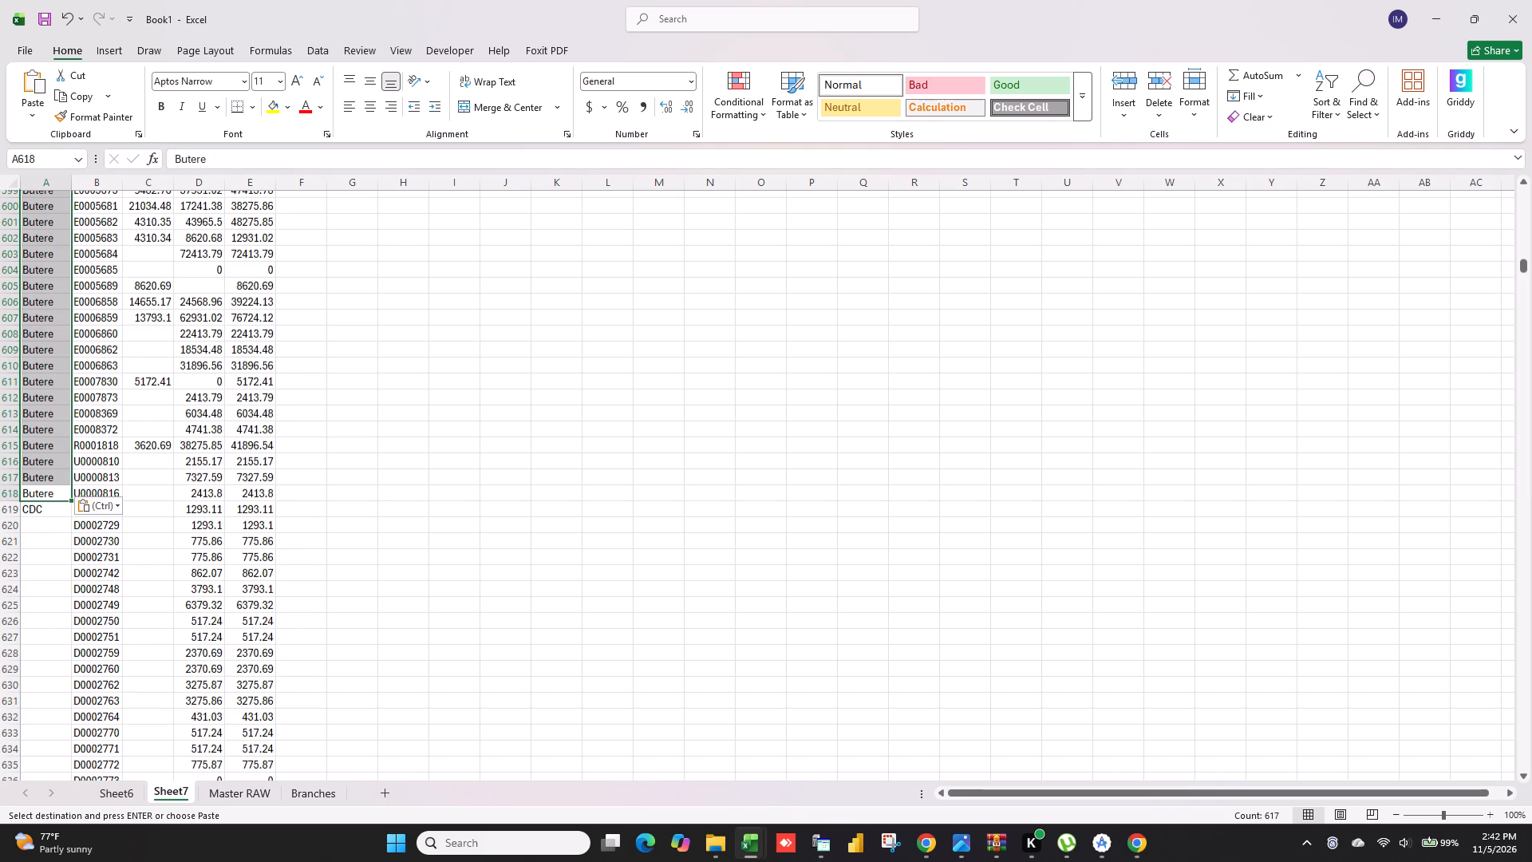
Copy CDC from A619 into the blank Branch2 cells below it, down to A970.
click(46, 507)
key(ctrl+c)
click(45, 520)
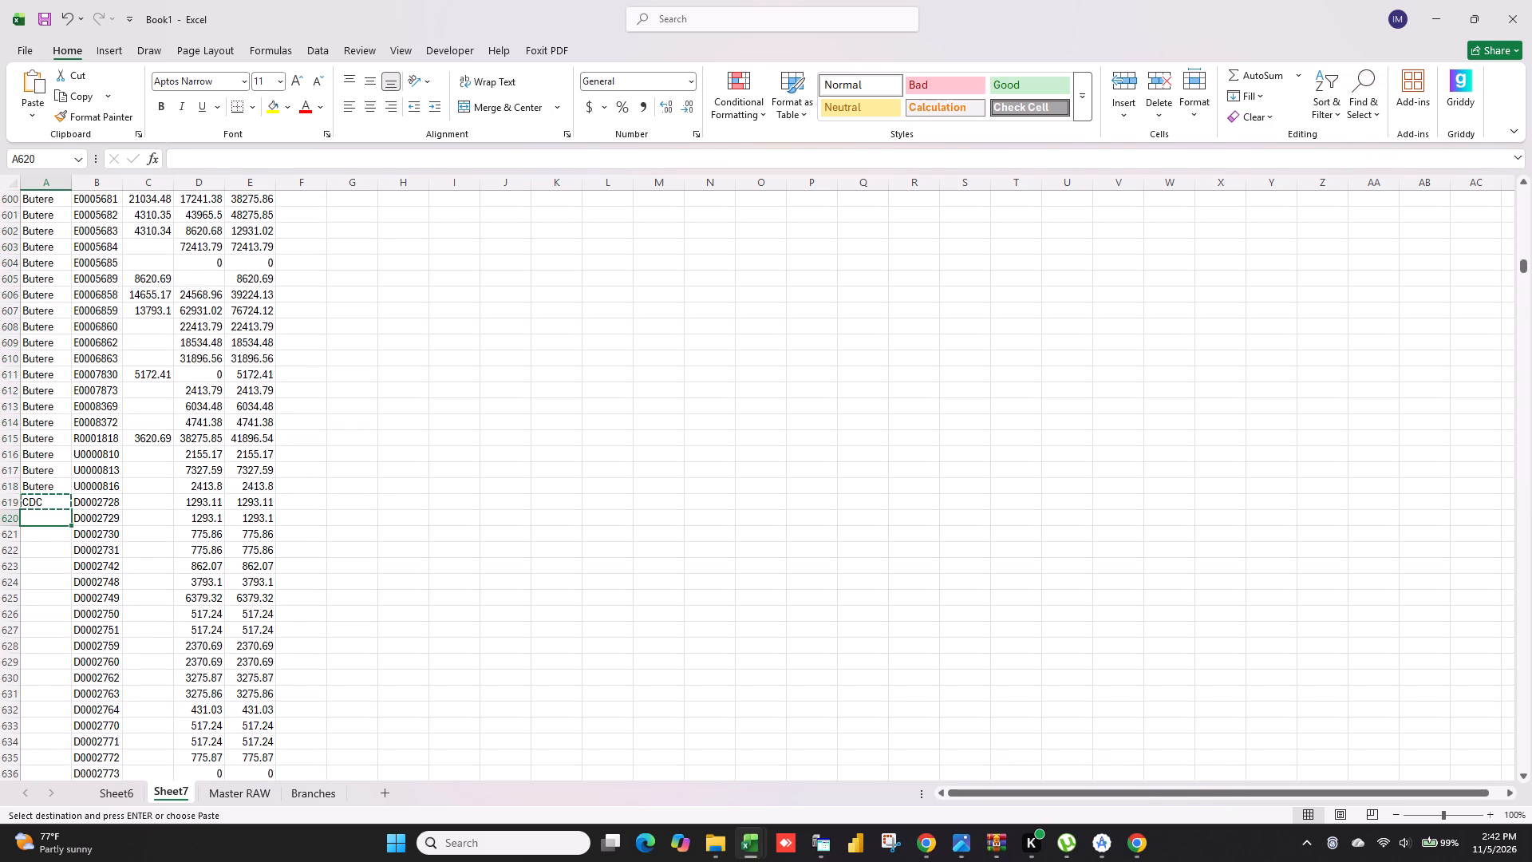
key(ctrl+shift+Down)
click(47, 752)
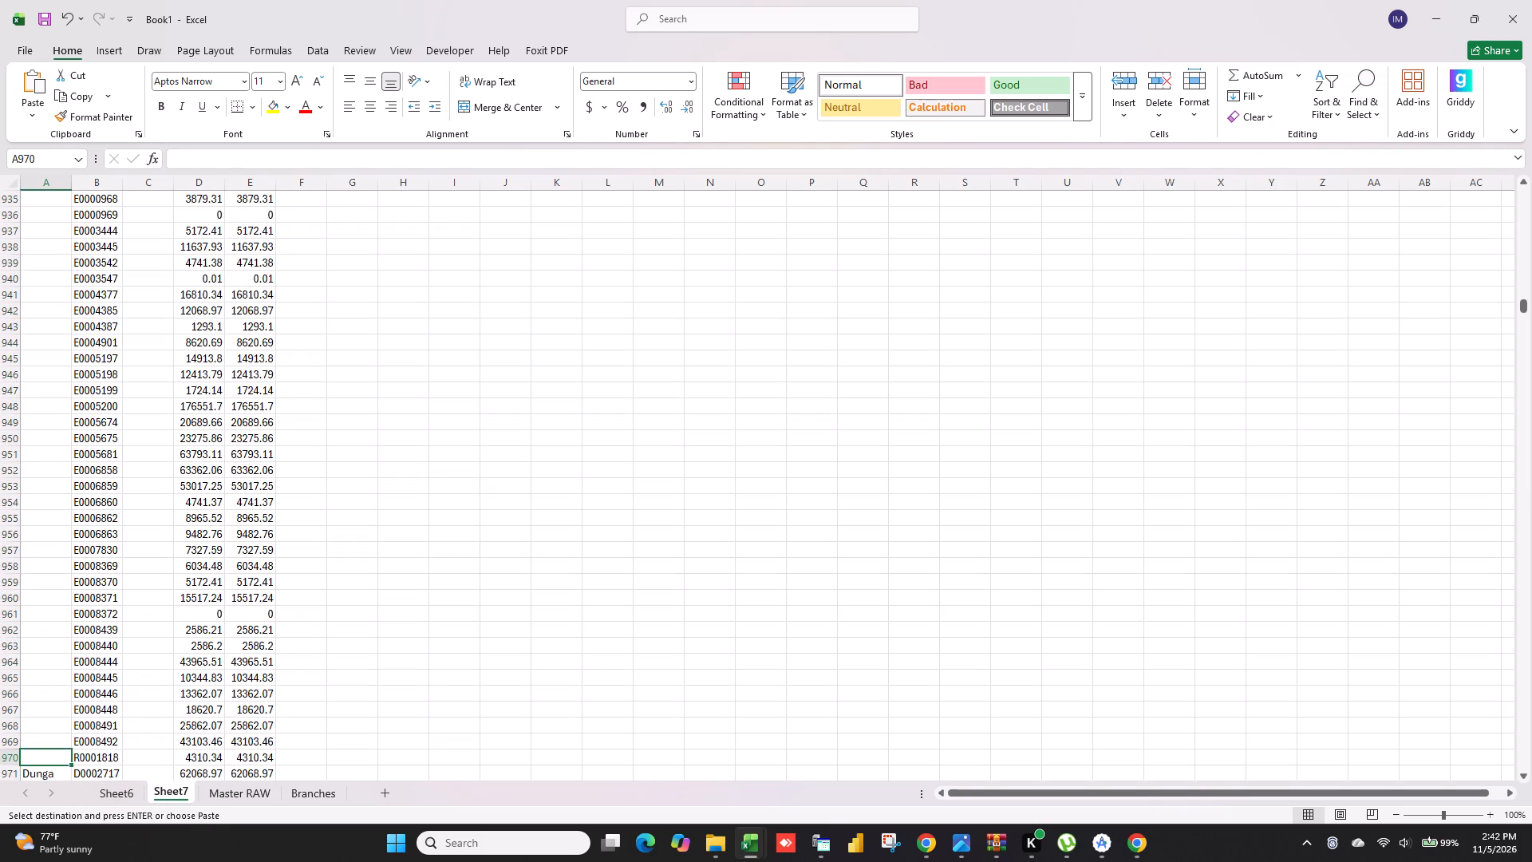
key(ctrl+shift+Up)
key(ctrl+v)
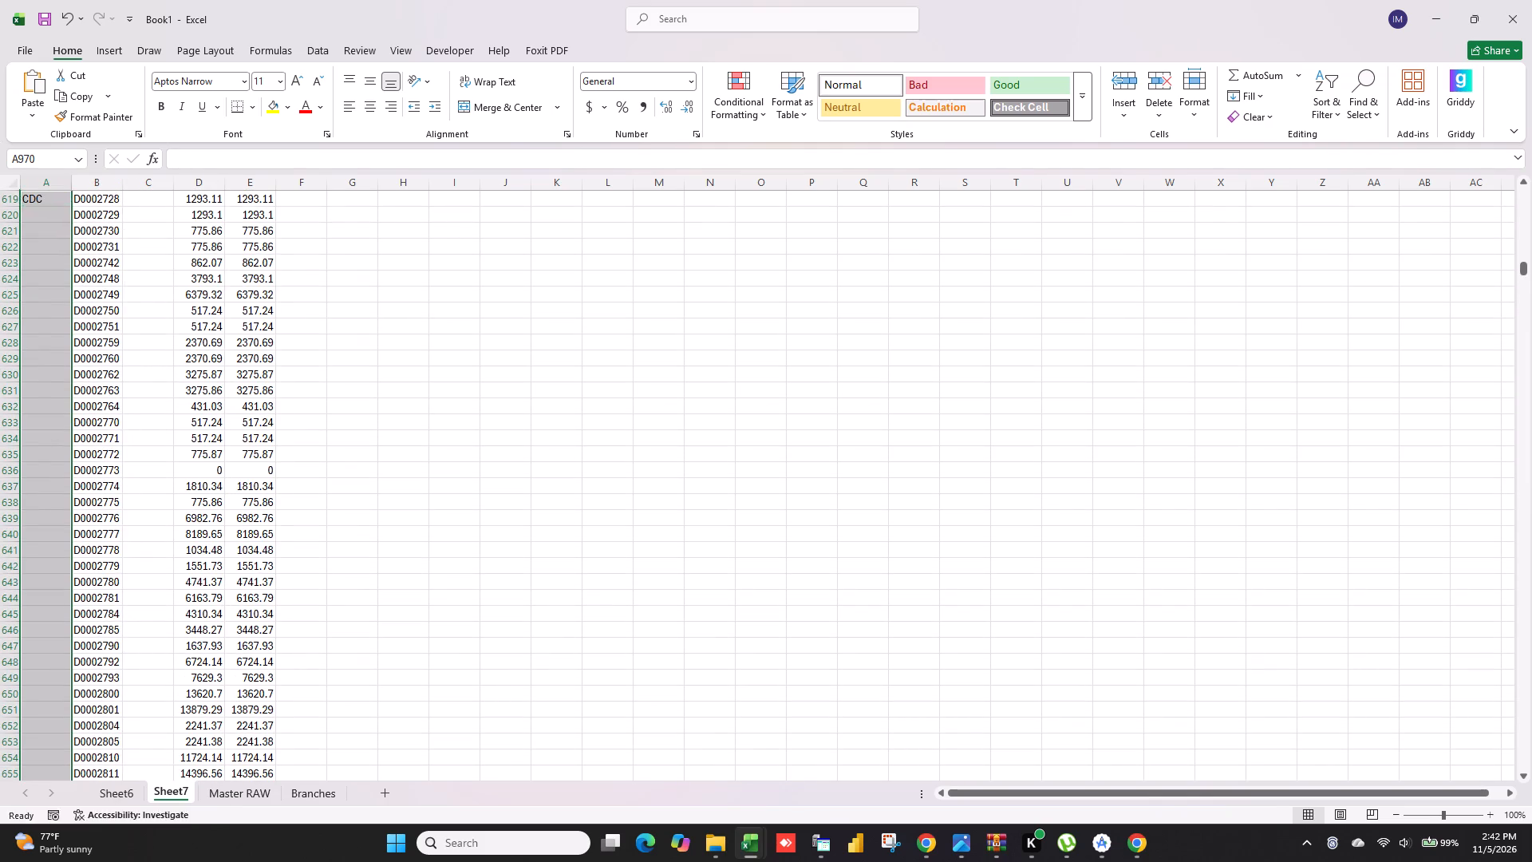
Copy Dunga from A971 into the blank Branch2 cells below it, down to A1554.
click(37, 507)
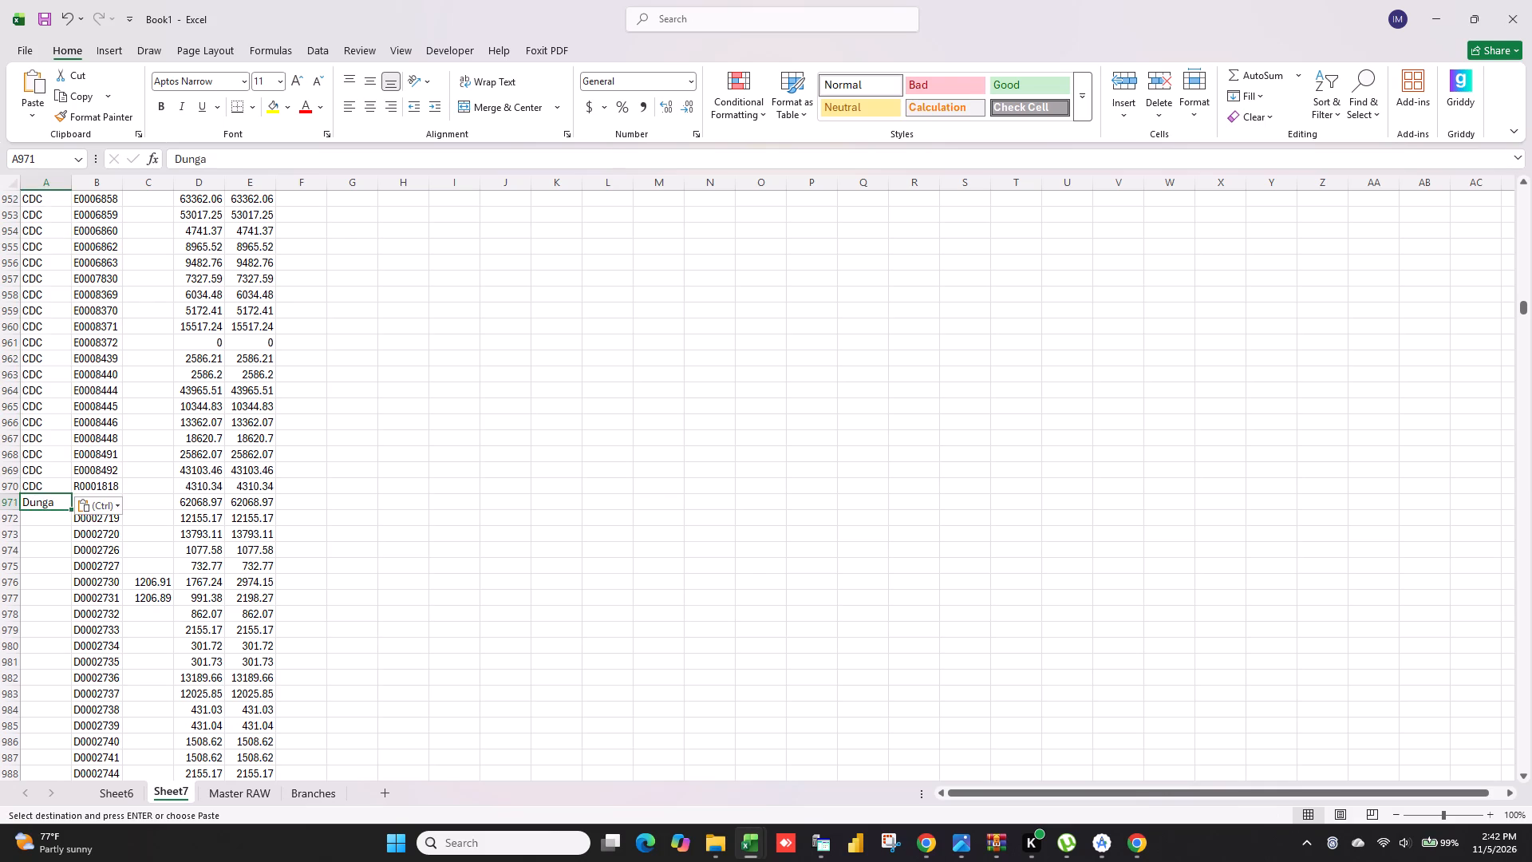
key(ctrl+c)
click(43, 517)
key(ctrl+shift+Down)
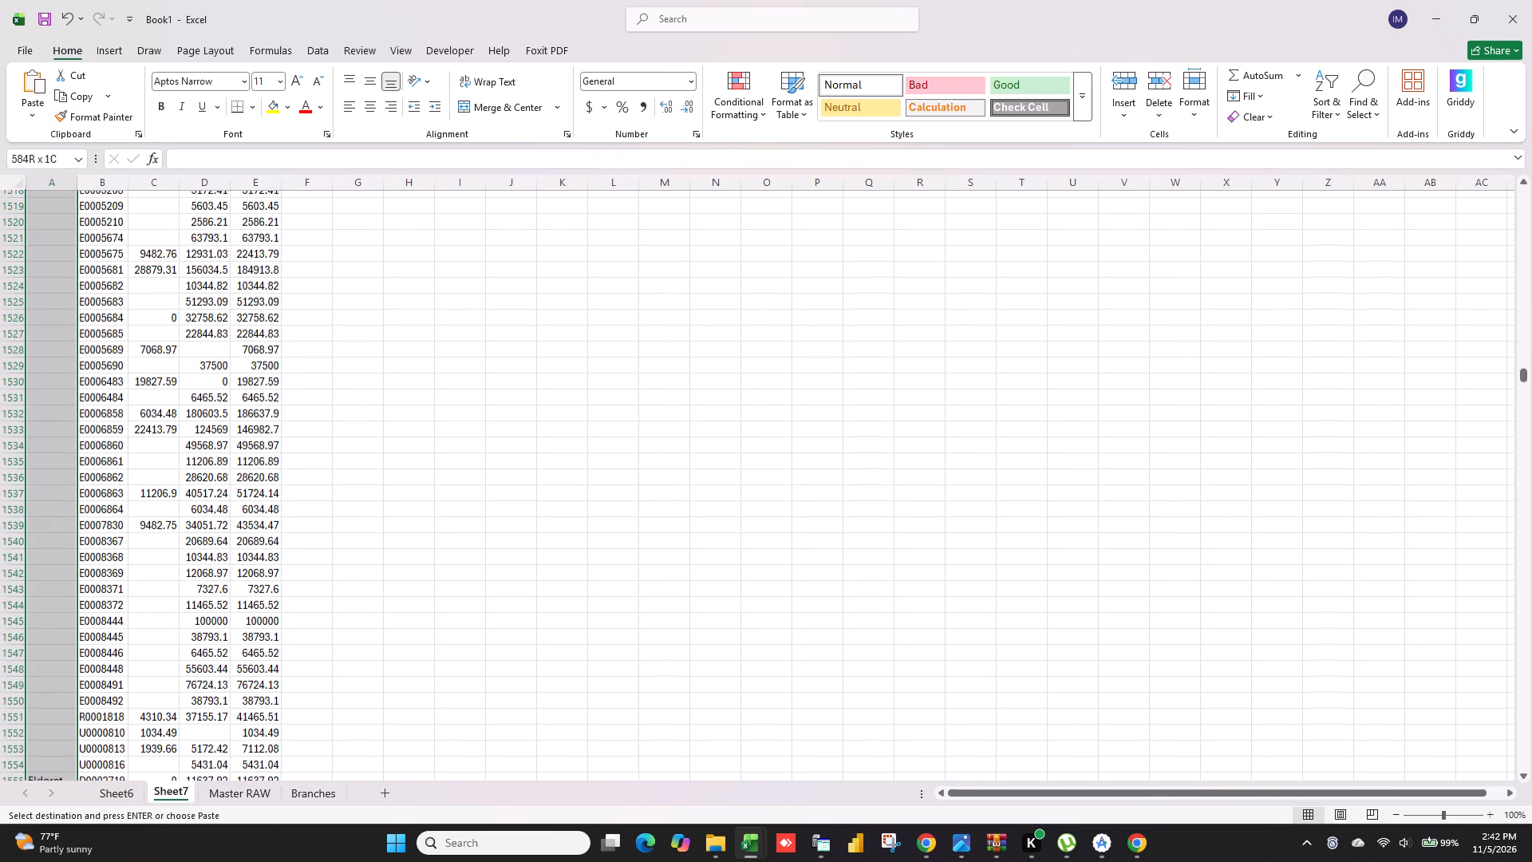
click(53, 754)
key(ctrl+shift+Up)
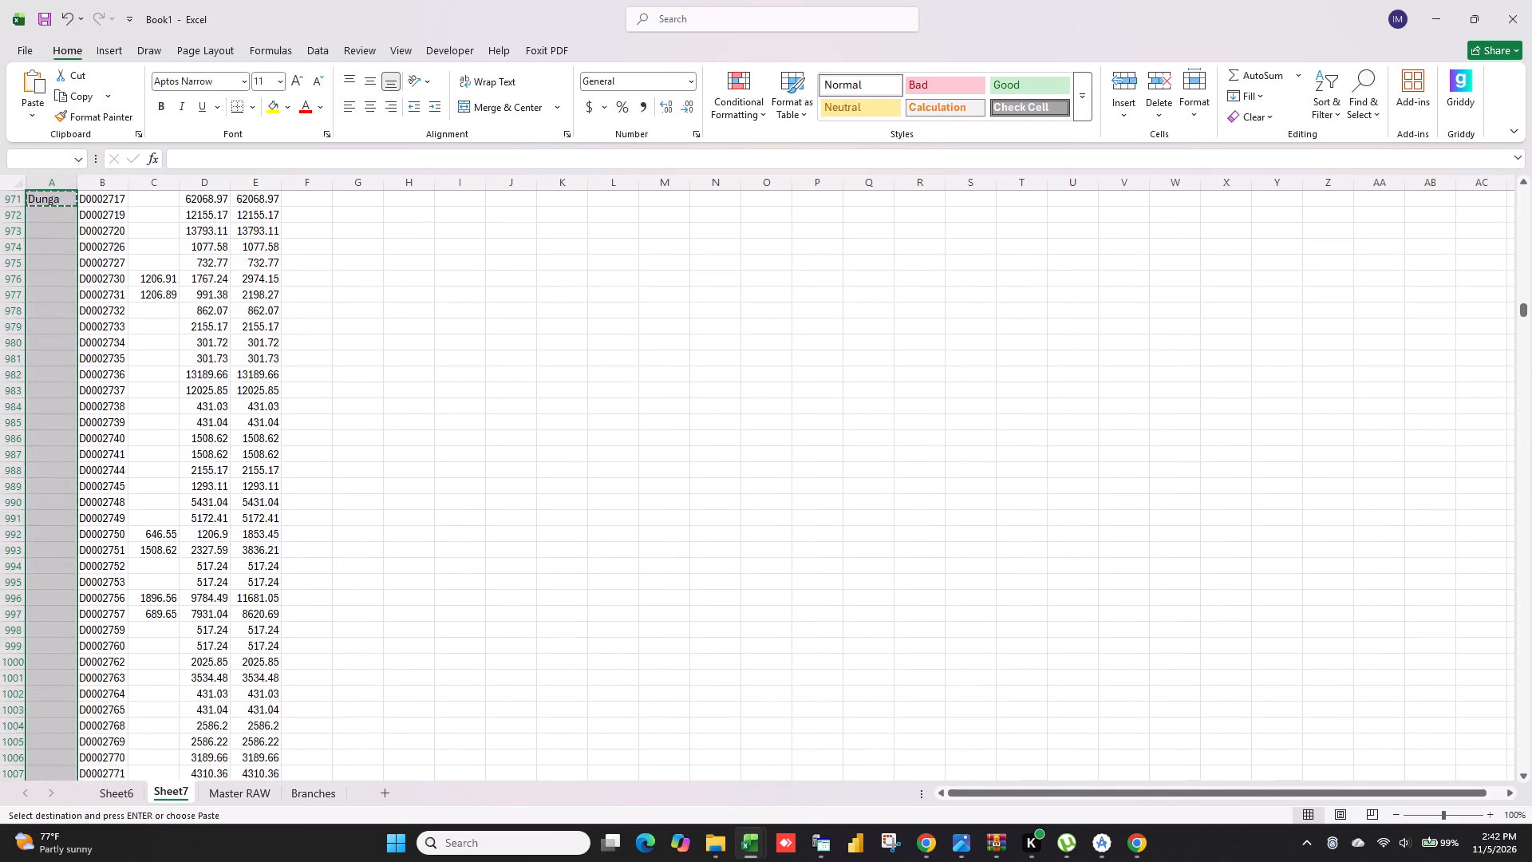
key(ctrl+v)
Copy Eldoret from A1555 into the blank Branch2 cells below it, down to A2216.
click(53, 504)
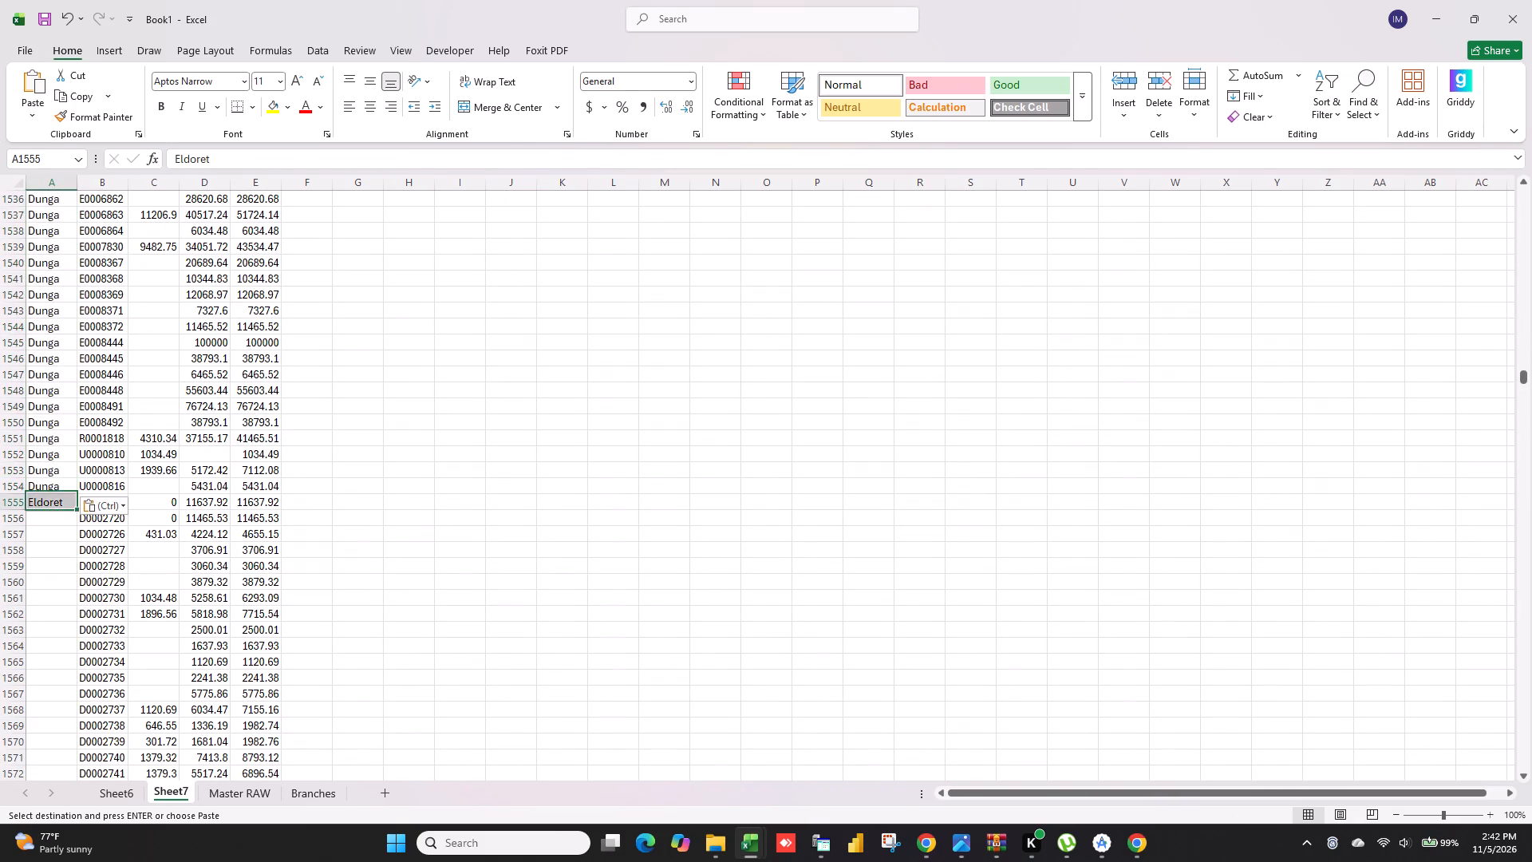
key(ctrl+c)
click(47, 519)
key(ctrl+shift+Down)
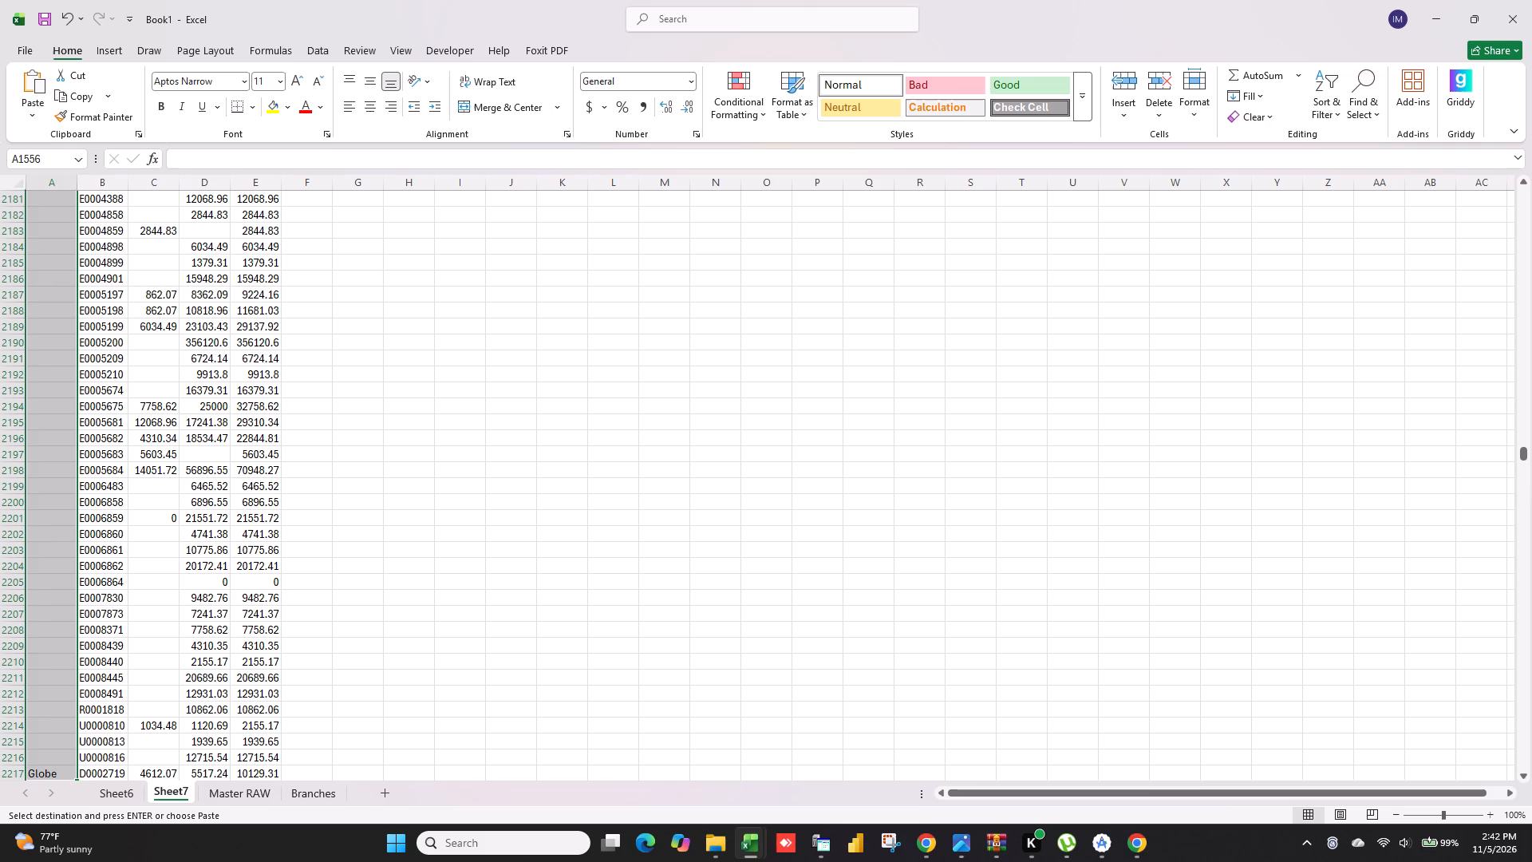
click(60, 758)
key(ctrl+shift+Up)
key(ctrl+v)
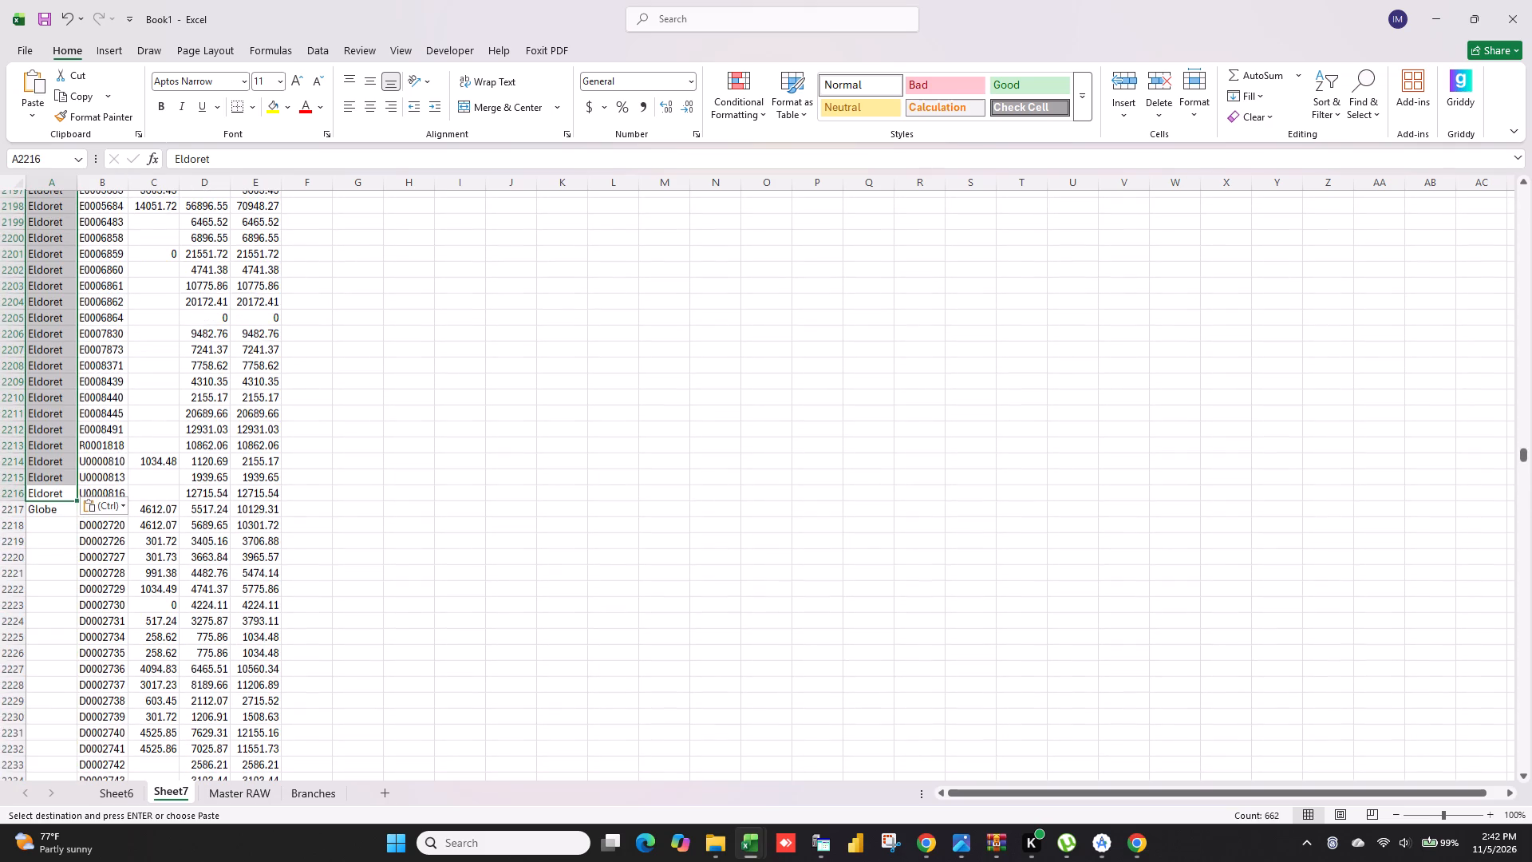
Copy Globe from A2217 into the blank Branch2 cells below it, down to A2900.
click(55, 496)
key(ctrl+c)
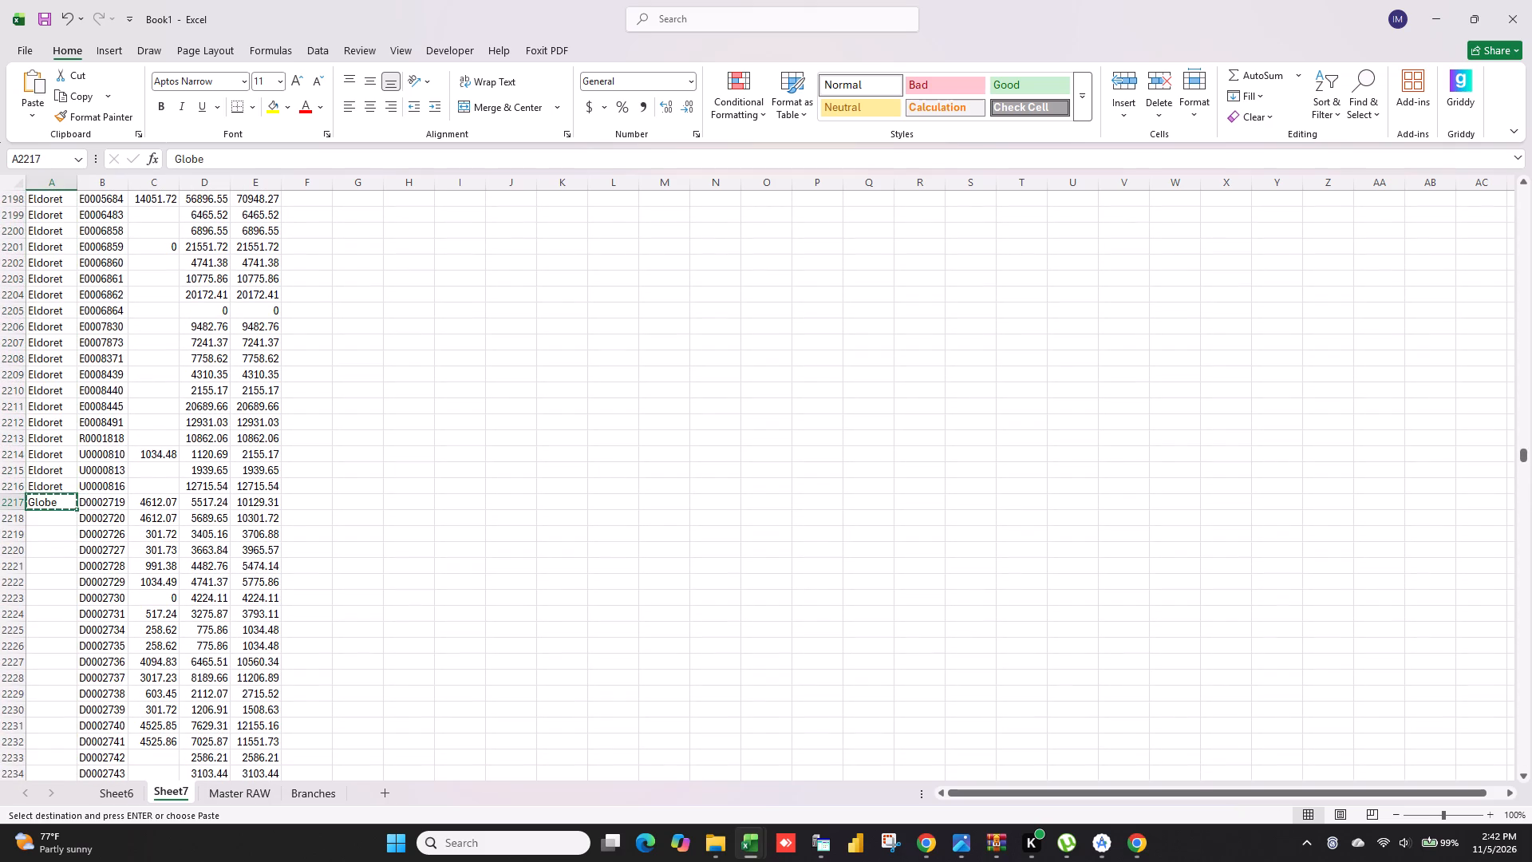
click(50, 515)
key(ctrl+shift+Down)
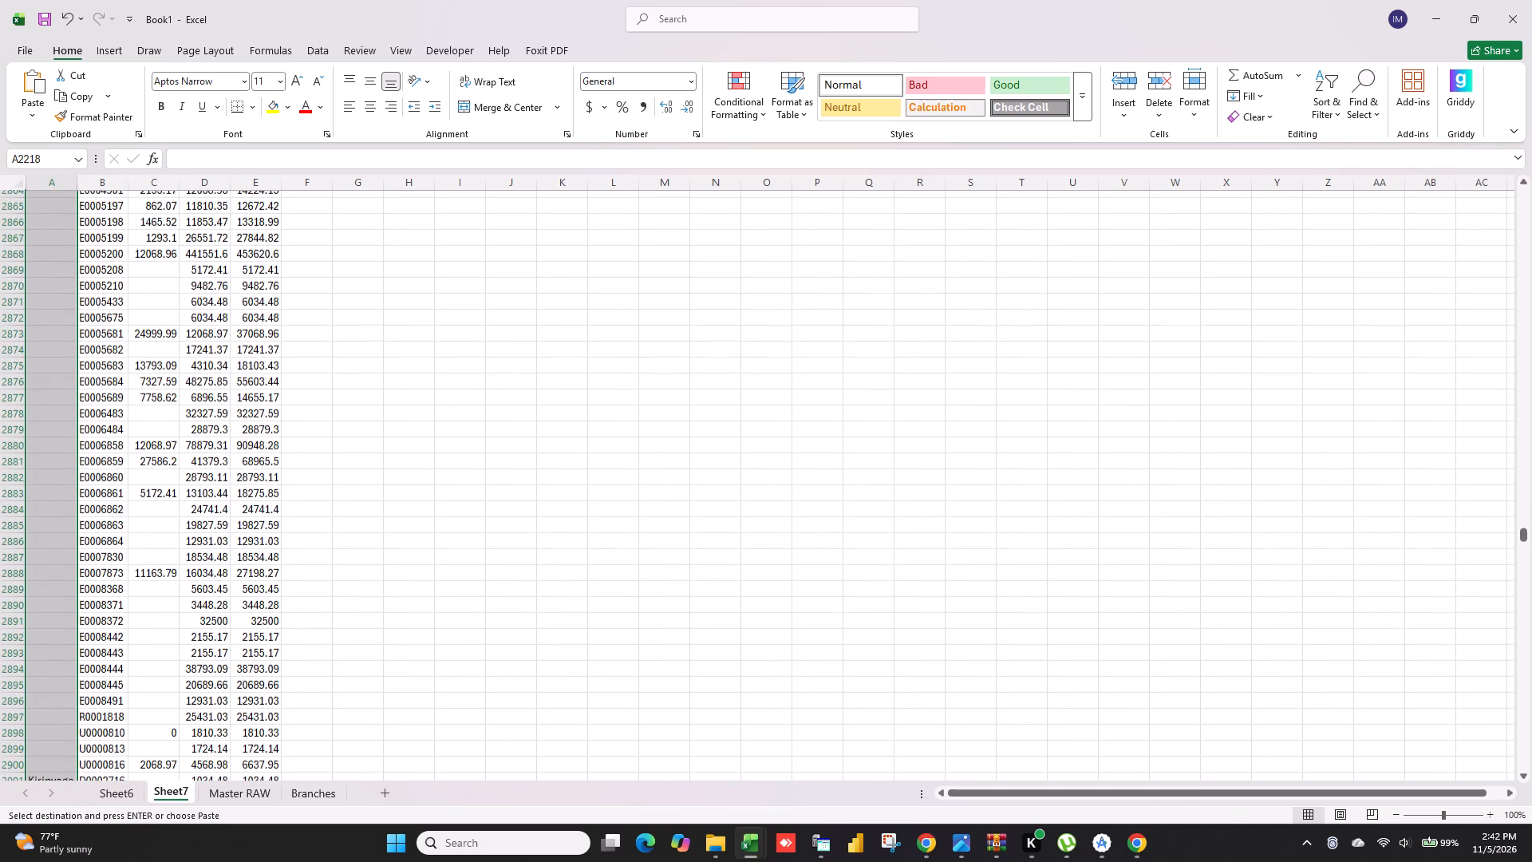
click(58, 760)
key(ctrl+shift+Up)
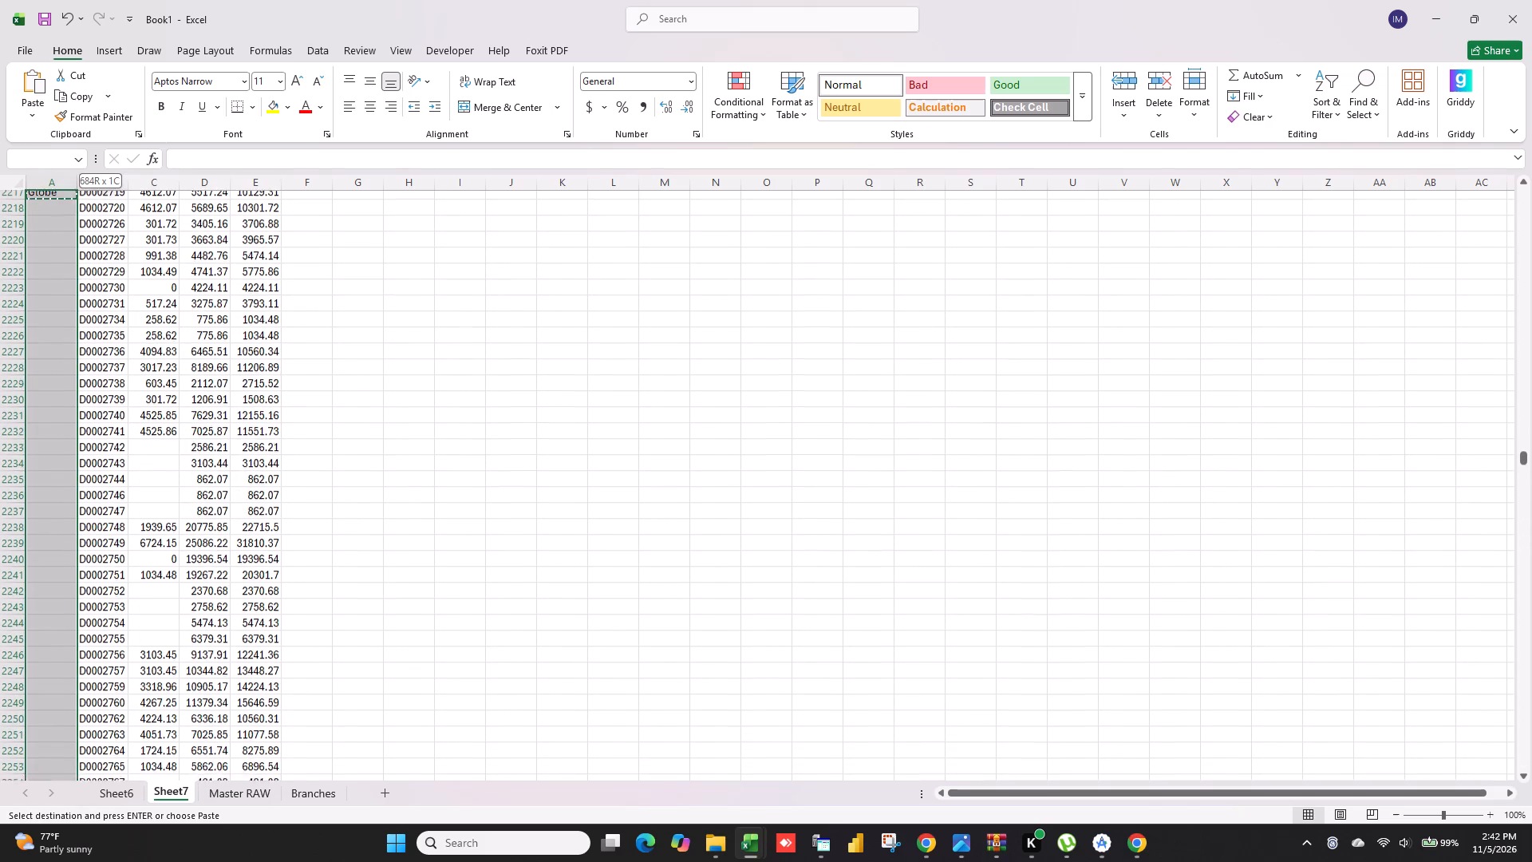
key(ctrl+v)
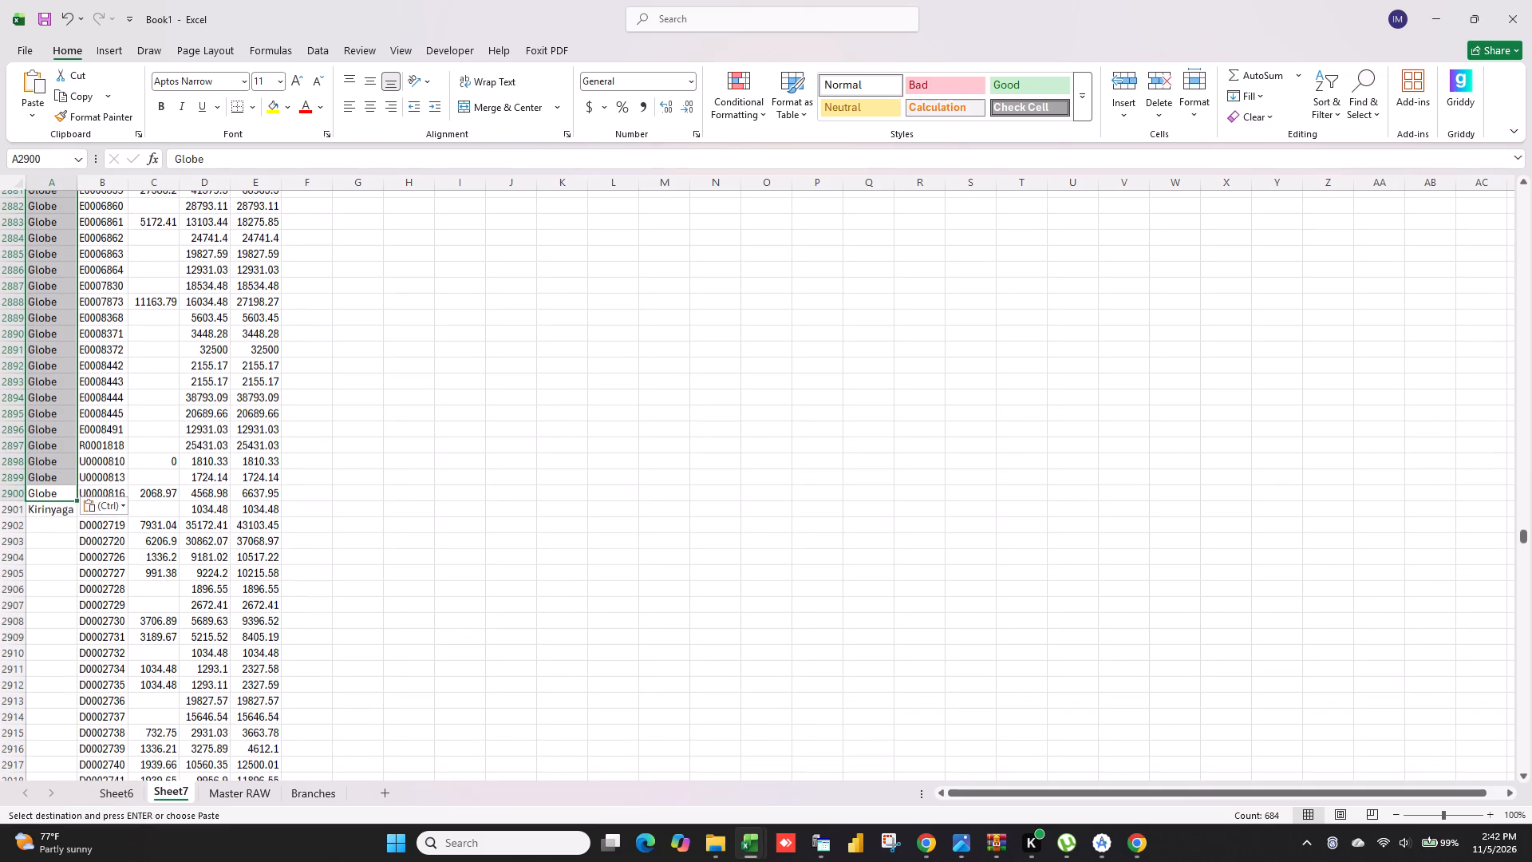
Copy Kirinyaga from A2901 into the blank Branch2 cells below it, down to A3564.
click(51, 504)
key(ctrl+c)
click(53, 520)
key(ctrl+shift+Down)
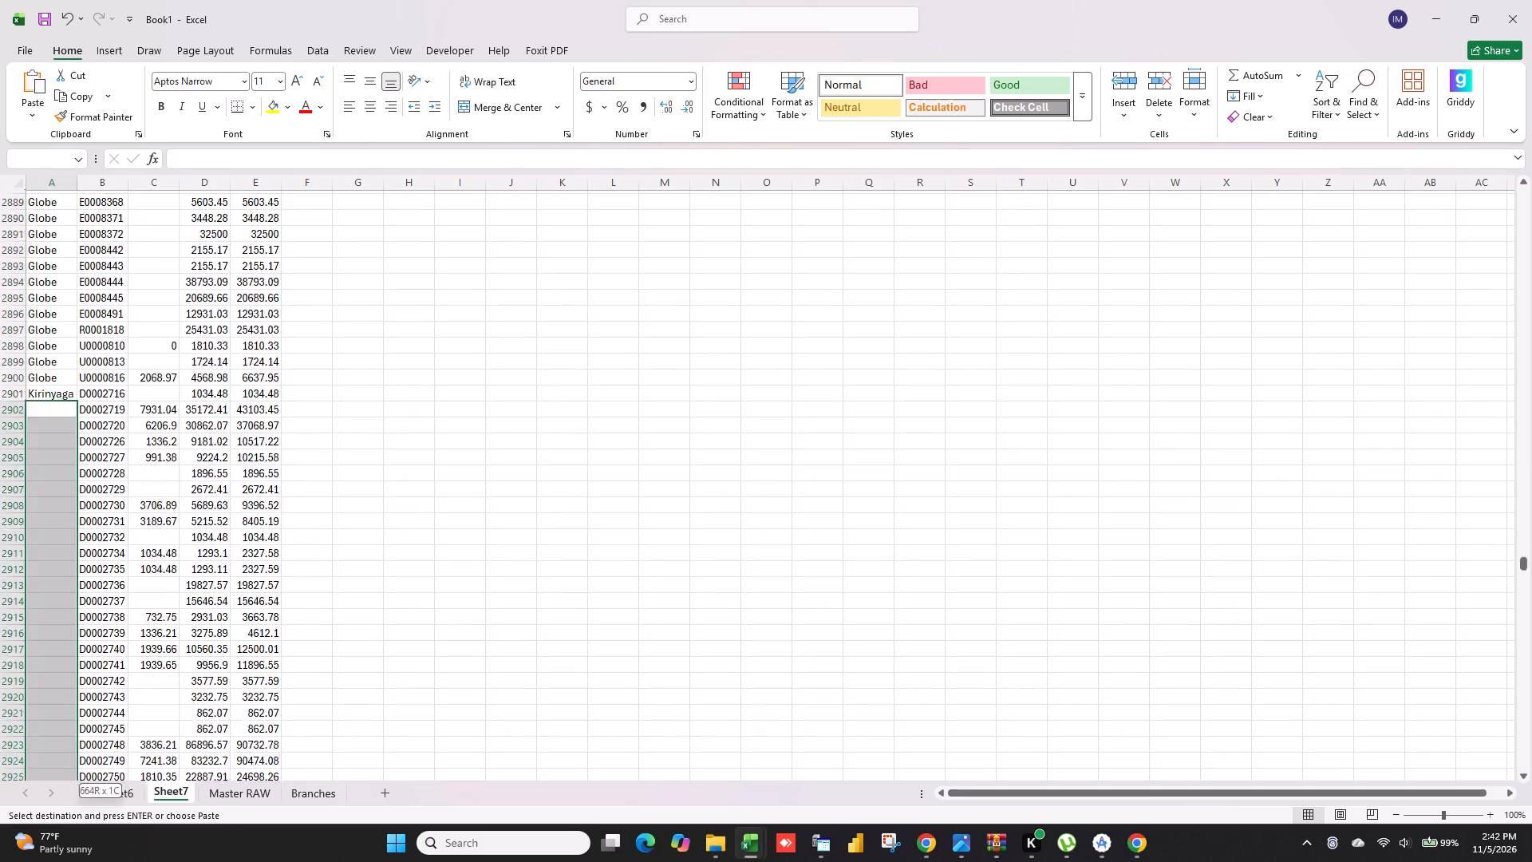
click(47, 764)
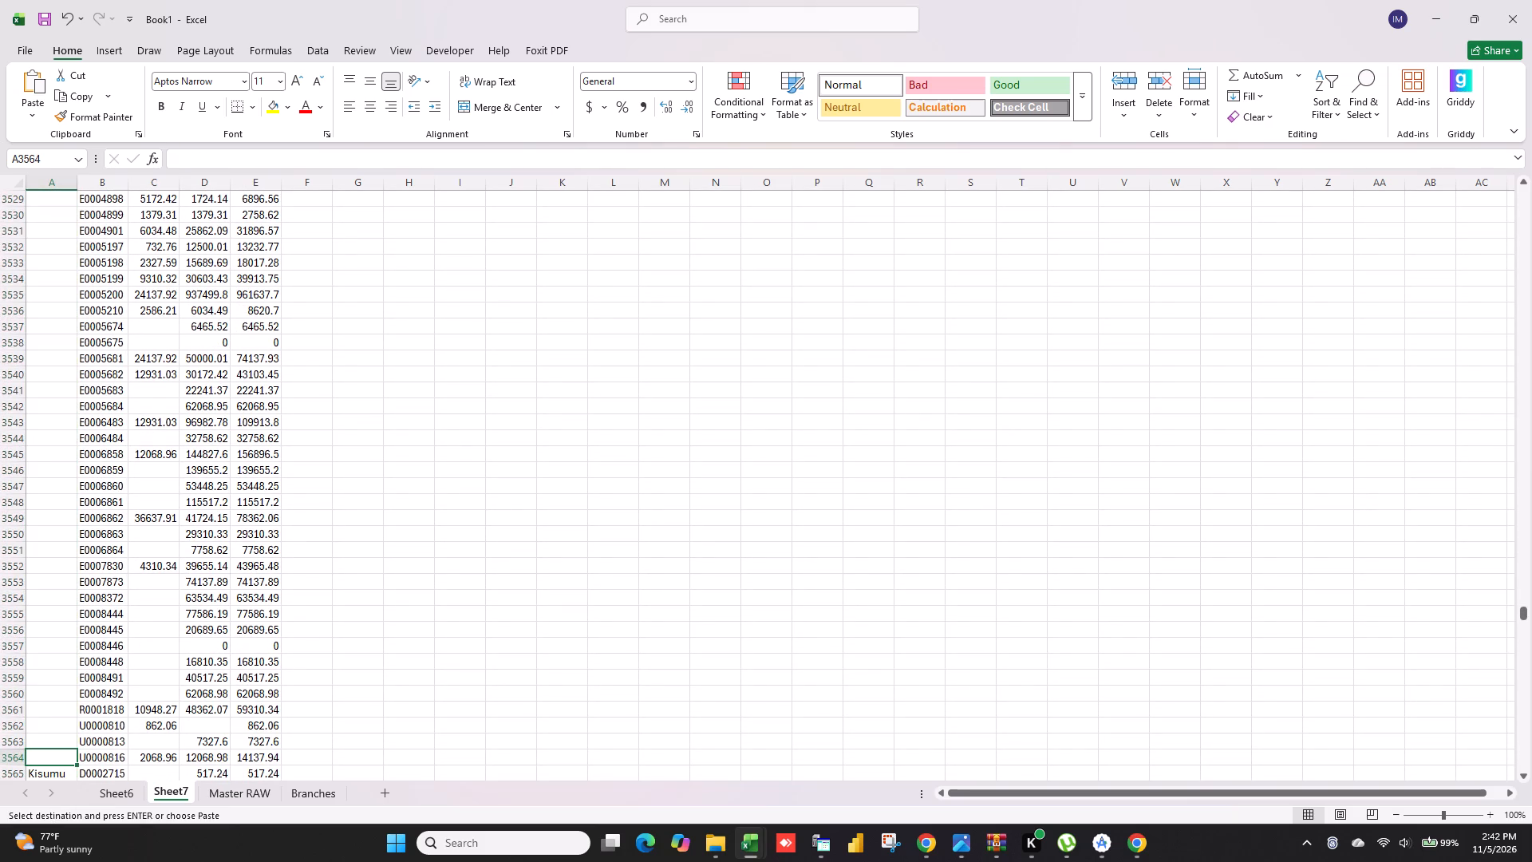
key(ctrl+shift+Up)
key(ctrl+v)
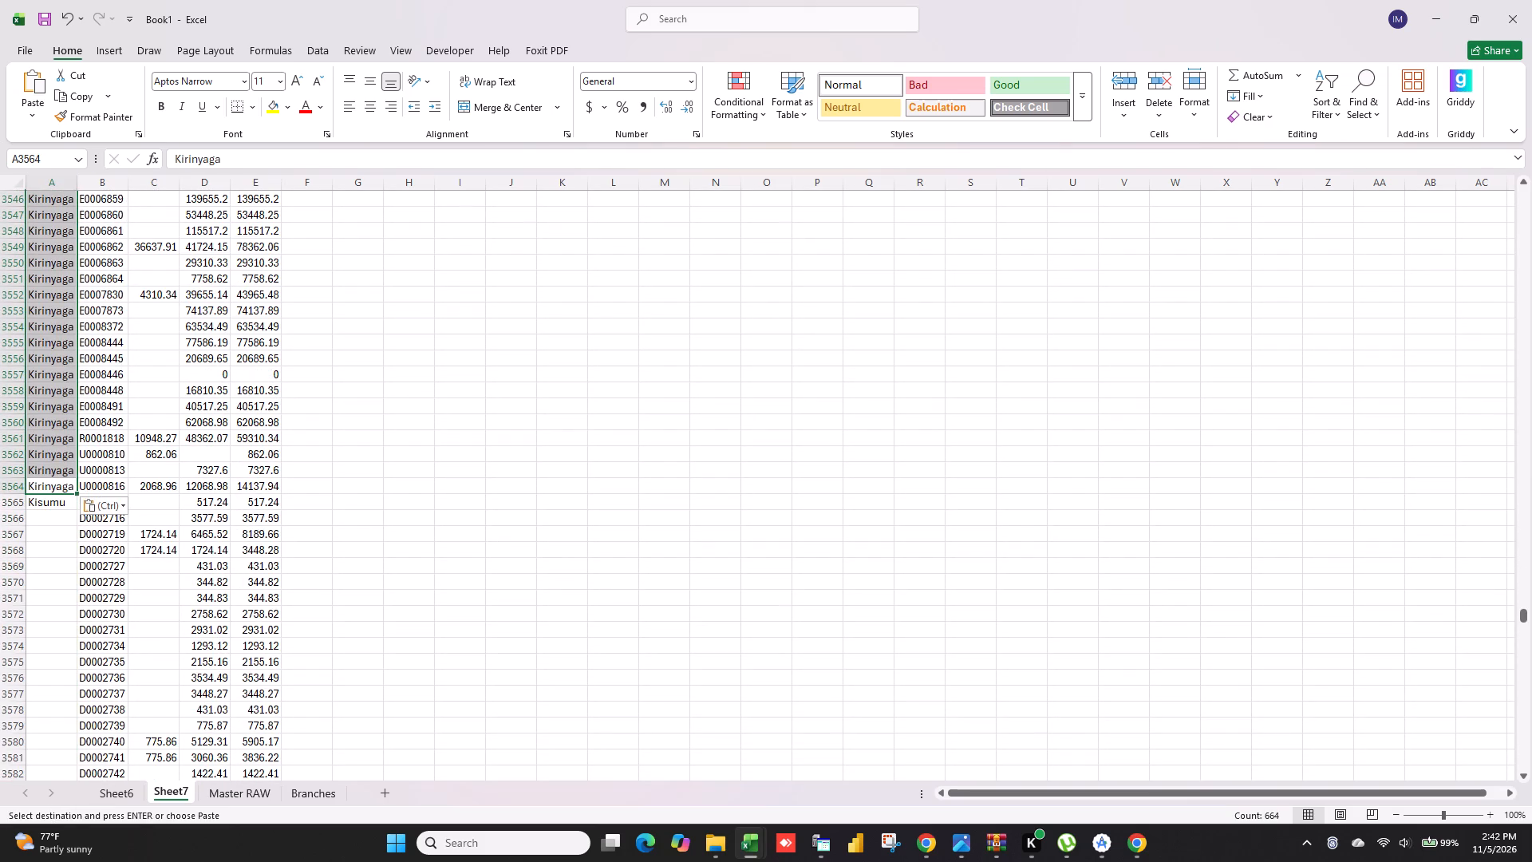
Copy Kisumu from A3565 into the blank Branch2 cells below it, down to A4128.
click(58, 504)
key(ctrl+c)
click(52, 519)
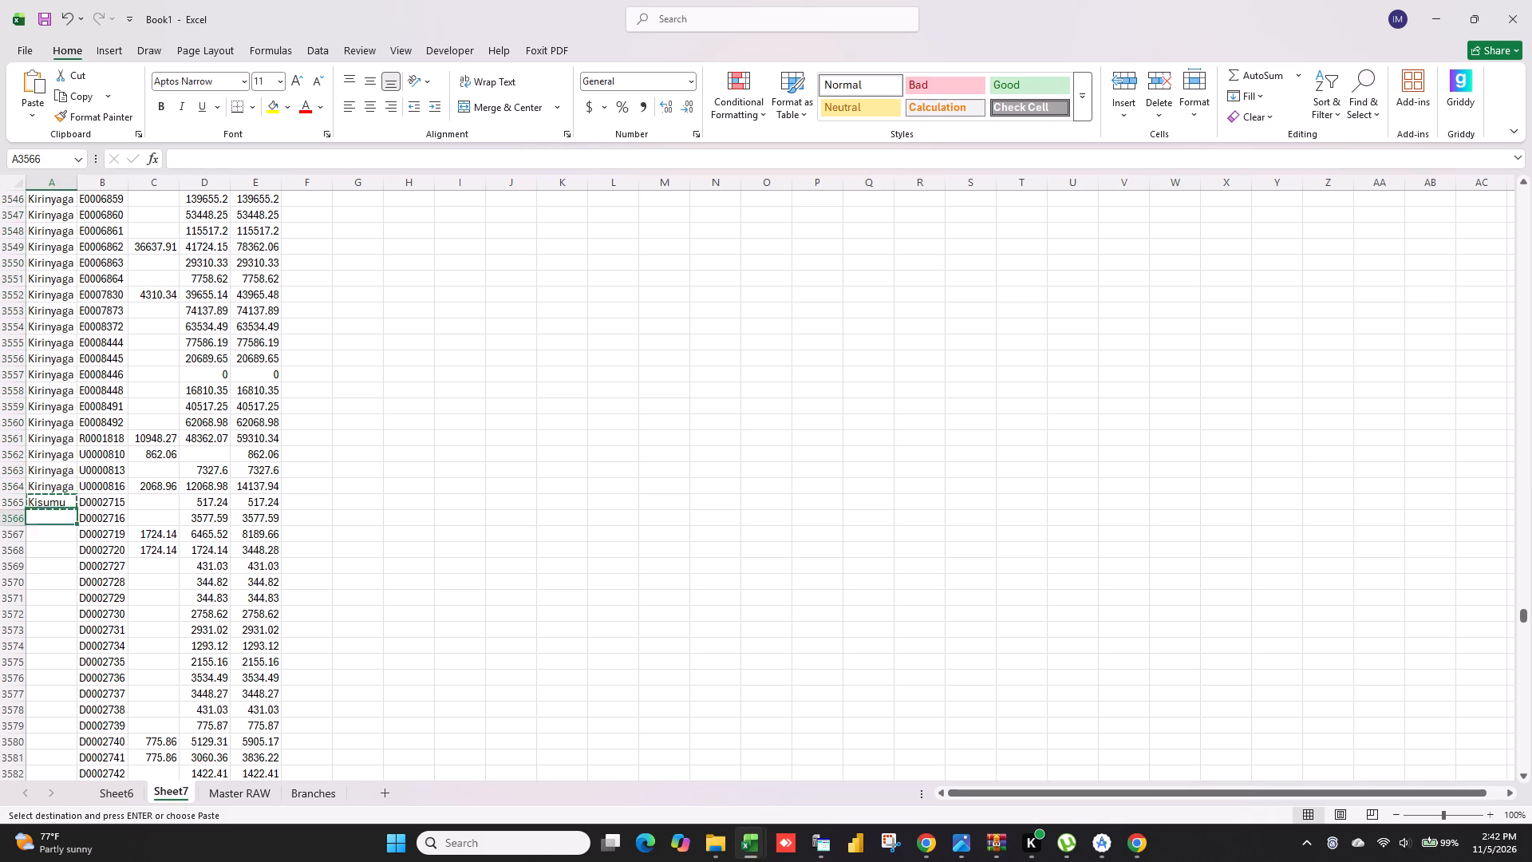
key(ctrl+shift+Down)
click(49, 759)
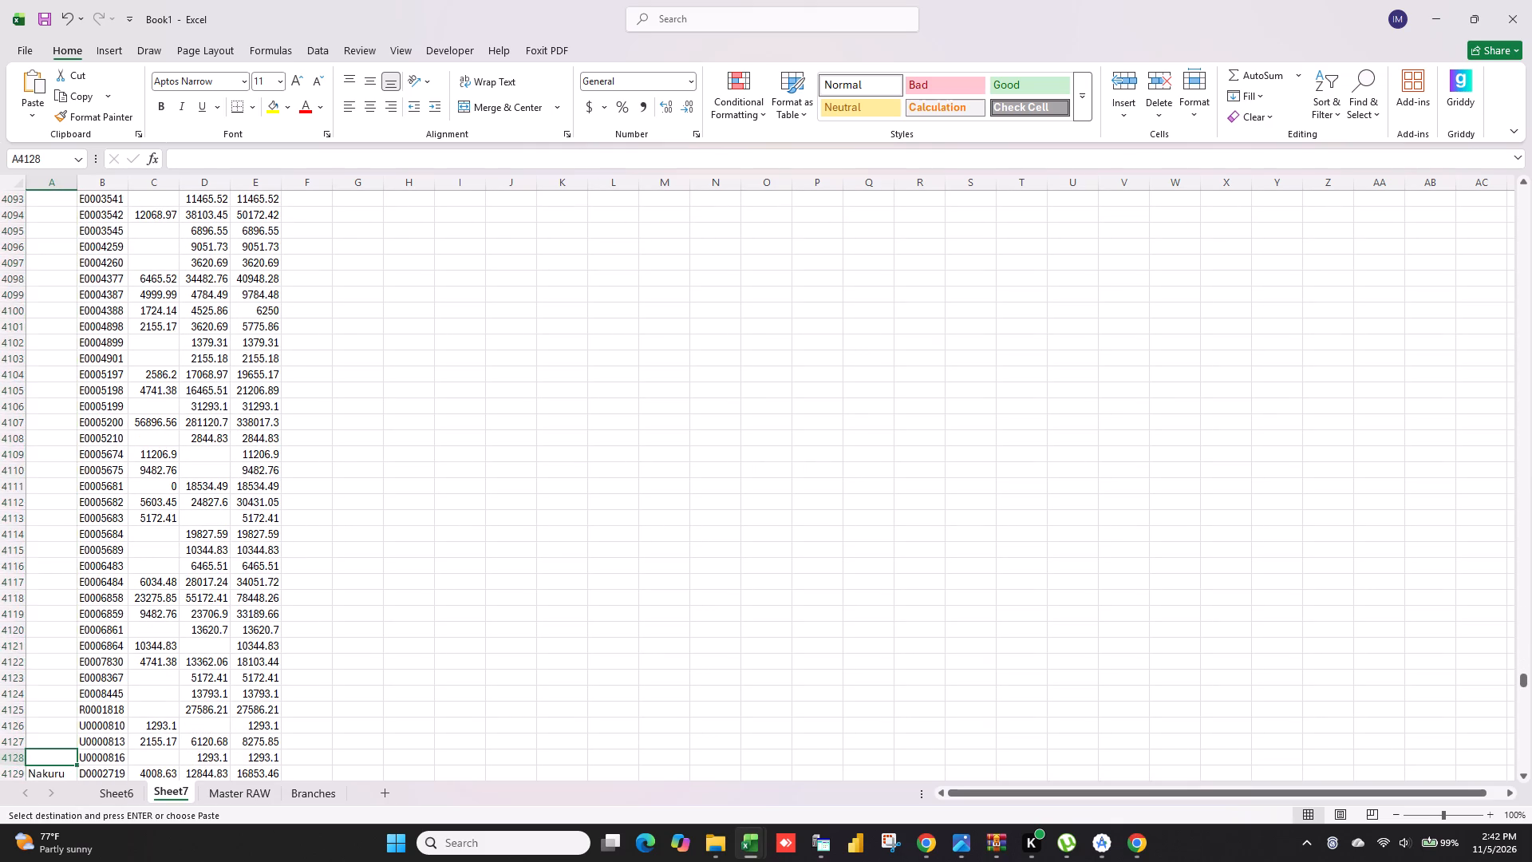
key(ctrl+shift+Up)
key(ctrl+v)
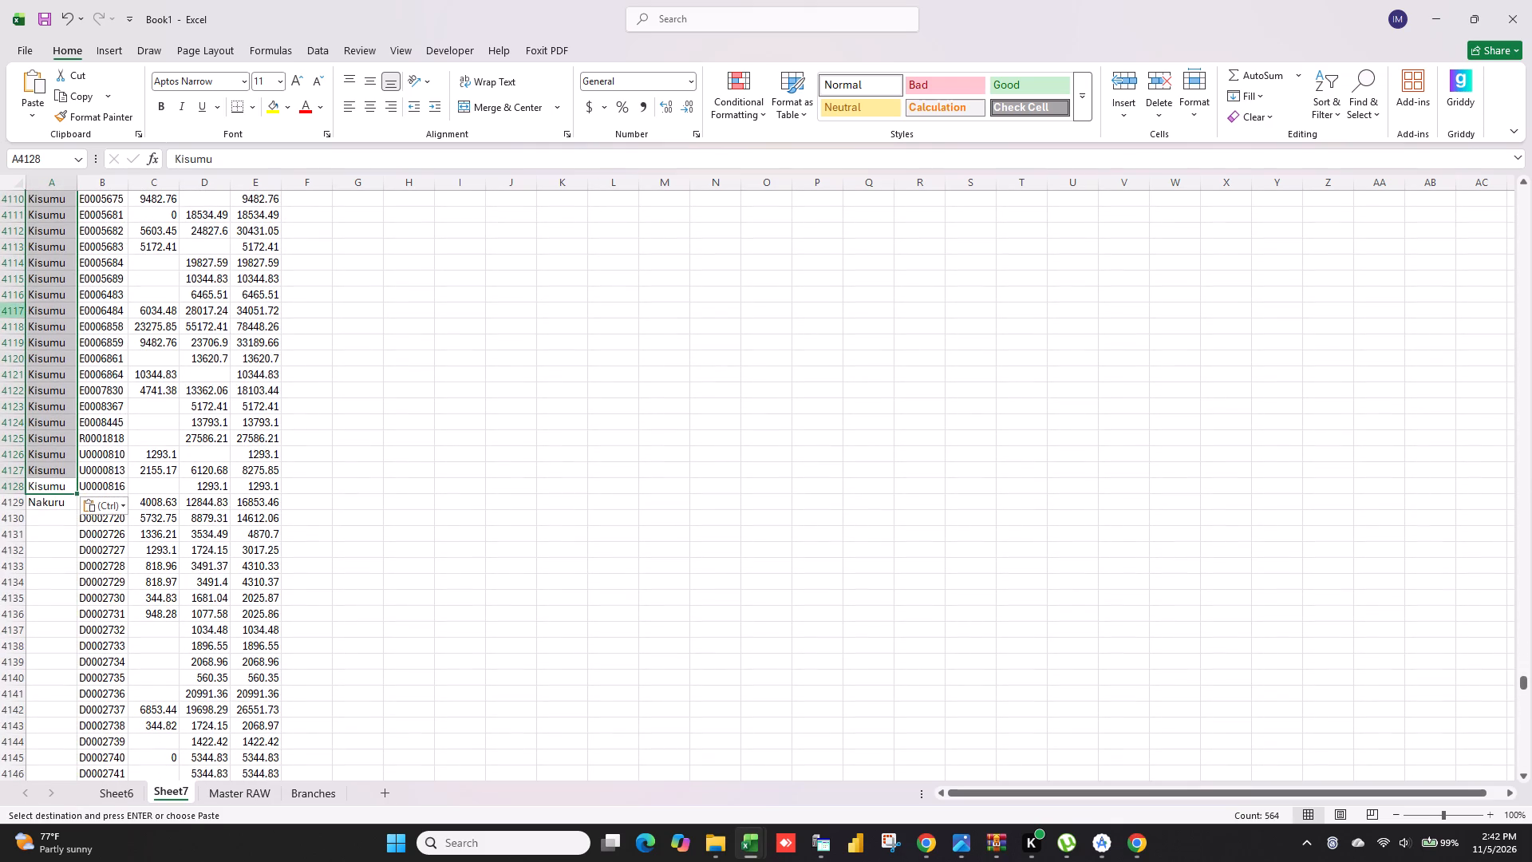
Copy Nakuru from A4129 into the blank Branch2 cells below it, down to A4806.
click(38, 508)
key(ctrl+c)
click(46, 517)
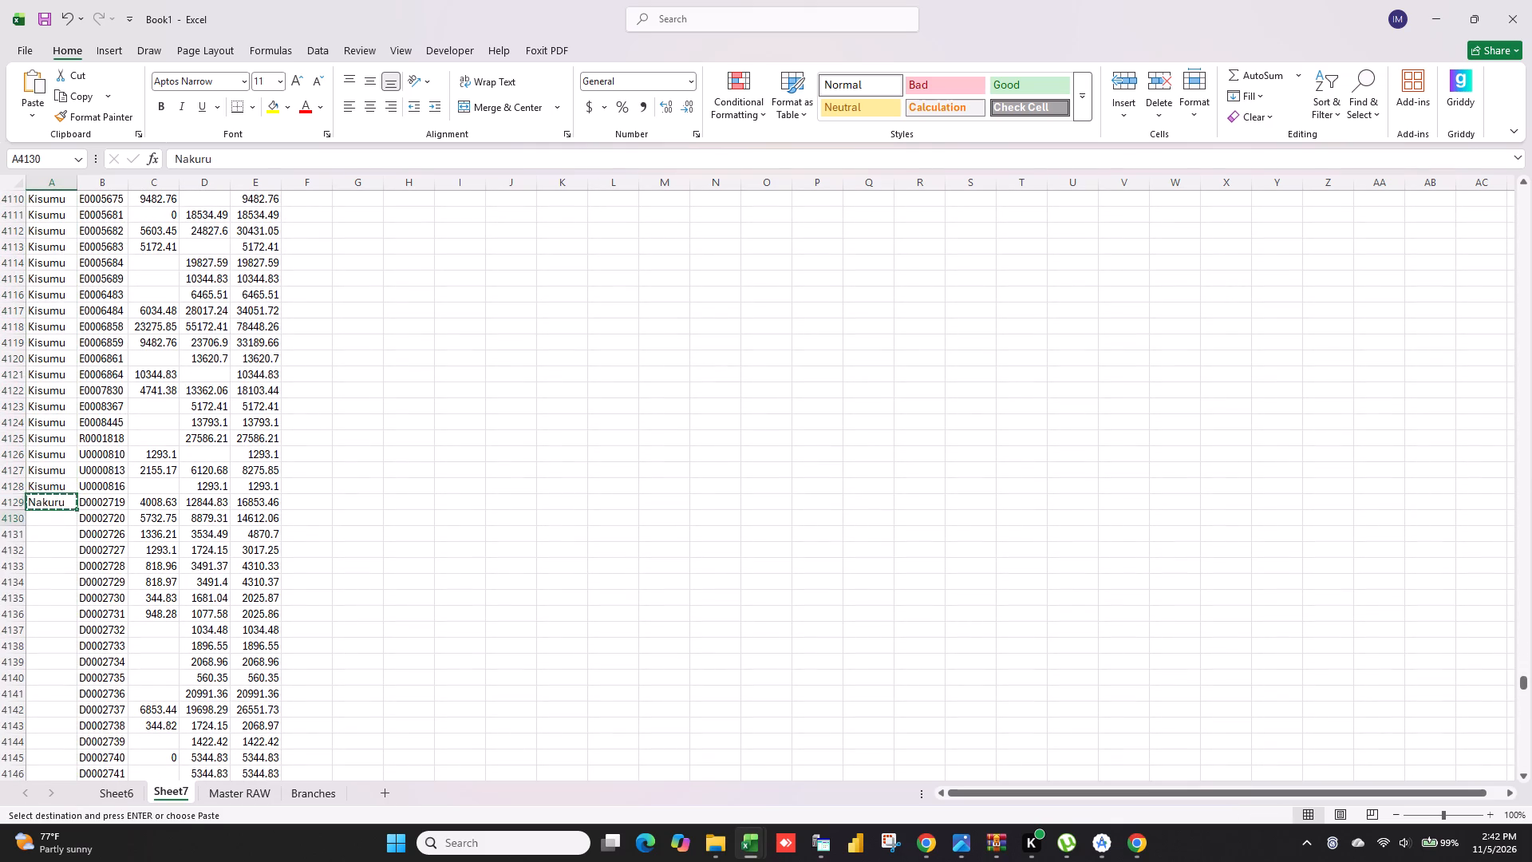
key(ctrl+shift+Down)
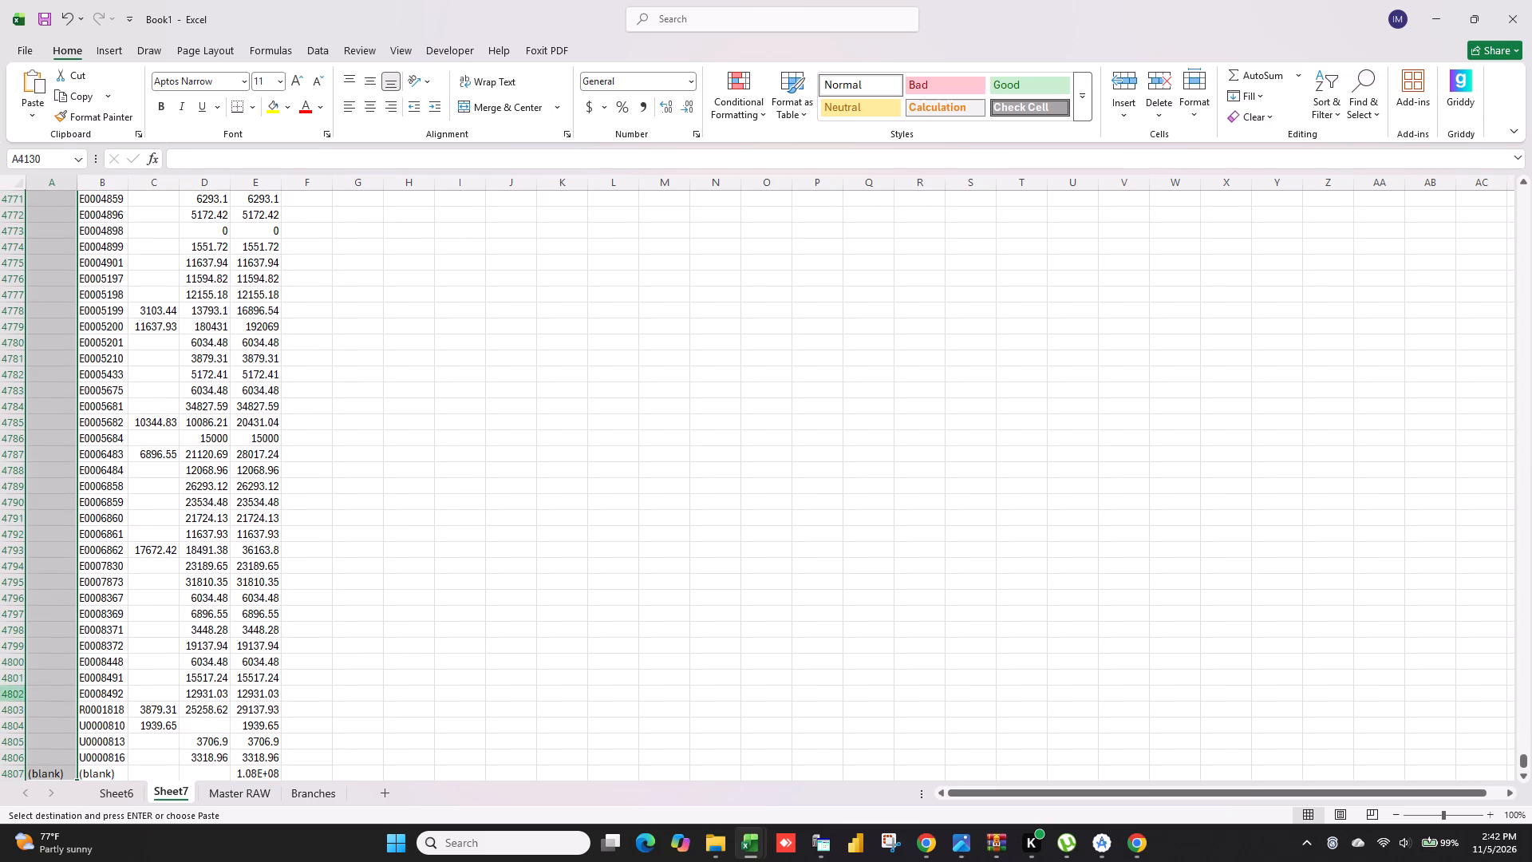
click(52, 764)
key(ctrl+shift+Up)
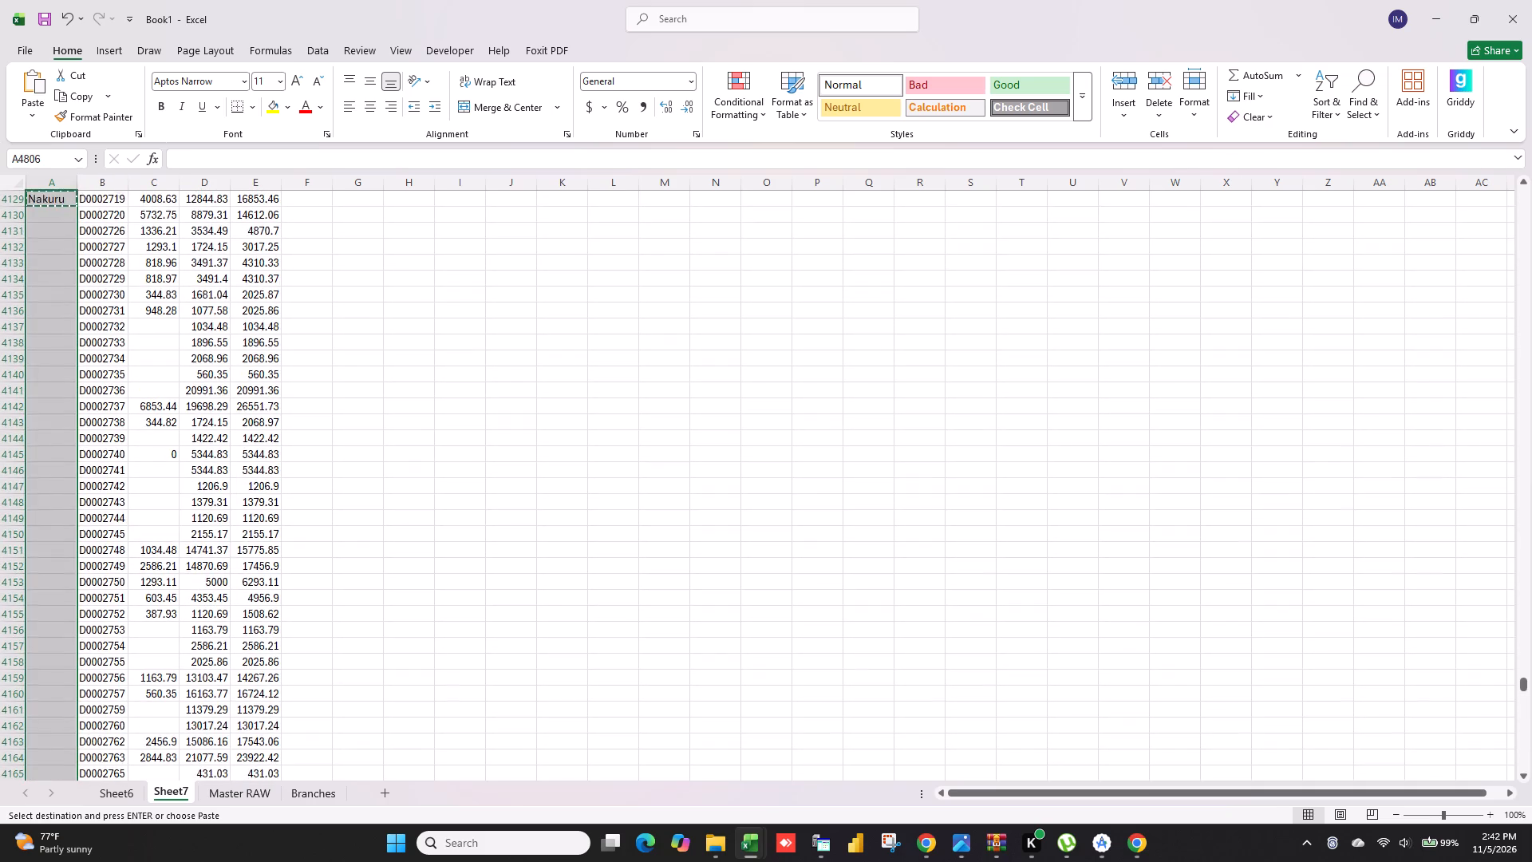
key(ctrl+v)
click(491, 458)
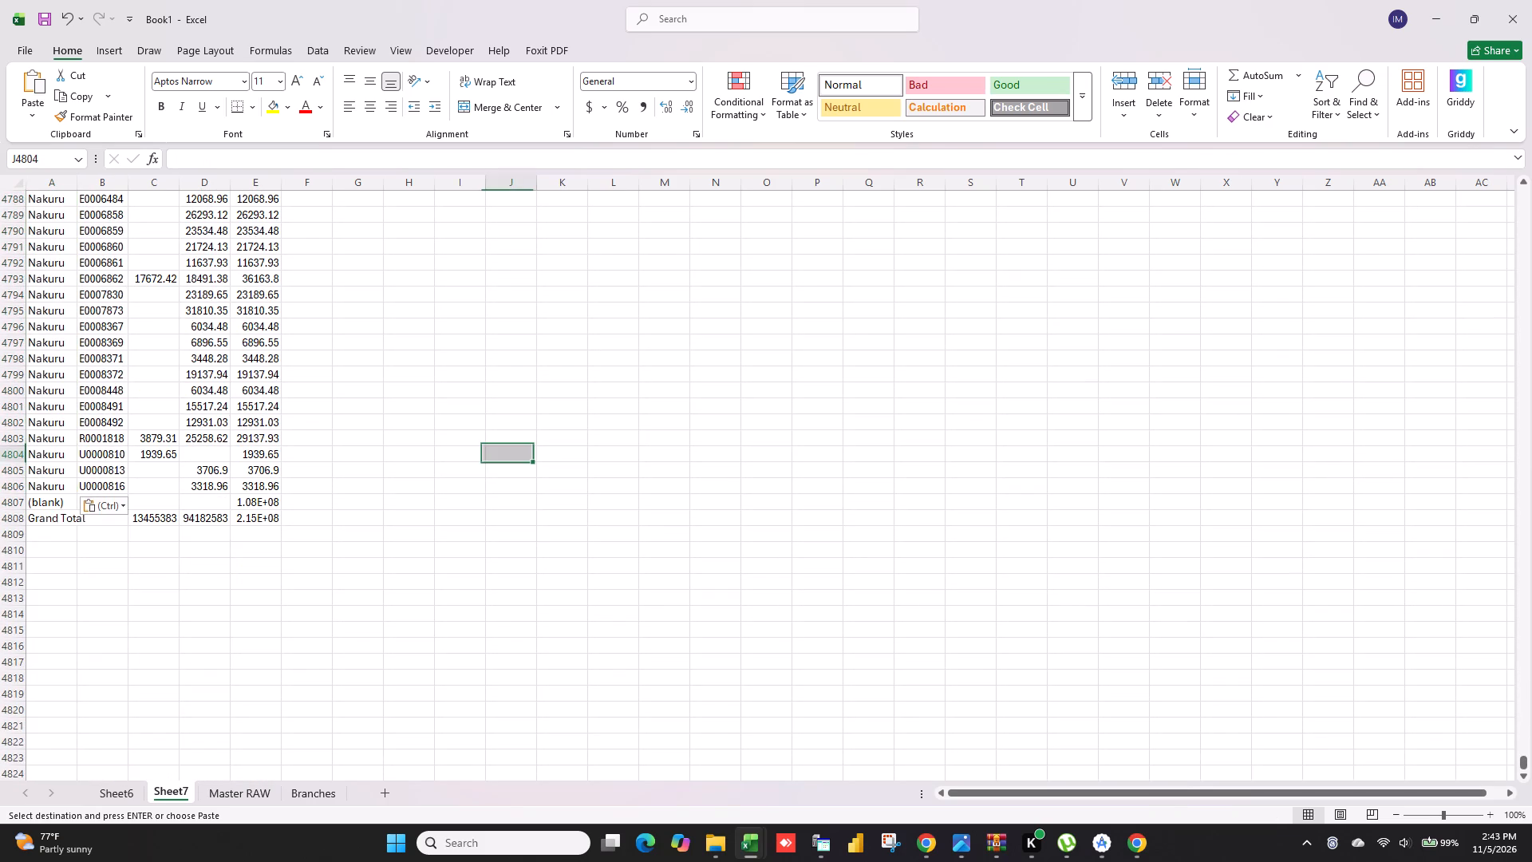
Widen column E slightly so the large totals at the end of the table fit as full numbers.
scroll(694, 532, up, 1)
drag(1526, 764, 1531, 476)
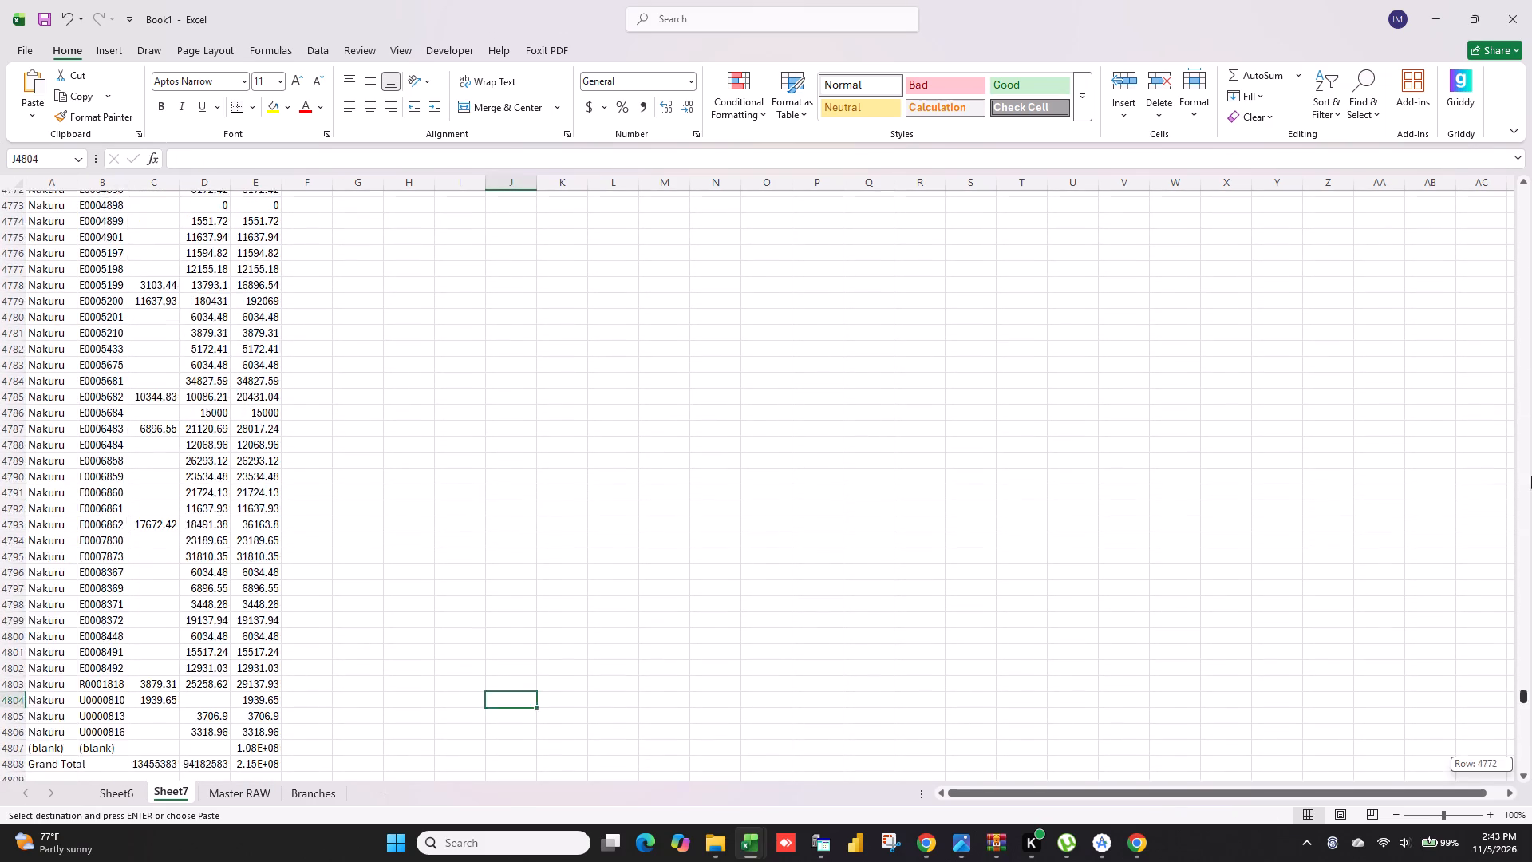
drag(1531, 476, 1518, 808)
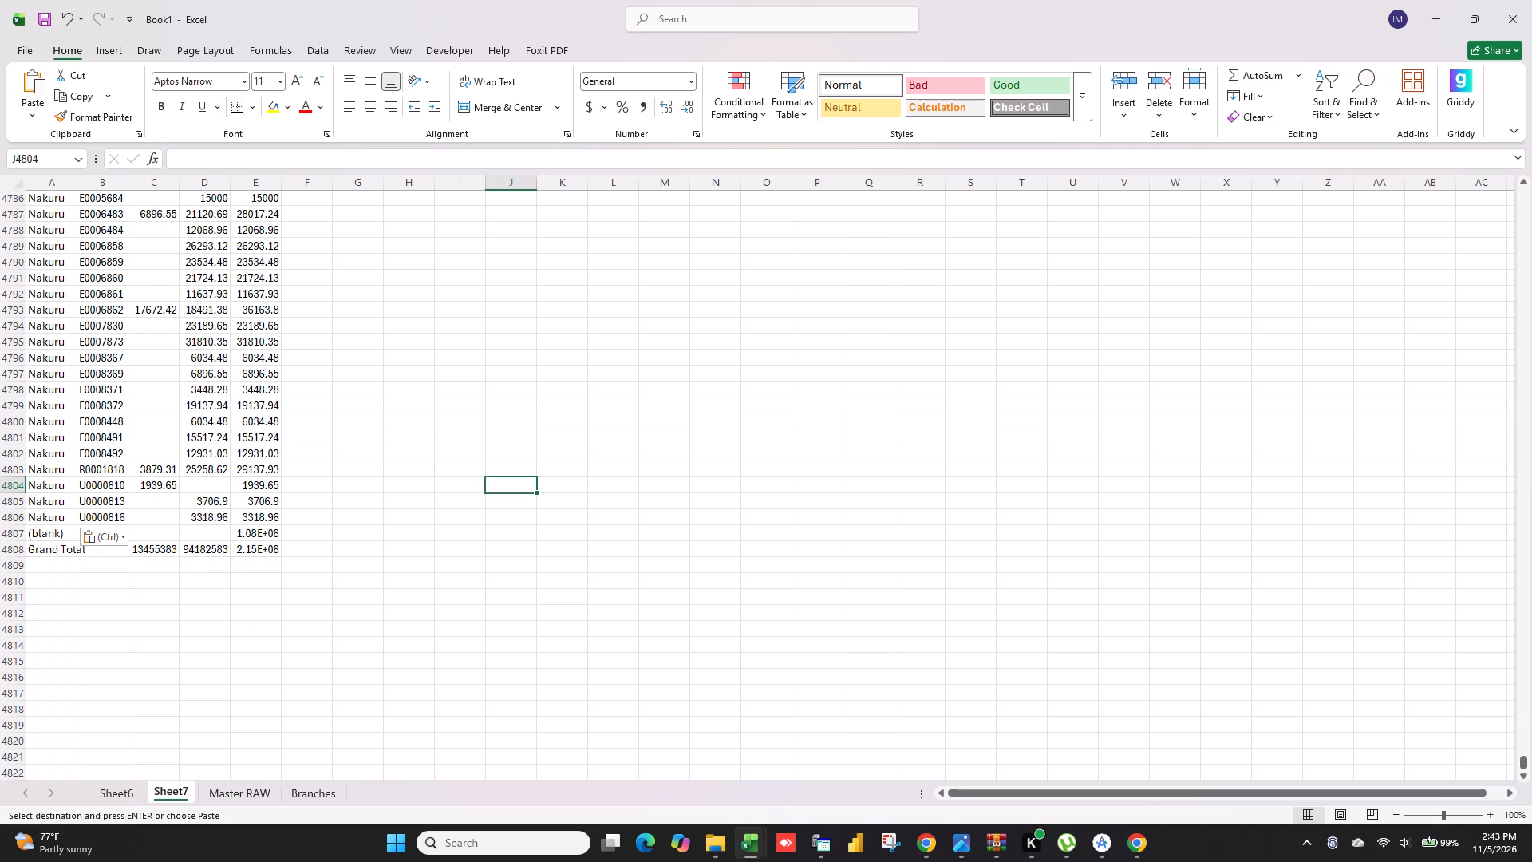
drag(285, 184, 297, 186)
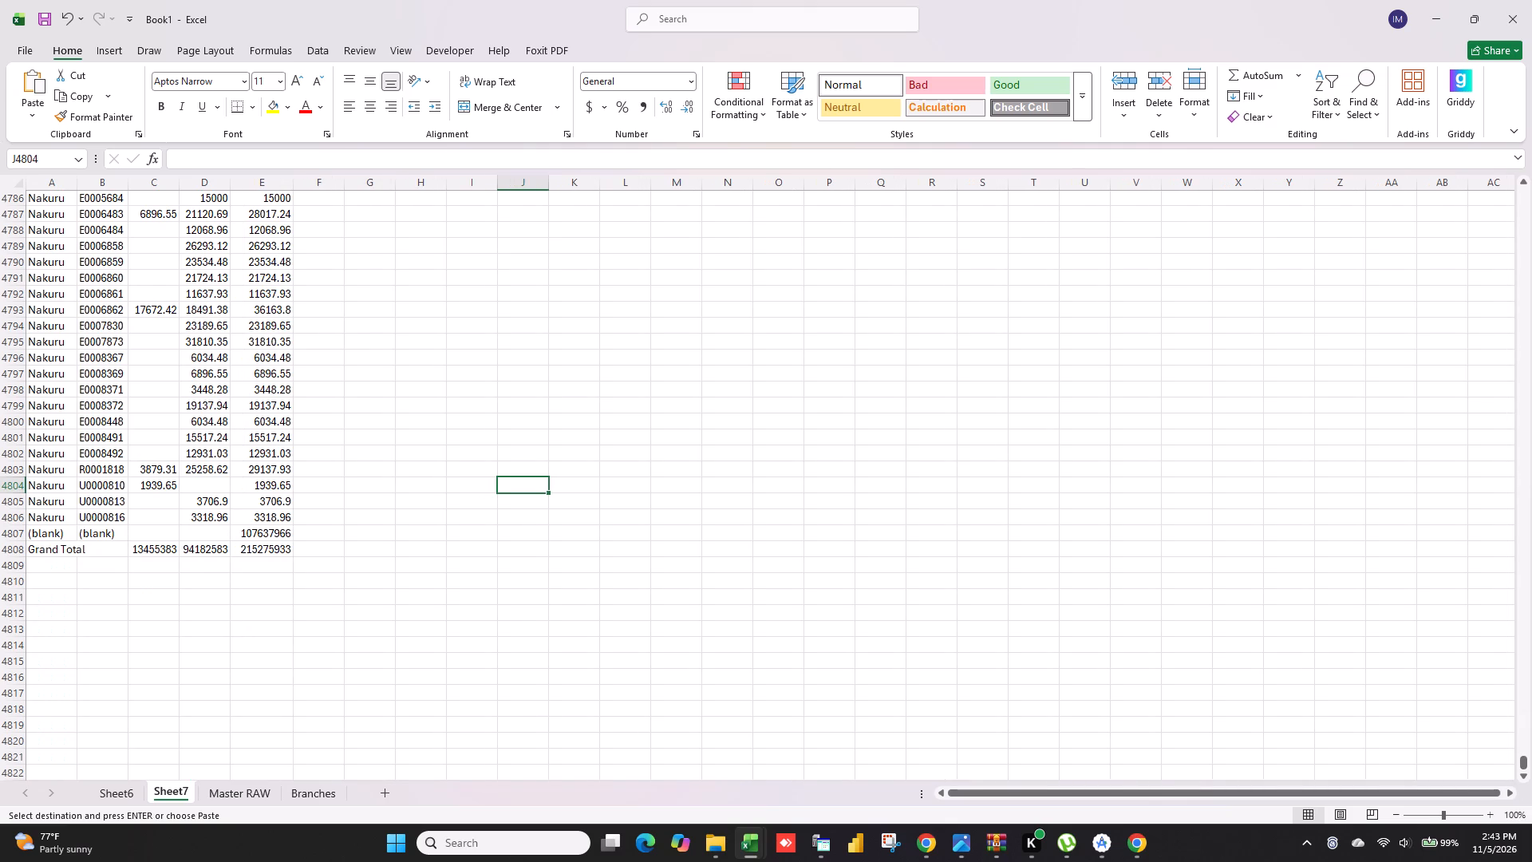
Delete the (blank) row 4807 and the Grand Total row beneath it.
click(14, 534)
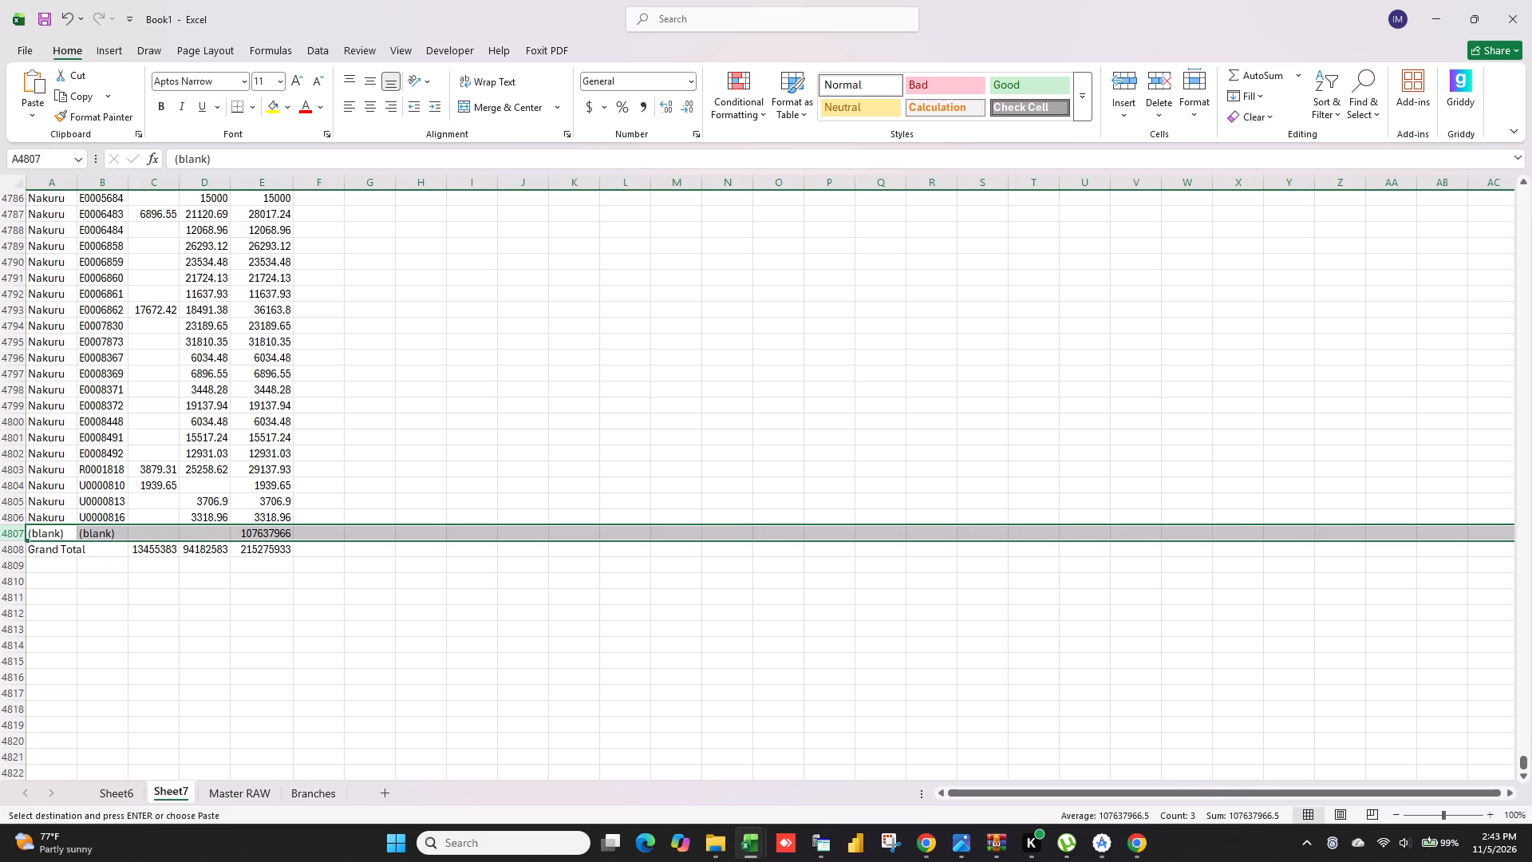
key(ctrl+minus)
key(ctrl+minus)
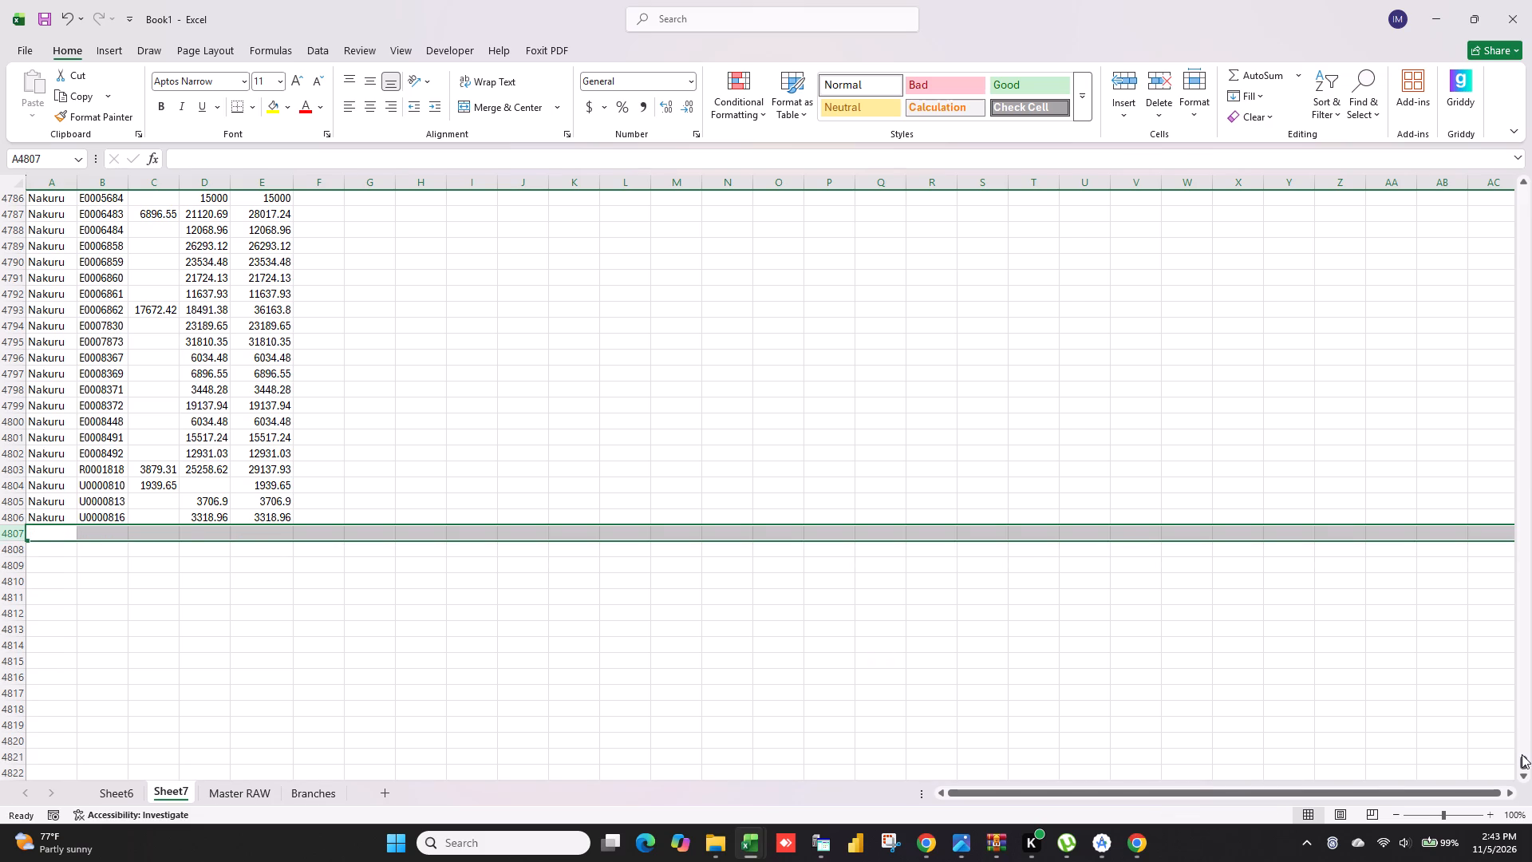
Make the header cells A1:E1 bold.
drag(1521, 755, 1531, 79)
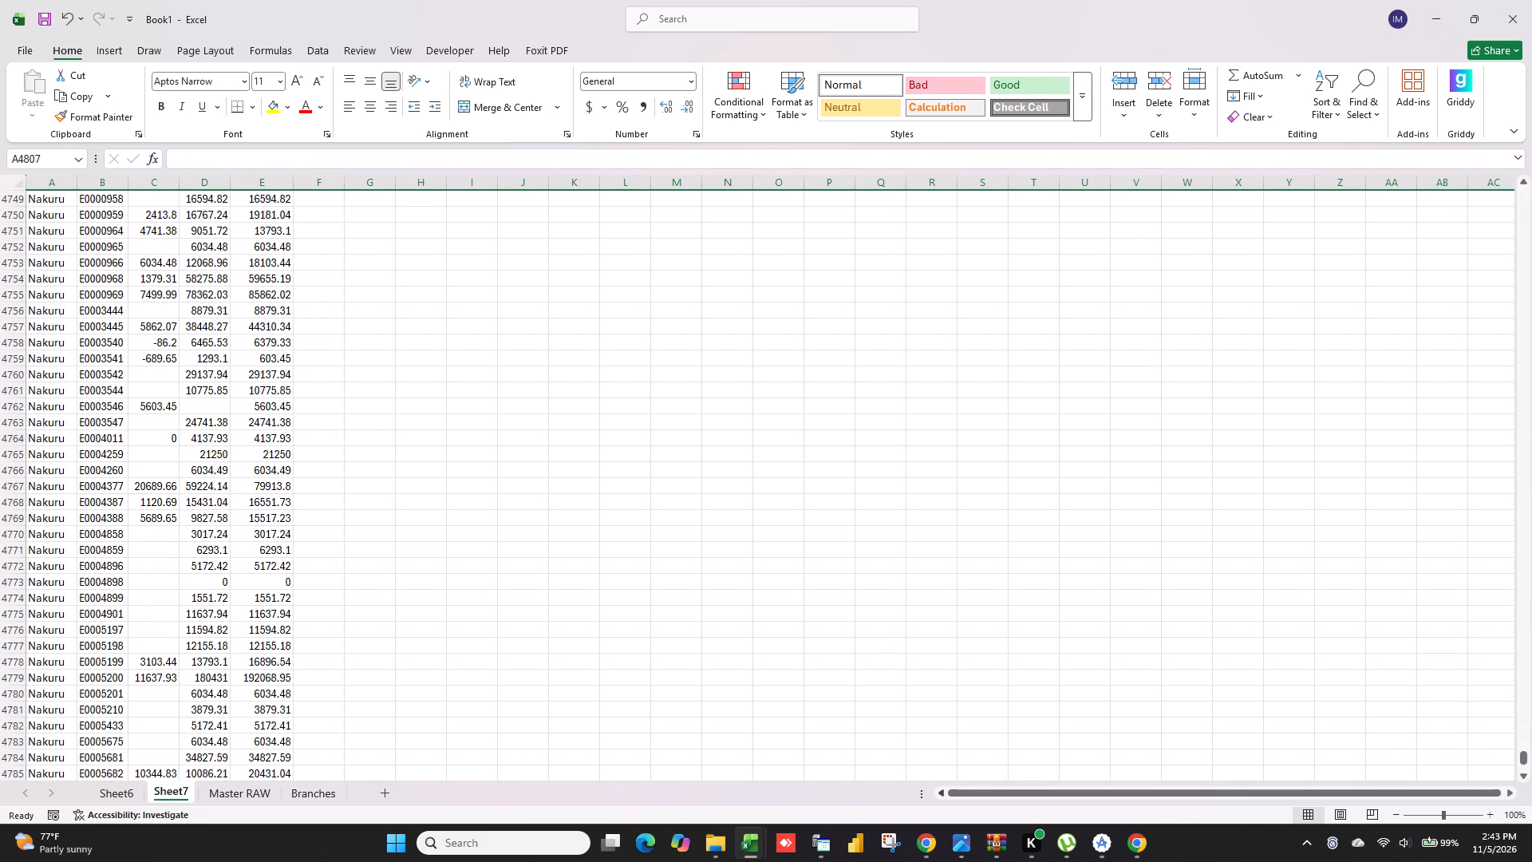
click(322, 752)
key(ctrl+shift+Up)
drag(668, 422, 653, 413)
drag(48, 198, 276, 200)
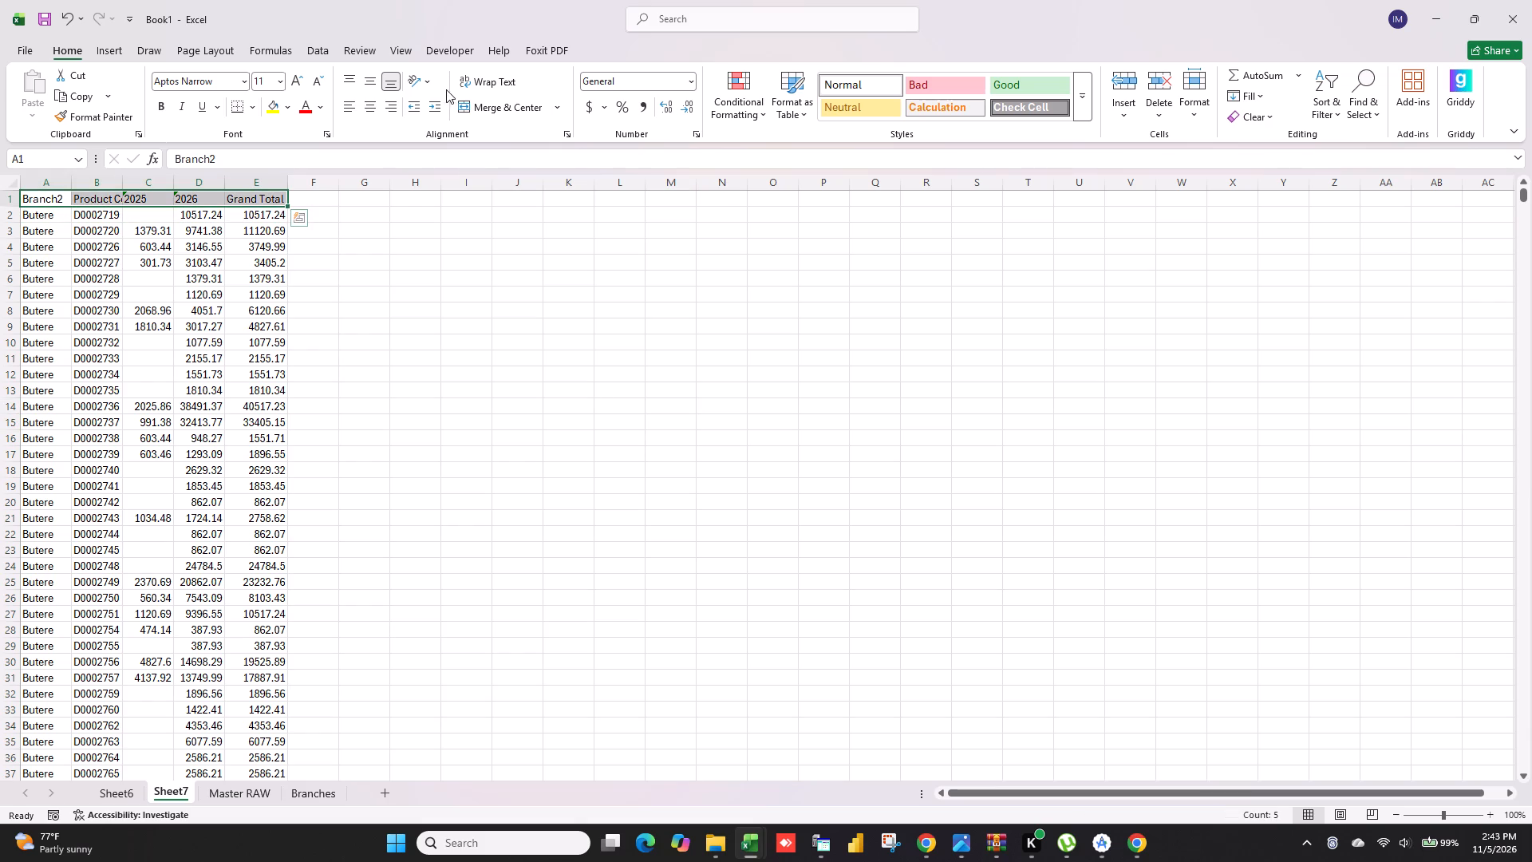
key(ctrl+b)
Freeze the top row of the sheet.
click(413, 47)
click(556, 93)
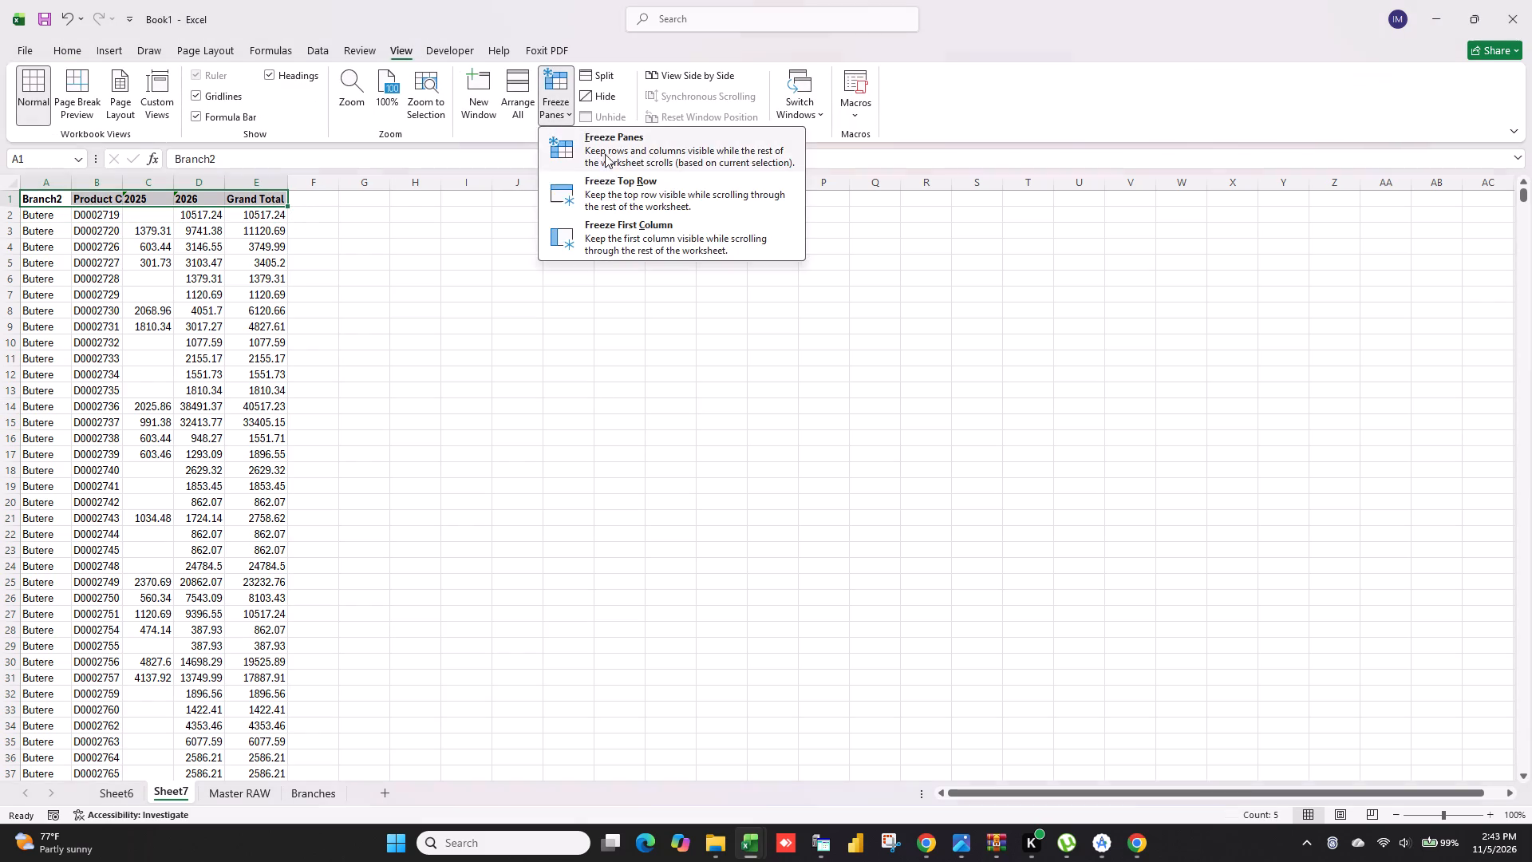
click(626, 181)
Rename the header in A1 from Branch2 to Branch.
click(244, 154)
key(BackSpace)
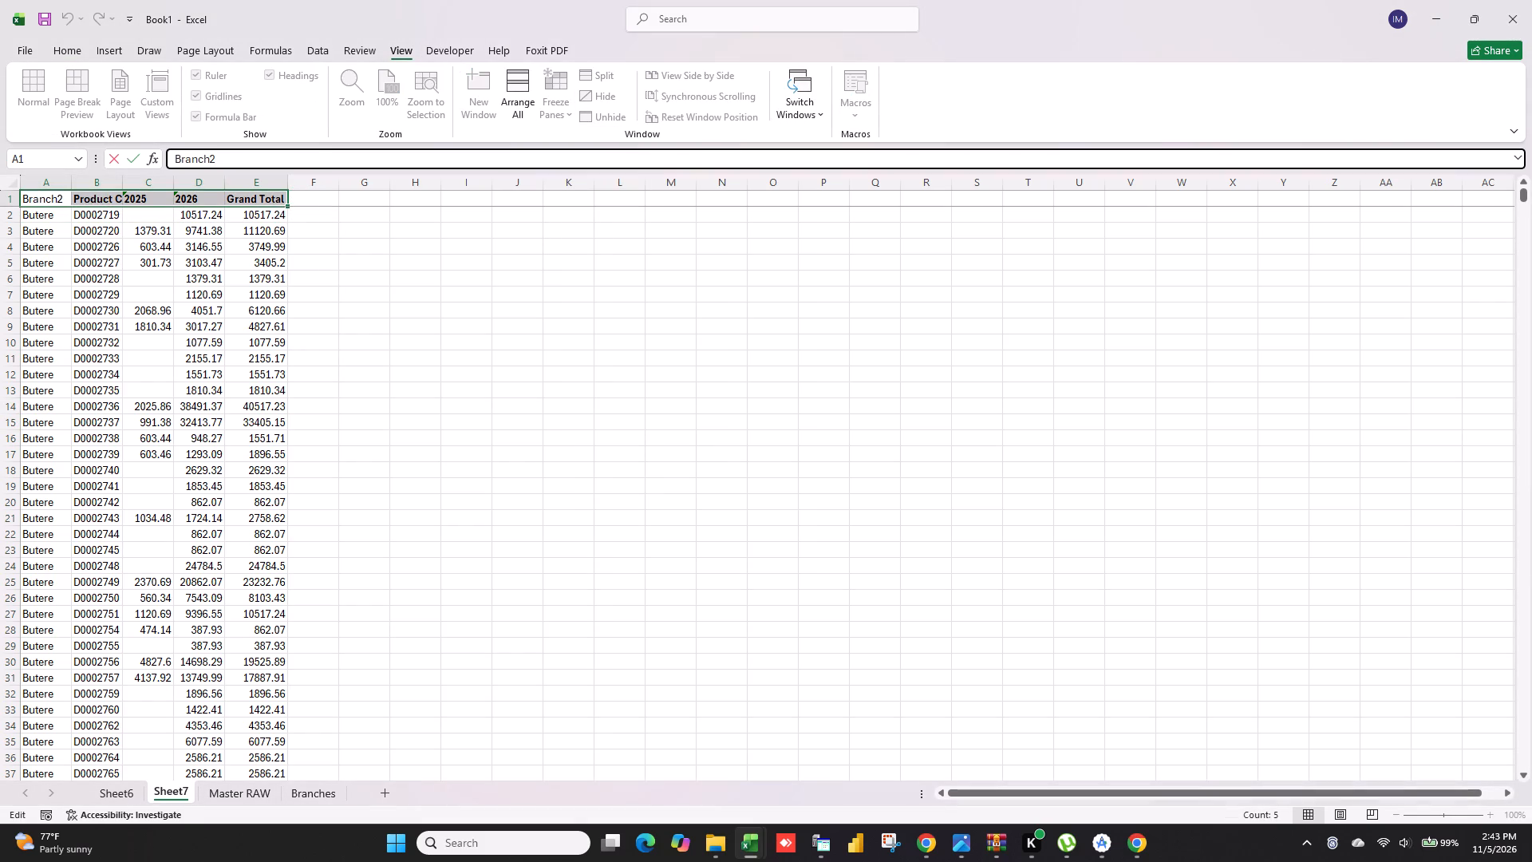
click(238, 400)
Turn on filters for the table's header row.
click(274, 195)
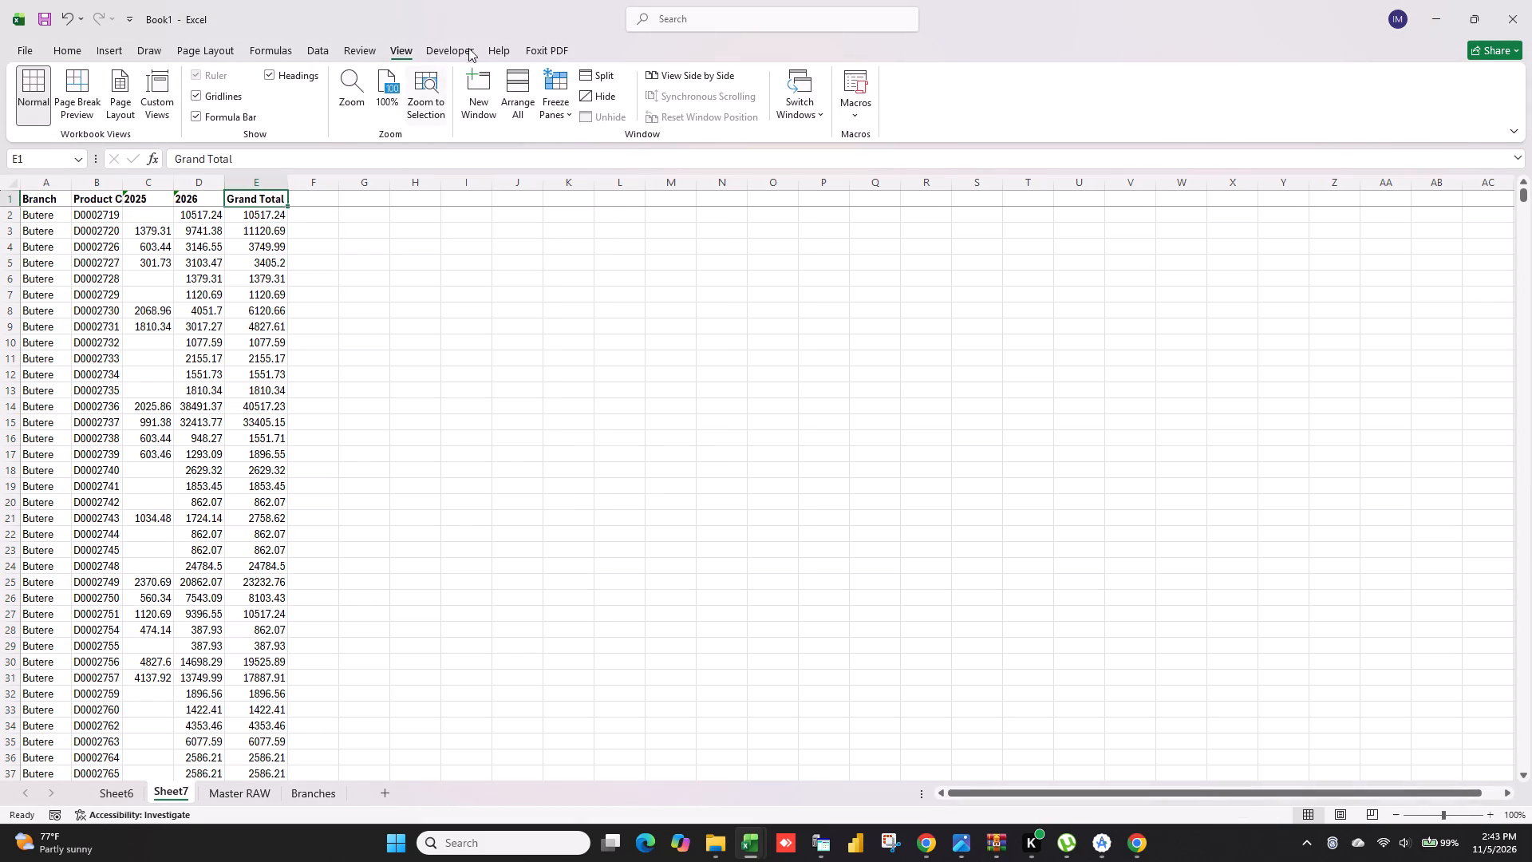
drag(311, 49, 318, 48)
click(546, 73)
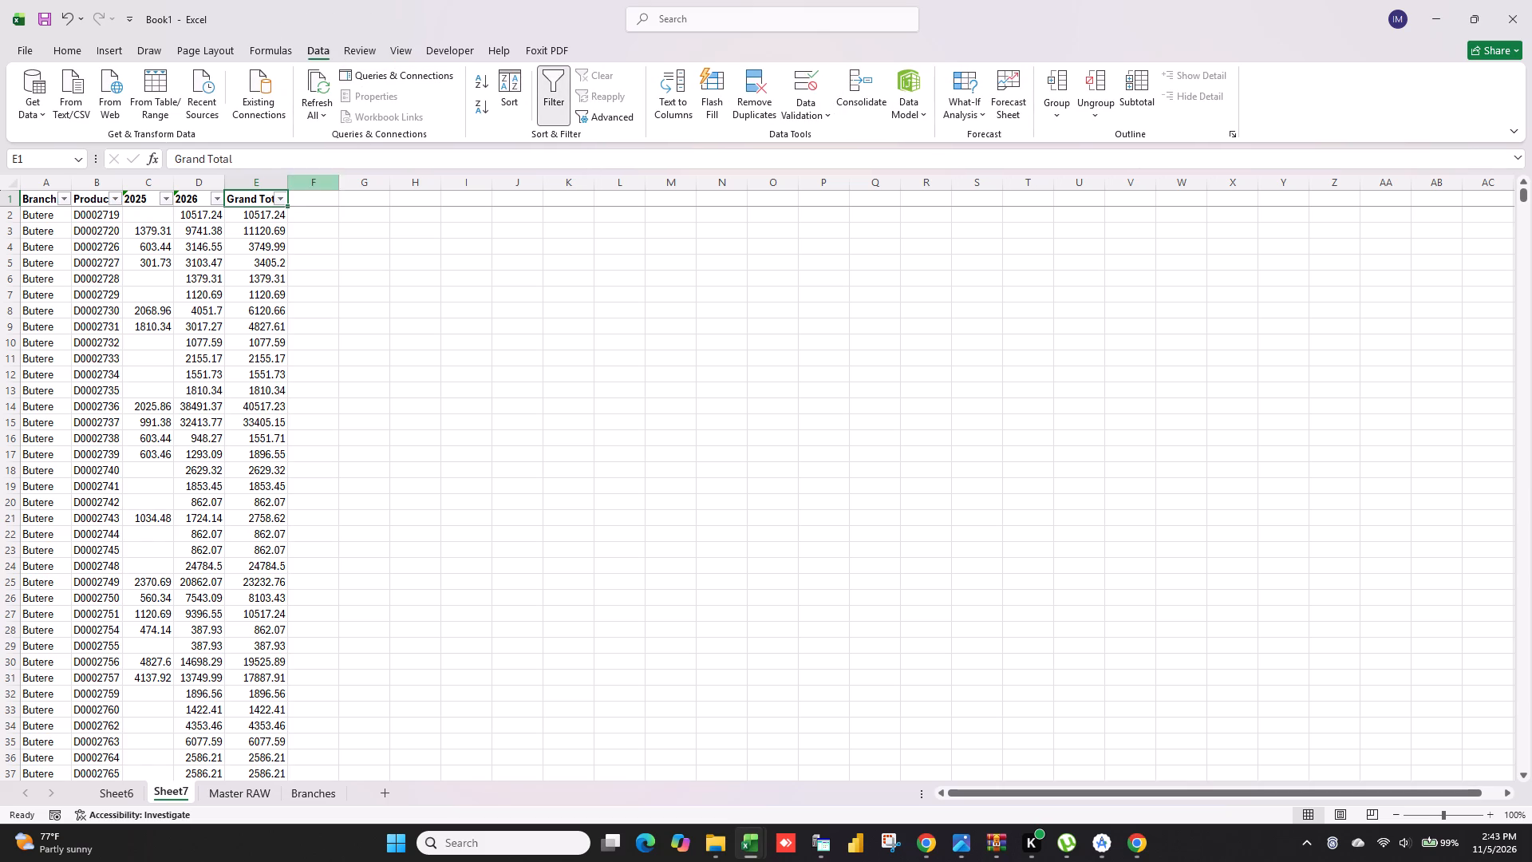
Sort the table by Grand Total from largest to smallest.
click(281, 192)
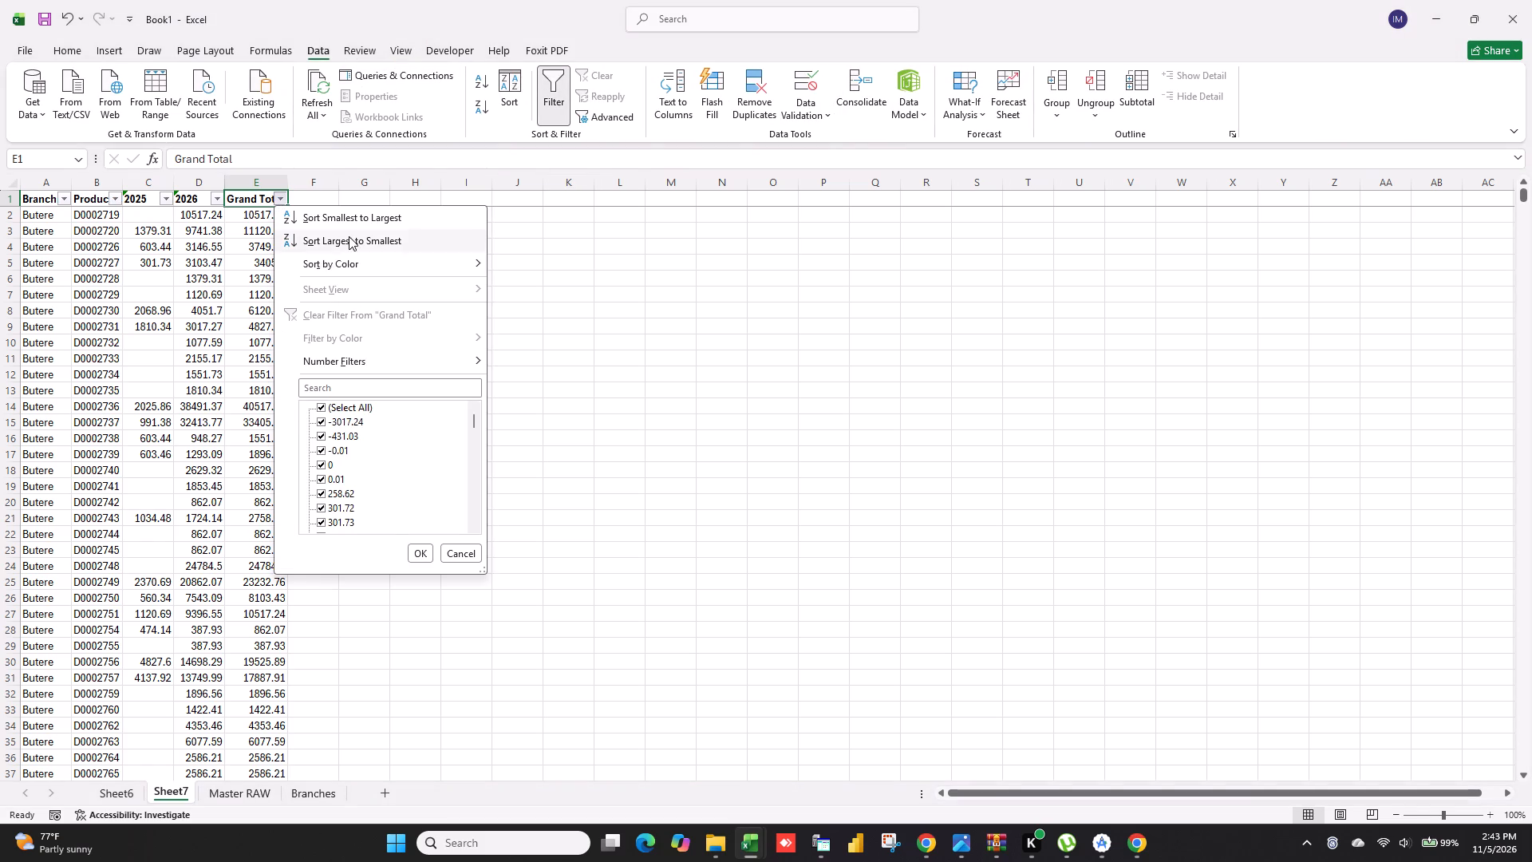
click(349, 236)
click(253, 219)
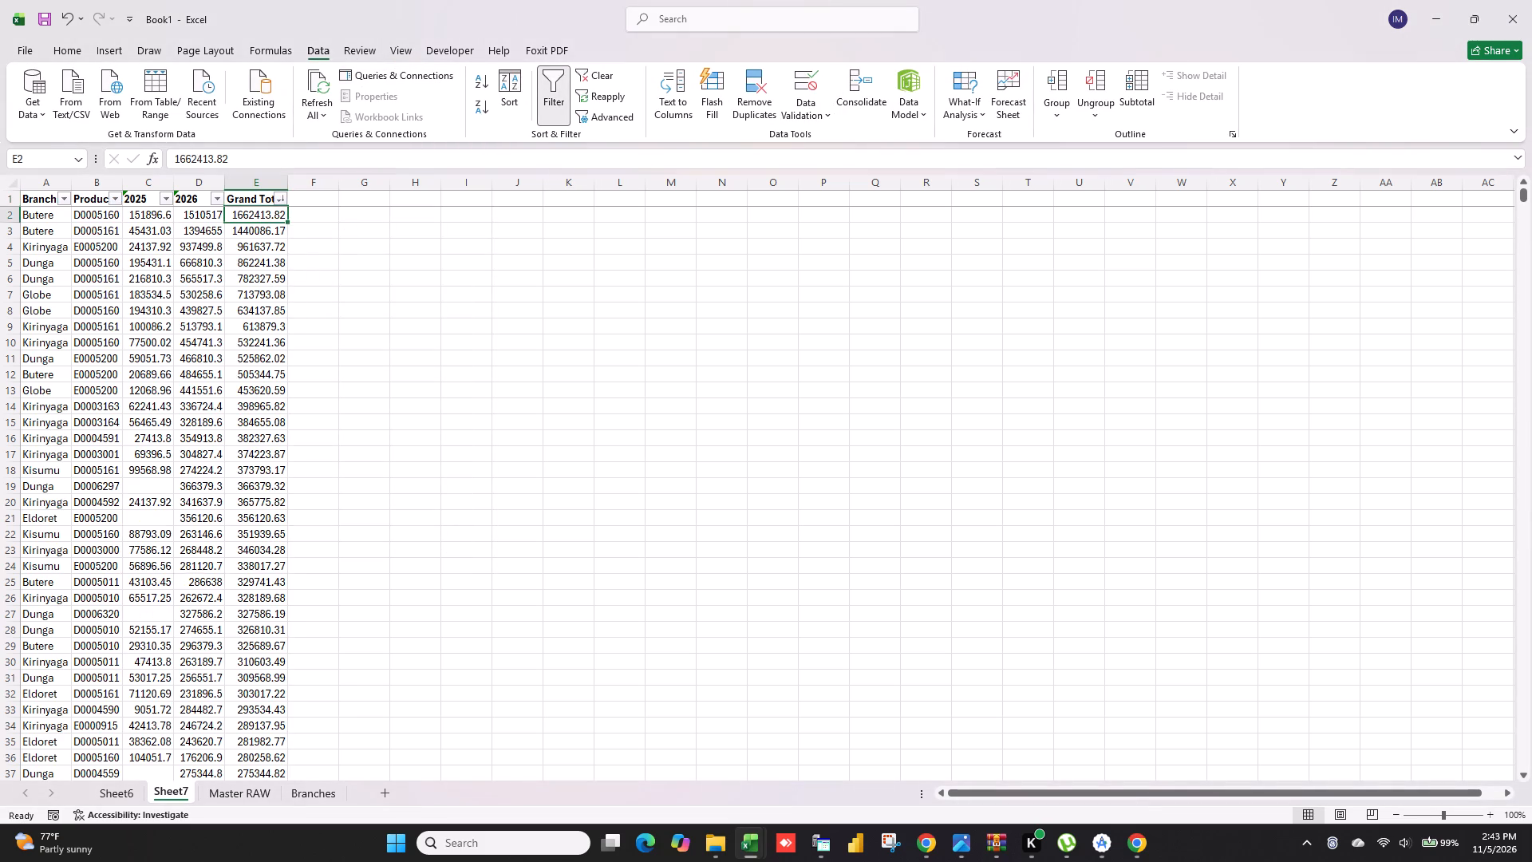
Apply the comma number style to the Grand Total column and widen it to fit its values and header.
click(268, 185)
click(65, 42)
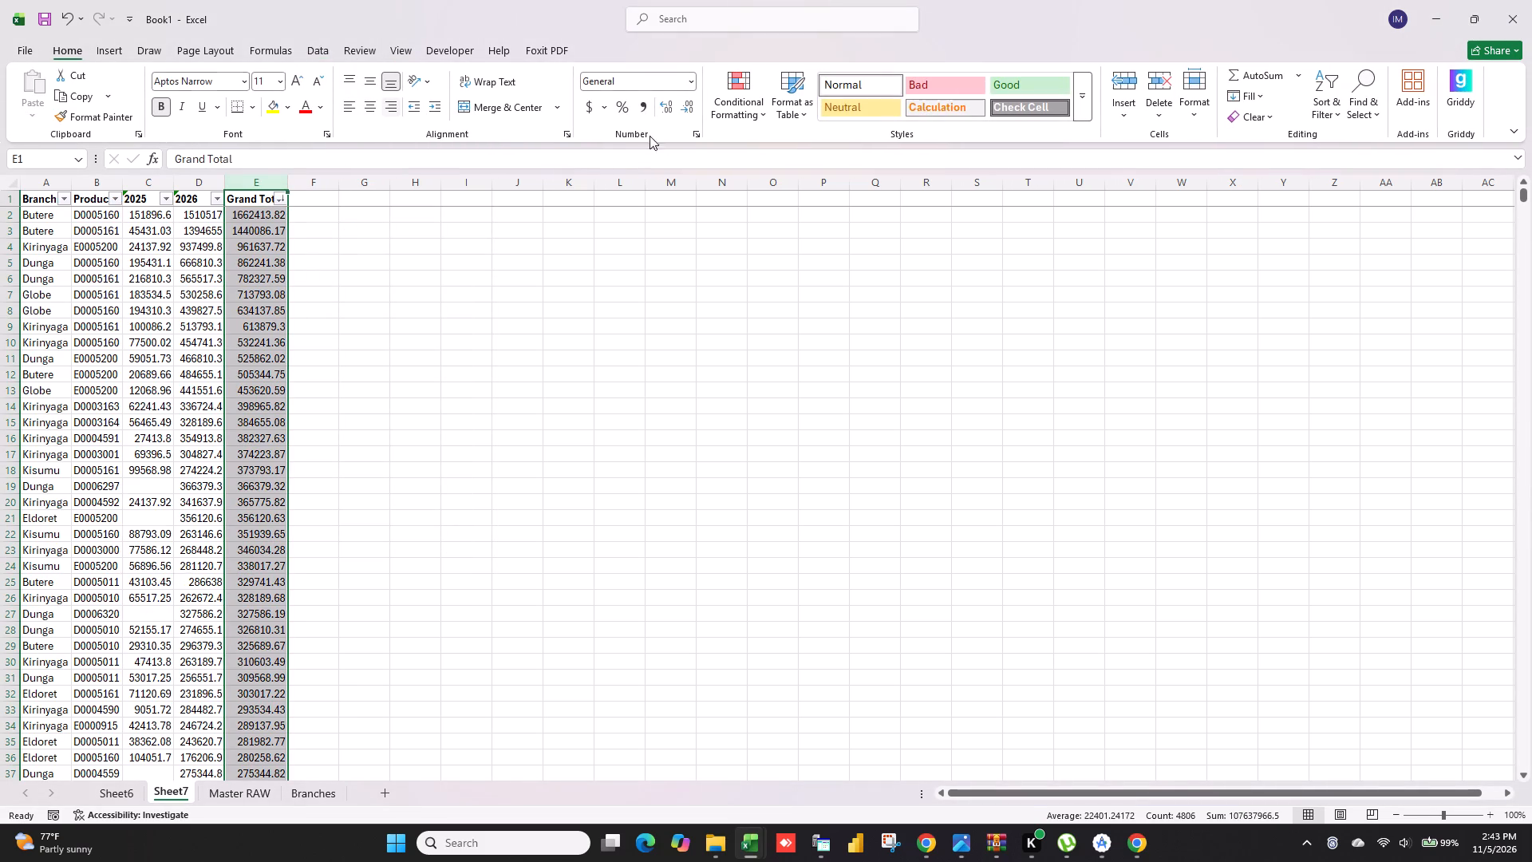
click(641, 110)
drag(291, 184, 299, 184)
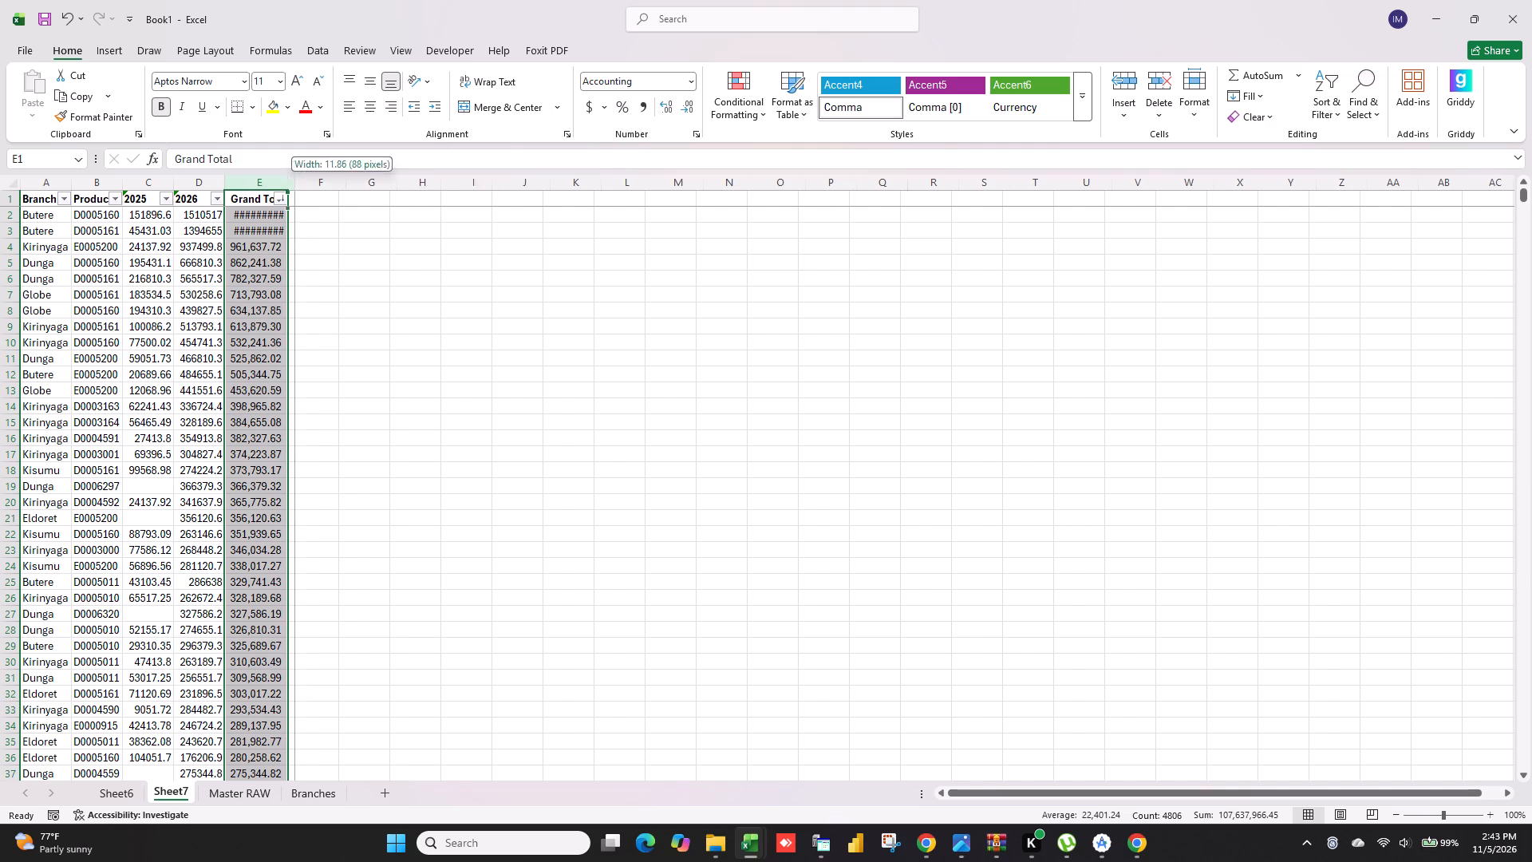
drag(299, 184, 309, 185)
click(373, 255)
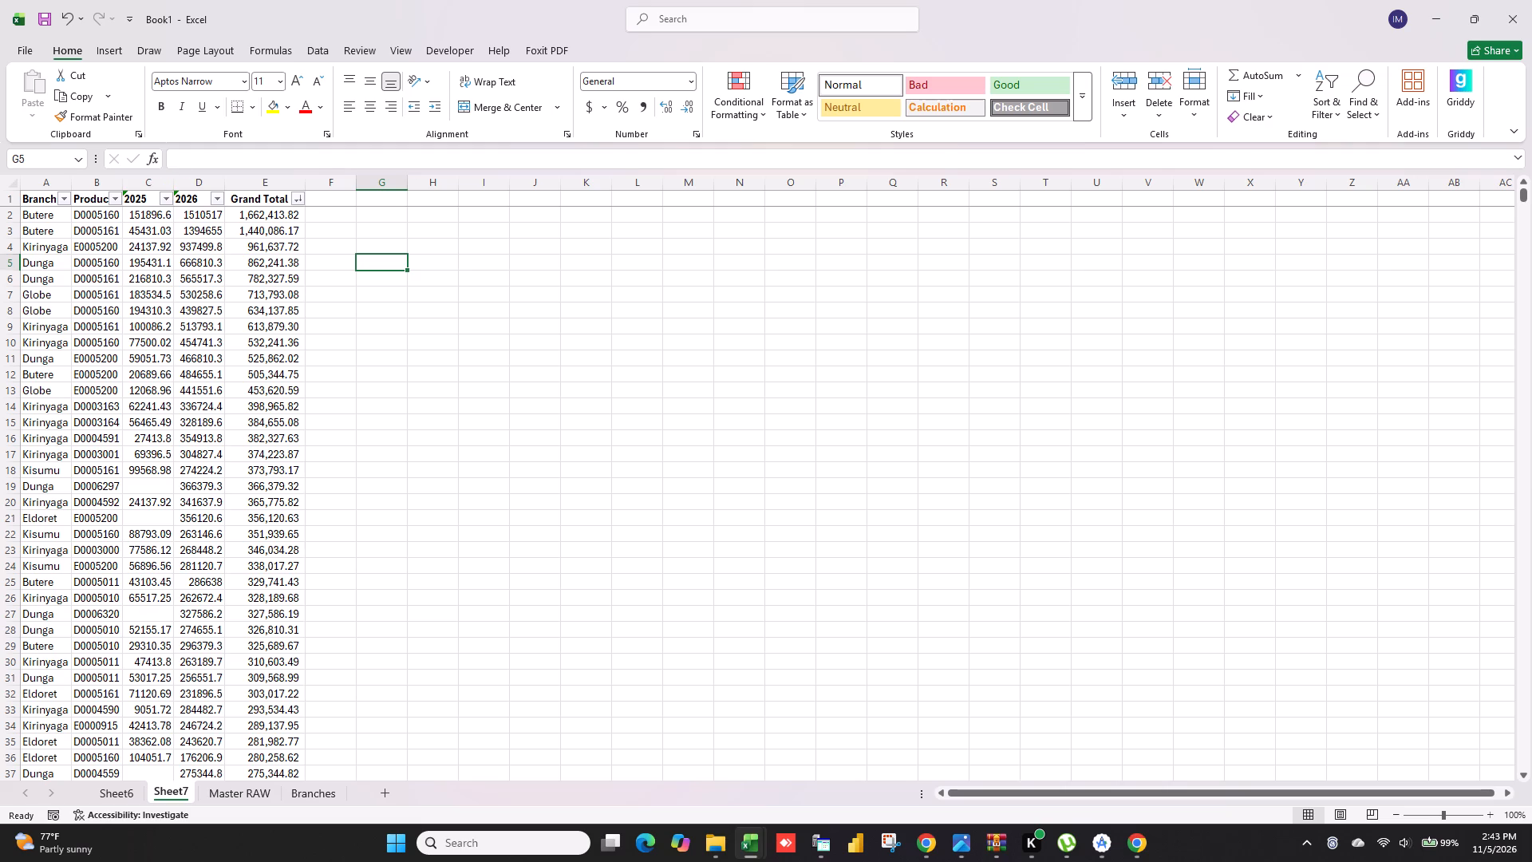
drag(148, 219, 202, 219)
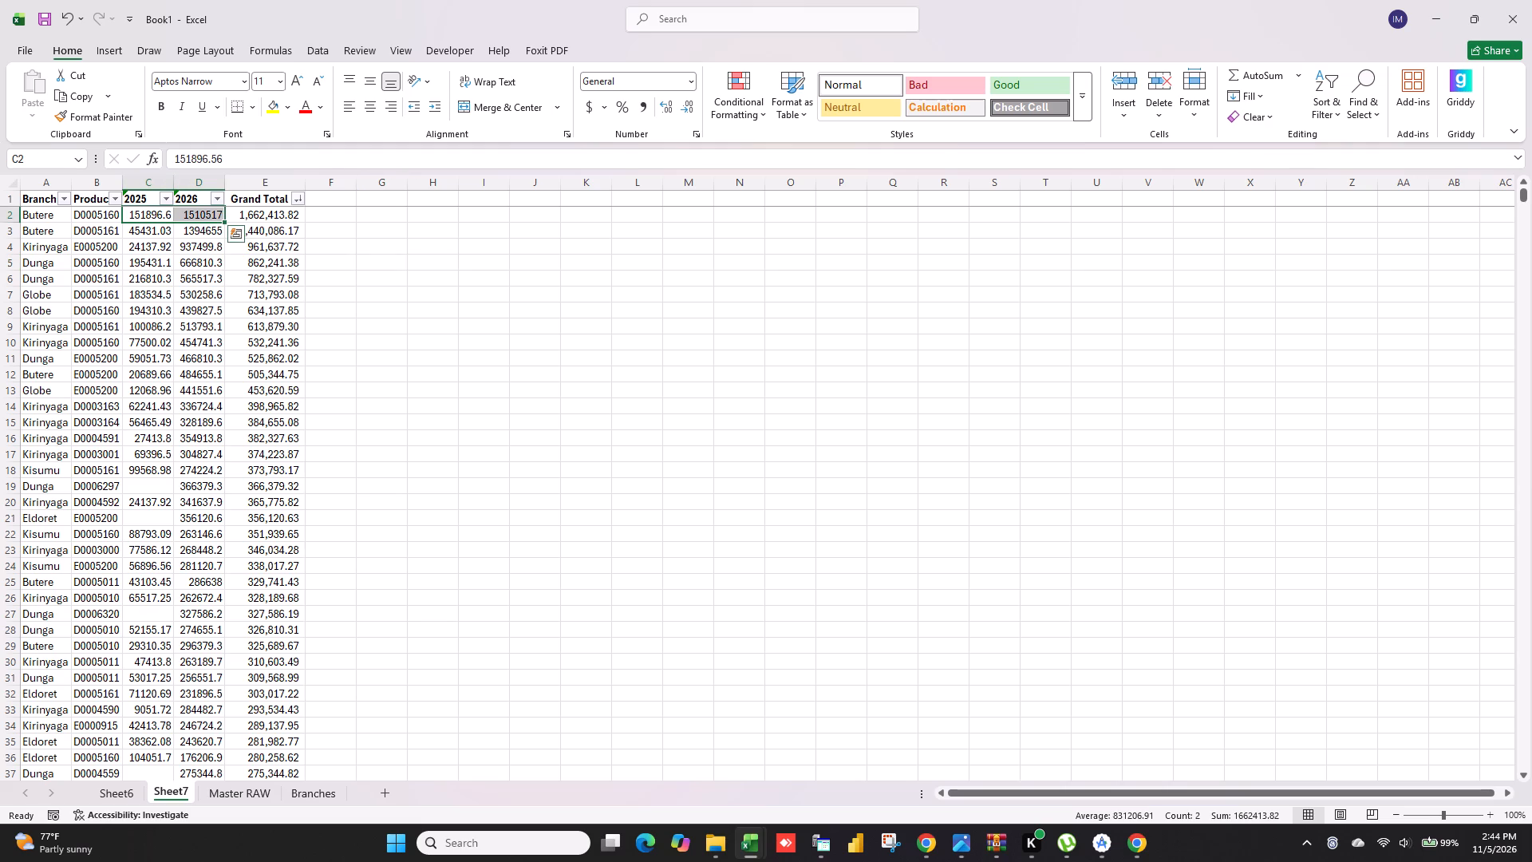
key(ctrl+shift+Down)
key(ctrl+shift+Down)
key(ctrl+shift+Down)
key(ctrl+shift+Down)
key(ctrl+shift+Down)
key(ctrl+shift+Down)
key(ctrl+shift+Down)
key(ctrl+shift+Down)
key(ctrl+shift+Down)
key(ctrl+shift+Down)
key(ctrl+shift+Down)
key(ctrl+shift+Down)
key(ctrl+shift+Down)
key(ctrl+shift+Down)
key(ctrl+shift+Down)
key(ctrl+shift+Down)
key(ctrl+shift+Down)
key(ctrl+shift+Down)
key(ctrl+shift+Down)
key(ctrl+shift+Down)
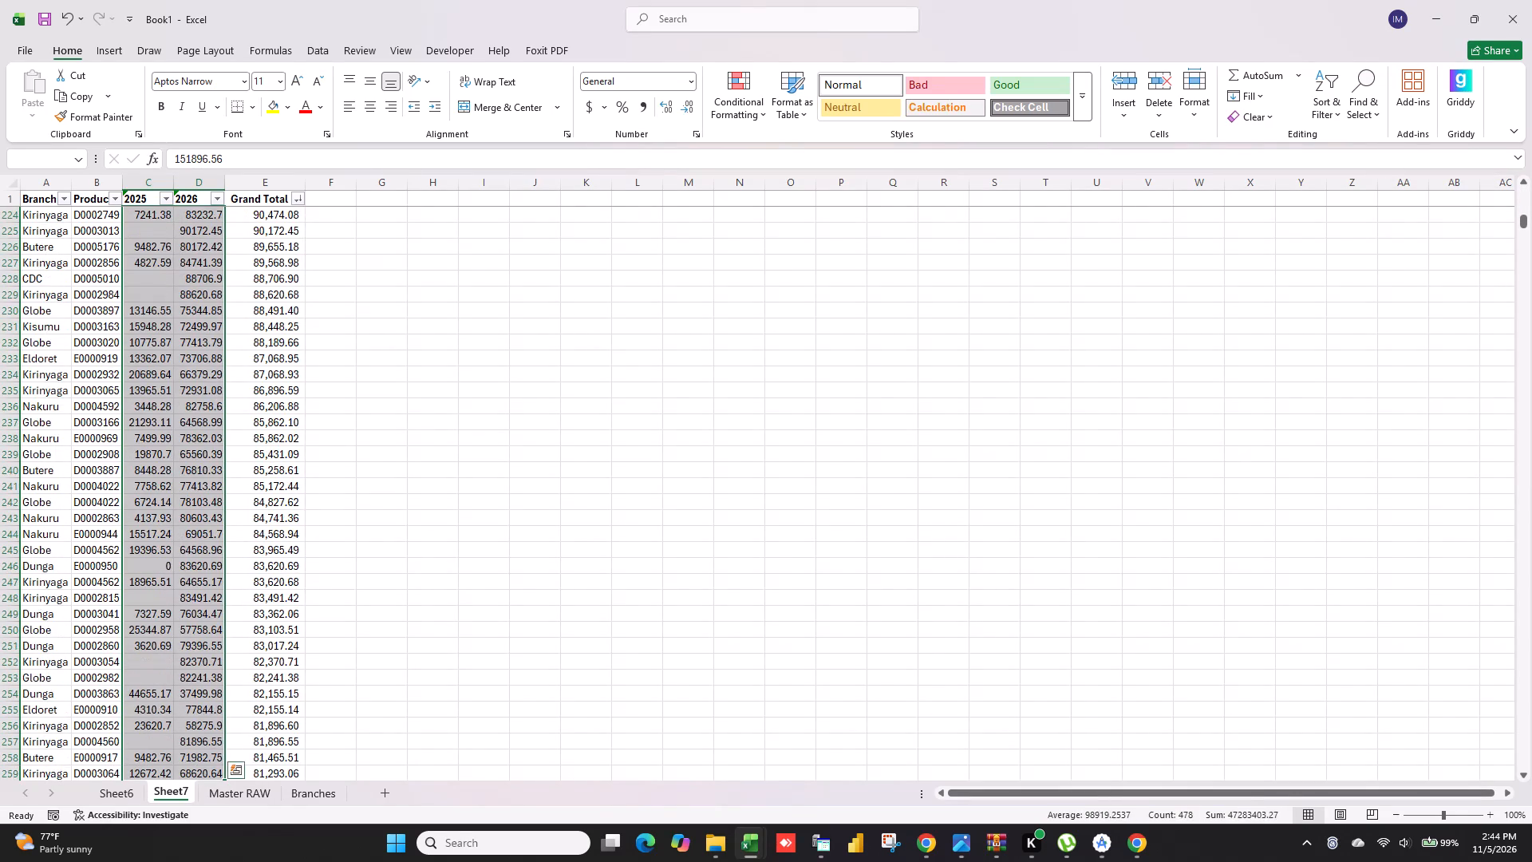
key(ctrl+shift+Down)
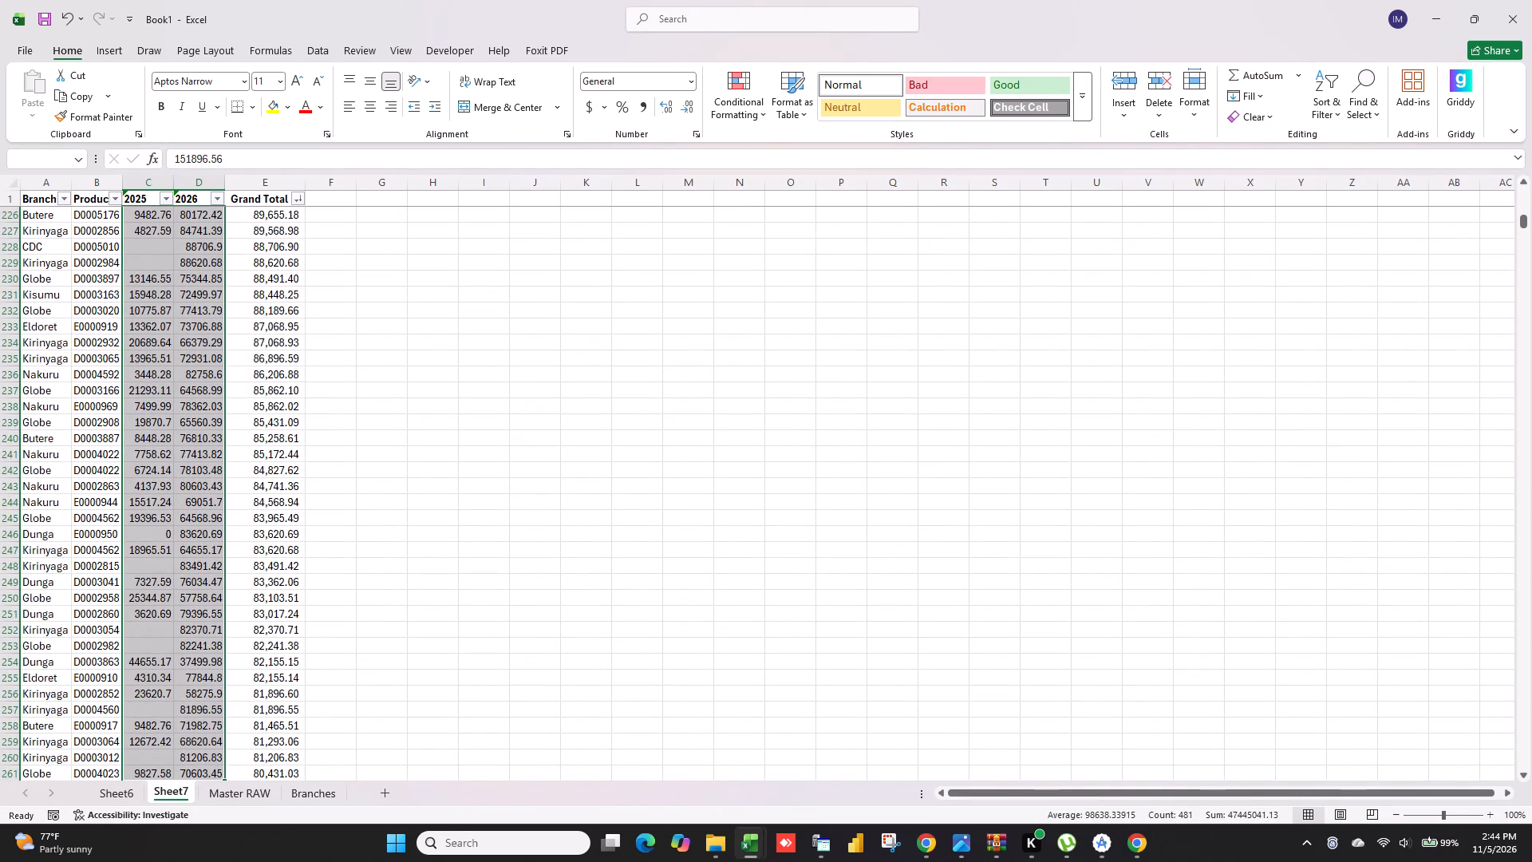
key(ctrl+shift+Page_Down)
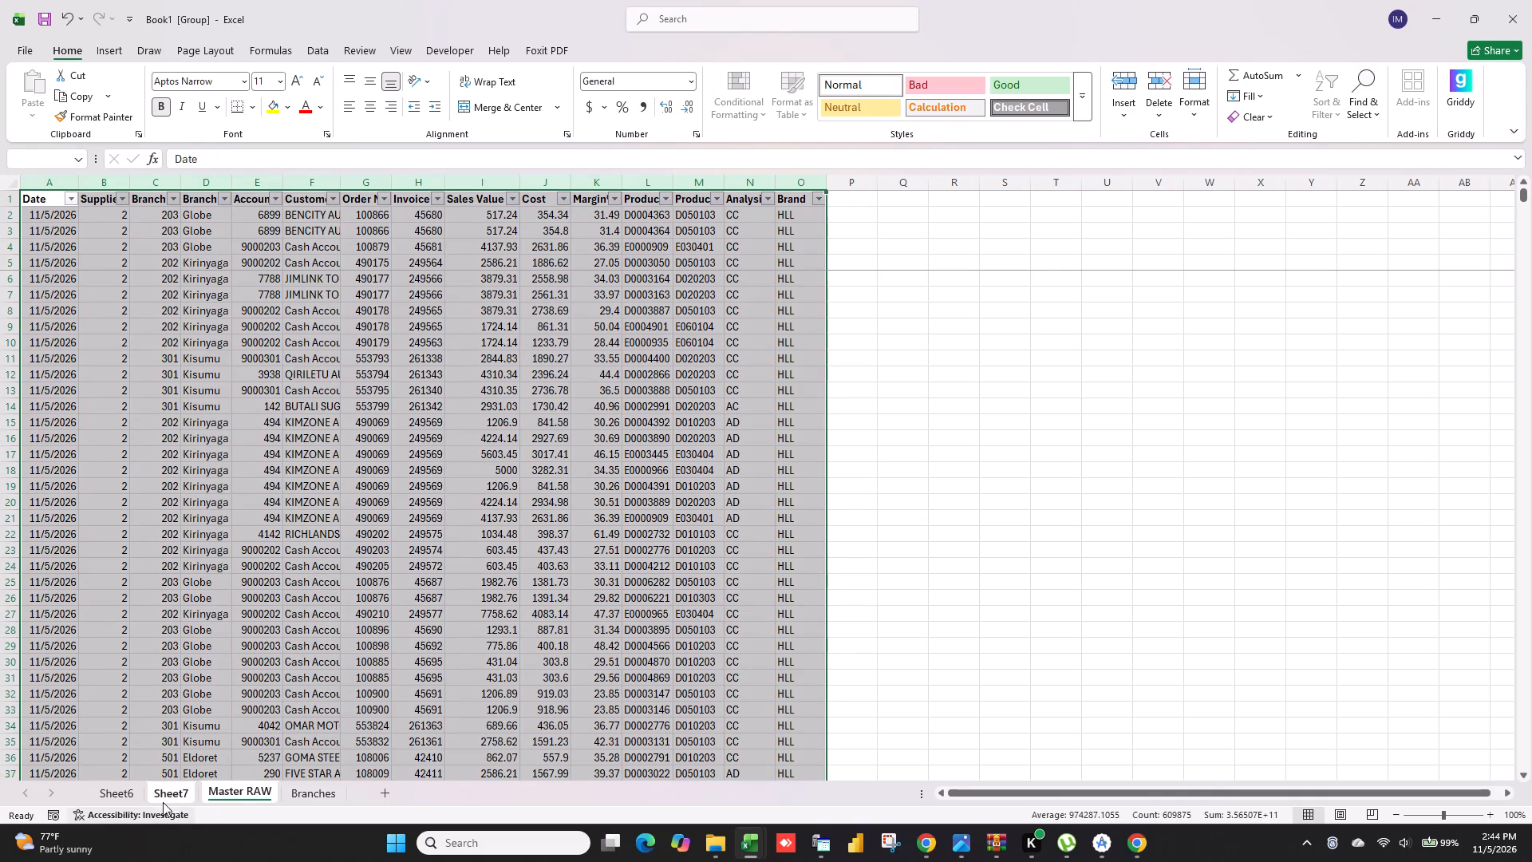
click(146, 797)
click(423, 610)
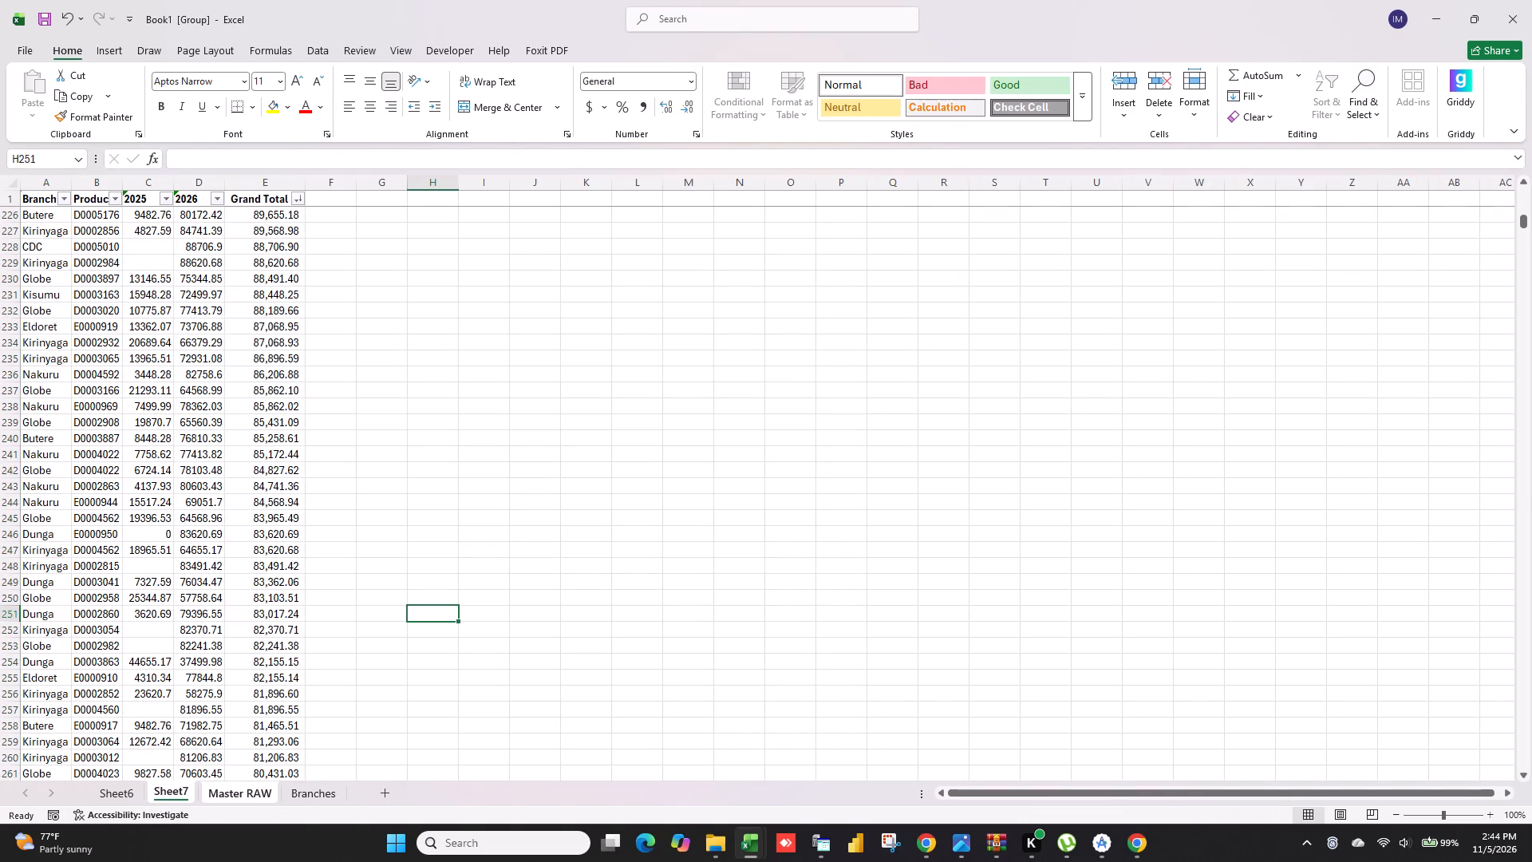
Apply the comma number style to the 2025 and 2026 columns, C and D.
drag(156, 182, 195, 189)
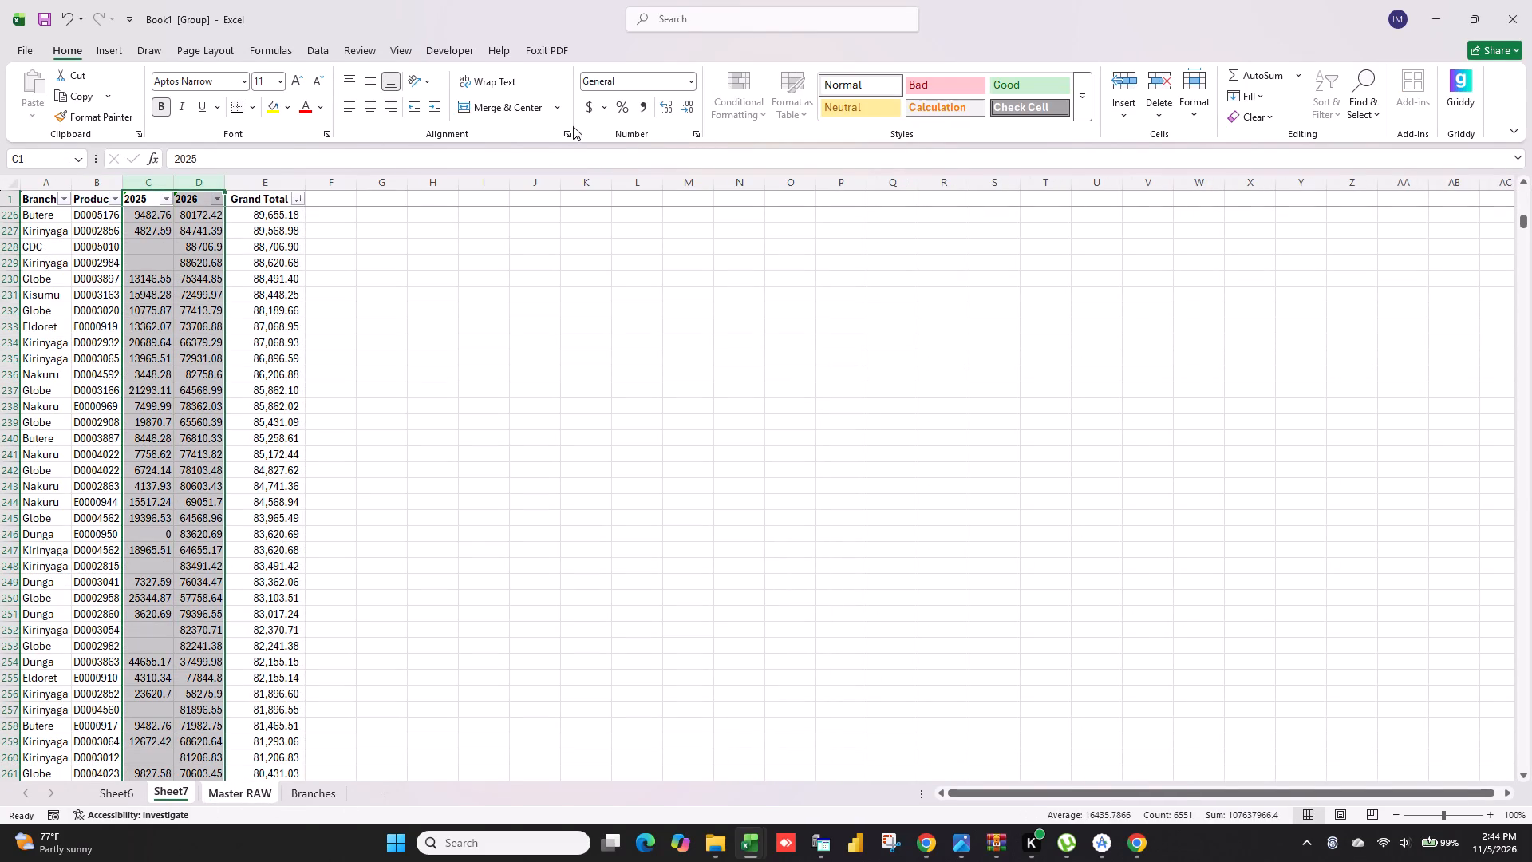
click(634, 105)
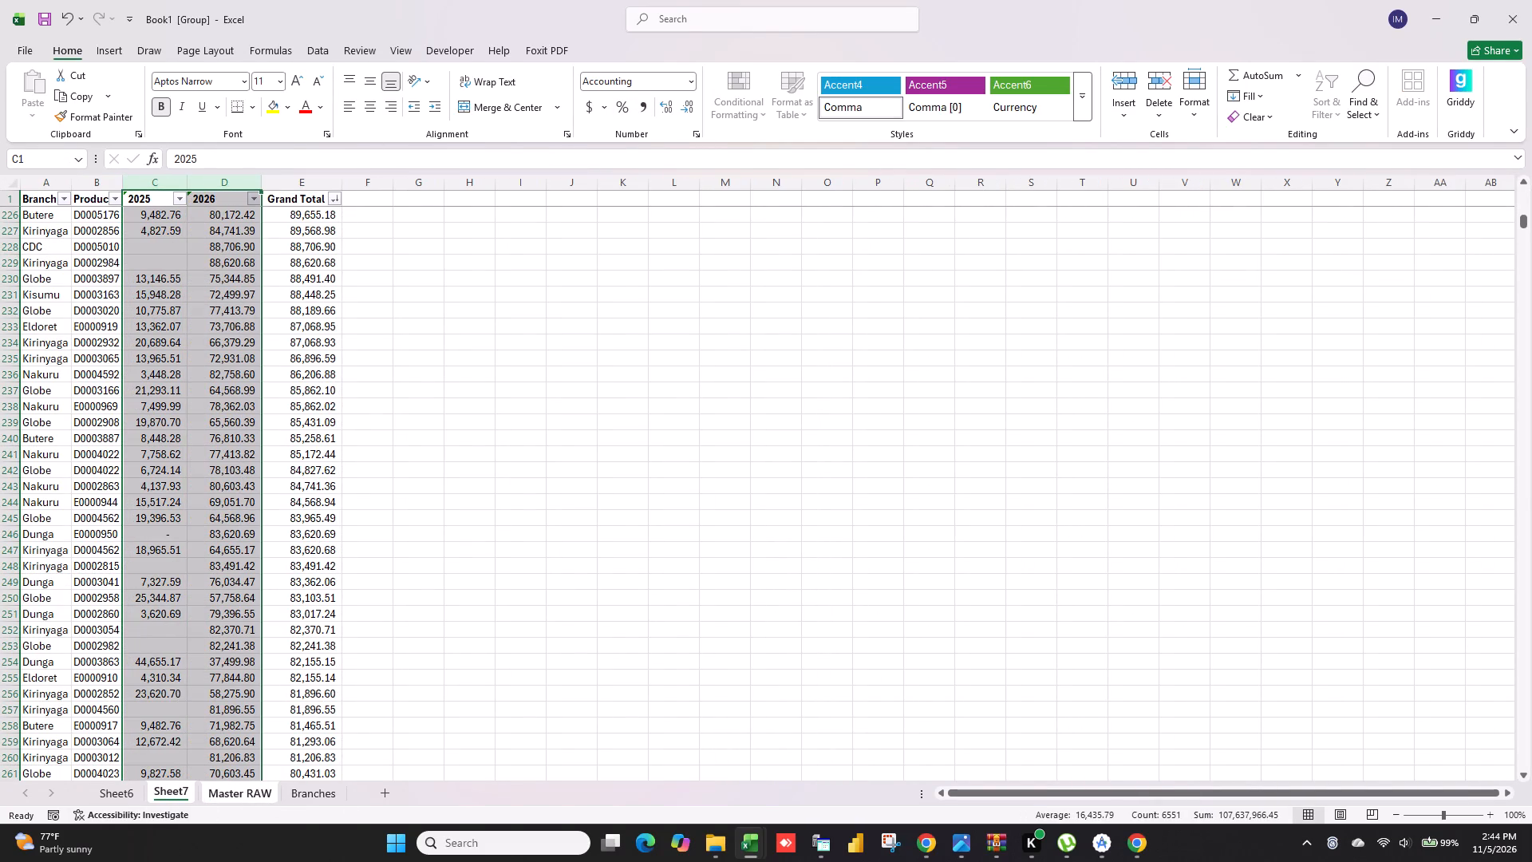
click(162, 371)
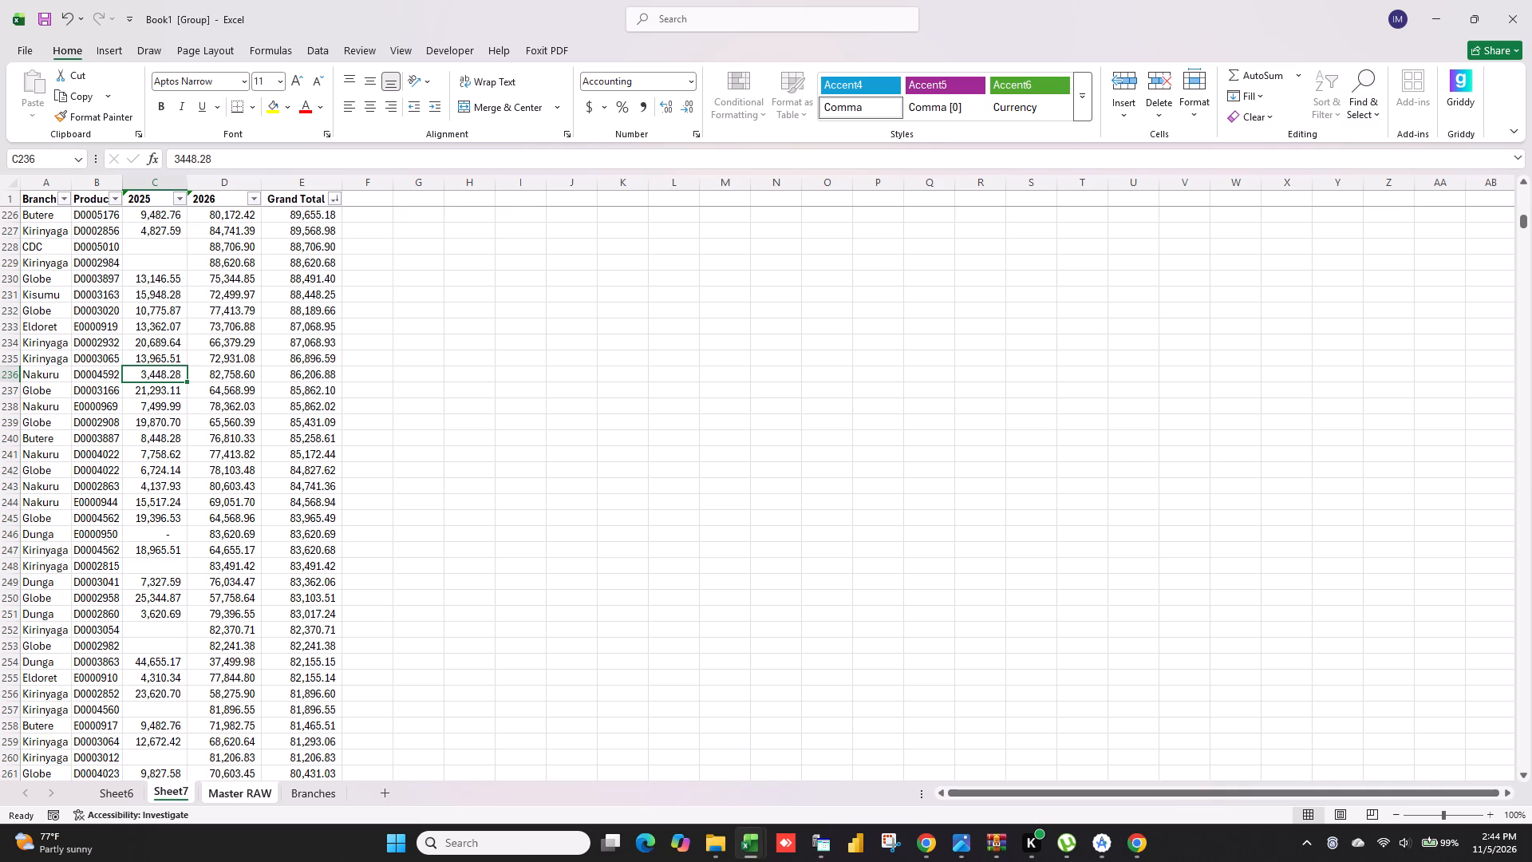
Set the number format of the 2025 and 2026 header cells, C1:D1, to General.
drag(1526, 224, 1531, 200)
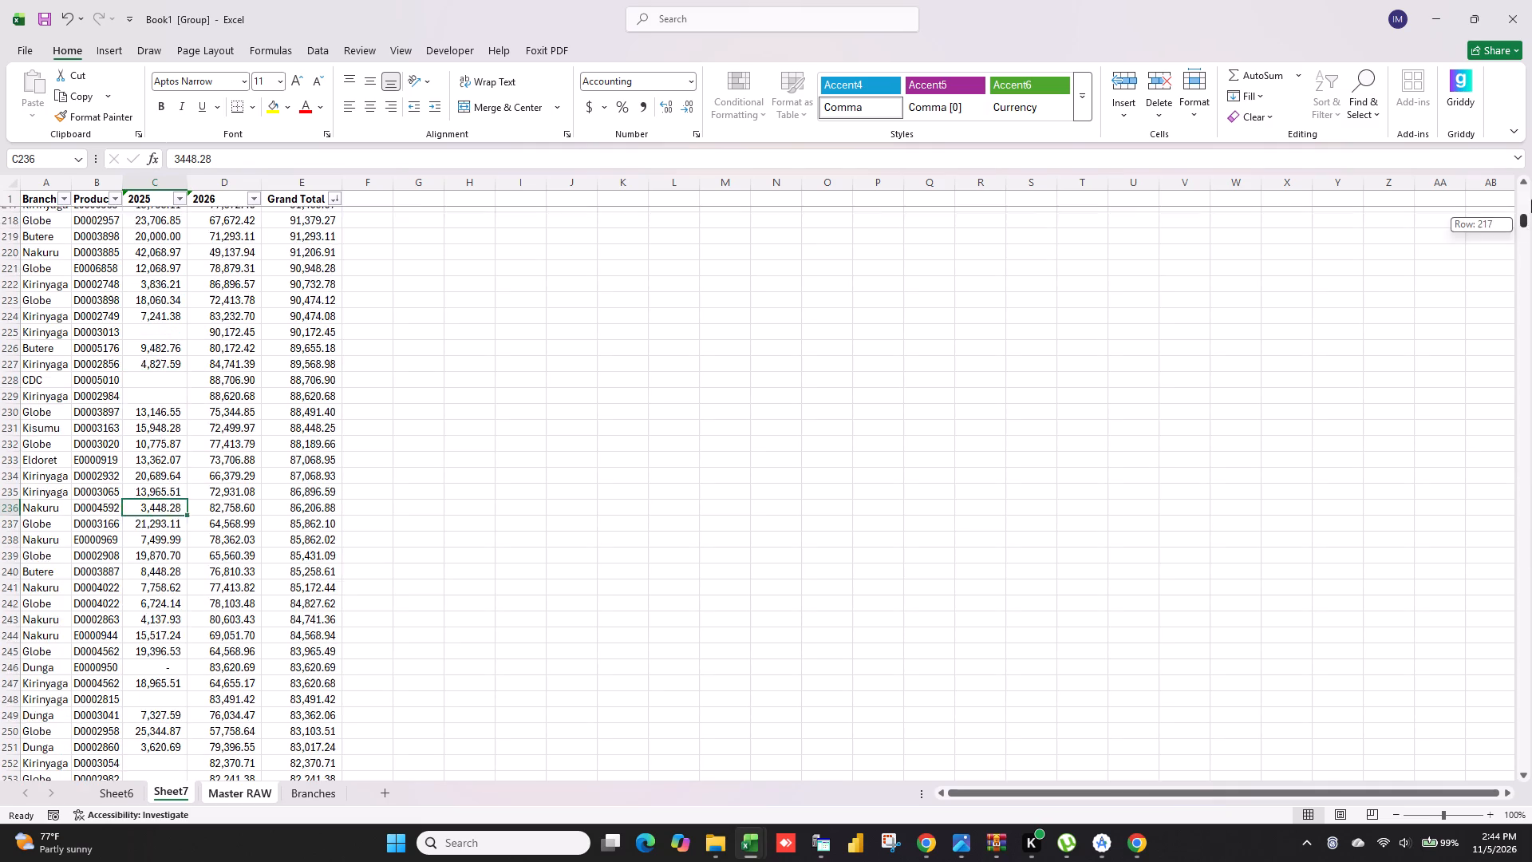
drag(1531, 200, 1531, 88)
click(131, 480)
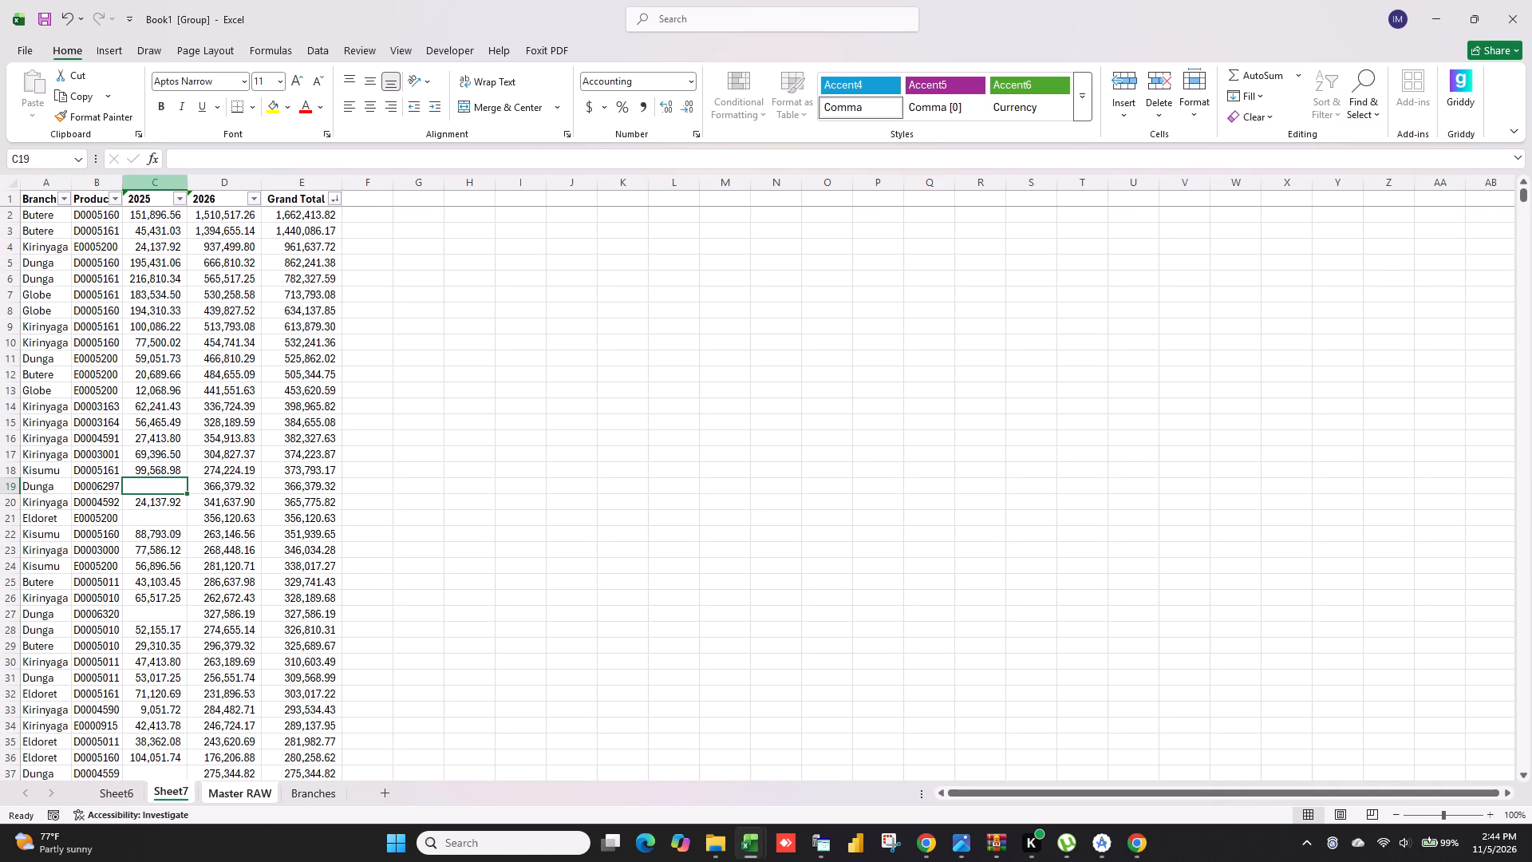
drag(147, 205, 233, 196)
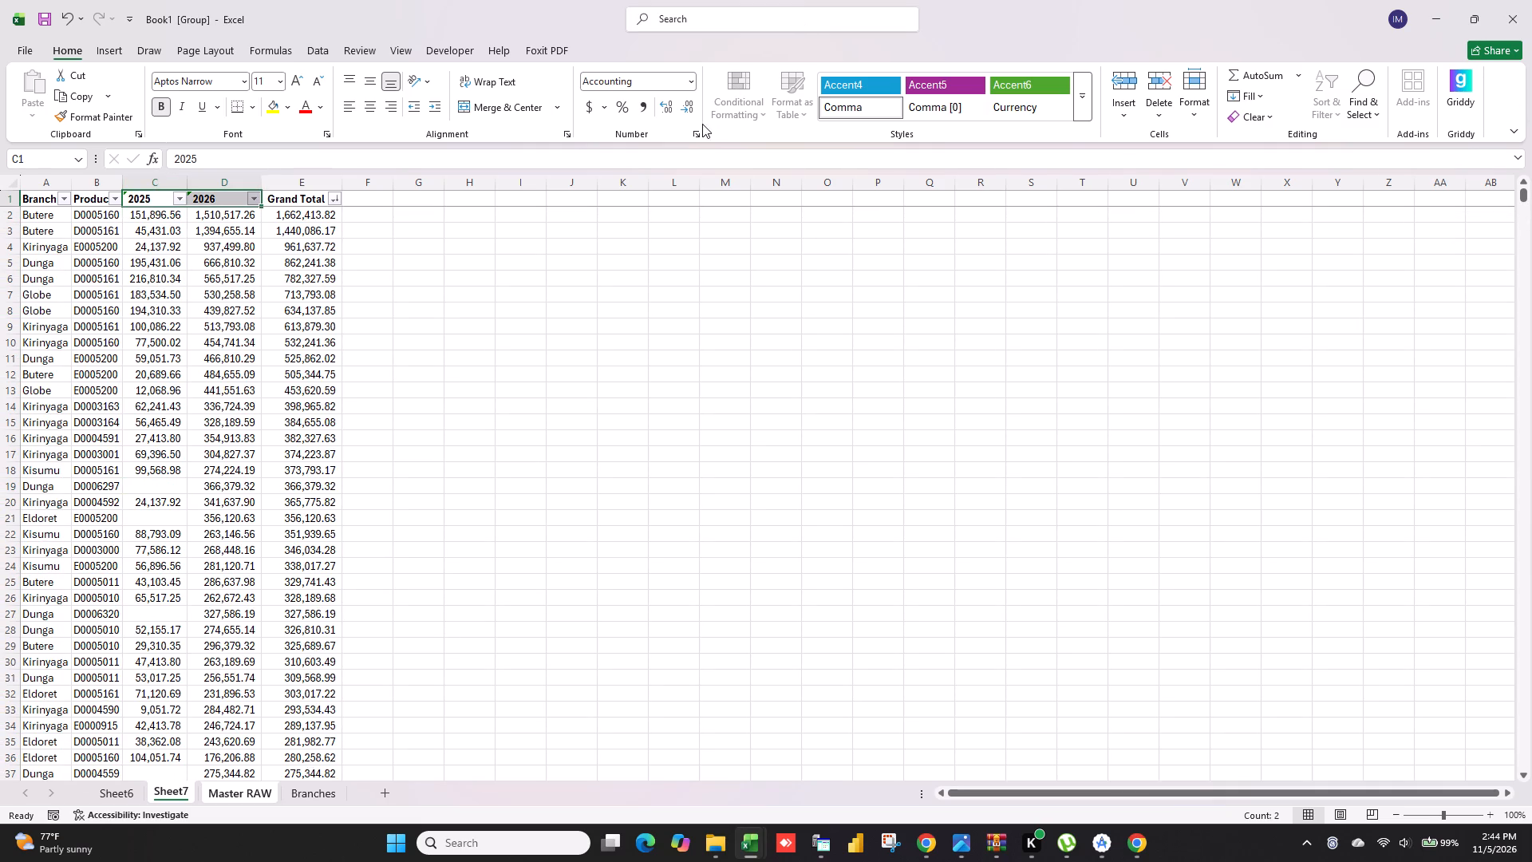
click(694, 82)
click(642, 118)
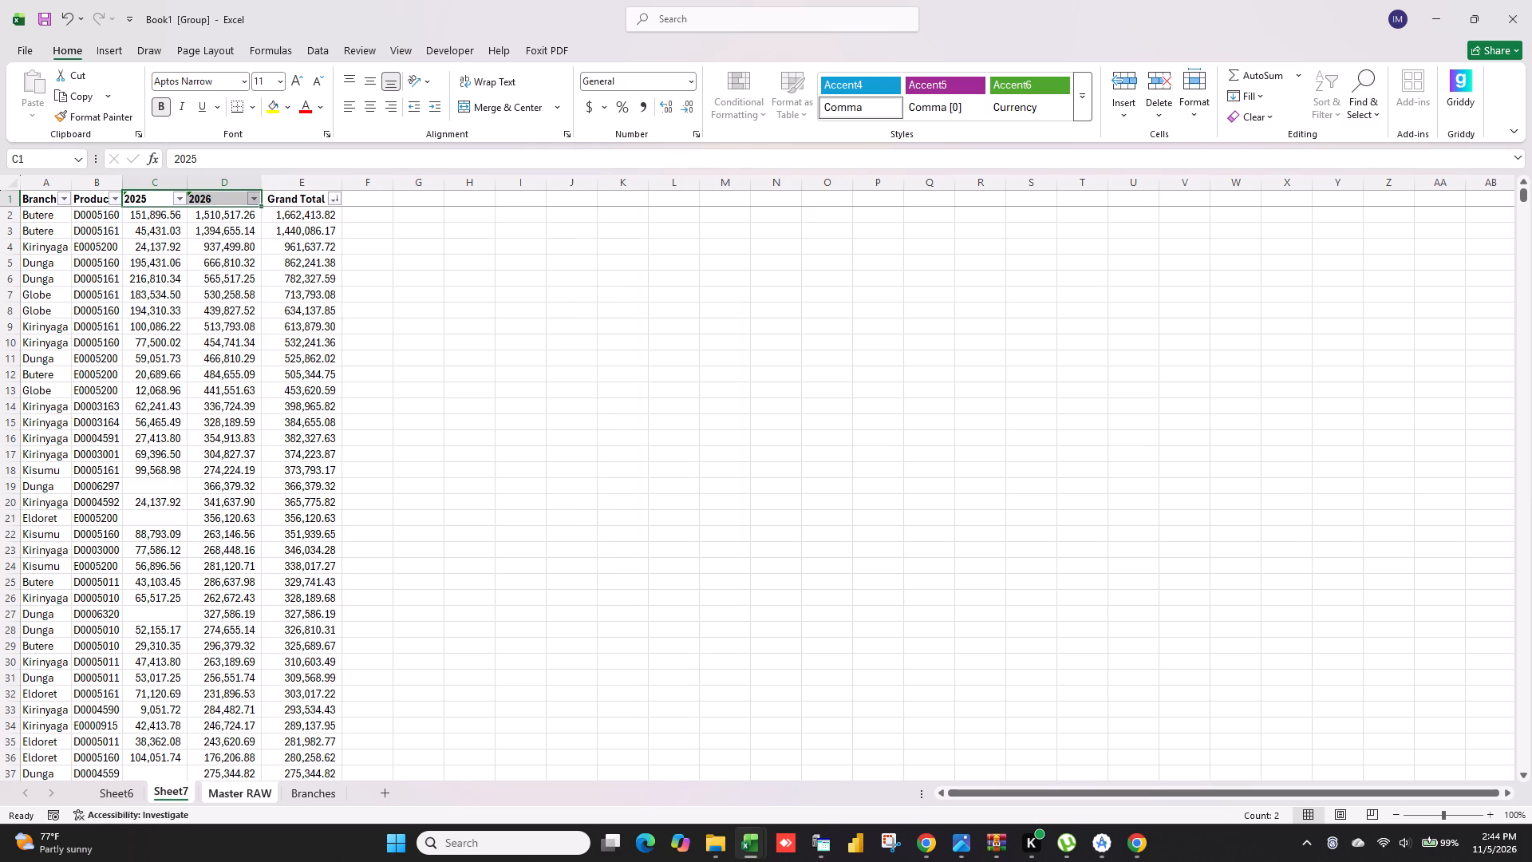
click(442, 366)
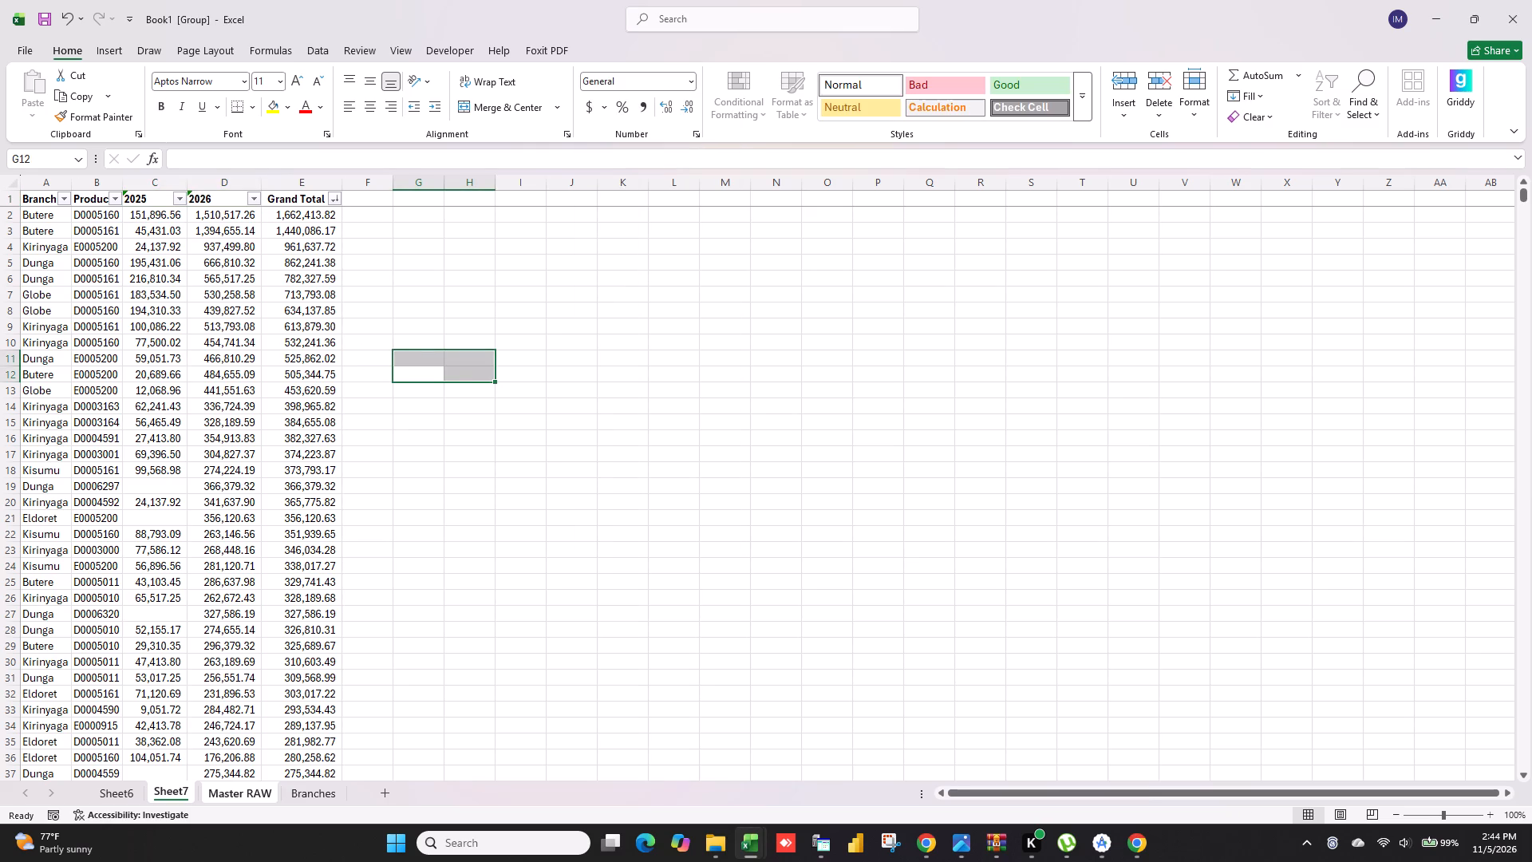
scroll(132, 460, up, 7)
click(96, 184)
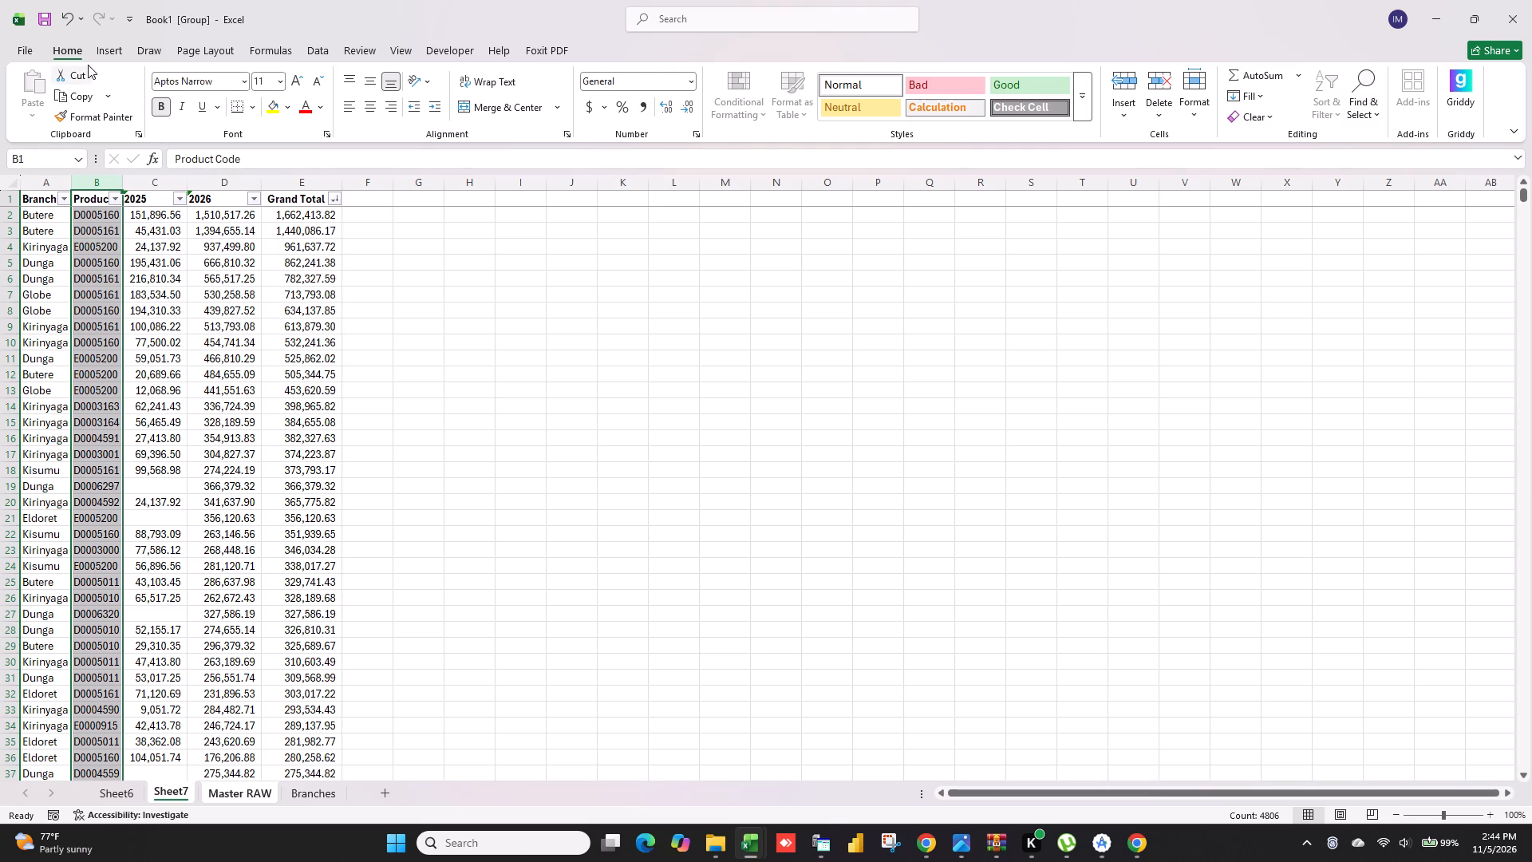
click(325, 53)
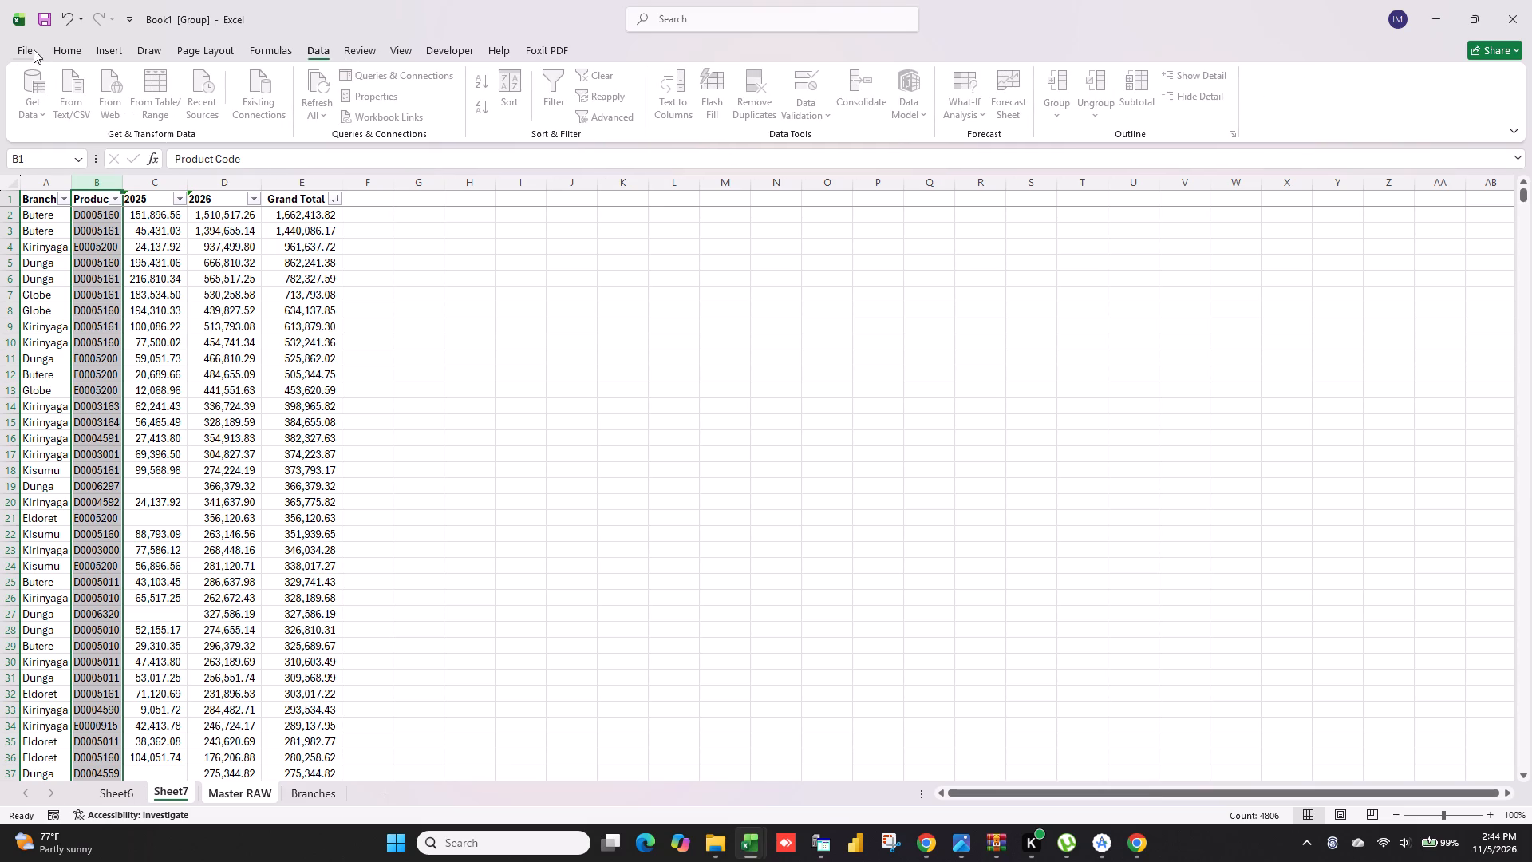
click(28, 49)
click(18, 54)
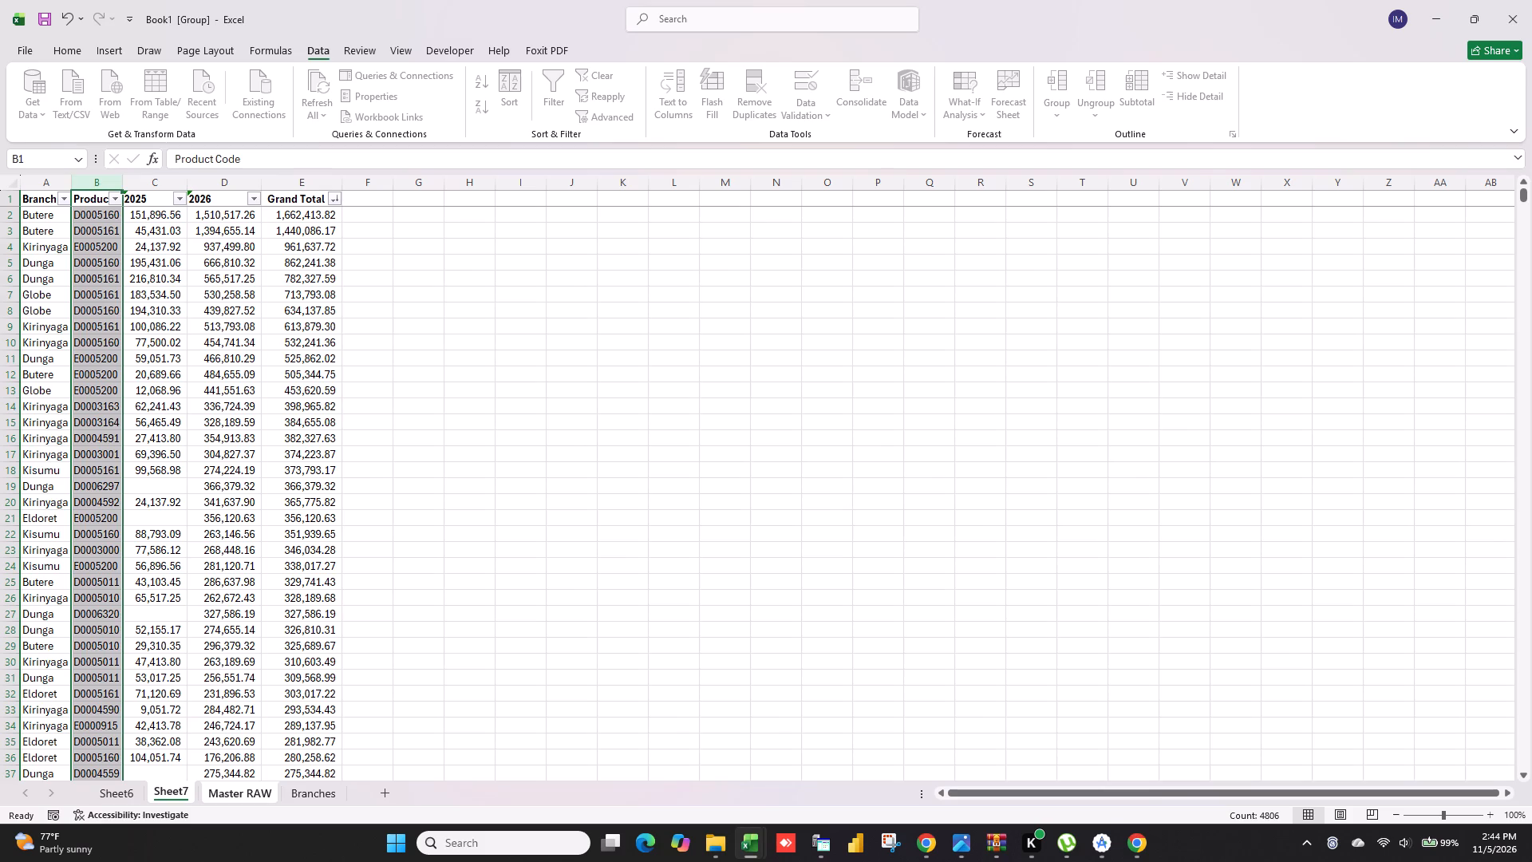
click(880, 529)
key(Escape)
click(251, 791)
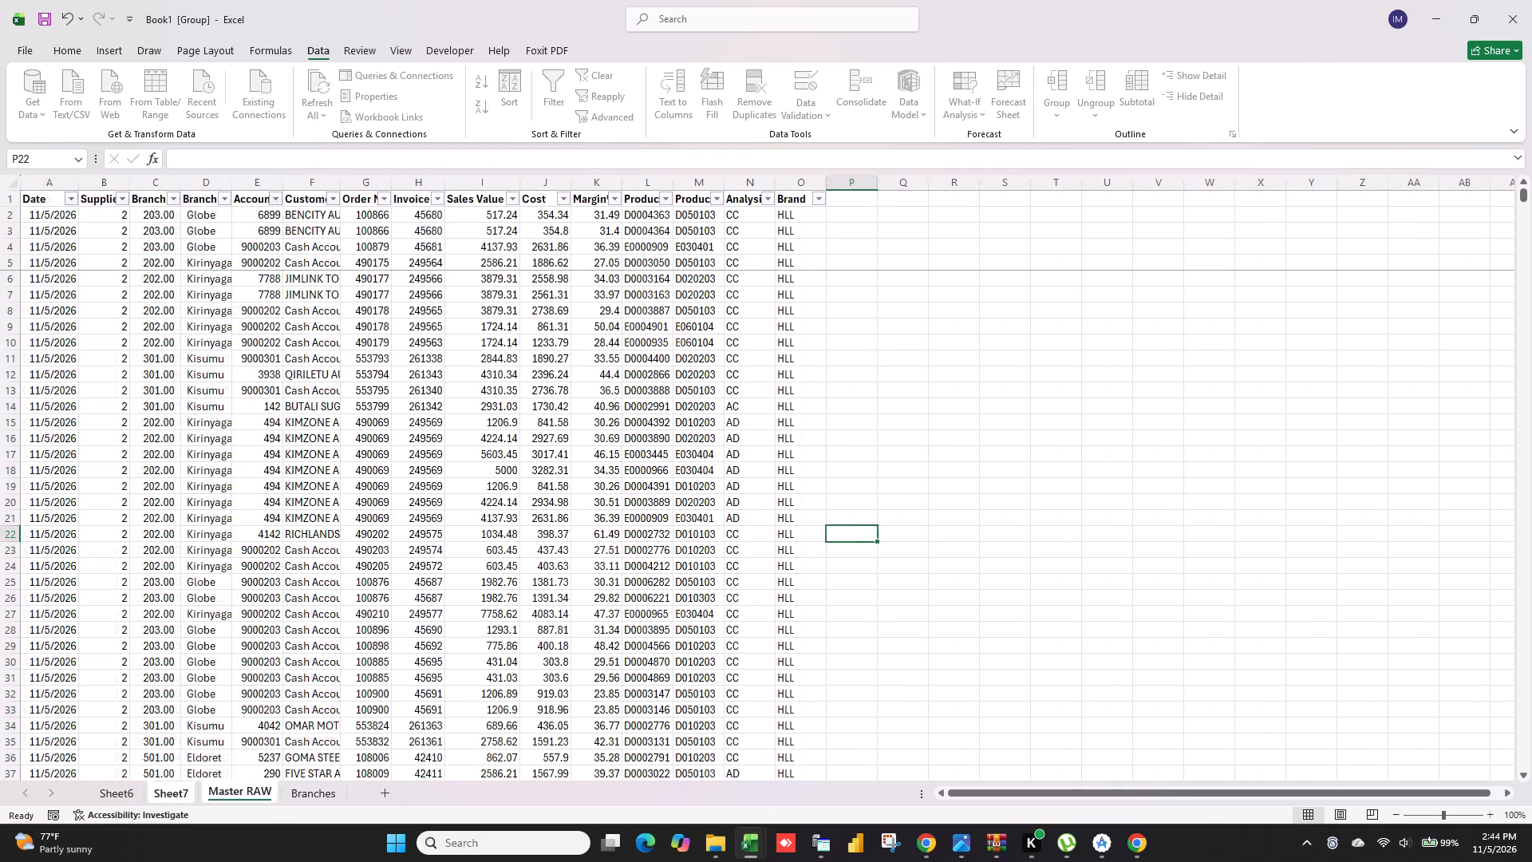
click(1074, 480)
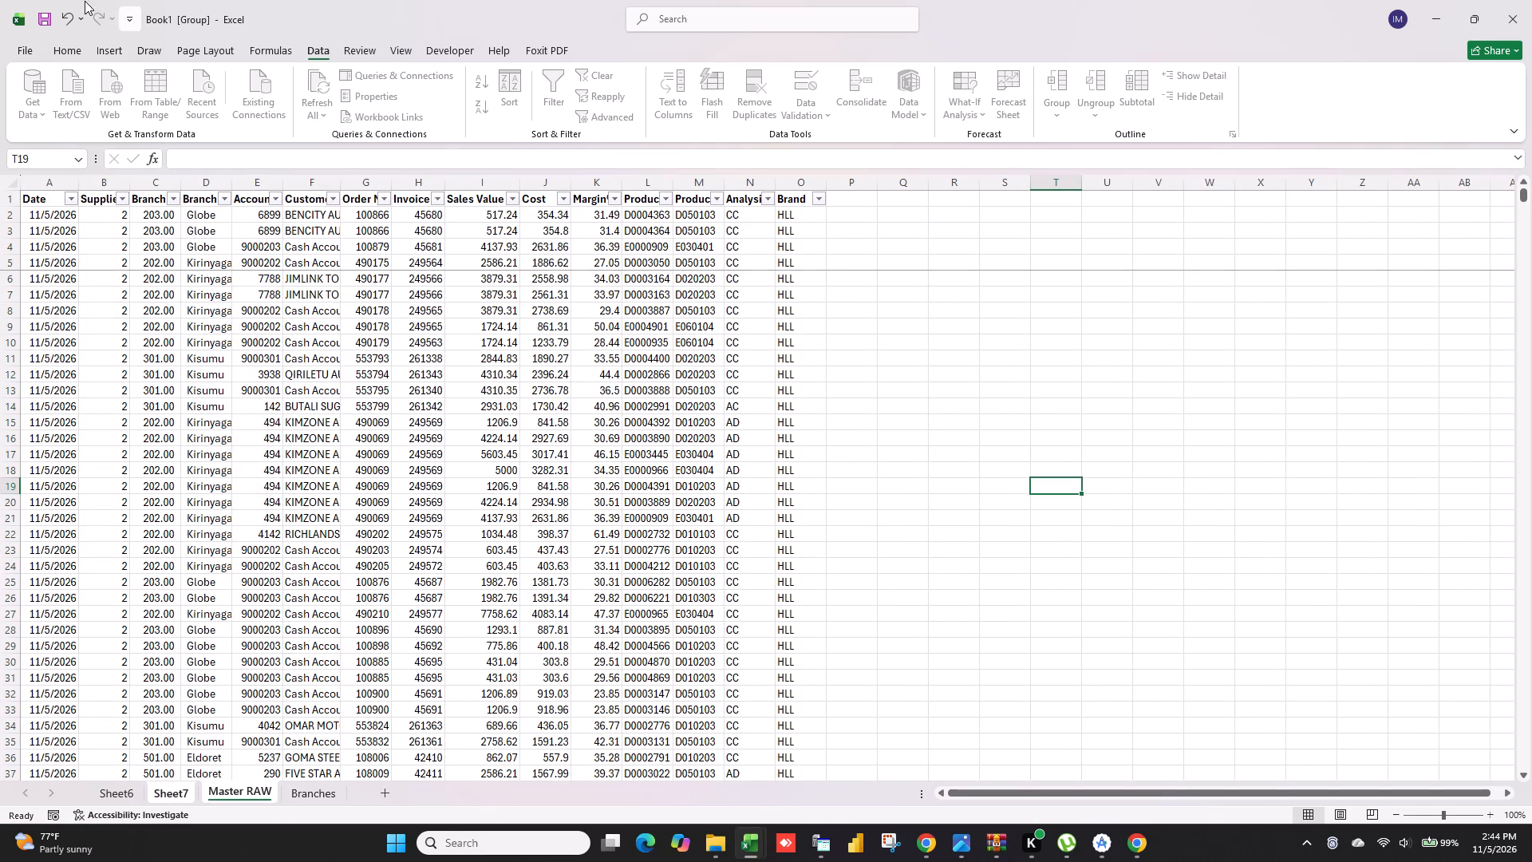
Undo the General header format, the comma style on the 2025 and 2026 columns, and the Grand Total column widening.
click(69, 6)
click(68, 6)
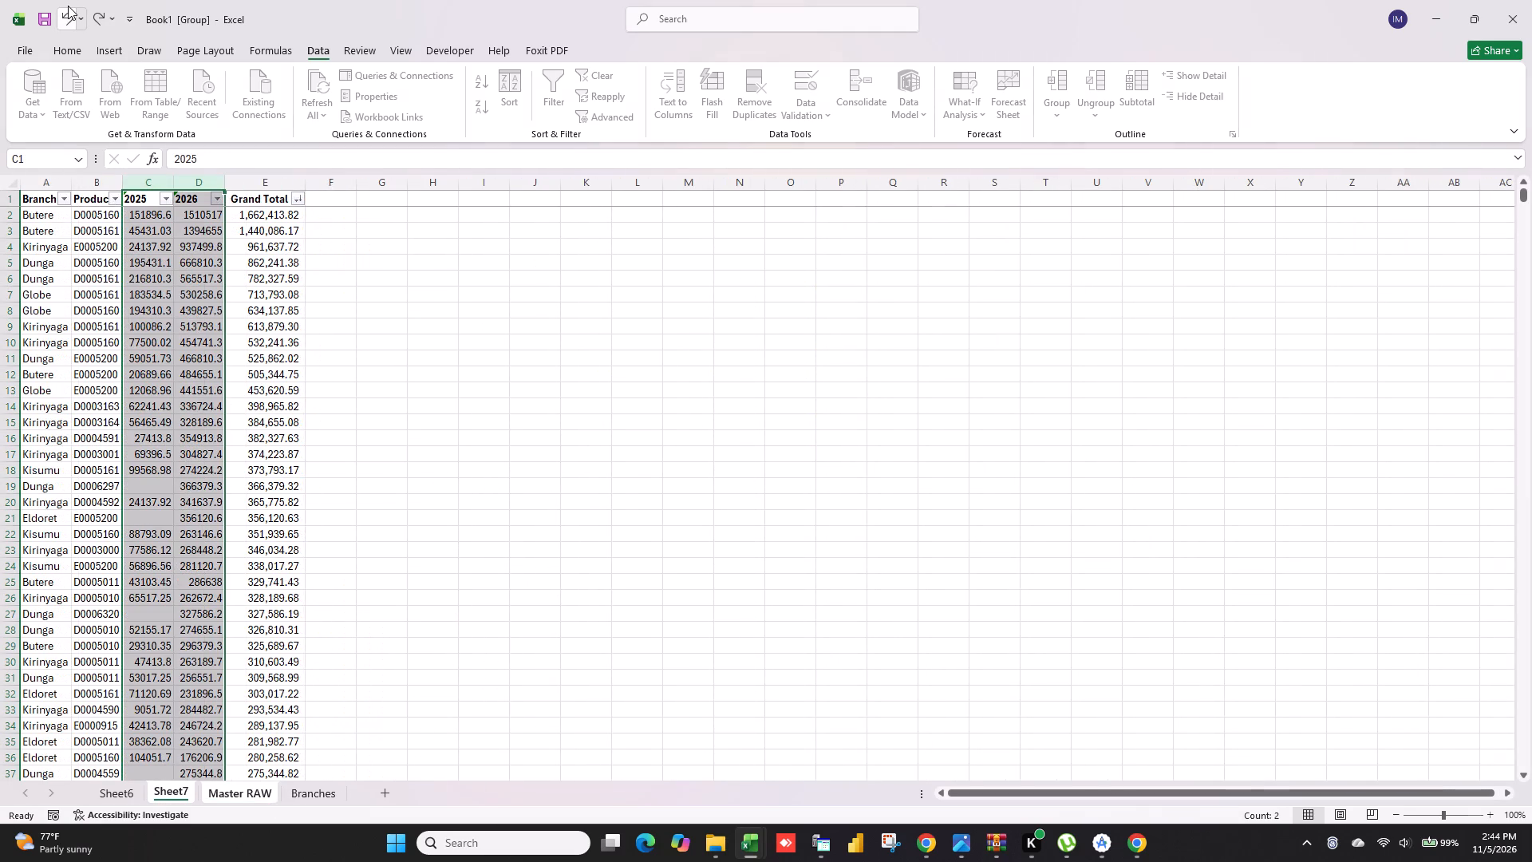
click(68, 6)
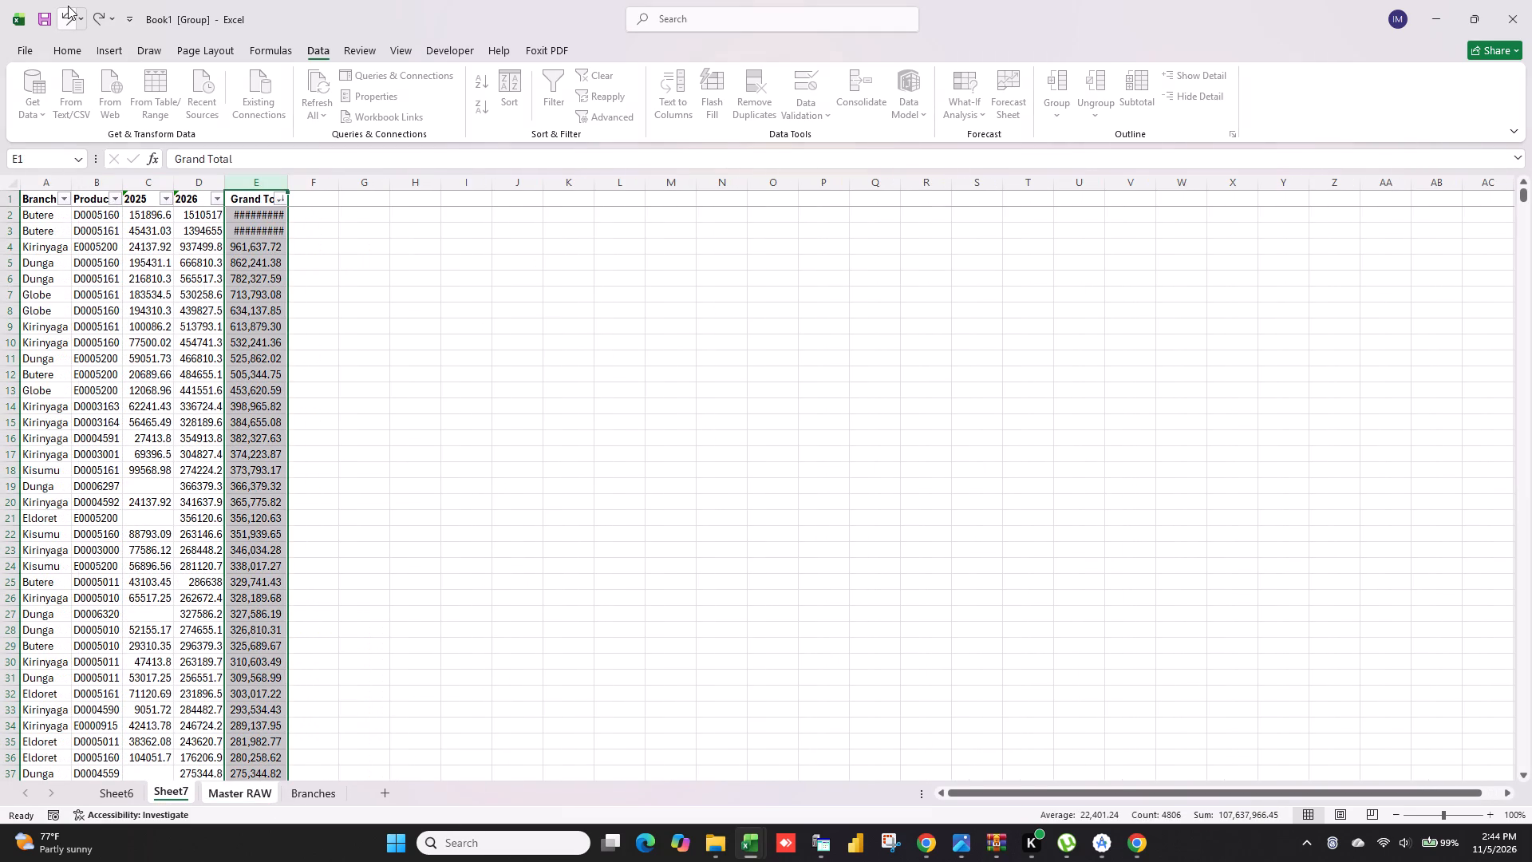
Widen the Grand Total column to about 14.29 so its values and header fit.
drag(288, 186, 310, 188)
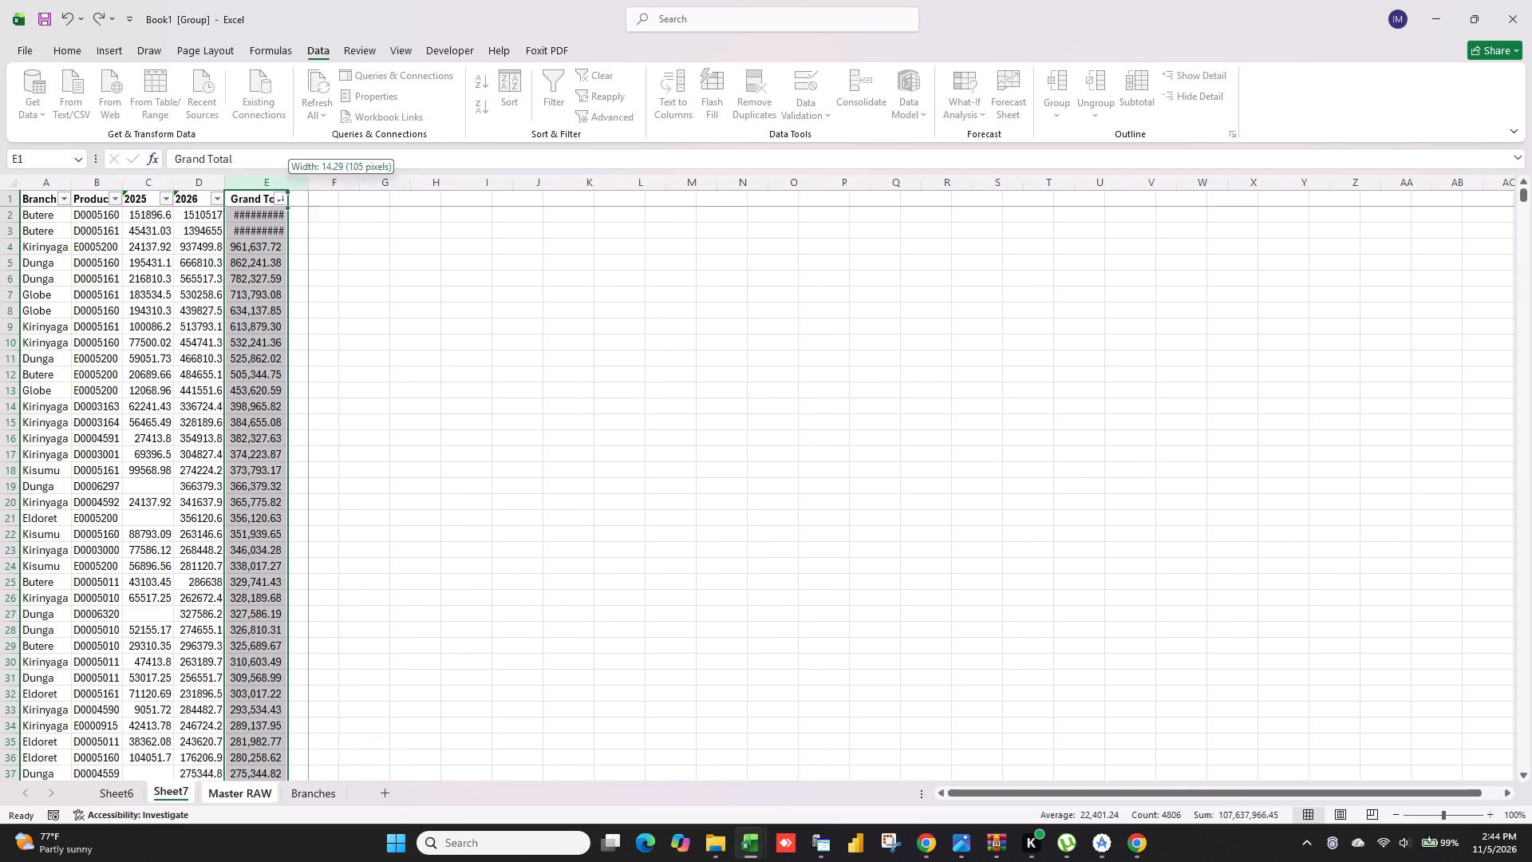
click(588, 421)
Apply the comma number style to the 2025 and 2026 columns, C and D.
drag(142, 180, 197, 188)
click(58, 45)
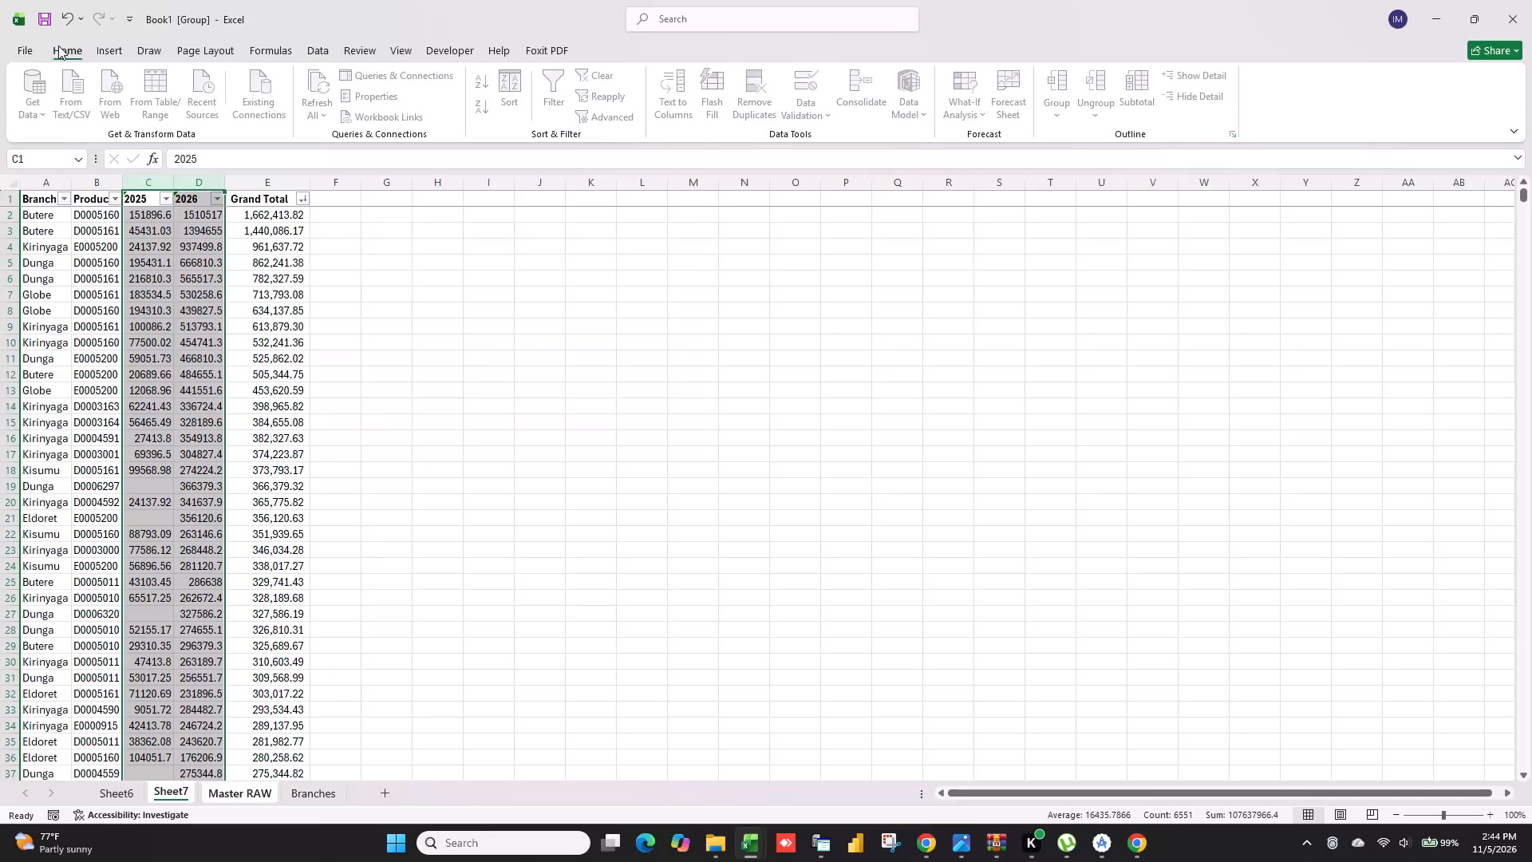
click(642, 108)
click(118, 46)
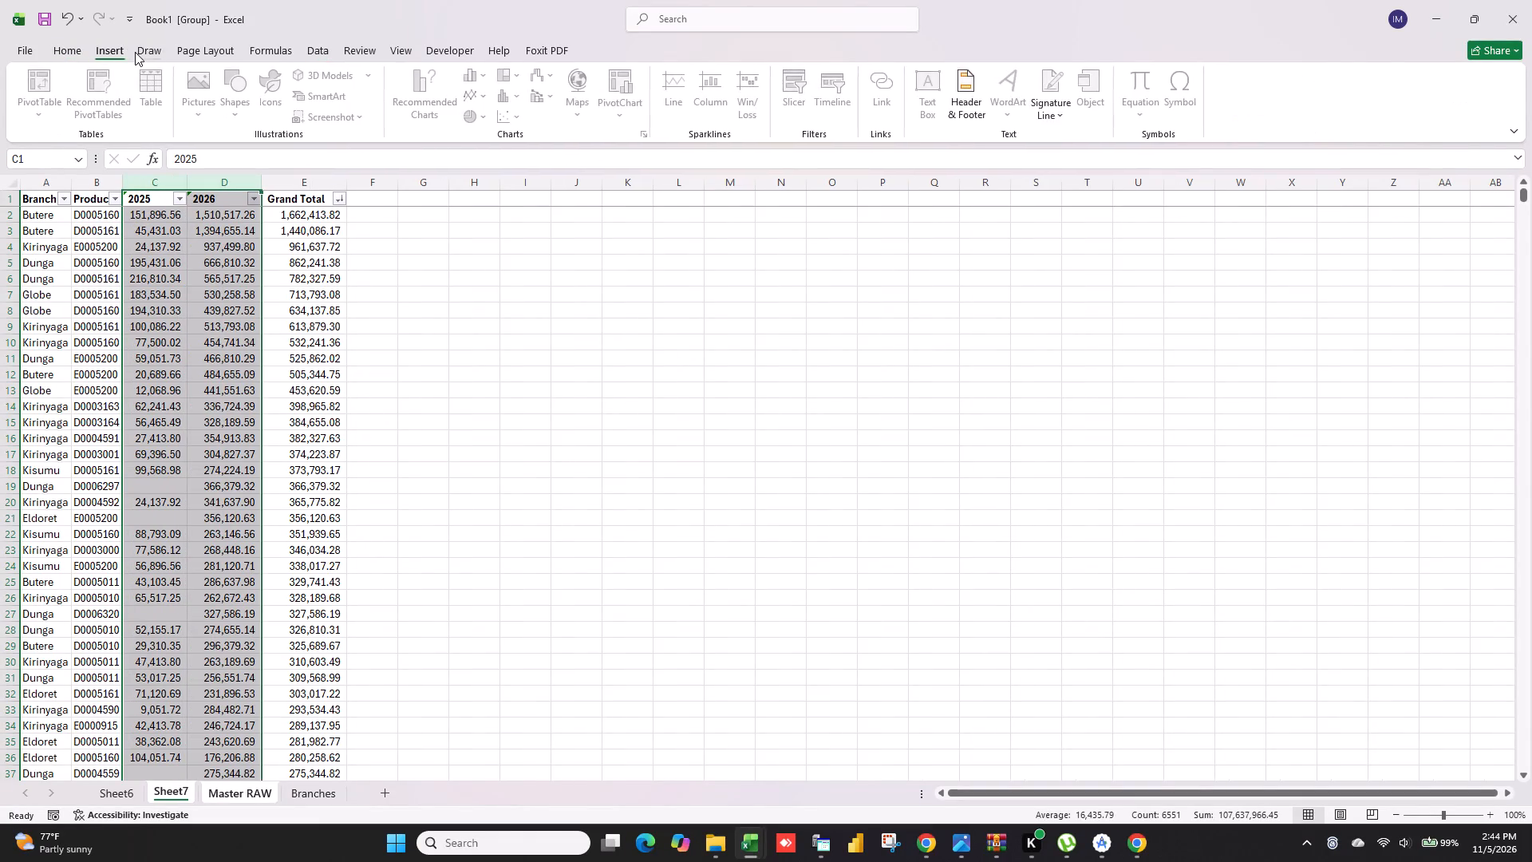
click(135, 52)
click(358, 257)
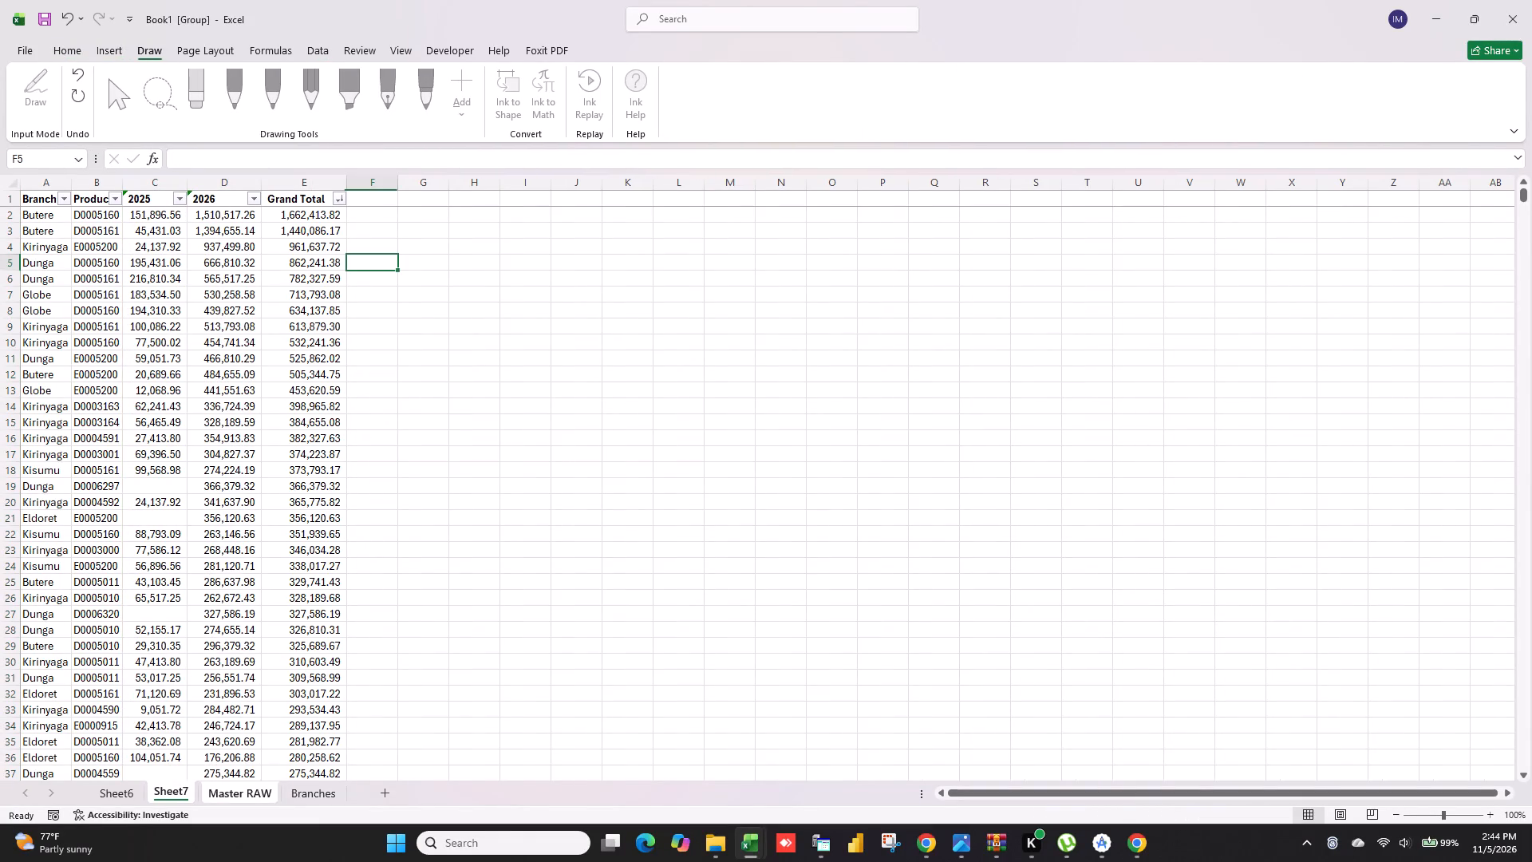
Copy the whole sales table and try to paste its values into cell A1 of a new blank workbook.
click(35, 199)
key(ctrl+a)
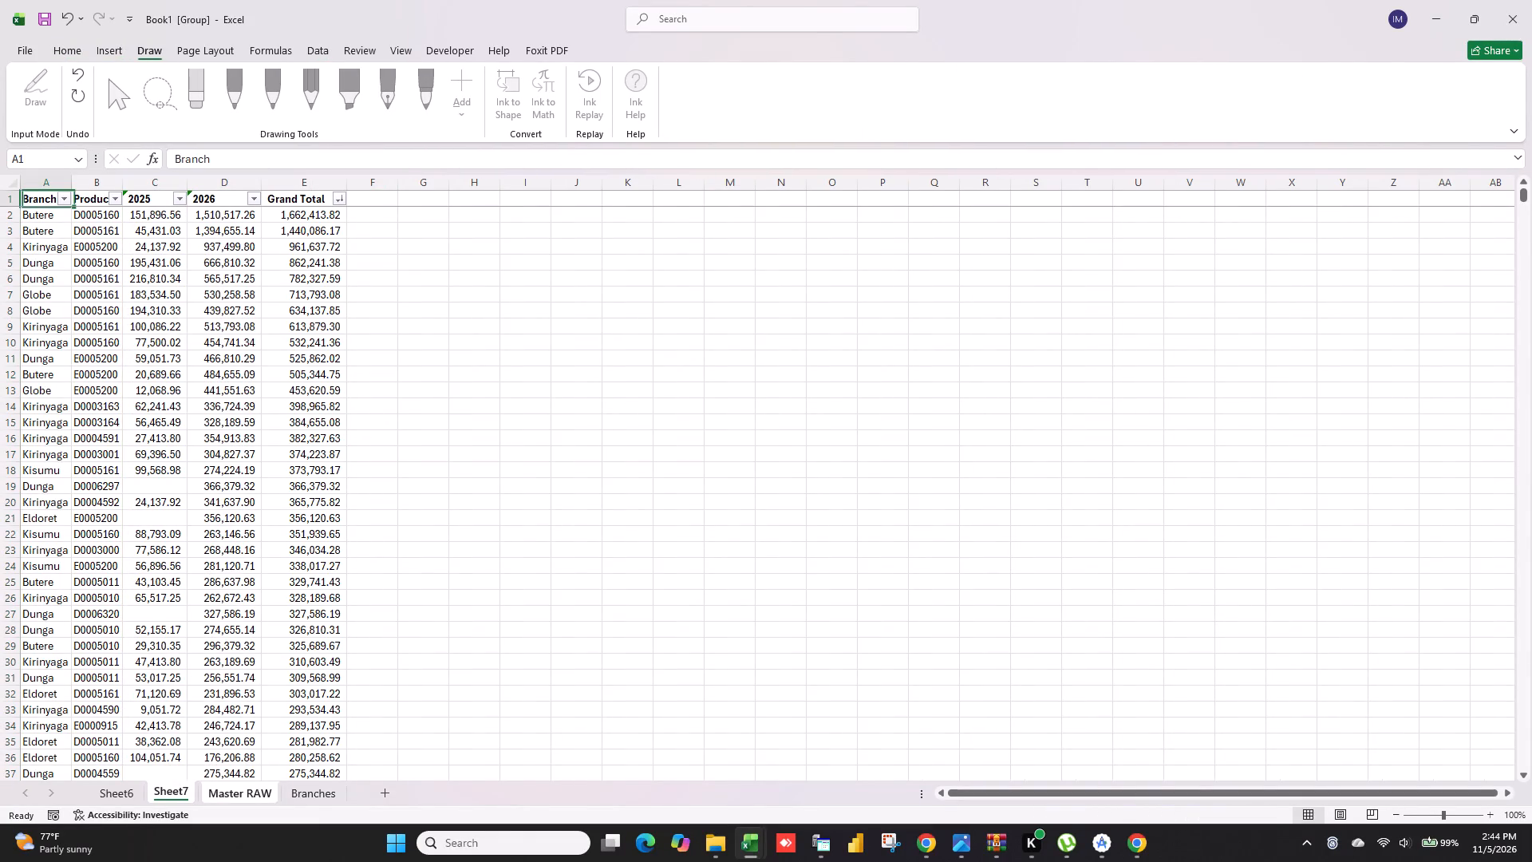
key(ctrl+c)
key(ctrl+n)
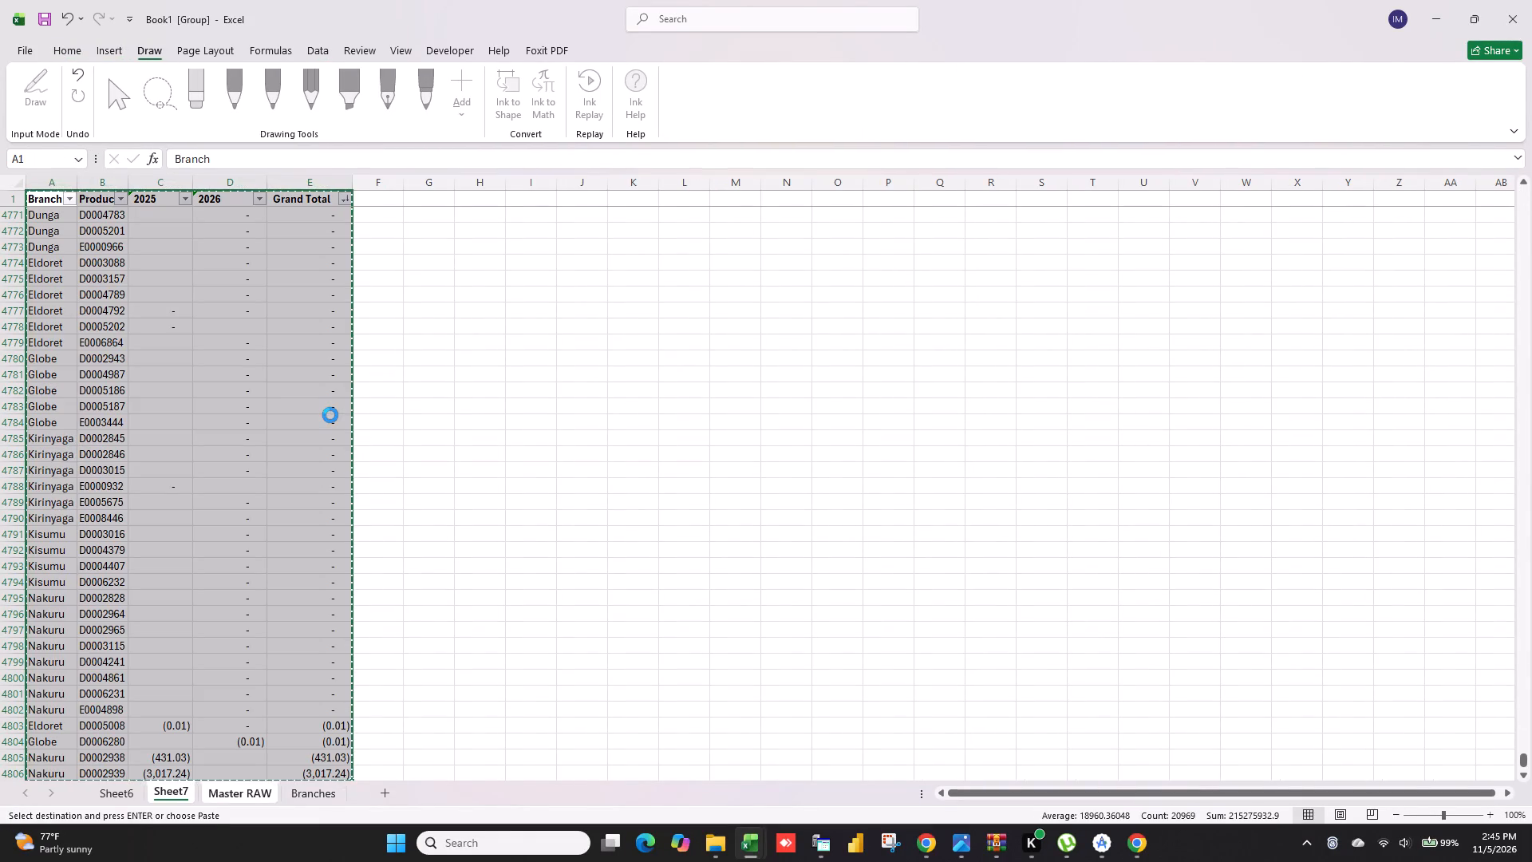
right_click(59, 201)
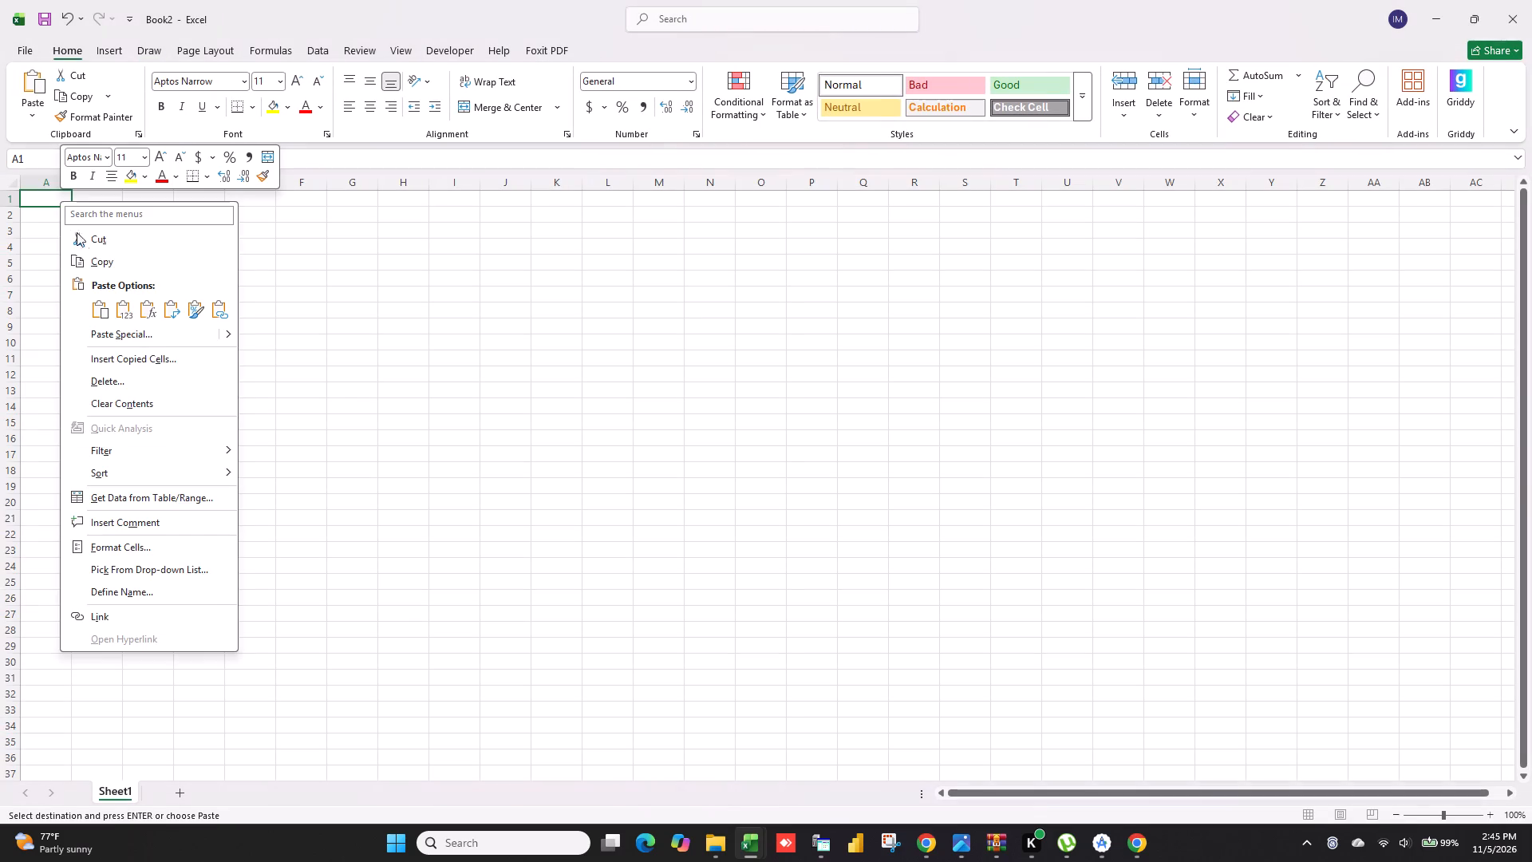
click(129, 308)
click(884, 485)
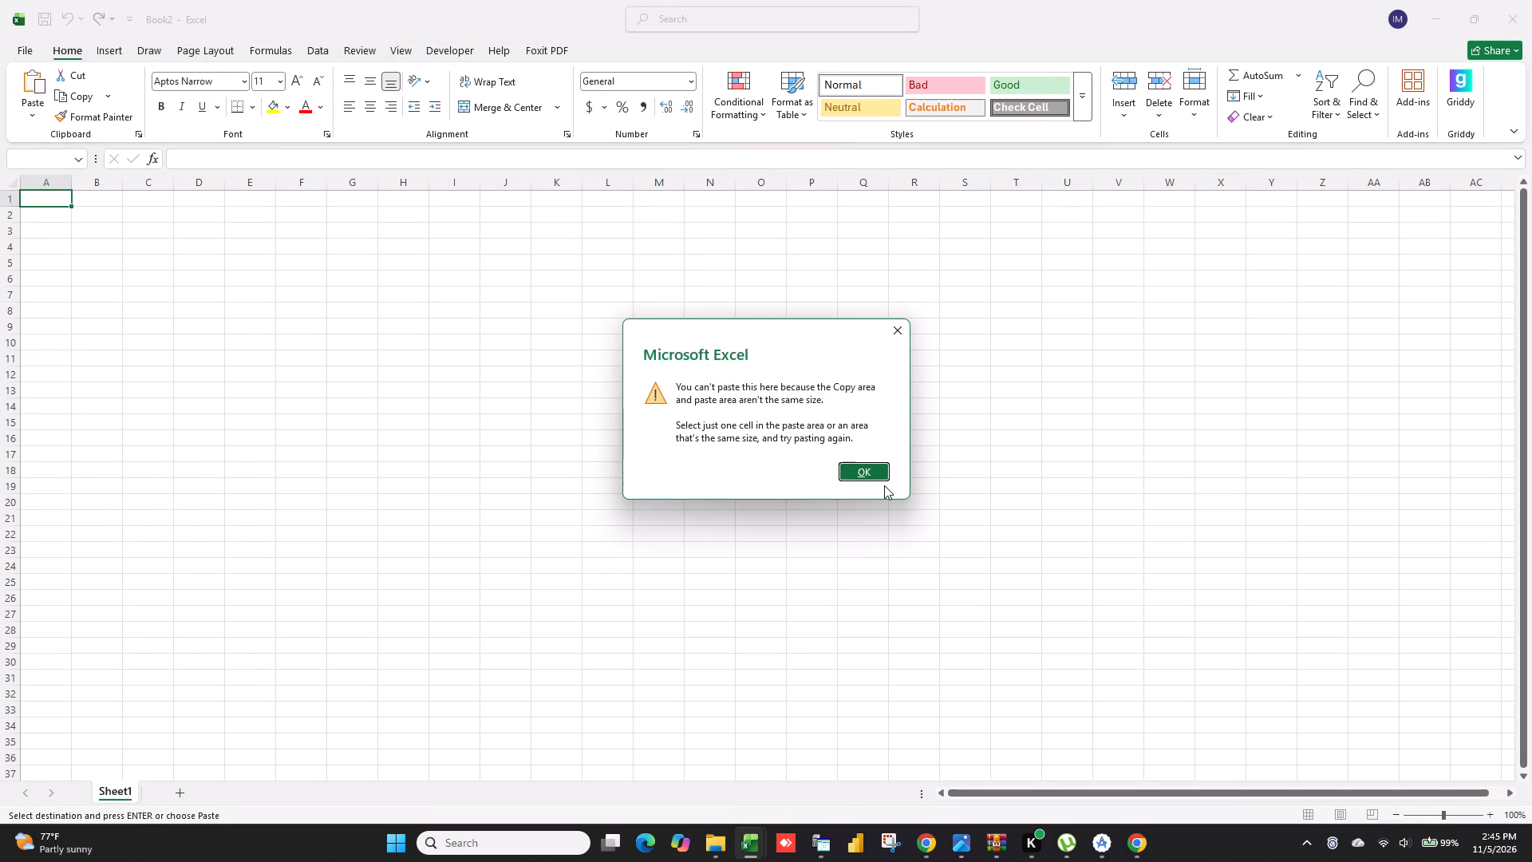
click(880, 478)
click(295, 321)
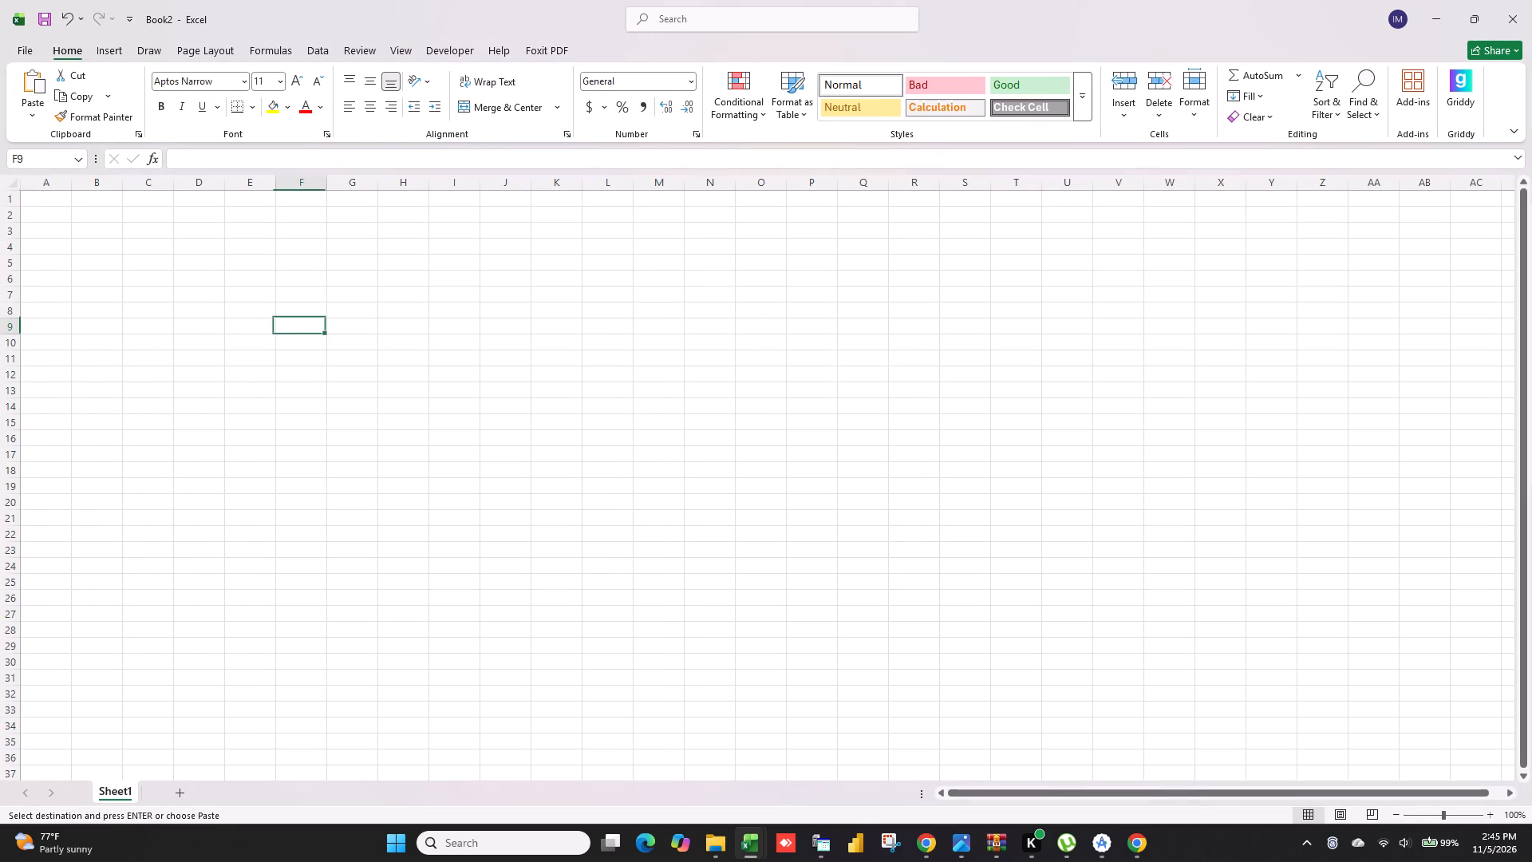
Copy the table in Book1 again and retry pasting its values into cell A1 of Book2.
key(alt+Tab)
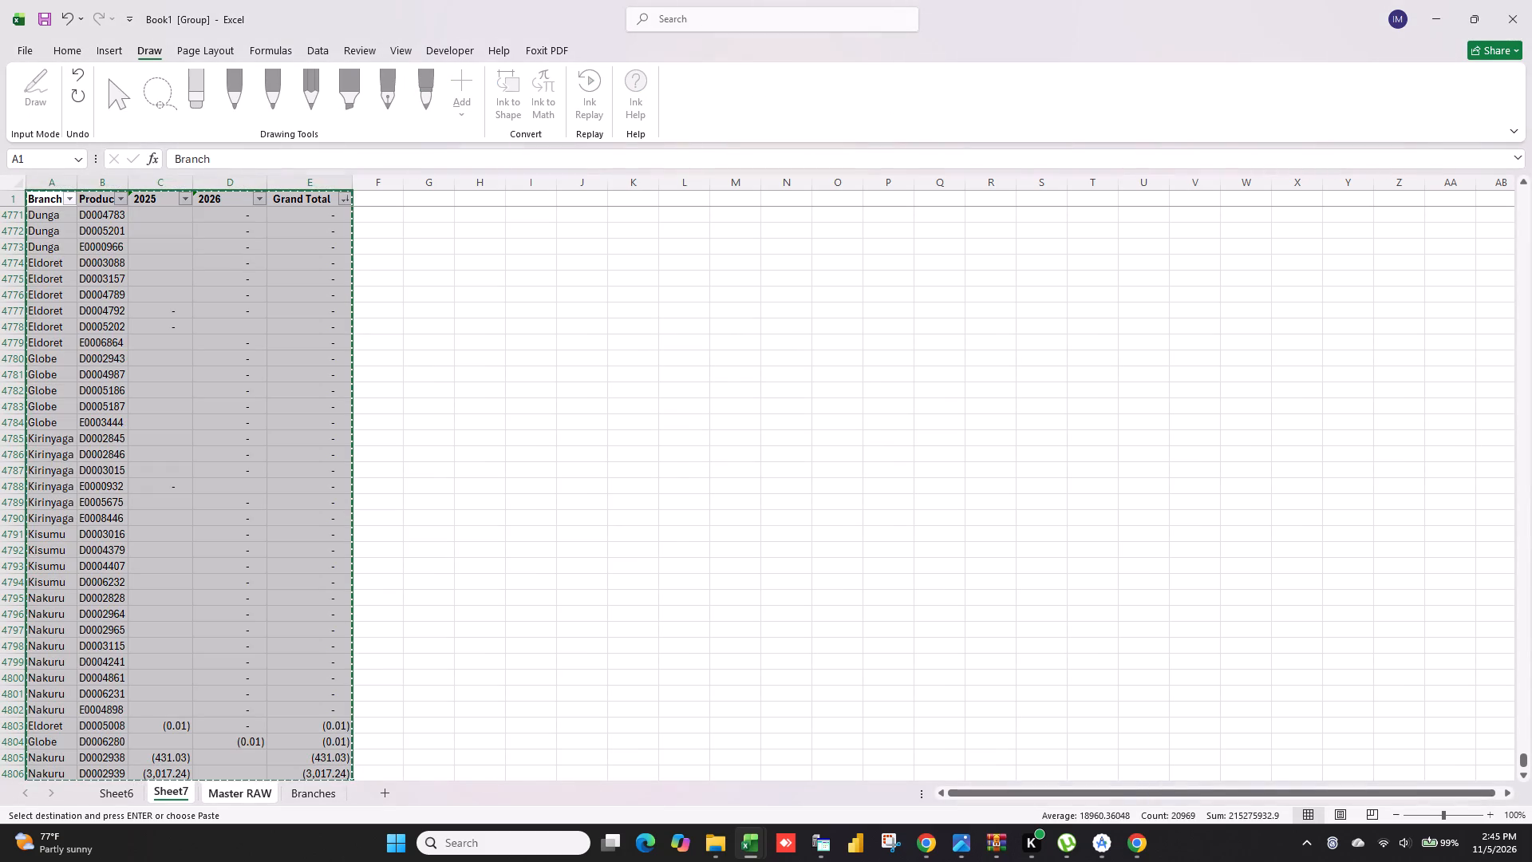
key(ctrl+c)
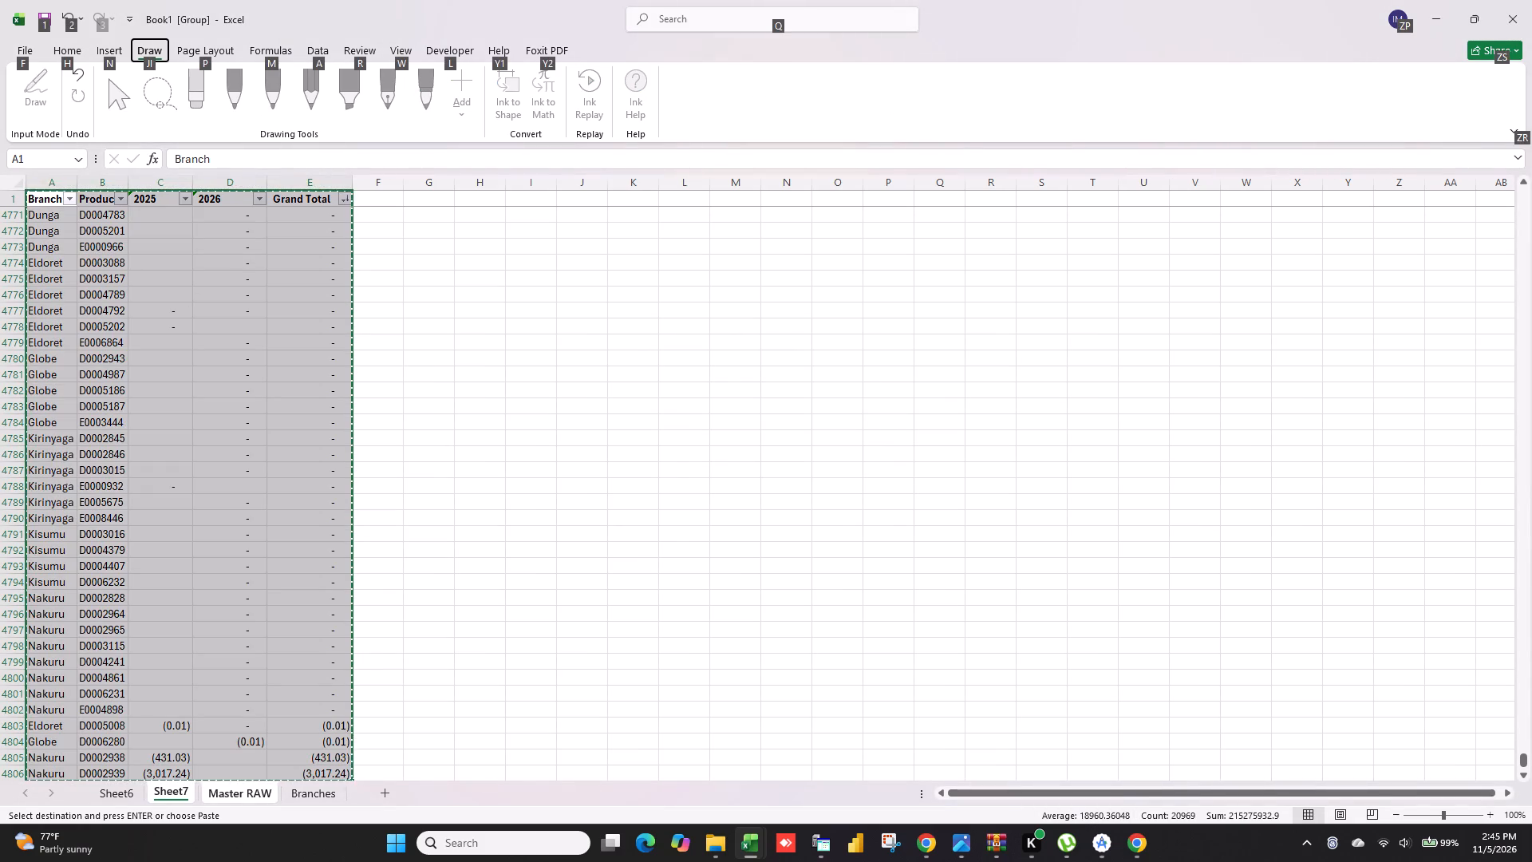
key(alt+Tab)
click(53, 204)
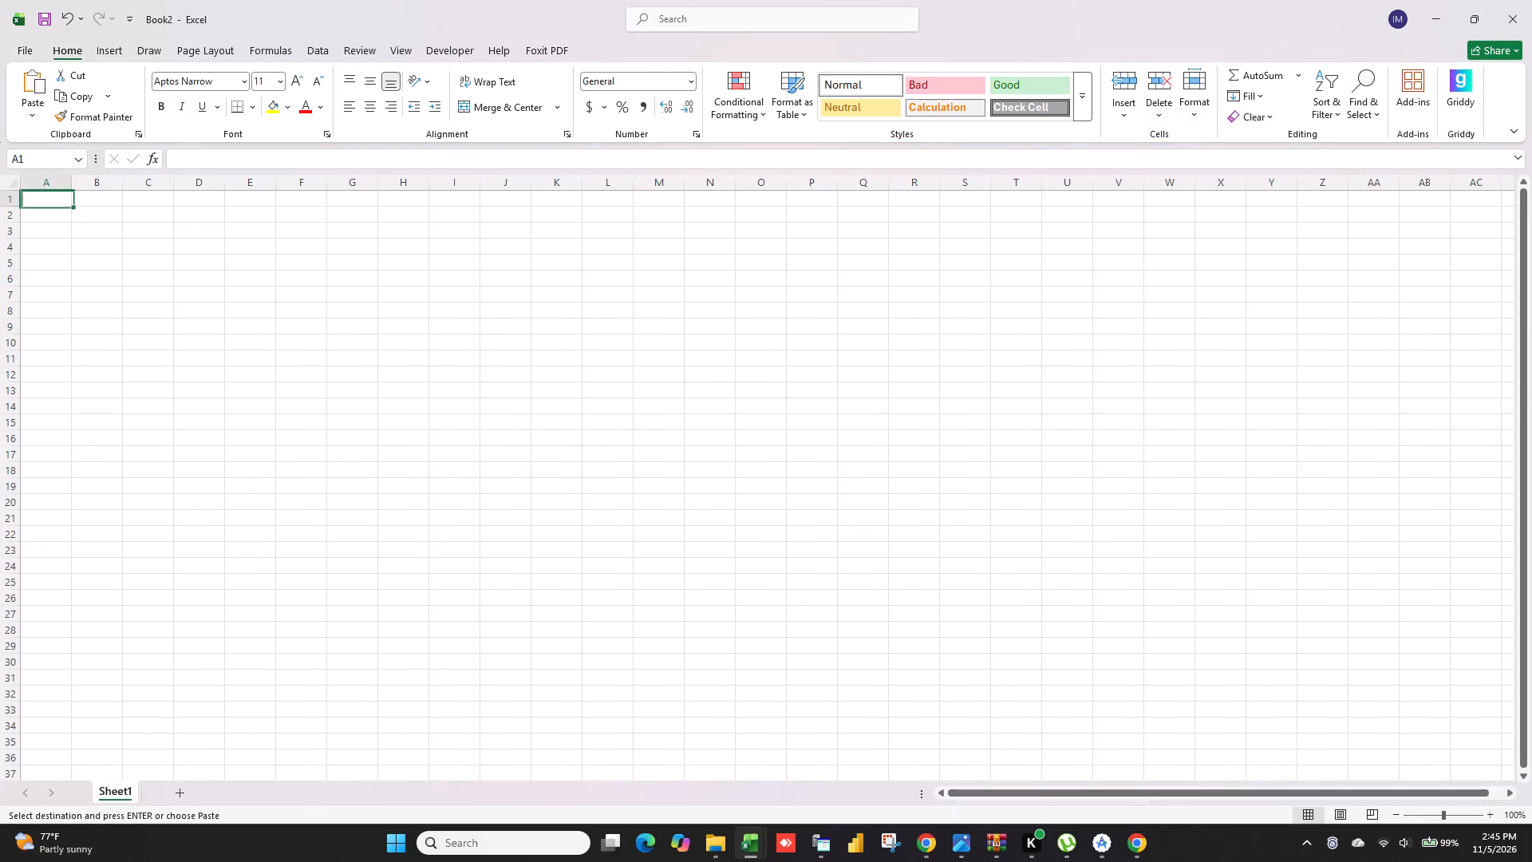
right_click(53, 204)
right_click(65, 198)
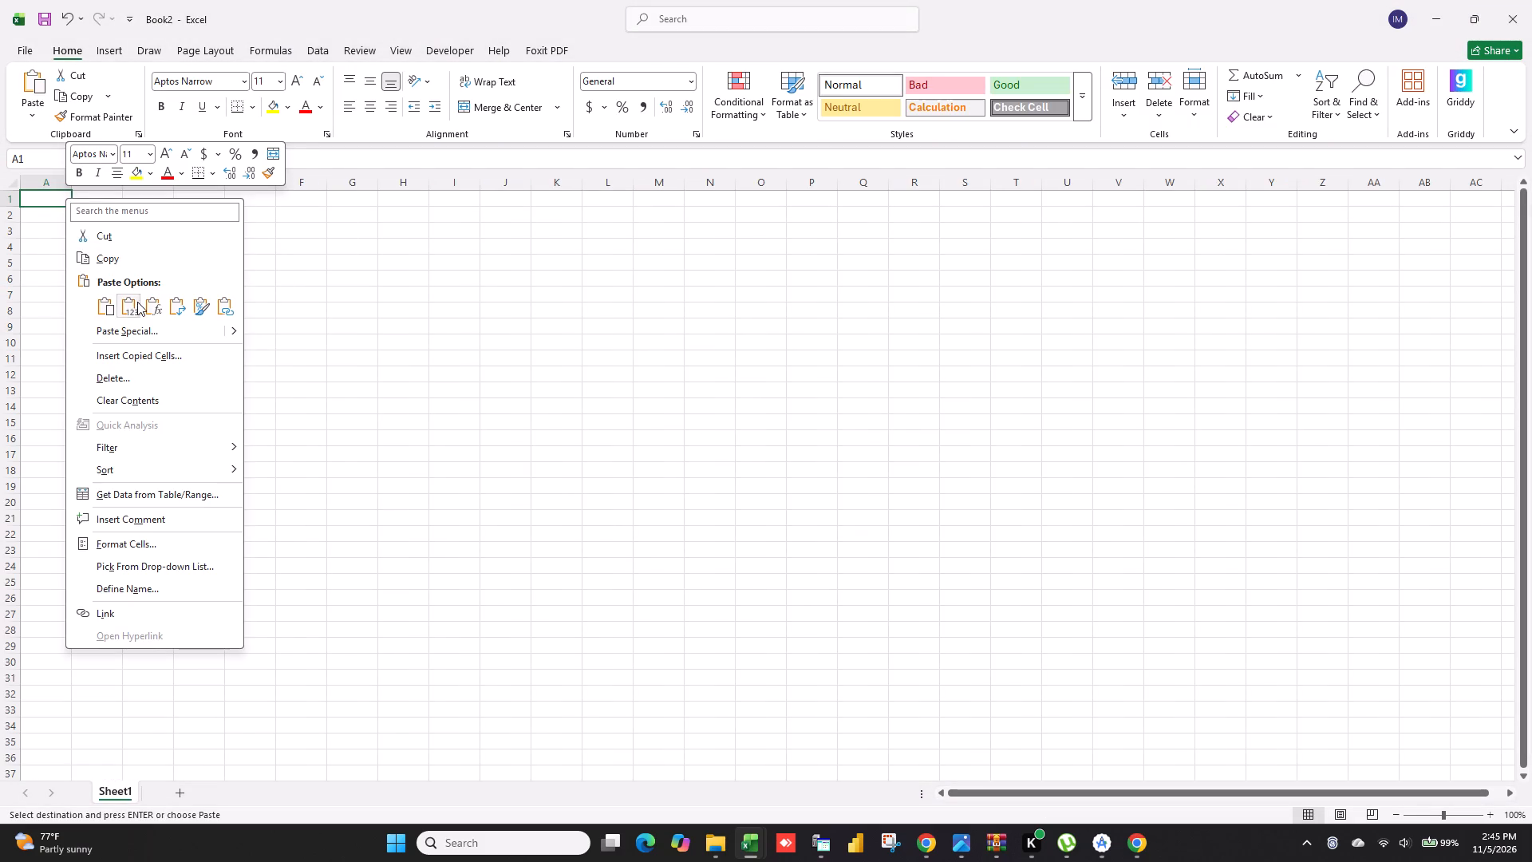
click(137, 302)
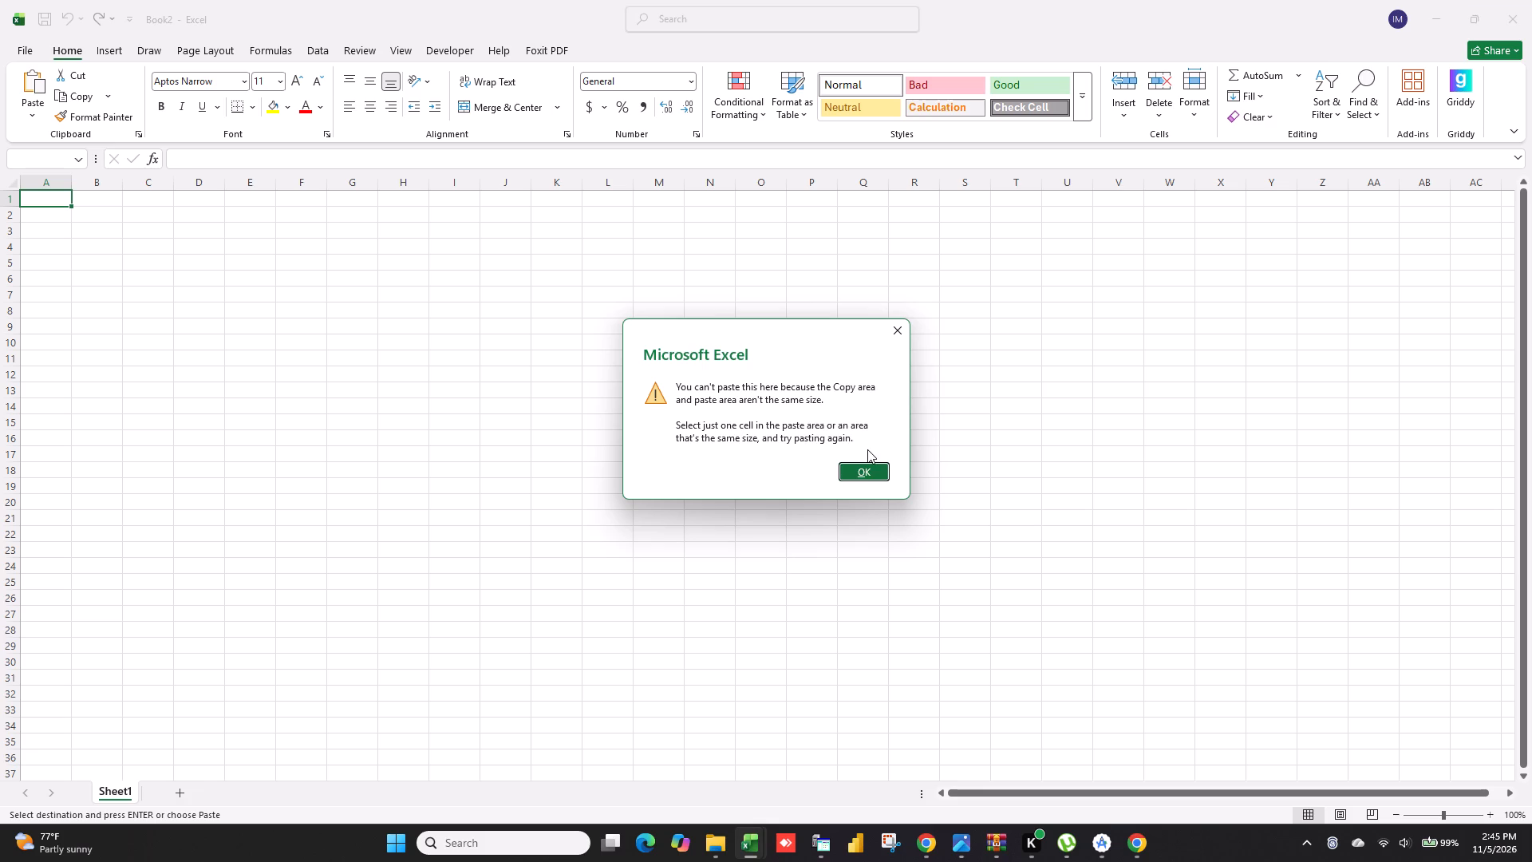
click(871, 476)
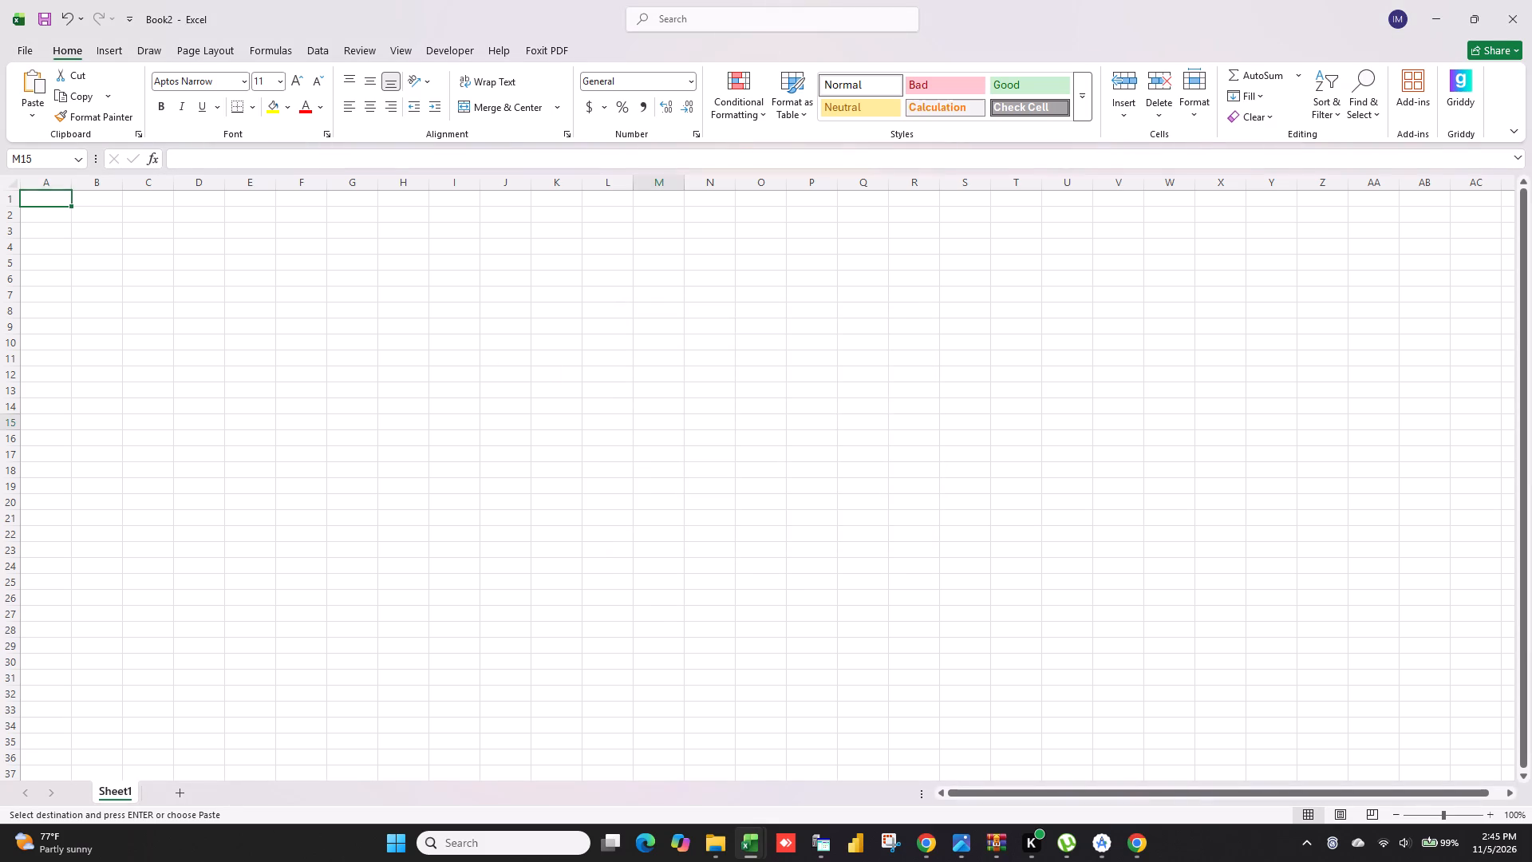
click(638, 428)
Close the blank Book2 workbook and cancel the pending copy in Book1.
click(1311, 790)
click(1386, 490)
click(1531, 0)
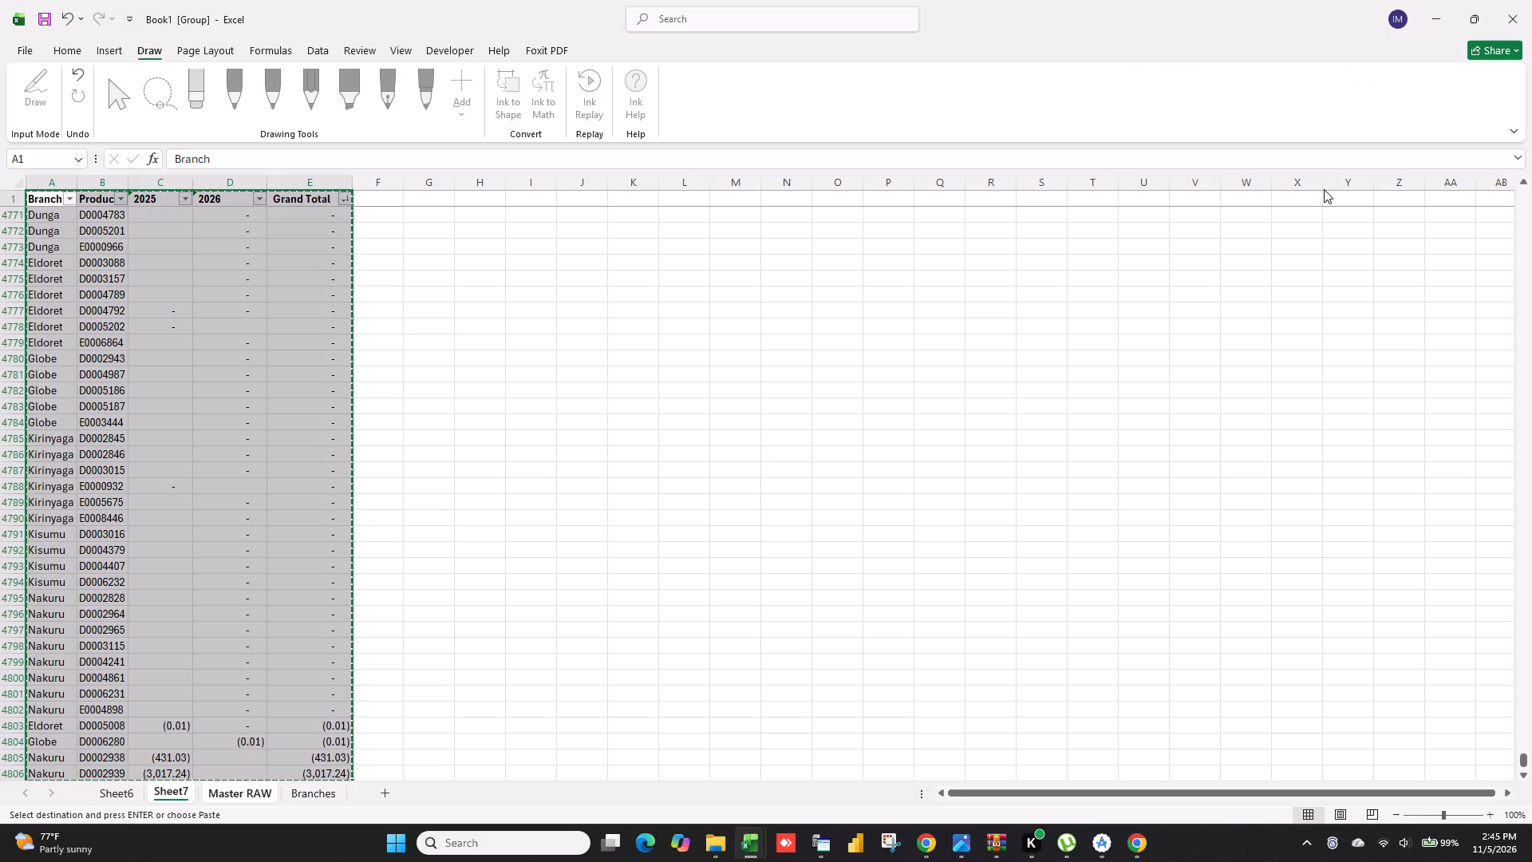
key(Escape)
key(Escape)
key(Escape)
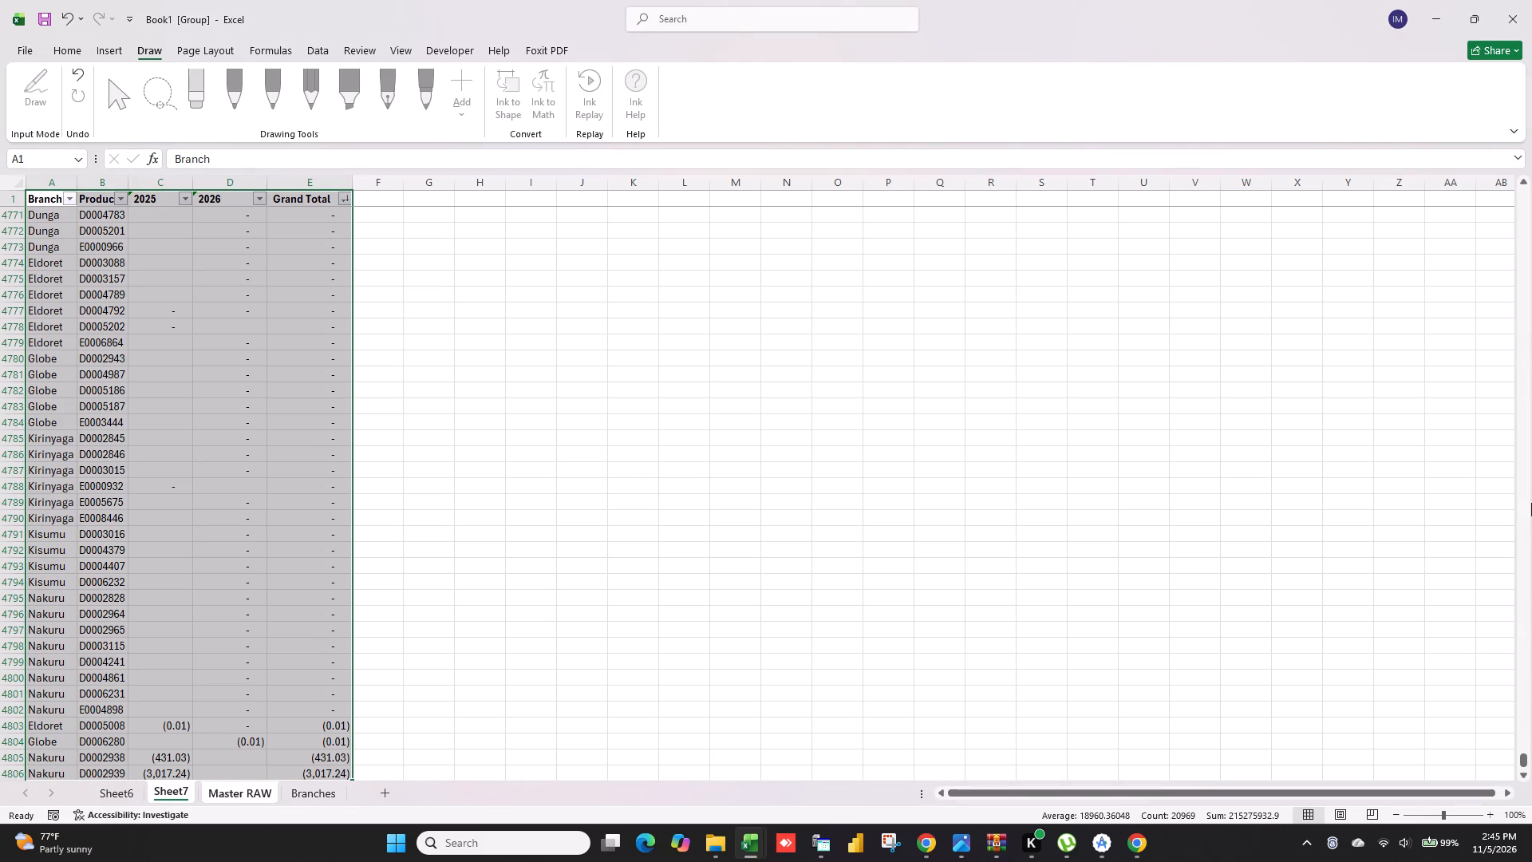
Save the Book1 workbook as HLL 2025-2026 in the 2026 Sales folder under Documents.
drag(1523, 752, 1530, 346)
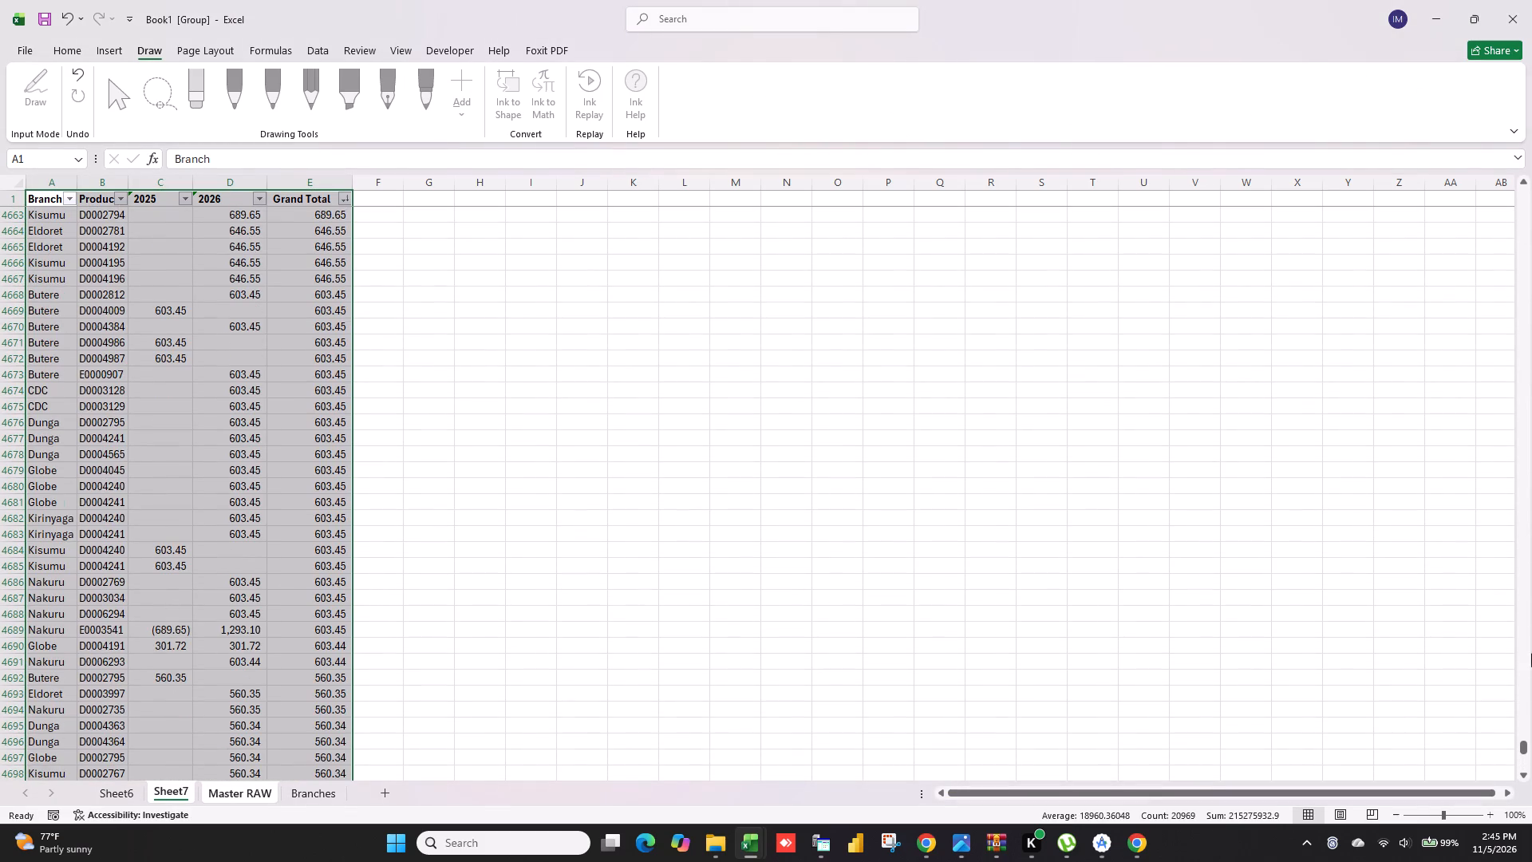
drag(1530, 749, 1520, 137)
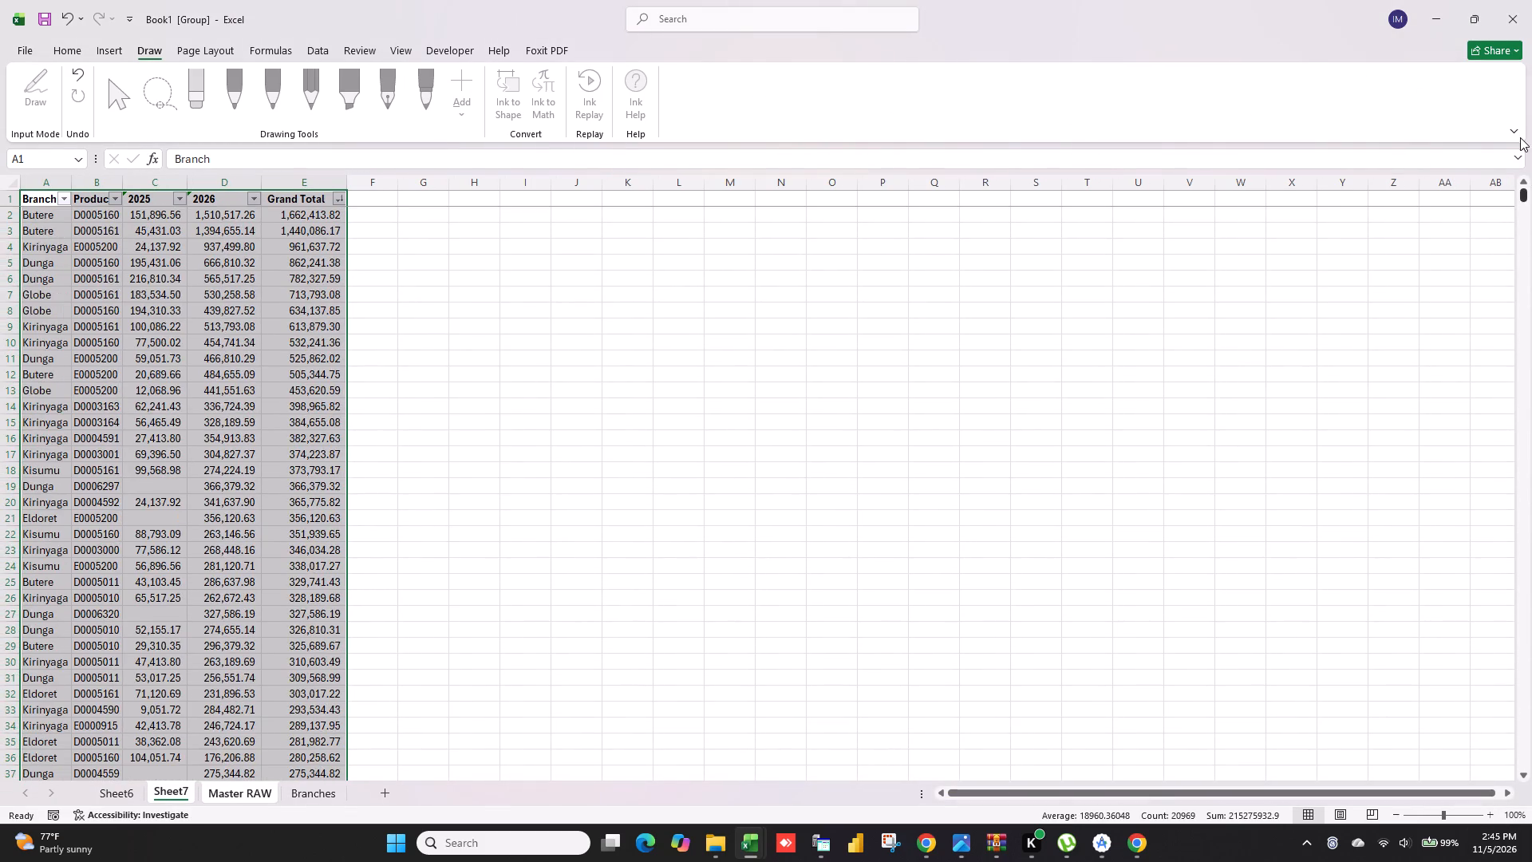
drag(1520, 137, 1520, 136)
click(944, 440)
click(413, 278)
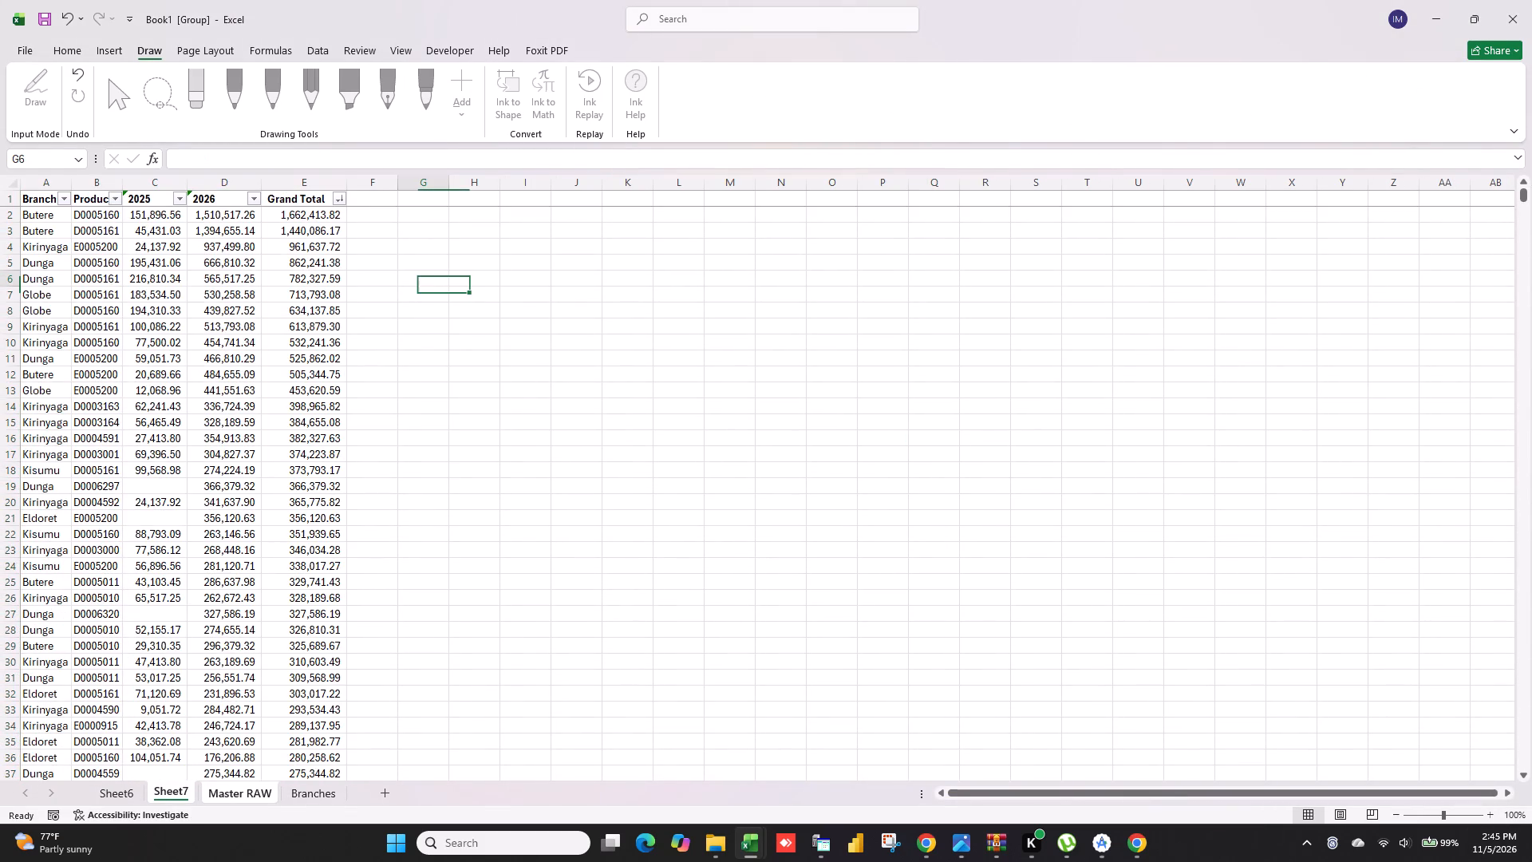
click(174, 15)
click(14, 47)
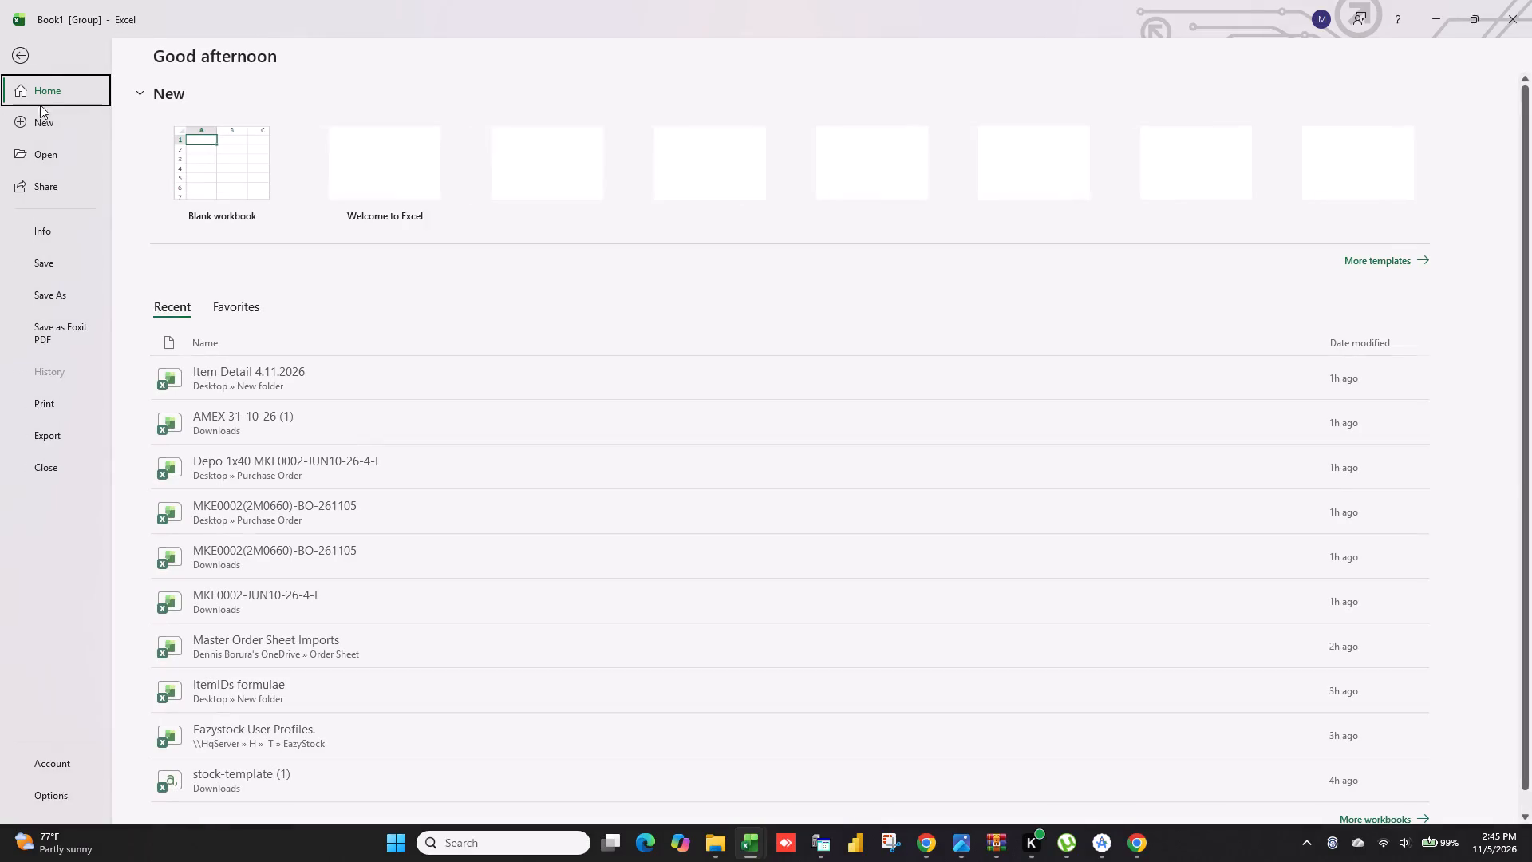
click(46, 300)
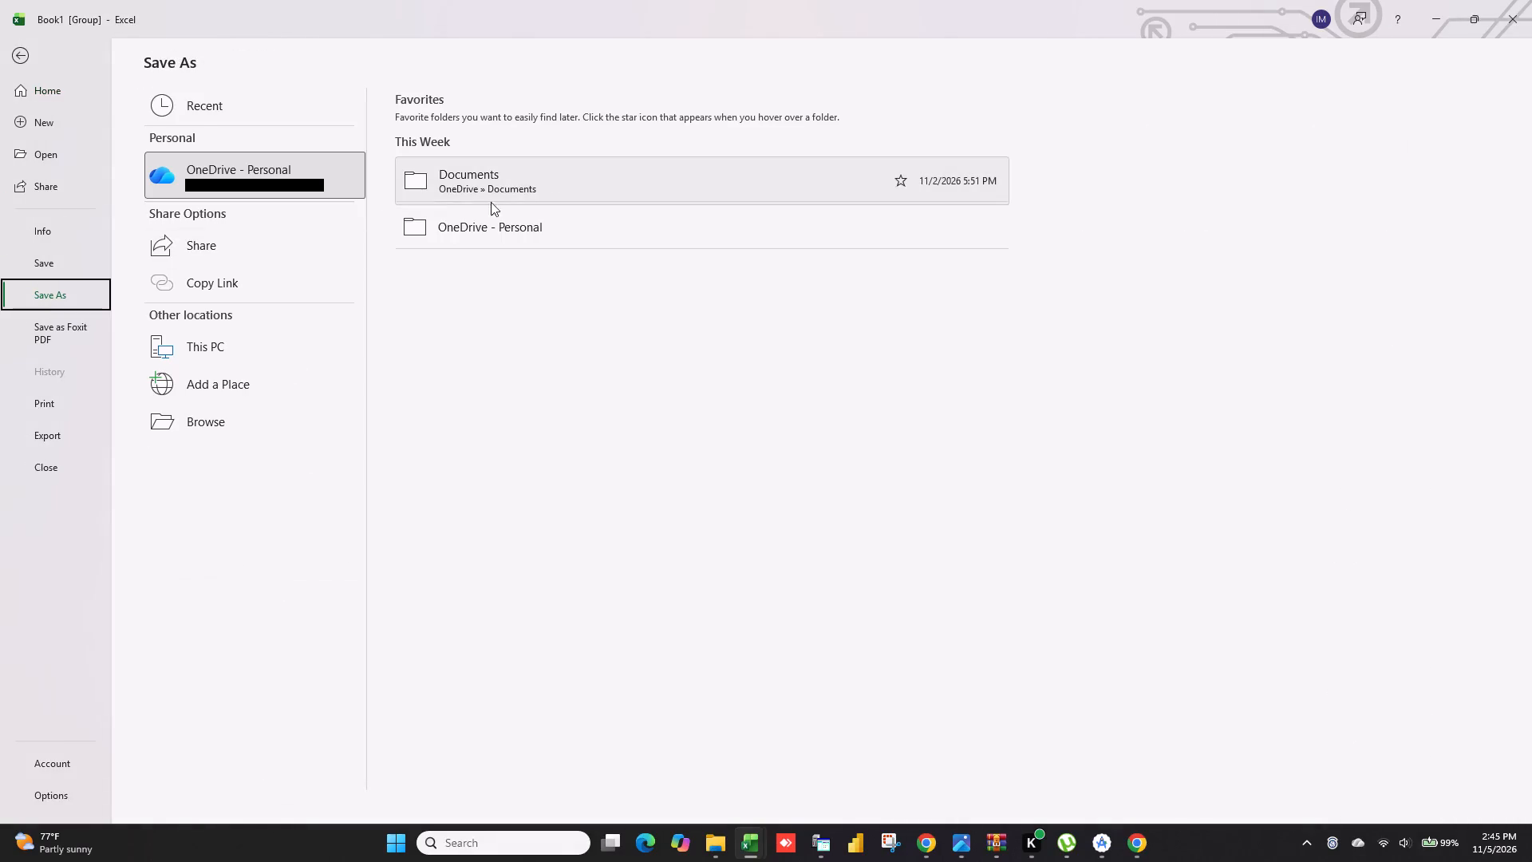
click(196, 113)
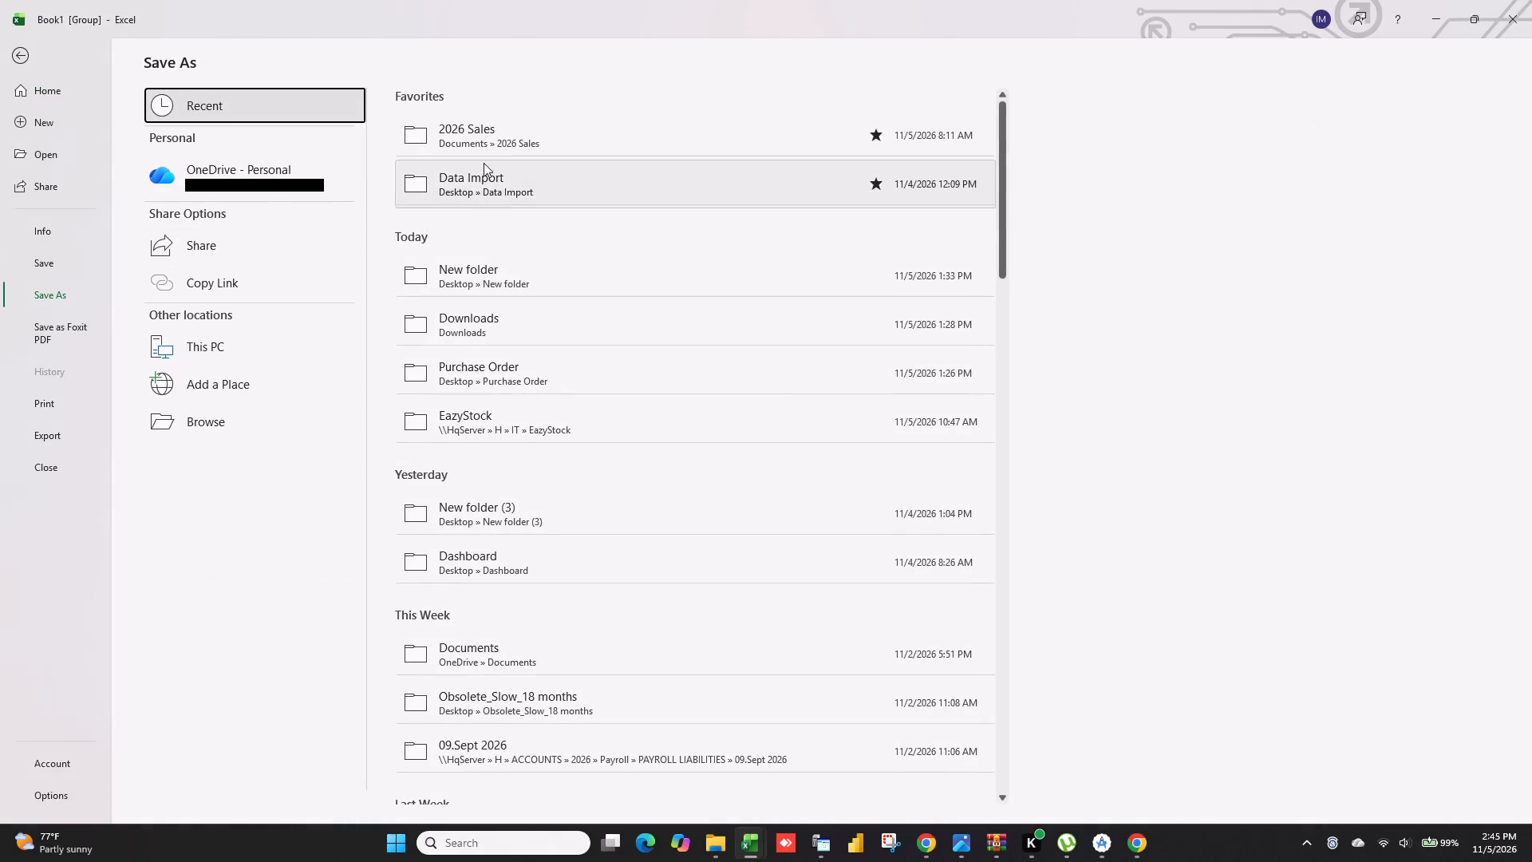
click(489, 131)
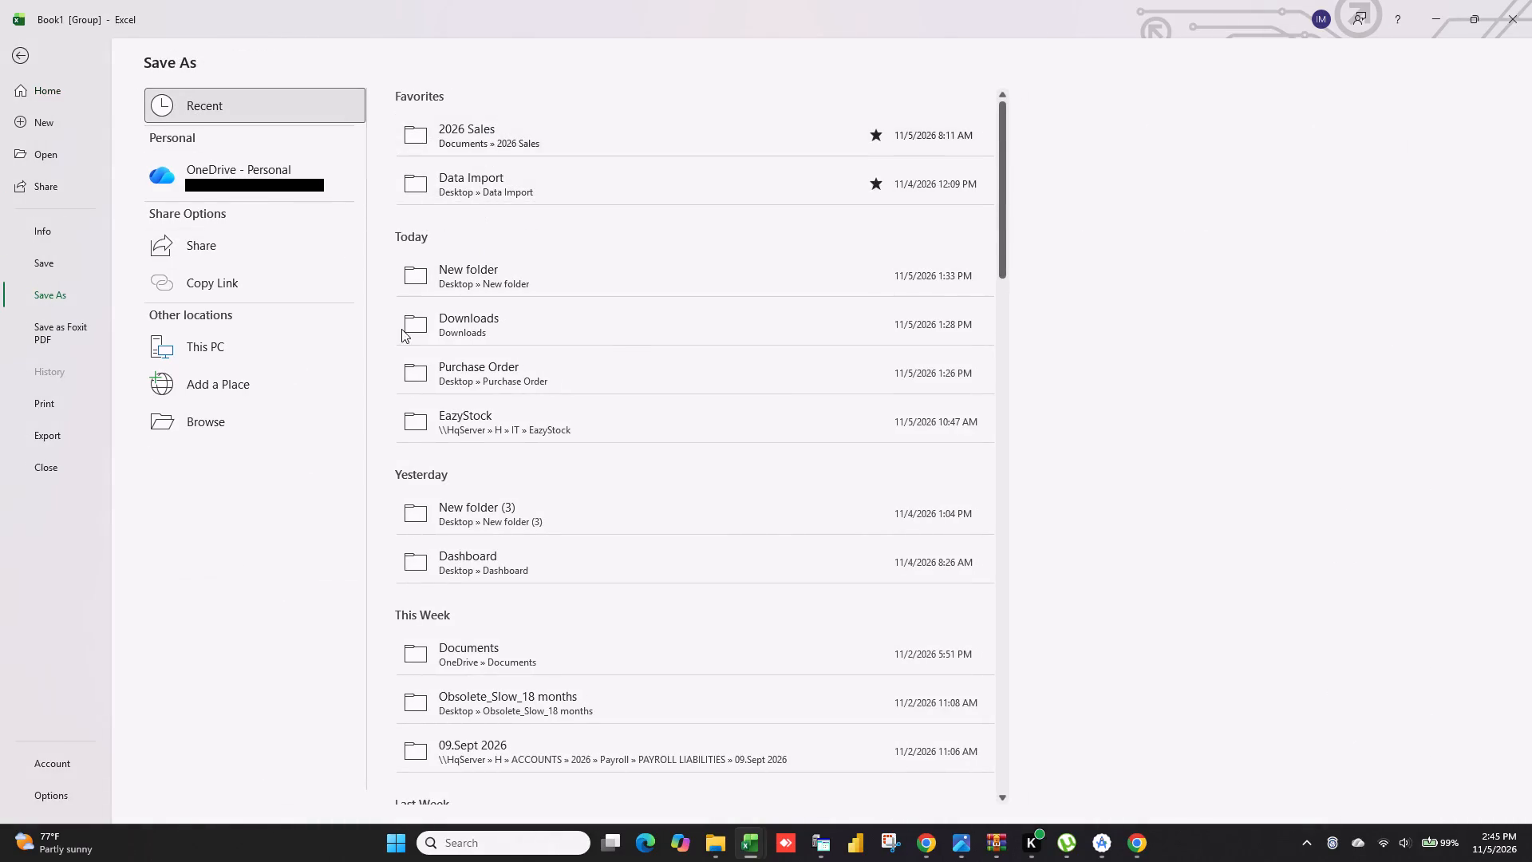
key(BackSpace)
text(HLL 2025-2026)
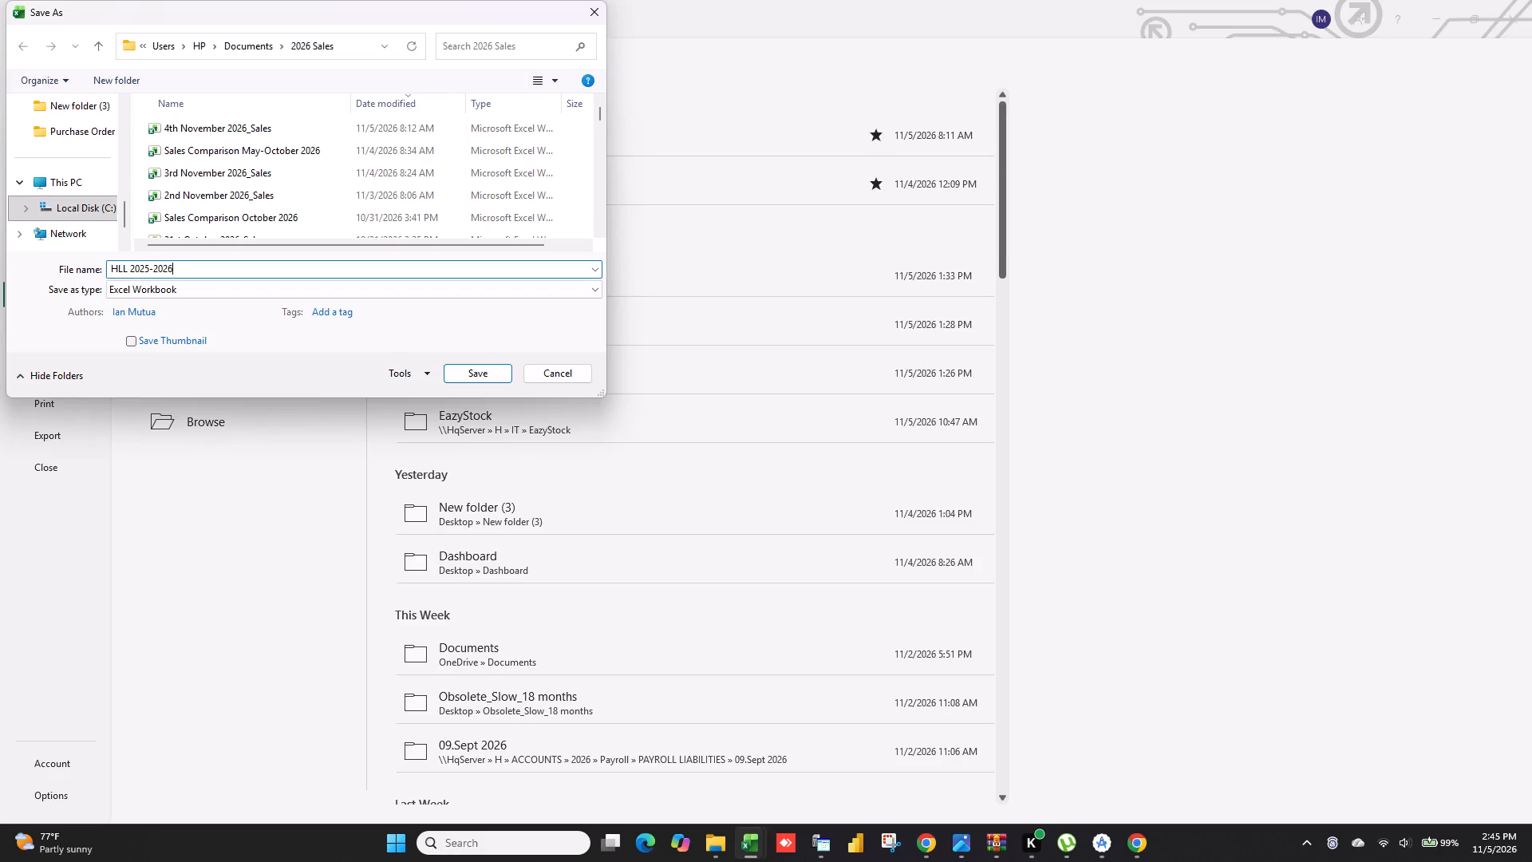
key(Return)
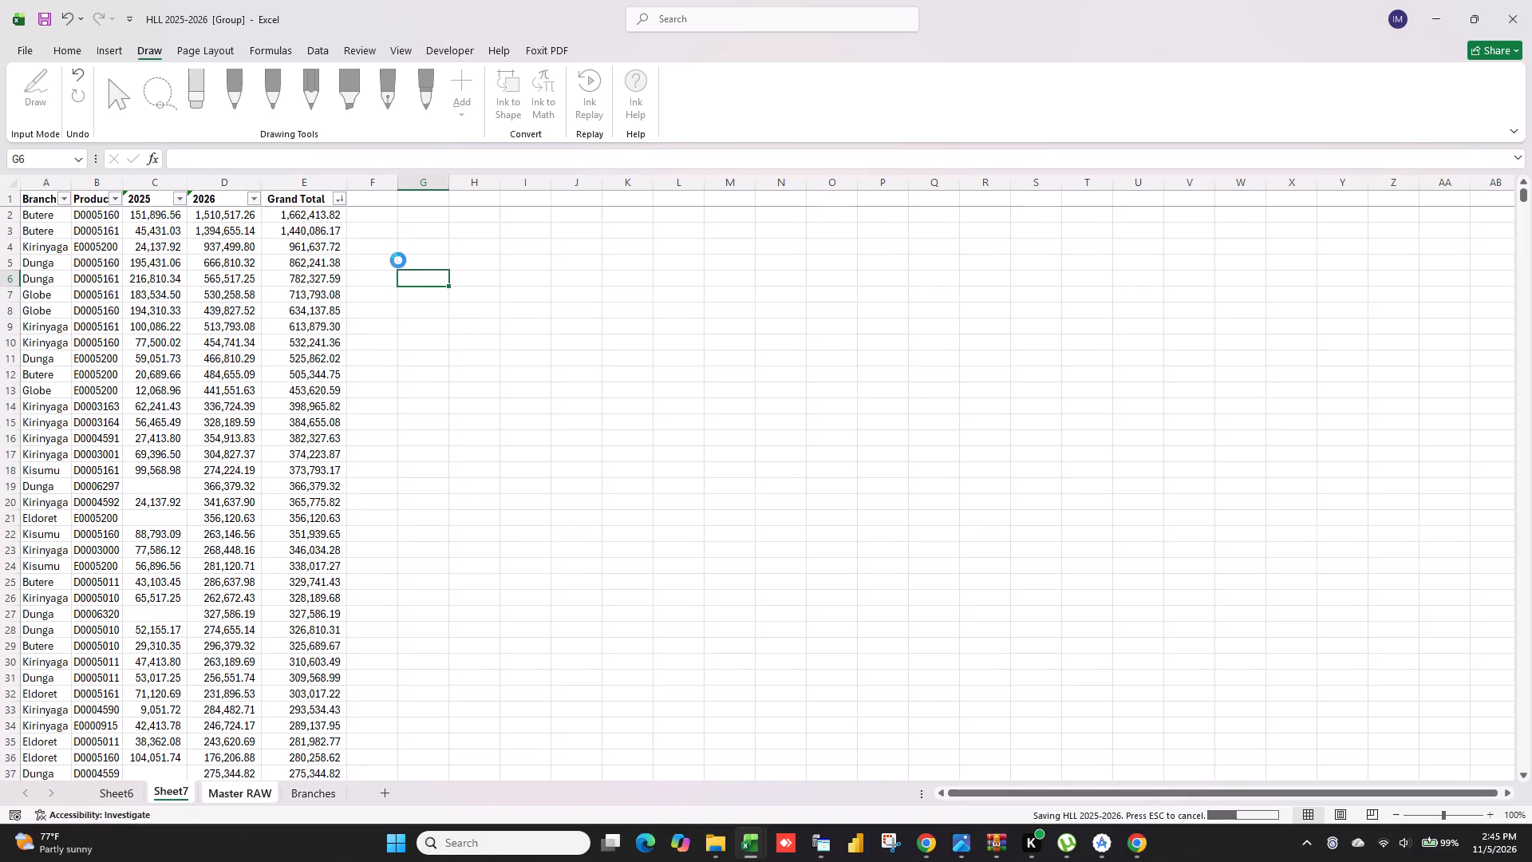
Widen the Product Code column on Sheet7 so its header text fits in full beside the filter arrow.
click(377, 268)
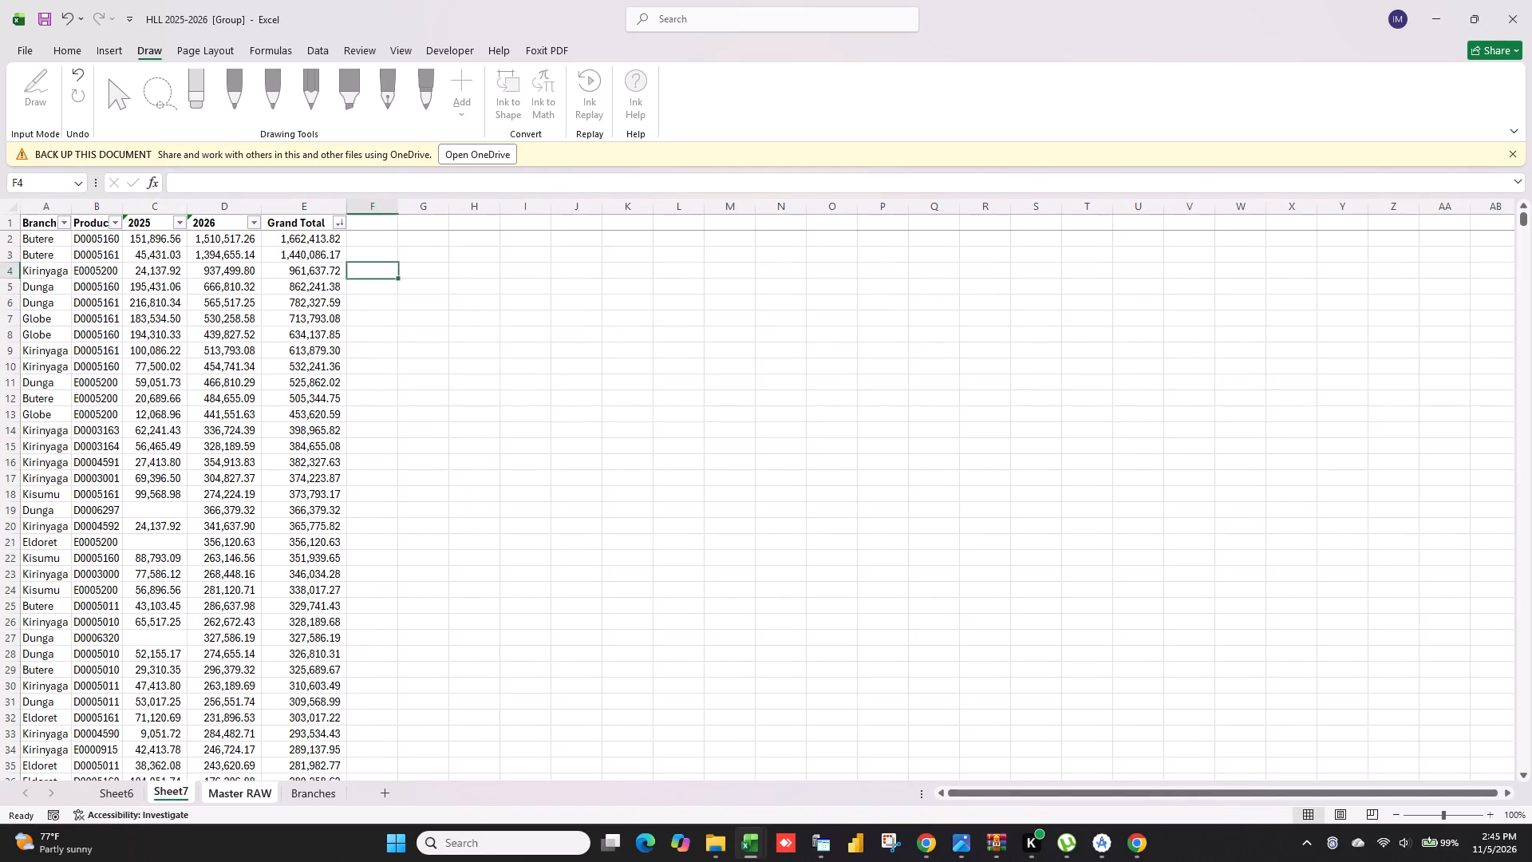
click(376, 245)
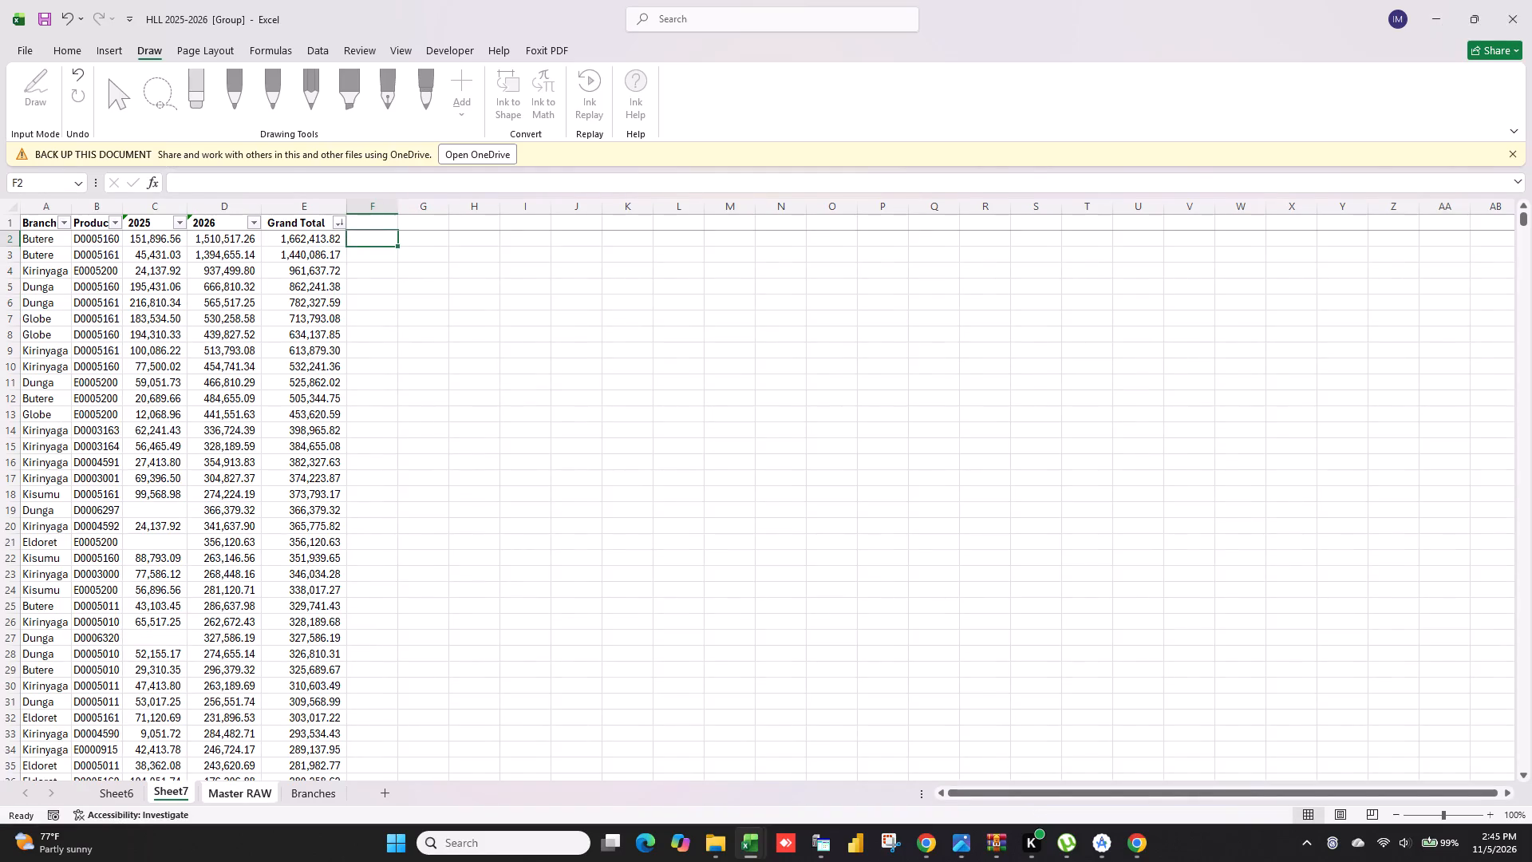
drag(124, 206, 135, 208)
click(135, 207)
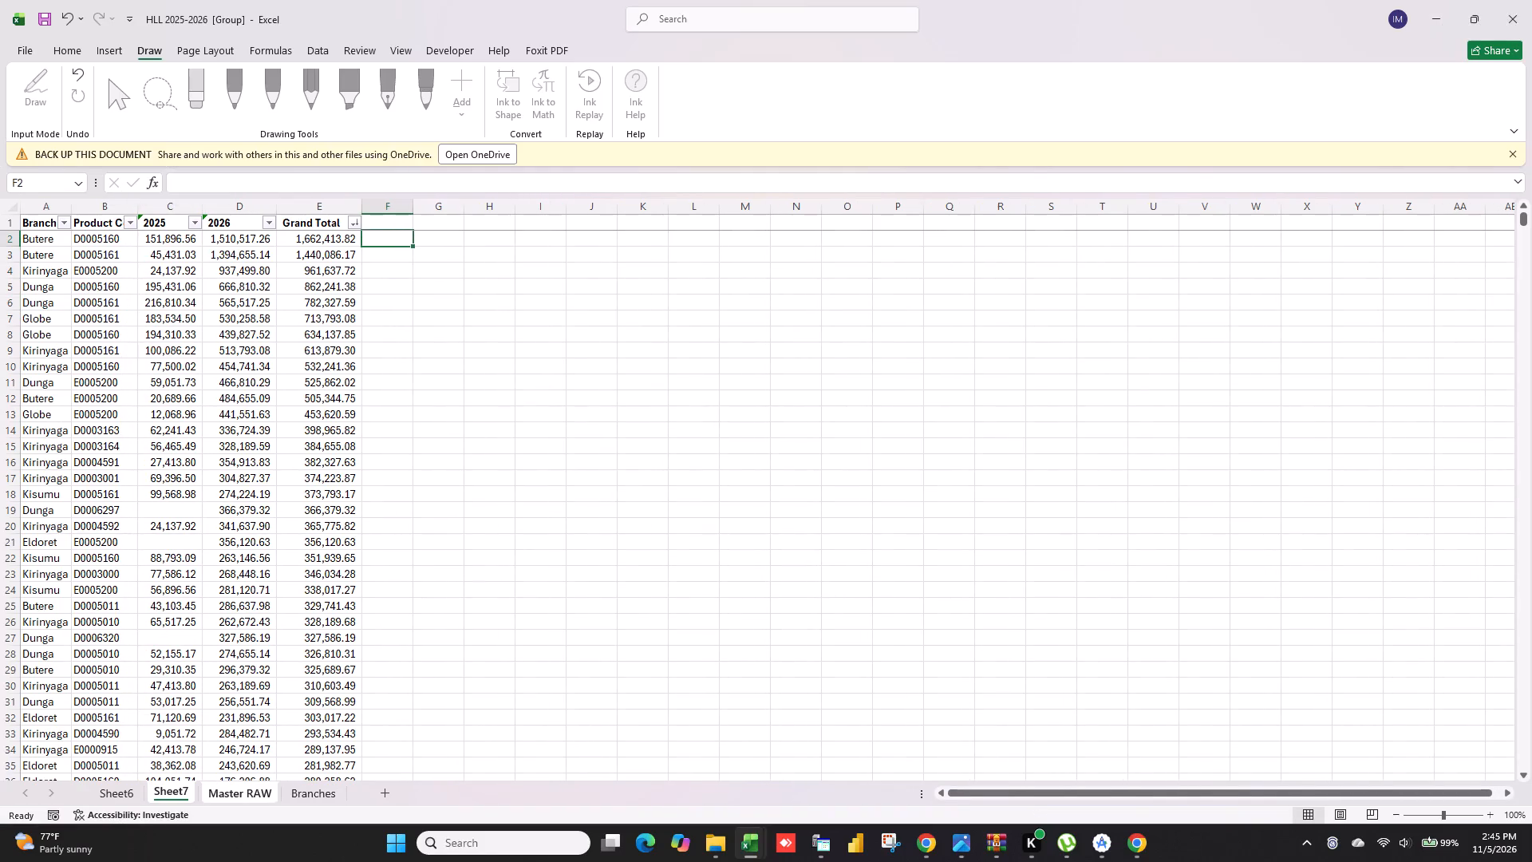
click(137, 197)
click(138, 208)
click(140, 208)
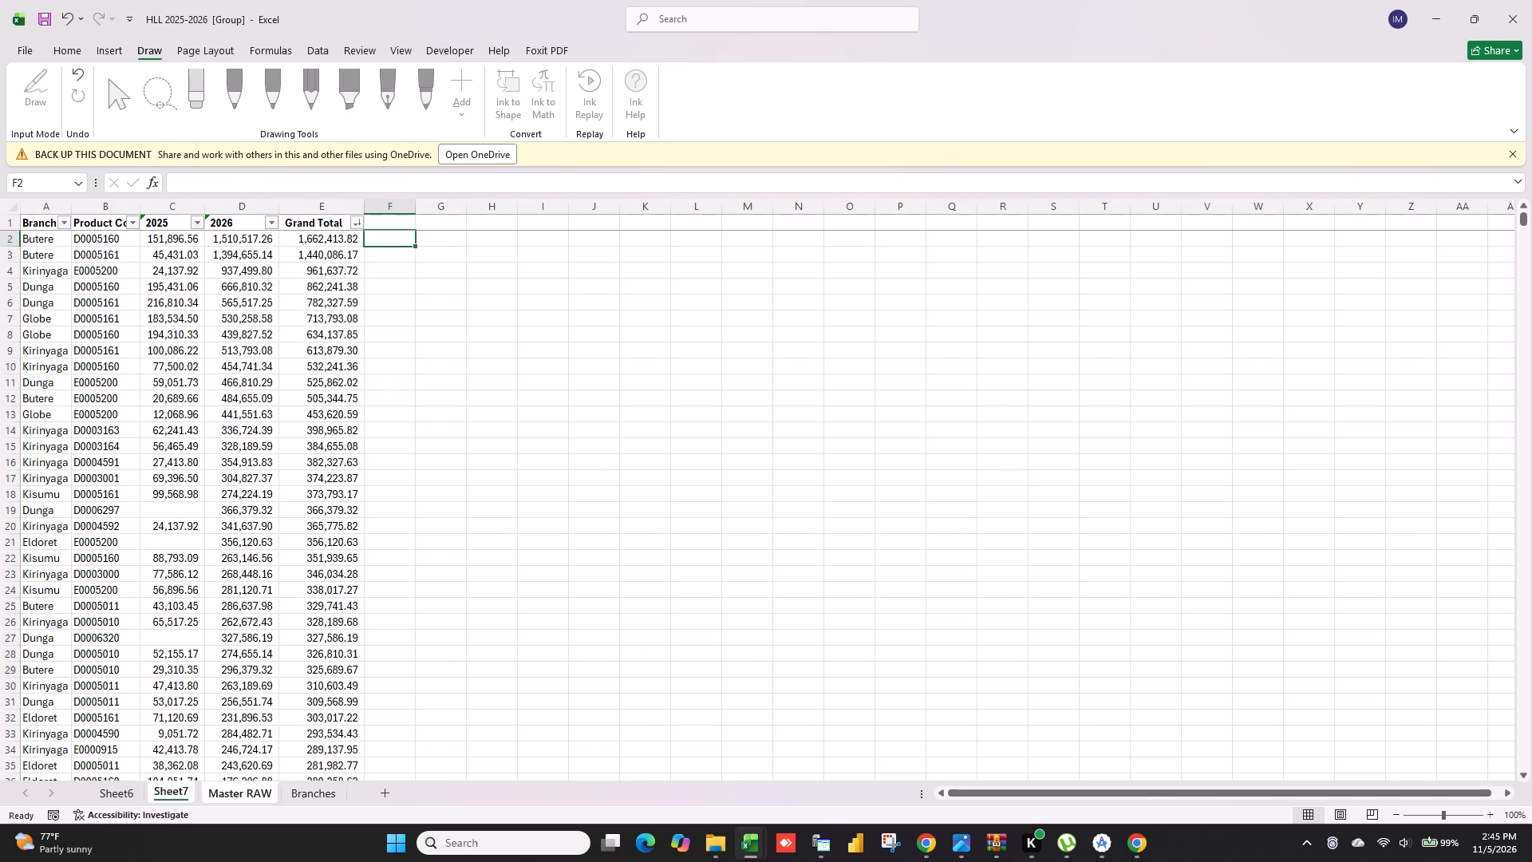
drag(137, 200, 151, 209)
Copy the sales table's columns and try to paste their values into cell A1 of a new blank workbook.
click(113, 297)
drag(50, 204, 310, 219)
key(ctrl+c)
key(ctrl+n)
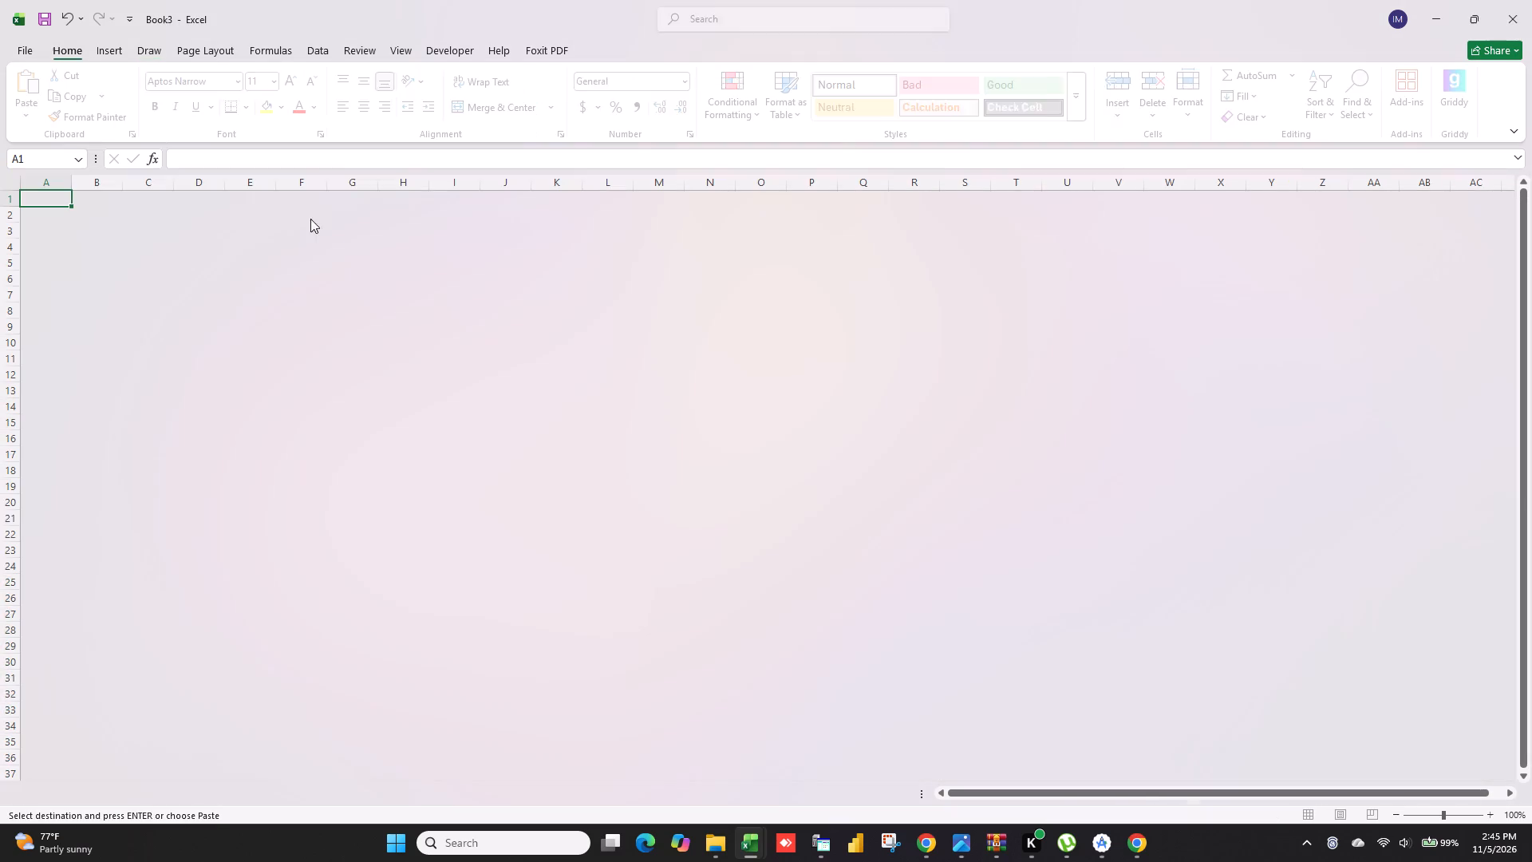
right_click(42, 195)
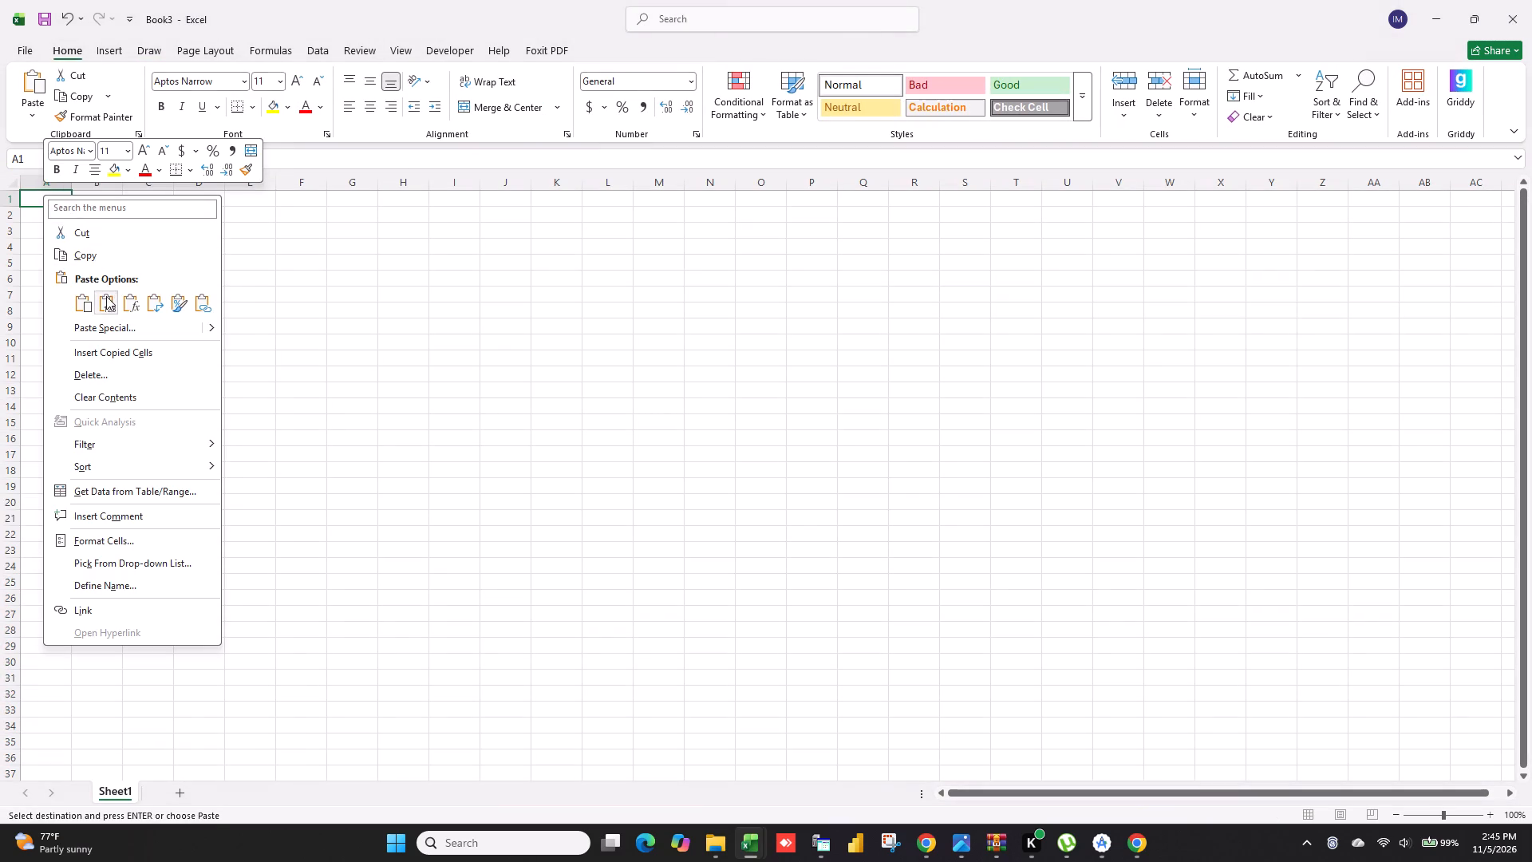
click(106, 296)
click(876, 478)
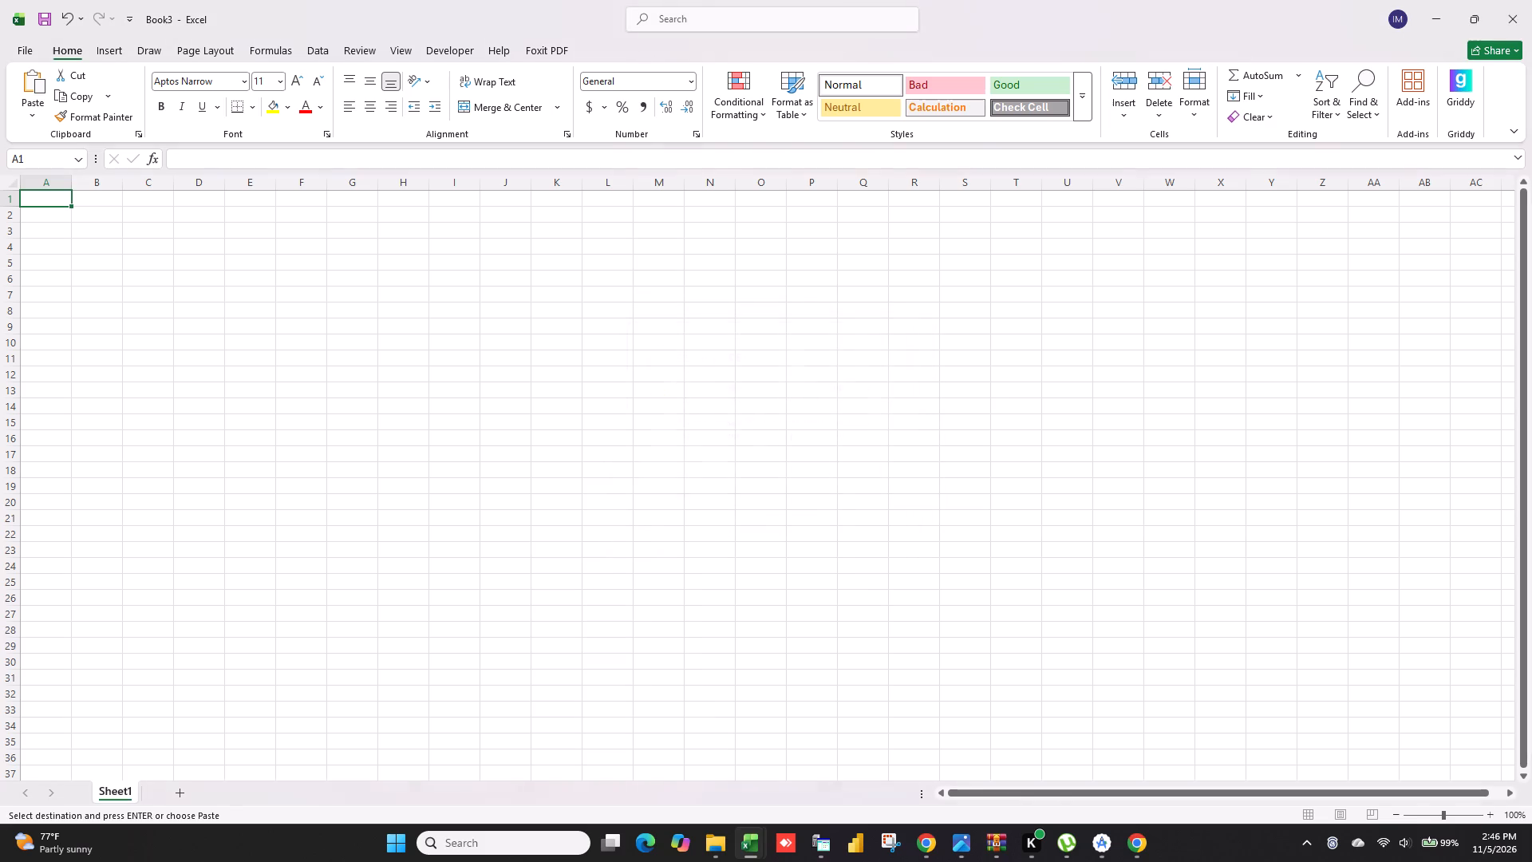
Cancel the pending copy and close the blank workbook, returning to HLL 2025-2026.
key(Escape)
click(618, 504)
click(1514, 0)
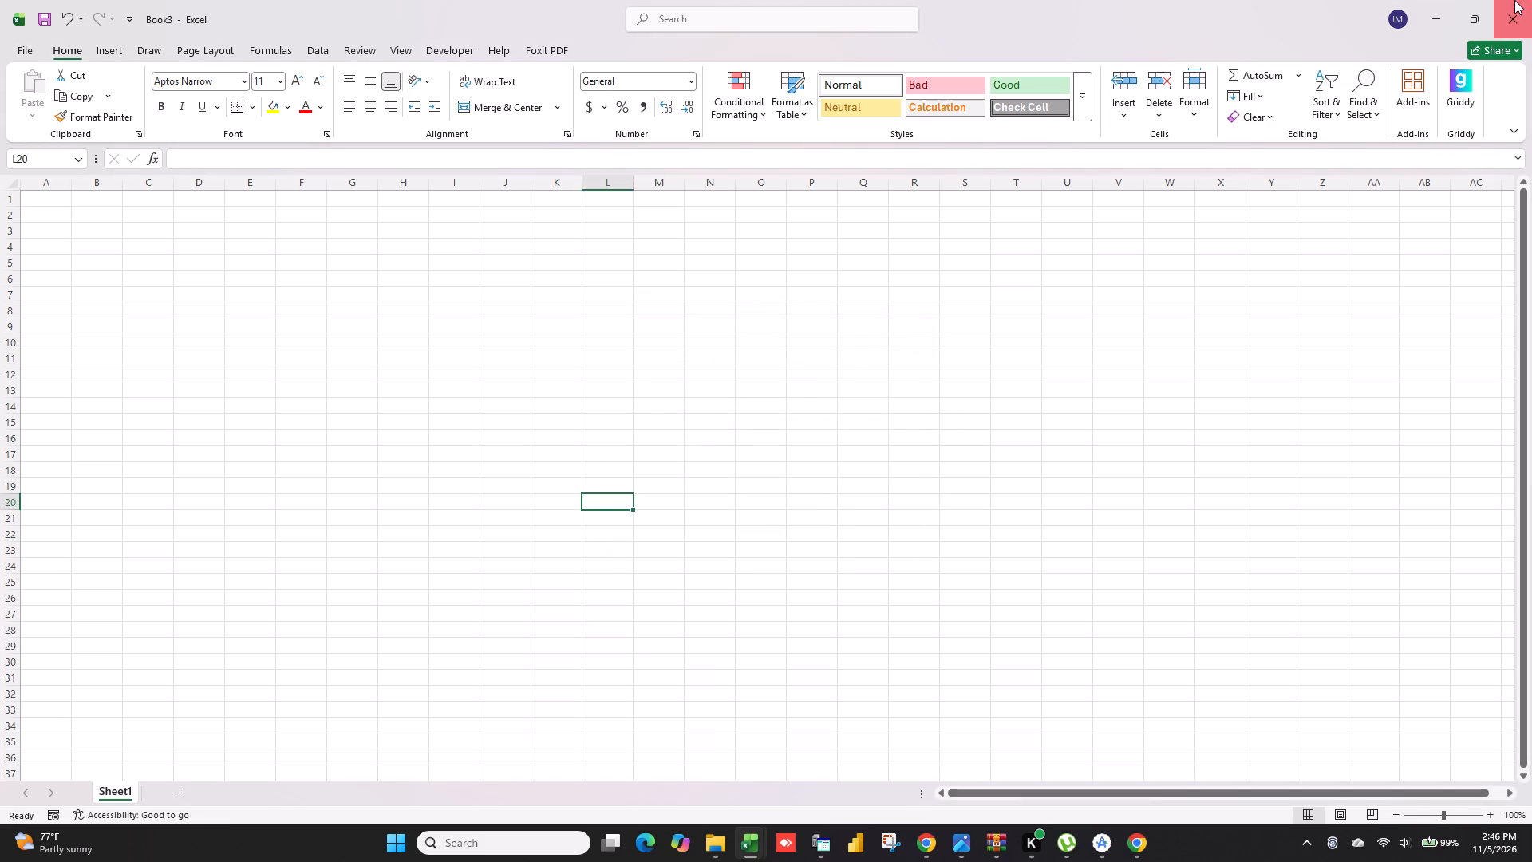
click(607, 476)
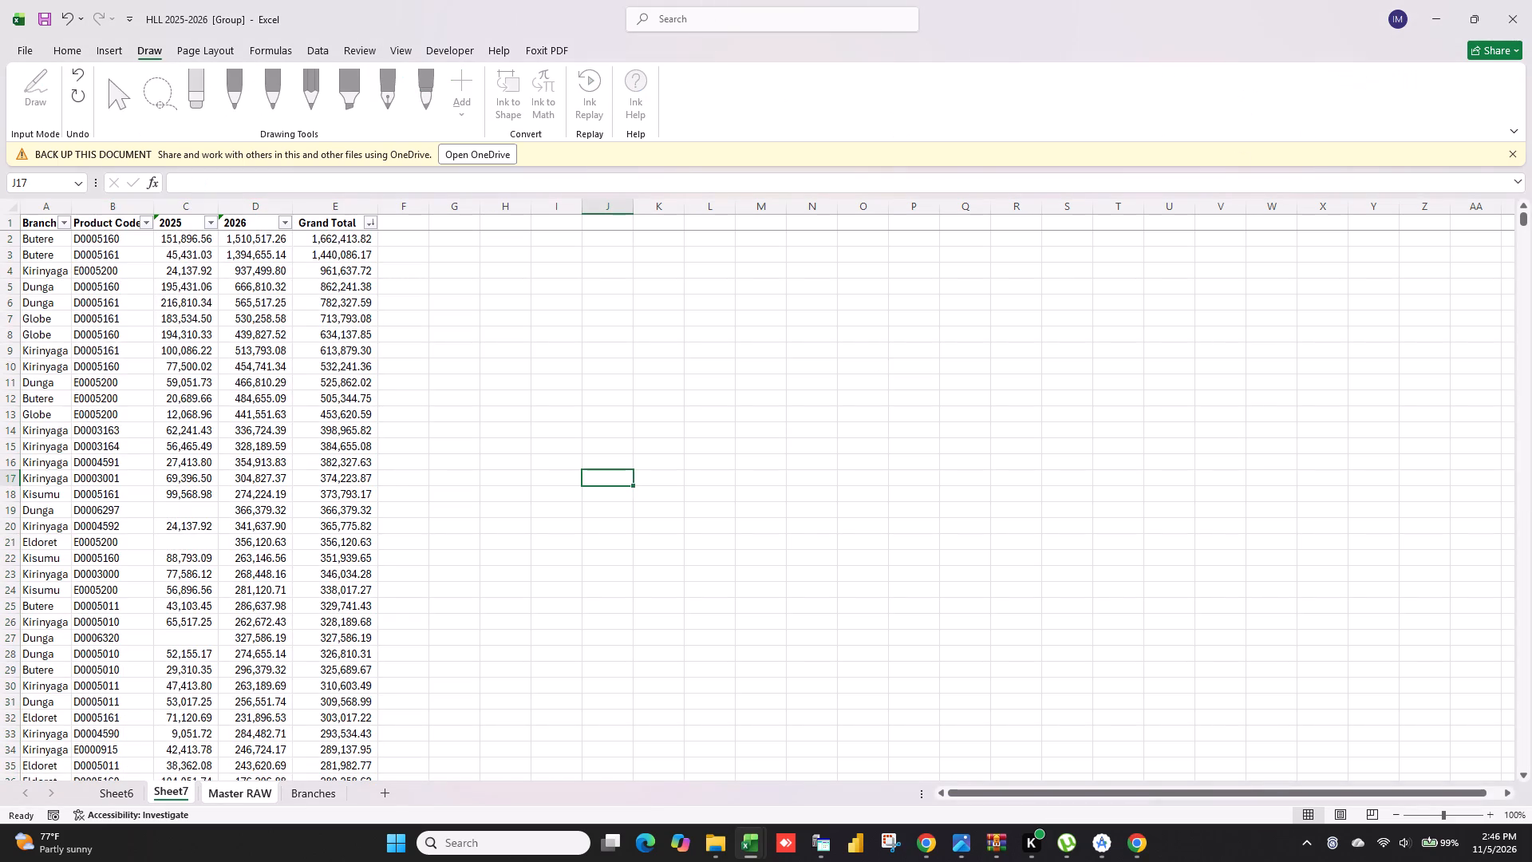
Ungroup the Sheet7 and Master RAW sheets and return to Sheet7 alone.
click(168, 794)
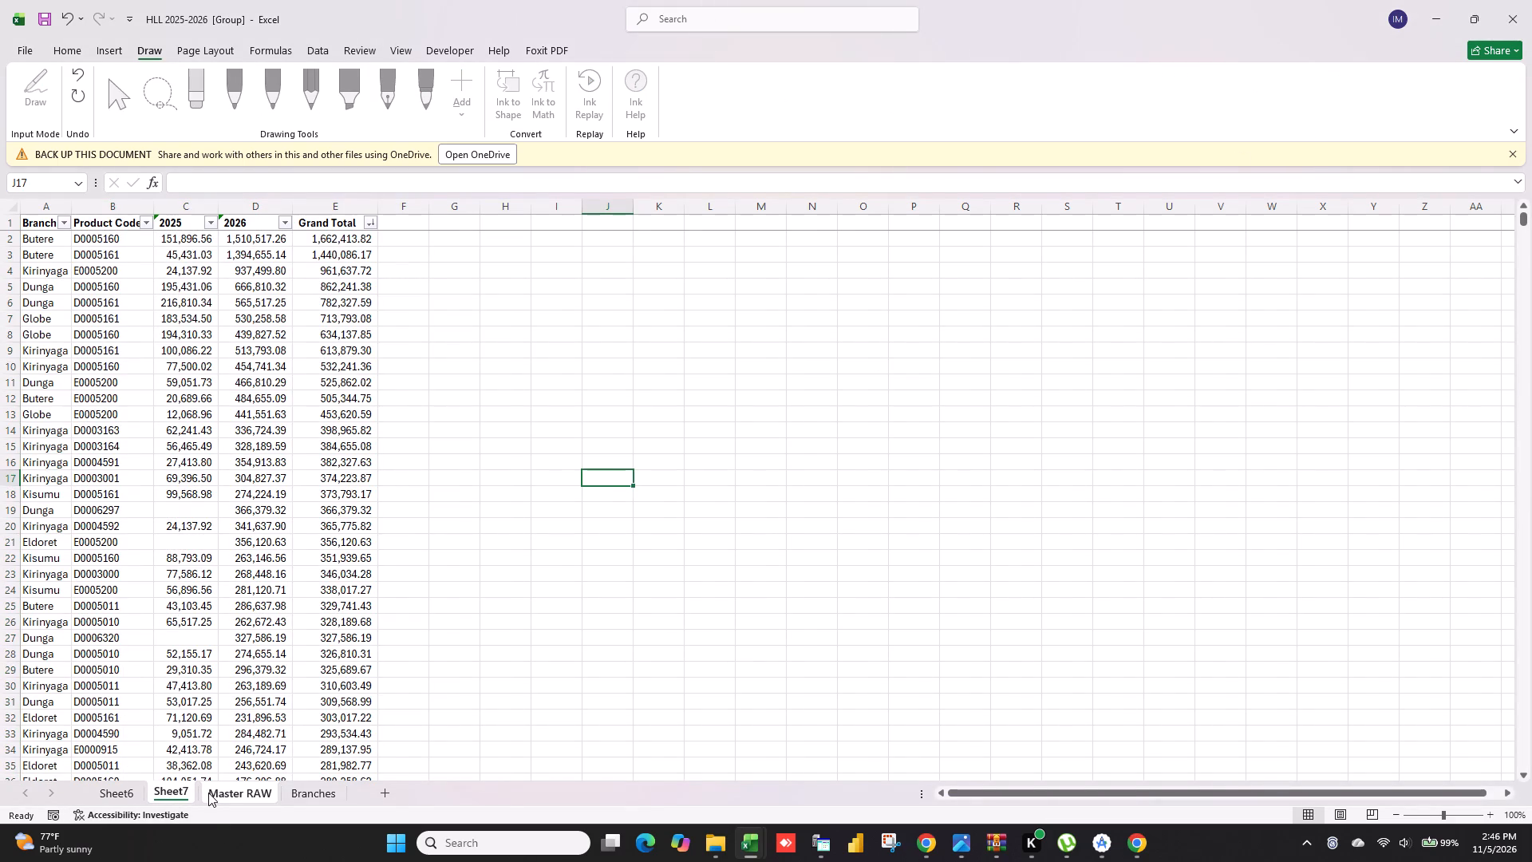
click(208, 793)
click(308, 793)
drag(256, 773, 260, 781)
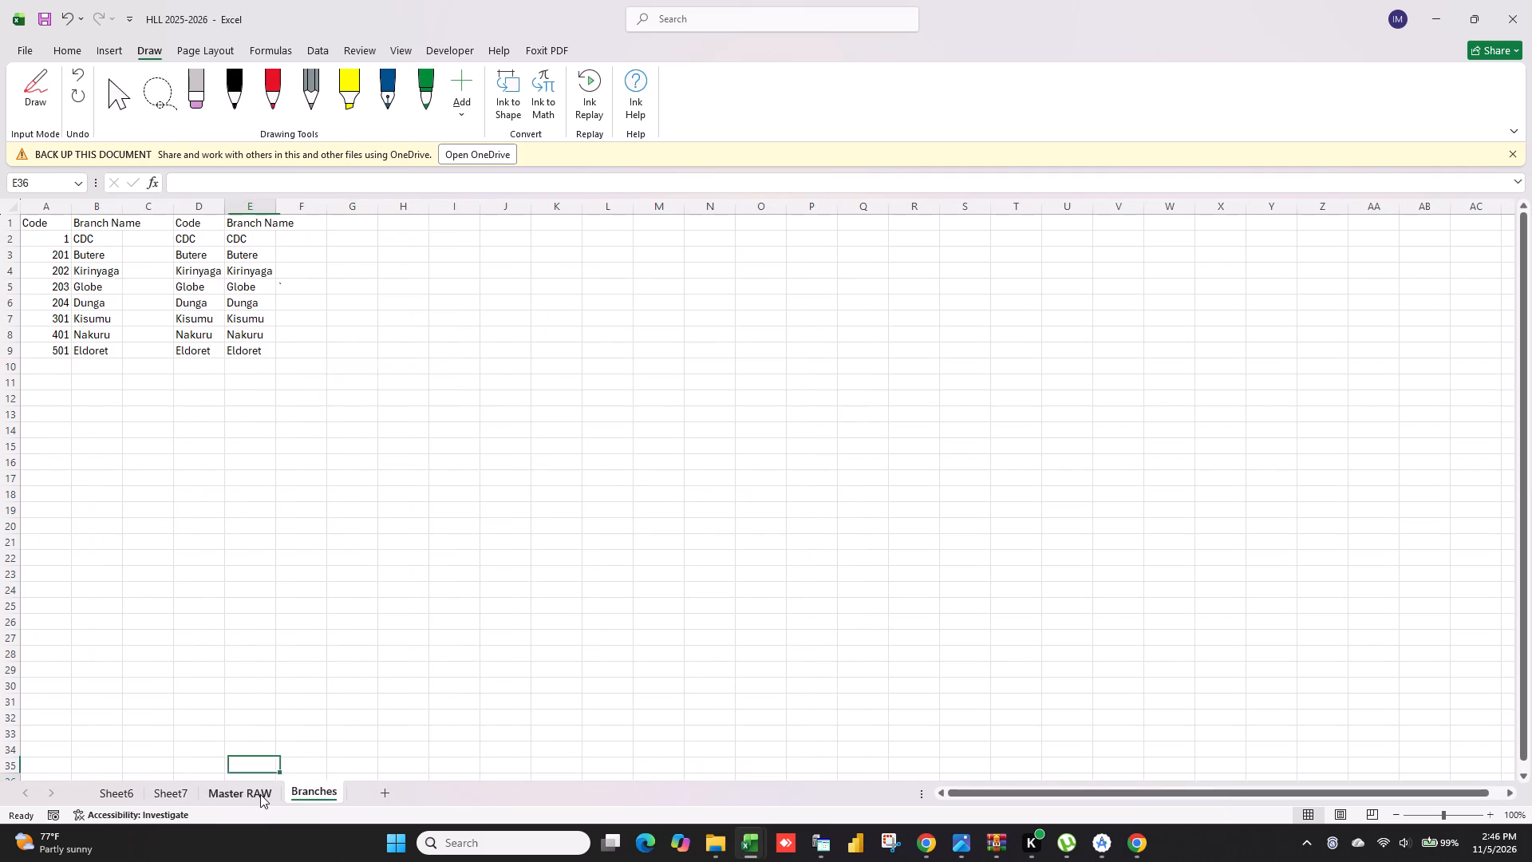
click(260, 794)
click(194, 802)
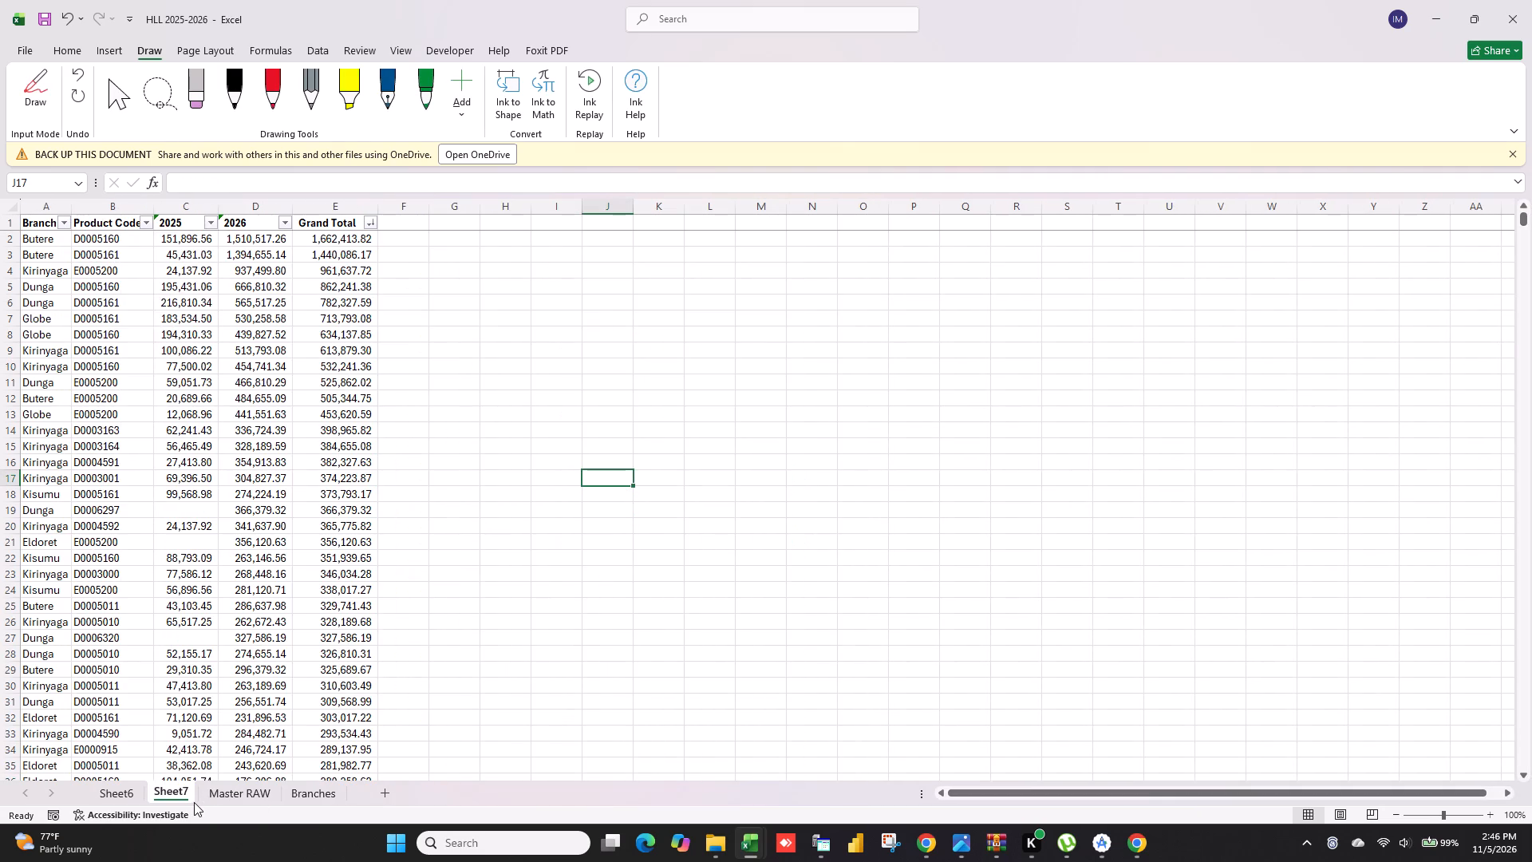
click(496, 368)
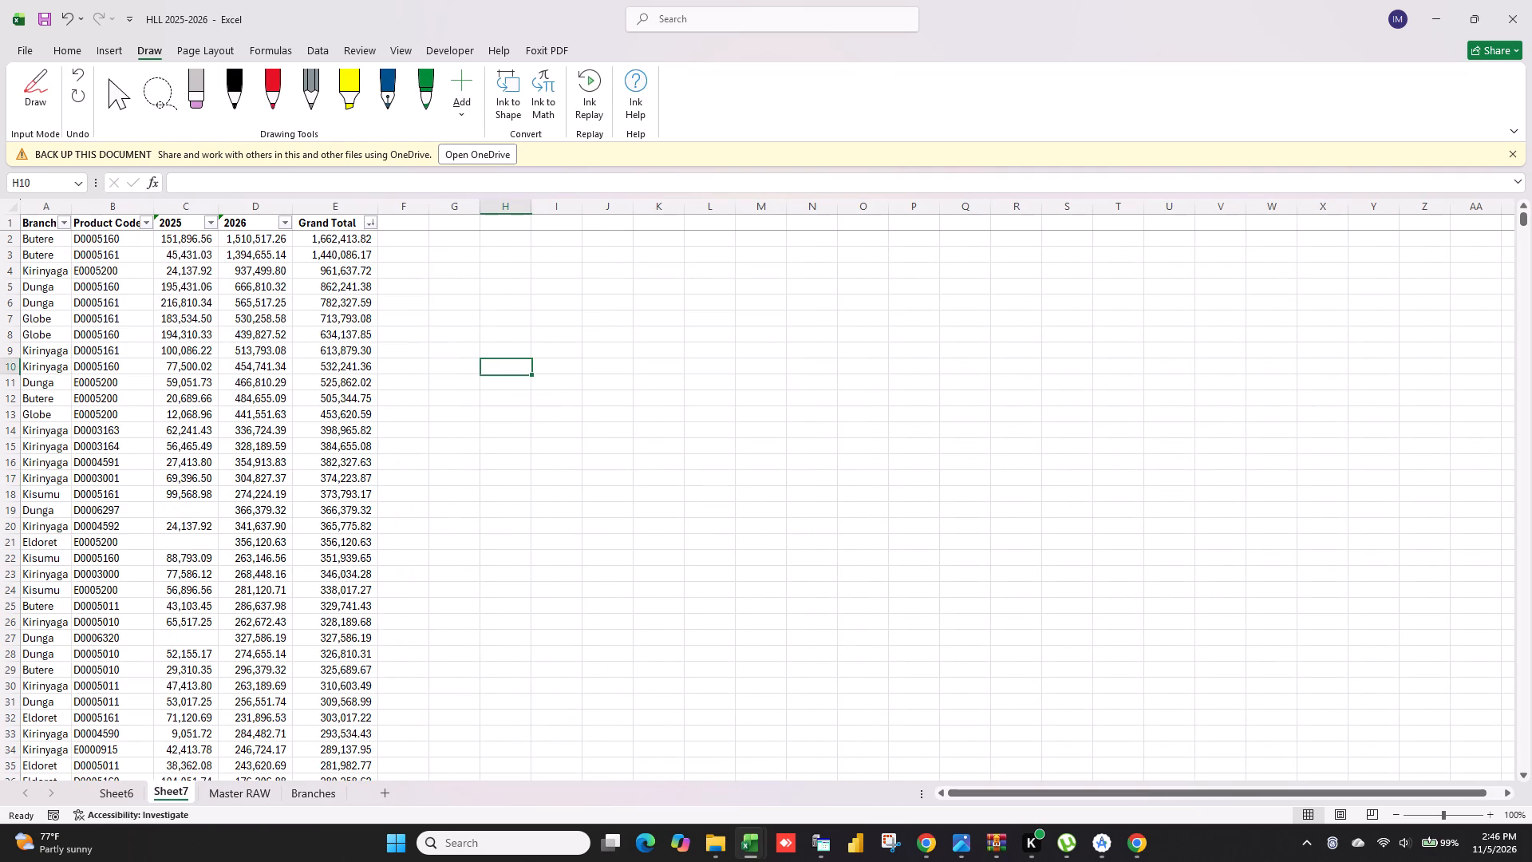
Look up the top product code D0005160 in the Import Status online spreadsheet, return to the sales table and cancel the copy.
scroll(476, 311, up, 1)
scroll(430, 304, down, 1)
scroll(430, 304, up, 6)
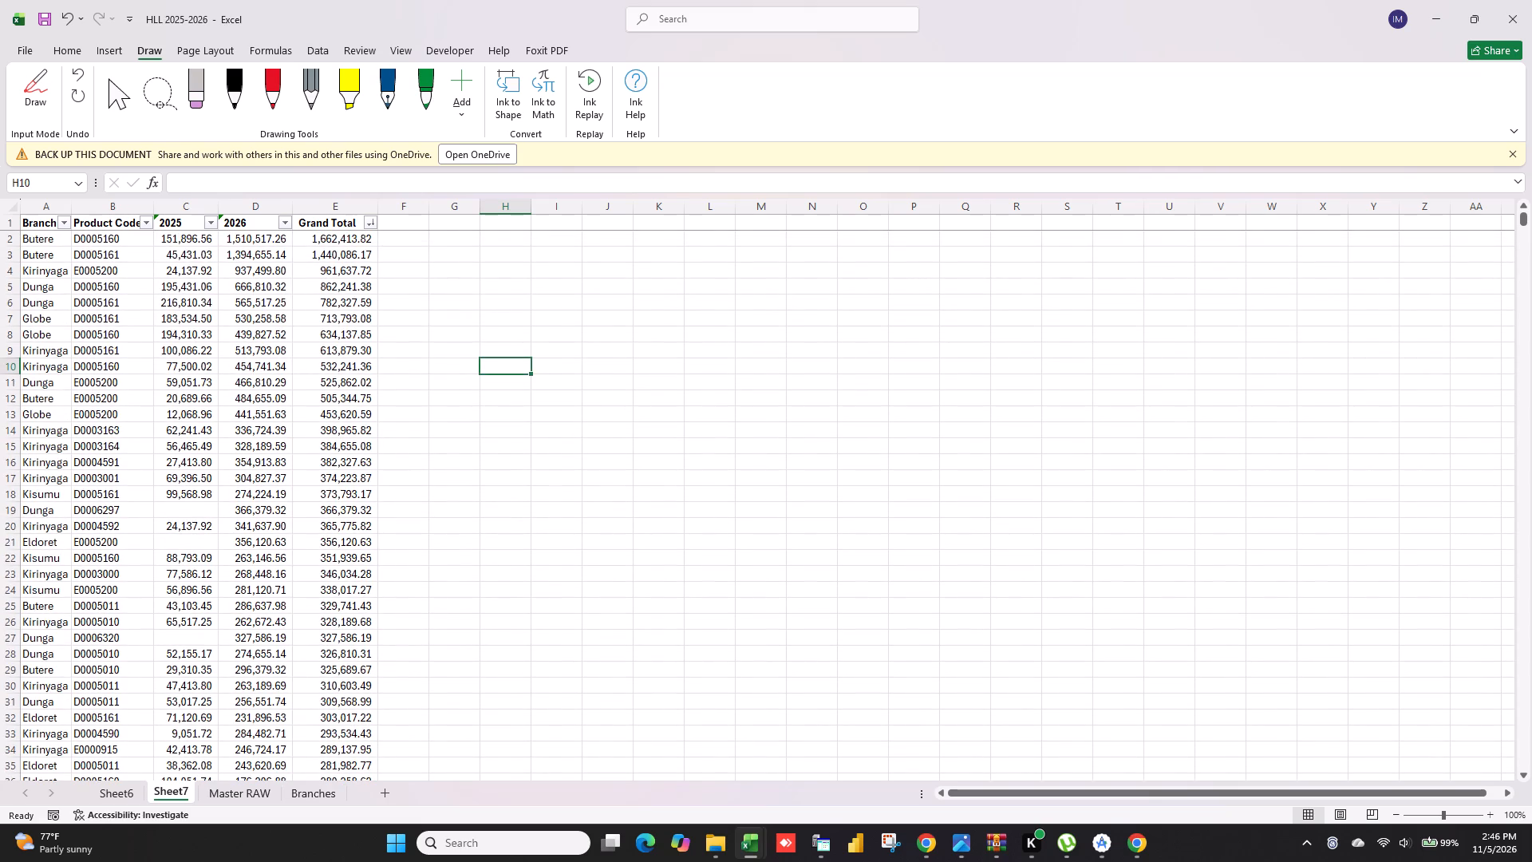
click(88, 242)
key(ctrl+c)
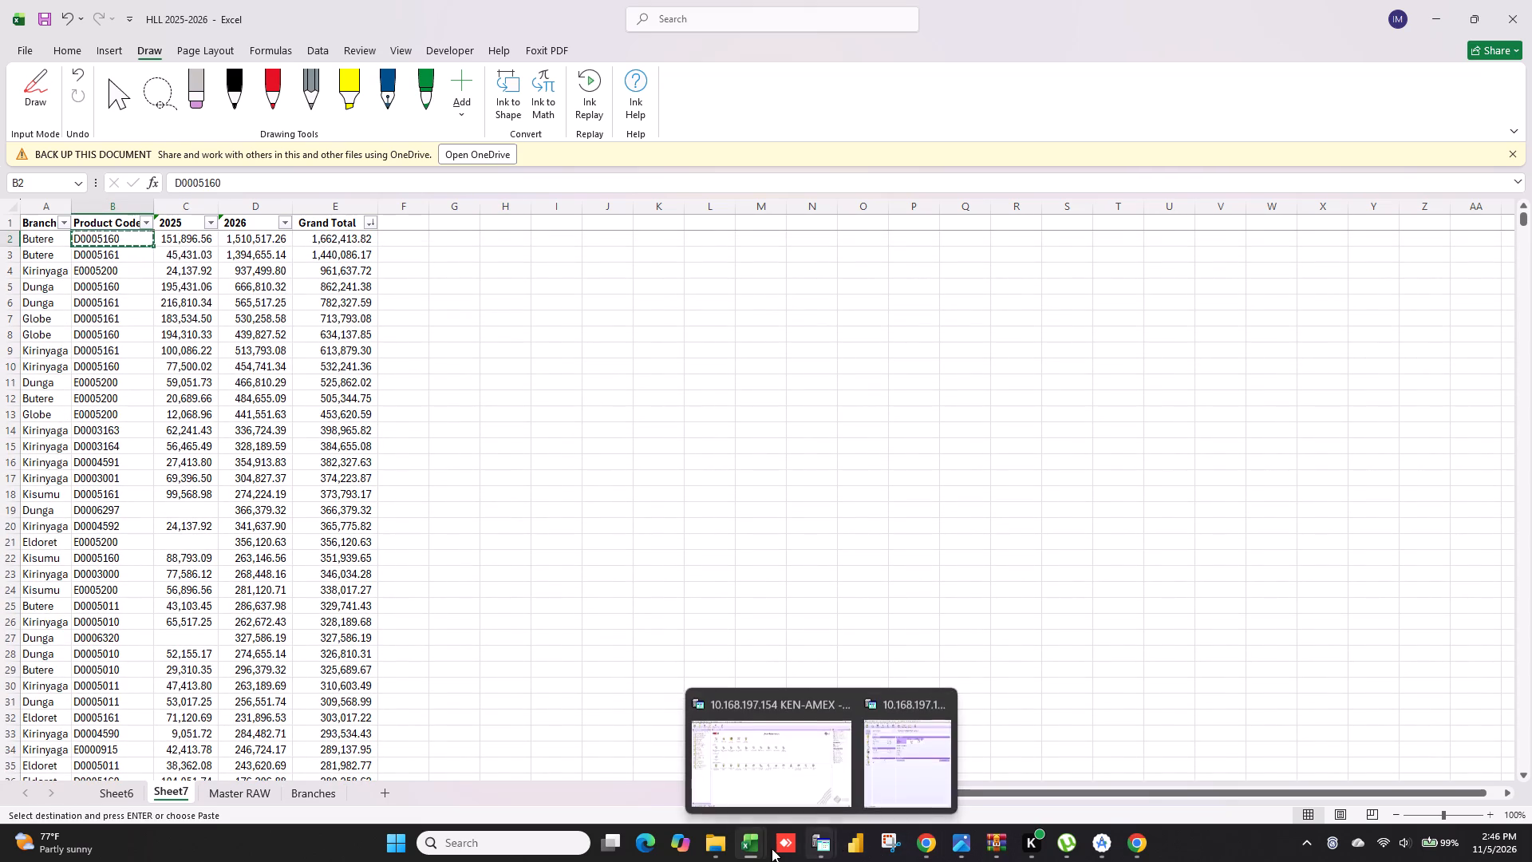
click(924, 842)
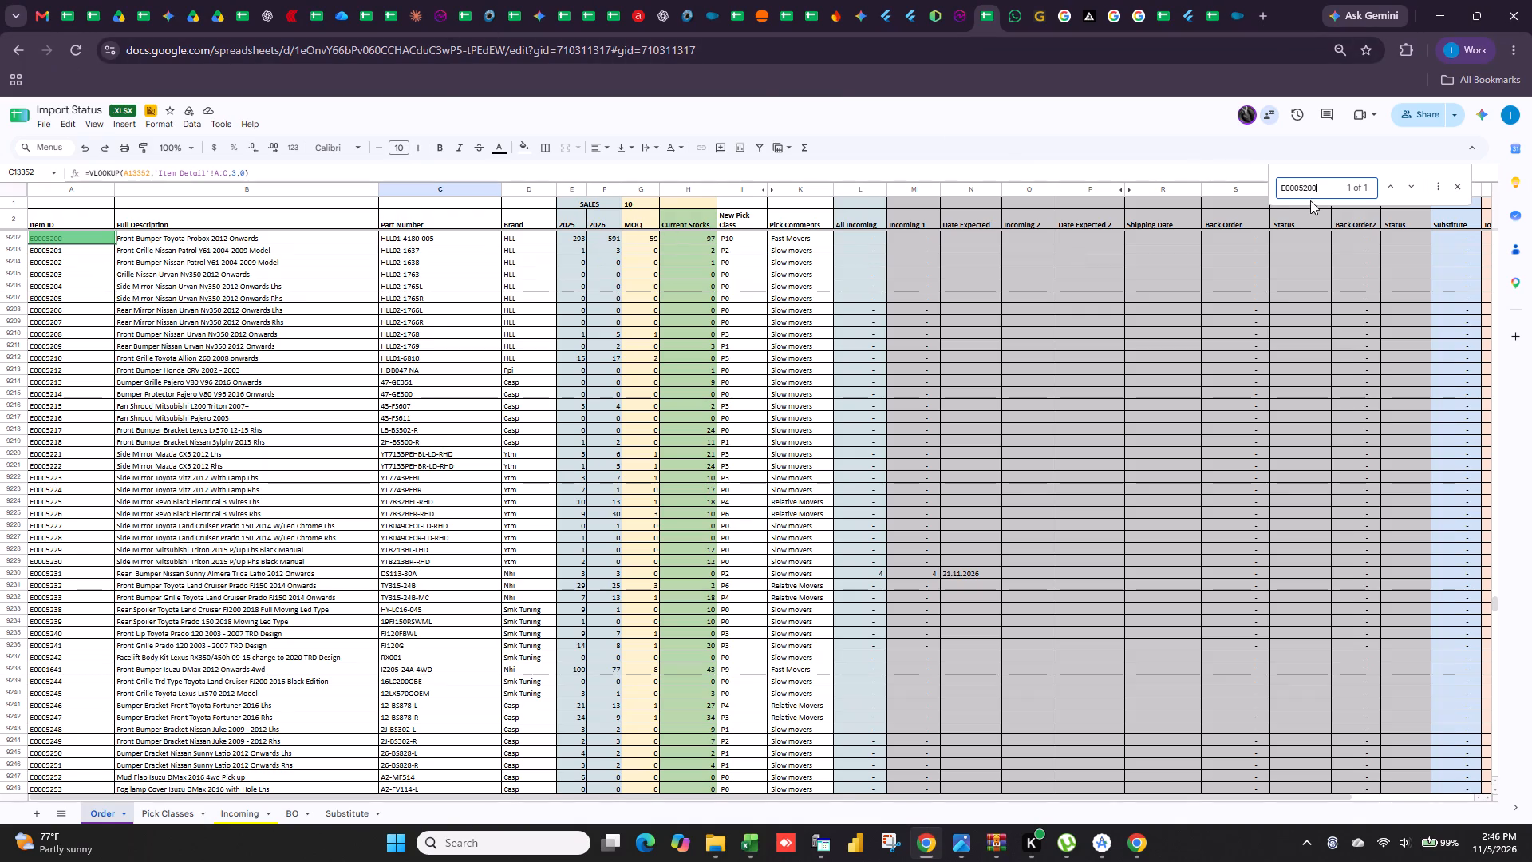
drag(1323, 188, 1205, 199)
key(ctrl+v)
key(Return)
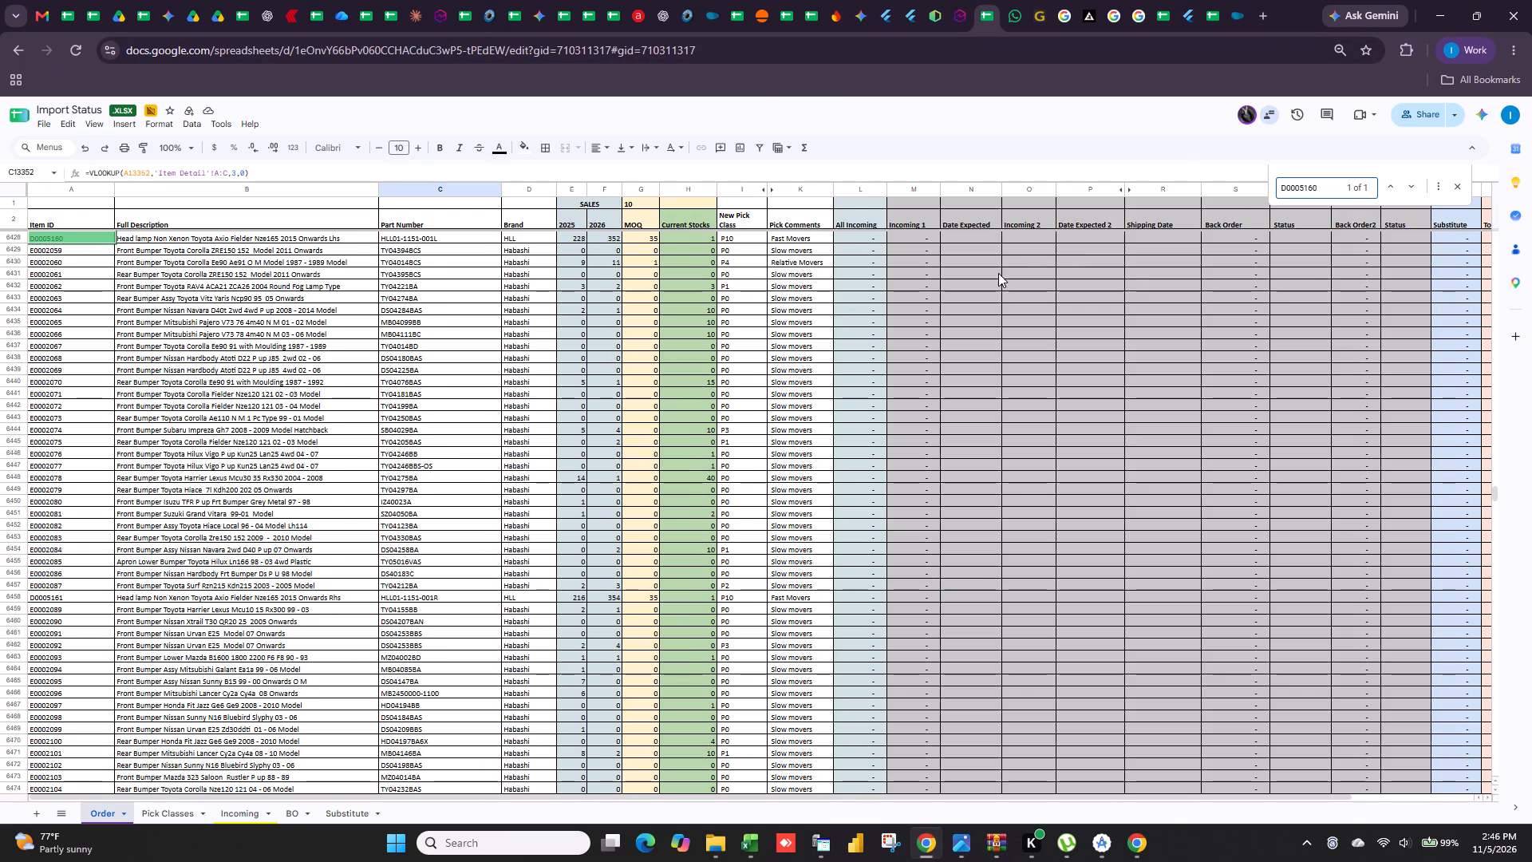
click(1431, 0)
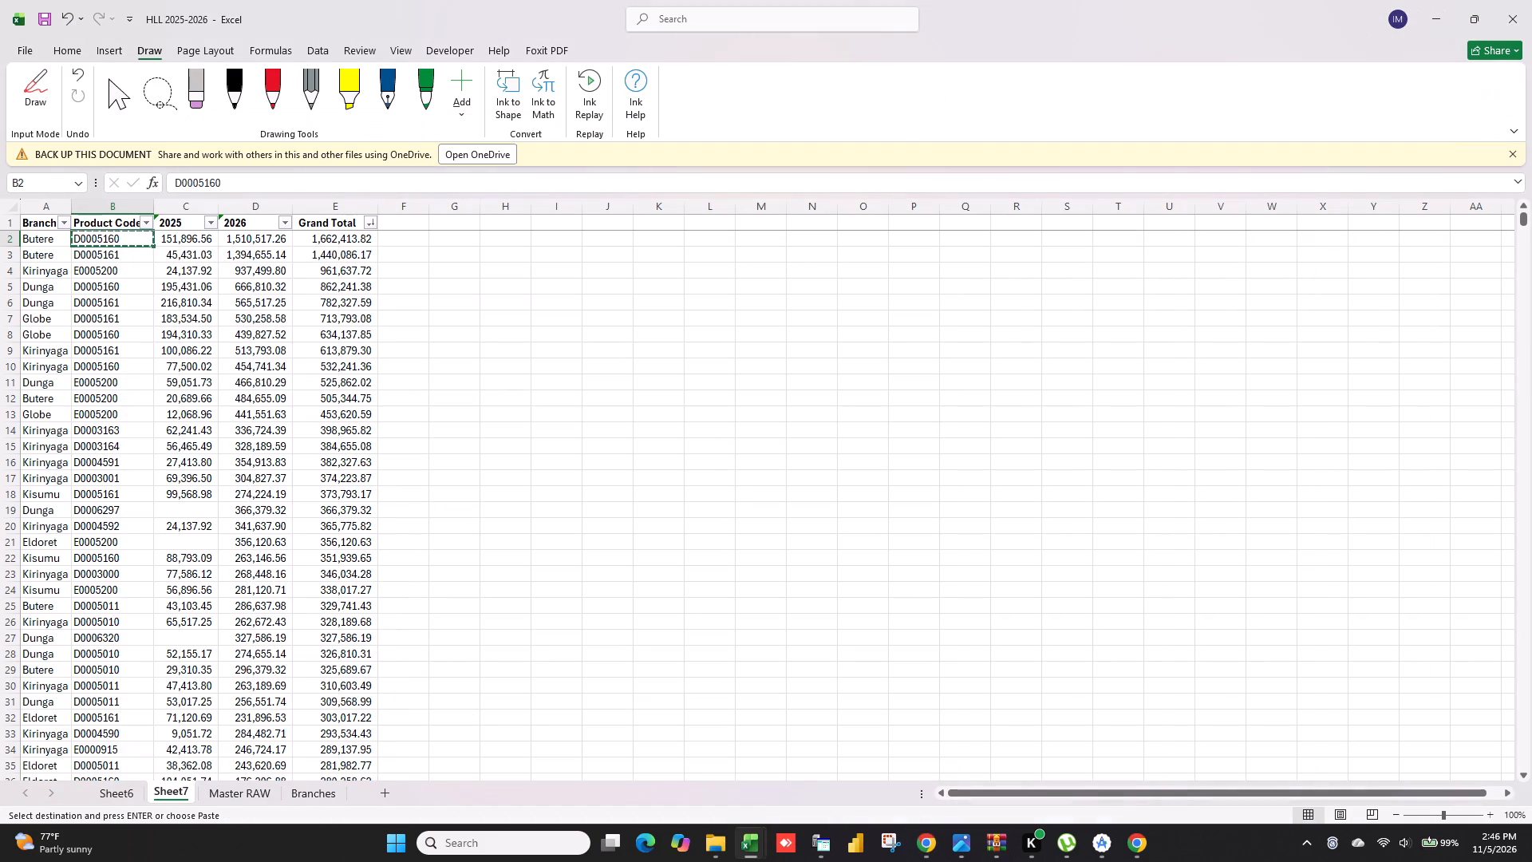
click(511, 330)
key(Escape)
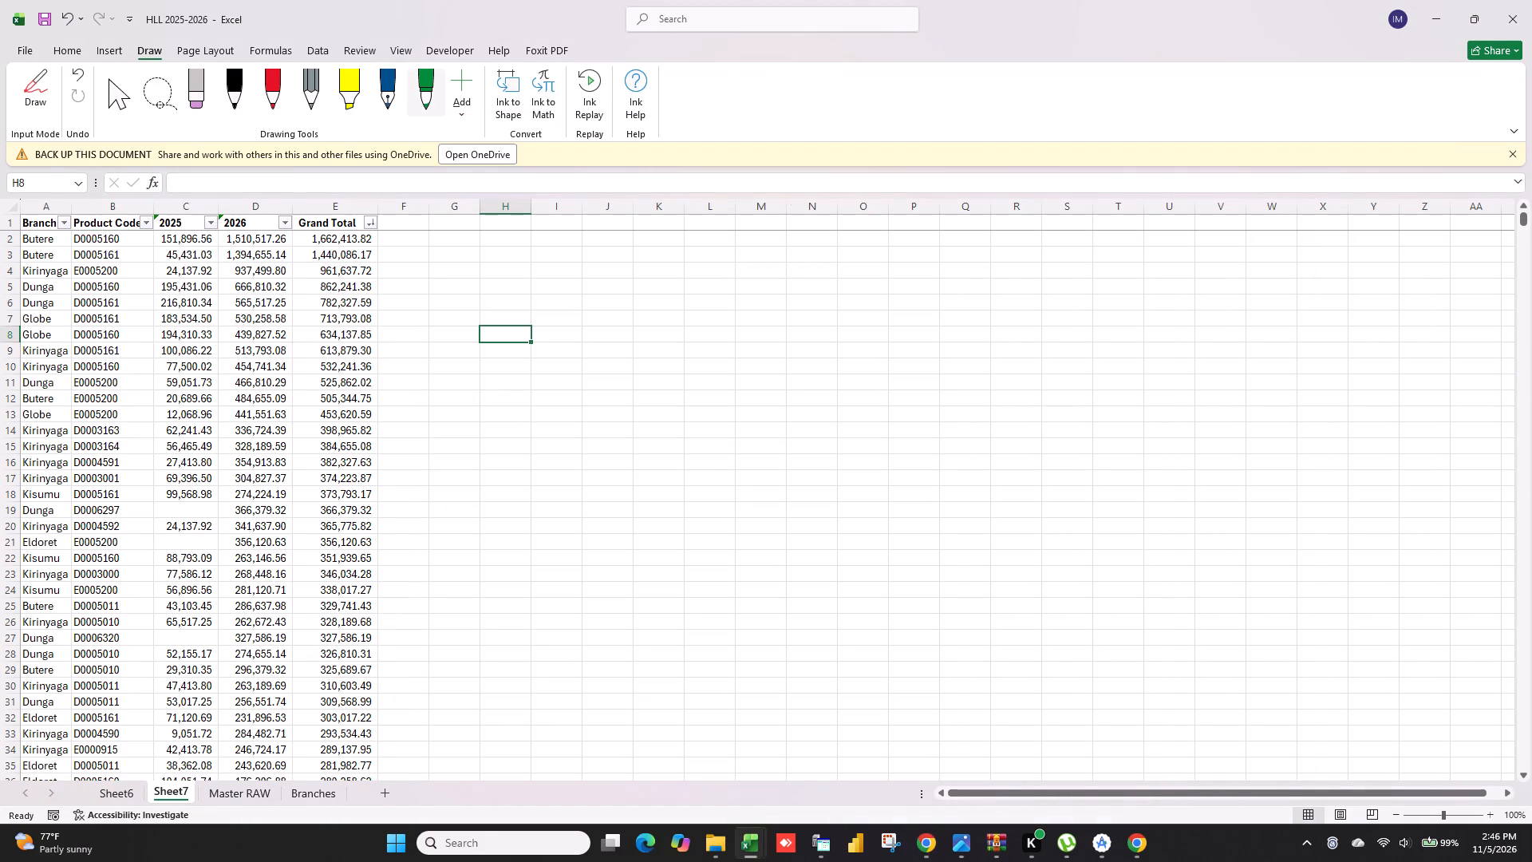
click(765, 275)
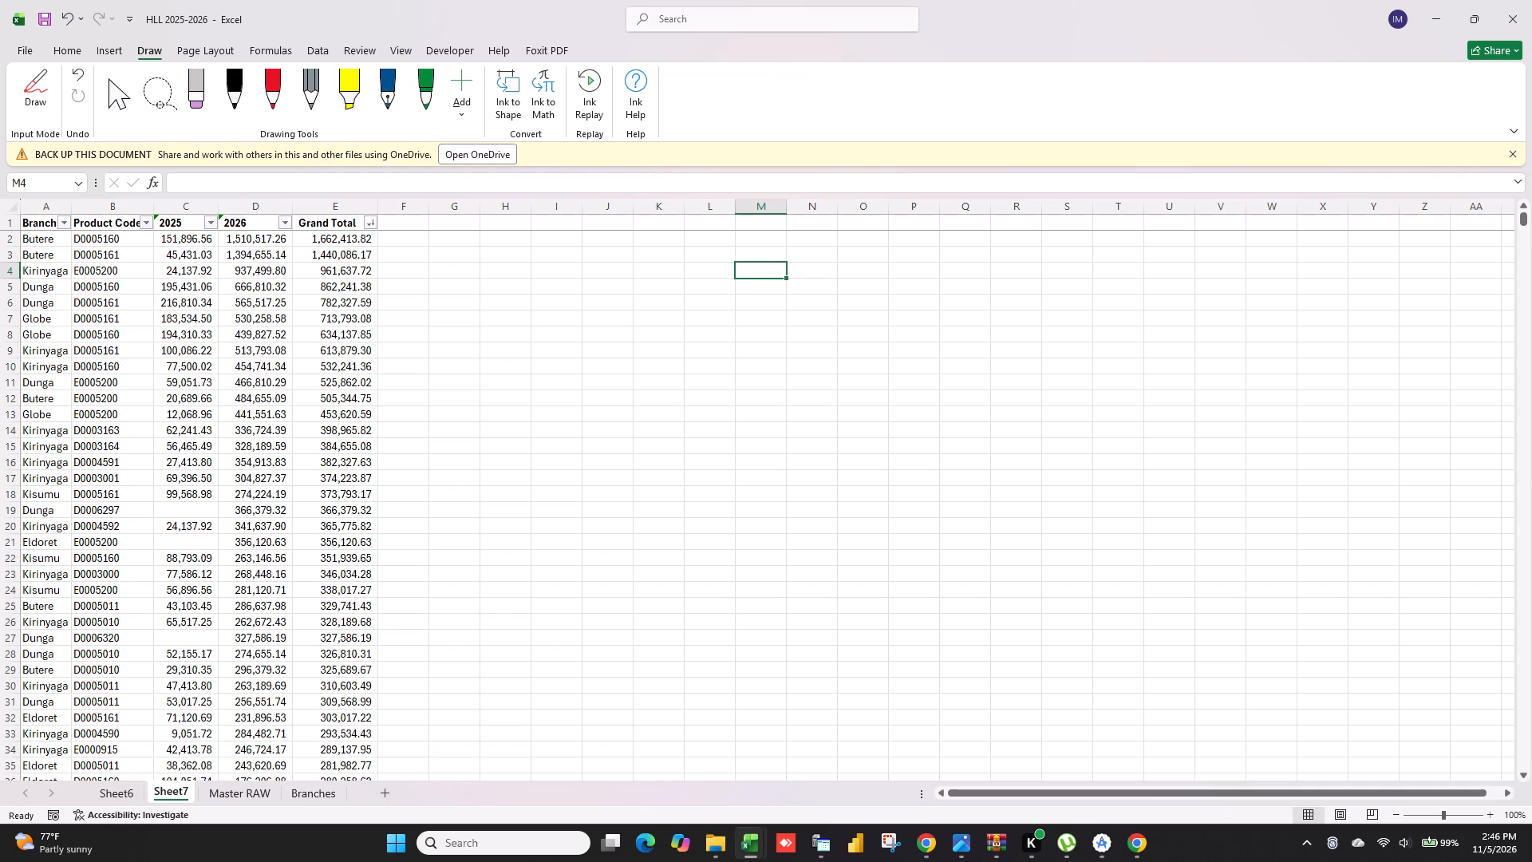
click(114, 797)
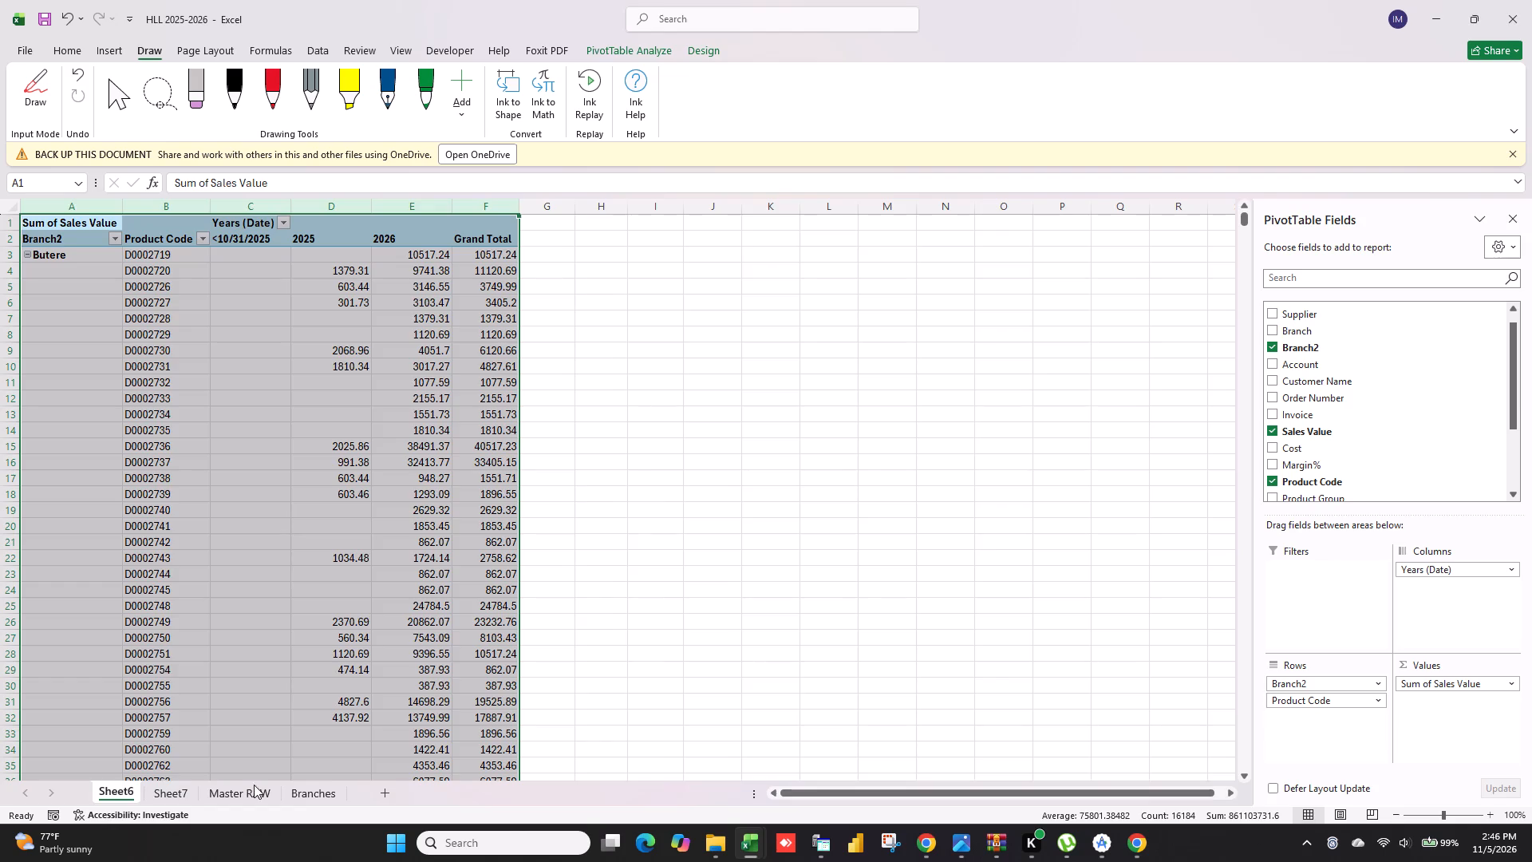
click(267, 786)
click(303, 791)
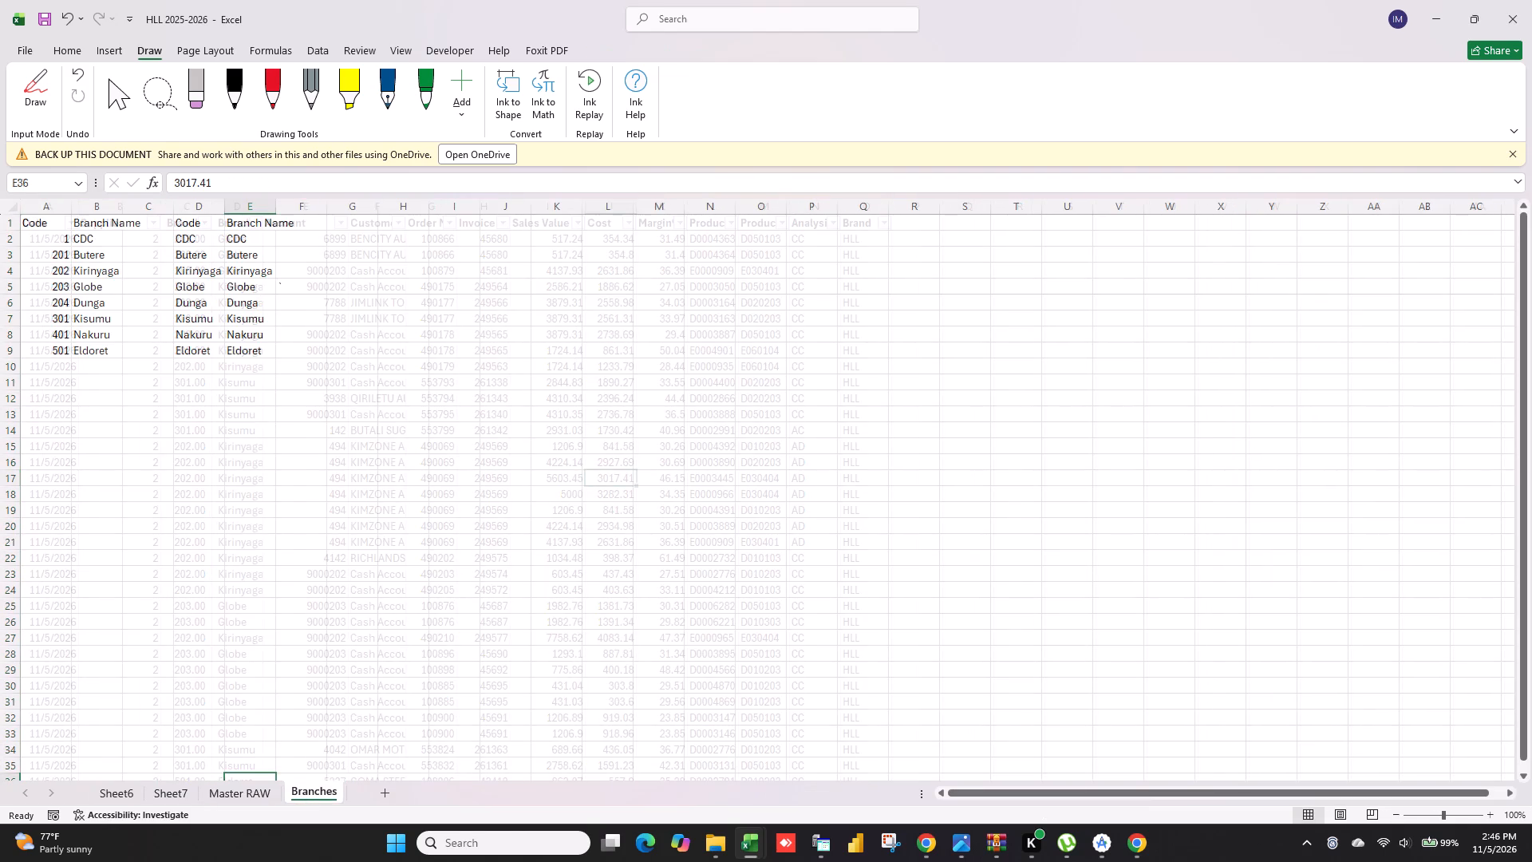
Rename Sheet7, the formatted sales table sheet, as HLL.
click(164, 795)
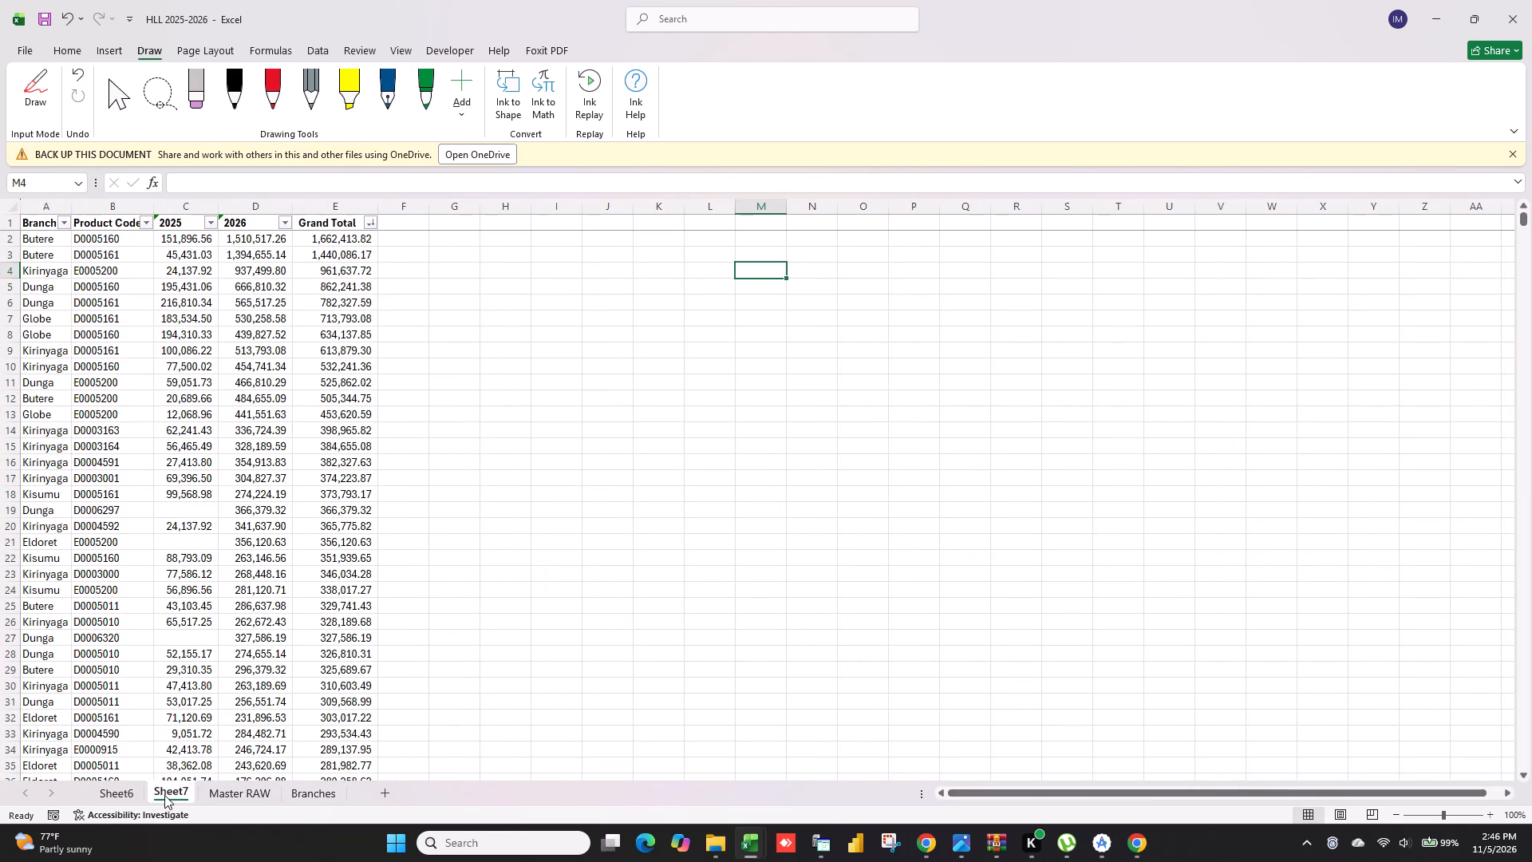
right_click(164, 795)
right_click(164, 795)
right_click(164, 795)
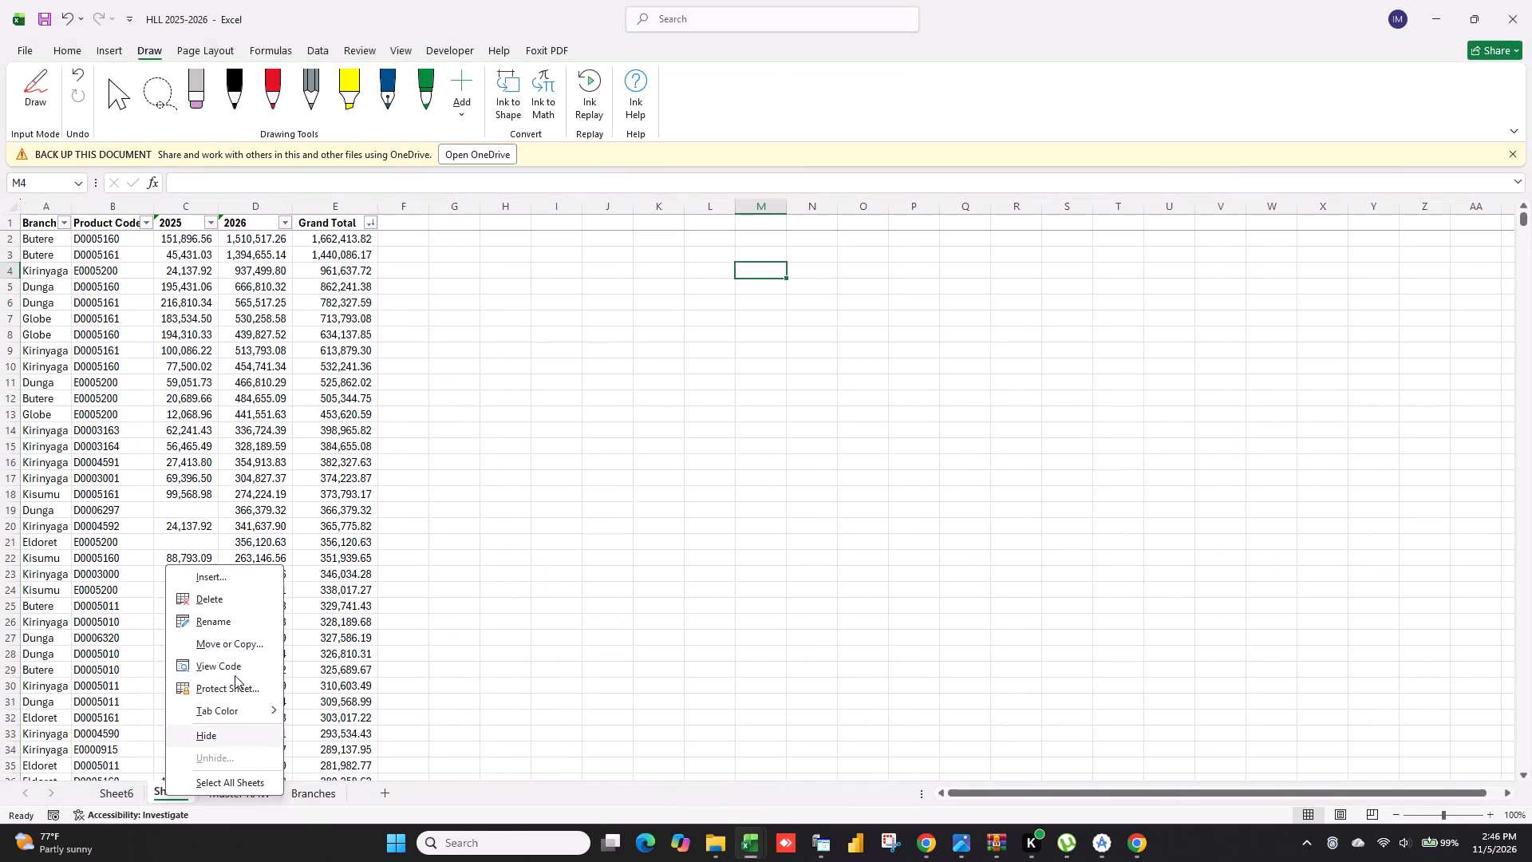
click(243, 625)
key(BackSpace)
text(HLL)
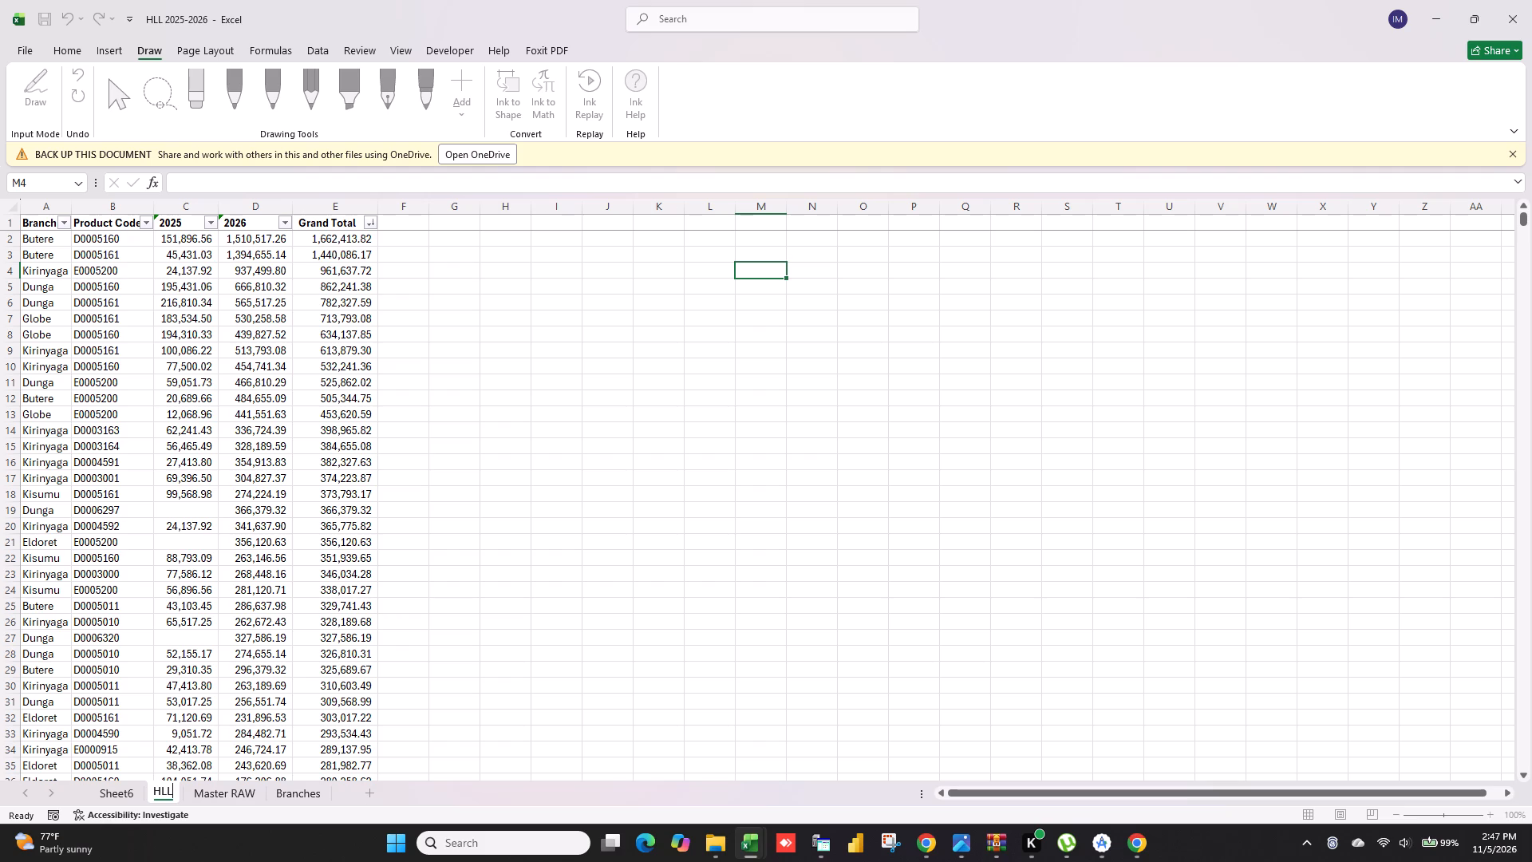
click(539, 591)
Rename Sheet6, which holds the pivot table, as Pivot.
click(119, 796)
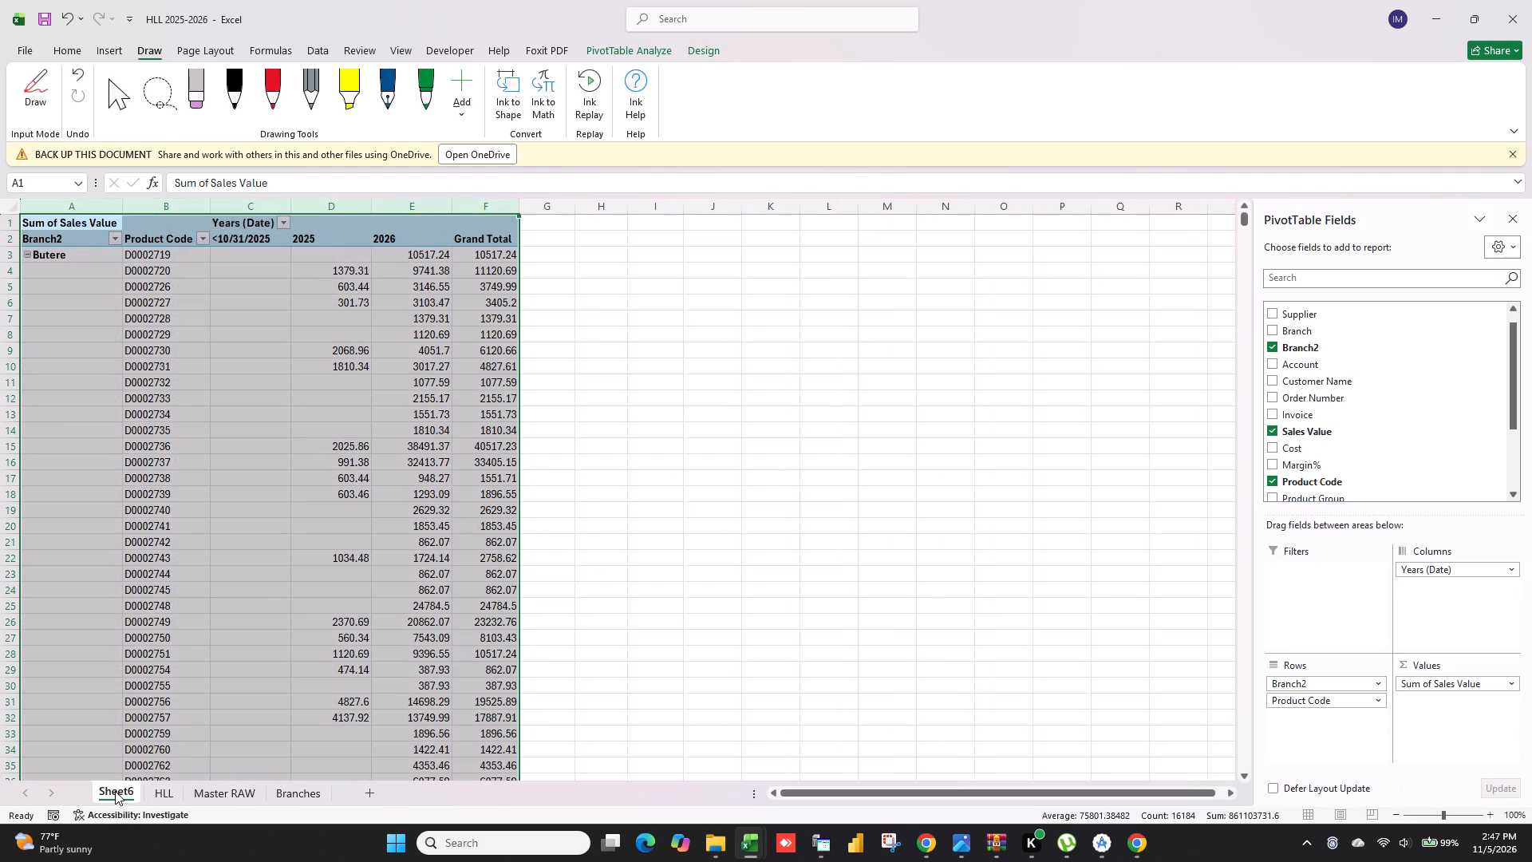
right_click(115, 791)
click(175, 611)
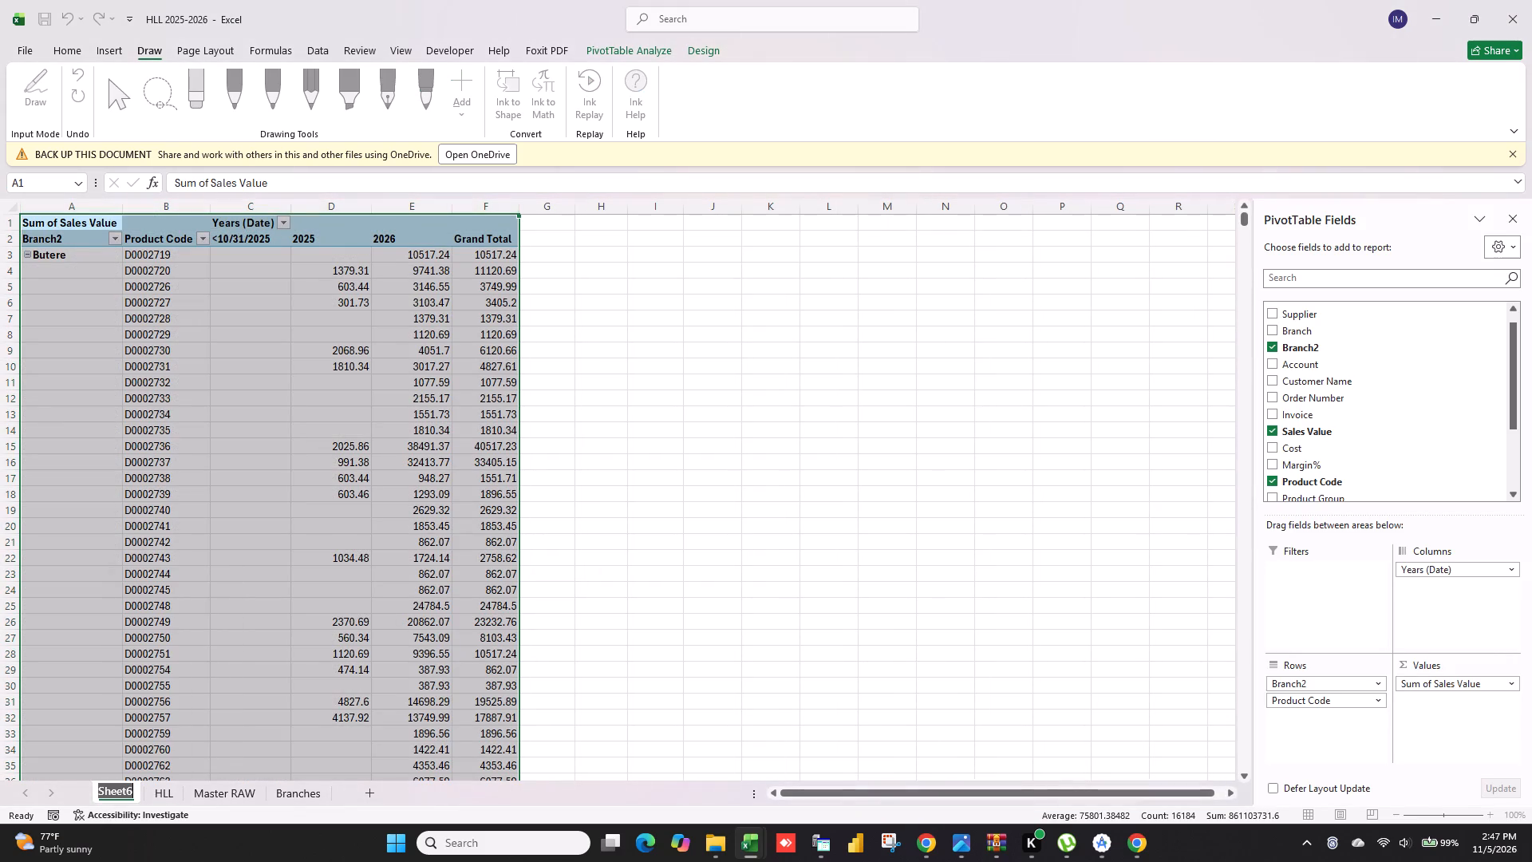
key(BackSpace)
text(Pivot)
key(space)
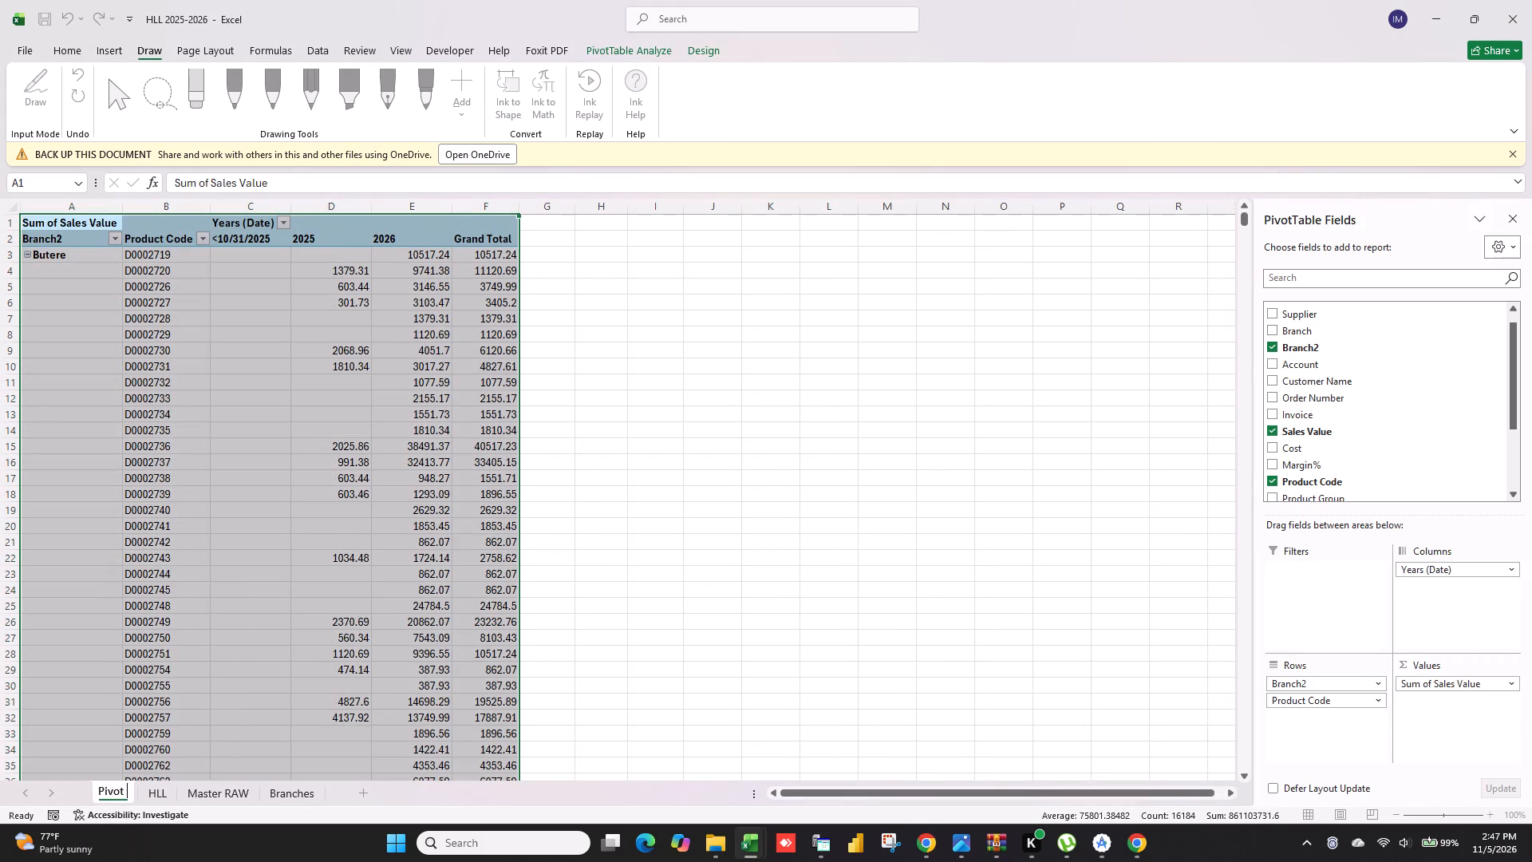
key(Return)
Move the Master RAW sheet in front of the Pivot sheet and check the other sheets in the new order.
drag(220, 800, 169, 810)
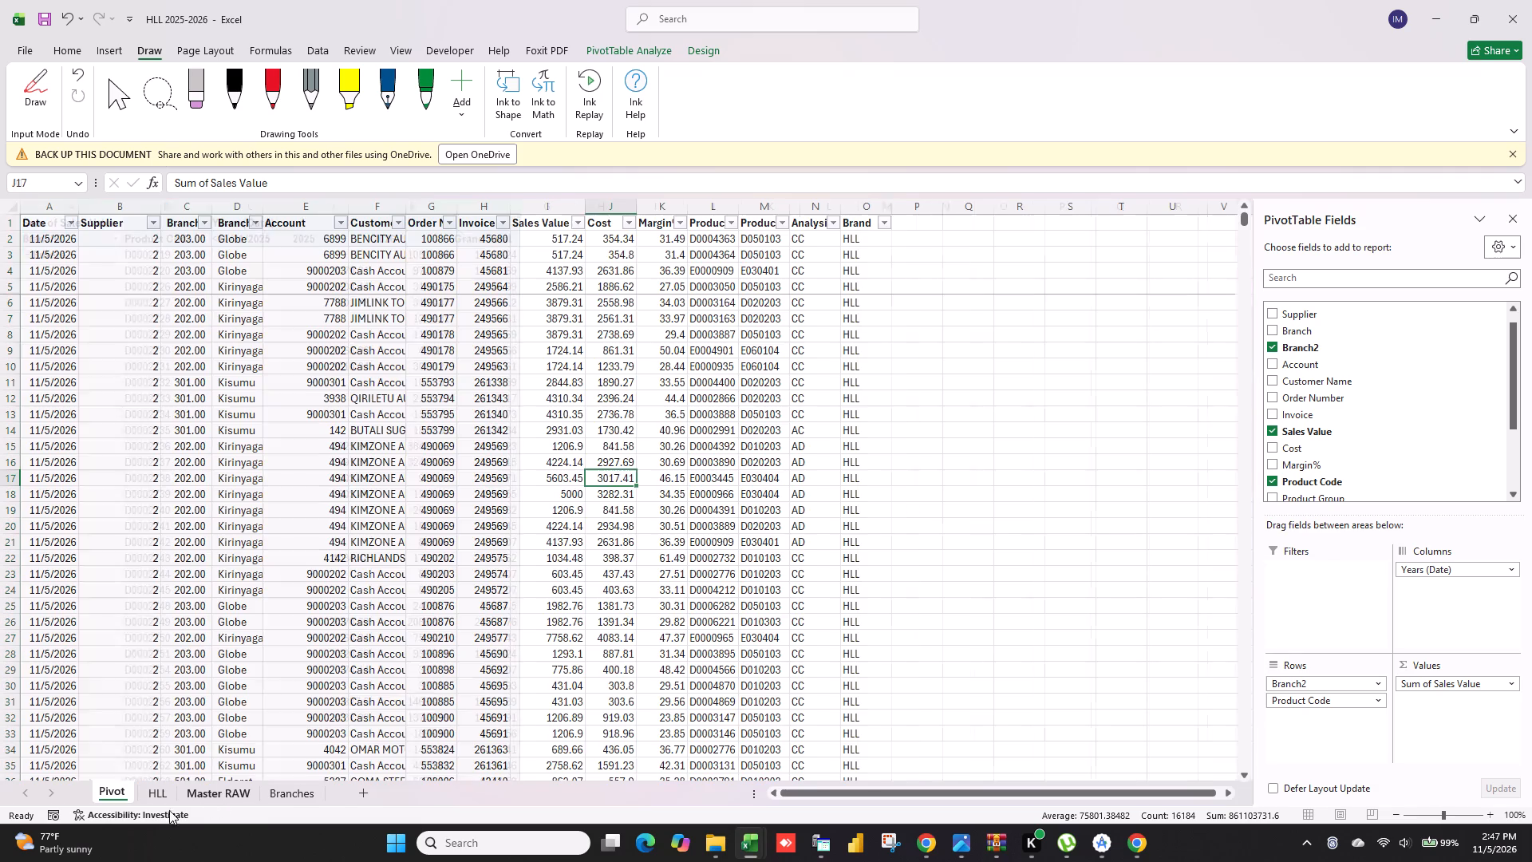
drag(169, 810, 77, 796)
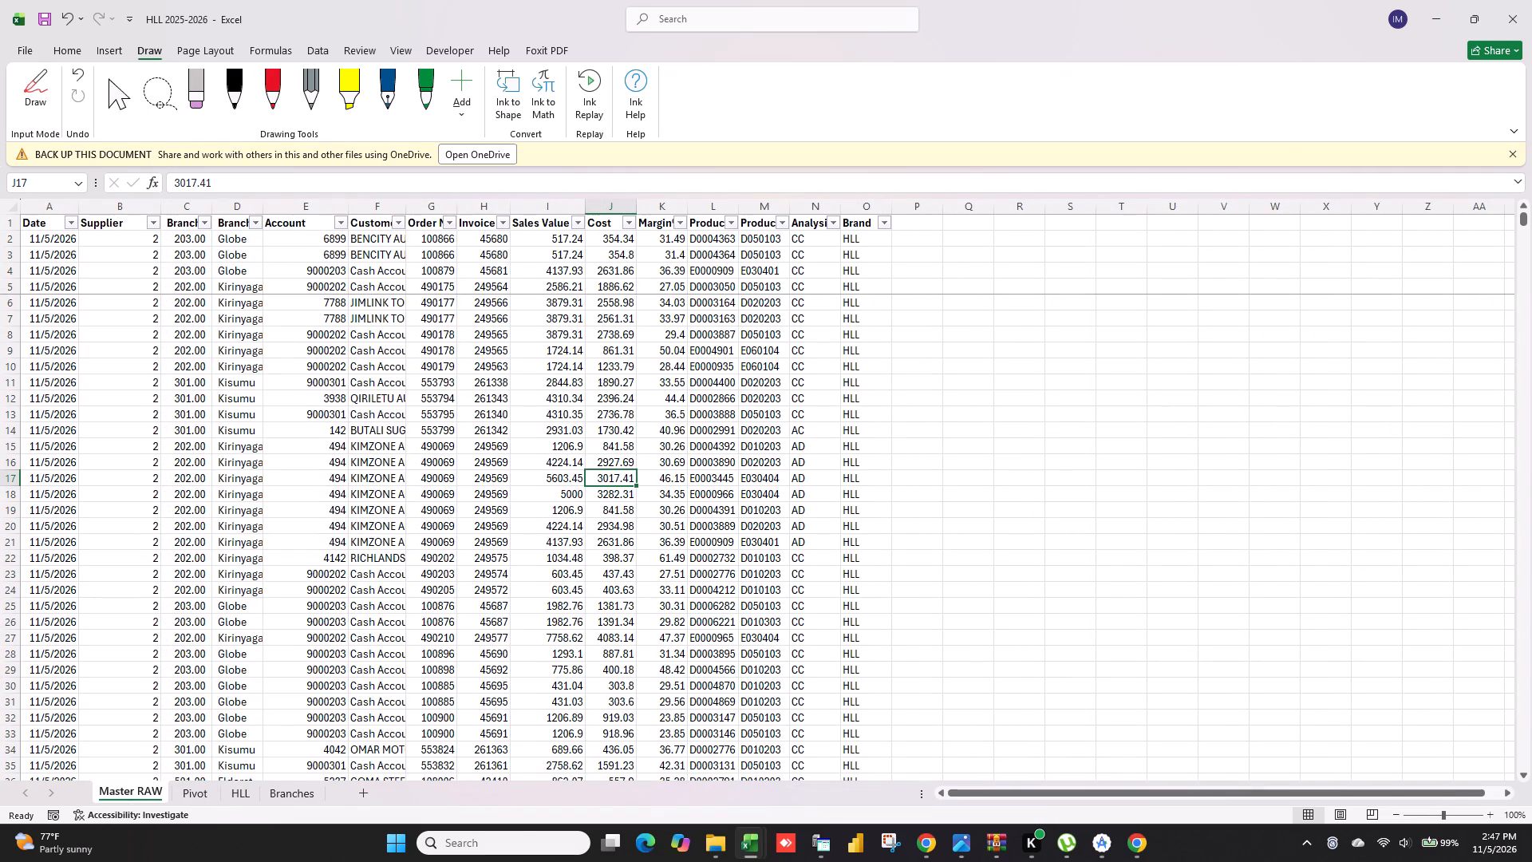
click(191, 793)
click(242, 795)
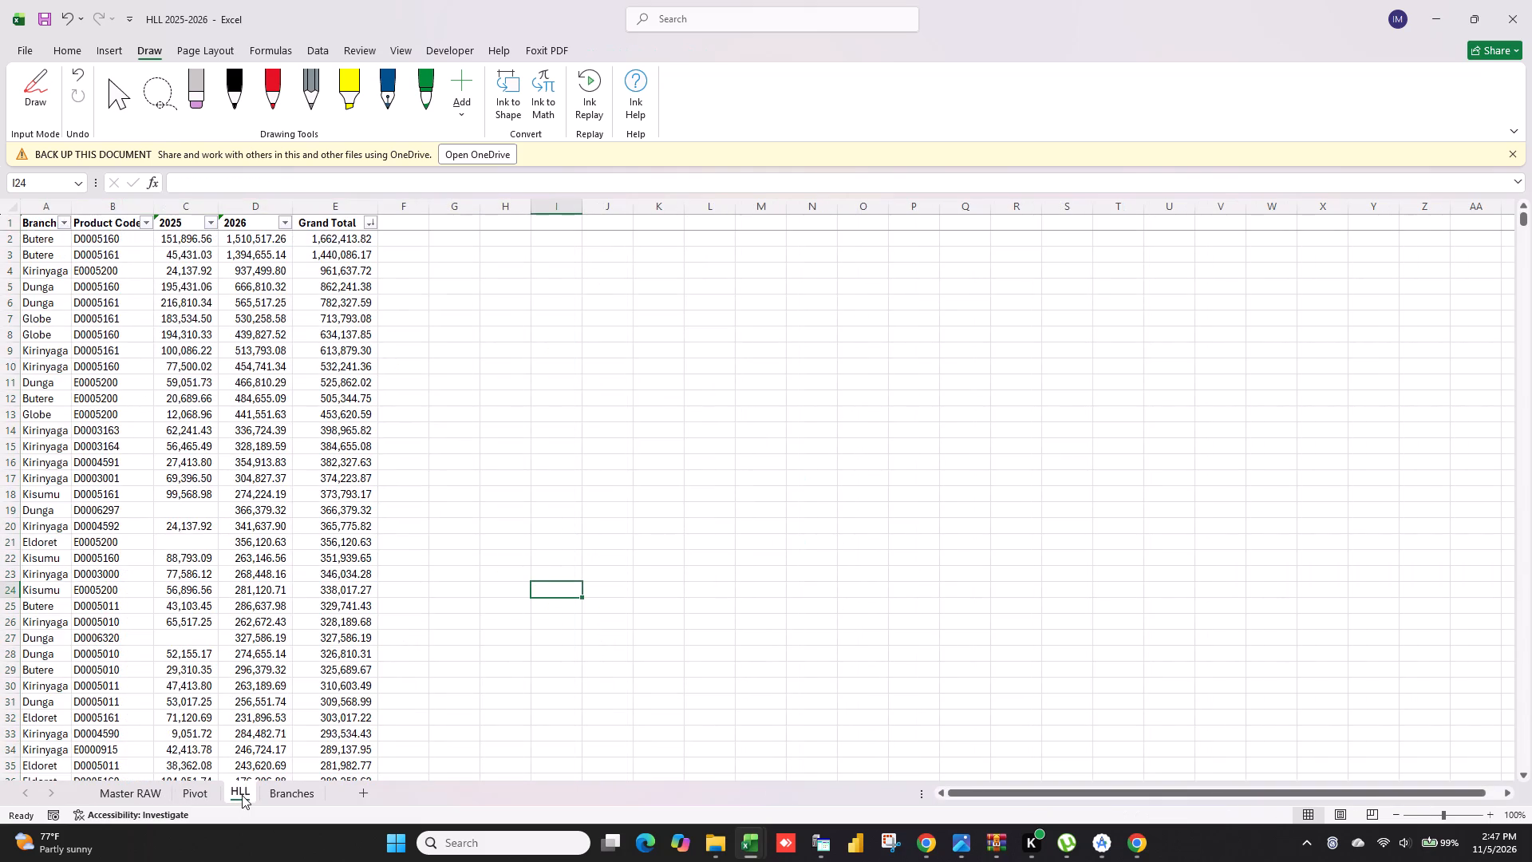
click(242, 795)
click(283, 792)
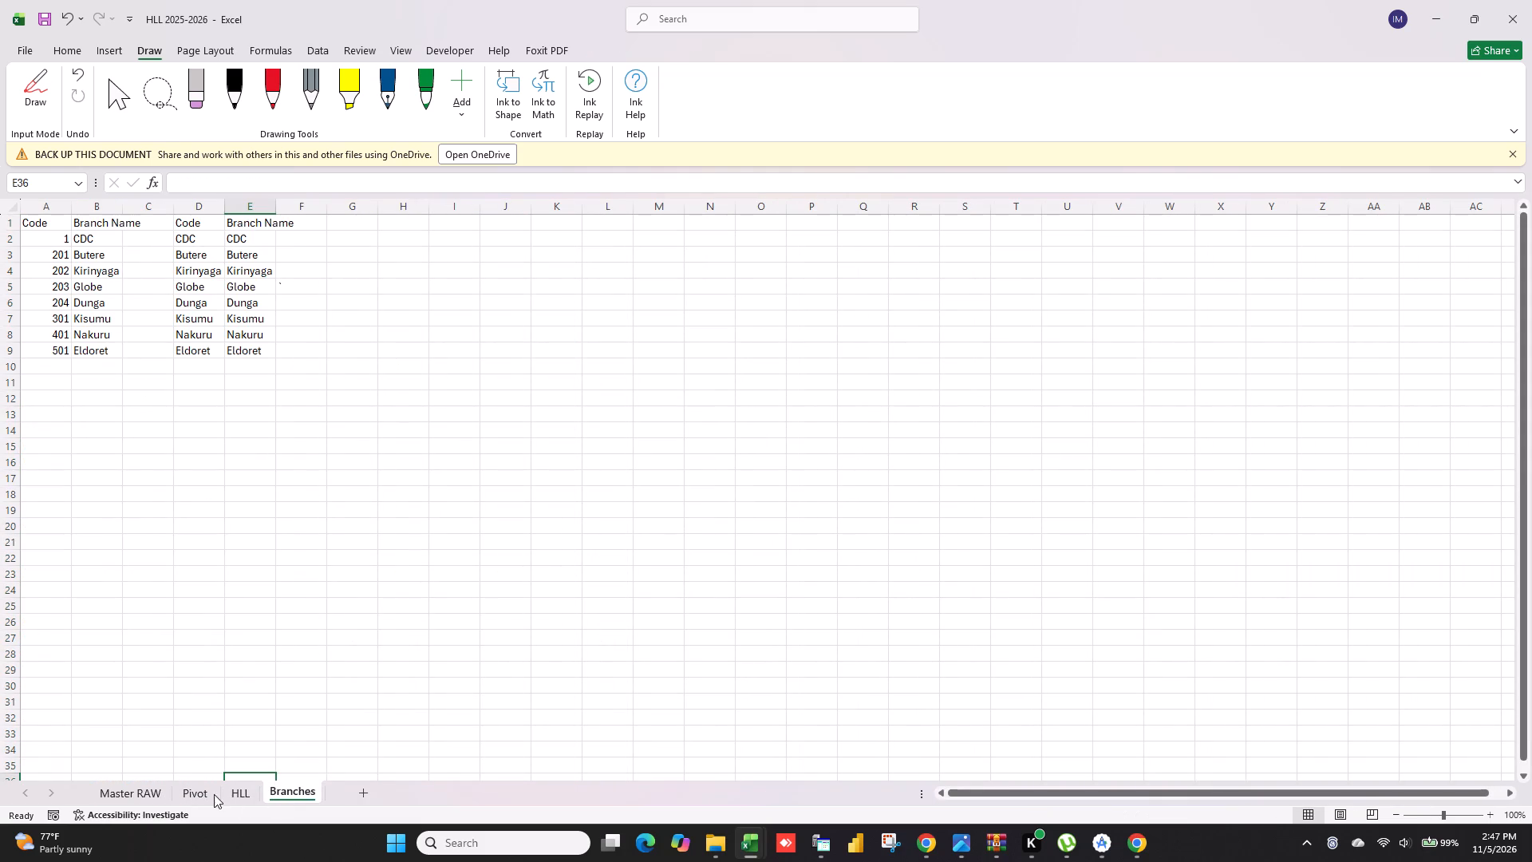
In Supplier Sales, open the Period Sales report for Habashi Taiwan Trading Co. Ltd and copy its grid to the clipboard.
click(811, 836)
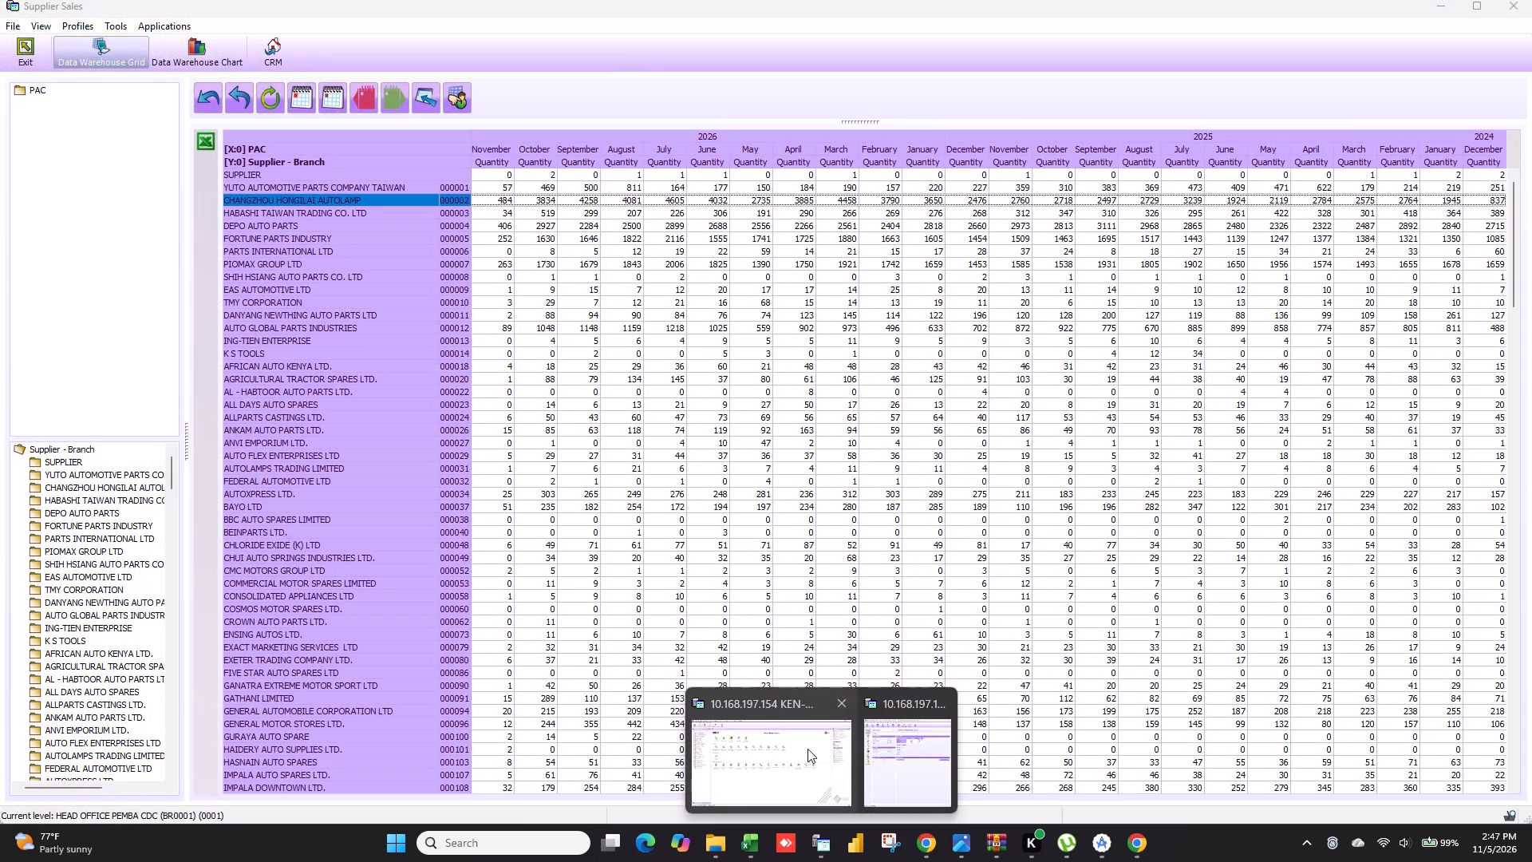
click(807, 749)
click(267, 216)
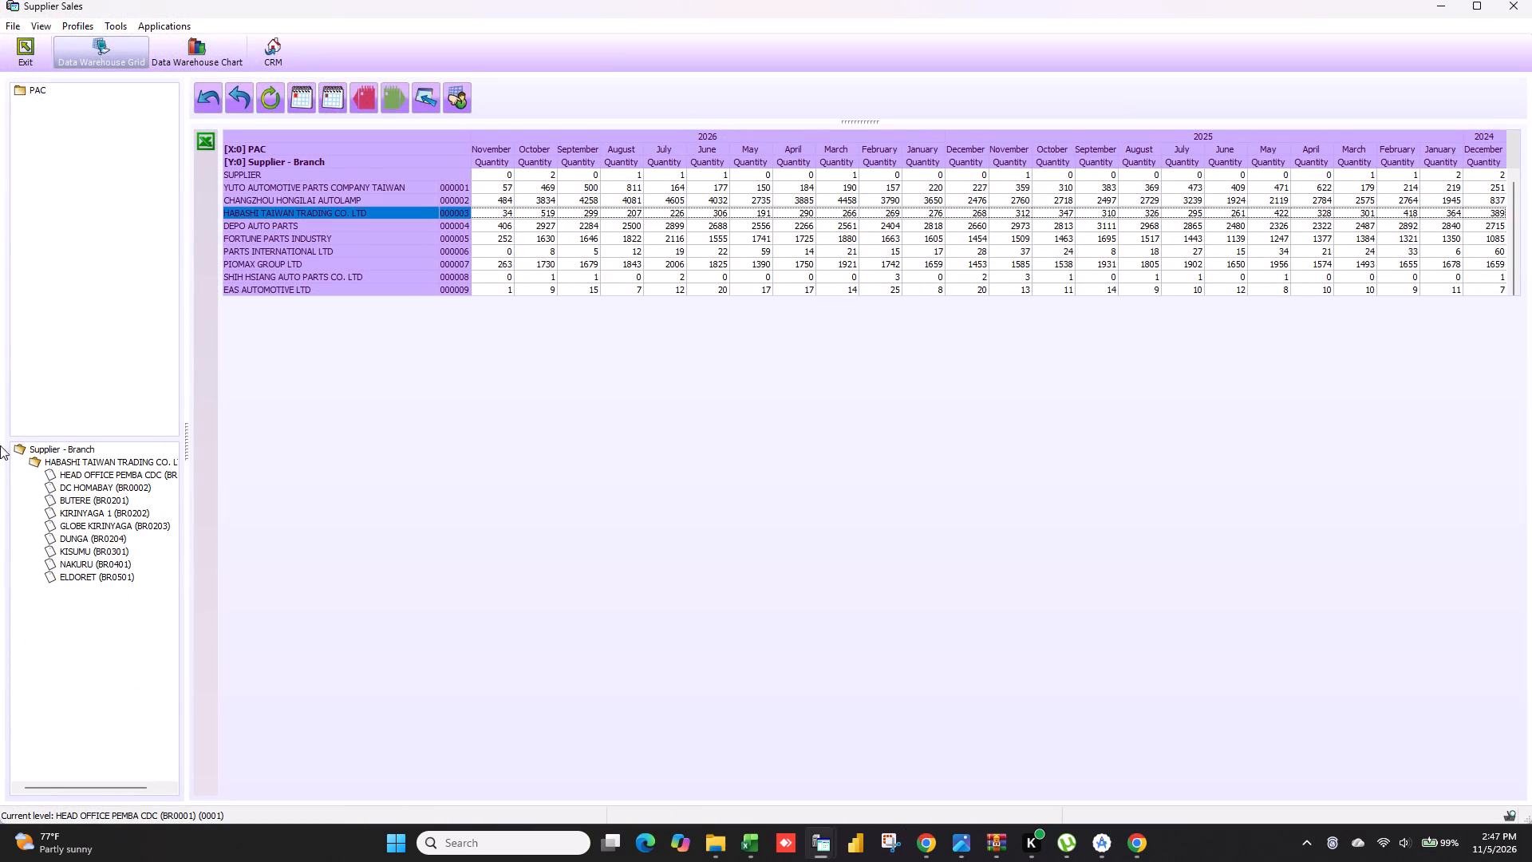
click(67, 449)
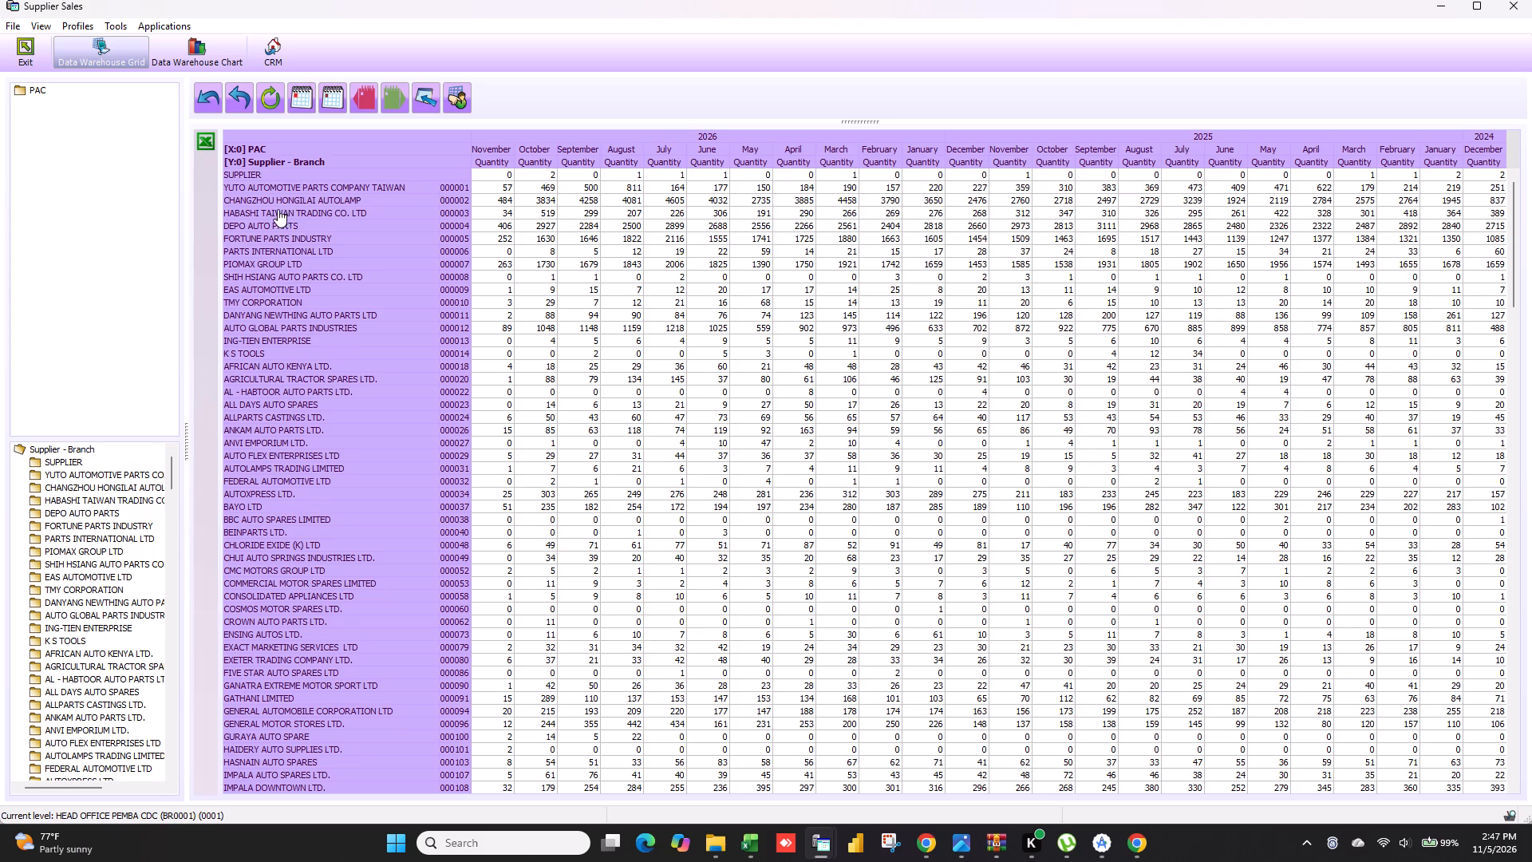
click(265, 208)
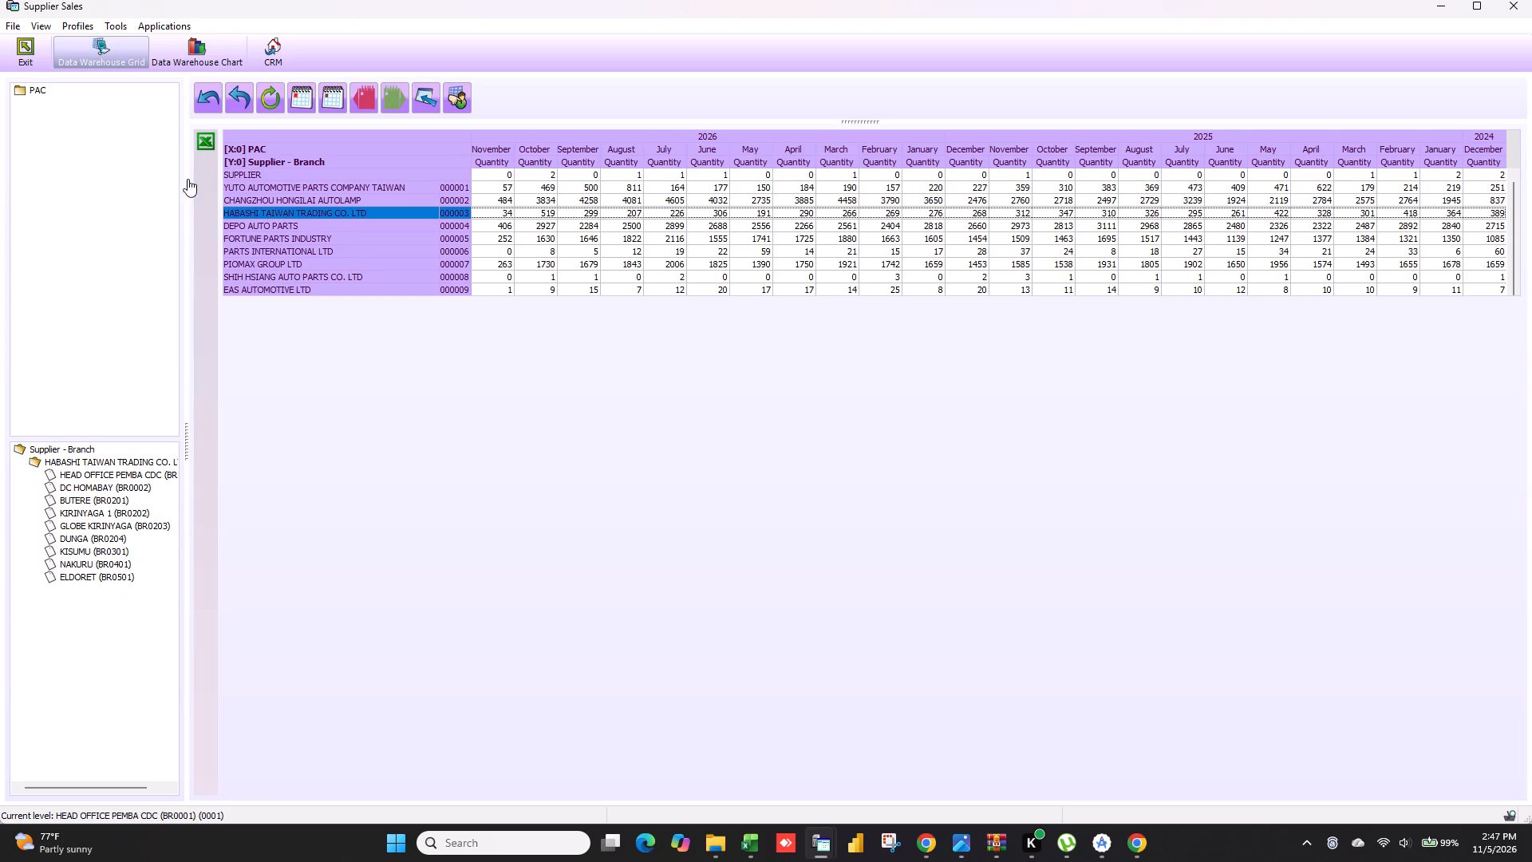
click(47, 449)
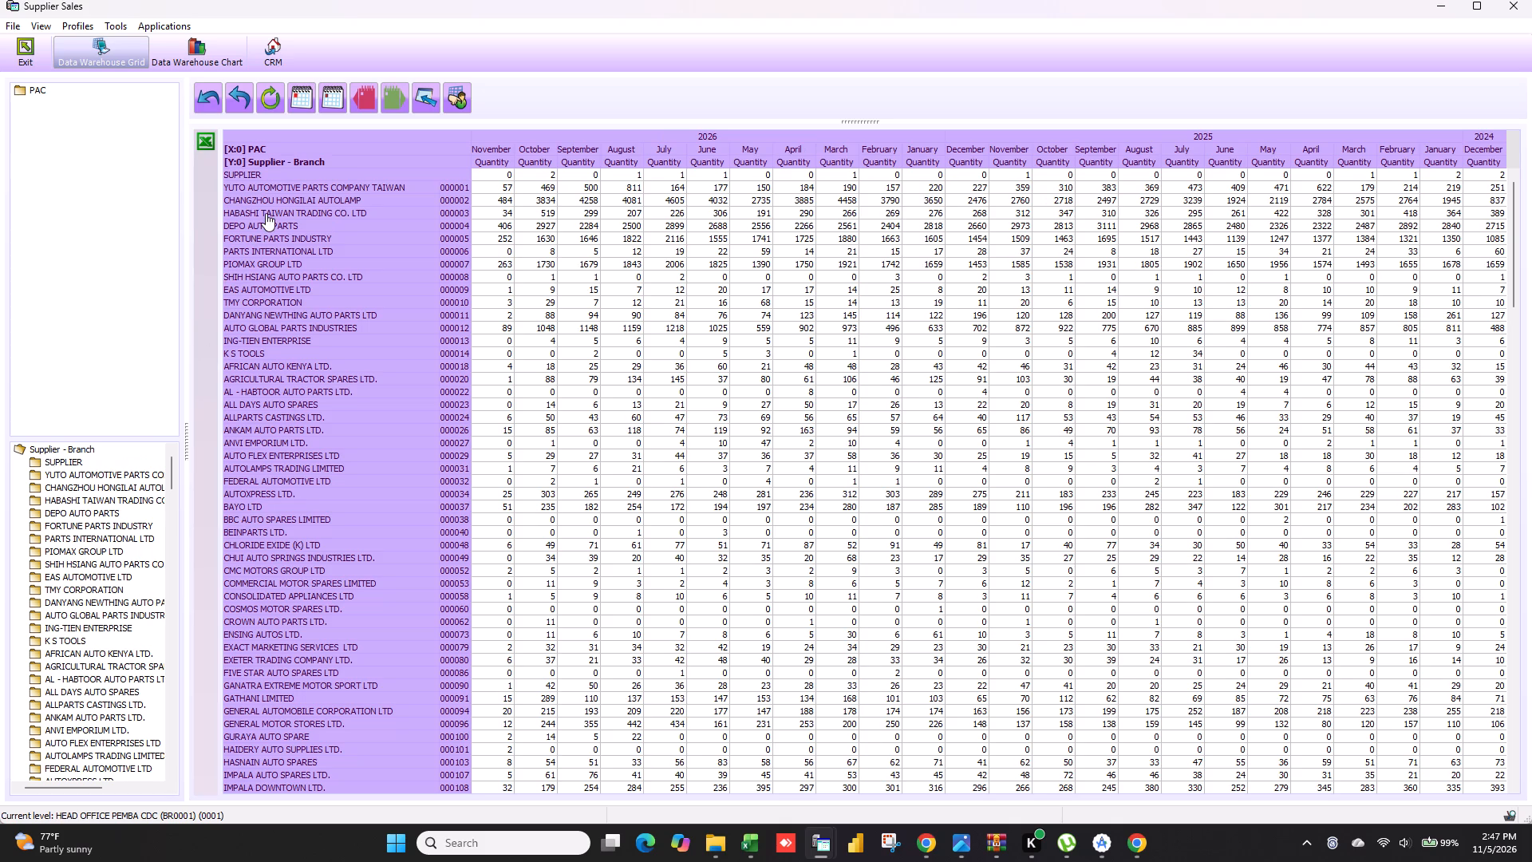
right_click(266, 213)
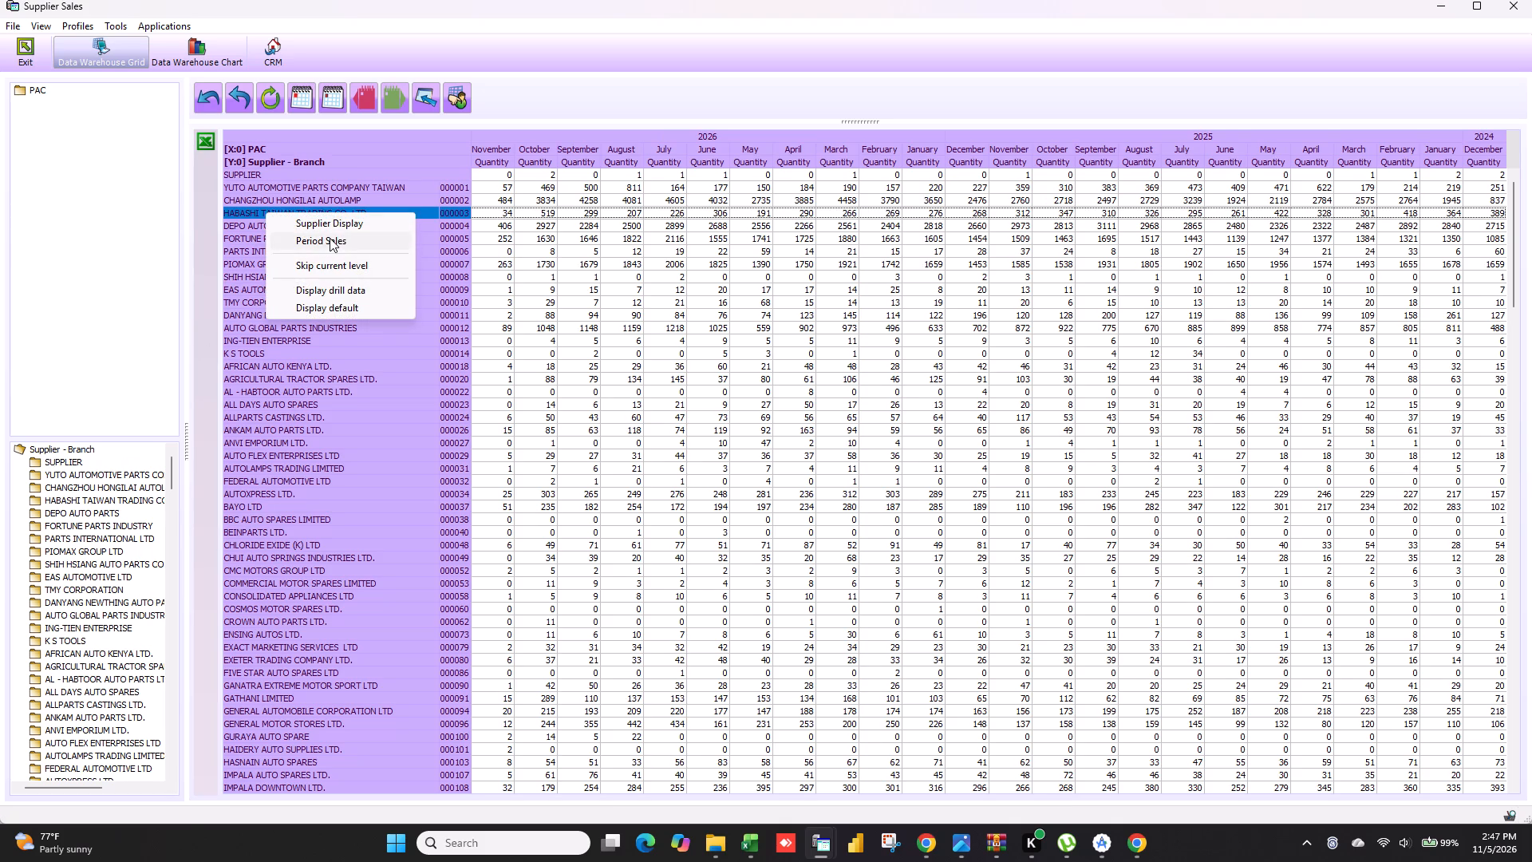
click(330, 238)
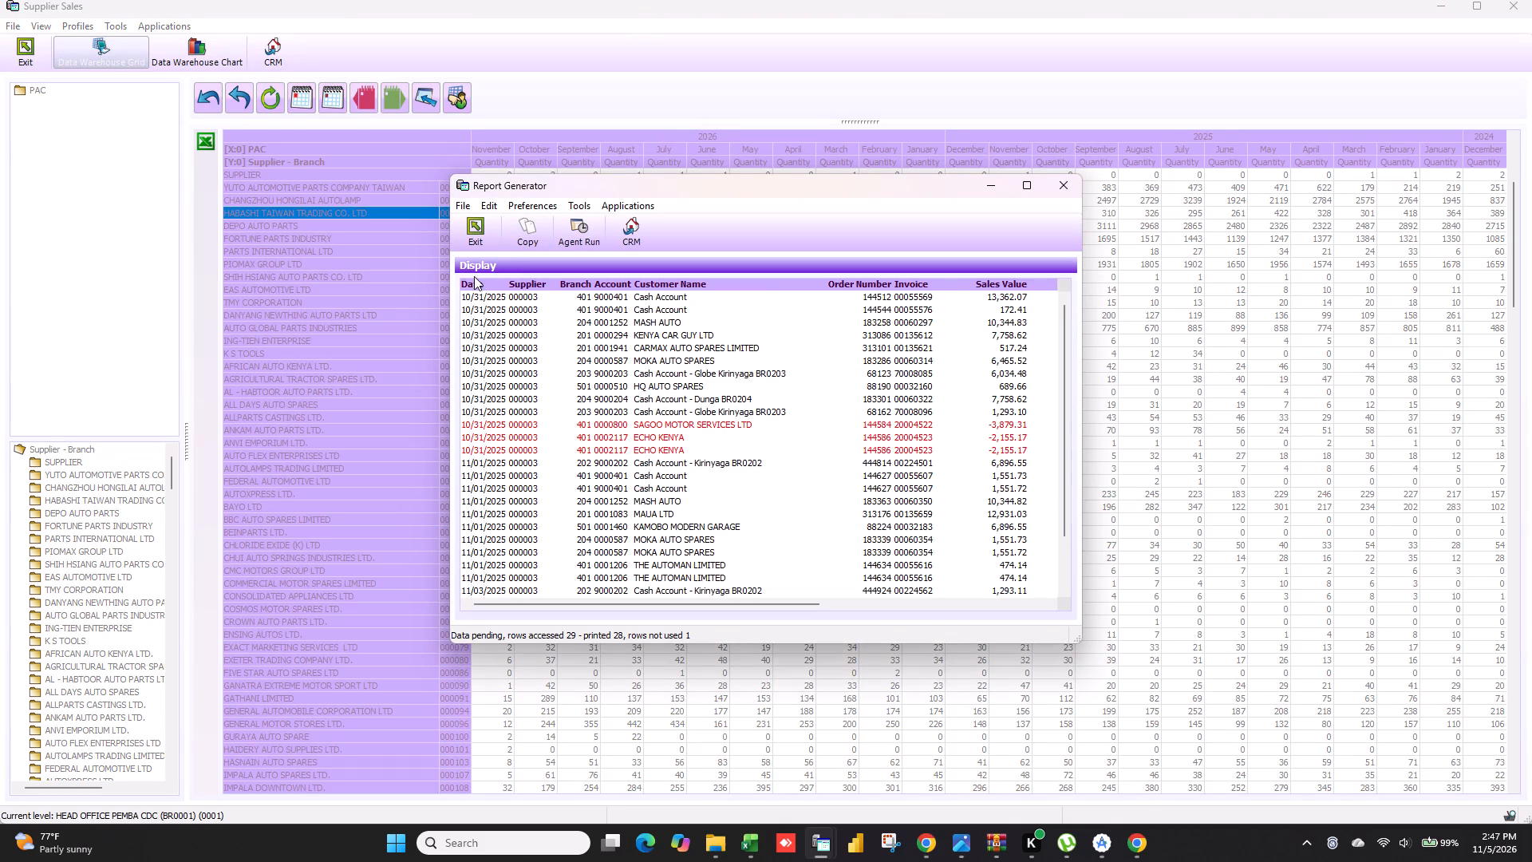
ctrl+right_click(474, 283)
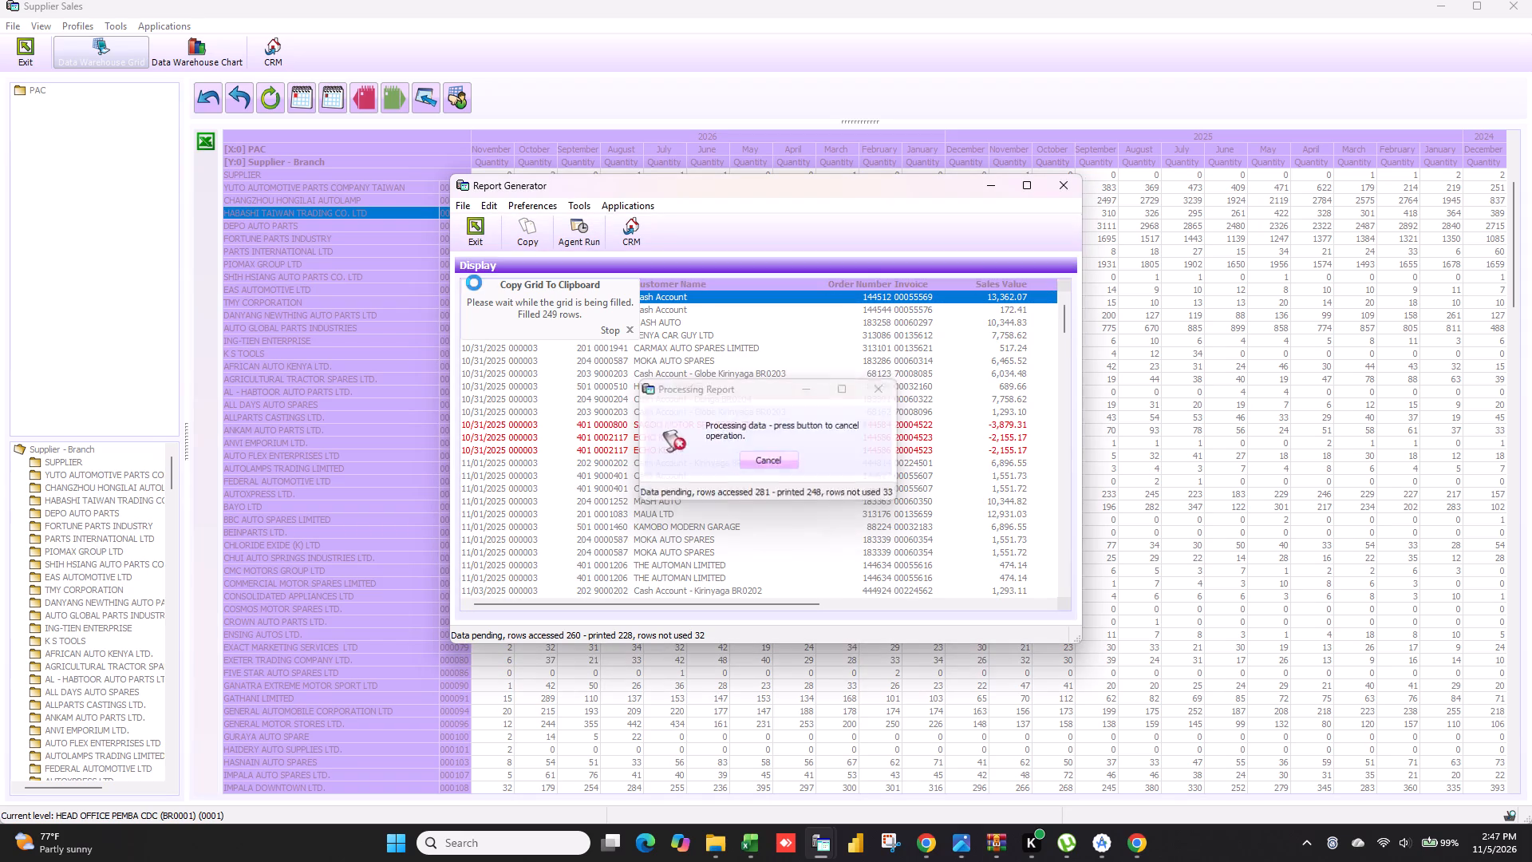
Switch to the other K8 window and exit its product summary view.
click(823, 844)
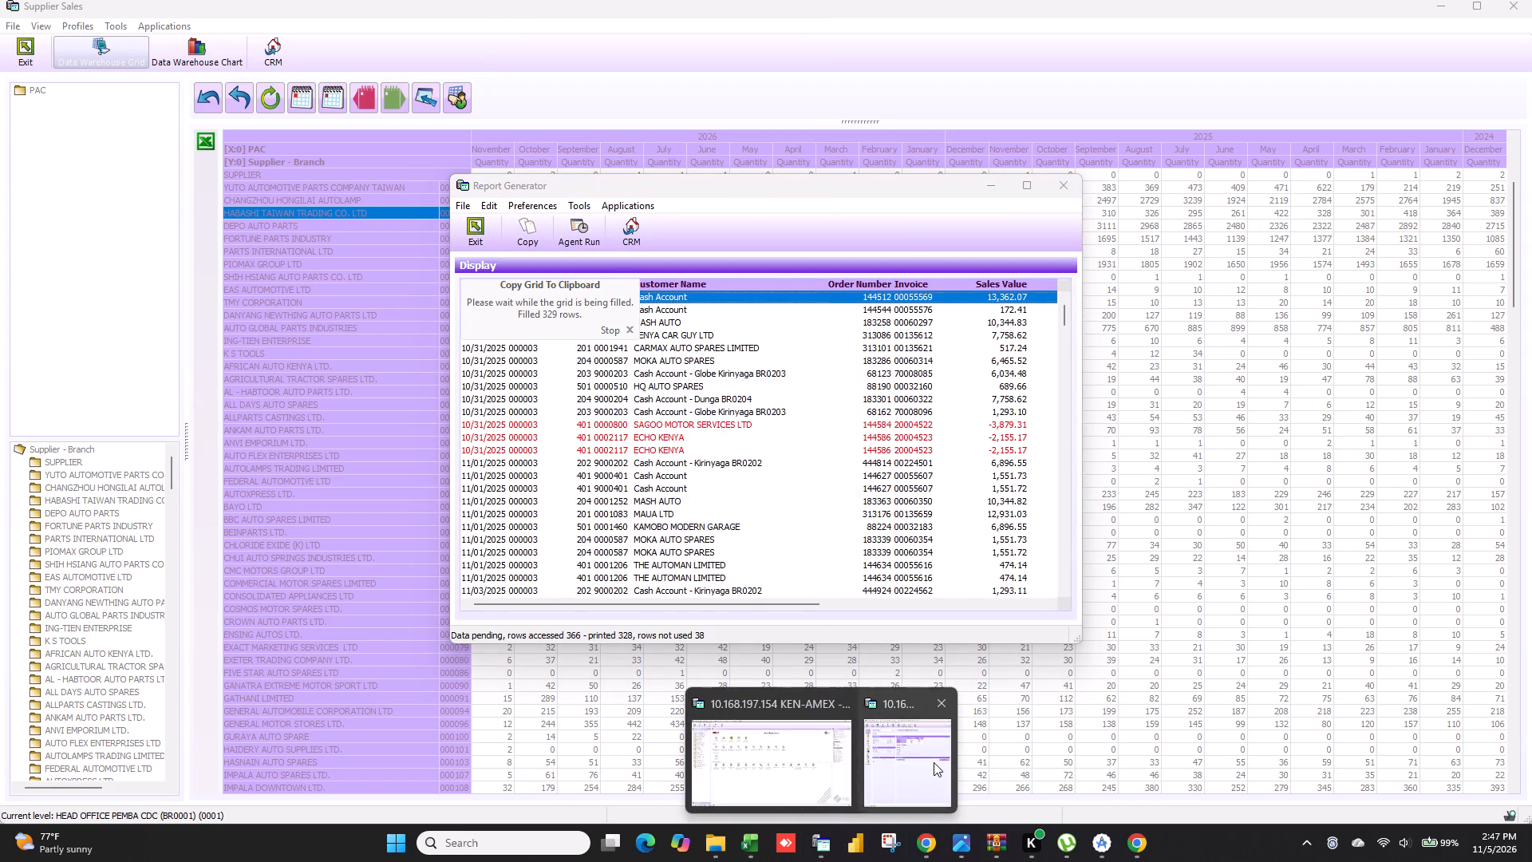
click(934, 762)
click(12, 60)
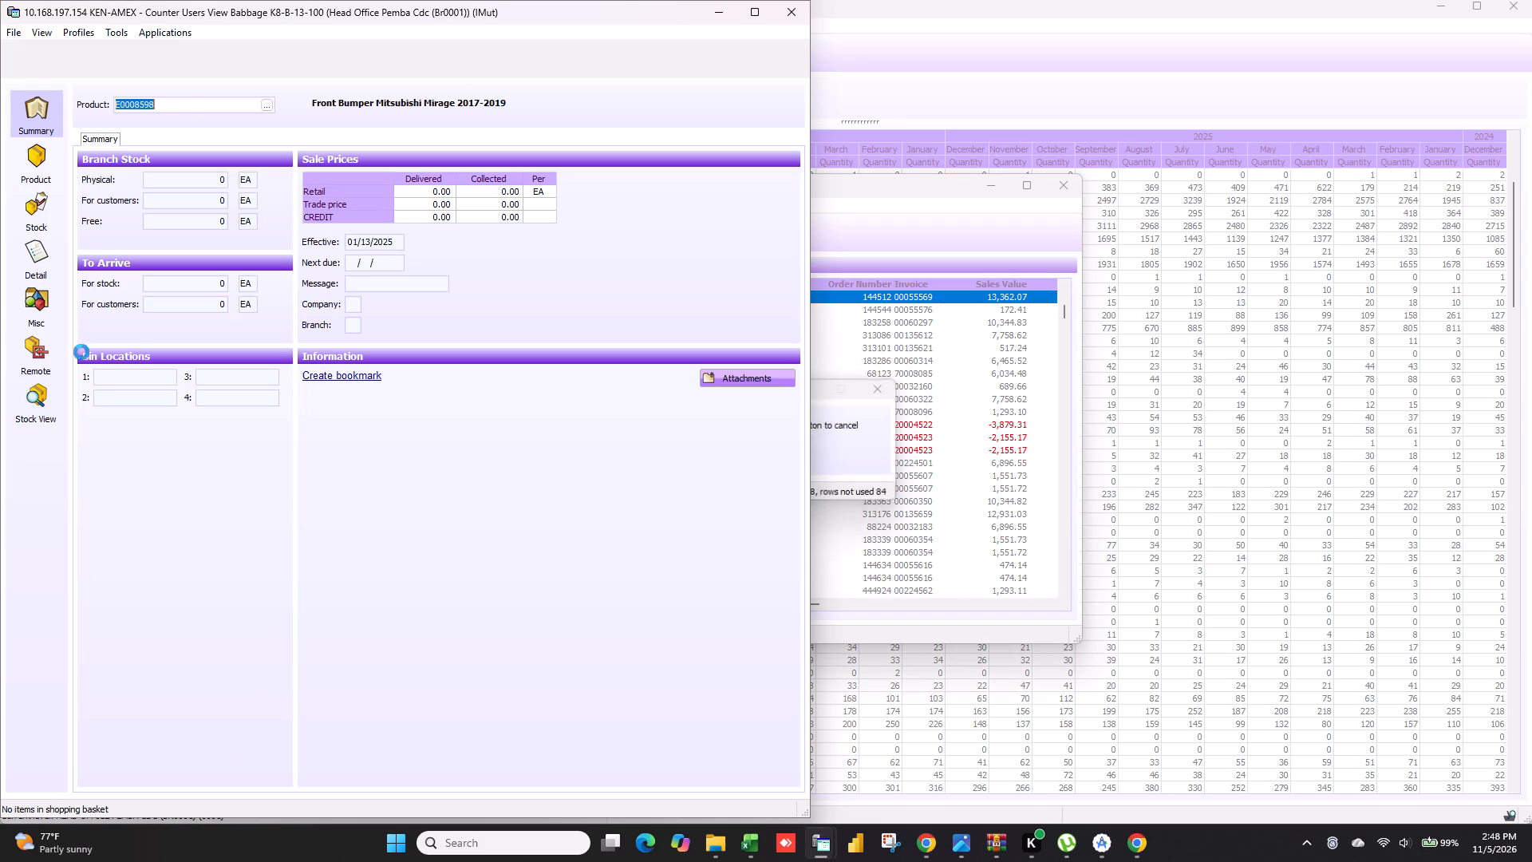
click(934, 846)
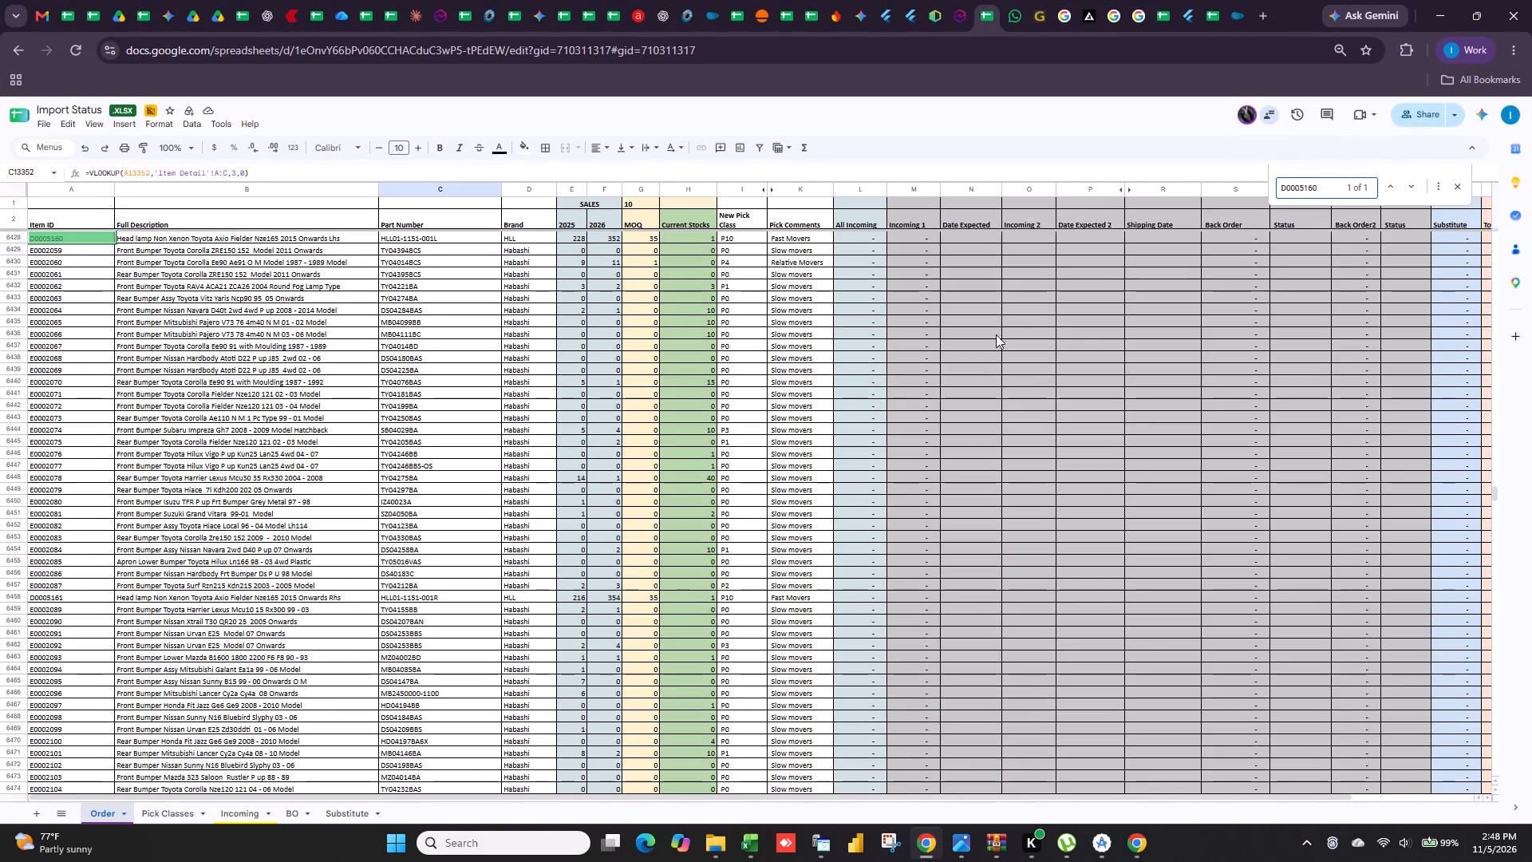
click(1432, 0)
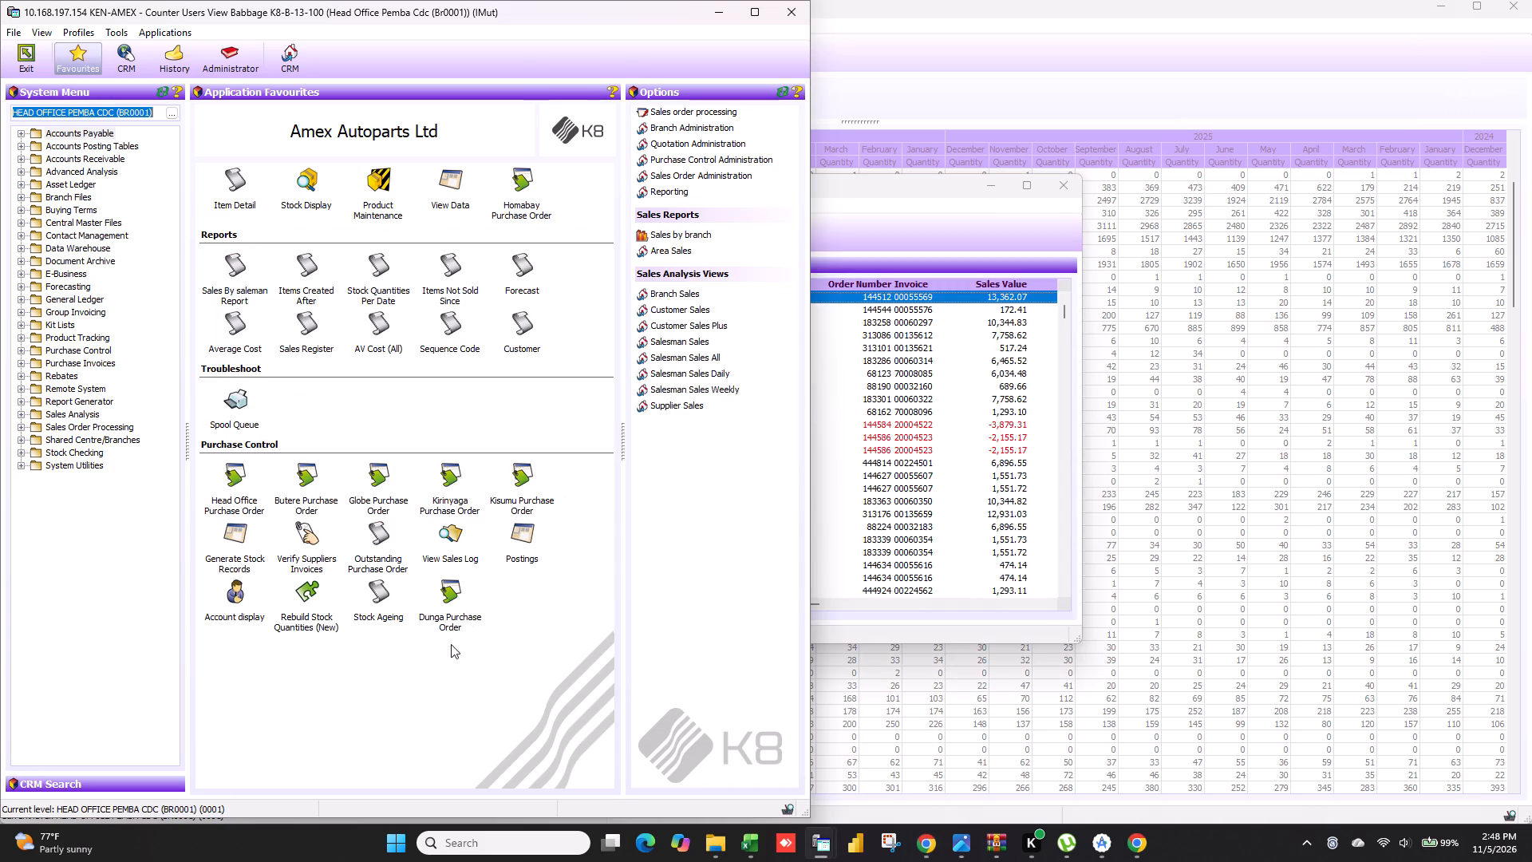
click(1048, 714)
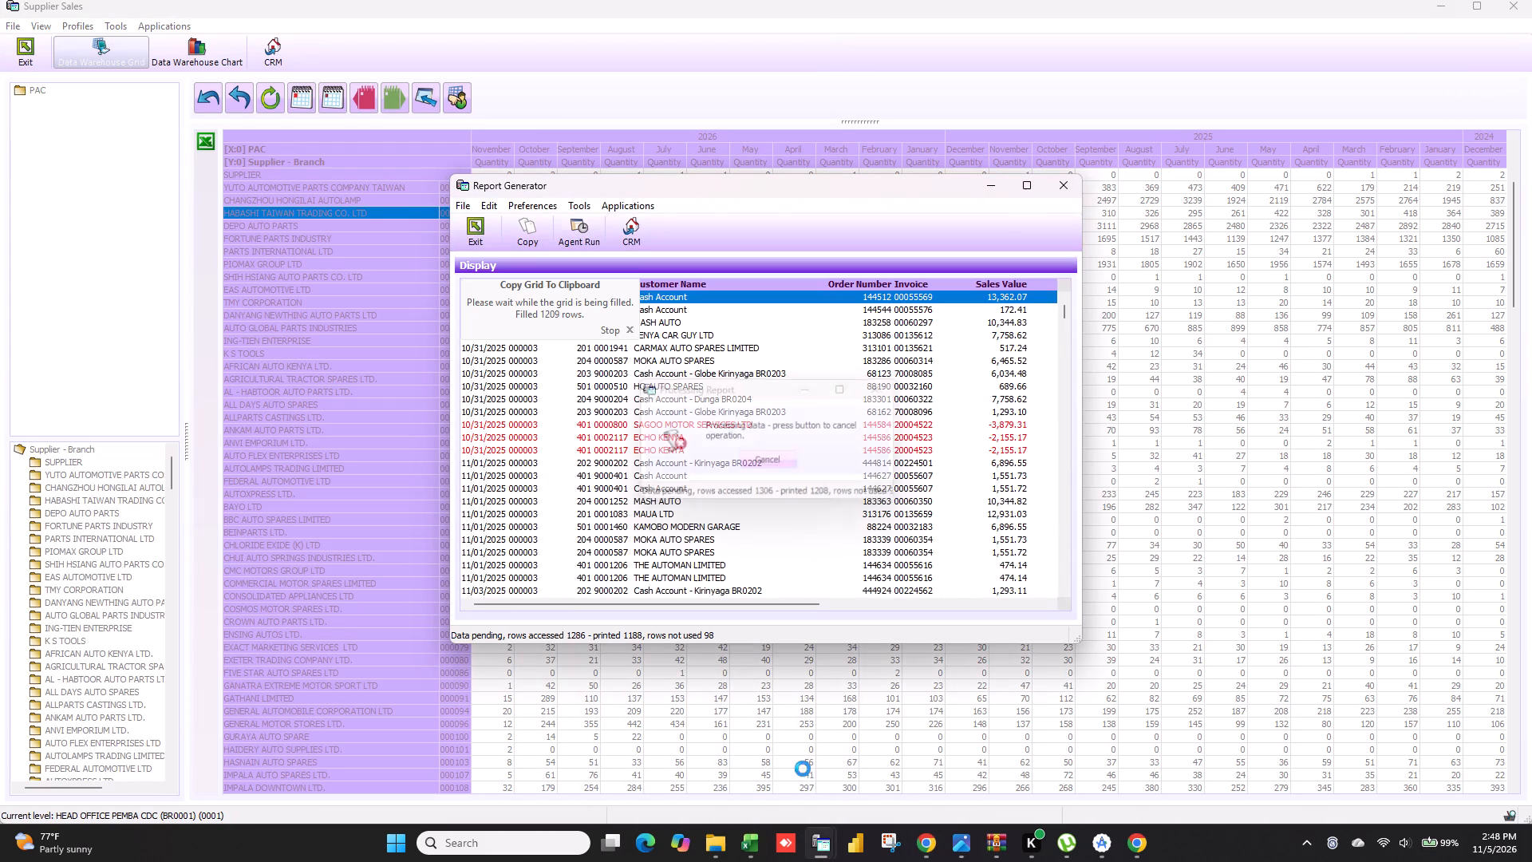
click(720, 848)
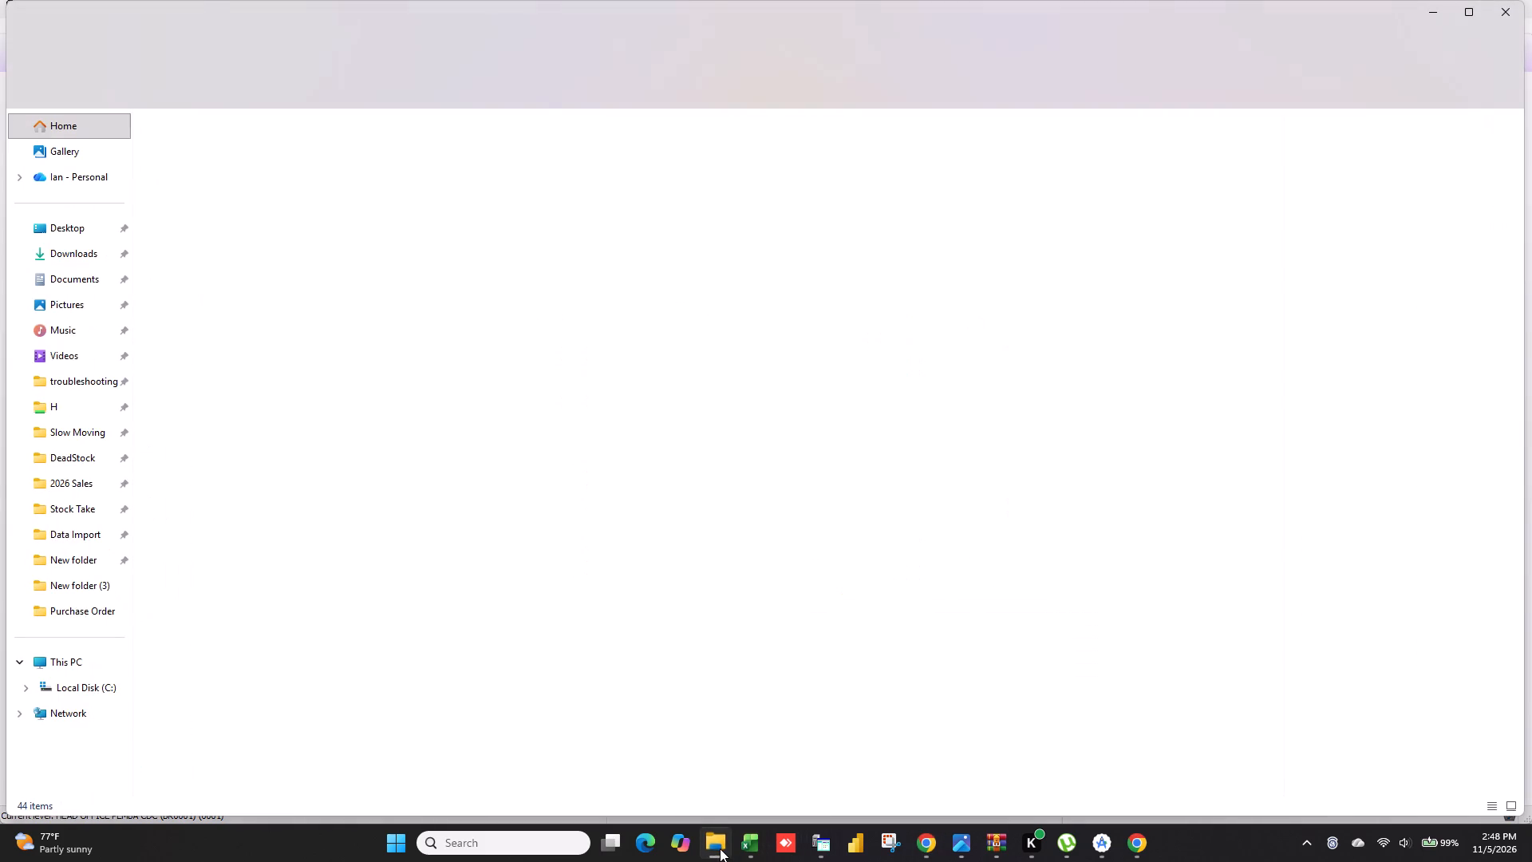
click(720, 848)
Return to the HLL 2025-2026 workbook and insert a column headed Item Name before the 2025 column on the HLL sheet.
click(1445, 0)
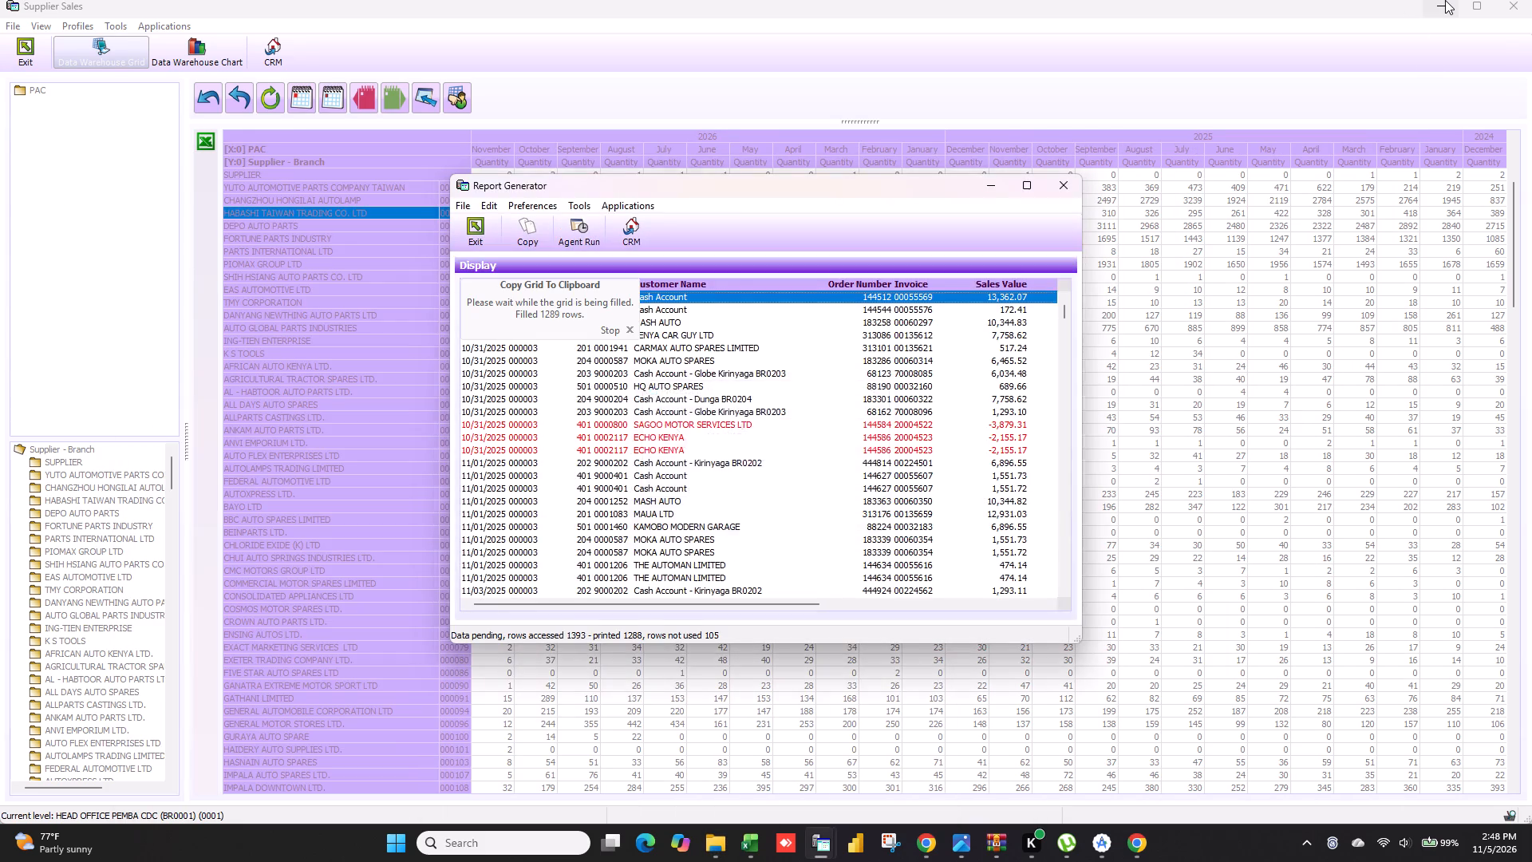
click(1157, 382)
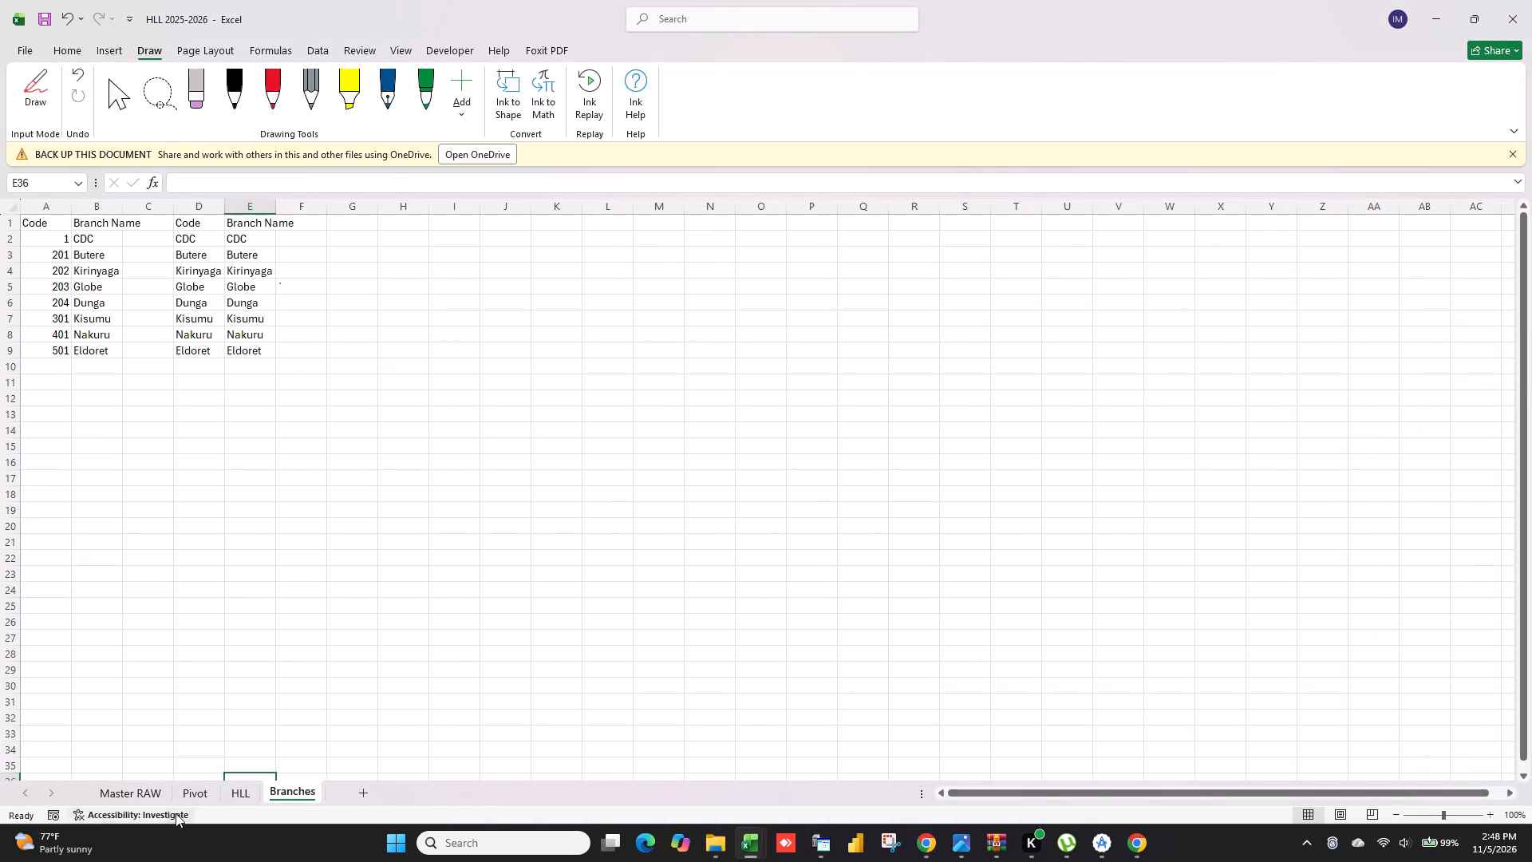
click(235, 790)
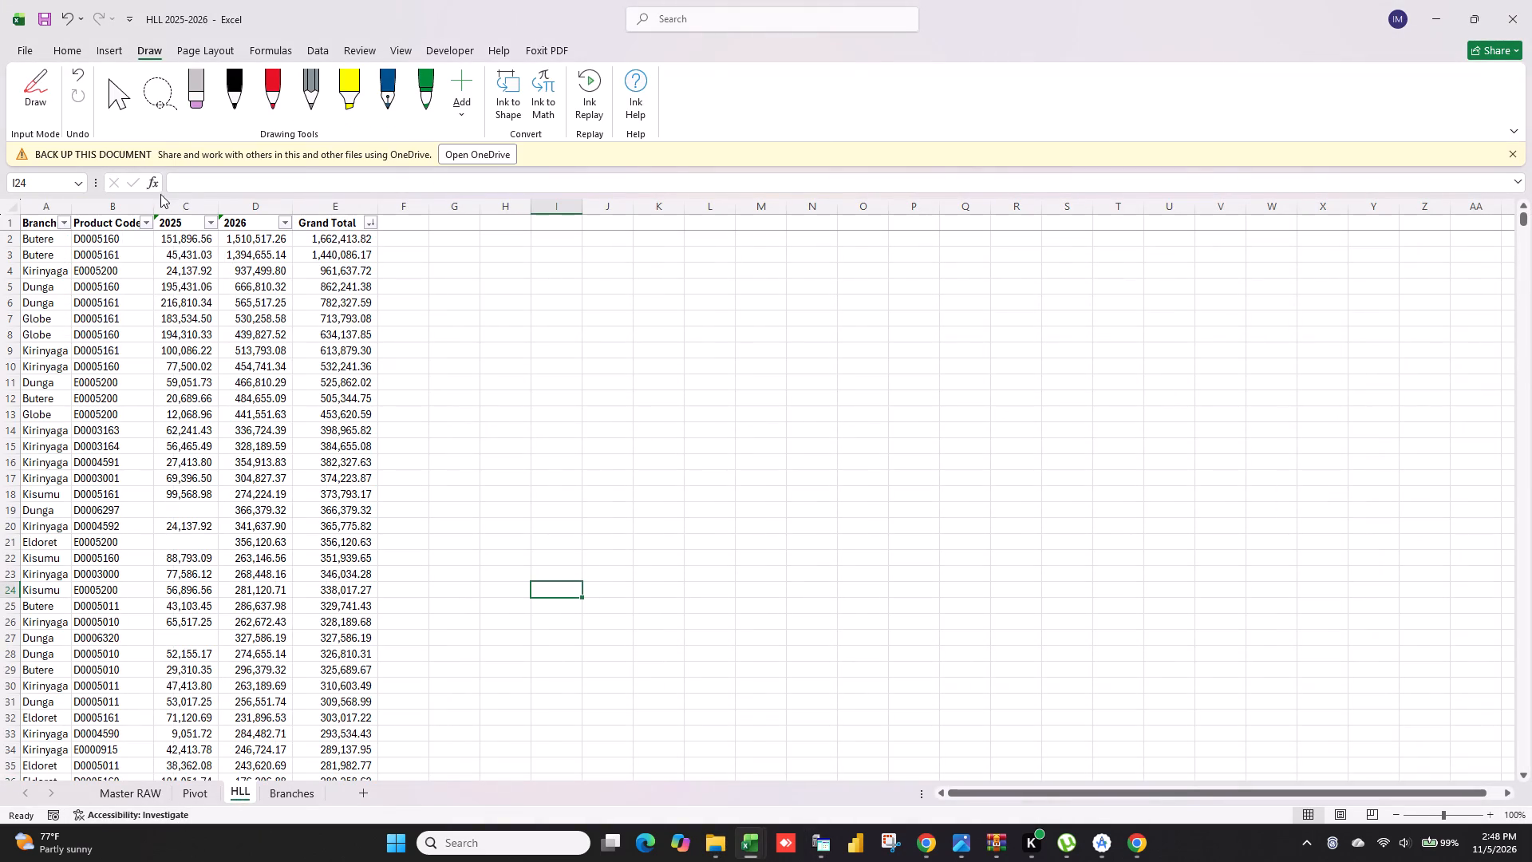
click(174, 202)
right_click(174, 202)
click(229, 358)
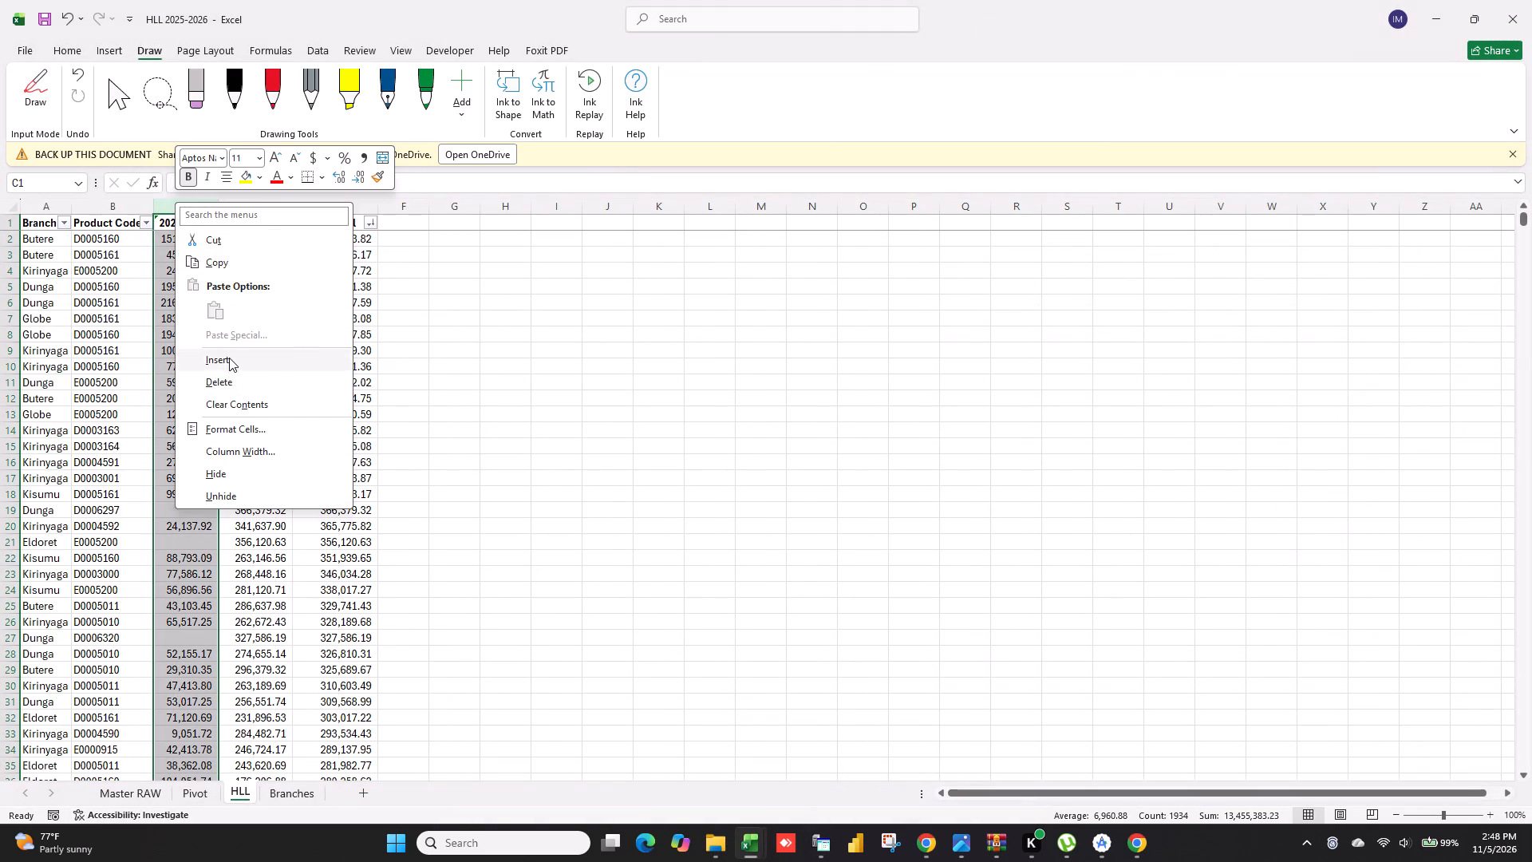
click(200, 225)
text(Item N)
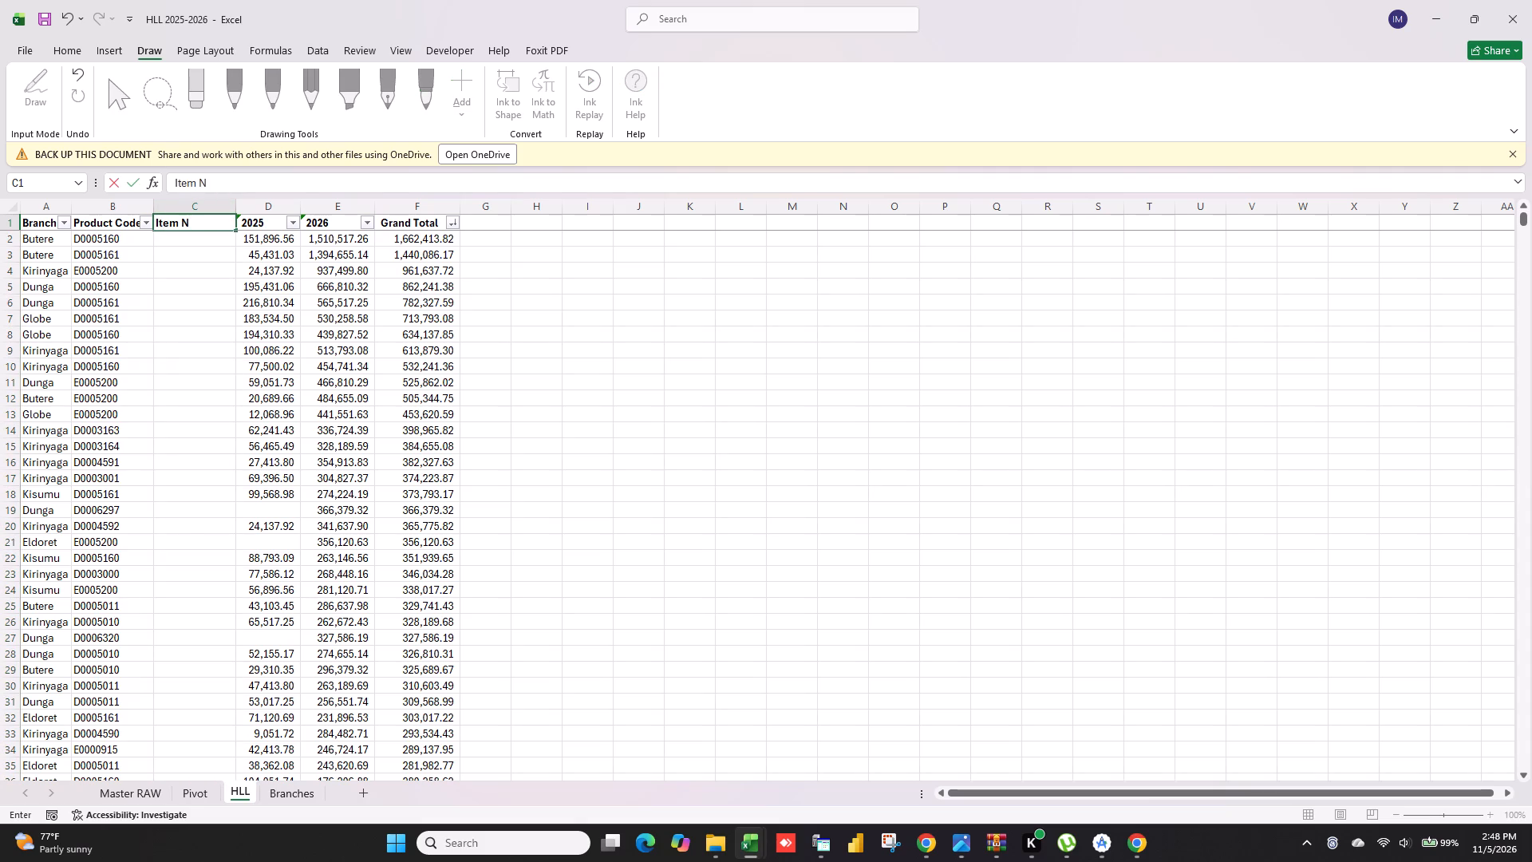
text(ame)
key(Return)
In C2, enter a VLOOKUP of B2 in columns A:B of the Item Detail 4.11.2026 workbook, returning column 2 with exact match.
text(=vl)
key(Tab)
click(105, 233)
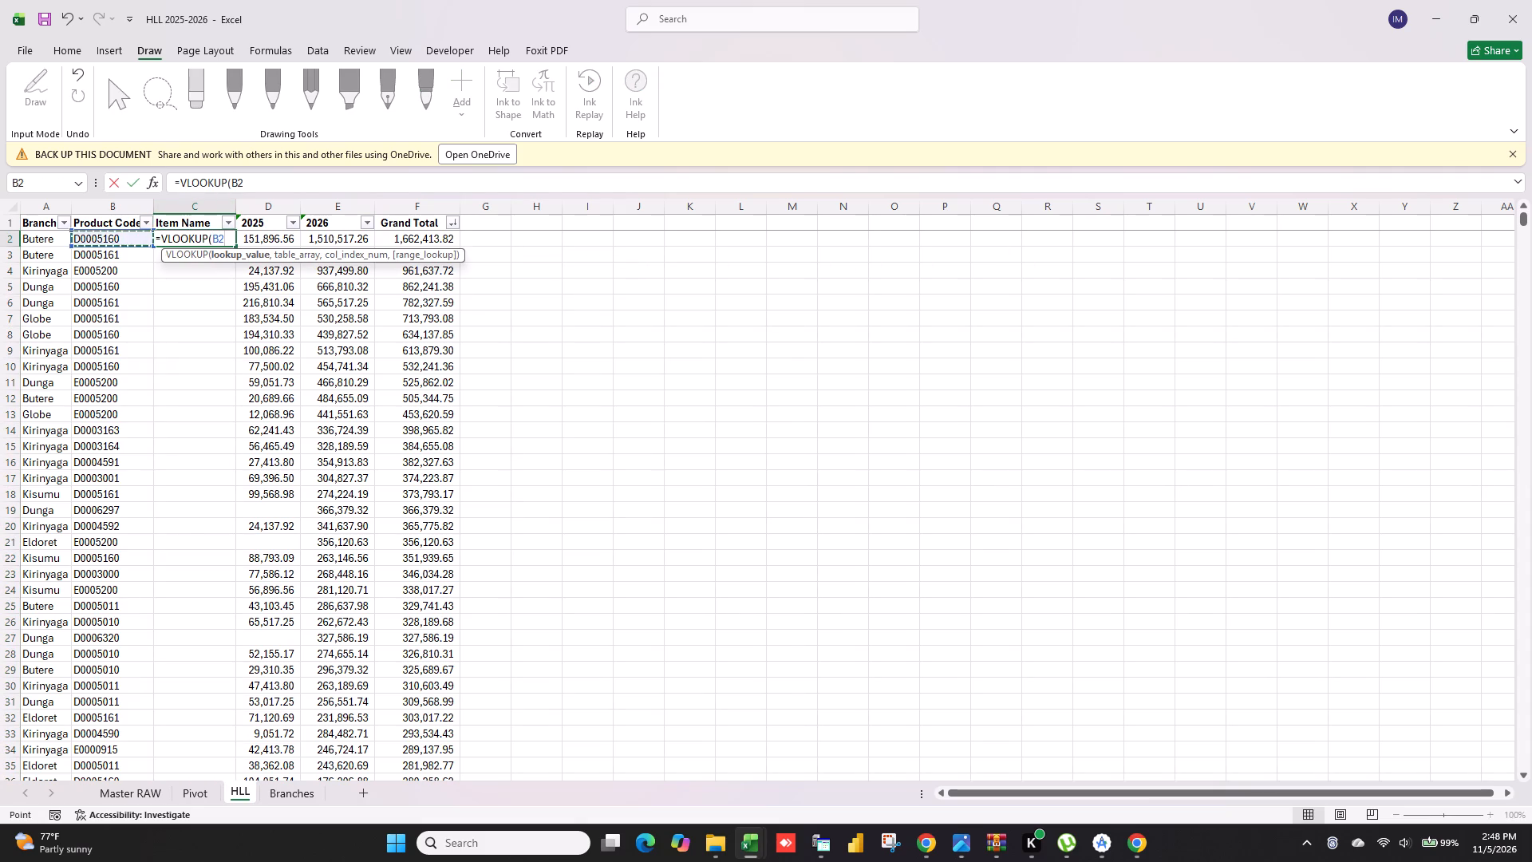
key(comma)
click(757, 836)
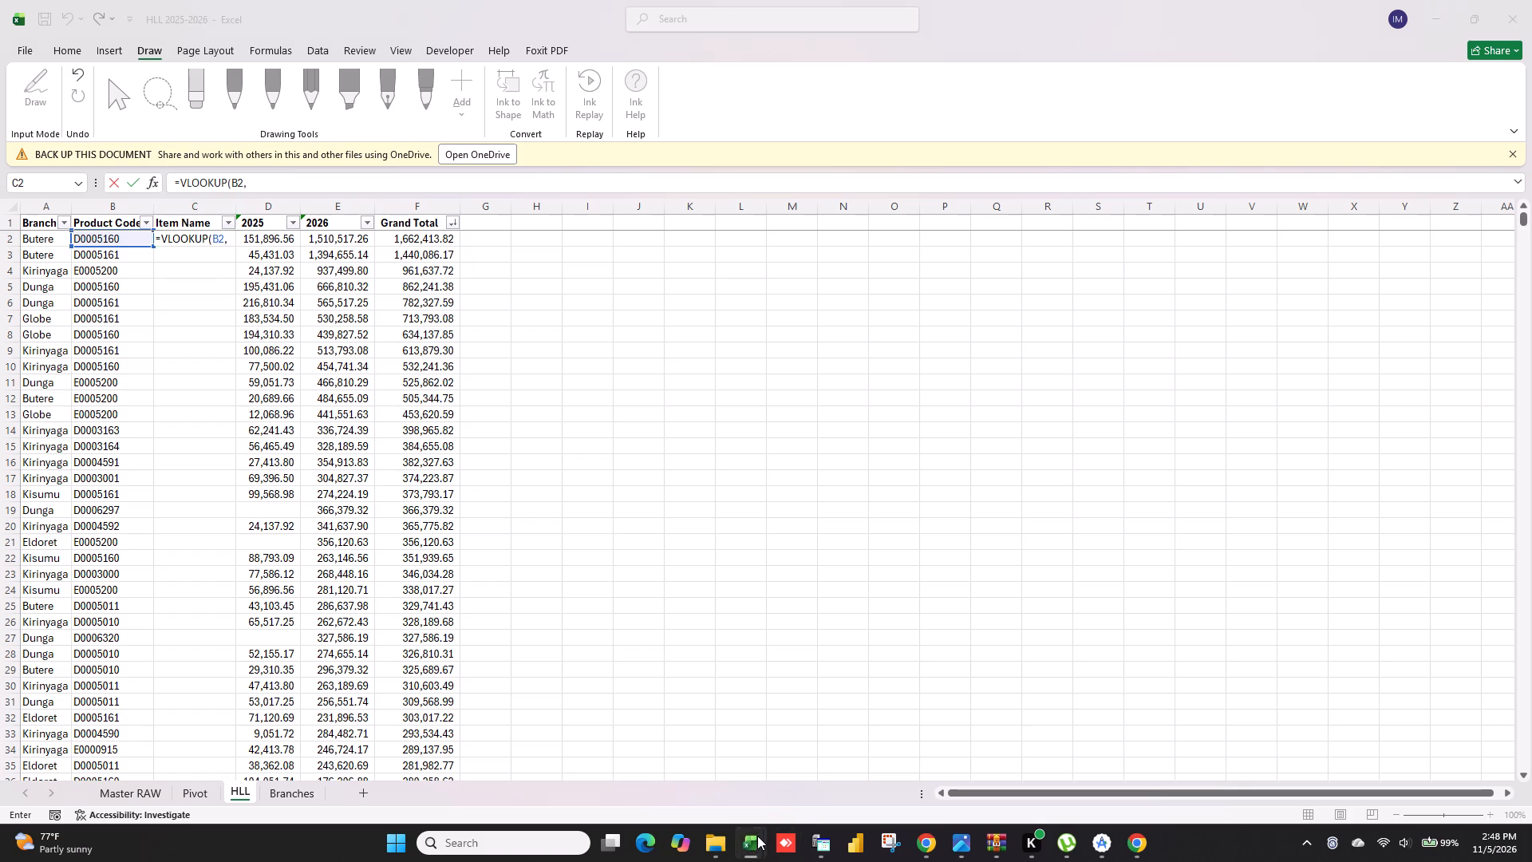
click(1170, 764)
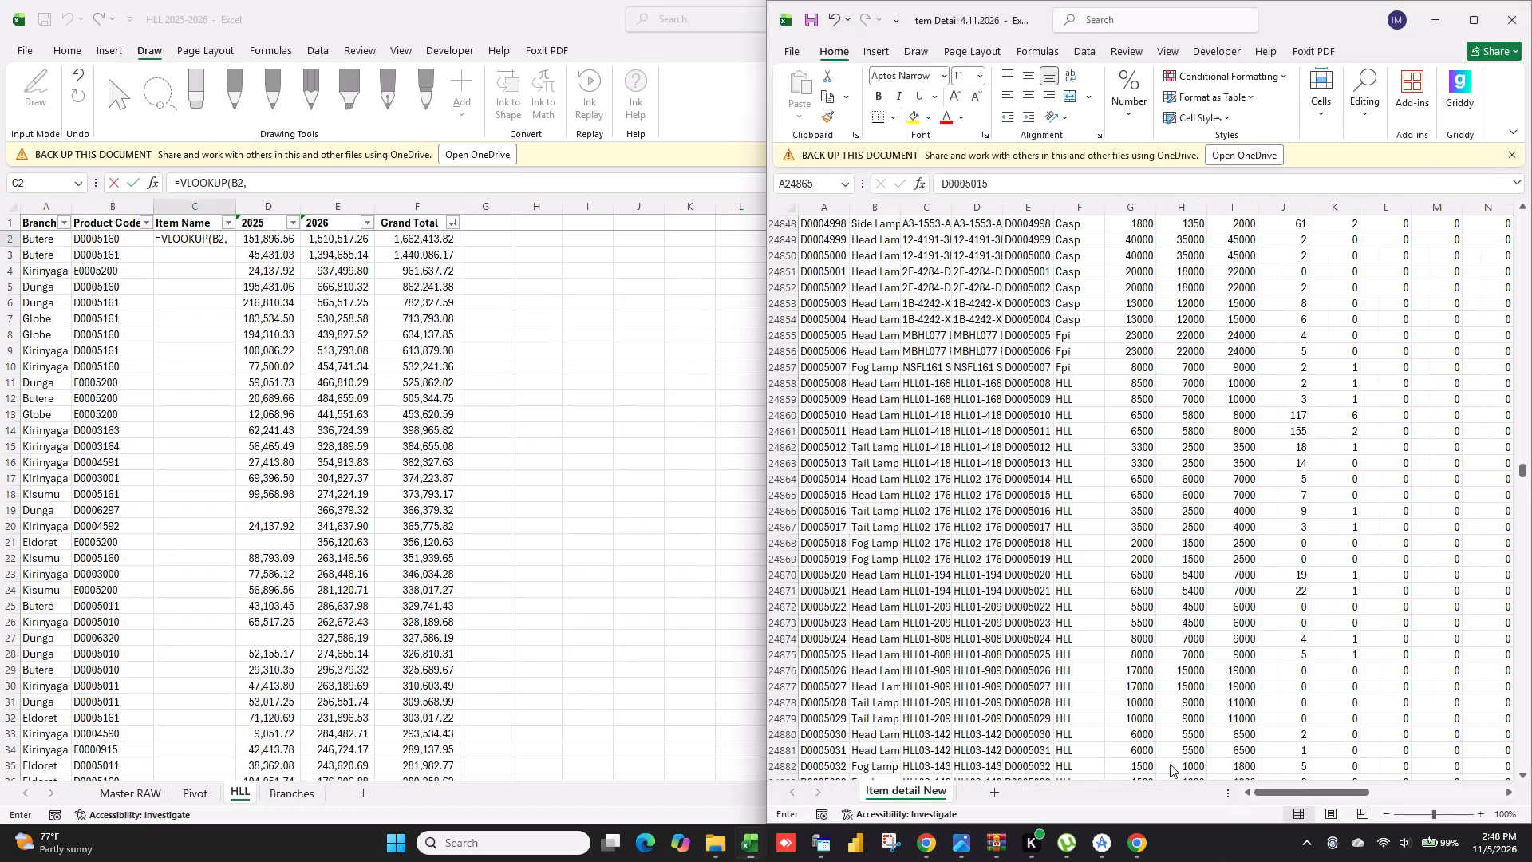
drag(818, 206, 871, 204)
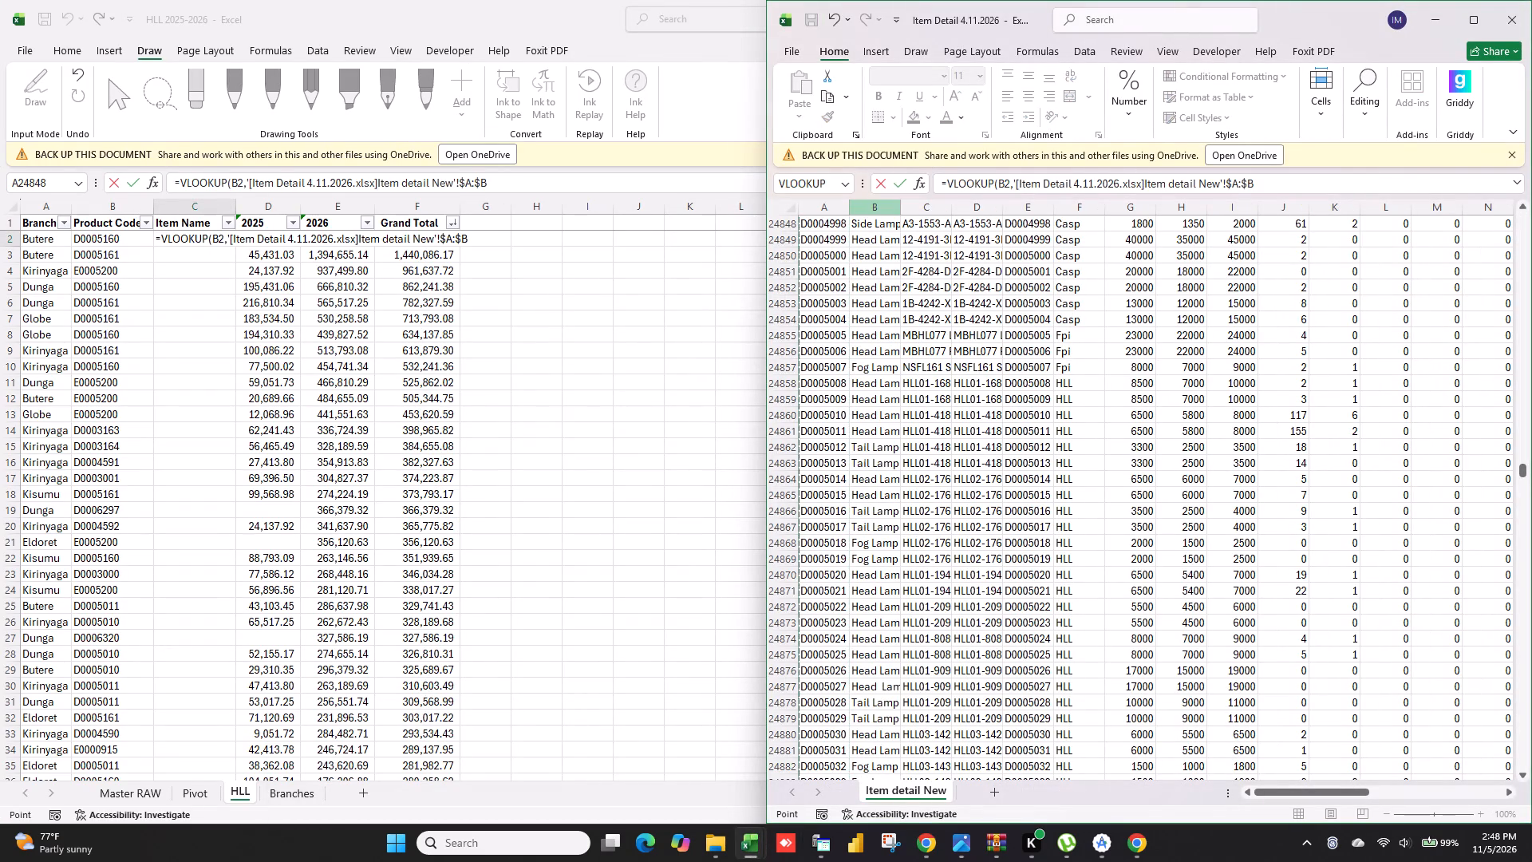
text(,2,0)
key(Return)
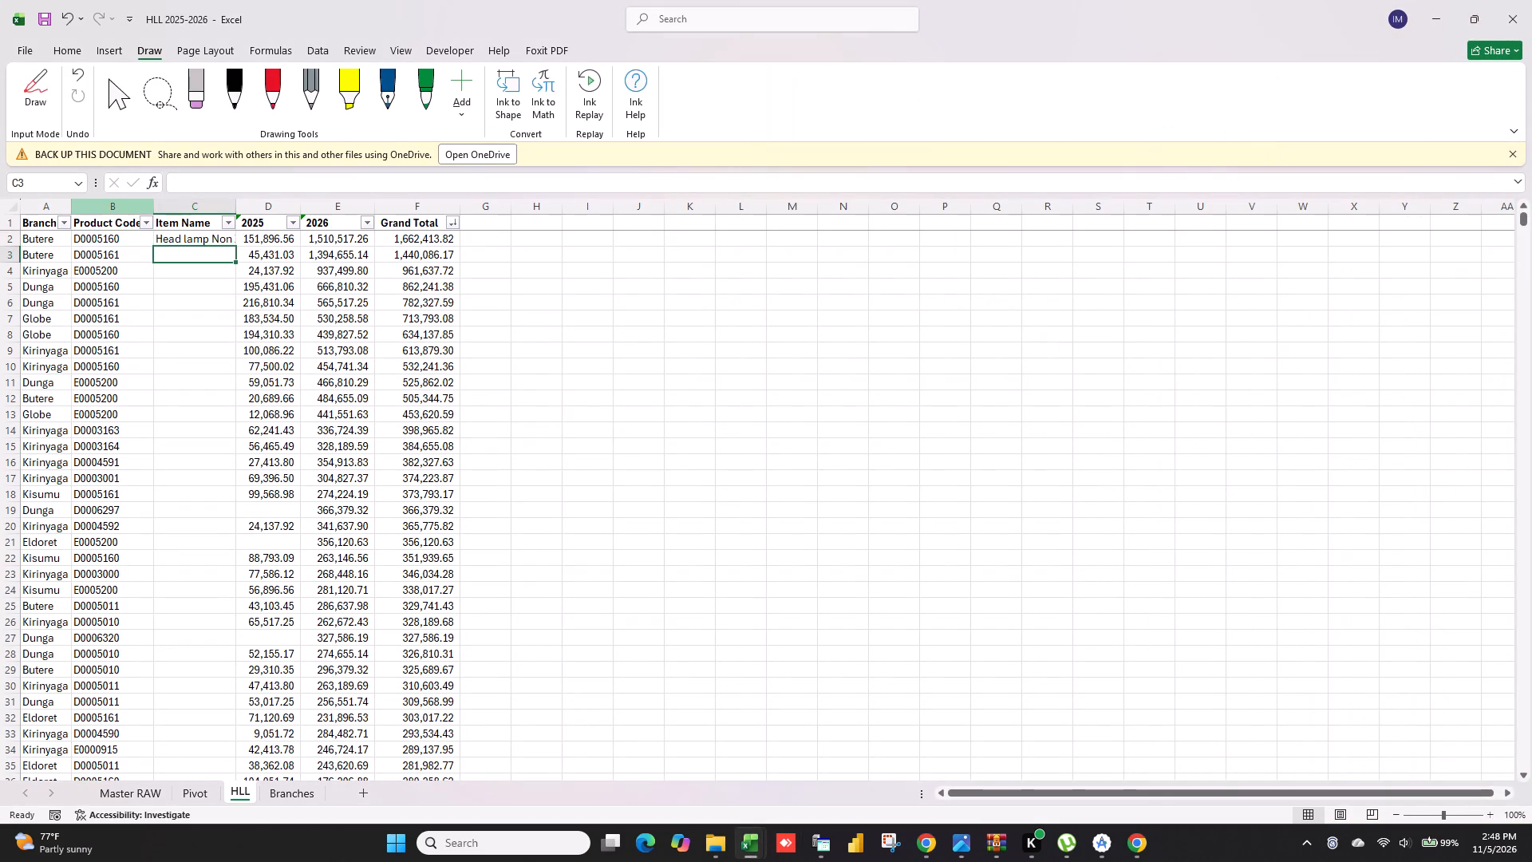
Widen the Item Name column until the full product description in C2 fits.
drag(238, 208, 388, 229)
drag(386, 209, 405, 210)
drag(405, 210, 450, 212)
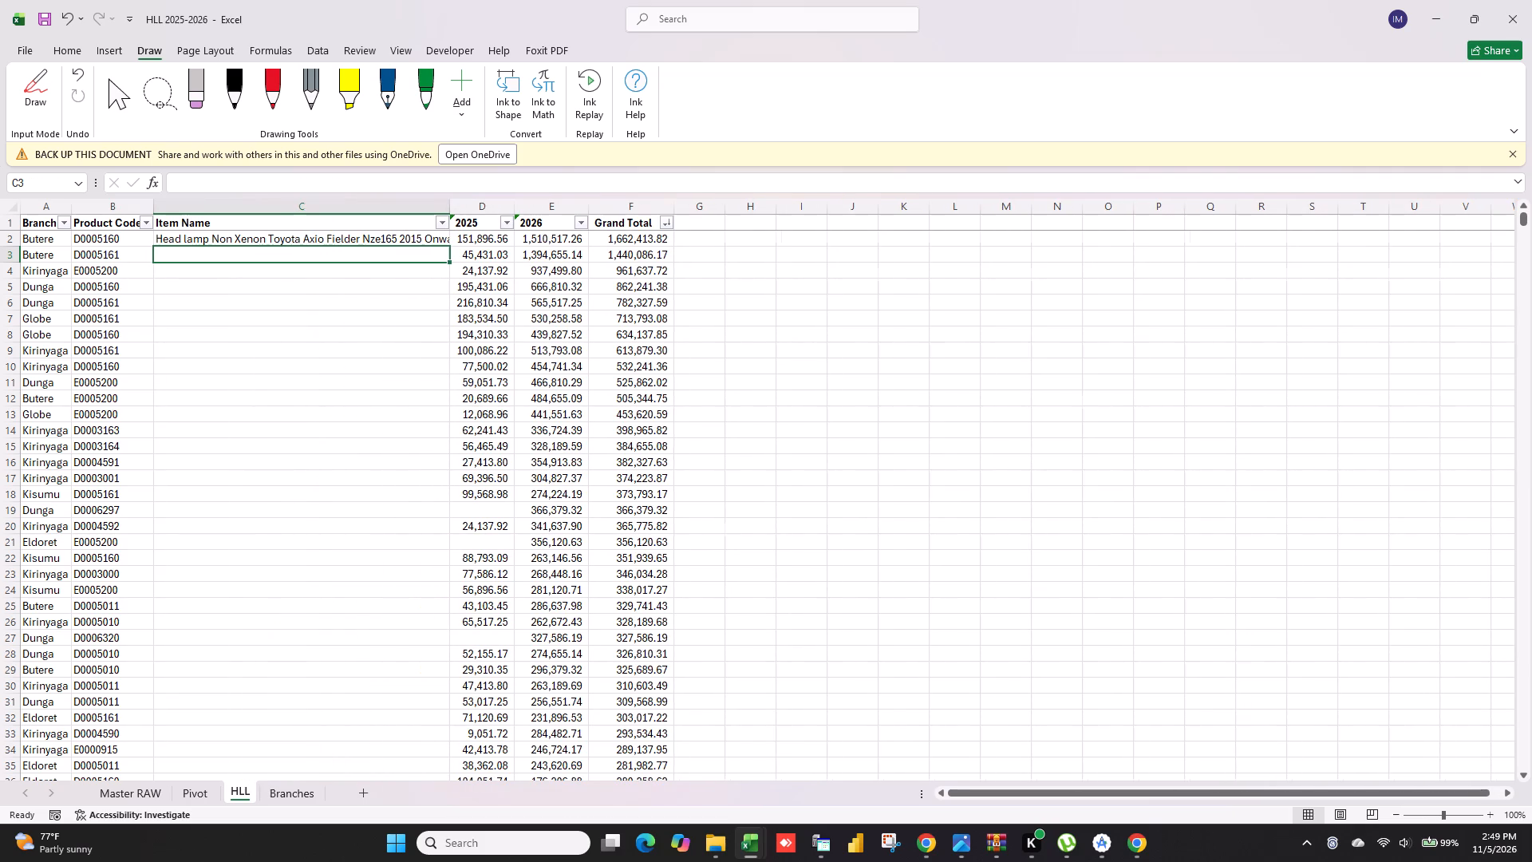
drag(447, 204, 487, 207)
drag(487, 207, 512, 210)
Fill the item name lookup from C2 down through all rows of the sales table.
click(476, 235)
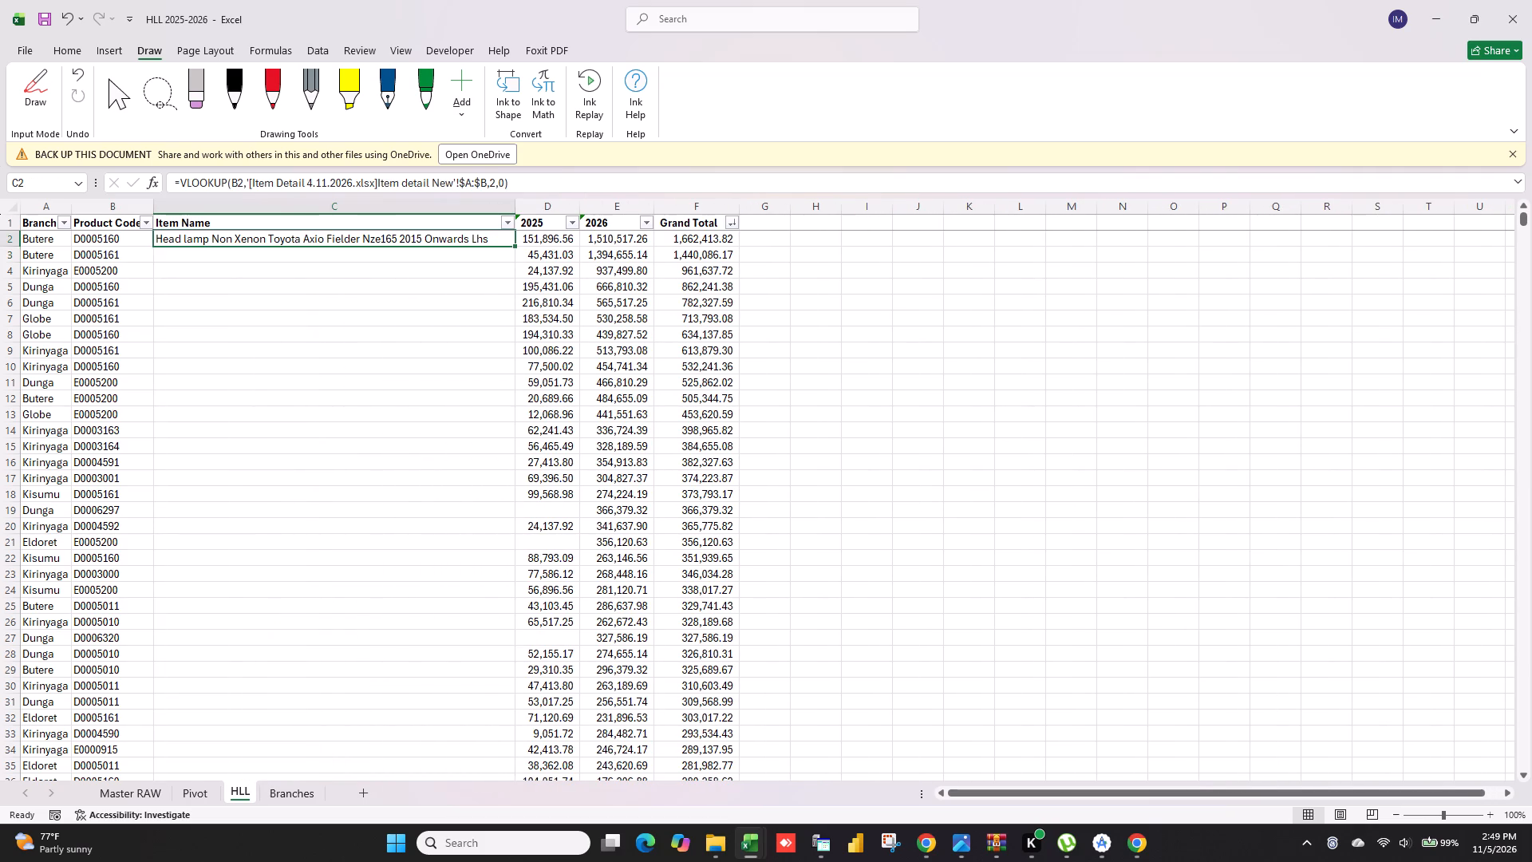
double_click(515, 244)
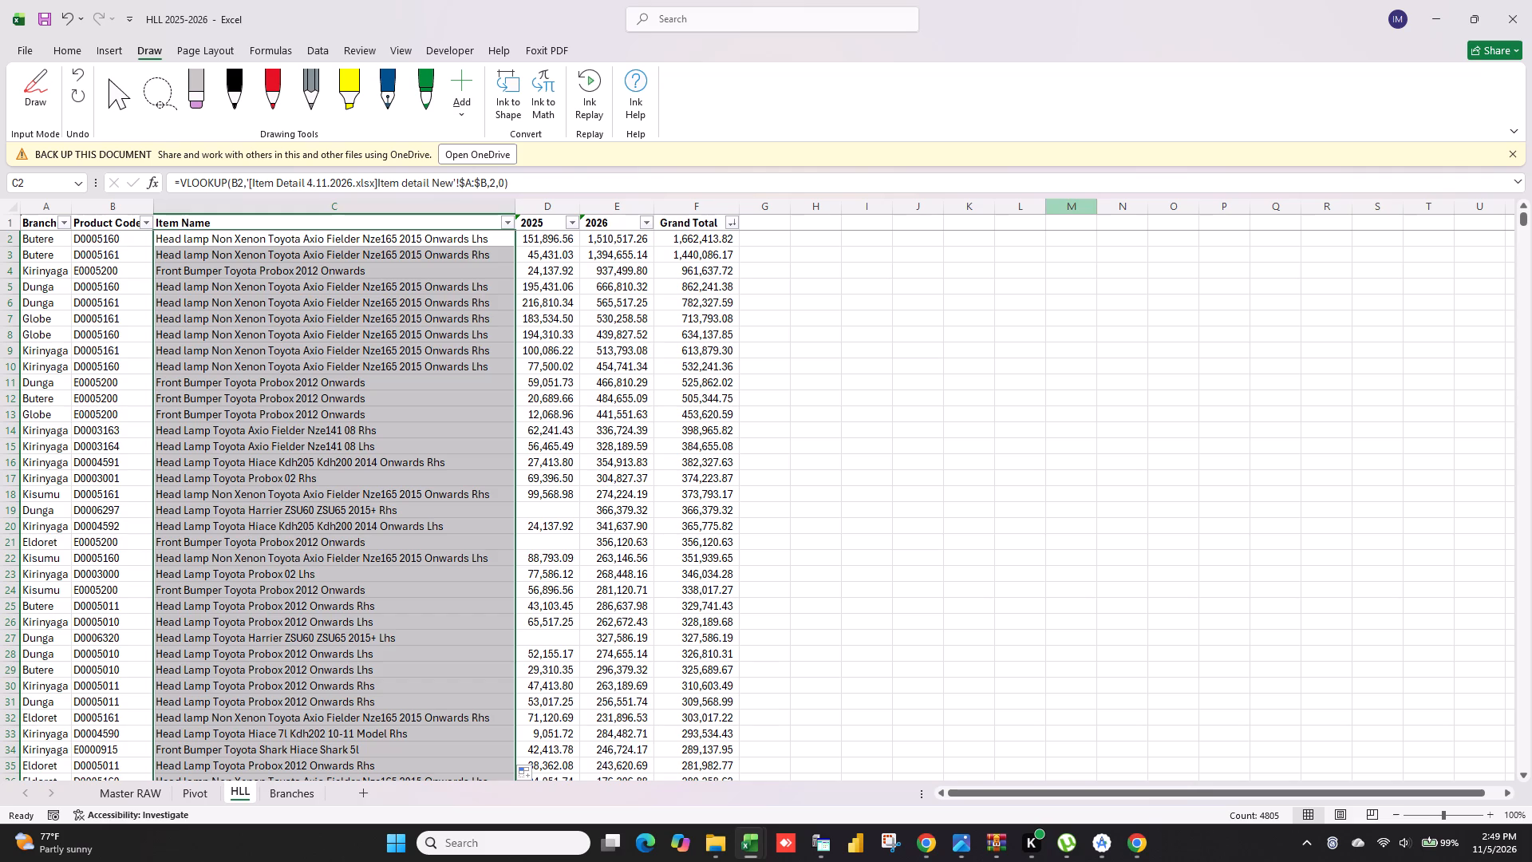
click(919, 400)
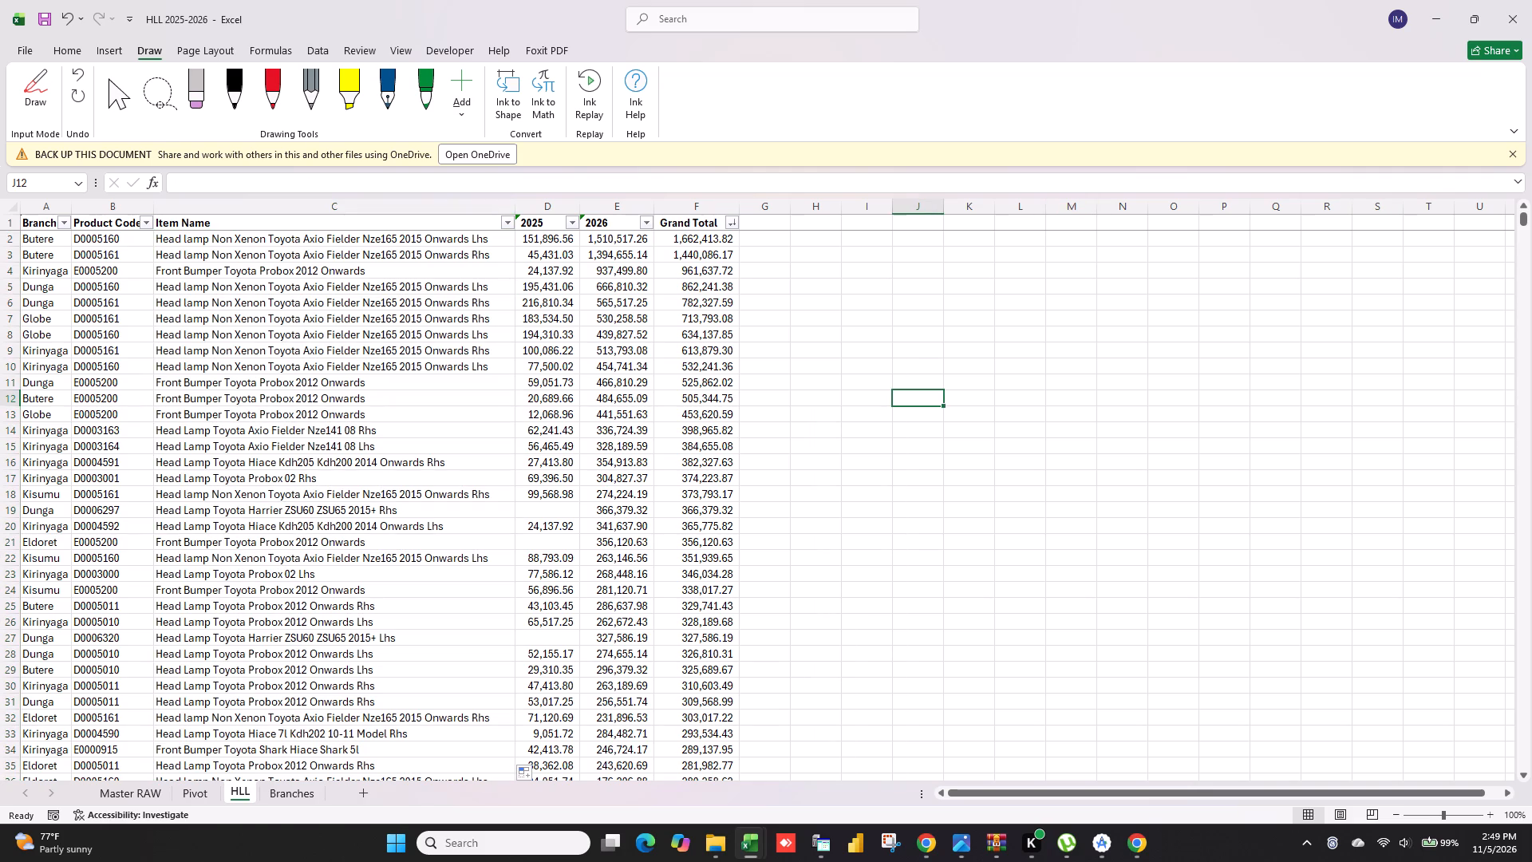
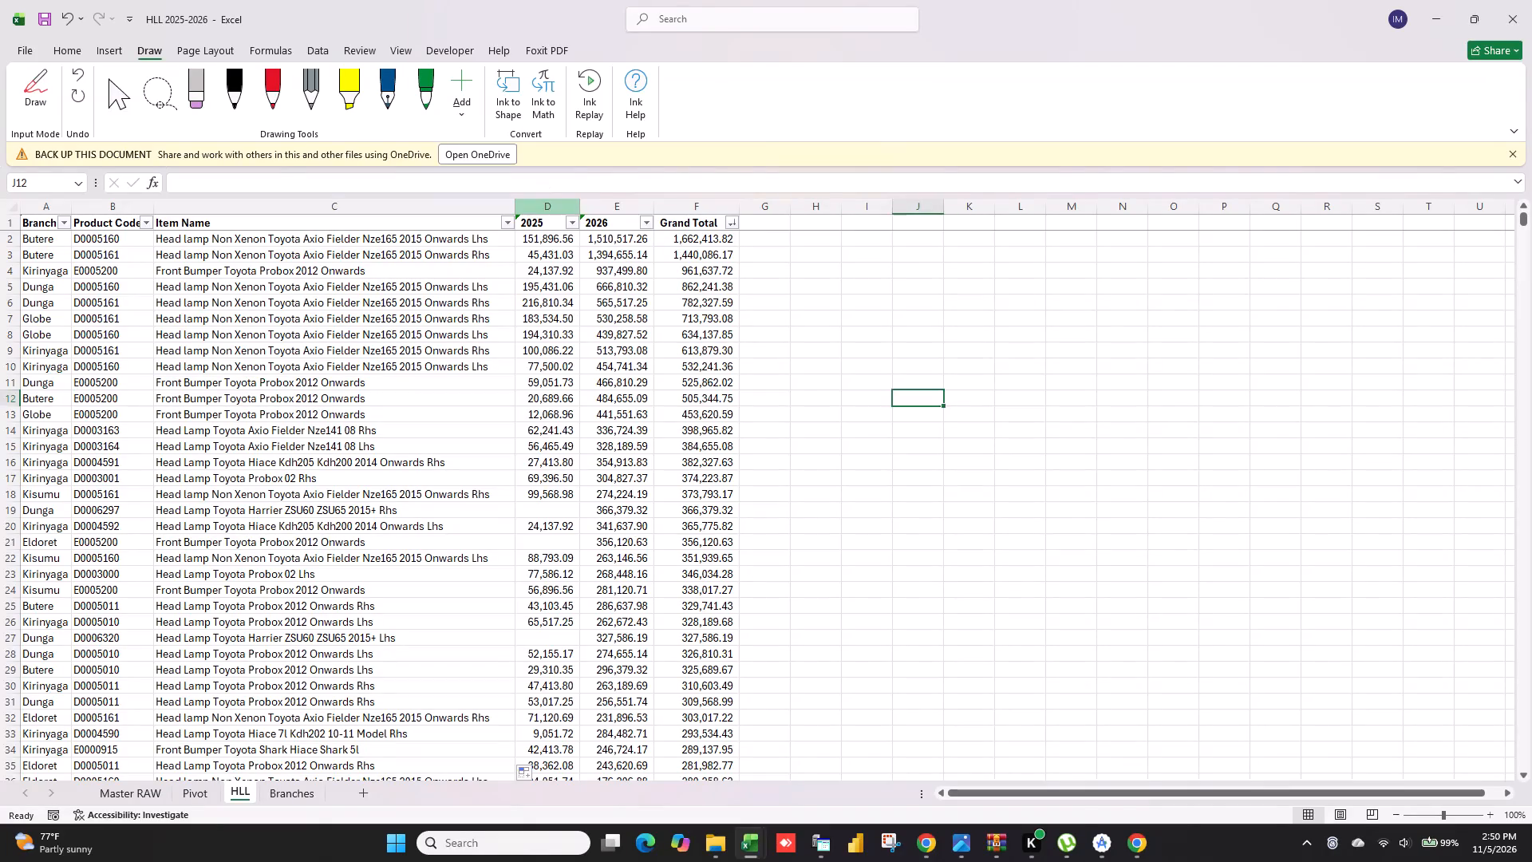
Insert a column headed Brand before the 2025 column on the HLL sheet and make it somewhat narrower.
click(543, 201)
right_click(543, 201)
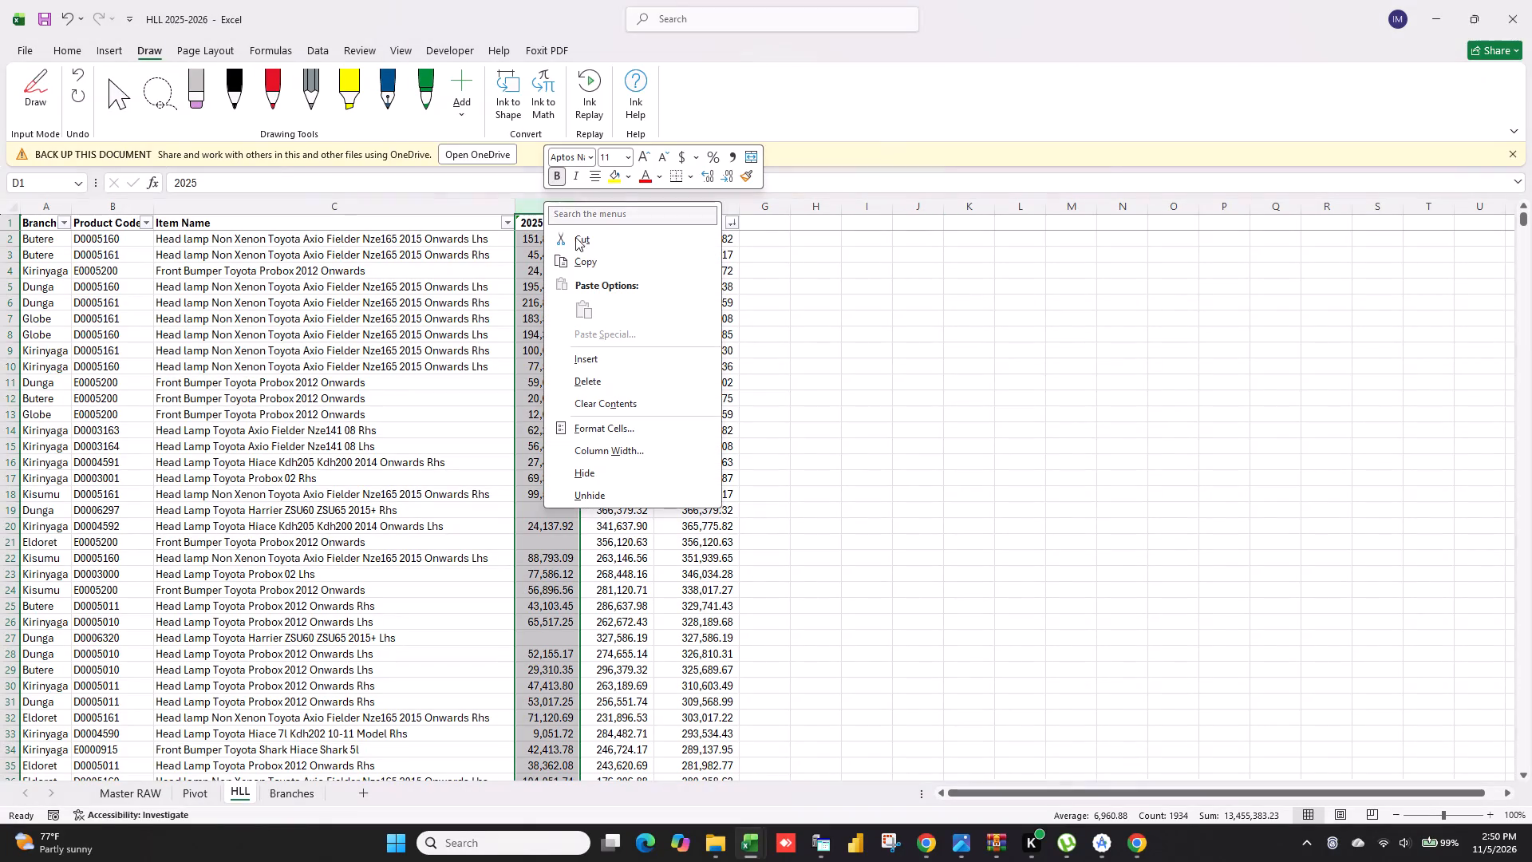
click(602, 354)
click(551, 225)
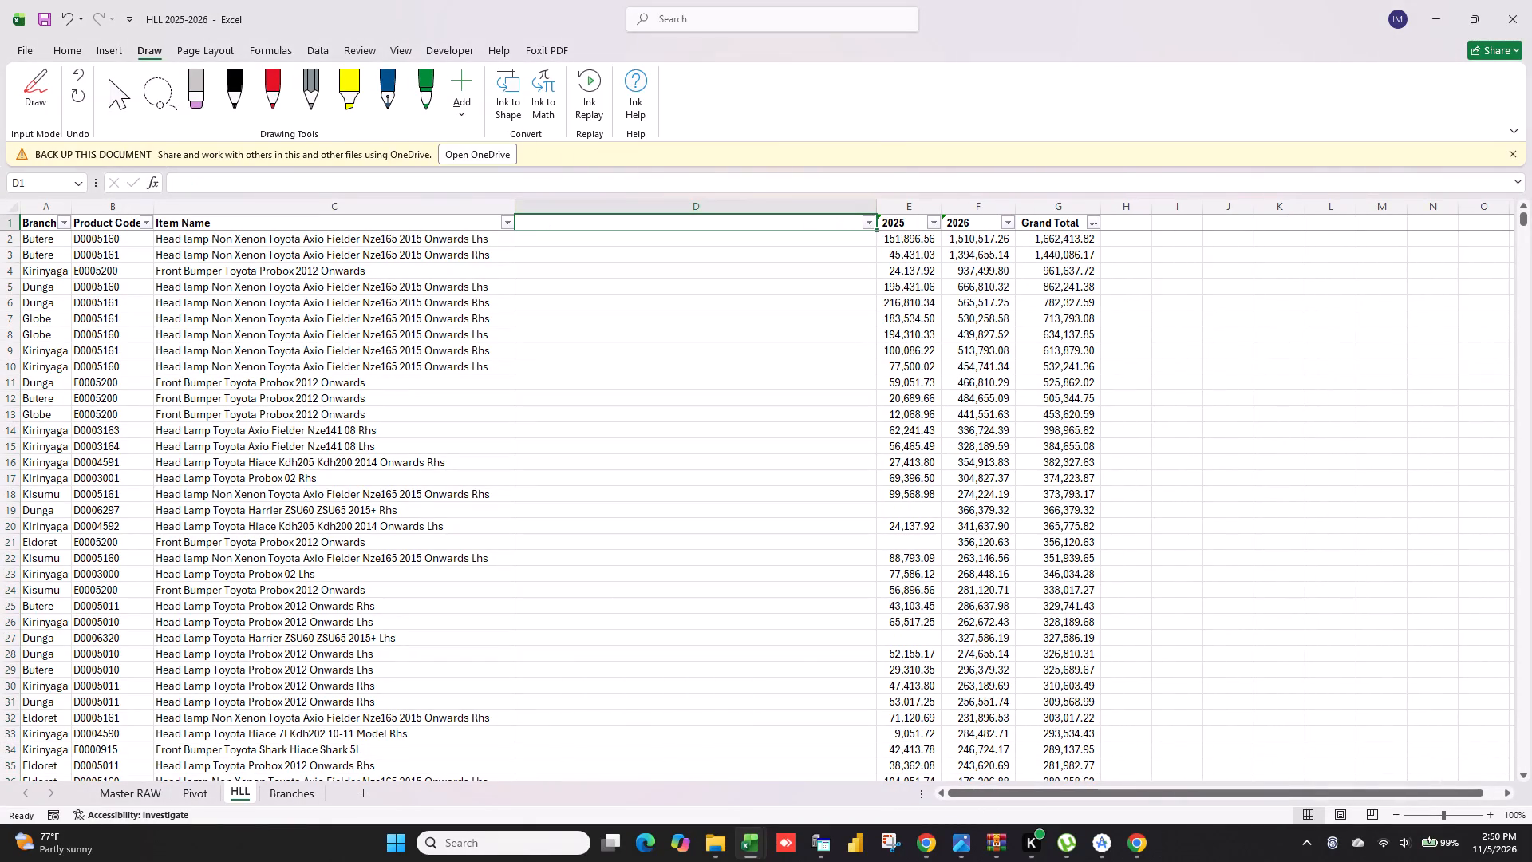
text(Brand)
key(Return)
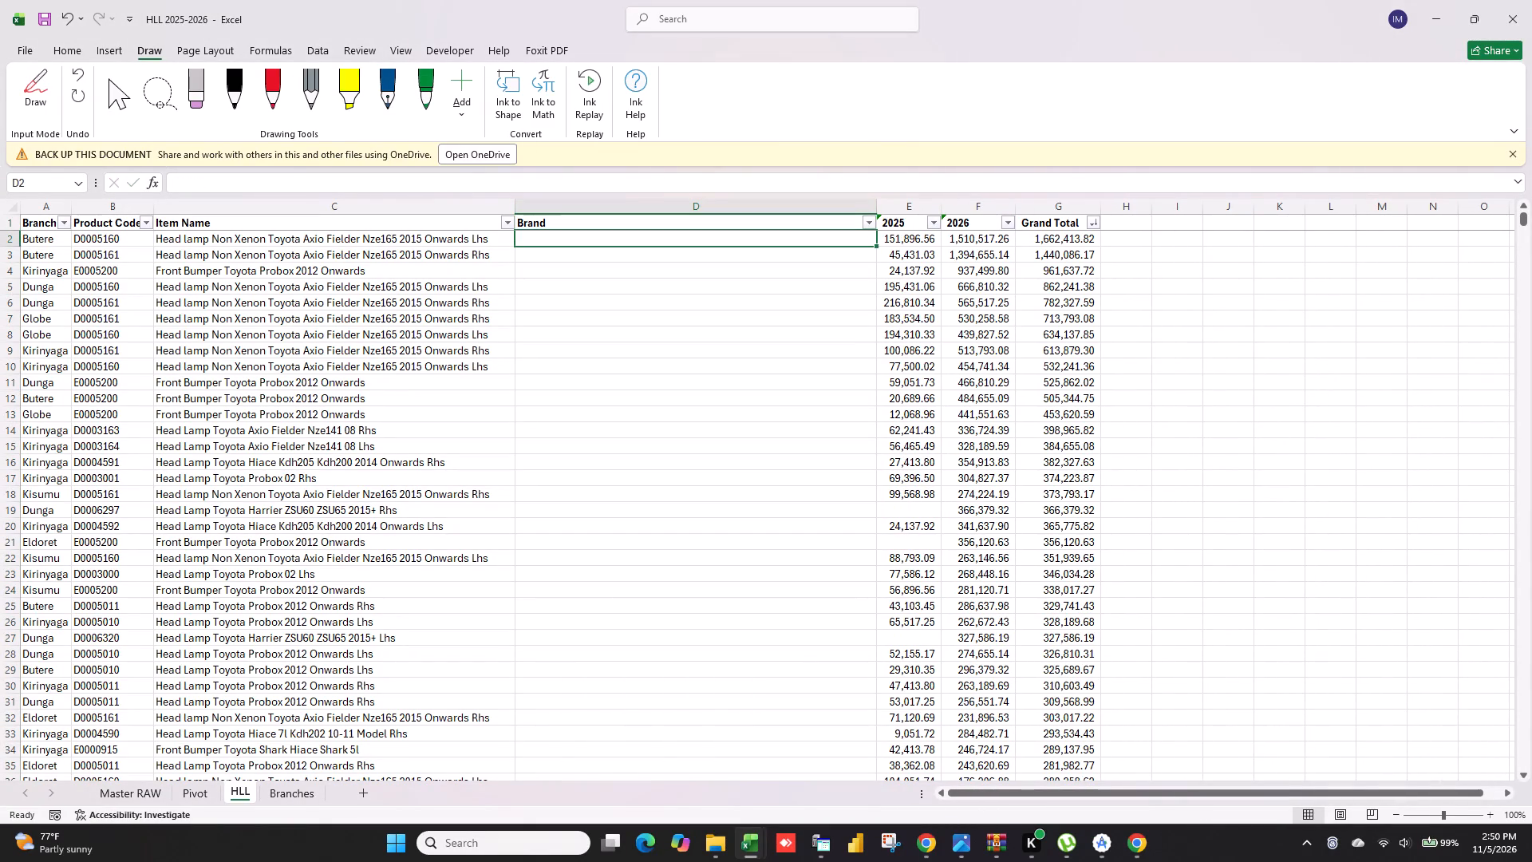
drag(875, 202, 722, 188)
In D2, enter a VLOOKUP of B2 in columns A:F of the Item Detail 4.11.2026 workbook, returning column 6 with exact match.
click(588, 231)
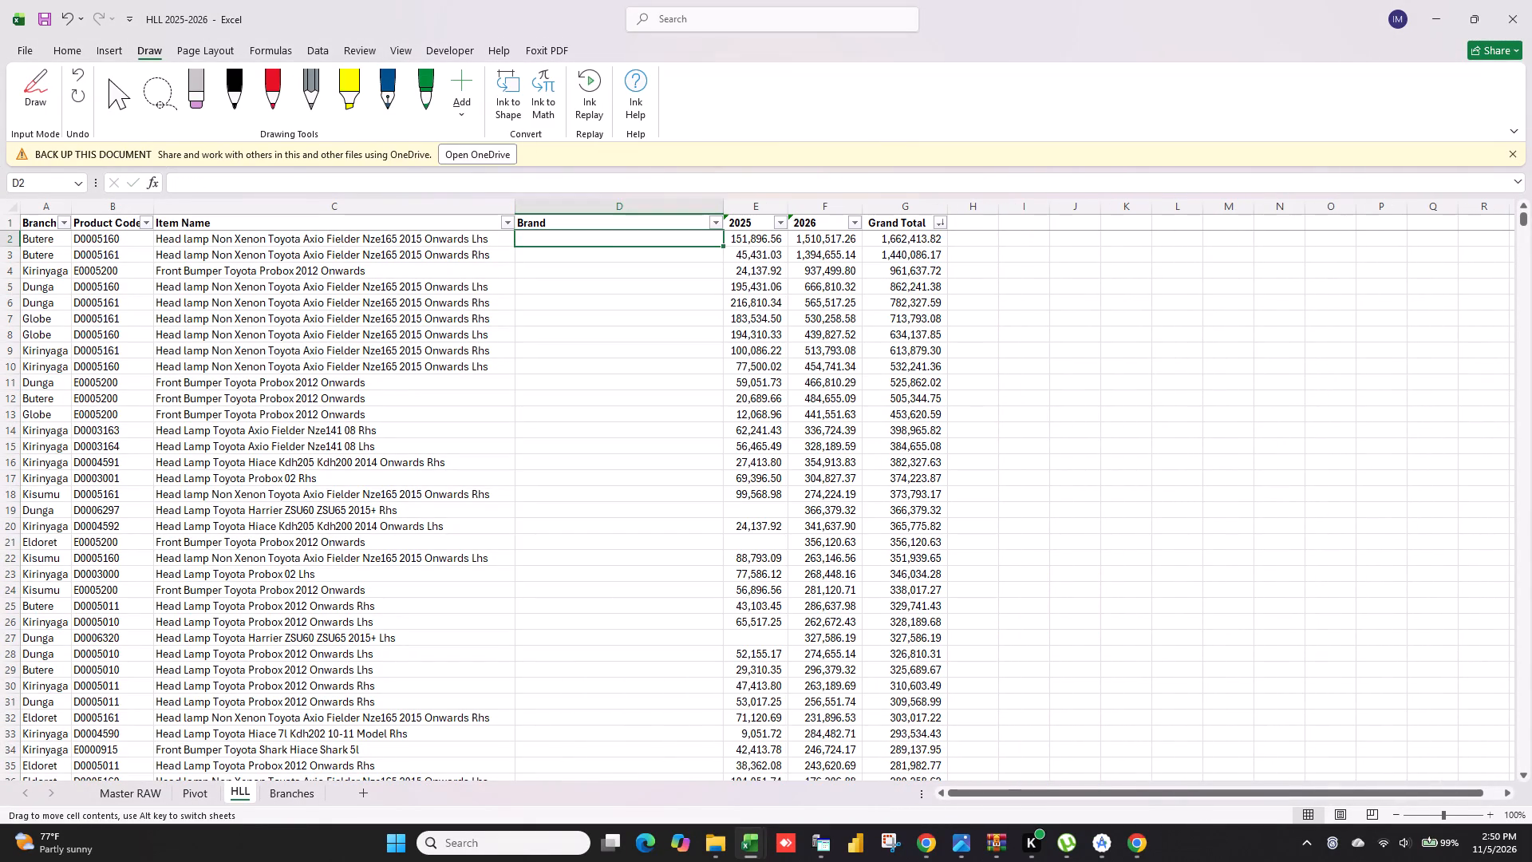
click(586, 232)
text(=vl)
key(Tab)
click(94, 232)
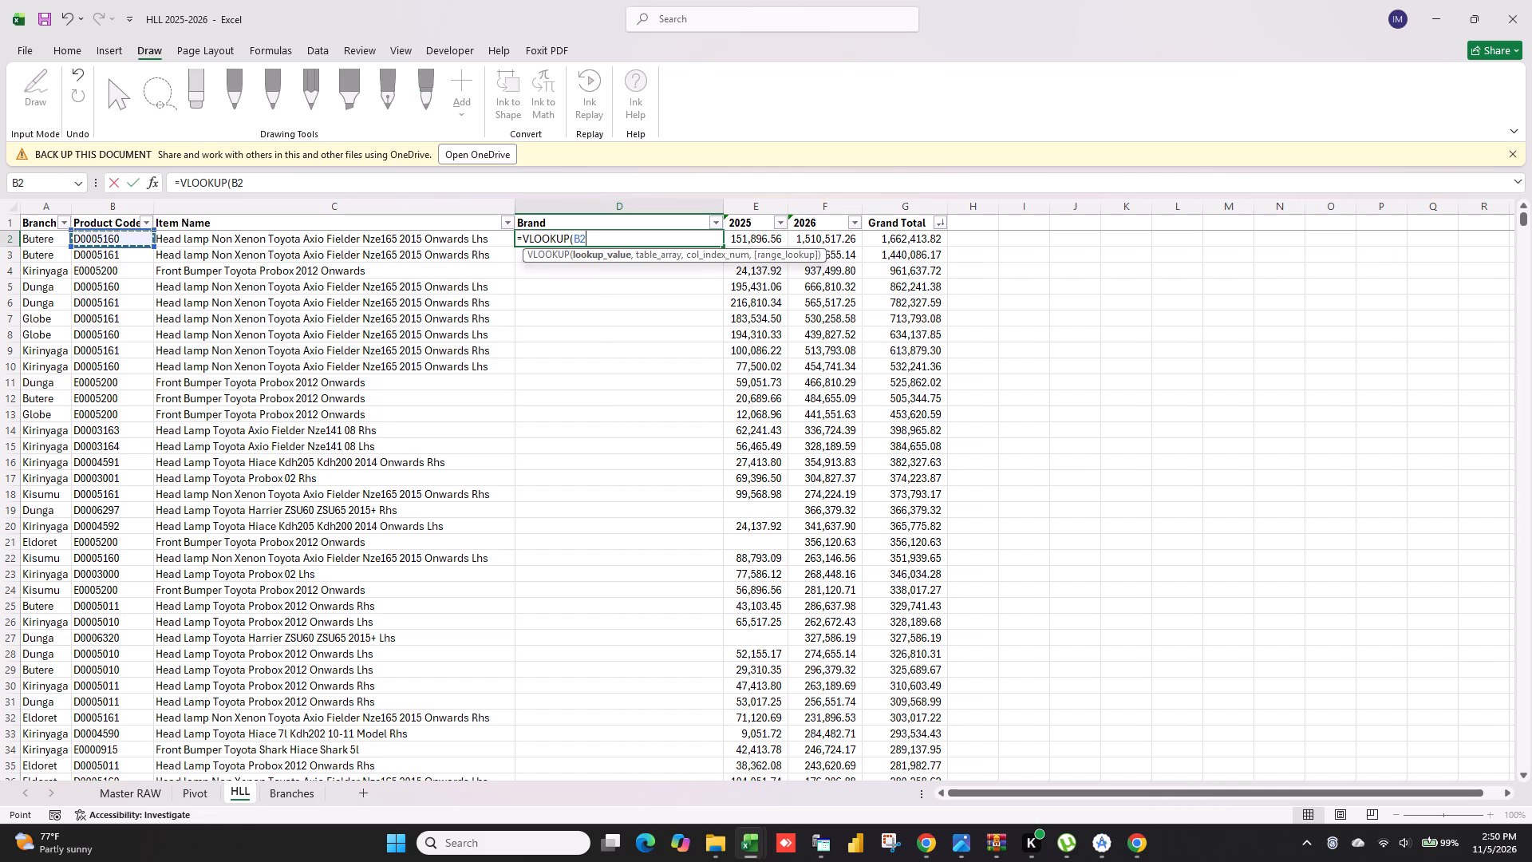
key(comma)
key(alt+Tab)
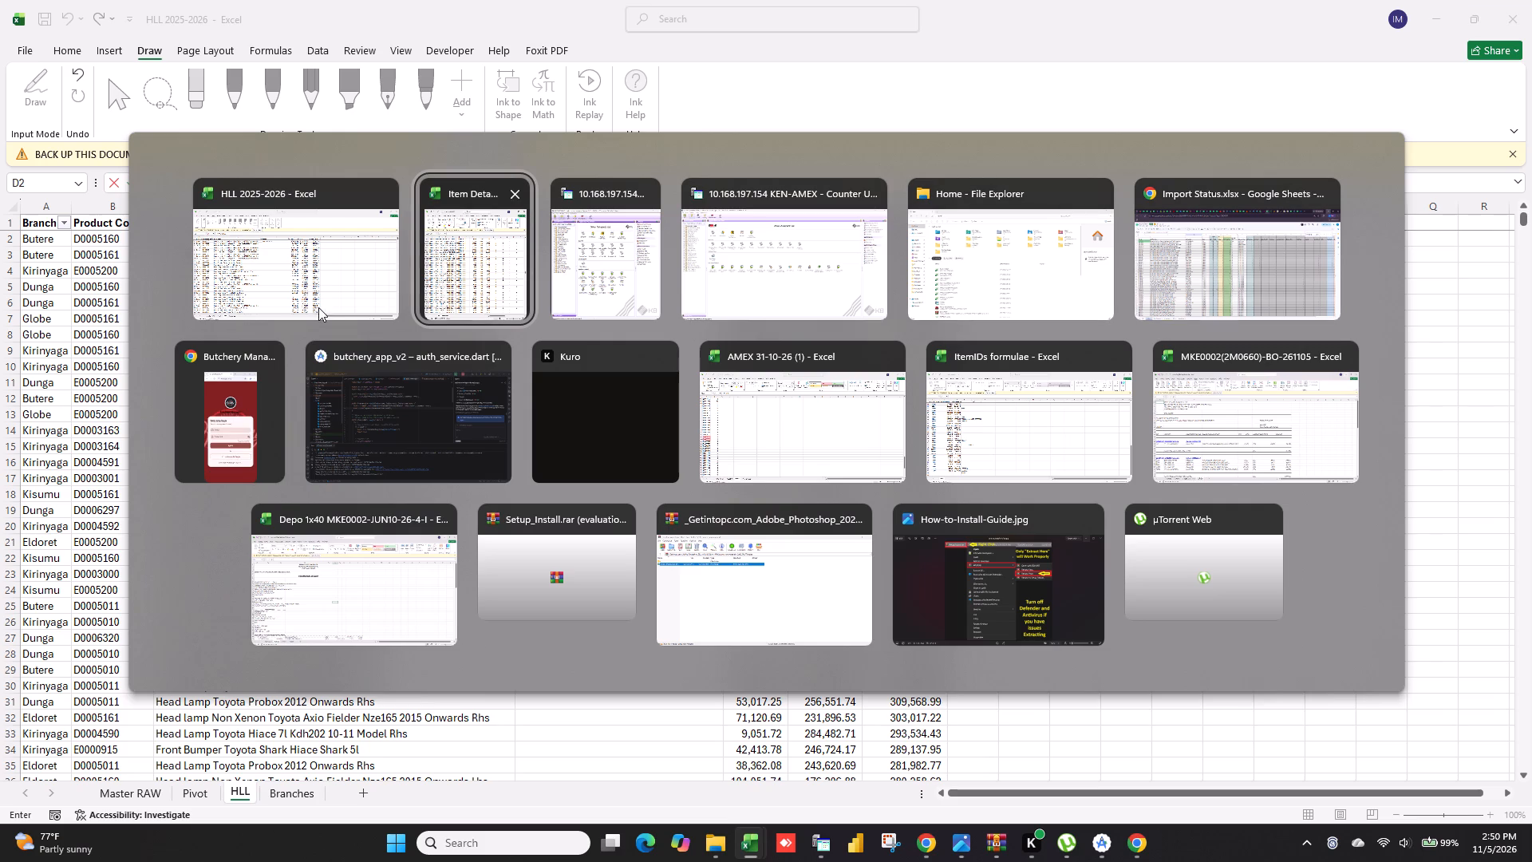
alt+click(494, 258)
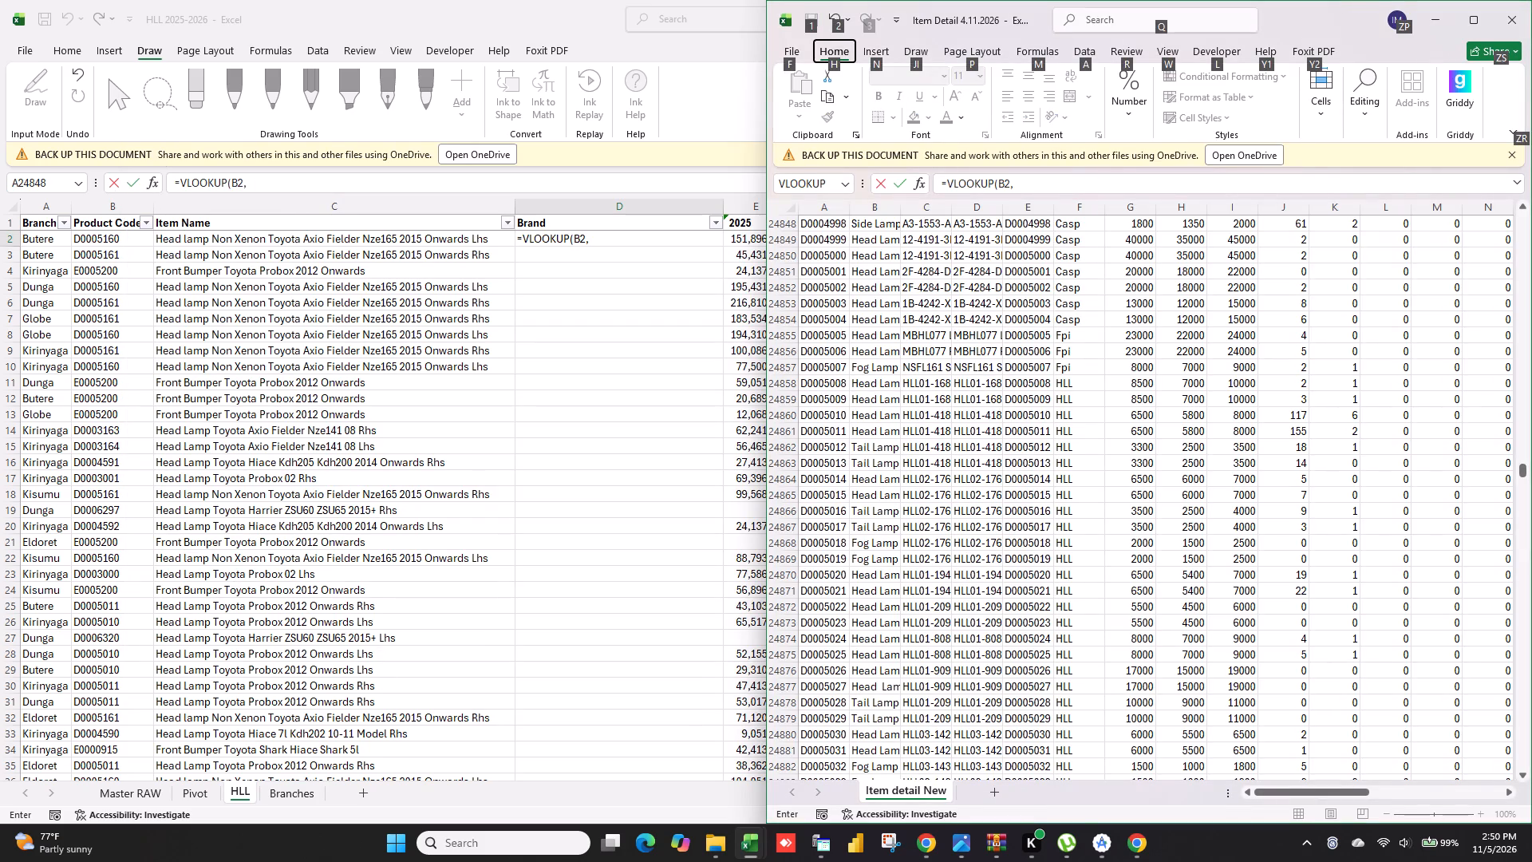
drag(822, 212, 1076, 236)
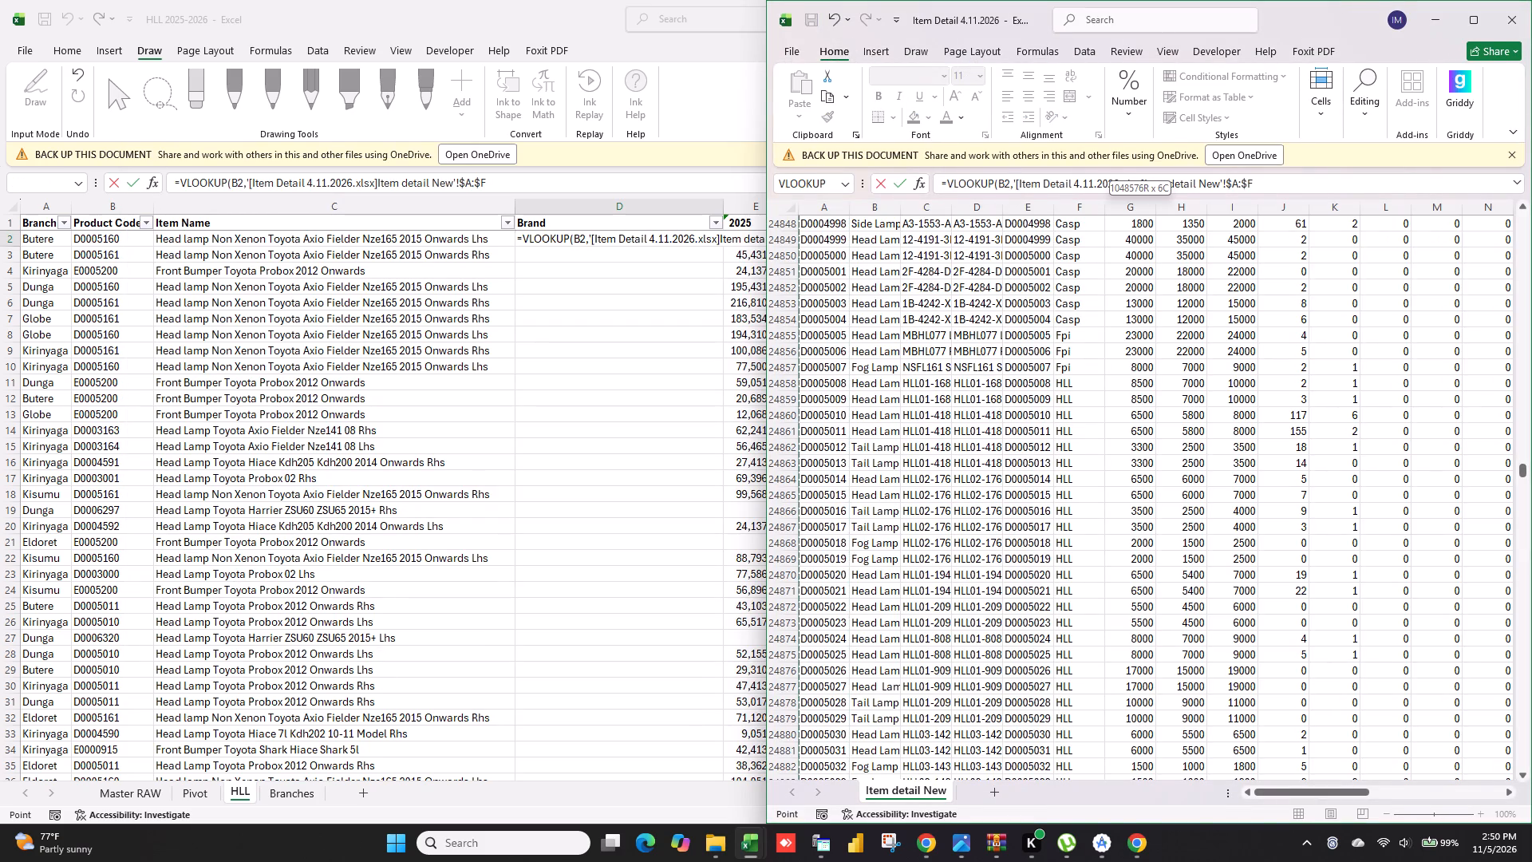
drag(1076, 236, 1077, 236)
text(,6,0)
key(Return)
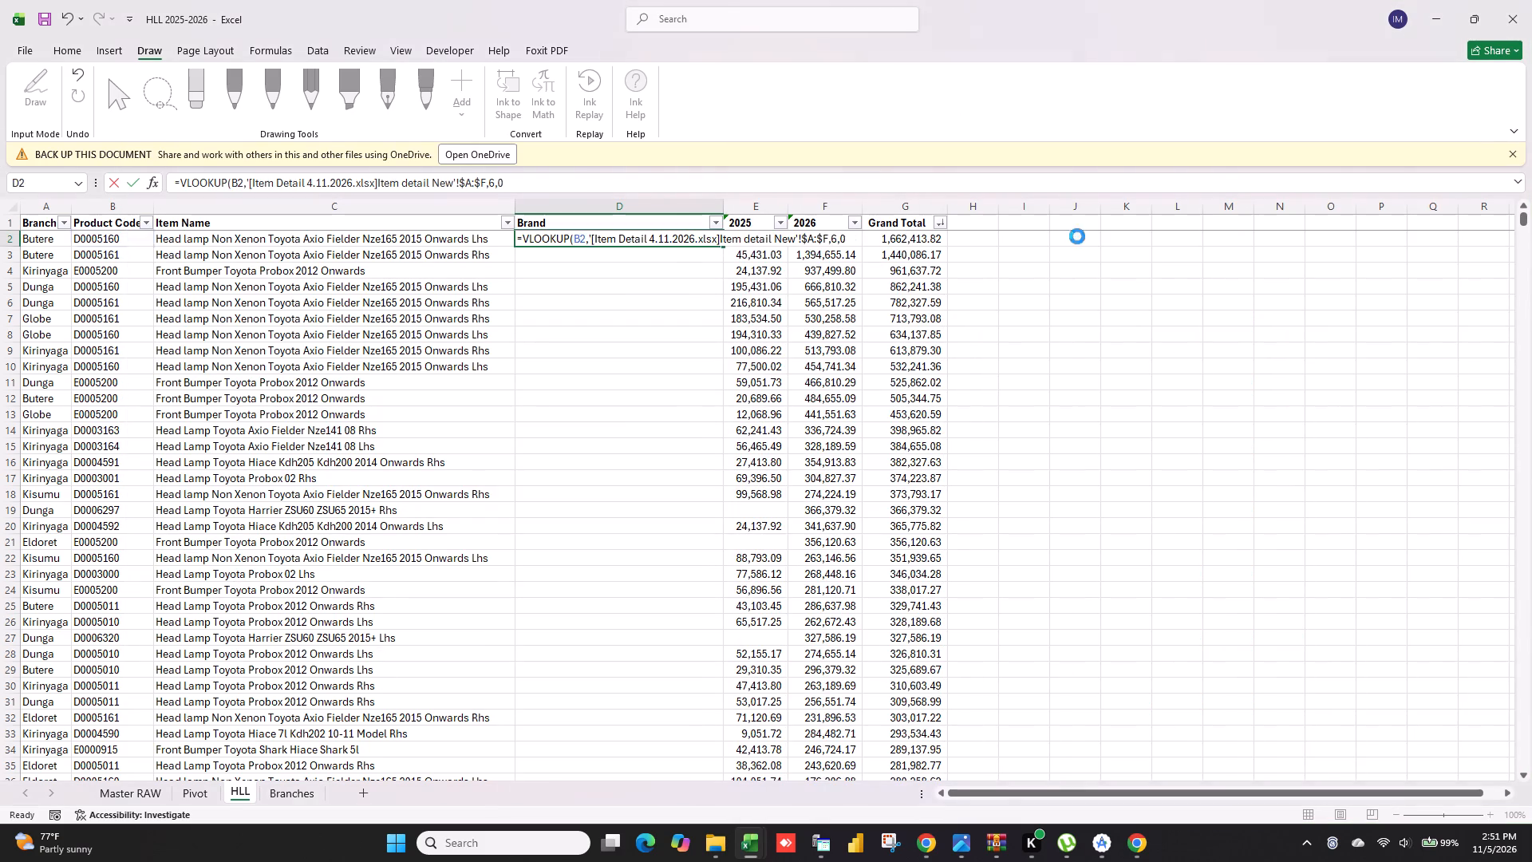
Fill the brand lookup from D2 down through all table rows and check the brands listed in the column's filter.
click(700, 234)
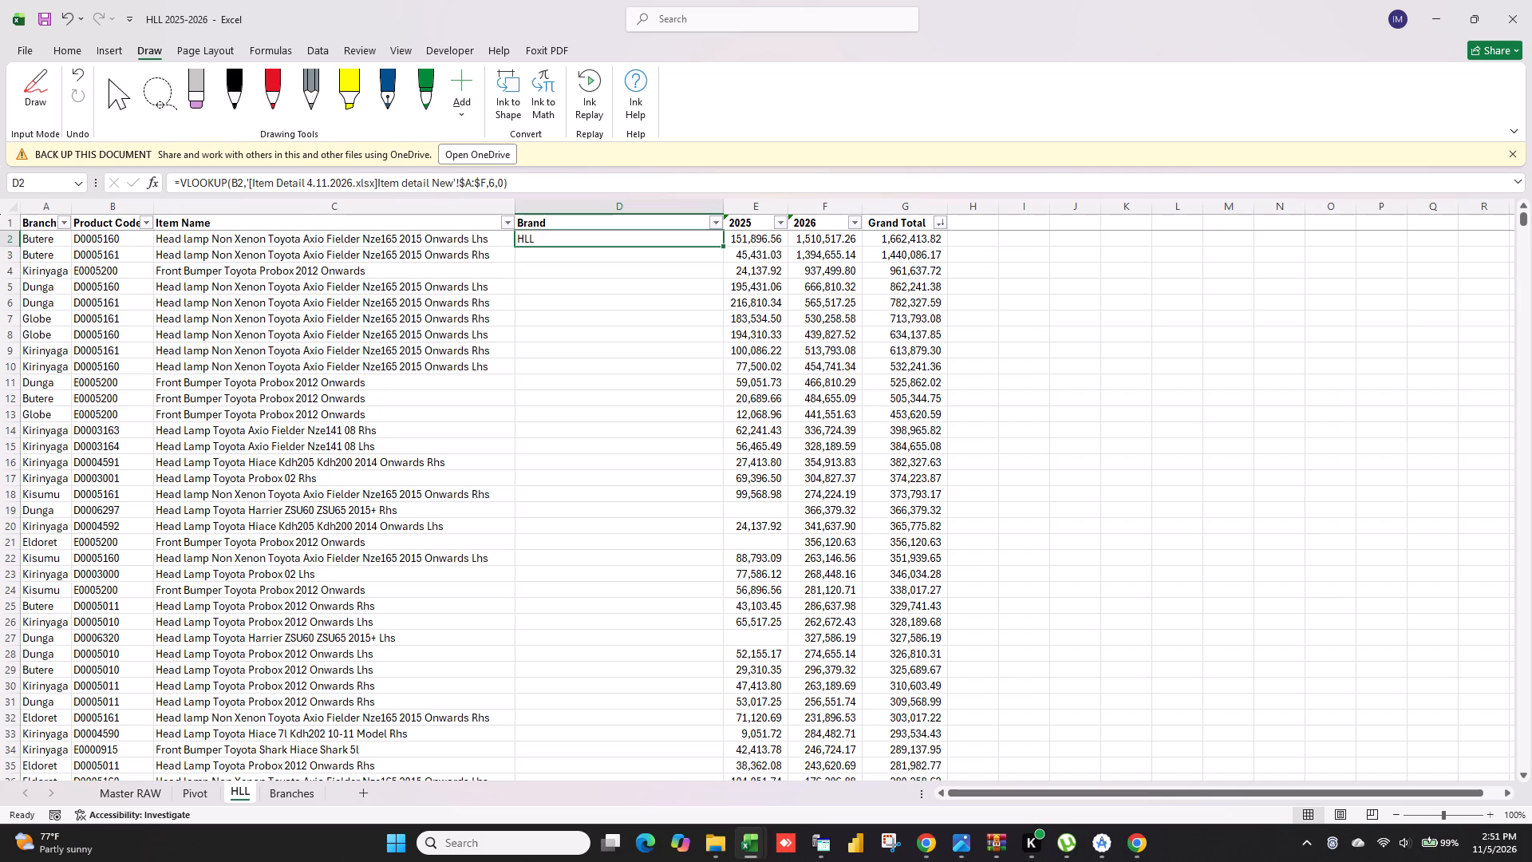
double_click(720, 243)
click(711, 224)
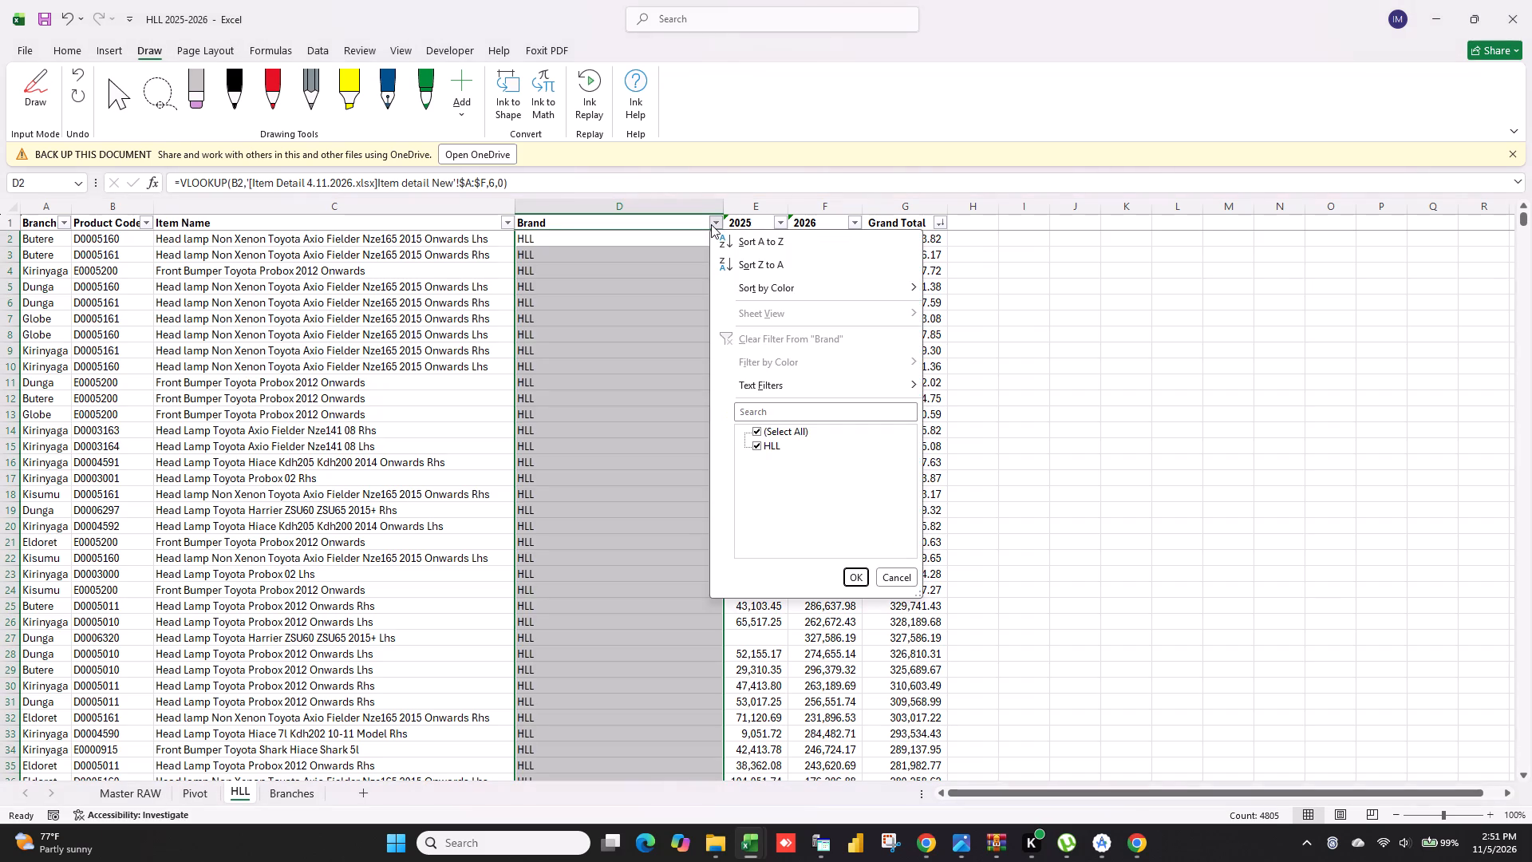
click(914, 575)
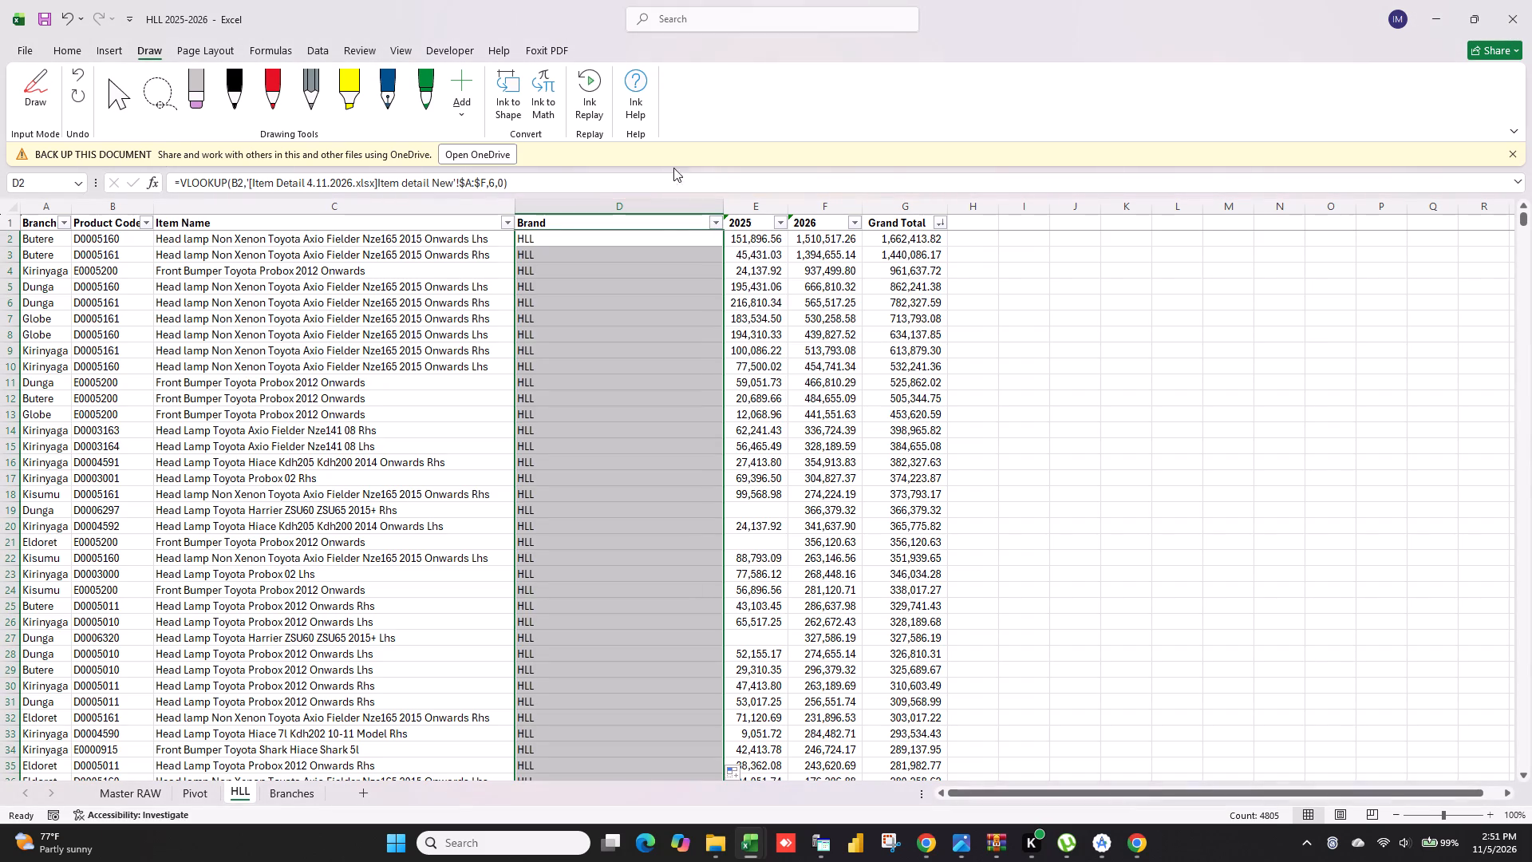
Narrow the Brand column to about the width of the 2025 column beside it.
drag(722, 212, 582, 223)
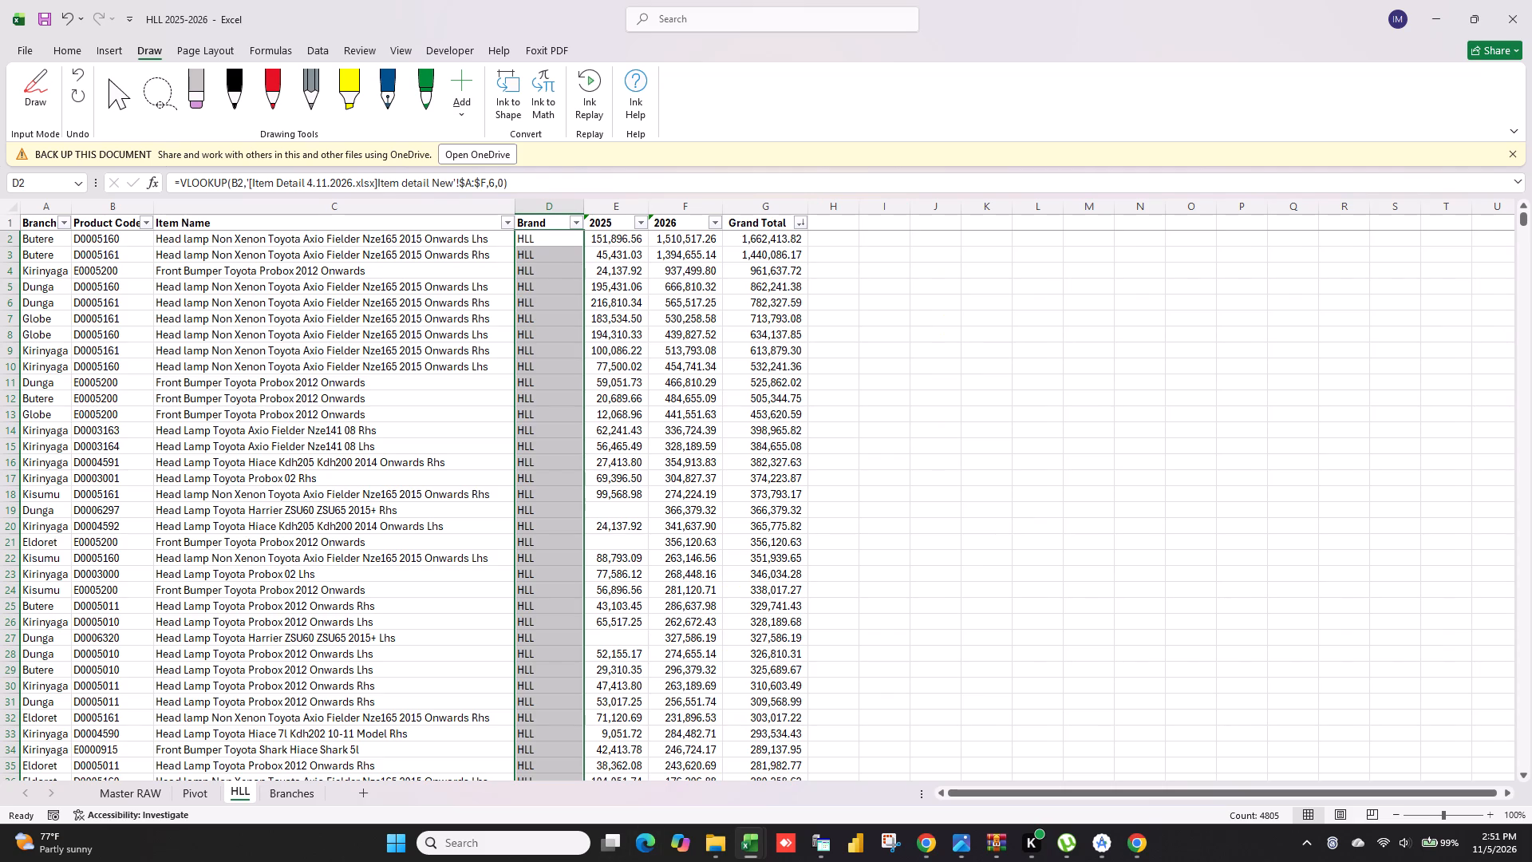
Copy the Item Name and Brand columns and paste them in place as values, replacing the lookup formulas.
click(292, 206)
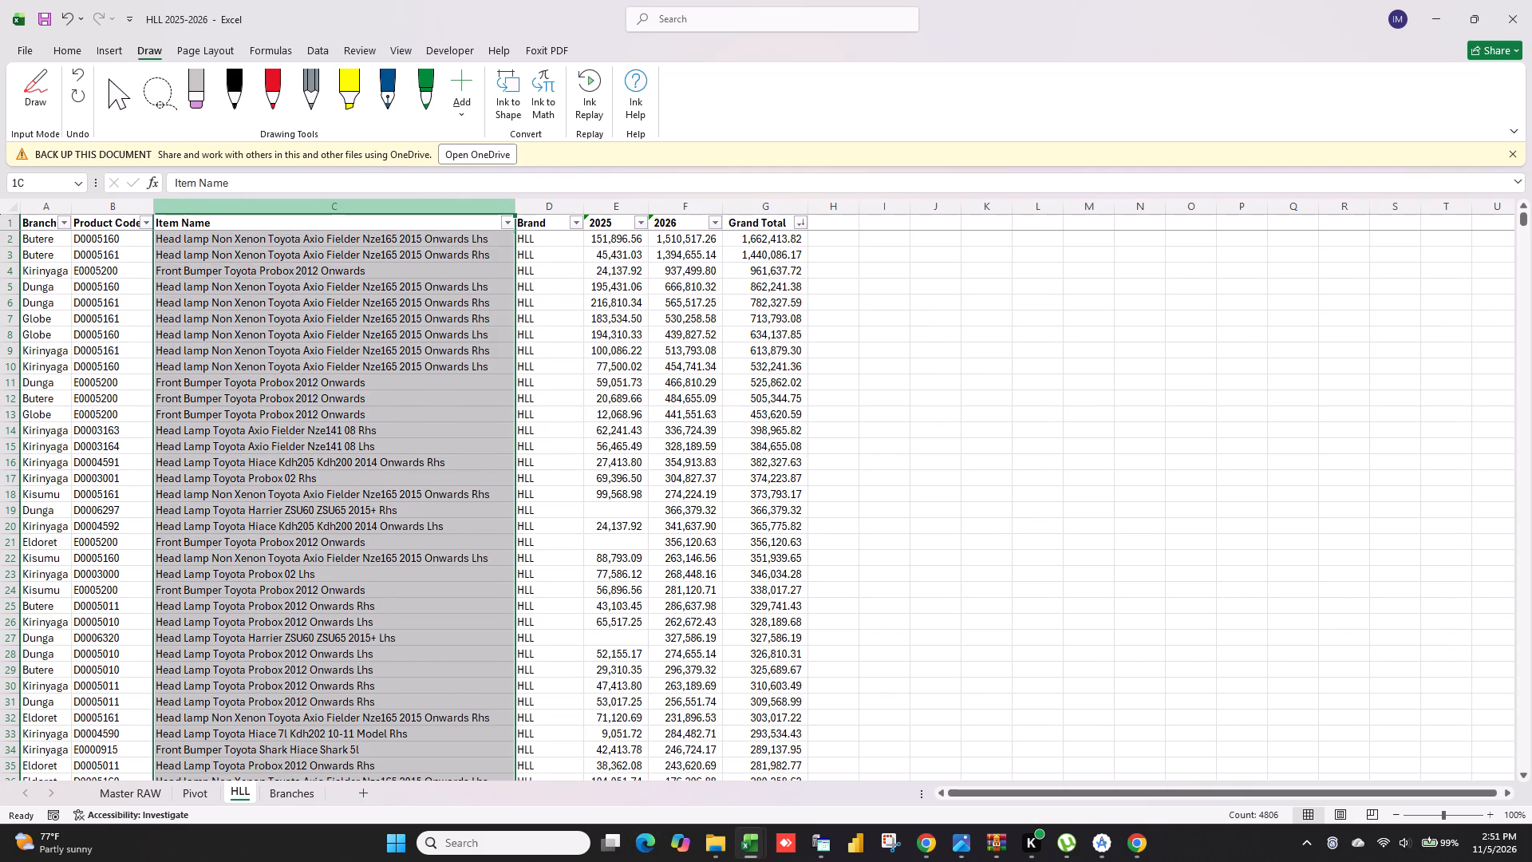
click(304, 283)
drag(329, 212, 531, 212)
right_click(363, 212)
click(453, 279)
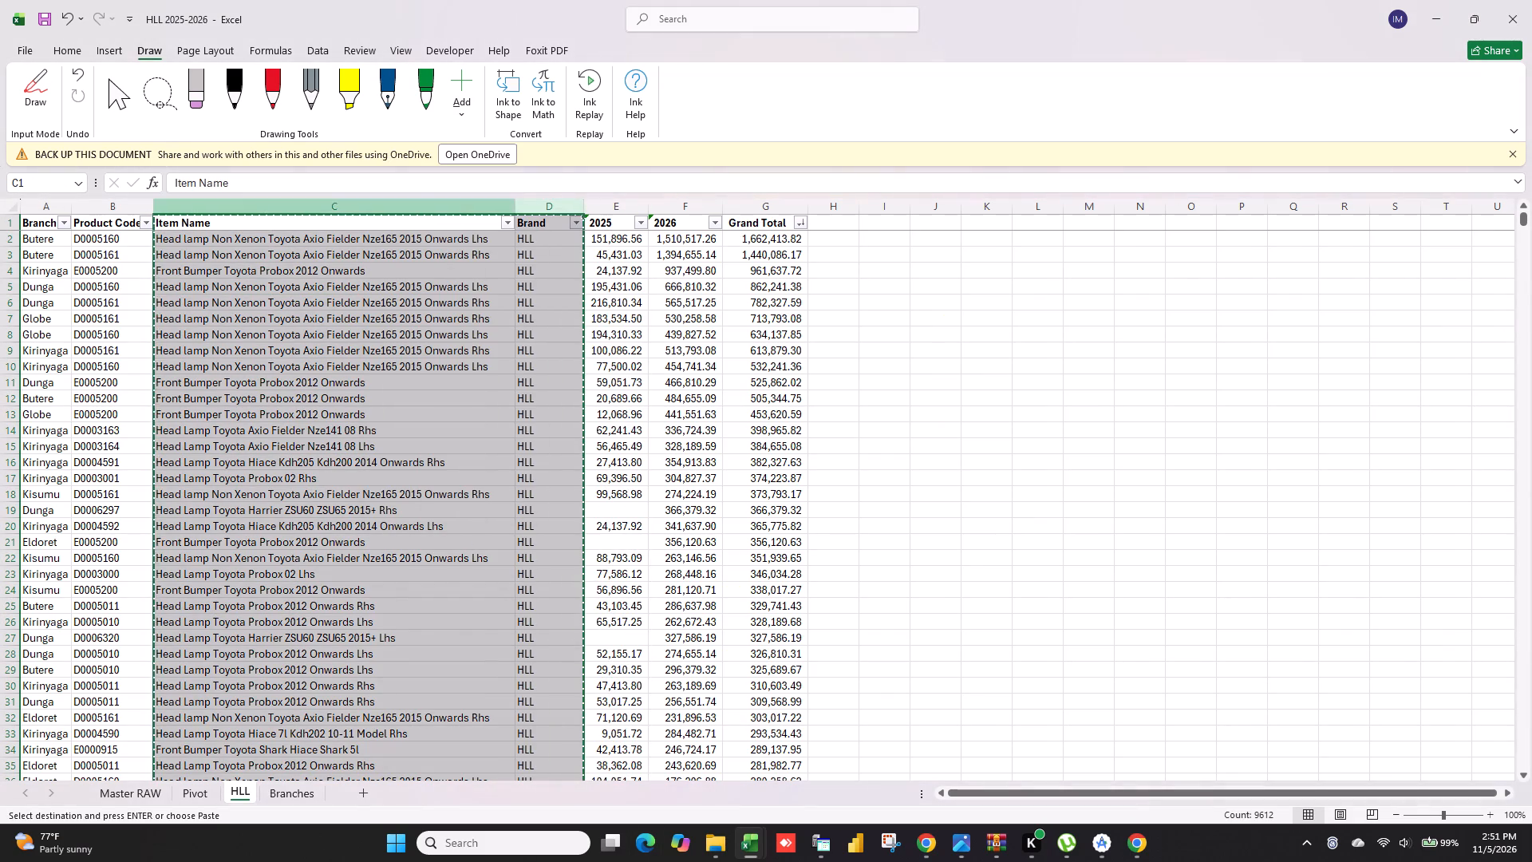
right_click(436, 211)
click(504, 316)
click(1009, 372)
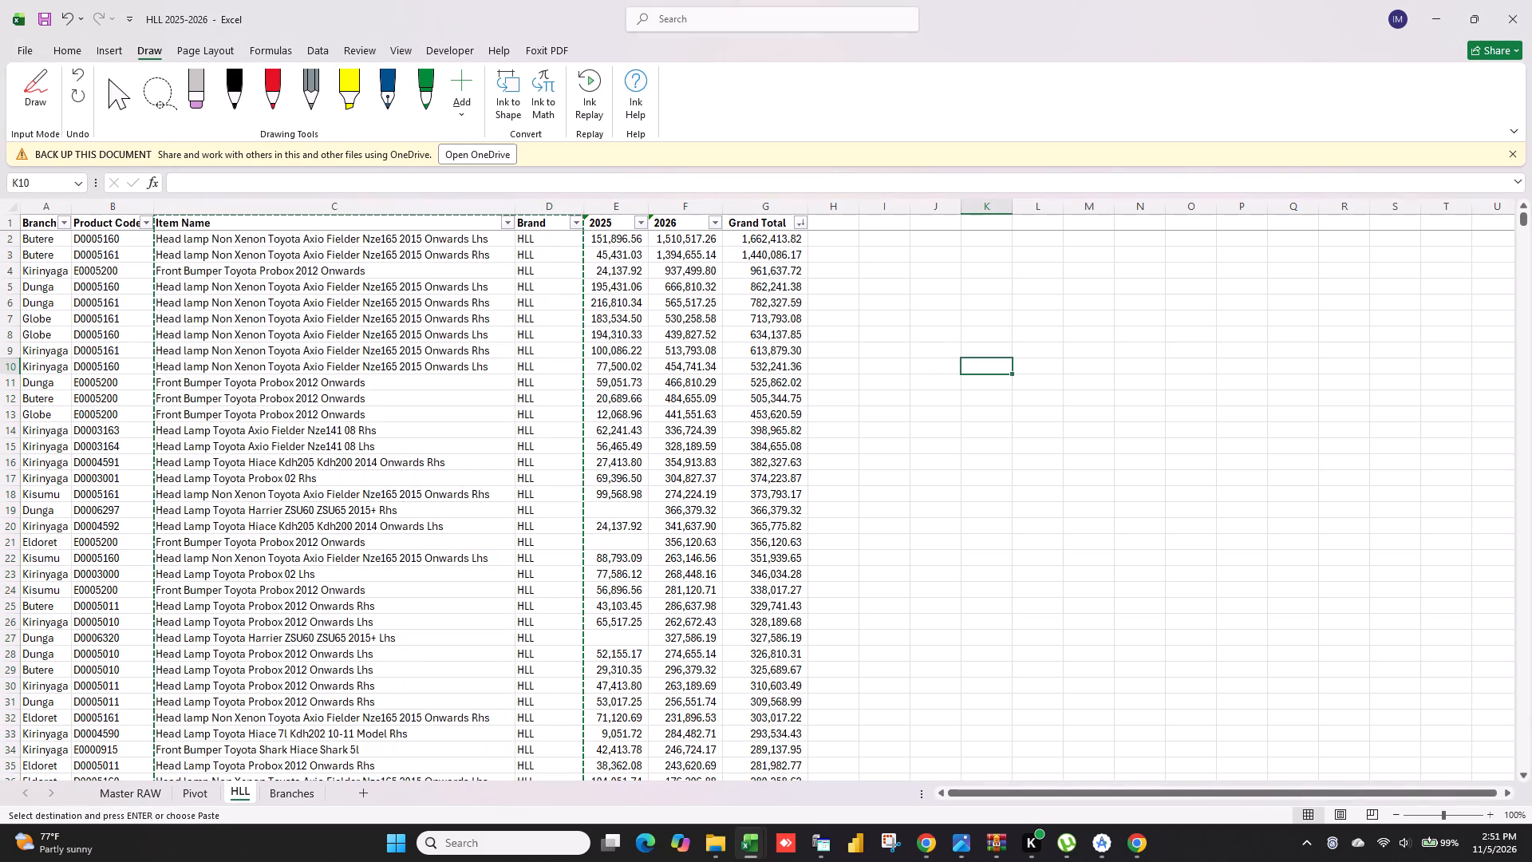
key(Escape)
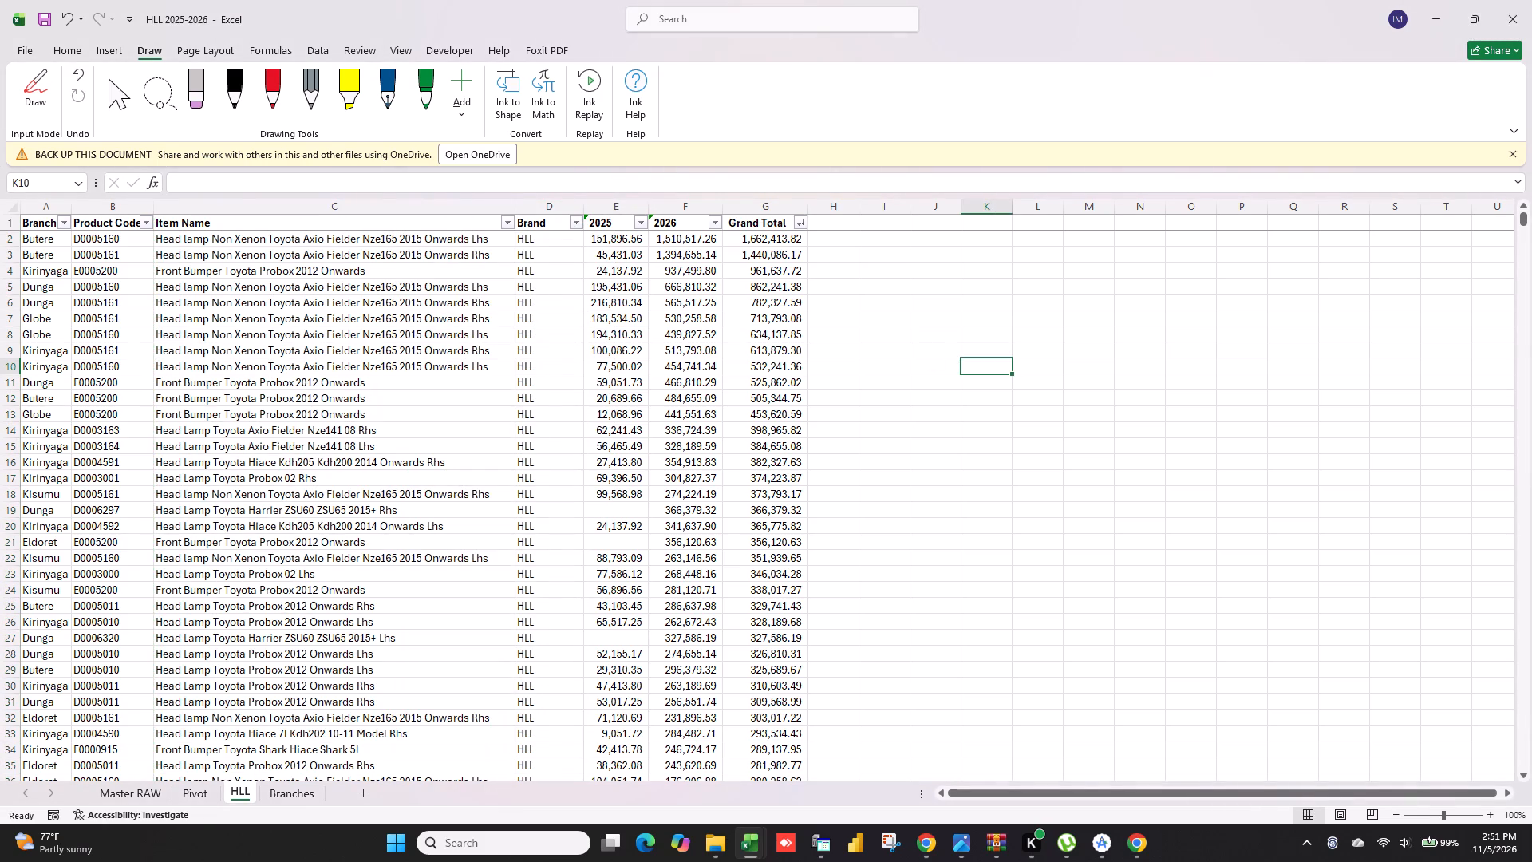
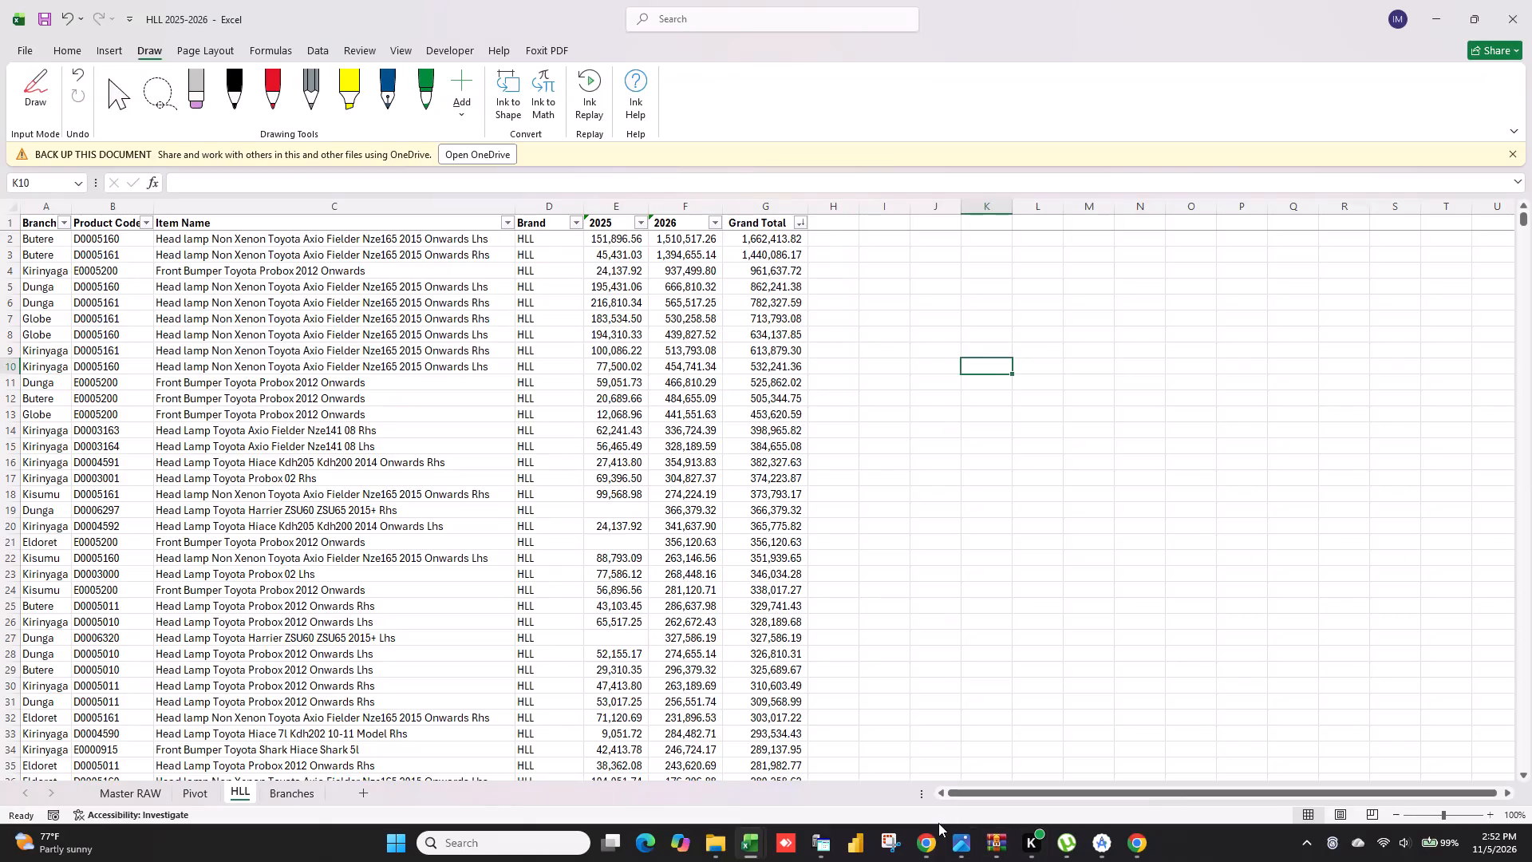
Switch to the Import Status spreadsheet in Chrome, showing its Order sheet.
click(935, 829)
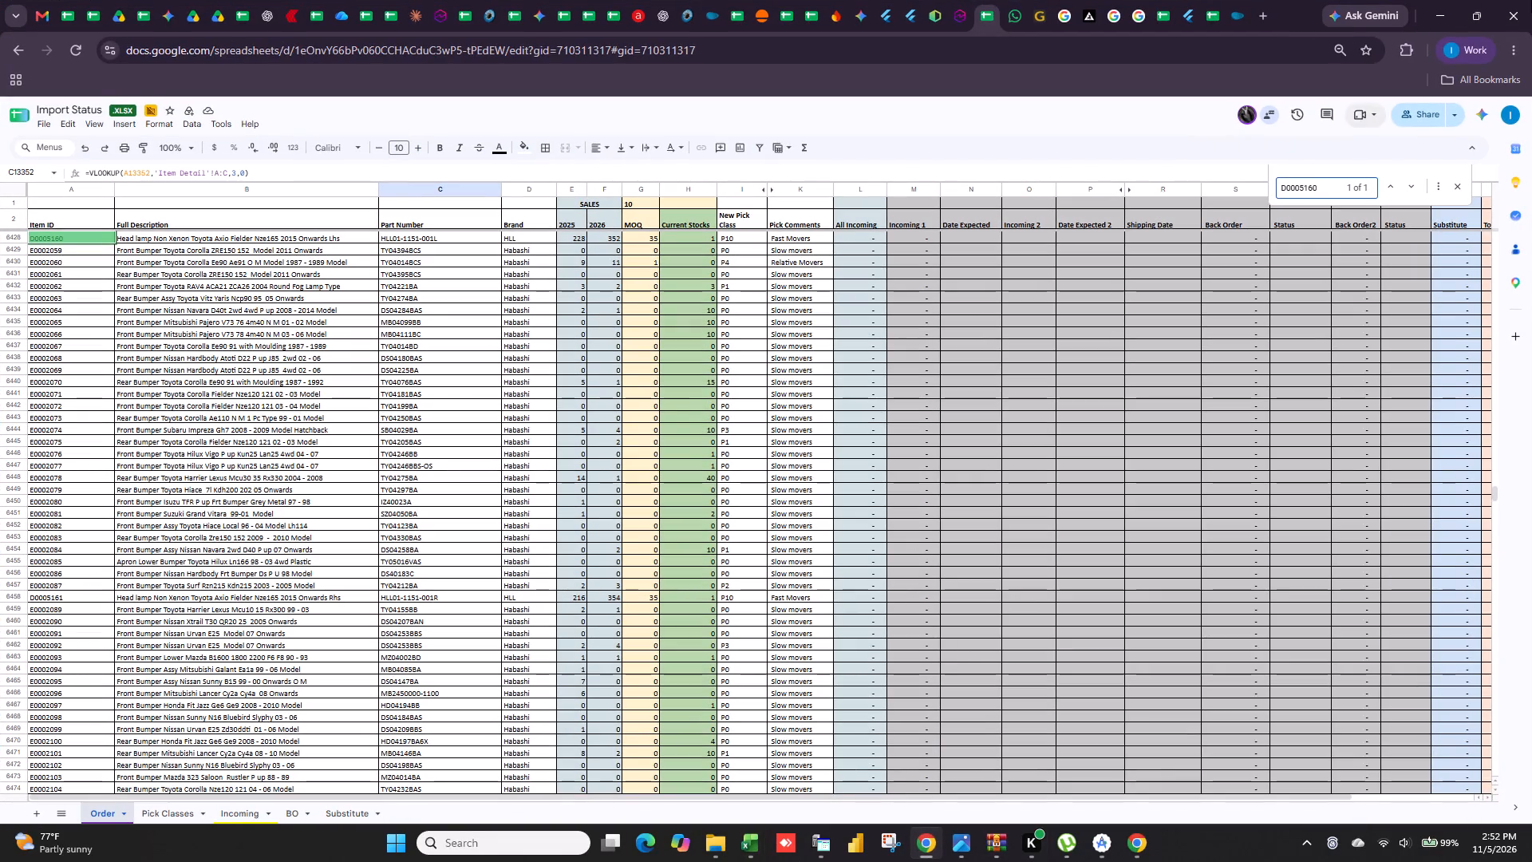